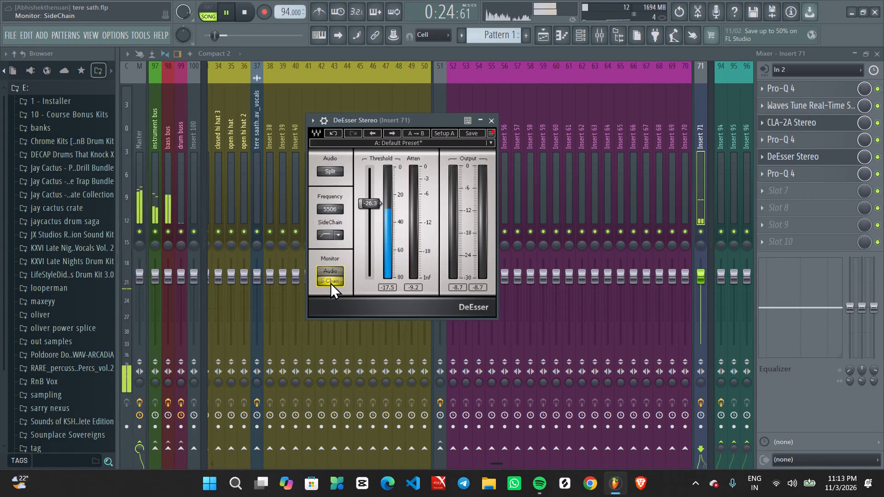
# Switch the DeEsser's monitoring from sidechain to Audio and close the DeEsser.
pyautogui.click(330, 280)
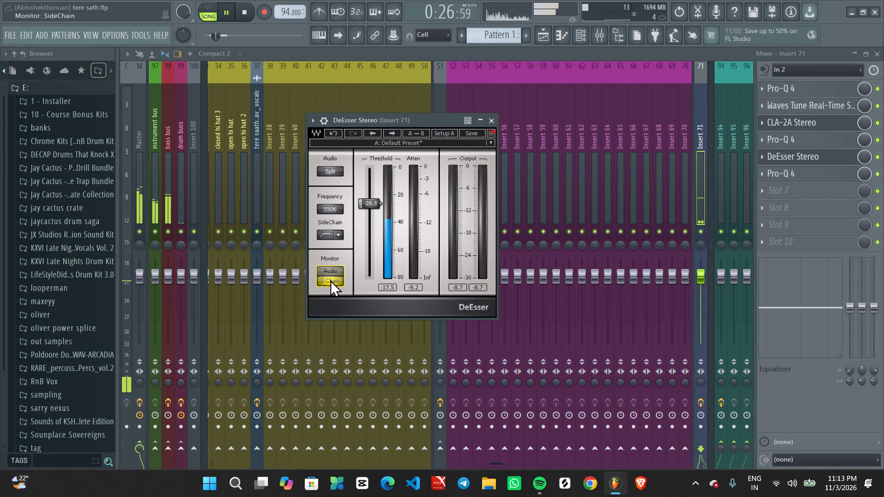
pyautogui.click(331, 273)
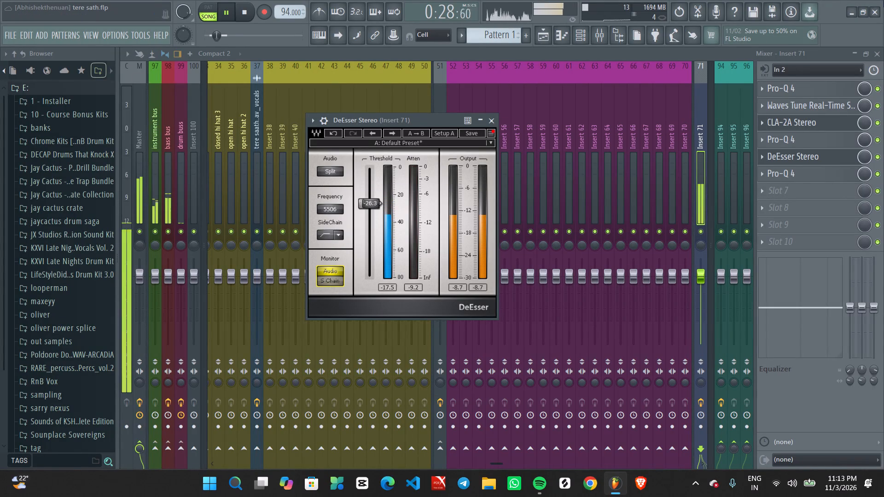
pyautogui.click(492, 120)
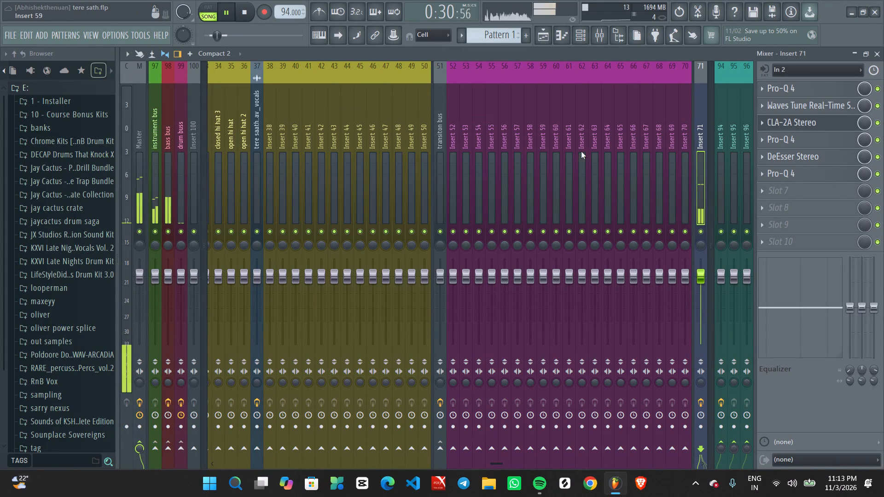
# Add a bell cut at about 404 Hz and -0.66 dB in the Pro-Q 4 that follows the DeEsser on Insert 71.
pyautogui.click(790, 177)
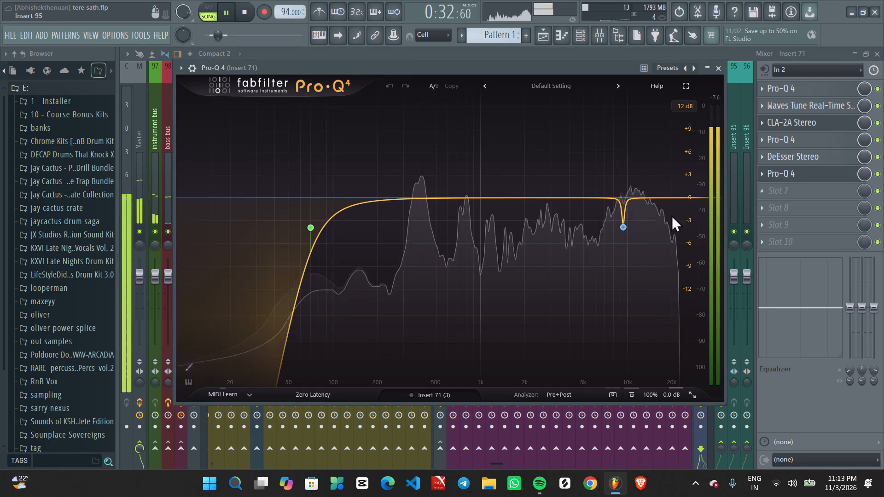
pyautogui.moveTo(441, 200); pyautogui.dragTo(422, 205)
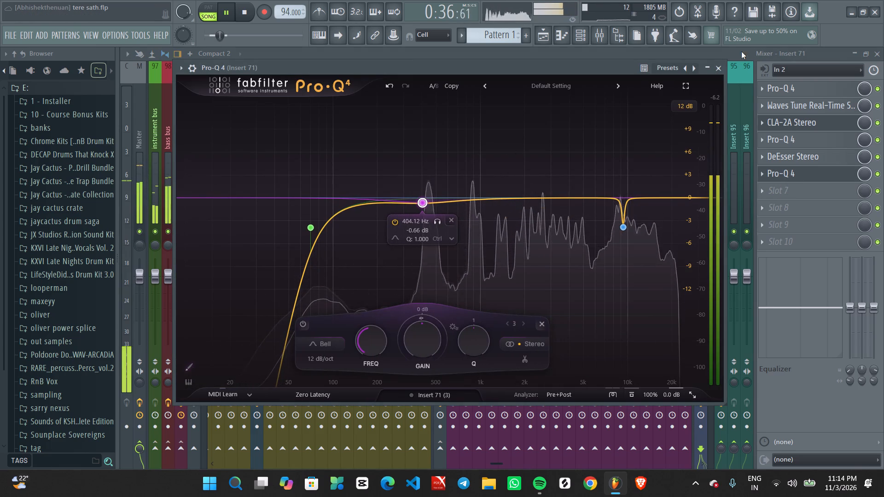
pyautogui.click(720, 71)
# Load CLA-2A Stereo into effect slot 7 of Insert 71 and move its window up over the mixer.
pyautogui.click(787, 186)
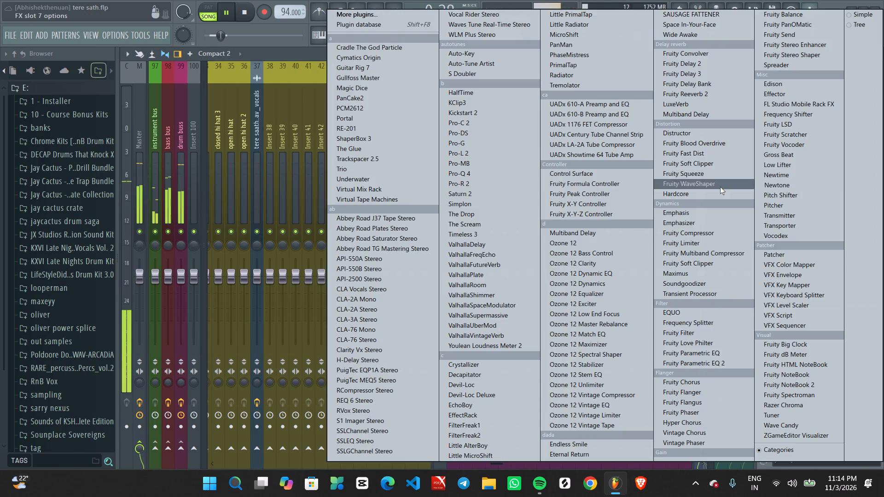
pyautogui.click(382, 311)
pyautogui.moveTo(407, 187); pyautogui.dragTo(409, 118)
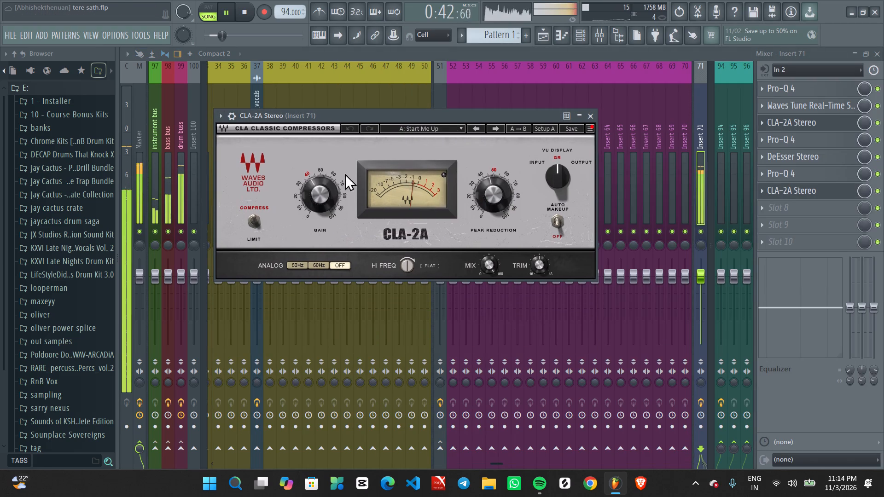
# Lower the new CLA-2A's peak reduction to about 45.96 and its gain to about 34.64.
pyautogui.scroll(-9, 317, 188)
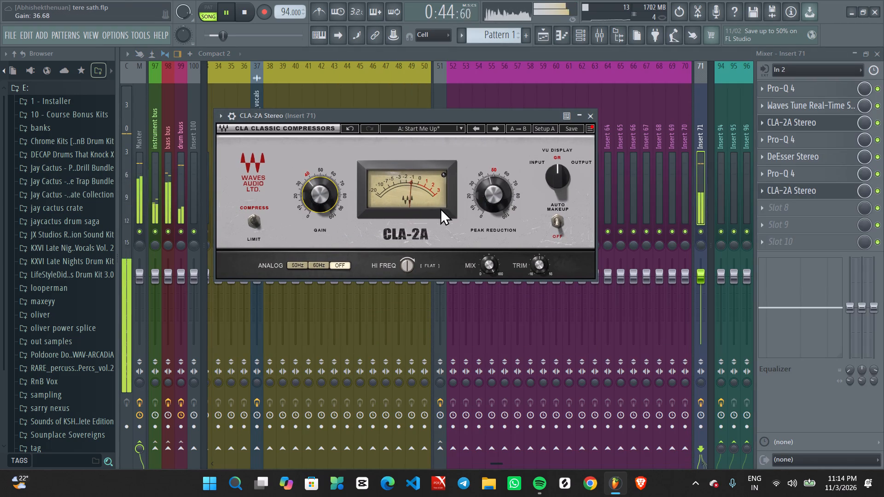
pyautogui.scroll(-1, 483, 190)
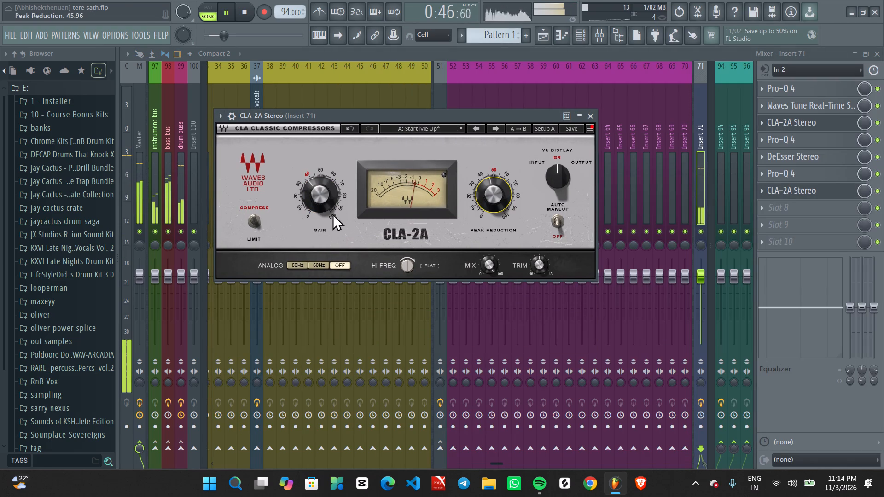
pyautogui.scroll(-9, 323, 196)
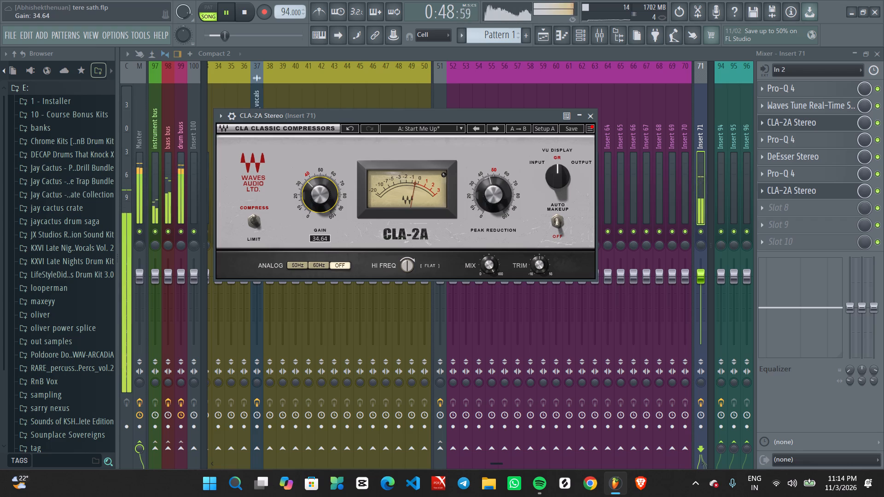
# Fine-tune the gain of Insert 71's CLA-2A in slot 7 to about 35.44 and close the plugin.
pyautogui.scroll(-3, 326, 194)
pyautogui.scroll(6, 327, 194)
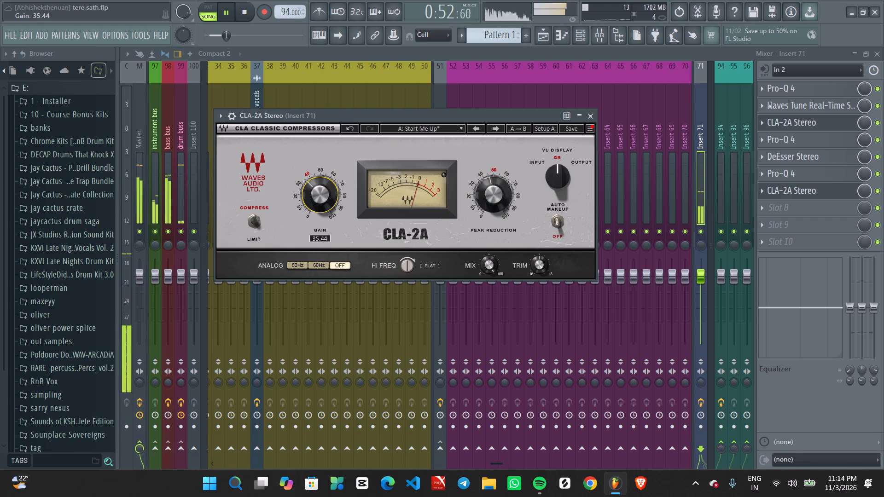
pyautogui.click(587, 120)
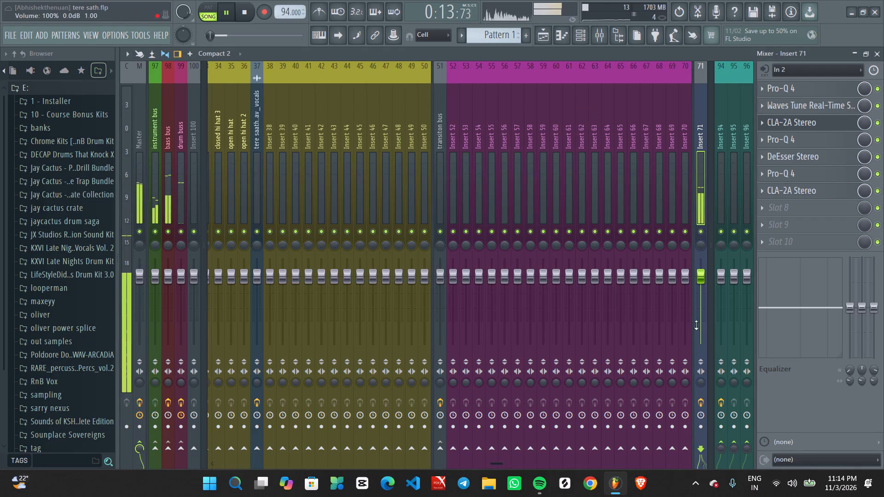
# Set the send level from Insert 71 to Insert 94 to about 32% (-18.8 dB) and restart playback to audition it.
pyautogui.scroll(10, 727, 451)
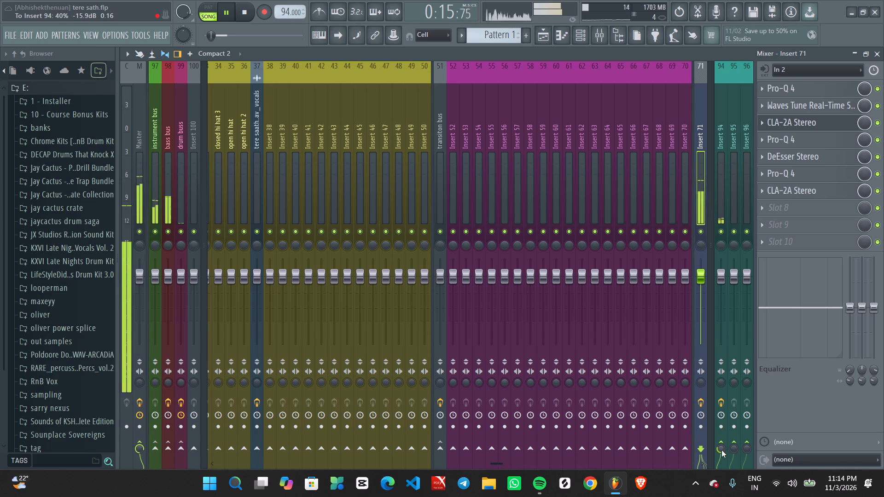
pyautogui.scroll(2, 721, 450)
pyautogui.scroll(-2, 721, 450)
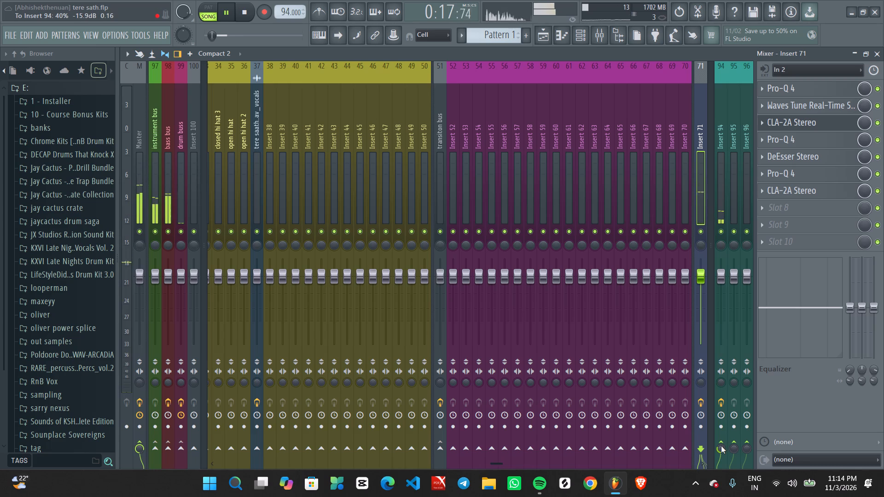
pyautogui.scroll(-3, 721, 441)
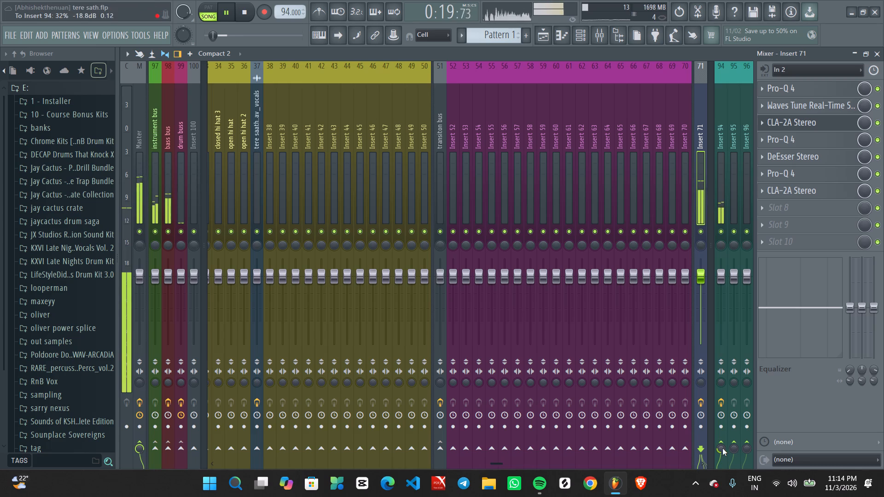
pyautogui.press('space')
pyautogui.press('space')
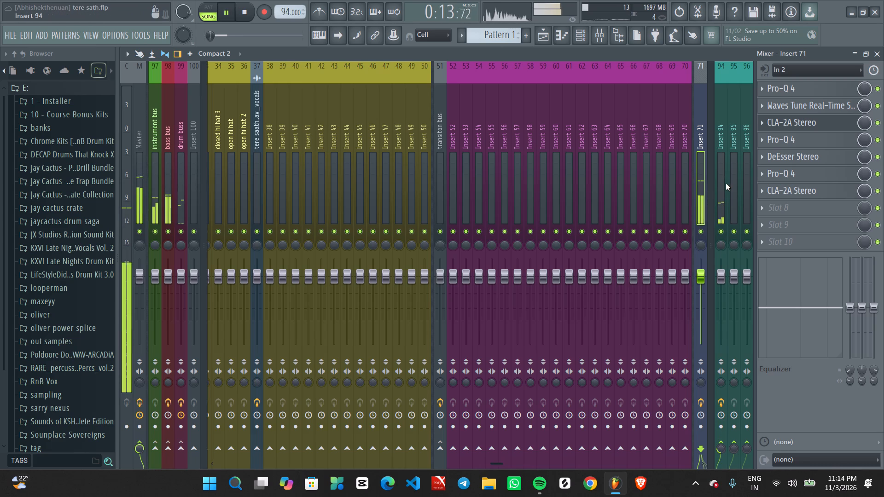
# Select Insert 94 and open the plugin choices for its effect slot 5.
pyautogui.click(724, 184)
pyautogui.click(797, 181)
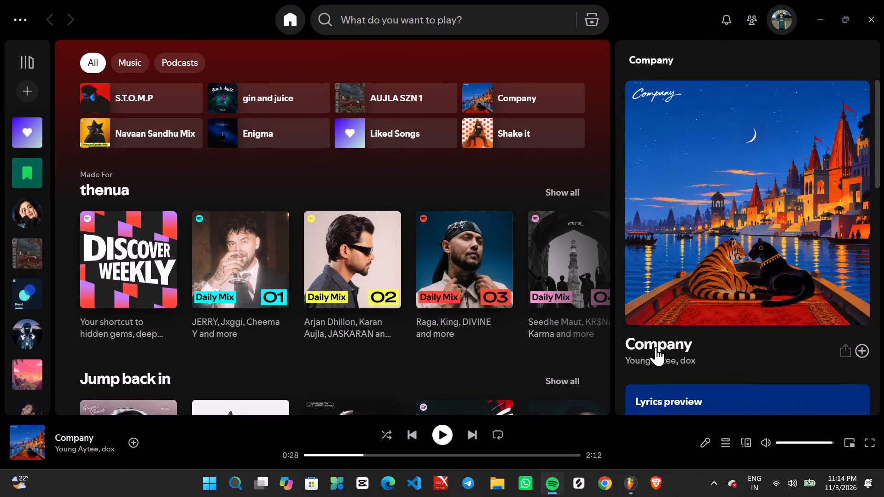
pyautogui.click(814, 11)
pyautogui.click(799, 151)
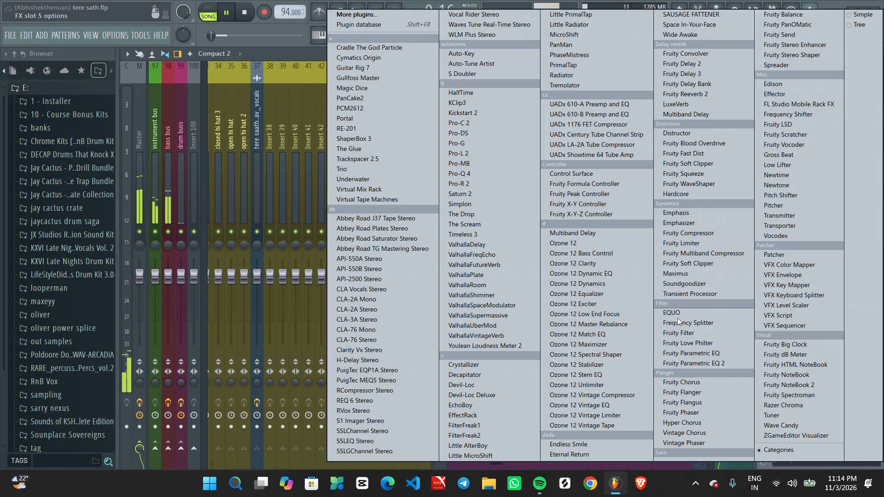
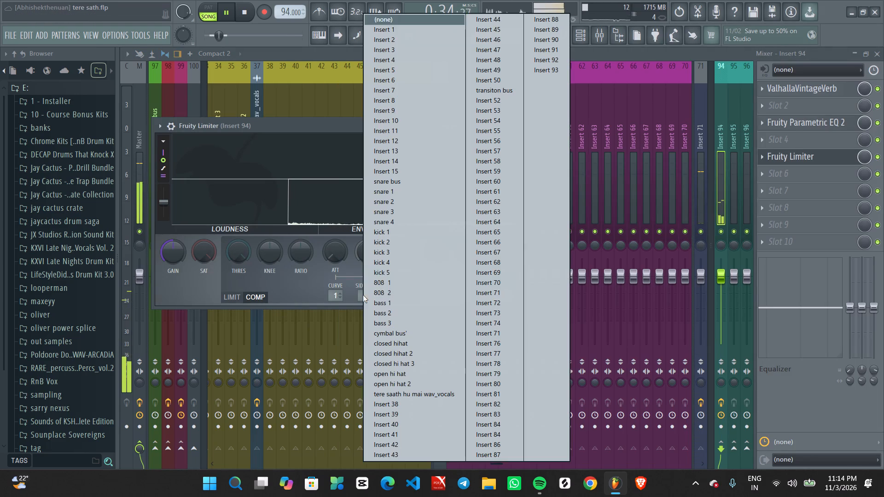
pyautogui.click(474, 292)
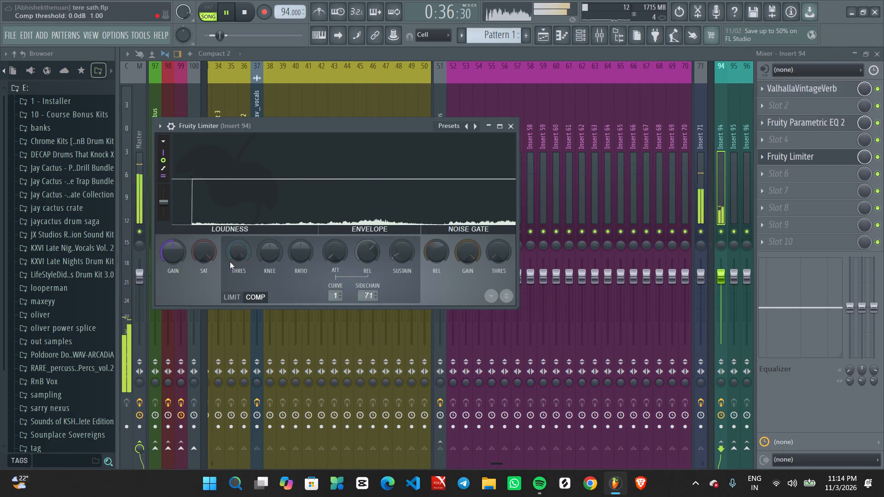
# Lower the compressor threshold and raise its ratio in Insert 94's Fruity Limiter so Insert 71 ducks the reverb, closing the plugin.
pyautogui.scroll(-7, 230, 262)
pyautogui.moveTo(242, 255); pyautogui.dragTo(273, 361)
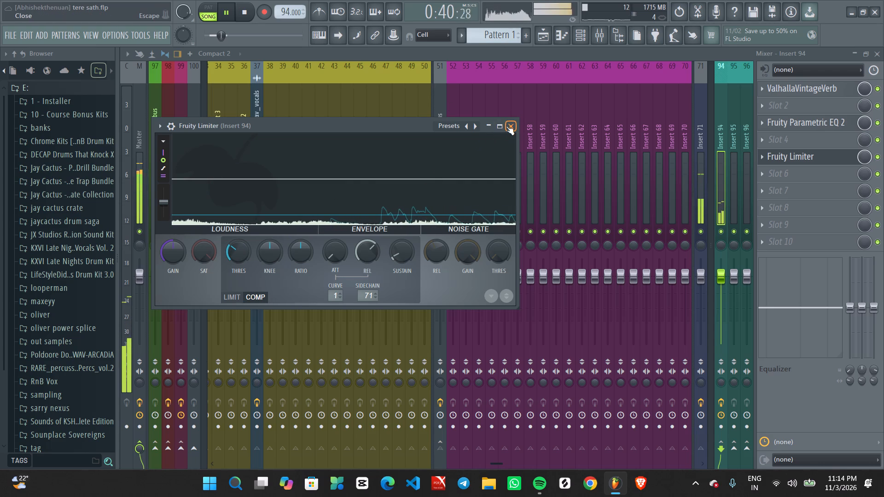
pyautogui.scroll(3, 304, 257)
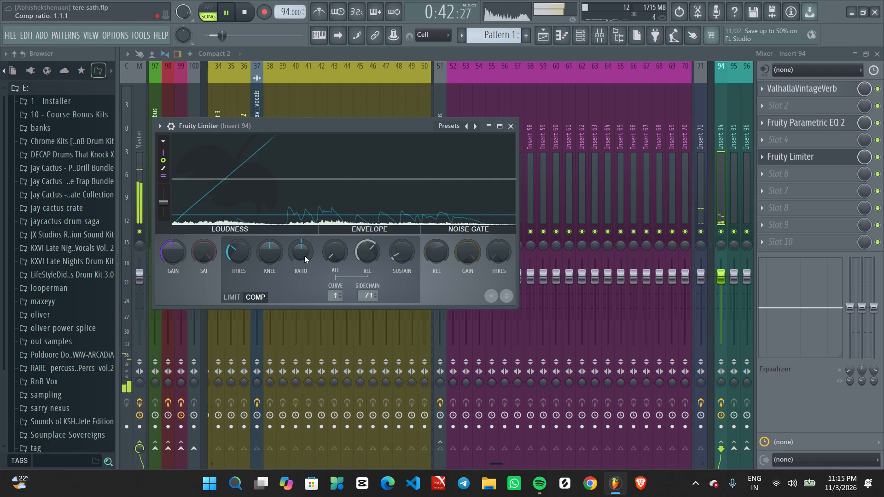
pyautogui.scroll(6, 304, 256)
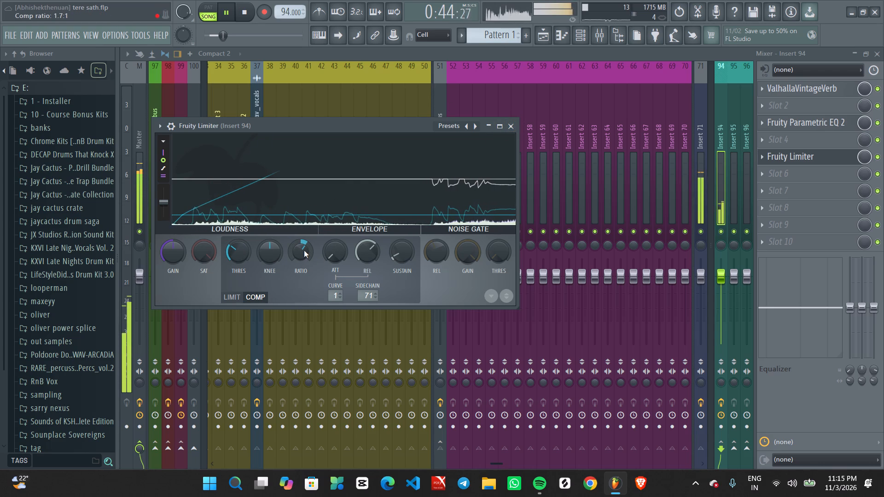
pyautogui.scroll(1, 304, 250)
pyautogui.click(509, 128)
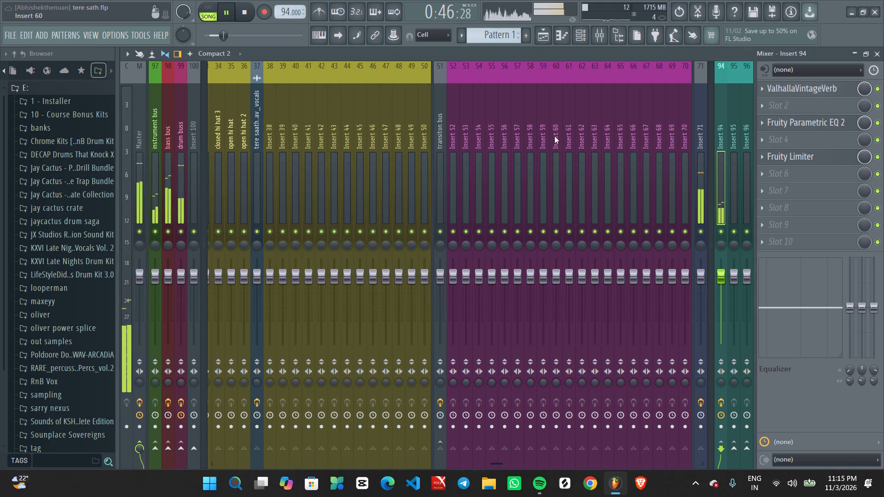
# Stop playback and load H-Delay Stereo into effect slot 1 of Insert 95, moving its window over the mixer.
pyautogui.click(706, 179)
pyautogui.press('space')
pyautogui.click(738, 182)
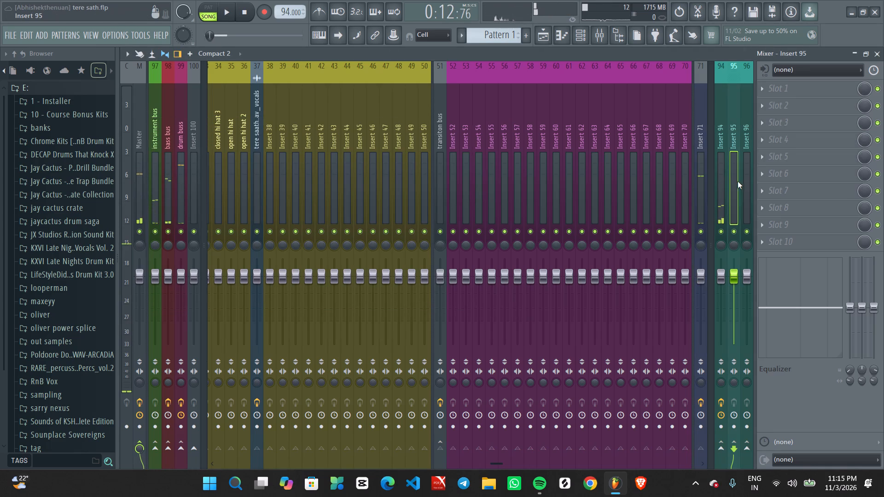
pyautogui.click(793, 97)
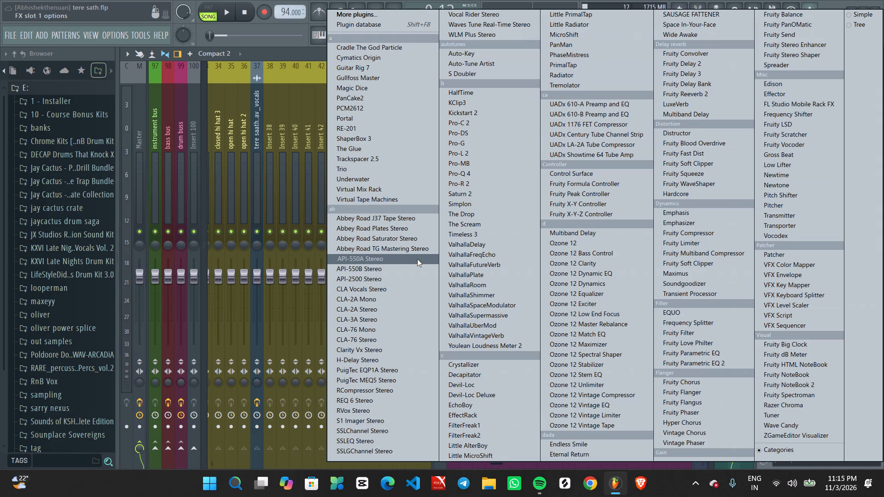
pyautogui.click(380, 363)
pyautogui.moveTo(379, 98); pyautogui.dragTo(439, 113)
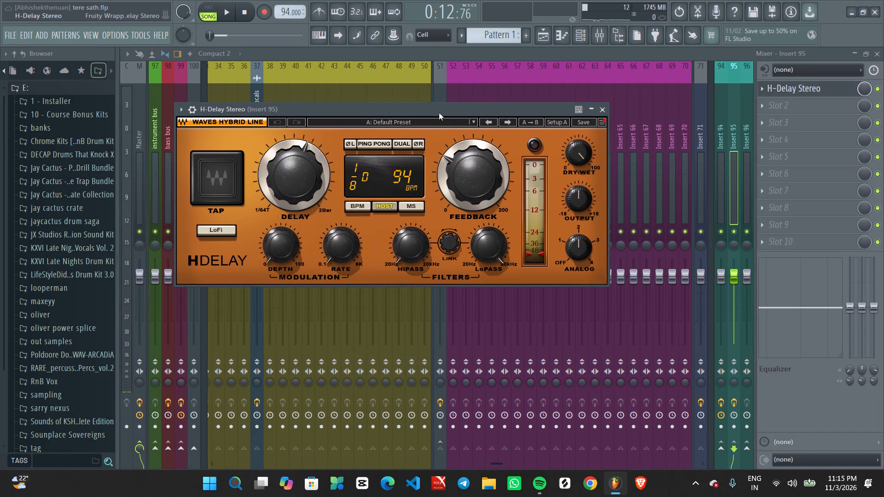
pyautogui.moveTo(439, 113); pyautogui.dragTo(451, 120)
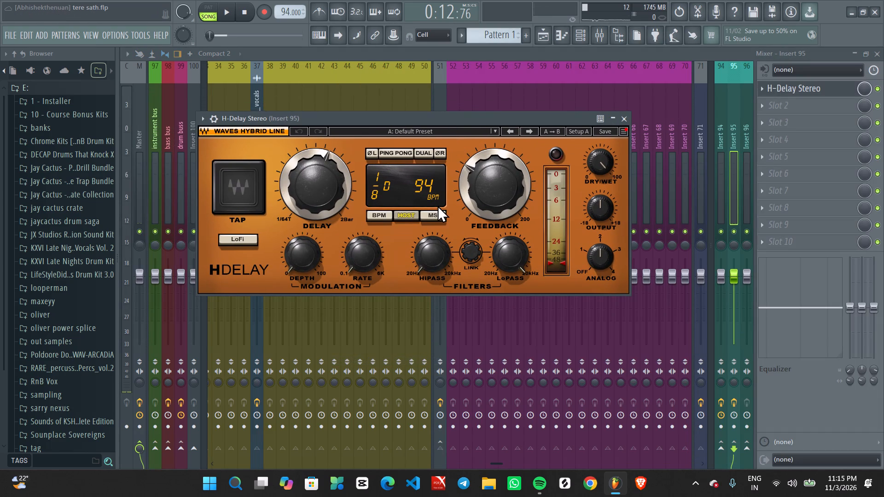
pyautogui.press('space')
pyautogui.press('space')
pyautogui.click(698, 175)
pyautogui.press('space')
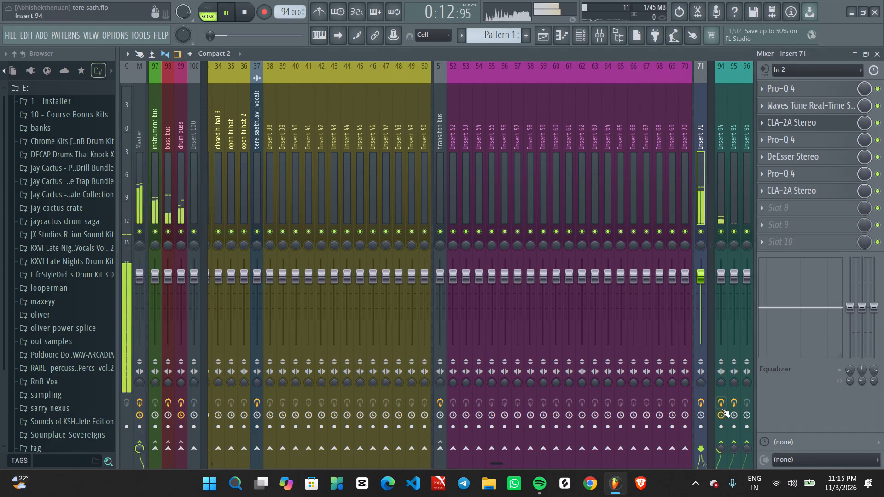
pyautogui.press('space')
# Load Fruity Parametric EQ 2 into effect slot 4 of Insert 95 with the song playing.
pyautogui.click(729, 116)
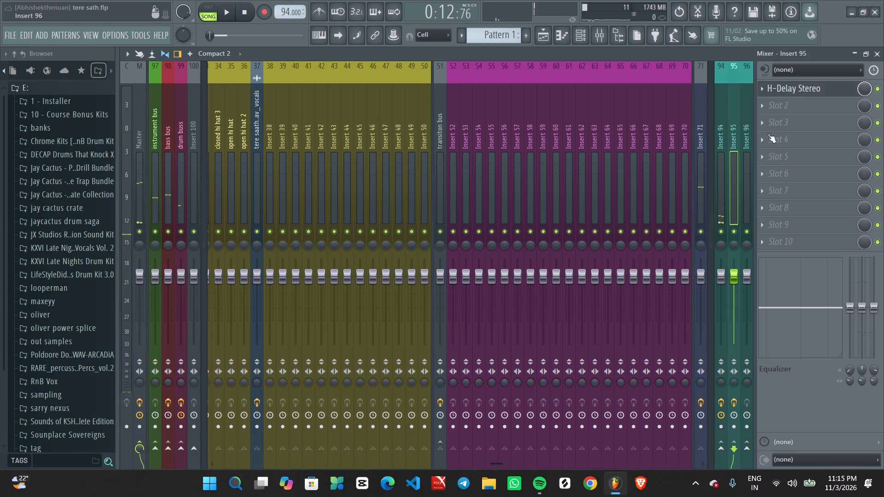
pyautogui.press('space')
pyautogui.click(784, 143)
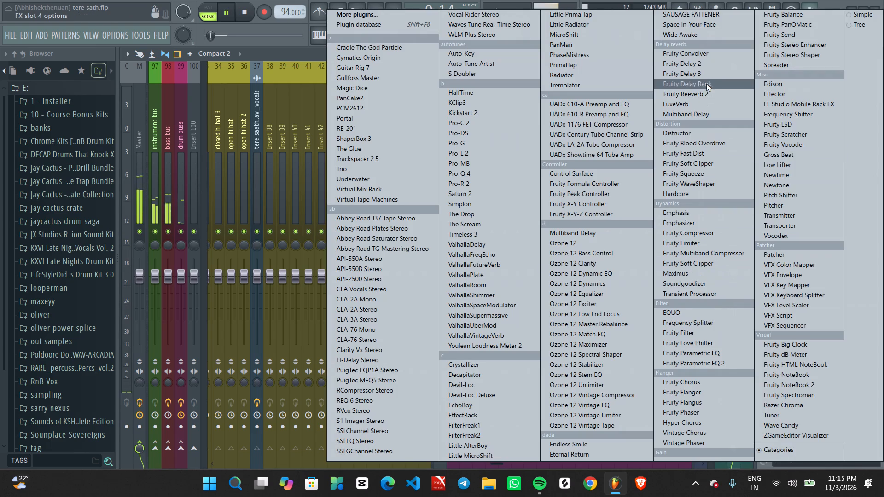
pyautogui.click(711, 363)
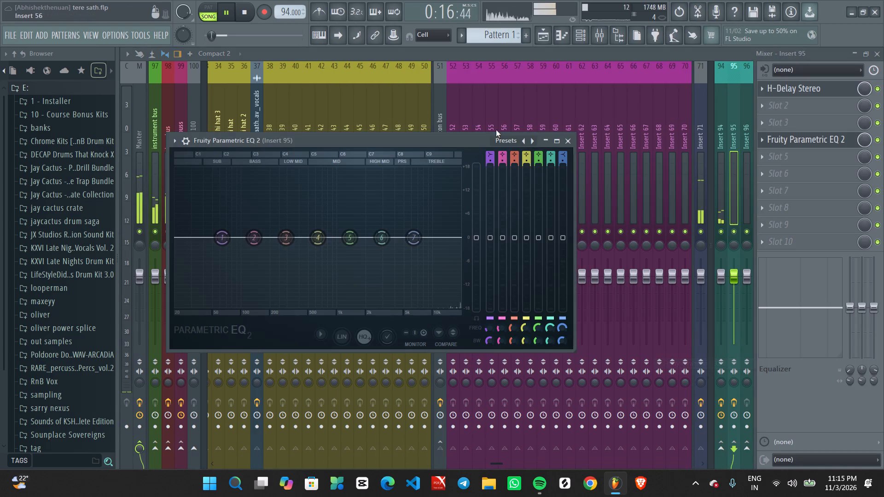
# Apply the 20Hz + 18kHz cut preset to Insert 95's EQ, adjust its low-cut and high-cut bands, and close it.
pyautogui.doubleClick(531, 139)
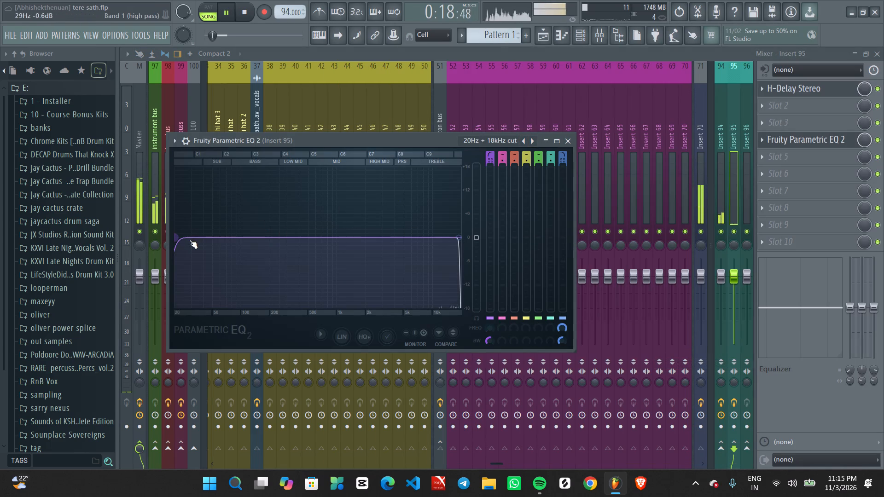
pyautogui.moveTo(189, 240); pyautogui.dragTo(465, 267)
pyautogui.moveTo(459, 244); pyautogui.dragTo(403, 248)
pyautogui.click(566, 144)
# Raise and fine-tune the send level from Insert 71 to the Insert 95 delay while auditioning the song.
pyautogui.click(704, 182)
pyautogui.press('space')
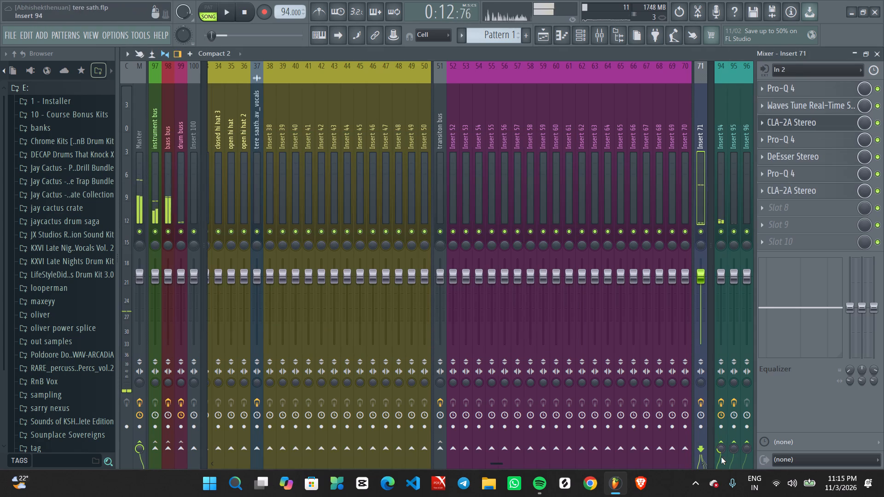
pyautogui.press('space')
pyautogui.scroll(8, 734, 450)
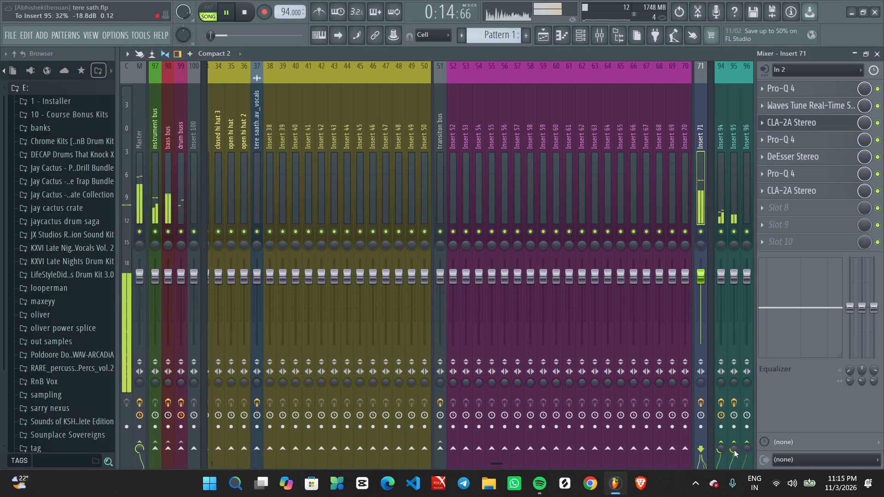
pyautogui.scroll(1, 734, 450)
pyautogui.press('space')
pyautogui.scroll(-2, 734, 450)
pyautogui.press('space')
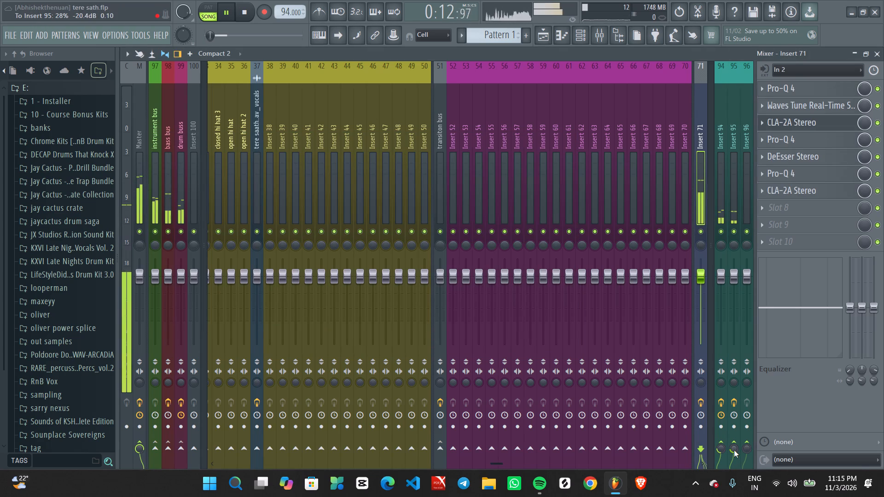
# Load Fruity Limiter into effect slot 7 of Insert 95 and switch it to compressor mode.
pyautogui.click(732, 186)
pyautogui.click(797, 193)
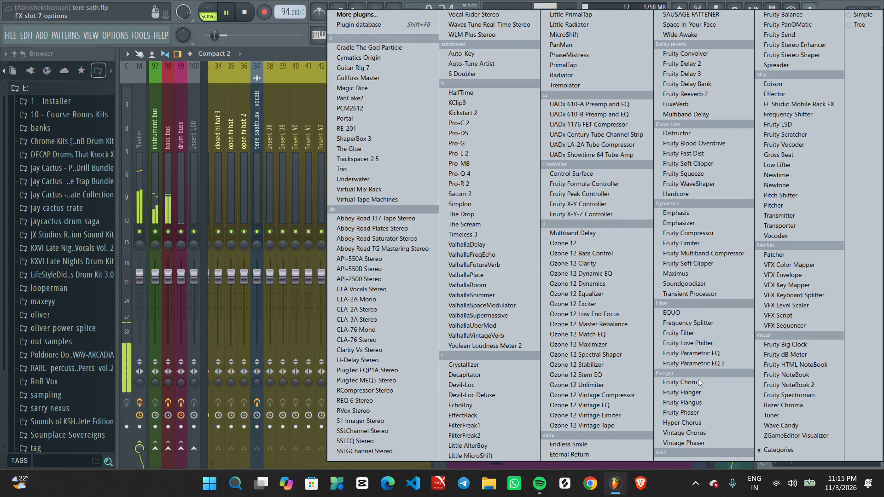
pyautogui.click(723, 243)
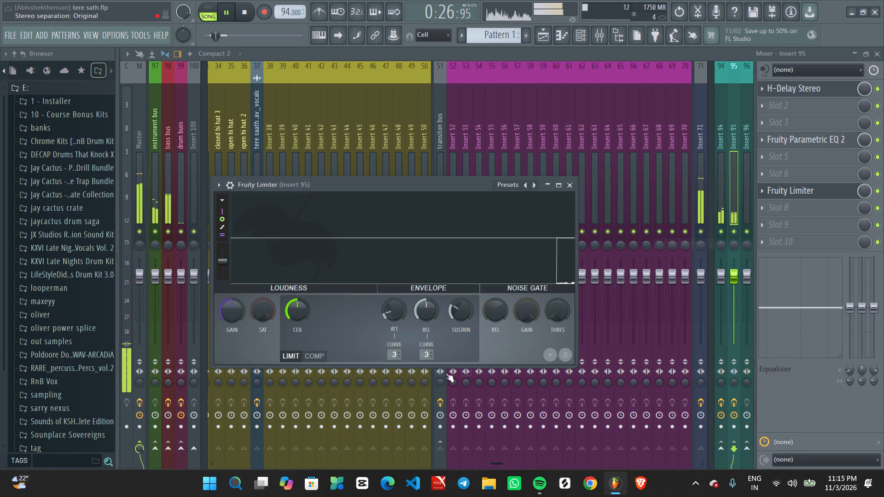
pyautogui.click(306, 358)
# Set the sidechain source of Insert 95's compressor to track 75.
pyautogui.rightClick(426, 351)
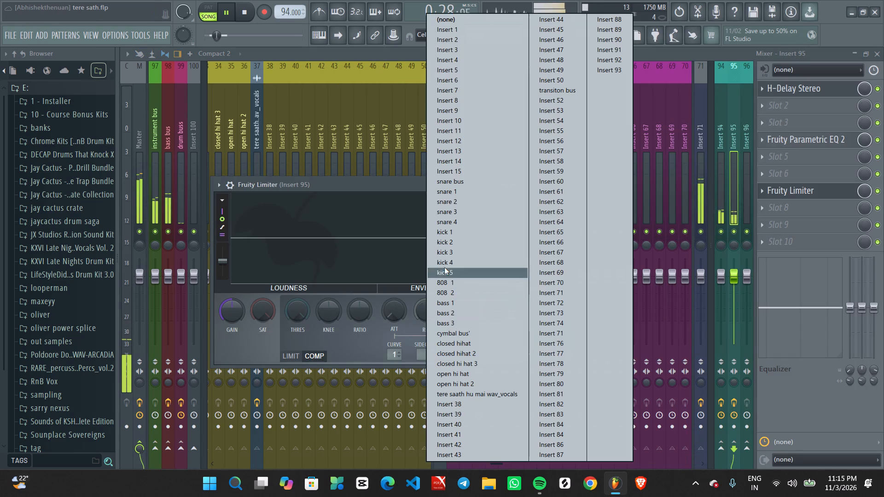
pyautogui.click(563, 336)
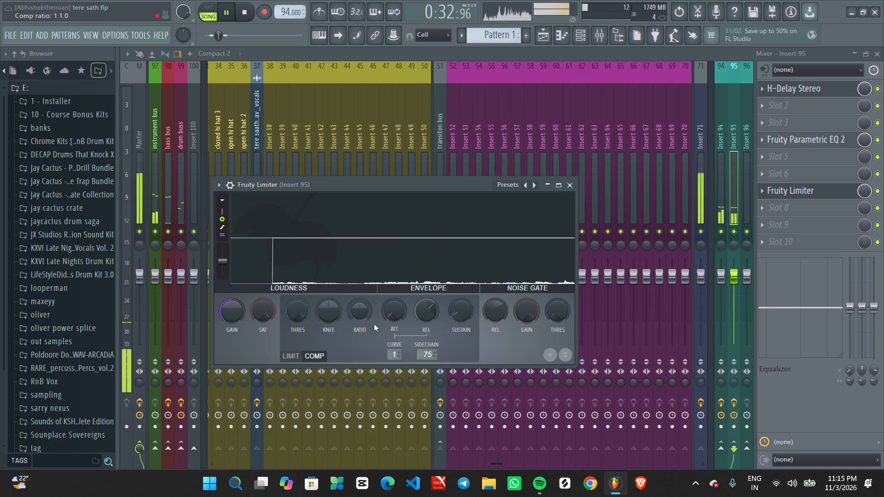
# Lower the threshold of Insert 95's compressor and raise its ratio to roughly 5:1 while listening.
pyautogui.scroll(-17, 302, 318)
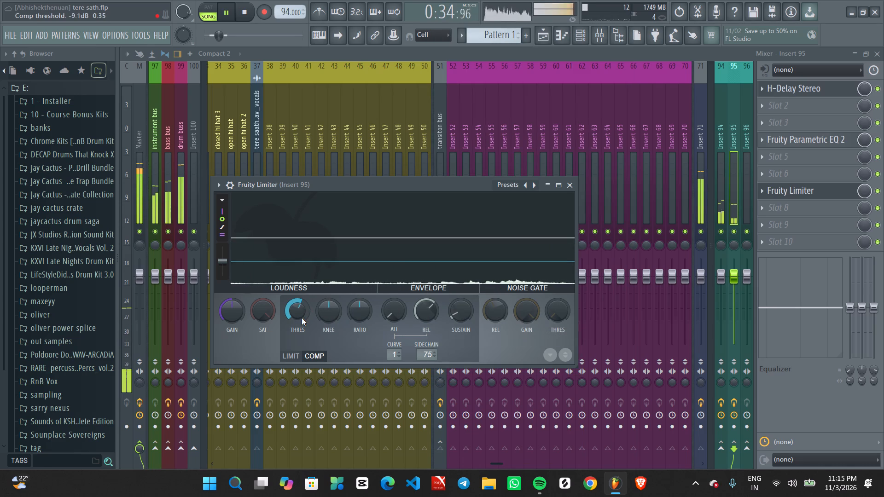
pyautogui.scroll(-5, 302, 318)
pyautogui.scroll(15, 354, 315)
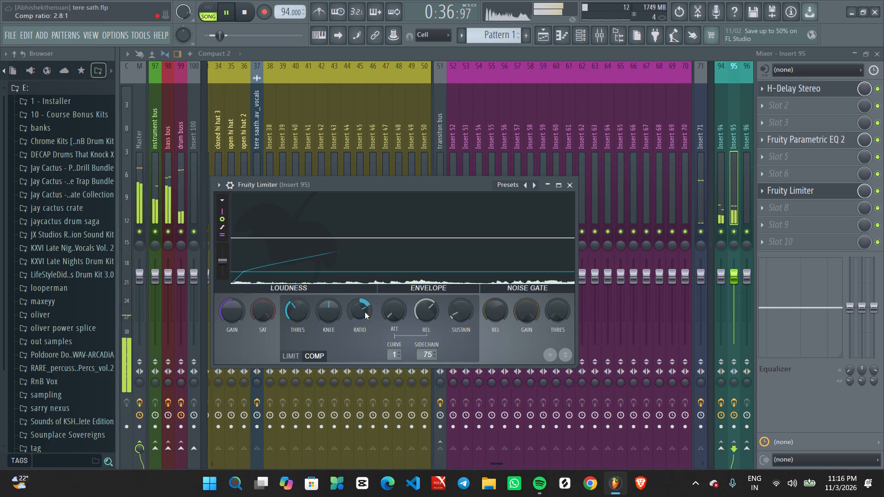
pyautogui.scroll(1, 365, 312)
pyautogui.scroll(-9, 304, 309)
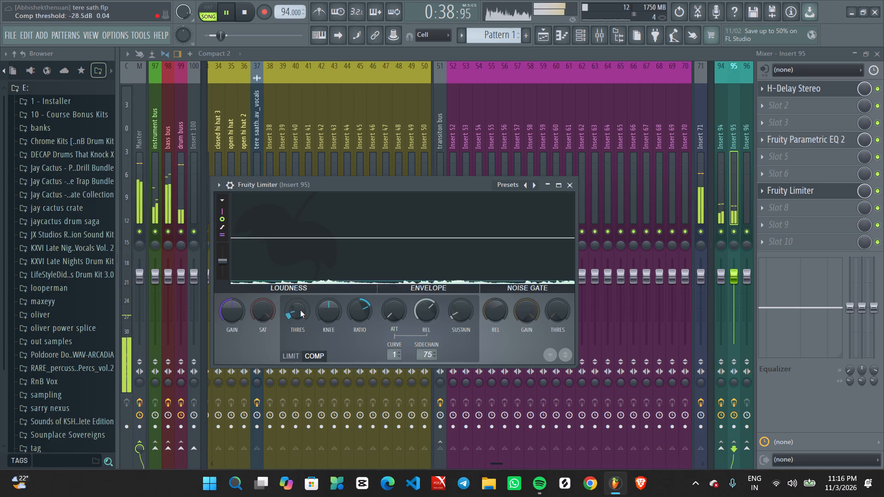
pyautogui.scroll(4, 355, 314)
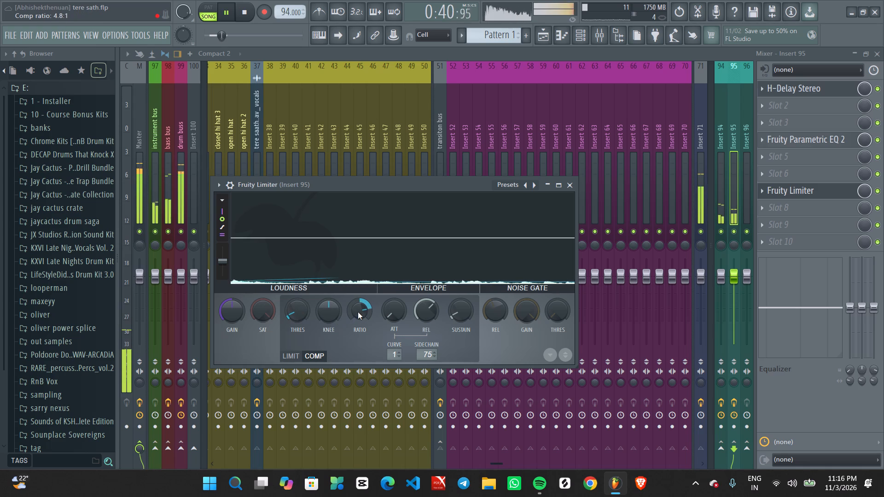
pyautogui.scroll(-1, 302, 313)
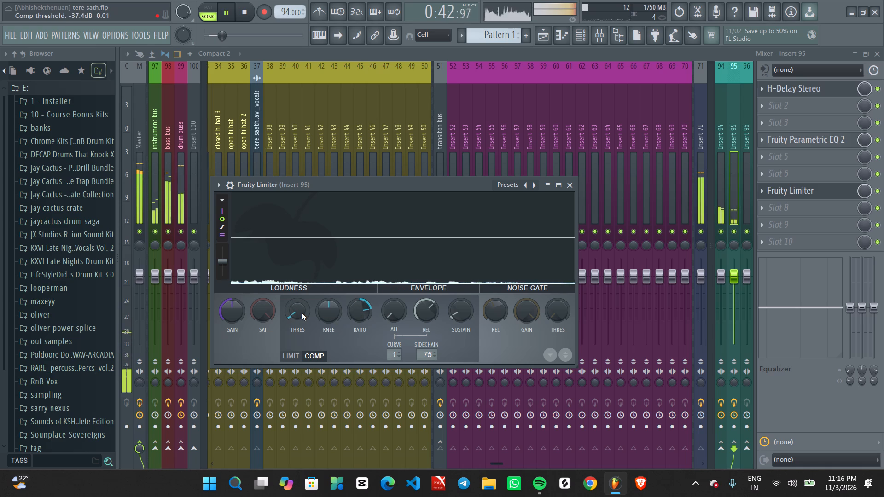
pyautogui.scroll(1, 302, 313)
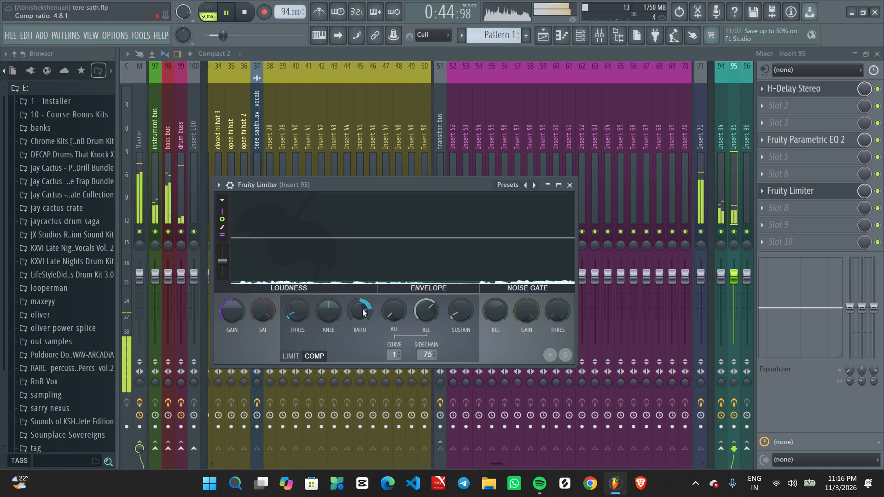
pyautogui.scroll(3, 393, 311)
pyautogui.scroll(-2, 395, 311)
# Shorten the release time of Insert 95's compressor and reduce its attack to about 0.17 ms.
pyautogui.scroll(-6, 417, 311)
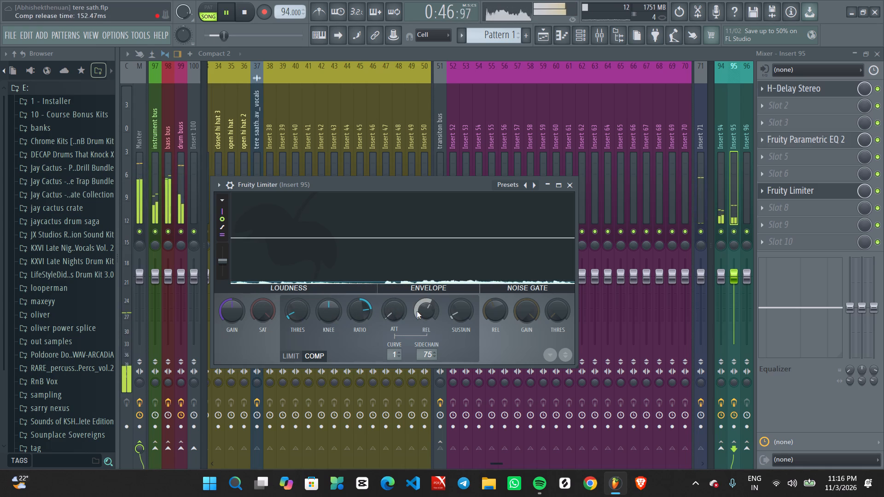
pyautogui.scroll(-18, 418, 311)
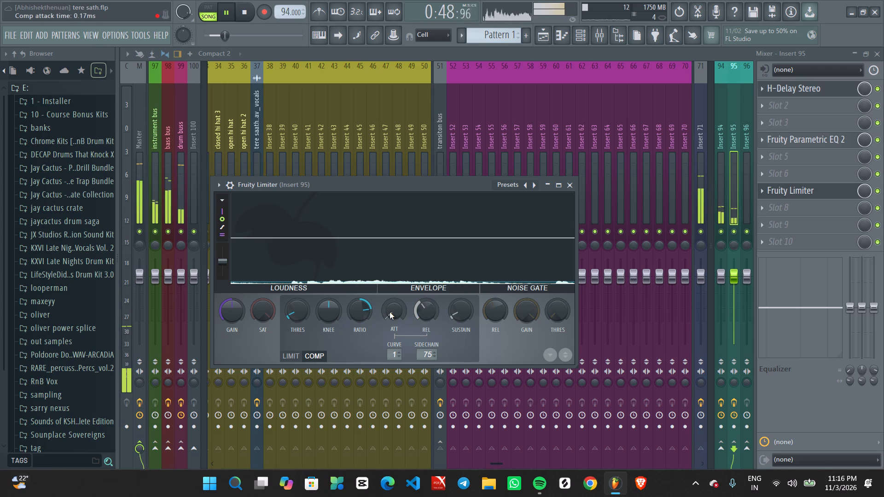
pyautogui.scroll(-6, 390, 312)
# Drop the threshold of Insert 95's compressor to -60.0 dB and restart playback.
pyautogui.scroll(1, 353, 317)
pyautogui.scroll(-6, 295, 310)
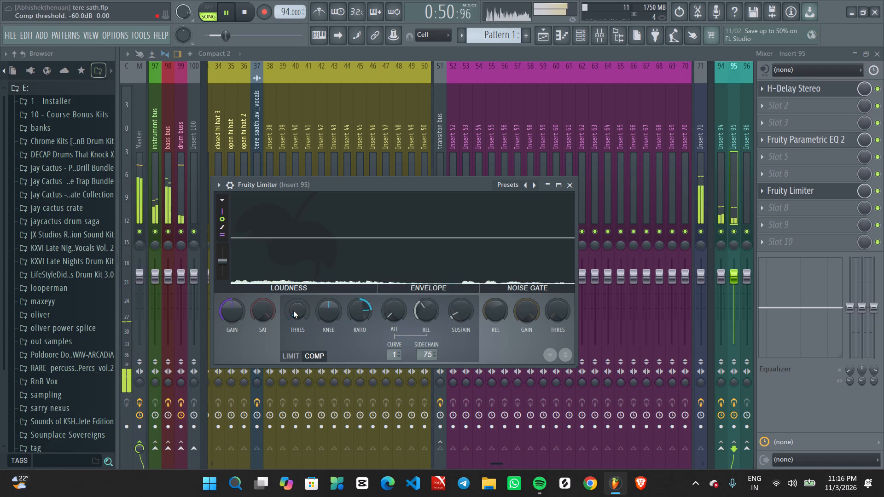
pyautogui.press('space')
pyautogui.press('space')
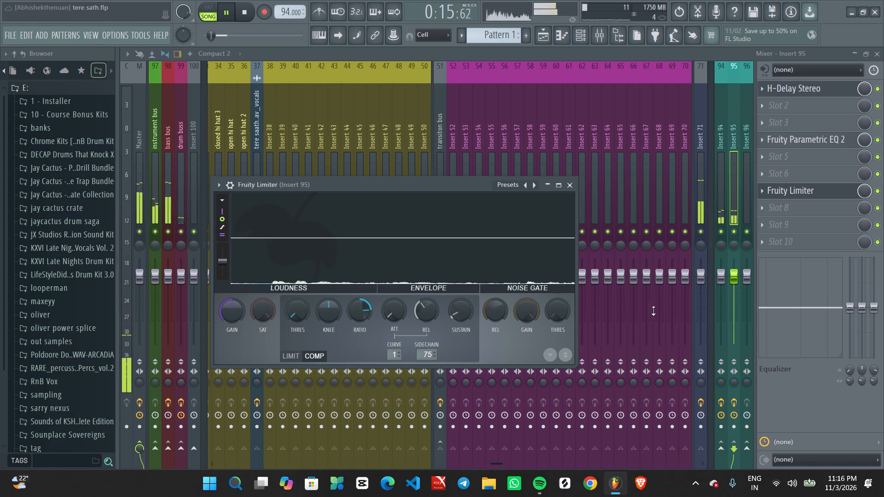
# Change the sidechain source of Insert 95's compressor to Insert 71, track 71.
pyautogui.rightClick(419, 360)
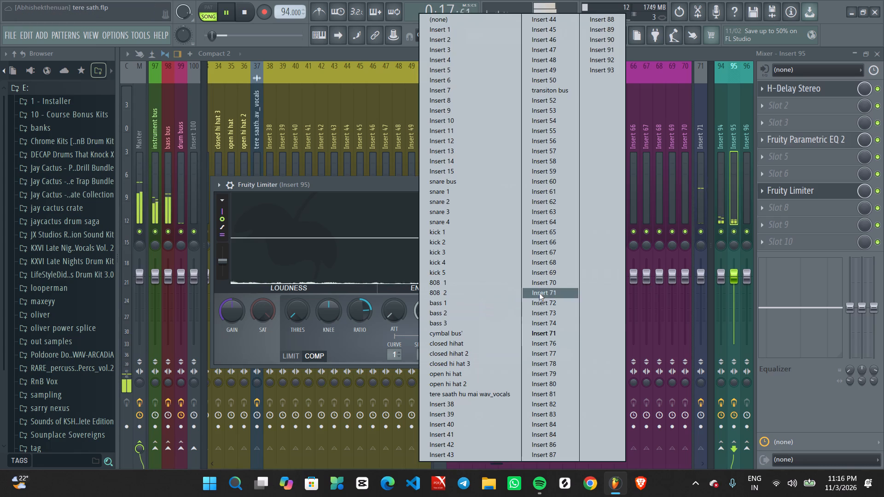
pyautogui.click(551, 295)
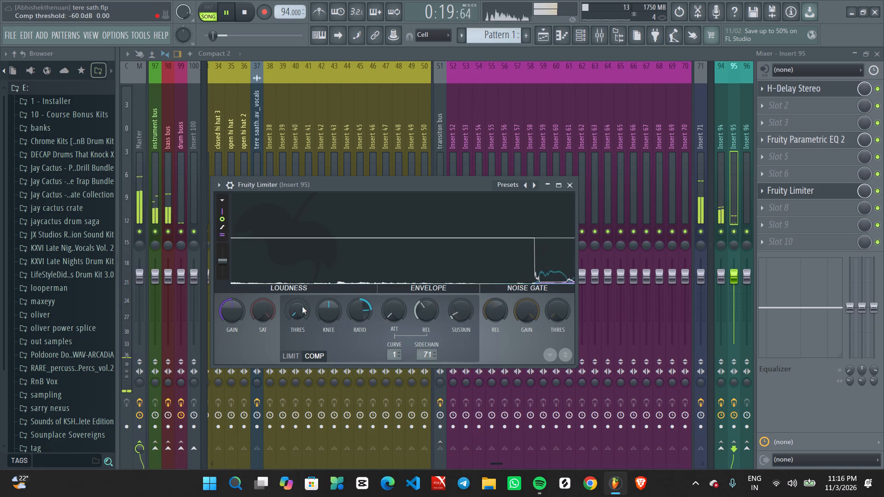
# Raise the threshold of Insert 95's compressor and lower its ratio to 2.8:1 while listening.
pyautogui.scroll(6, 302, 306)
pyautogui.scroll(-3, 296, 312)
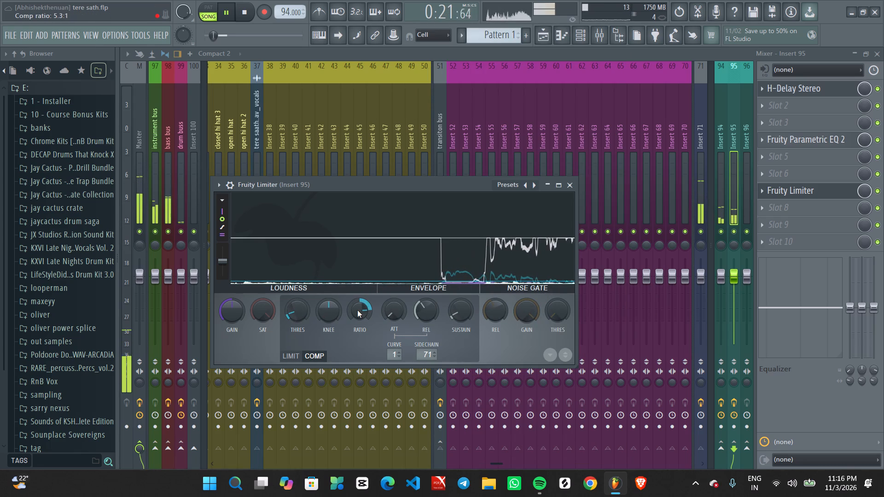
pyautogui.scroll(-6, 357, 310)
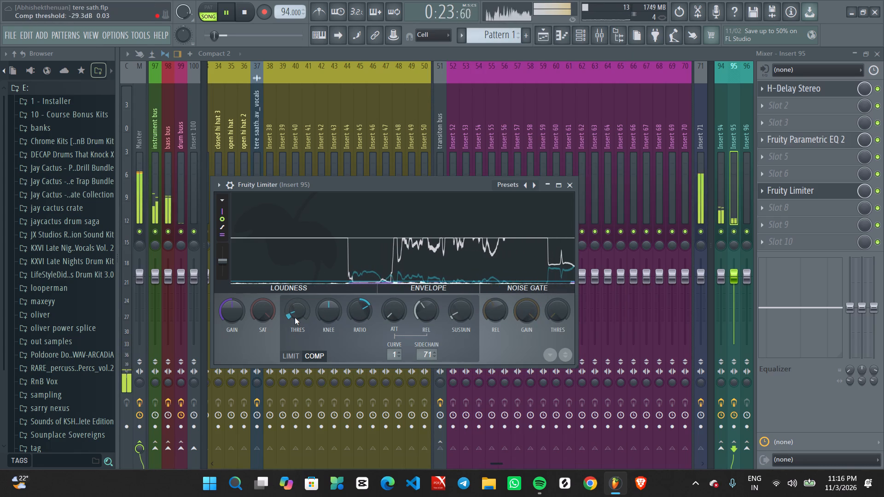
pyautogui.scroll(-1, 295, 318)
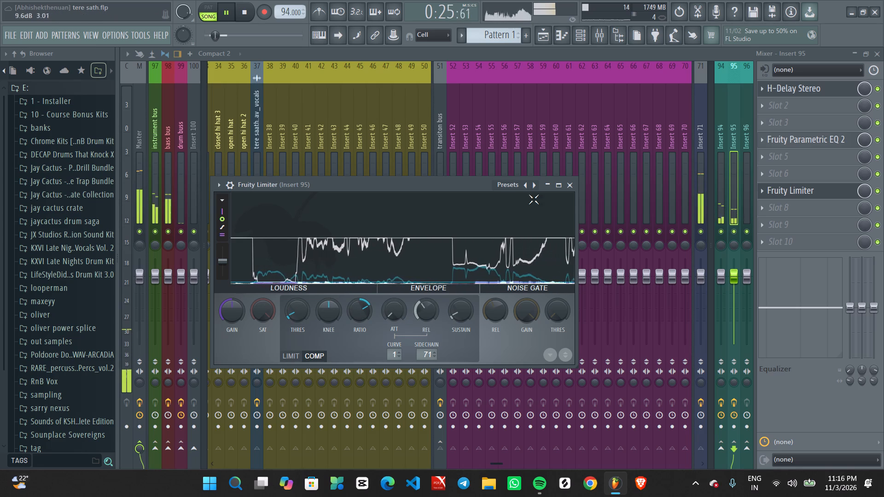
pyautogui.click(571, 185)
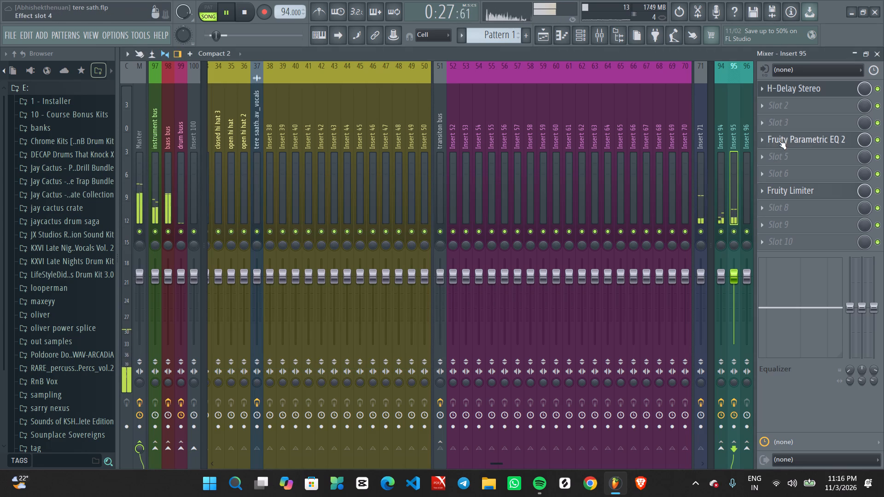
# Open Insert 95's H-Delay Stereo and lower its feedback to 54.
pyautogui.click(730, 135)
pyautogui.click(793, 92)
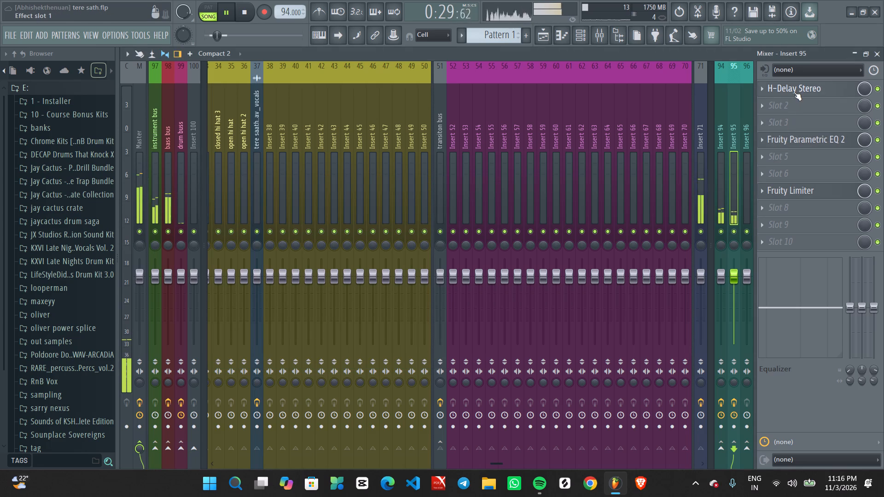
pyautogui.click(793, 92)
pyautogui.scroll(-1, 476, 182)
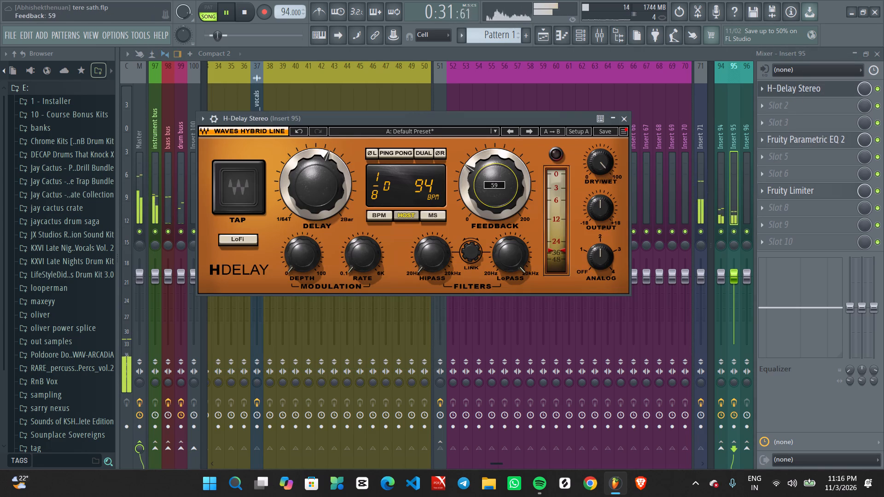
pyautogui.scroll(-5, 476, 182)
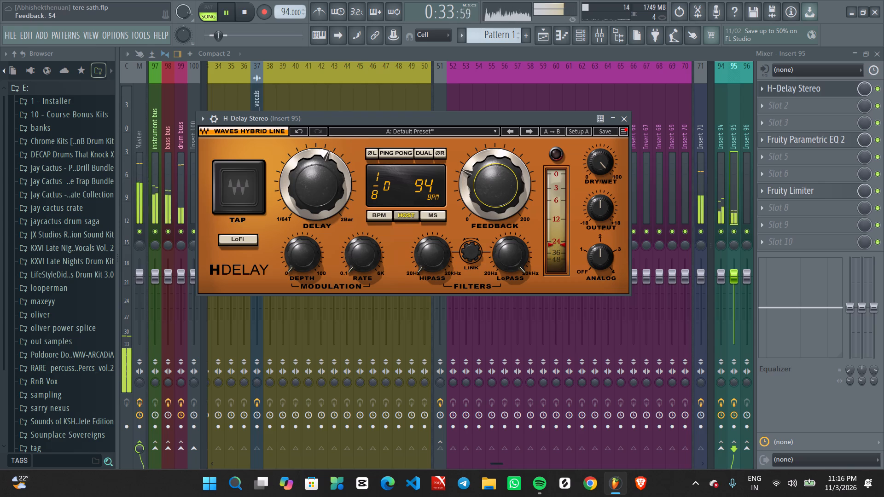
# Set the H-Delay's delay time to 1/4 during playback.
pyautogui.scroll(-3, 321, 184)
pyautogui.scroll(2, 321, 184)
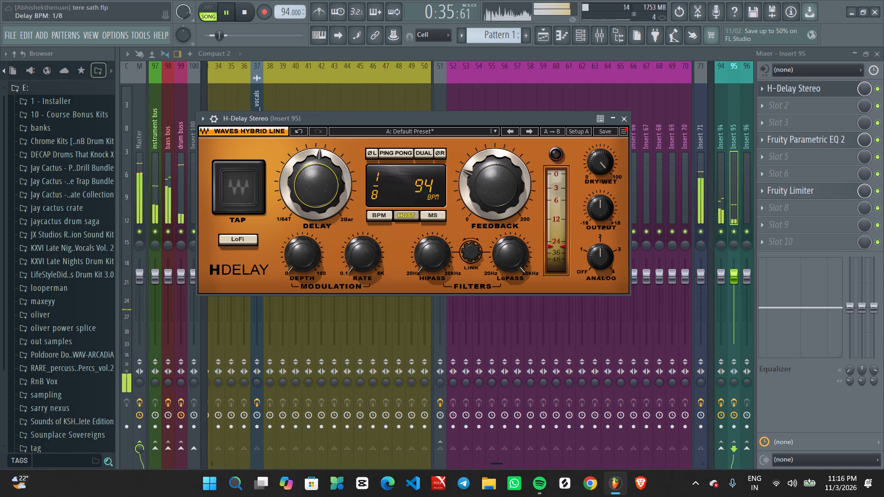
pyautogui.scroll(3, 321, 184)
pyautogui.scroll(-1, 321, 184)
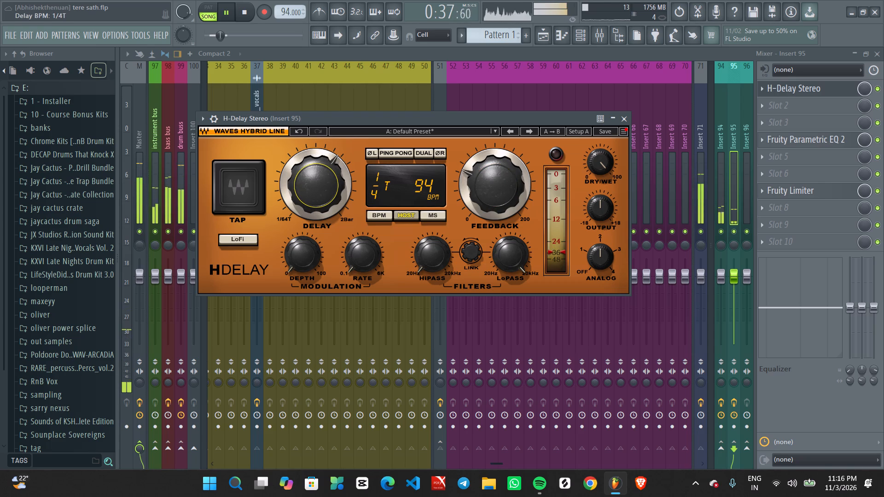
pyautogui.scroll(1, 321, 184)
pyautogui.press('space')
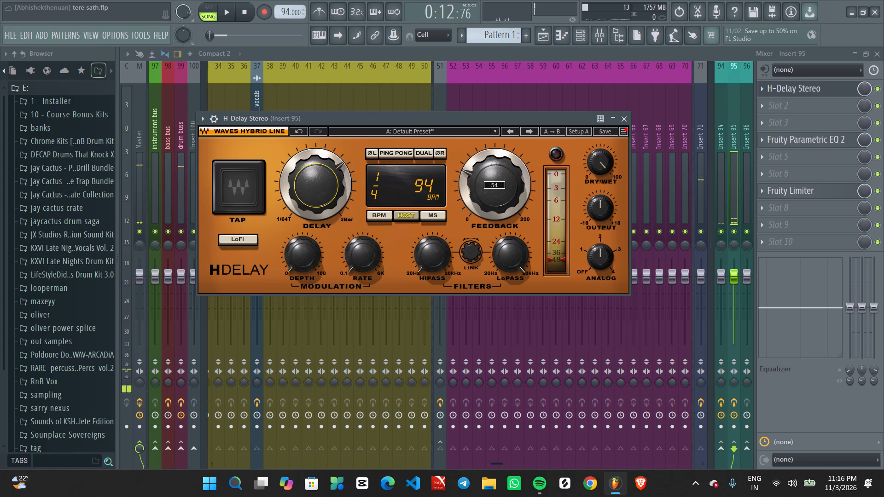
# Raise the H-Delay's high-pass filter frequency while auditioning the vocal.
pyautogui.press('space')
pyautogui.scroll(6, 442, 249)
pyautogui.press('space')
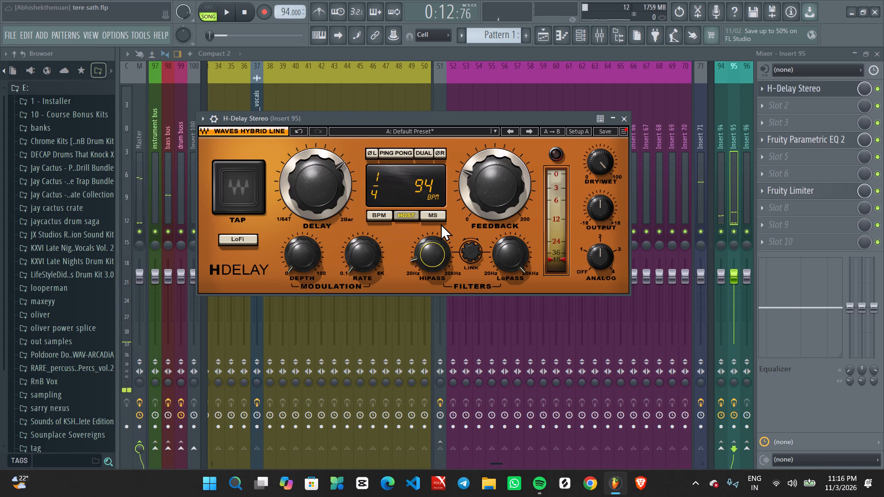
# Fine-tune the H-Delay's dry/wet mix near the fully wet end while auditioning.
pyautogui.press('space')
pyautogui.scroll(-3, 596, 159)
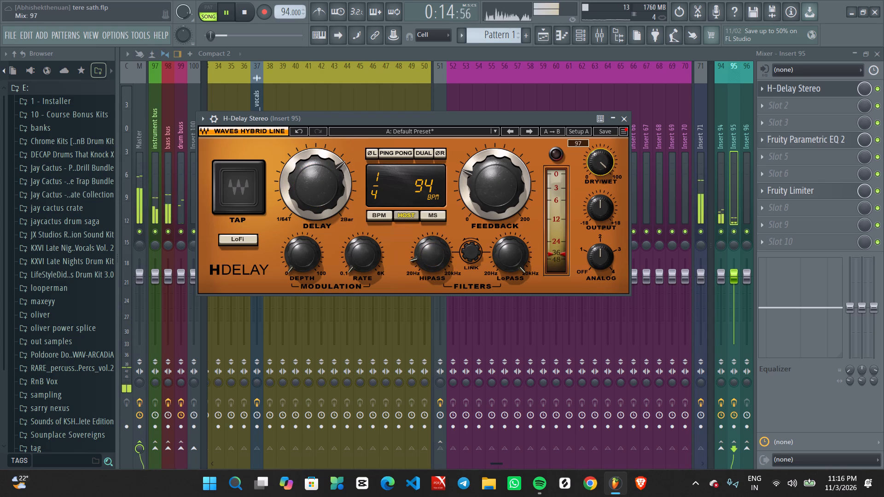
pyautogui.scroll(-4, 596, 159)
pyautogui.scroll(11, 596, 159)
pyautogui.press('space')
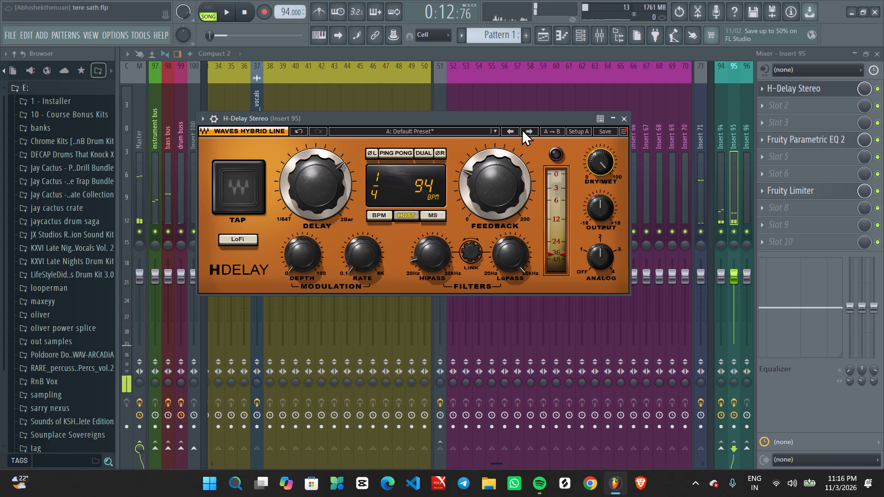
# Compare the H-Delay with LoFi on and off during playback, leaving LoFi enabled.
pyautogui.moveTo(524, 118); pyautogui.dragTo(536, 117)
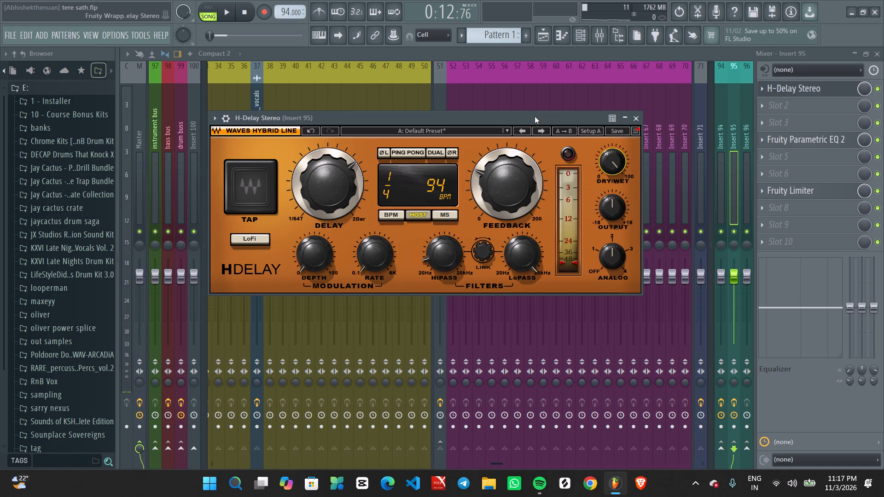
pyautogui.press('space')
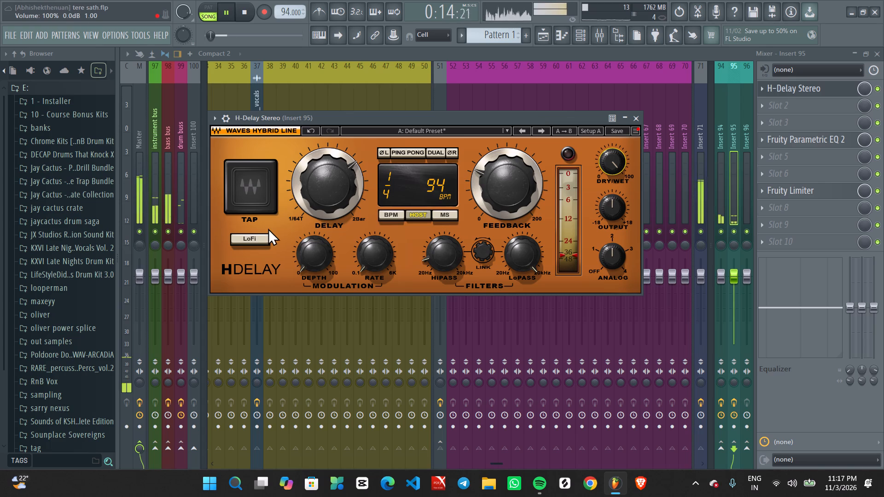
pyautogui.click(251, 235)
pyautogui.press('space')
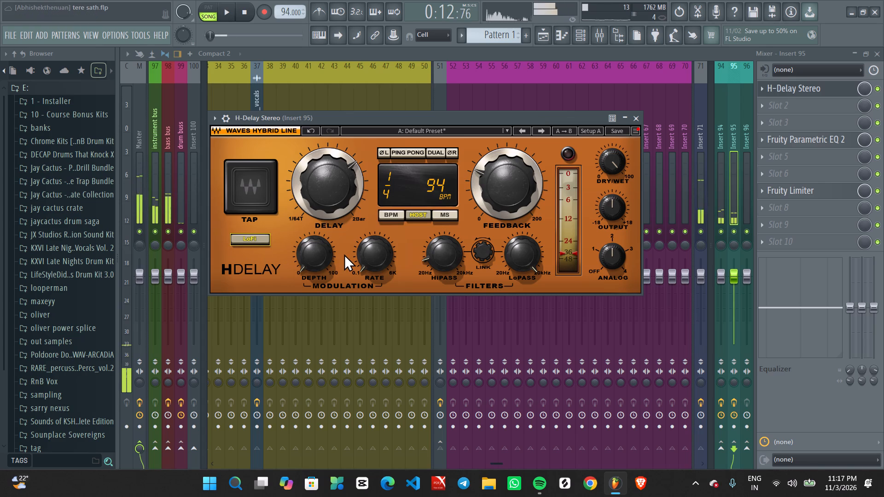
pyautogui.click(255, 183)
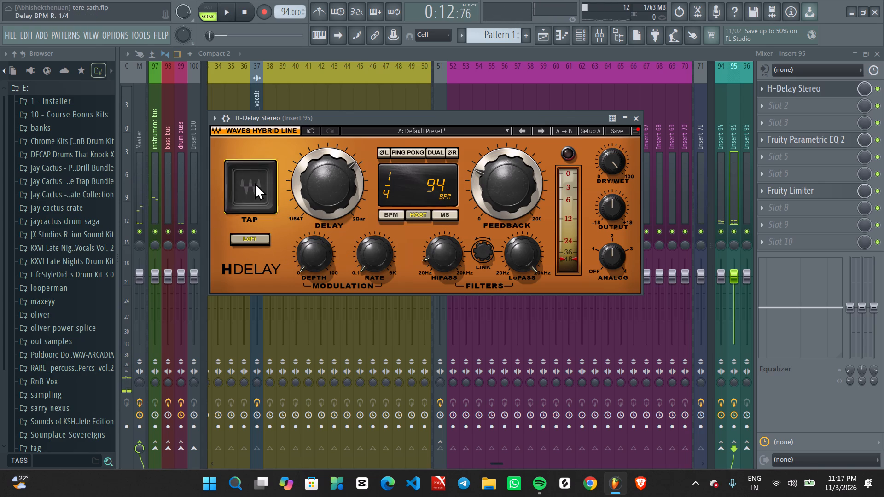
pyautogui.click(255, 183)
pyautogui.click(252, 236)
pyautogui.press('space')
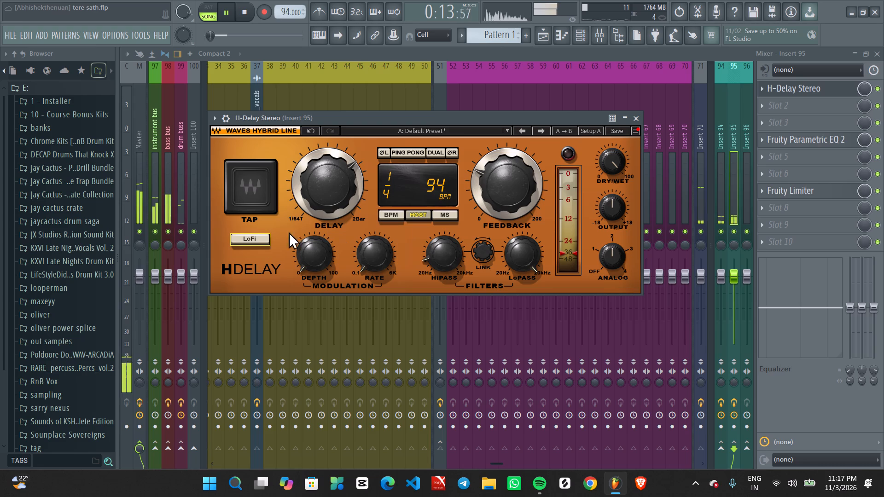
pyautogui.click(260, 241)
# Set the H-Delay's modulation depth to 6%, stop playback and close the plugin.
pyautogui.scroll(4, 306, 262)
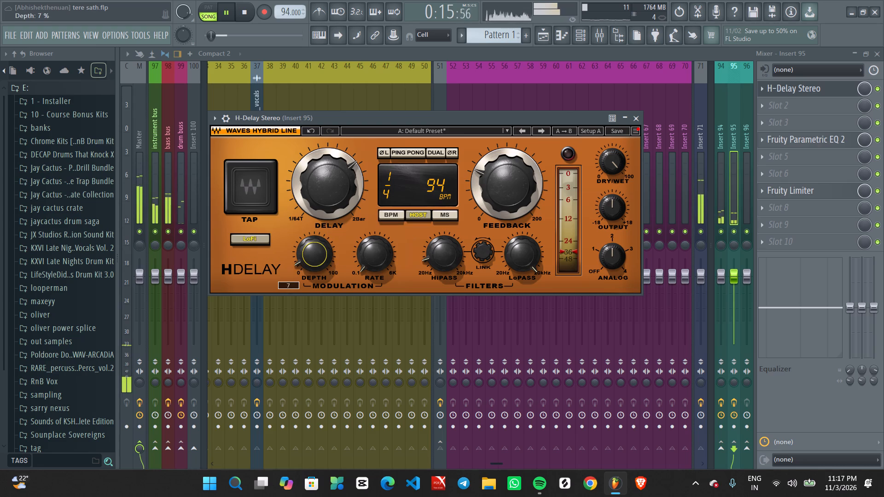
pyautogui.scroll(-1, 306, 261)
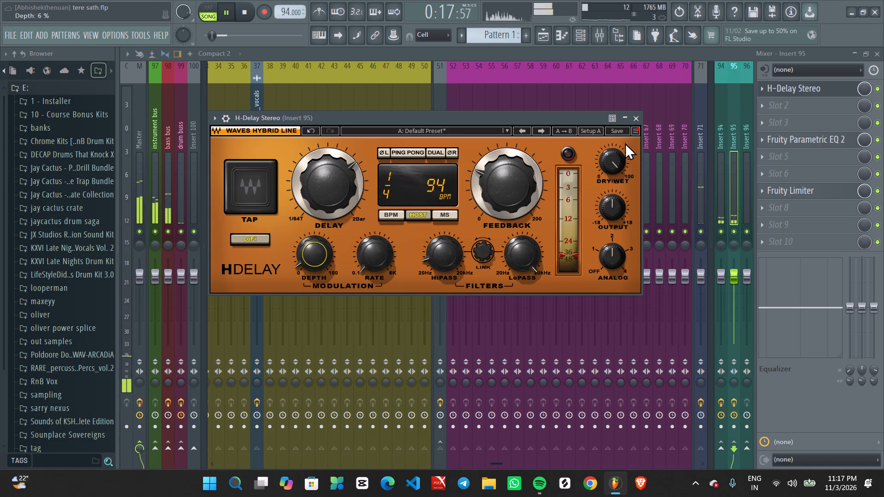
pyautogui.press('space')
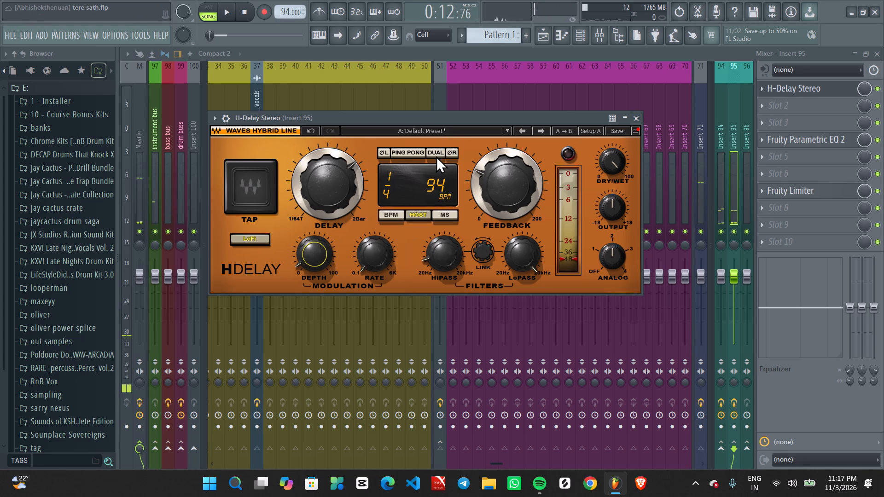
pyautogui.click(635, 116)
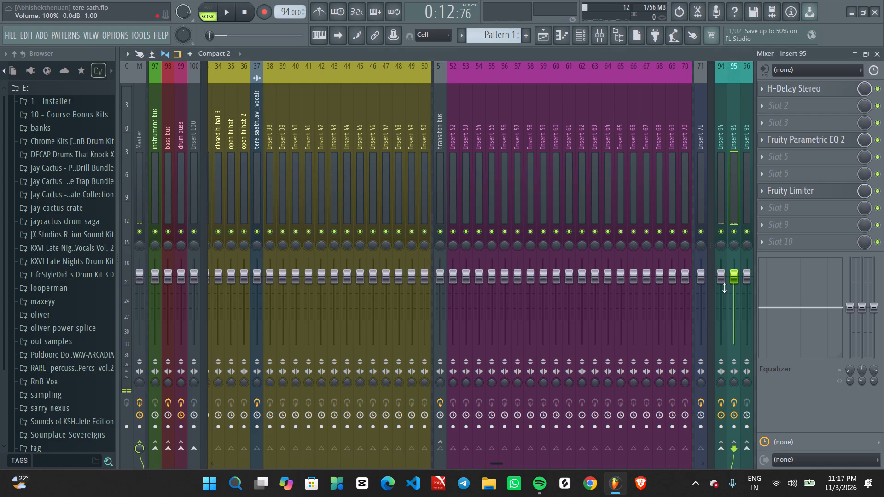
# Adjust Insert 71's send level to Insert 95 around 36% while auditioning.
pyautogui.click(707, 178)
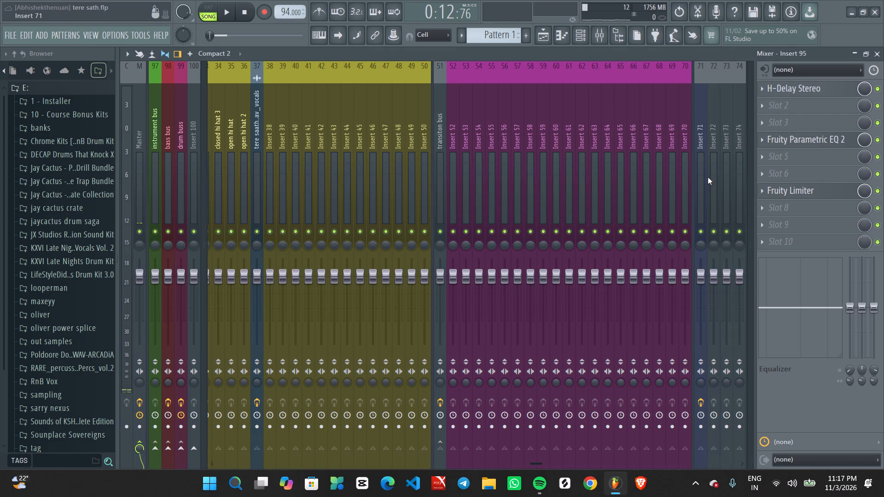
pyautogui.click(749, 177)
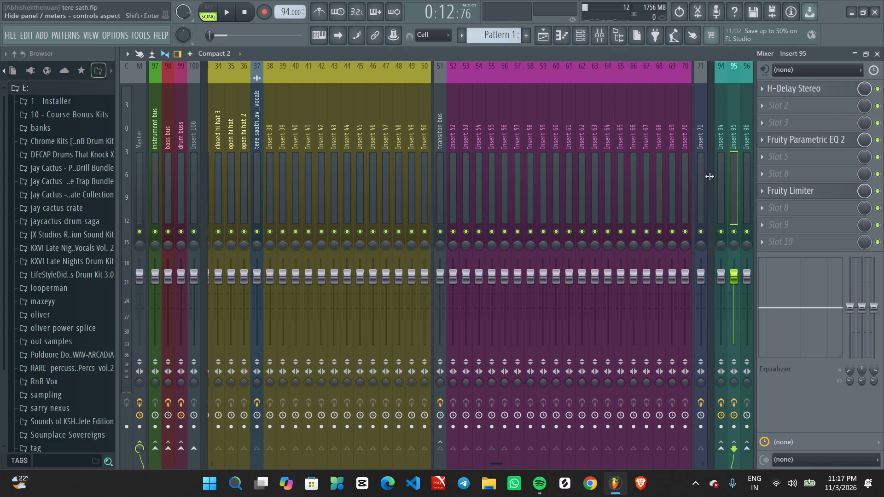
pyautogui.click(705, 175)
pyautogui.press('space')
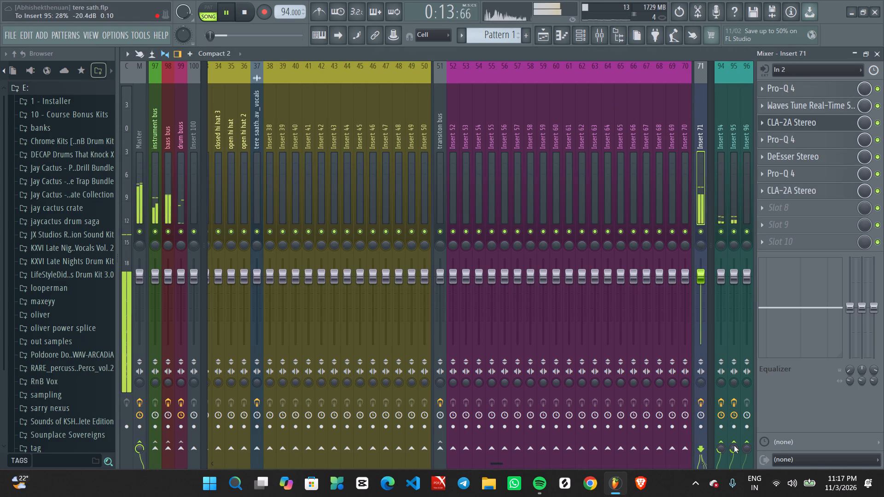
pyautogui.scroll(4, 734, 445)
pyautogui.scroll(-2, 734, 447)
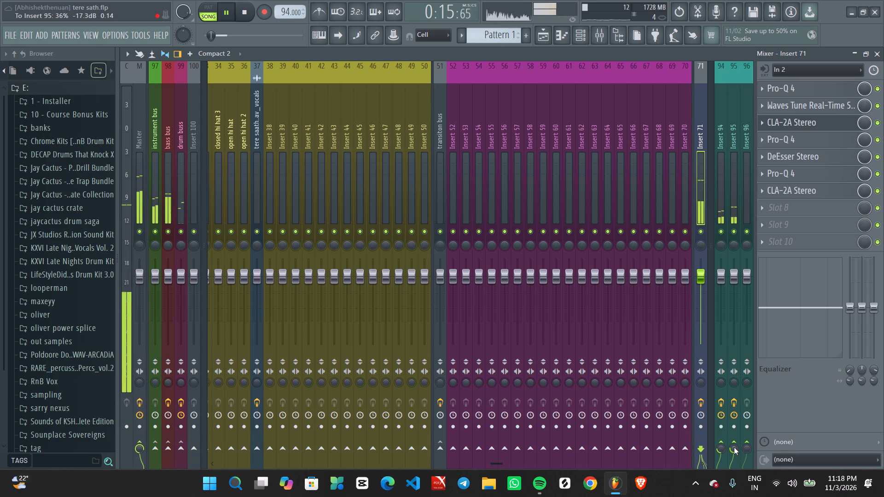
pyautogui.scroll(-2, 734, 447)
pyautogui.scroll(1, 734, 447)
pyautogui.press('space')
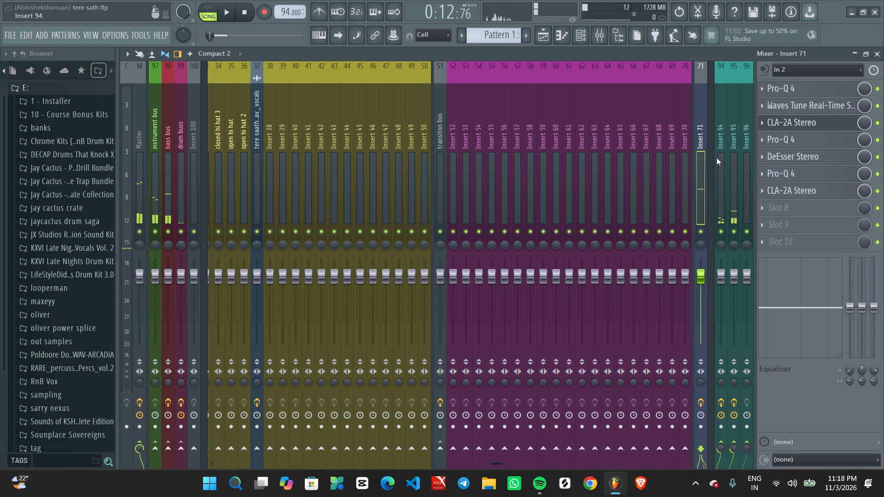
# Set the threshold of Insert 95's compressor to -33.1 dB while auditioning.
pyautogui.click(735, 177)
pyautogui.click(807, 192)
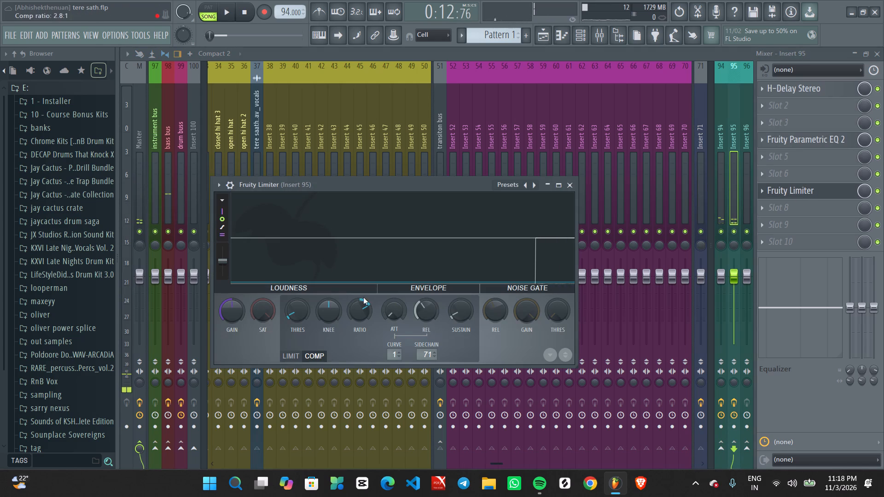
pyautogui.scroll(-1, 297, 312)
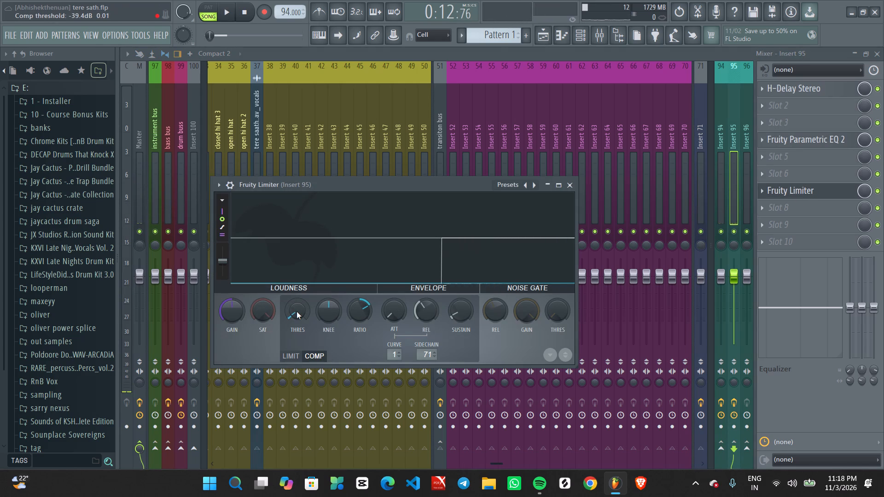
pyautogui.press('space')
pyautogui.scroll(1, 297, 312)
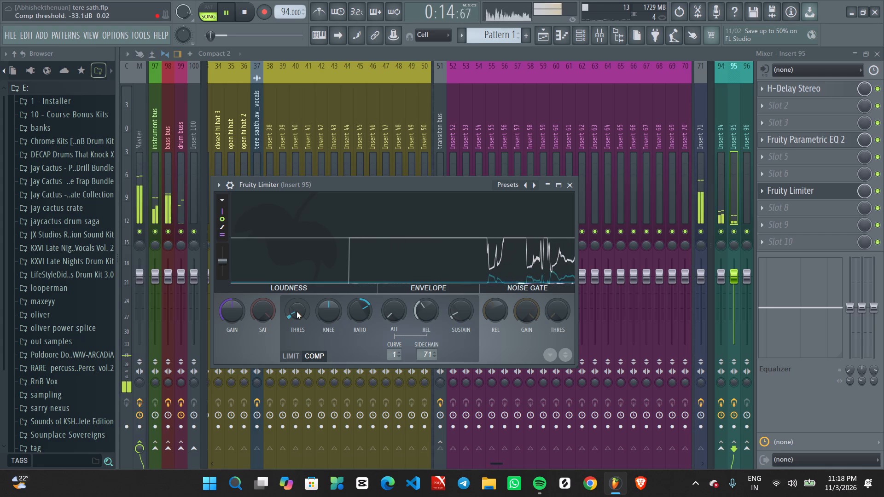
pyautogui.scroll(-1, 297, 312)
pyautogui.scroll(1, 297, 312)
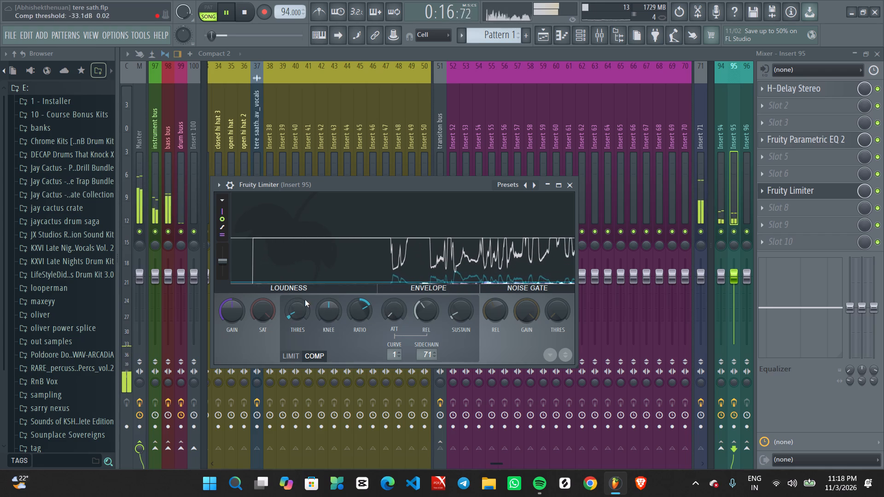
pyautogui.click(569, 187)
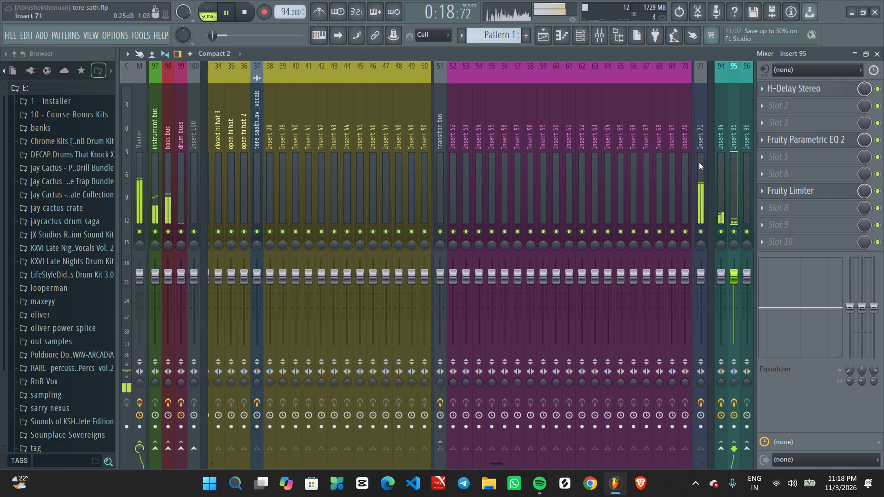
# Lower Insert 71's send to Insert 95 to around 16% during playback.
pyautogui.click(699, 162)
pyautogui.scroll(-4, 731, 451)
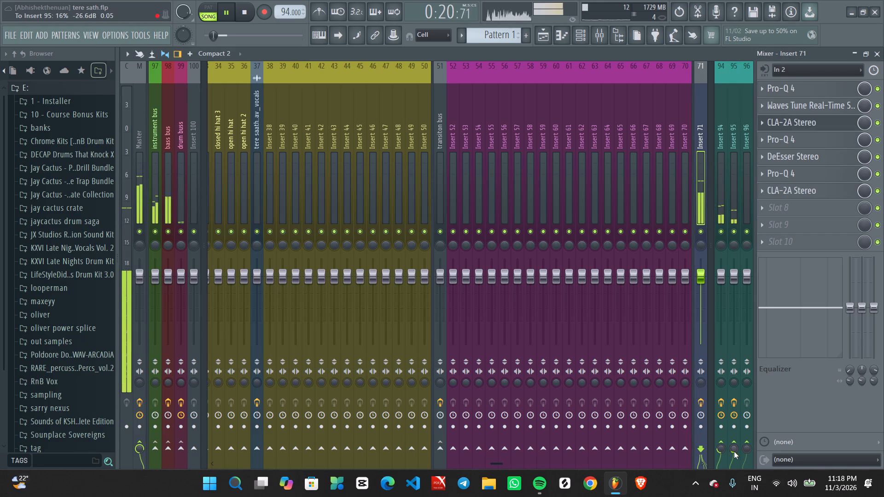
pyautogui.scroll(-1, 734, 451)
pyautogui.scroll(1, 734, 451)
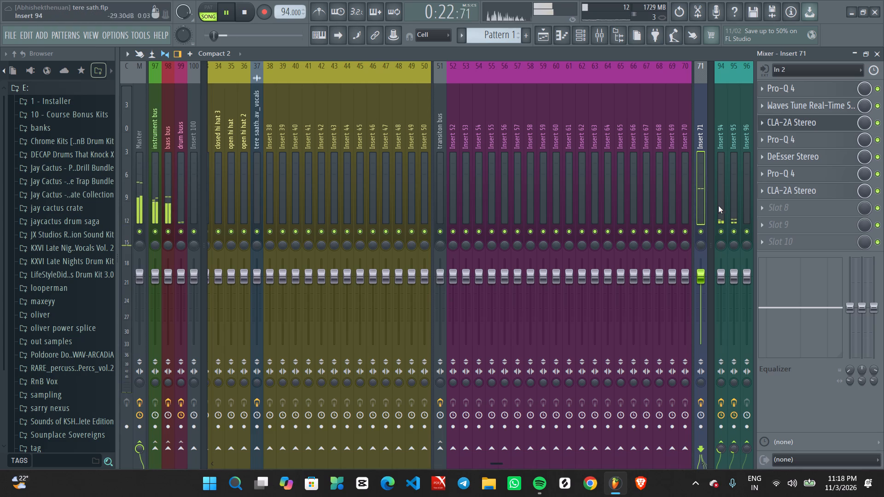
# Raise Insert 71's send to Insert 94 to 44%.
pyautogui.scroll(3, 721, 449)
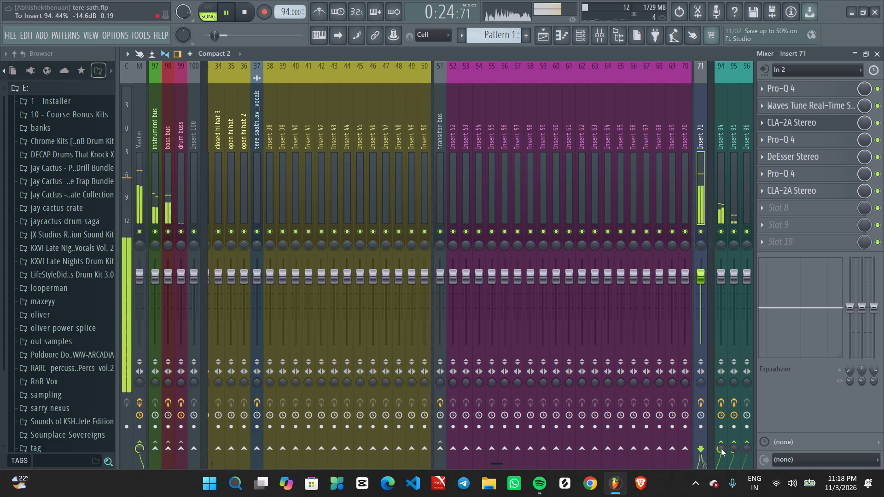
# Raise Insert 71's send to Insert 95 to 20% while auditioning, and stop playback.
pyautogui.click(695, 180)
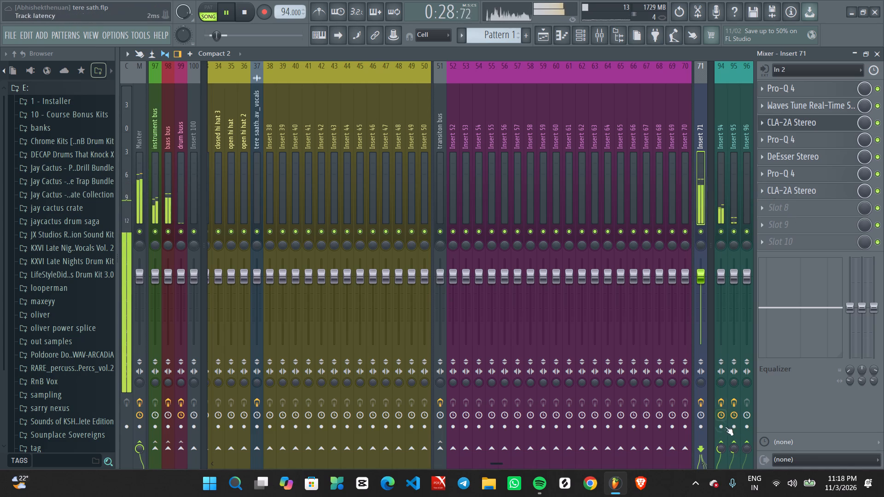
pyautogui.scroll(-1, 731, 450)
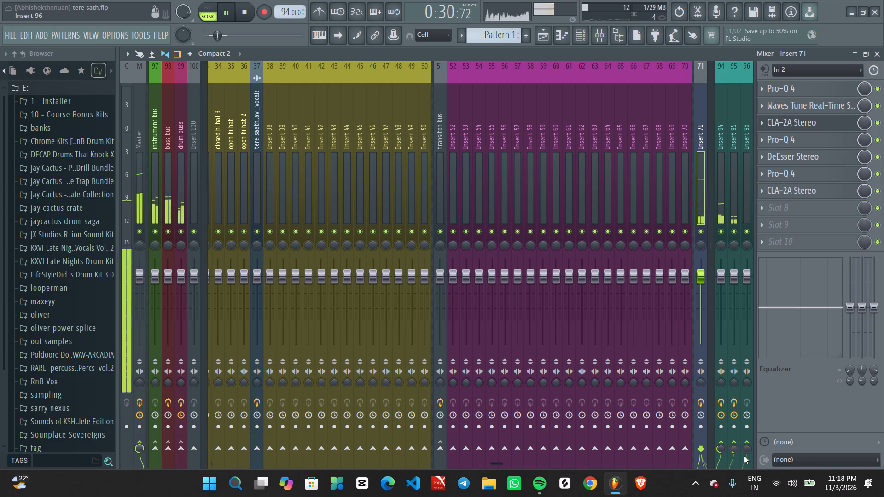
pyautogui.scroll(1, 734, 449)
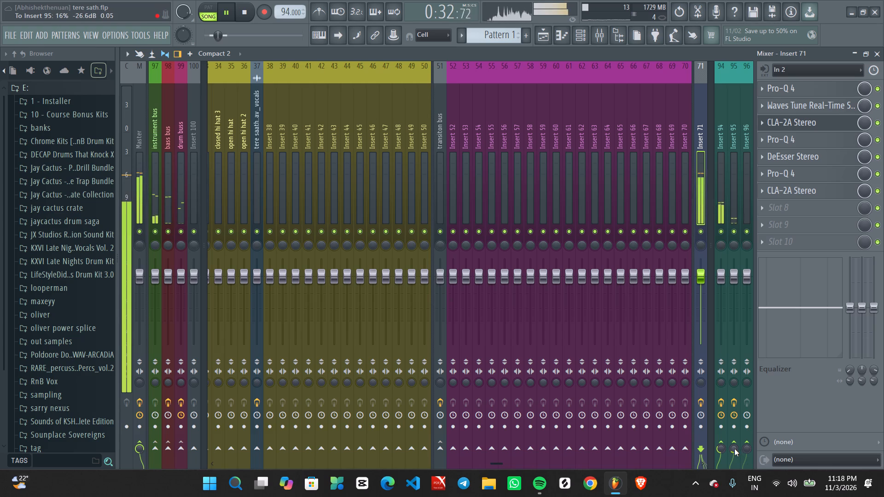
pyautogui.scroll(1, 734, 449)
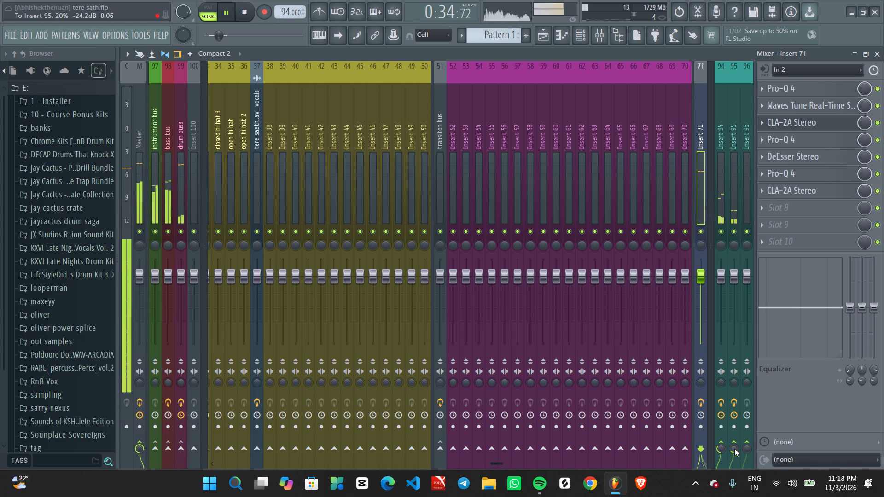
pyautogui.press('space')
pyautogui.press('space')
pyautogui.press('space')
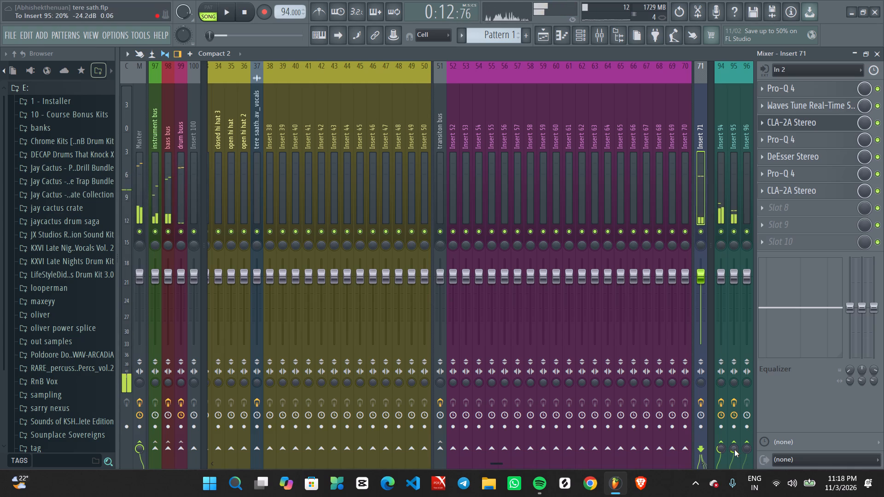
# Save the project and return the playhead to the start of the playlist arrangement.
pyautogui.press('a')
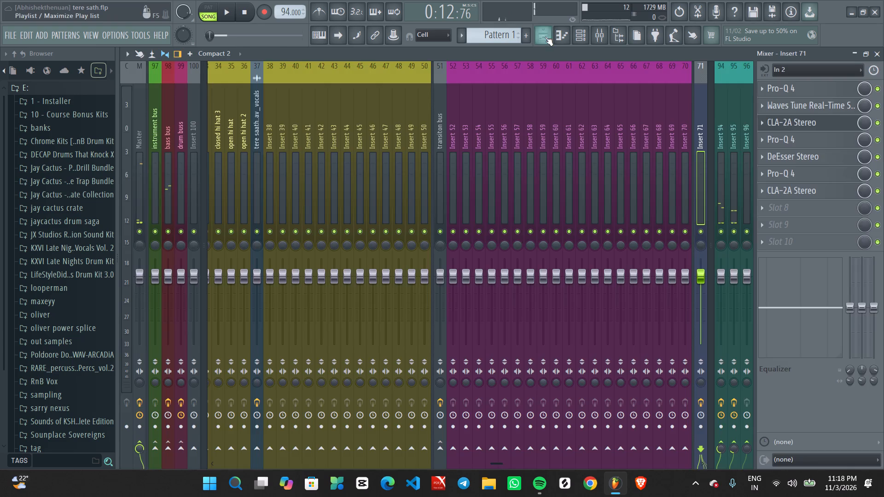
pyautogui.click(545, 37)
pyautogui.keyDown('ctrl'); pyautogui.scroll(-8, 357, 237); pyautogui.keyUp('ctrl')
pyautogui.hotkey('ctrl', 's')
pyautogui.hotkey('ctrl', 'd')
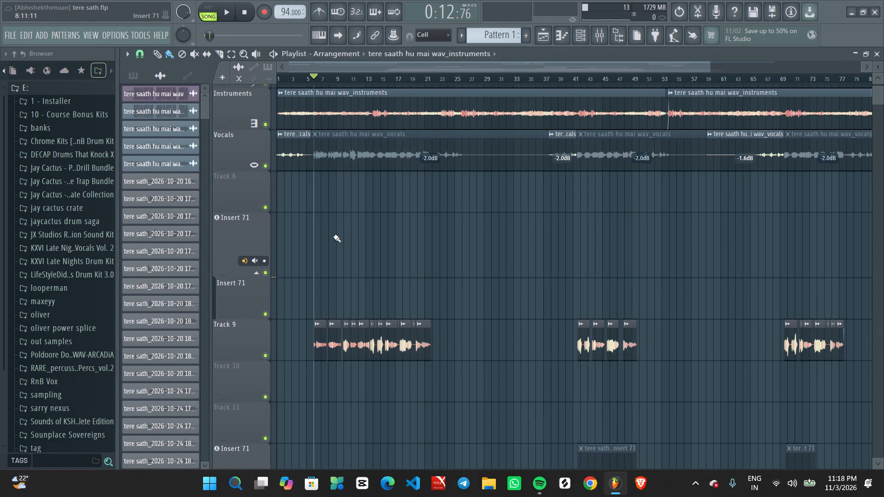
pyautogui.keyDown('ctrl'); pyautogui.scroll(2, 333, 236); pyautogui.keyUp('ctrl')
pyautogui.moveTo(355, 239); pyautogui.dragTo(479, 241, button='middle')
pyautogui.keyDown('ctrl'); pyautogui.scroll(-2, 375, 217); pyautogui.keyUp('ctrl')
pyautogui.moveTo(297, 78); pyautogui.dragTo(256, 81)
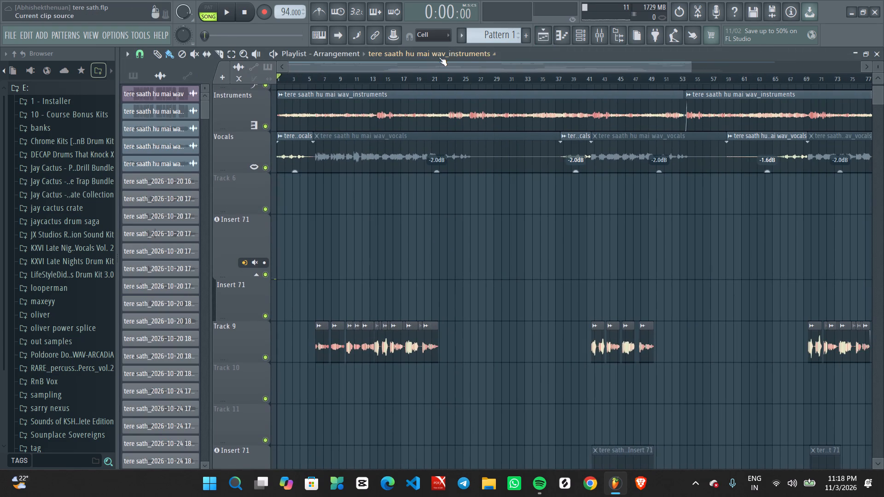
# Create an automation clip for Insert 71's send level to Insert 95.
pyautogui.click(607, 37)
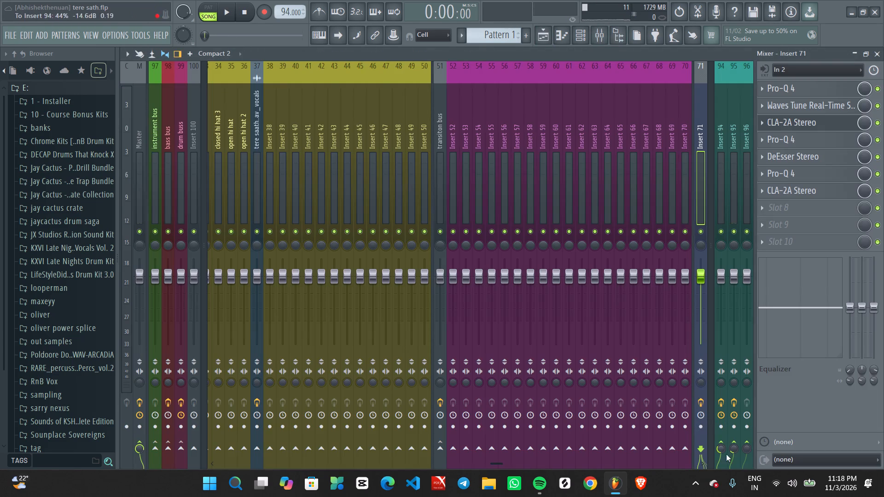
pyautogui.press('a')
pyautogui.press('a')
pyautogui.press('a')
pyautogui.press('a')
pyautogui.press('a')
pyautogui.press('a')
pyautogui.press('a')
pyautogui.press('a')
pyautogui.press('a')
pyautogui.press('a')
pyautogui.press('a')
pyautogui.press('a')
pyautogui.rightClick(736, 449)
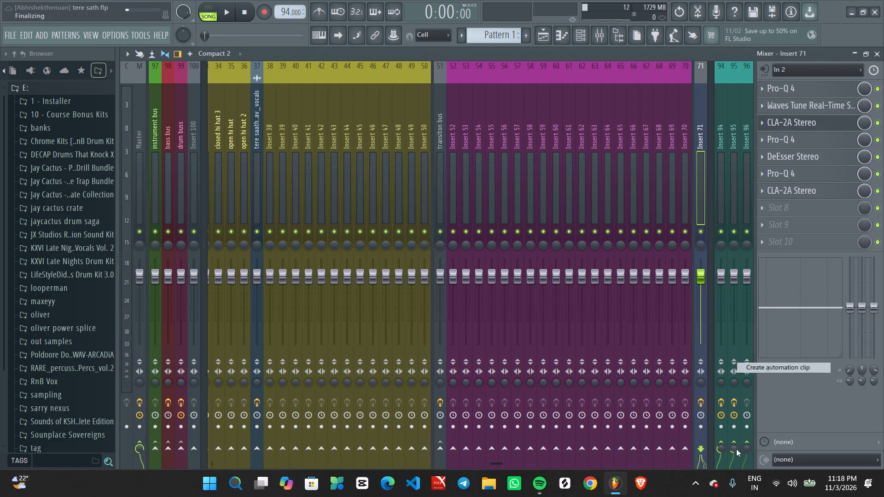
# Audition the opening vocal phrases on Track 10, from about bar 6, alongside the Insert 71 - To Insert 95 automation clip.
pyautogui.click(542, 37)
pyautogui.keyDown('ctrl'); pyautogui.scroll(1, 416, 330); pyautogui.keyUp('ctrl')
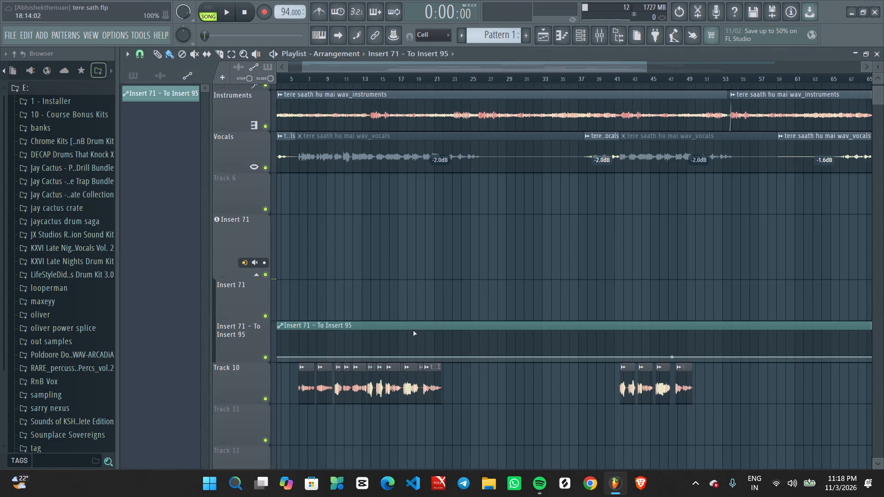
pyautogui.moveTo(421, 295); pyautogui.dragTo(543, 275, button='middle')
pyautogui.press('space')
pyautogui.keyDown('ctrl'); pyautogui.scroll(3, 474, 325); pyautogui.keyUp('ctrl')
pyautogui.moveTo(415, 285); pyautogui.dragTo(561, 275, button='middle')
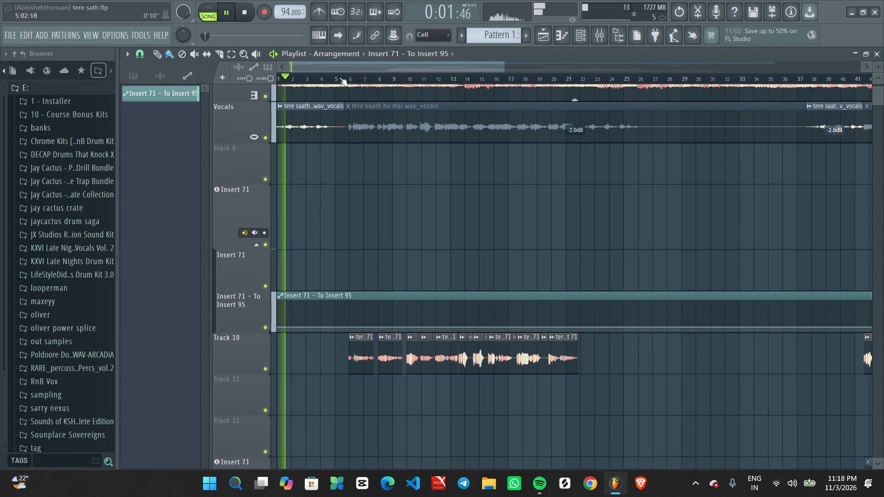
pyautogui.click(346, 79)
pyautogui.keyDown('ctrl'); pyautogui.scroll(6, 374, 247); pyautogui.keyUp('ctrl')
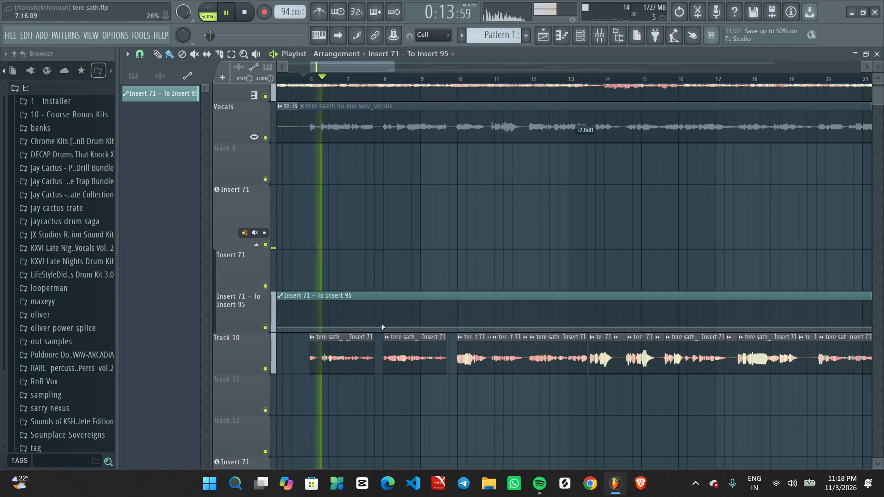
pyautogui.press('space')
pyautogui.keyDown('ctrl'); pyautogui.scroll(1, 366, 285); pyautogui.keyUp('ctrl')
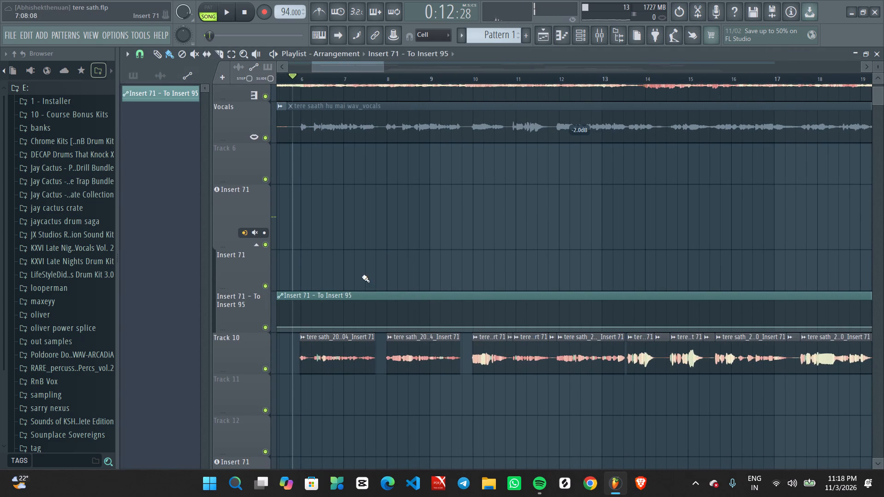
pyautogui.keyDown('ctrl'); pyautogui.scroll(-10, 355, 265); pyautogui.keyUp('ctrl')
pyautogui.keyDown('ctrl'); pyautogui.scroll(1, 350, 260); pyautogui.keyUp('ctrl')
pyautogui.keyDown('ctrl'); pyautogui.scroll(-2, 350, 260); pyautogui.keyUp('ctrl')
pyautogui.press('space')
pyautogui.moveTo(292, 76); pyautogui.dragTo(253, 80)
pyautogui.keyDown('ctrl'); pyautogui.scroll(3, 360, 255); pyautogui.keyUp('ctrl')
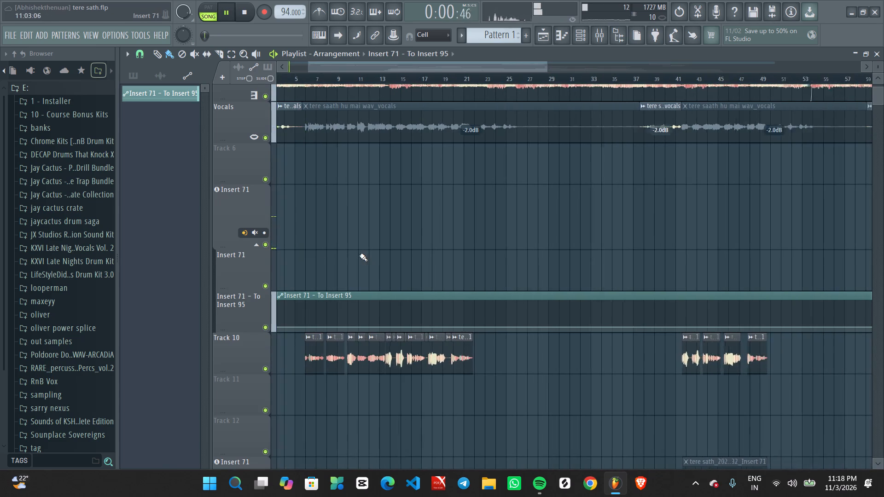
pyautogui.moveTo(351, 263); pyautogui.dragTo(617, 268, button='middle')
pyautogui.keyDown('ctrl'); pyautogui.scroll(2, 390, 293); pyautogui.keyUp('ctrl')
pyautogui.moveTo(362, 283); pyautogui.dragTo(662, 347, button='middle')
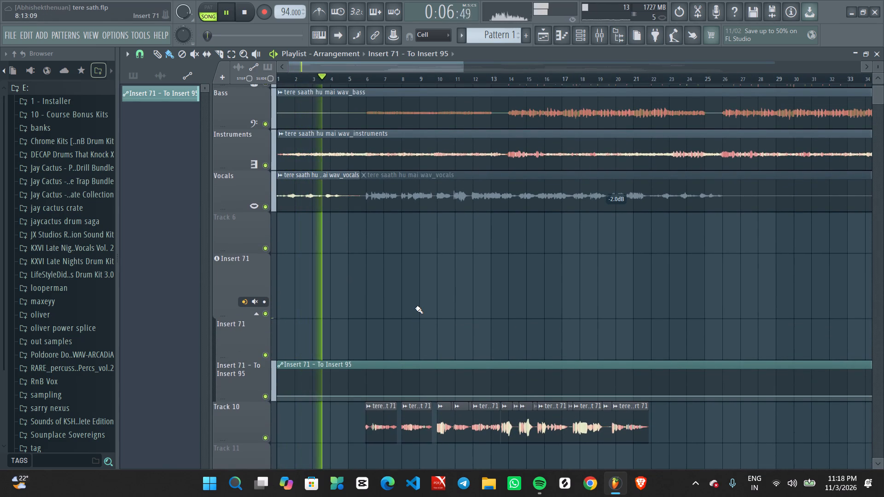
pyautogui.scroll(2, 422, 308)
pyautogui.moveTo(426, 315); pyautogui.dragTo(466, 178, button='middle')
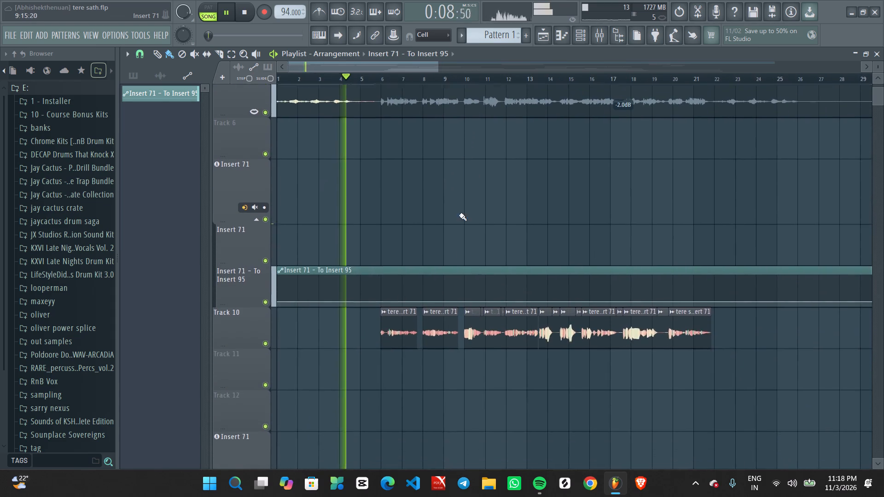
pyautogui.keyDown('ctrl'); pyautogui.scroll(3, 424, 327); pyautogui.keyUp('ctrl')
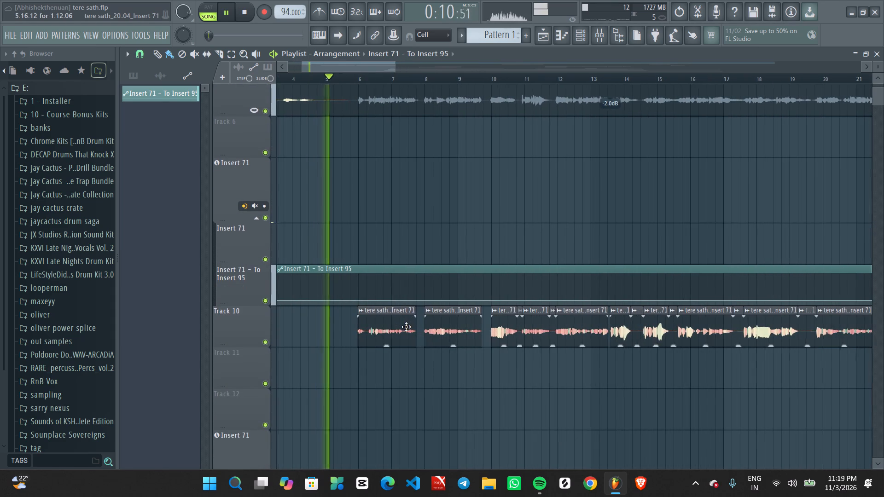
pyautogui.click(360, 75)
pyautogui.keyDown('ctrl'); pyautogui.scroll(2, 437, 402); pyautogui.keyUp('ctrl')
pyautogui.moveTo(426, 399); pyautogui.dragTo(434, 398, button='middle')
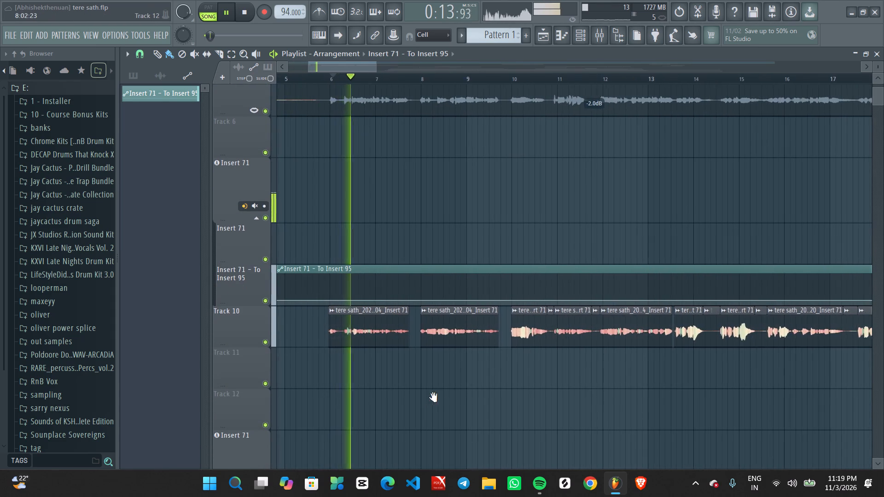
pyautogui.moveTo(434, 398); pyautogui.dragTo(454, 397, button='middle')
pyautogui.scroll(1, 454, 397)
pyautogui.keyDown('ctrl'); pyautogui.scroll(5, 432, 365); pyautogui.keyUp('ctrl')
pyautogui.keyDown('ctrl'); pyautogui.scroll(2, 439, 407); pyautogui.keyUp('ctrl')
pyautogui.moveTo(440, 416); pyautogui.dragTo(442, 317, button='middle')
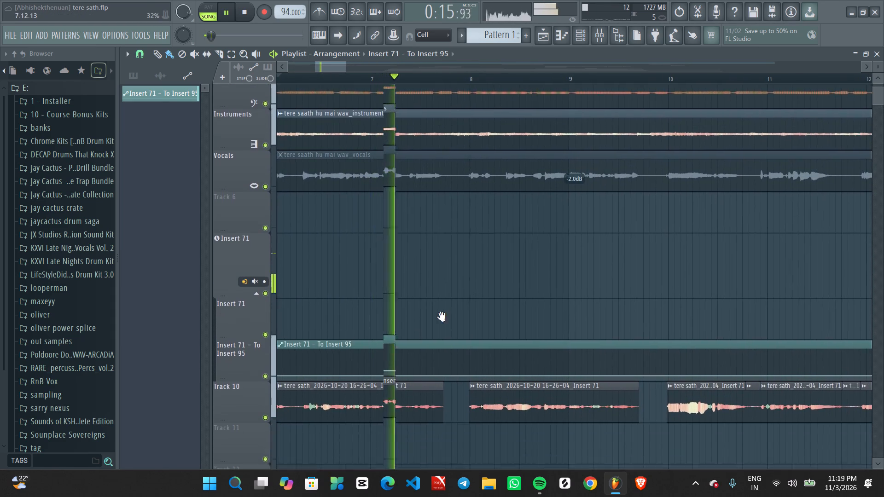
pyautogui.moveTo(442, 317); pyautogui.dragTo(441, 314, button='middle')
pyautogui.press('space')
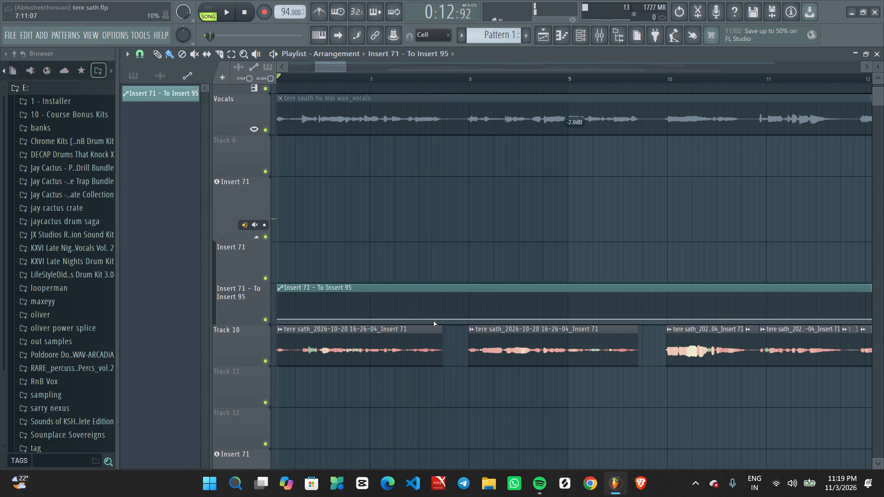
# Add three points to the Insert 95 send automation before bar 8, at the first vocal phrase's end, raising the middle one into a peak.
pyautogui.rightClick(432, 319)
pyautogui.rightClick(453, 319)
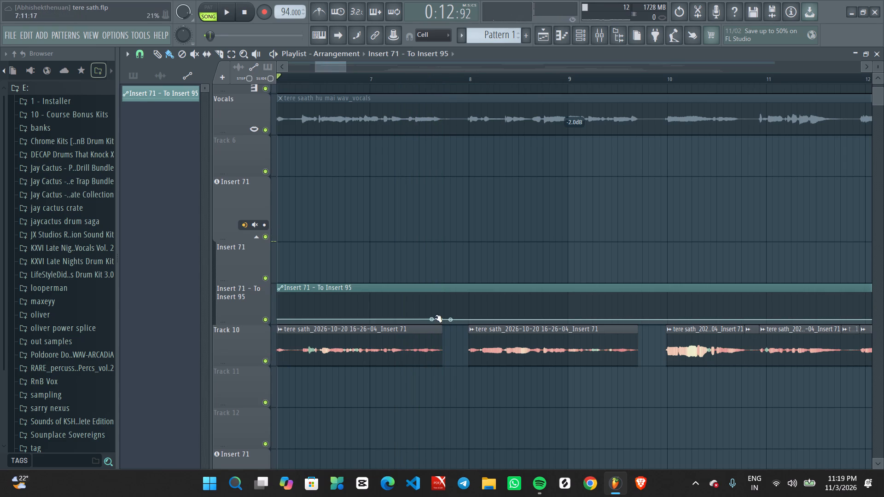
pyautogui.rightClick(436, 317)
pyautogui.moveTo(439, 316); pyautogui.dragTo(440, 308)
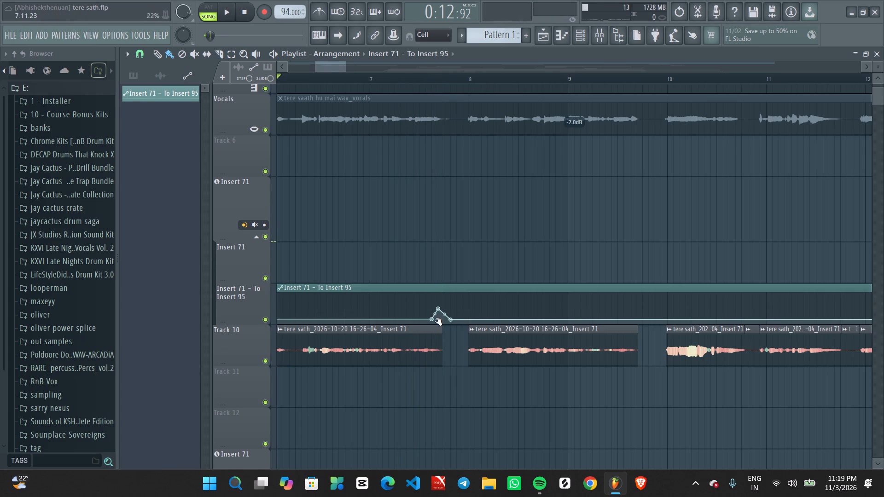
# Copy the 15% value from the peak's end point, move its start point to 7:08:00 and paste the value there.
pyautogui.click(431, 321)
pyautogui.rightClick(452, 322)
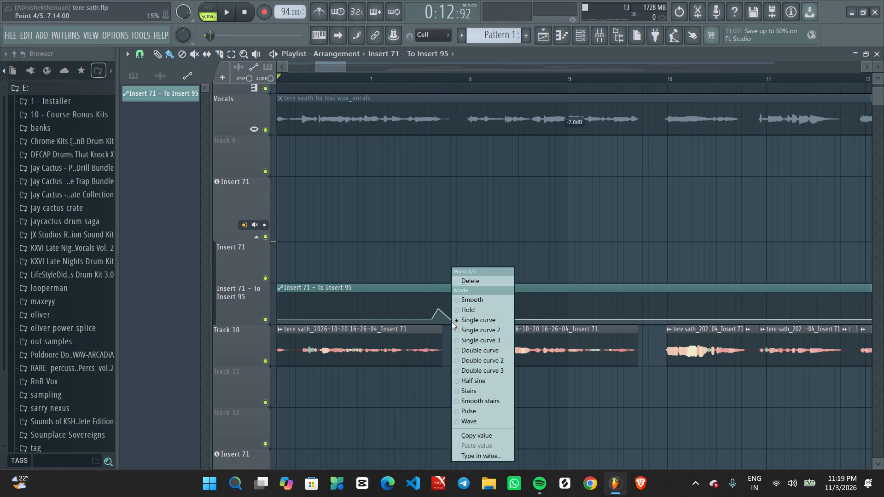
pyautogui.click(480, 434)
pyautogui.press('space')
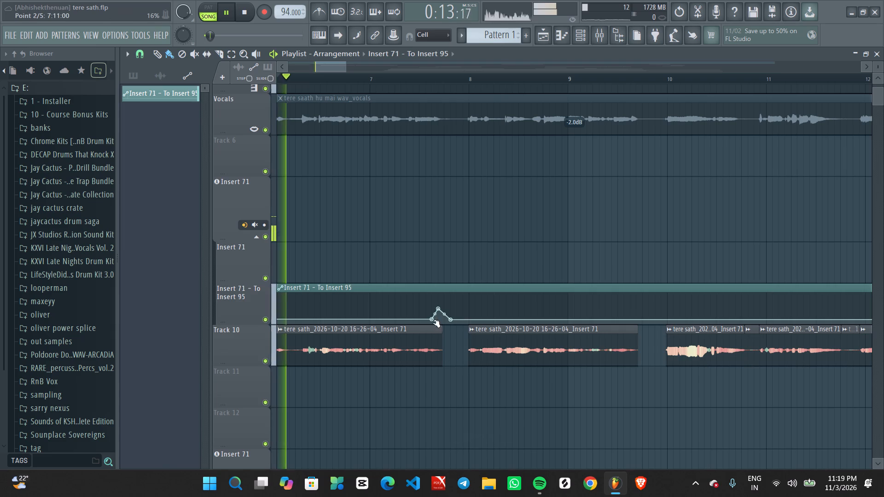
pyautogui.moveTo(430, 319); pyautogui.dragTo(411, 322)
pyautogui.rightClick(411, 322)
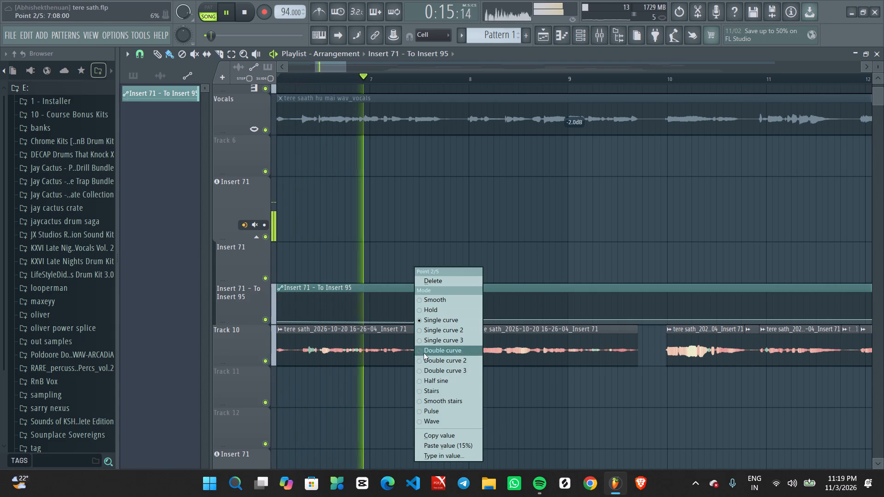
pyautogui.click(444, 446)
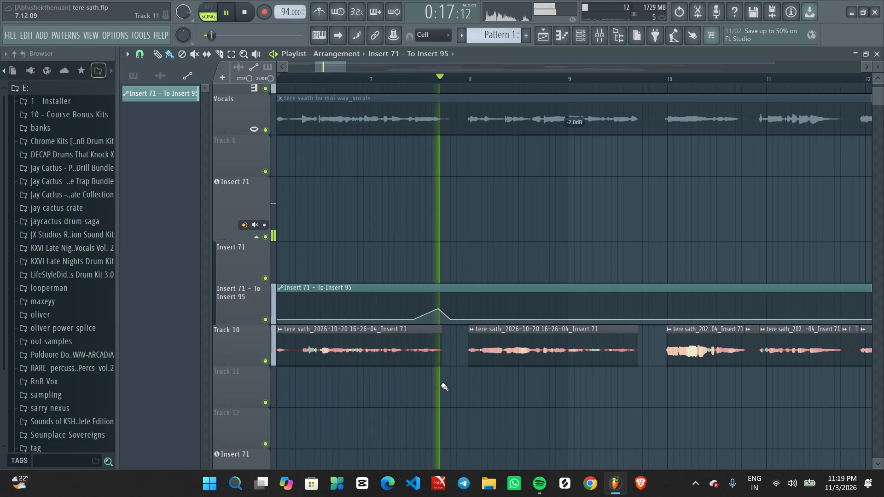
# Extend the automation peak's end point to just past bar 8 and paste the copied 15% value onto it.
pyautogui.press('space')
pyautogui.press('space')
pyautogui.moveTo(451, 318); pyautogui.dragTo(456, 319)
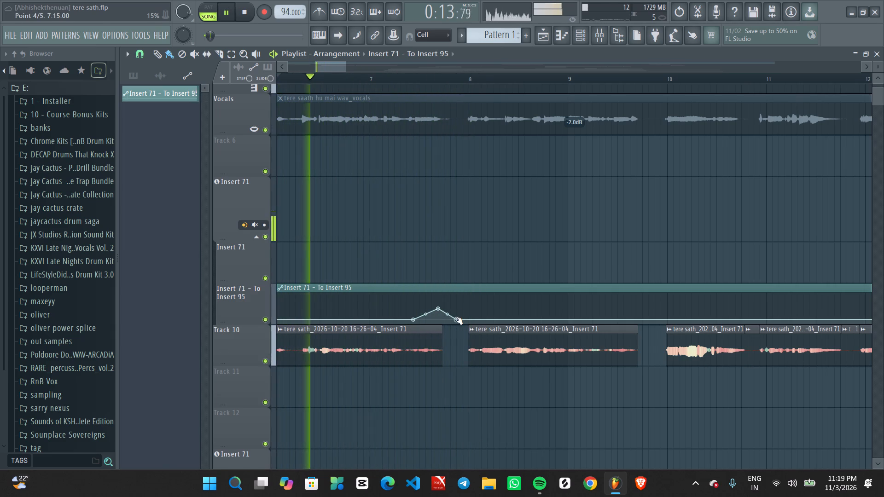
pyautogui.moveTo(456, 319); pyautogui.dragTo(484, 320)
pyautogui.rightClick(487, 320)
pyautogui.rightClick(483, 321)
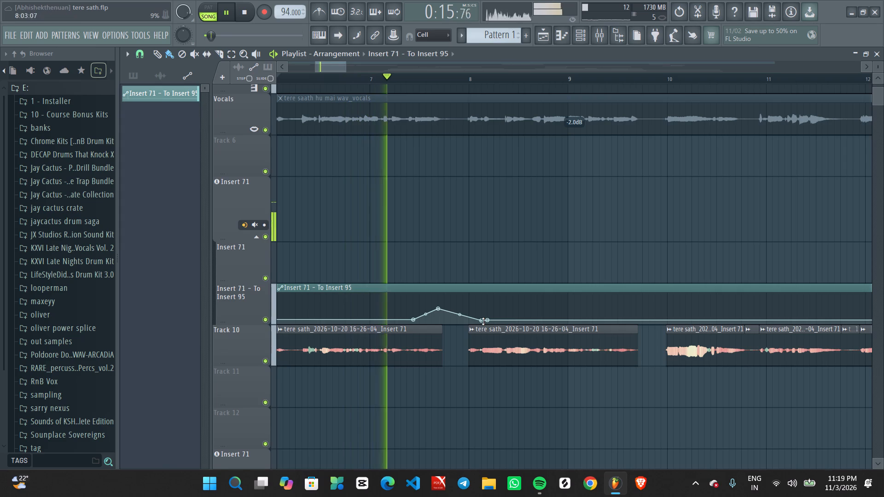
pyautogui.rightClick(482, 319)
pyautogui.click(500, 441)
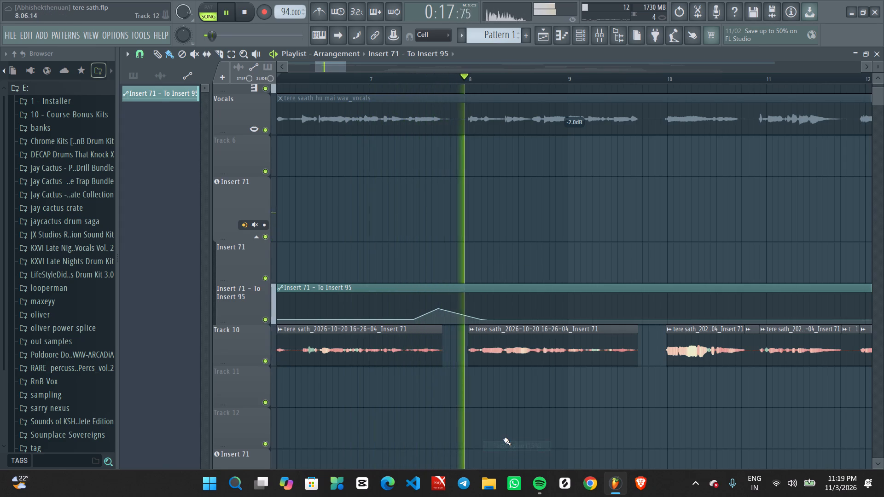
# Add three points to the send automation between bars 21 and 22, near the last phrase's end, raising the second into a tall peak.
pyautogui.keyDown('ctrl'); pyautogui.scroll(-9, 556, 420); pyautogui.keyUp('ctrl')
pyautogui.keyDown('ctrl'); pyautogui.scroll(3, 598, 412); pyautogui.keyUp('ctrl')
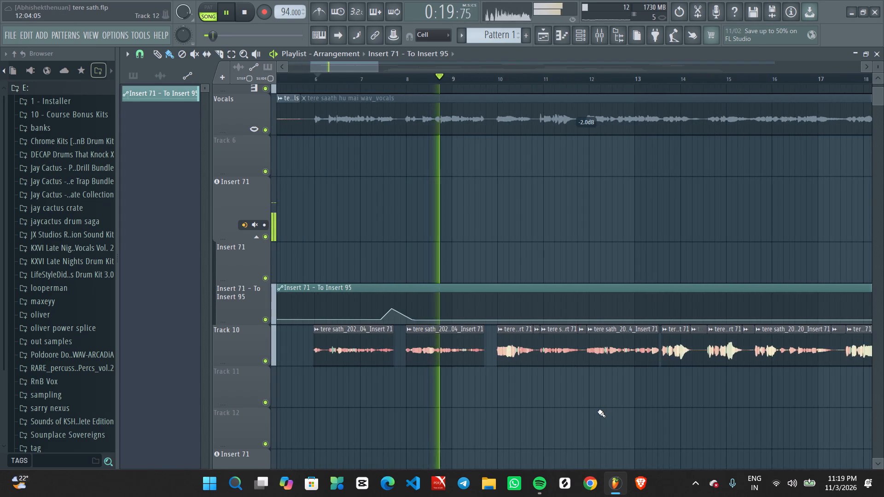
pyautogui.keyDown('ctrl'); pyautogui.scroll(-9, 556, 391); pyautogui.keyUp('ctrl')
pyautogui.scroll(3, 609, 385)
pyautogui.keyDown('ctrl'); pyautogui.scroll(3, 609, 384); pyautogui.keyUp('ctrl')
pyautogui.moveTo(621, 393); pyautogui.dragTo(568, 390, button='middle')
pyautogui.scroll(1, 595, 390)
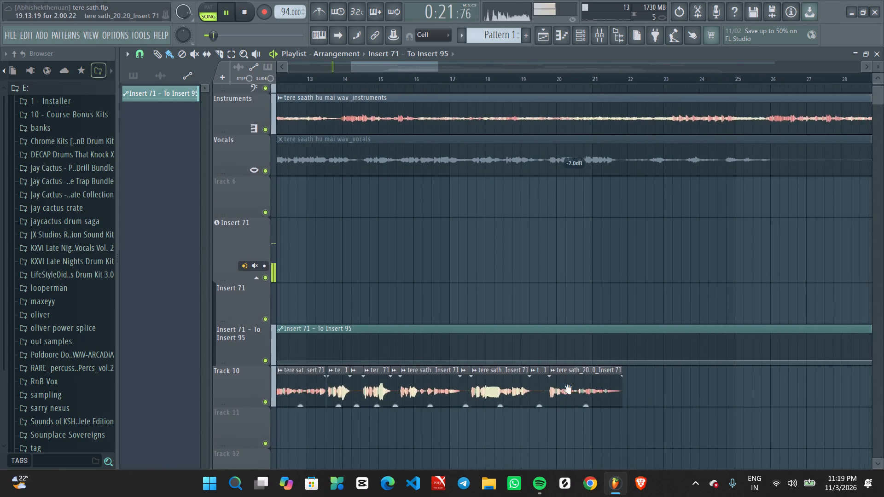
pyautogui.moveTo(568, 390); pyautogui.dragTo(555, 386, button='middle')
pyautogui.keyDown('ctrl'); pyautogui.scroll(4, 547, 386); pyautogui.keyUp('ctrl')
pyautogui.rightClick(527, 355)
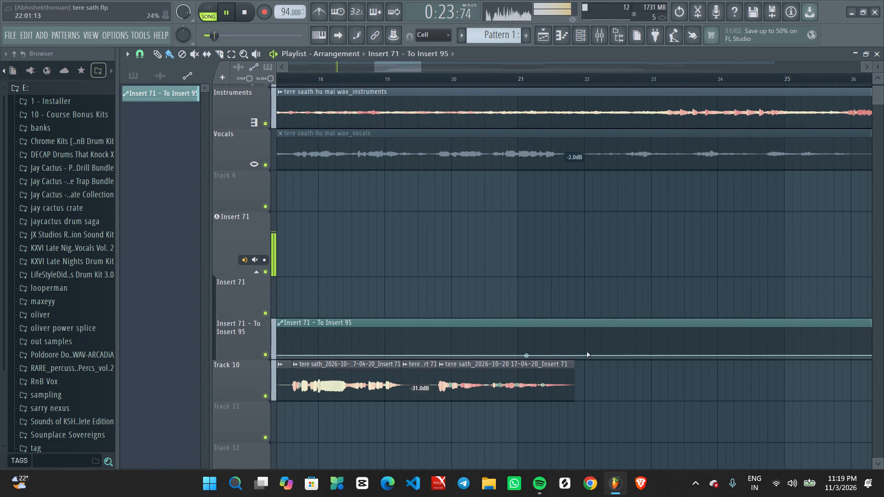
pyautogui.rightClick(599, 354)
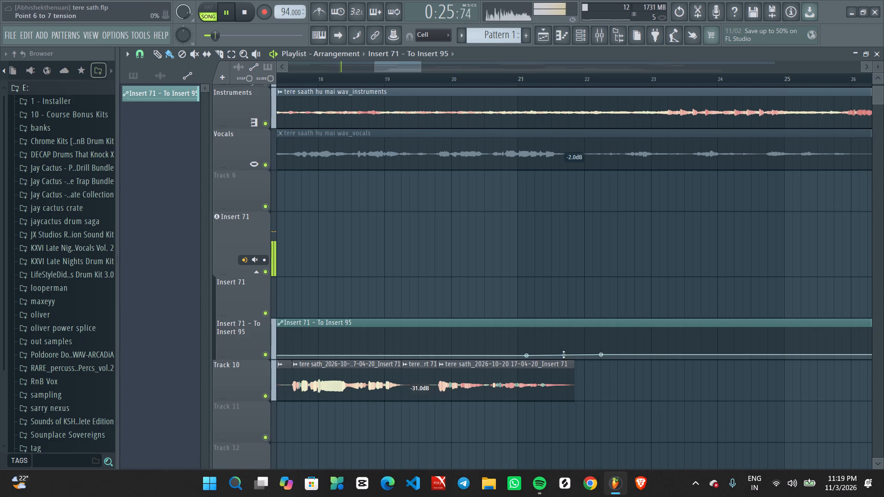
pyautogui.rightClick(537, 355)
pyautogui.moveTo(537, 355); pyautogui.dragTo(533, 329)
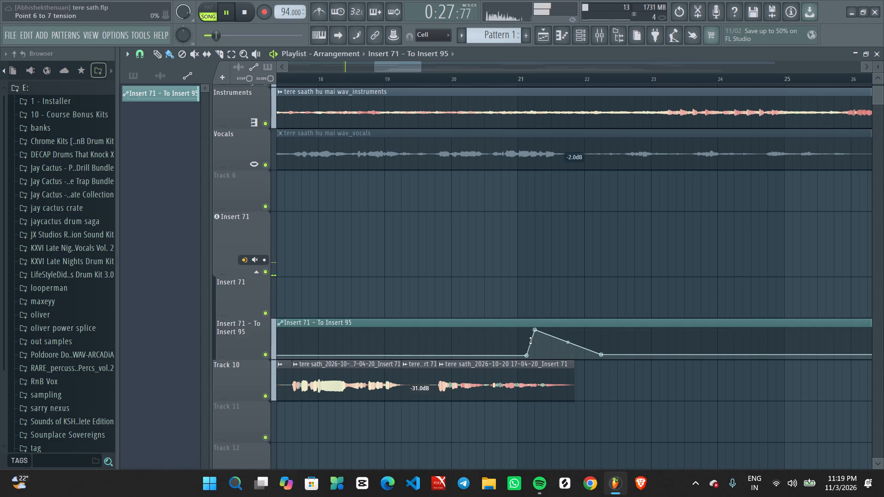
# Paste the copied 15% value onto the start point of the send automation peak near bar 21 and lower the peak's top point.
pyautogui.rightClick(526, 355)
pyautogui.click(554, 446)
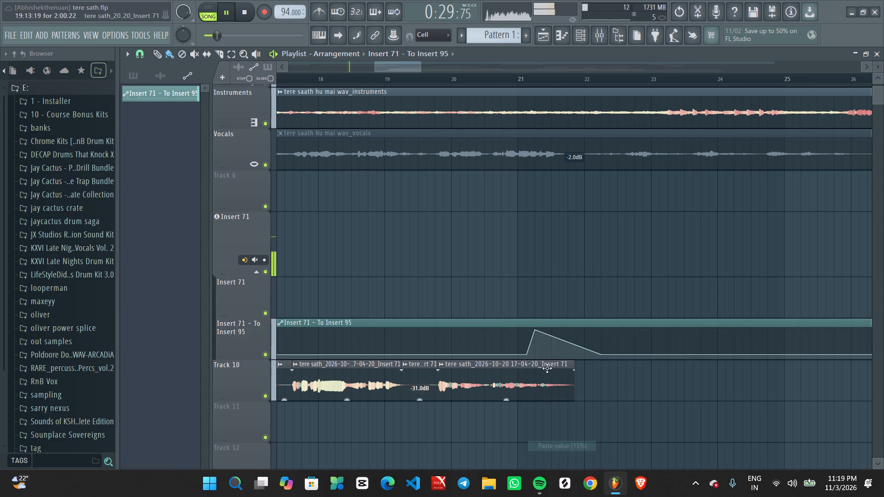
pyautogui.moveTo(535, 332); pyautogui.dragTo(536, 339)
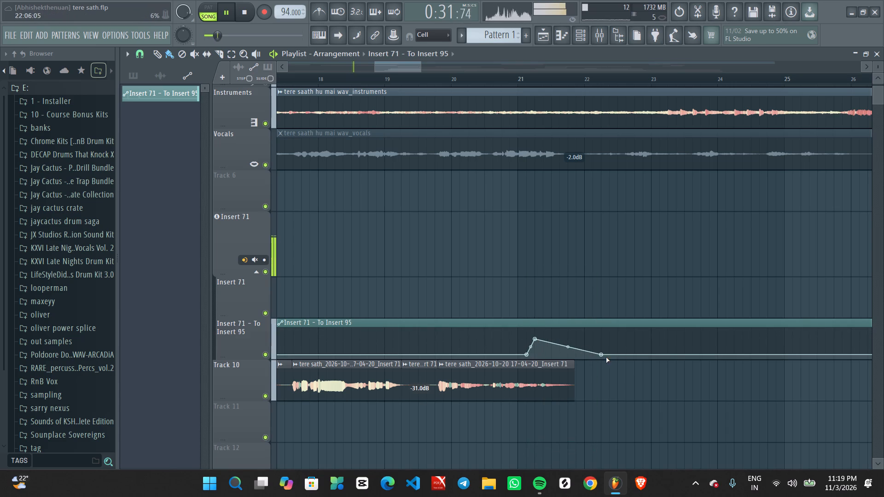
# Extend the throw with a point at about 23:09:00, raise the bar 22 point into a plateau, and paste 15% onto the new point.
pyautogui.rightClick(684, 358)
pyautogui.moveTo(599, 355); pyautogui.dragTo(609, 339)
pyautogui.rightClick(683, 358)
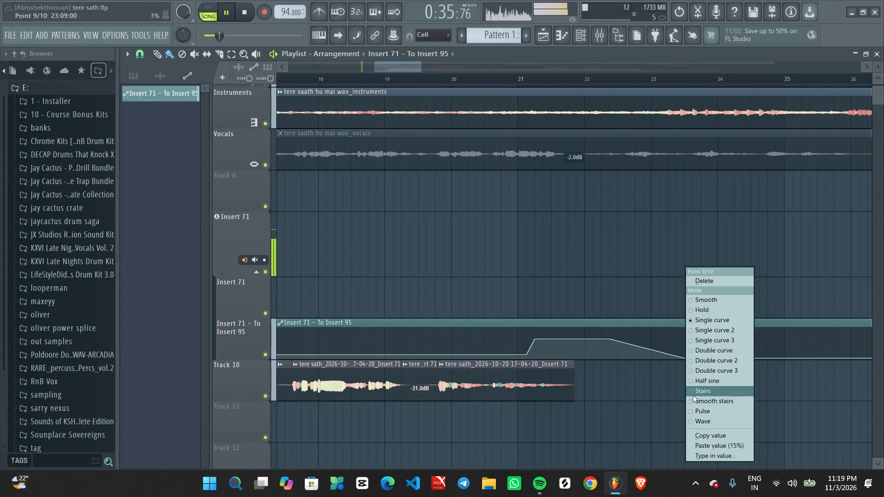
pyautogui.click(708, 441)
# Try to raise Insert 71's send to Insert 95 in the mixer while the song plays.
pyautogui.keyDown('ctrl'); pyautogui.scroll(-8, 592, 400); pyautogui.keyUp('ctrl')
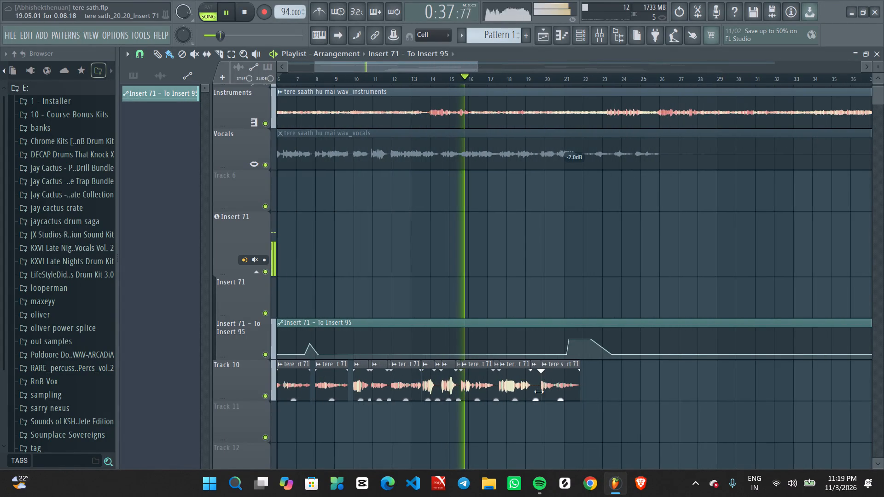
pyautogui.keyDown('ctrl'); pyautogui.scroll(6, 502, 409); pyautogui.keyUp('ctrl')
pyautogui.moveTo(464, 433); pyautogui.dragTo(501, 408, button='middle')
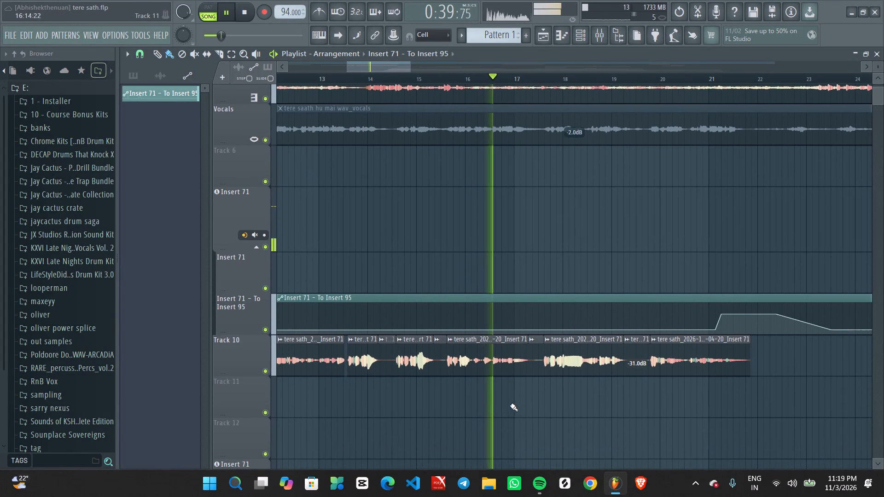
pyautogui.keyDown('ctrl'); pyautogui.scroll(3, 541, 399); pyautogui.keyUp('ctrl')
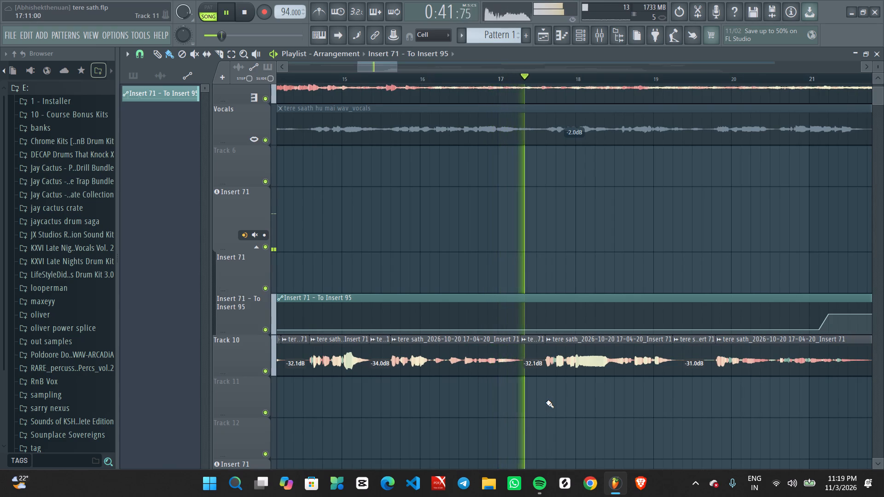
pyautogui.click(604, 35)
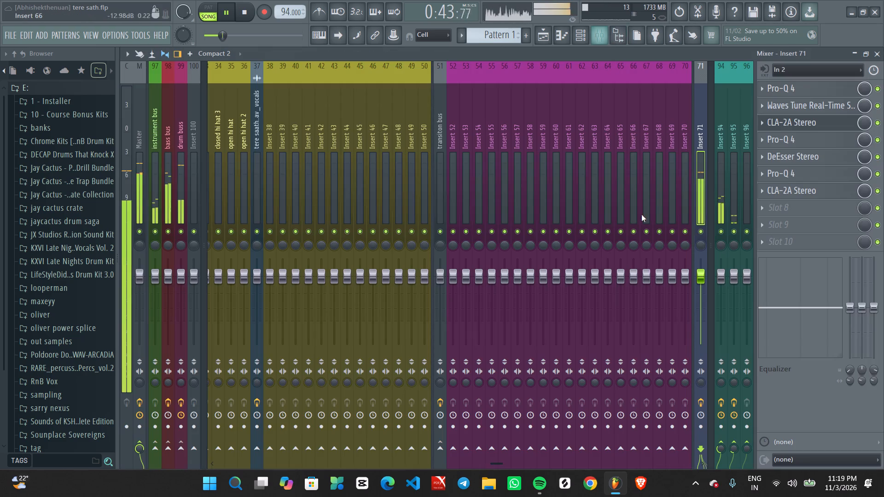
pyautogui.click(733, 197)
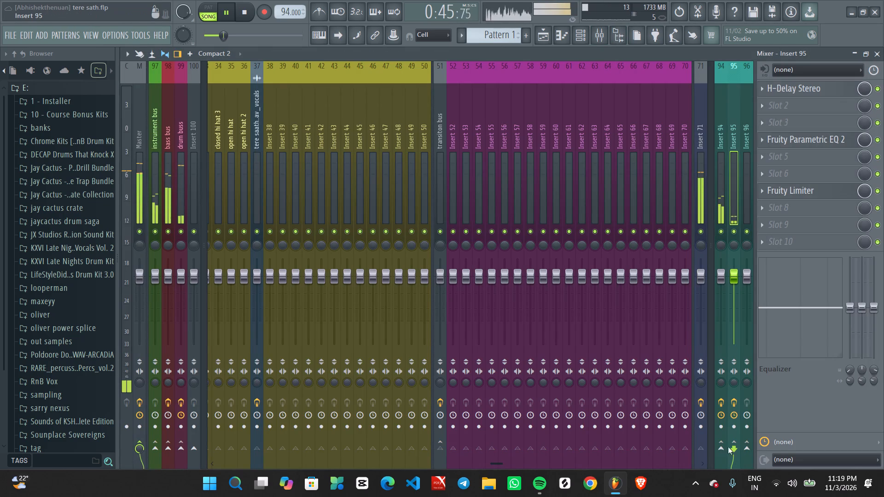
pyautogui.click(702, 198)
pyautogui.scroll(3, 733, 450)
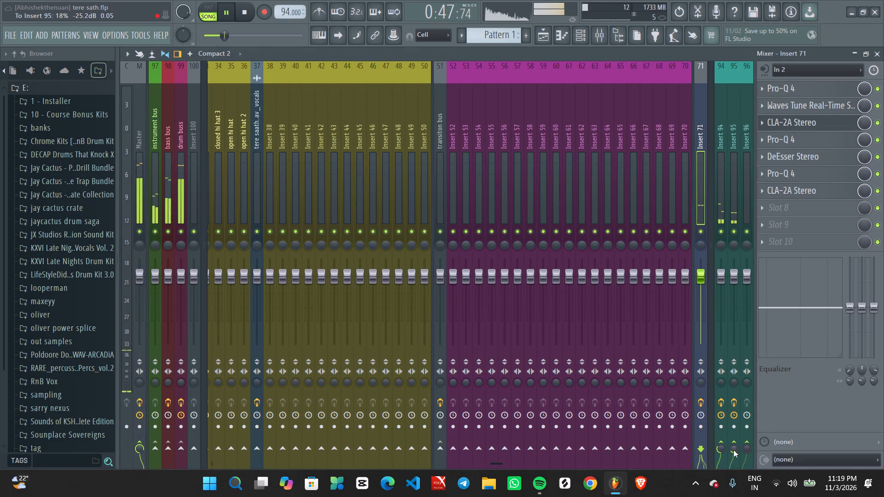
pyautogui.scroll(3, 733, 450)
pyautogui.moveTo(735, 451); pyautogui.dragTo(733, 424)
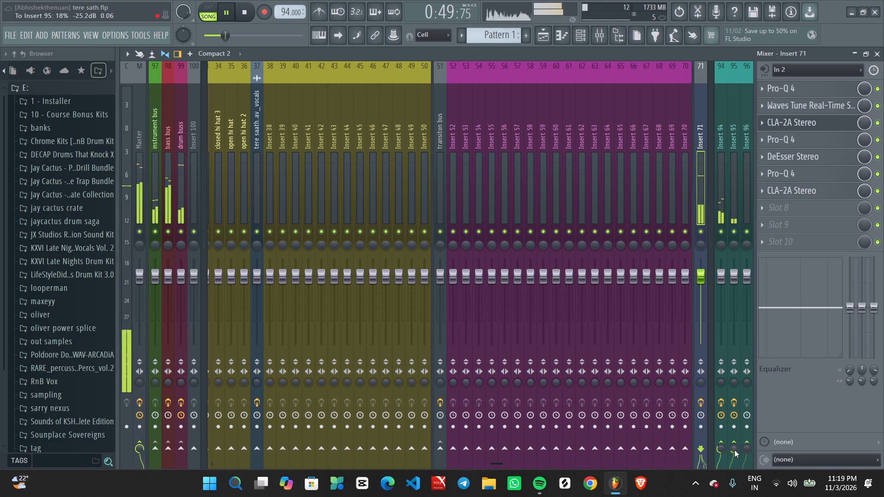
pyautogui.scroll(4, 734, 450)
# Listen to the send throw around bars 21 and 22 in the playlist, stop playback and review the whole arrangement.
pyautogui.click(540, 30)
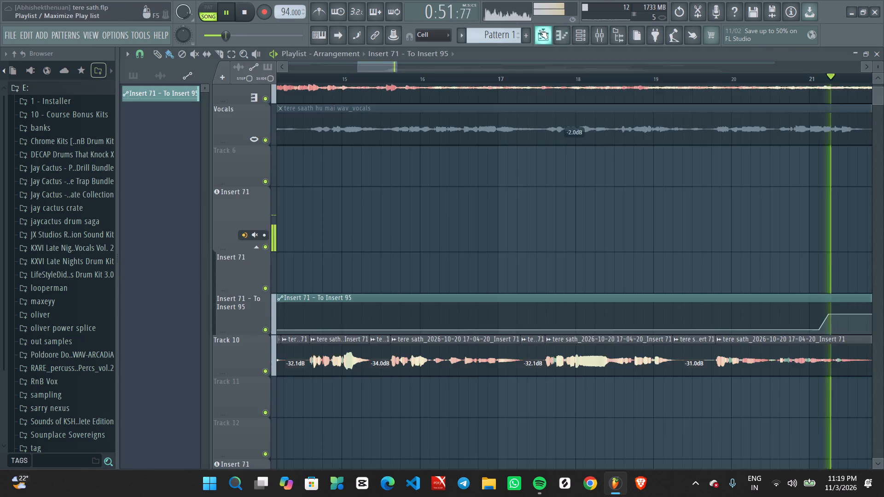
pyautogui.keyDown('ctrl'); pyautogui.scroll(5, 726, 351); pyautogui.keyUp('ctrl')
pyautogui.moveTo(778, 394); pyautogui.dragTo(476, 352, button='middle')
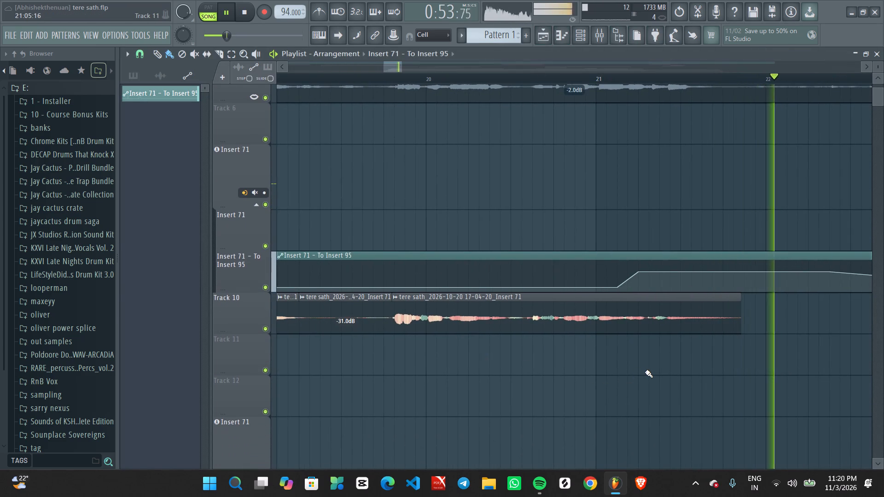
pyautogui.keyDown('ctrl'); pyautogui.scroll(-19, 645, 371); pyautogui.keyUp('ctrl')
pyautogui.press('space')
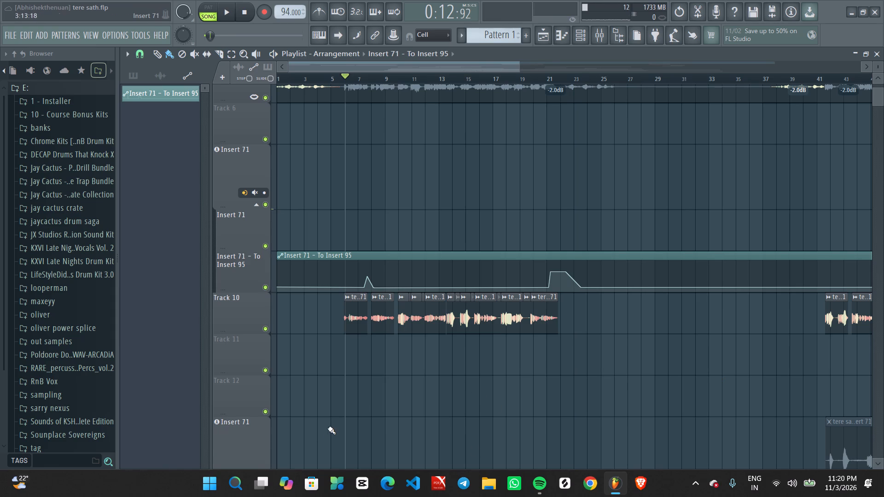
pyautogui.keyDown('ctrl'); pyautogui.scroll(-9, 331, 420); pyautogui.keyUp('ctrl')
pyautogui.scroll(7, 276, 387)
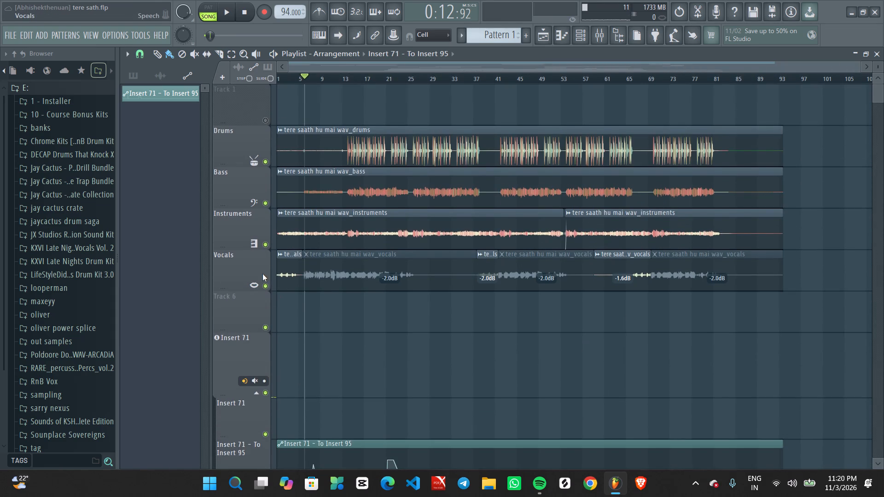
# Solo the Vocals track and unmute its original vocals clip starting around bar 6 with the Mute tool.
pyautogui.keyDown('ctrl'); pyautogui.click(263, 283); pyautogui.keyUp('ctrl')
pyautogui.press('space')
pyautogui.press('space')
pyautogui.moveTo(323, 321); pyautogui.dragTo(327, 321, button='middle')
pyautogui.rightClick(325, 321)
pyautogui.click(342, 253)
pyautogui.moveTo(315, 275); pyautogui.dragTo(390, 274)
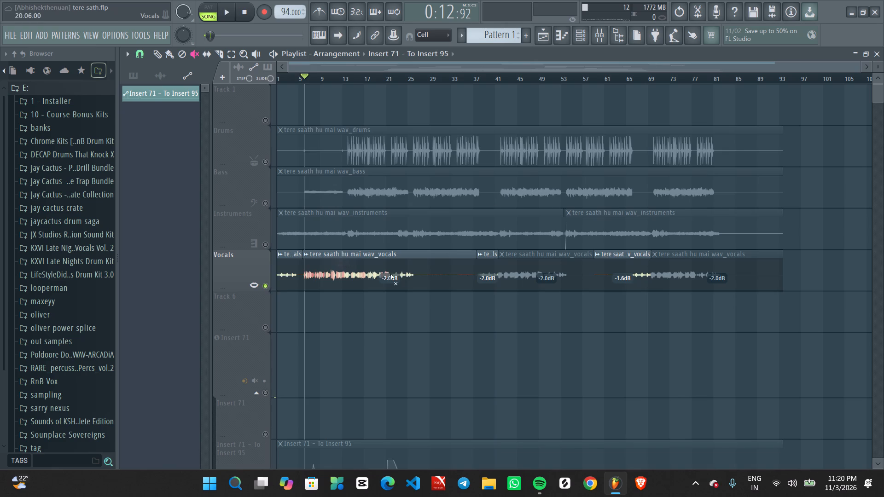
pyautogui.moveTo(390, 274); pyautogui.dragTo(403, 274)
# Play the soloed original vocals briefly, stop playback and take the Vocals track out of solo.
pyautogui.press('space')
pyautogui.keyDown('ctrl'); pyautogui.scroll(3, 325, 315); pyautogui.keyUp('ctrl')
pyautogui.moveTo(316, 331); pyautogui.dragTo(464, 316, button='middle')
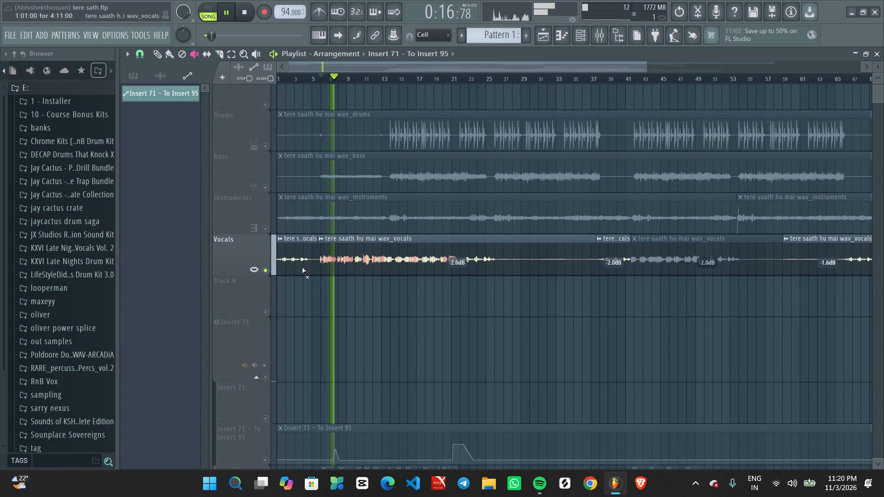
pyautogui.press('space')
pyautogui.click(267, 269)
pyautogui.keyDown('ctrl'); pyautogui.tripleClick(264, 270); pyautogui.keyUp('ctrl')
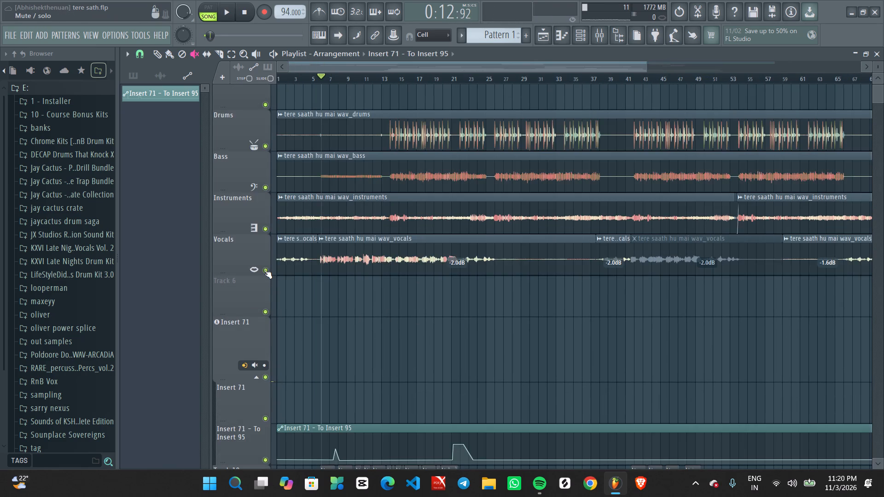
# Enable the Vocals track and play the original vocals together with the Track 10 recording.
pyautogui.press('space')
pyautogui.keyDown('ctrl'); pyautogui.scroll(-6, 309, 292); pyautogui.keyUp('ctrl')
pyautogui.press('space')
pyautogui.keyDown('ctrl'); pyautogui.scroll(1, 312, 311); pyautogui.keyUp('ctrl')
pyautogui.moveTo(333, 314); pyautogui.dragTo(432, 269, button='middle')
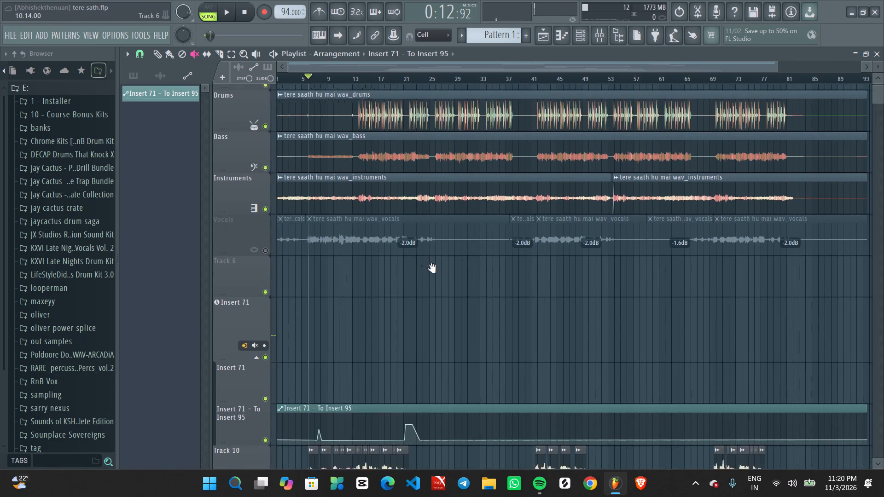
pyautogui.moveTo(432, 269); pyautogui.dragTo(435, 268, button='middle')
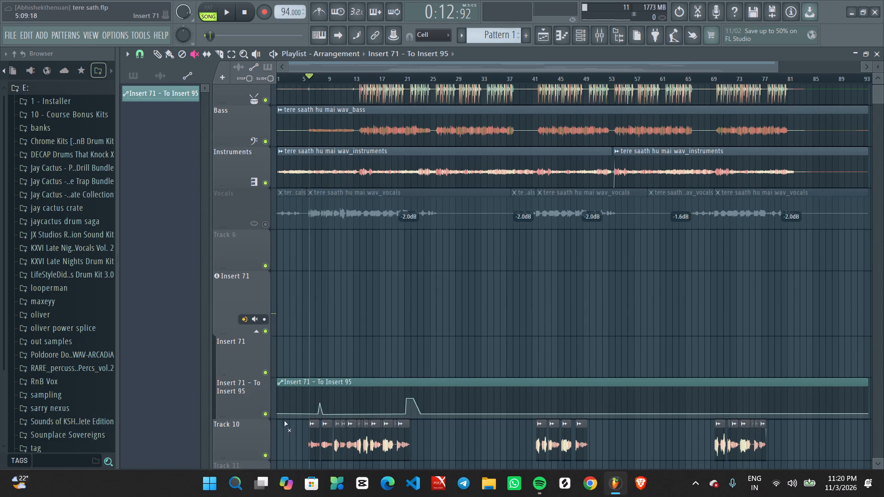
pyautogui.keyDown('ctrl'); pyautogui.click(263, 223); pyautogui.keyUp('ctrl')
pyautogui.keyDown('ctrl'); pyautogui.click(263, 223); pyautogui.keyUp('ctrl')
pyautogui.press('space')
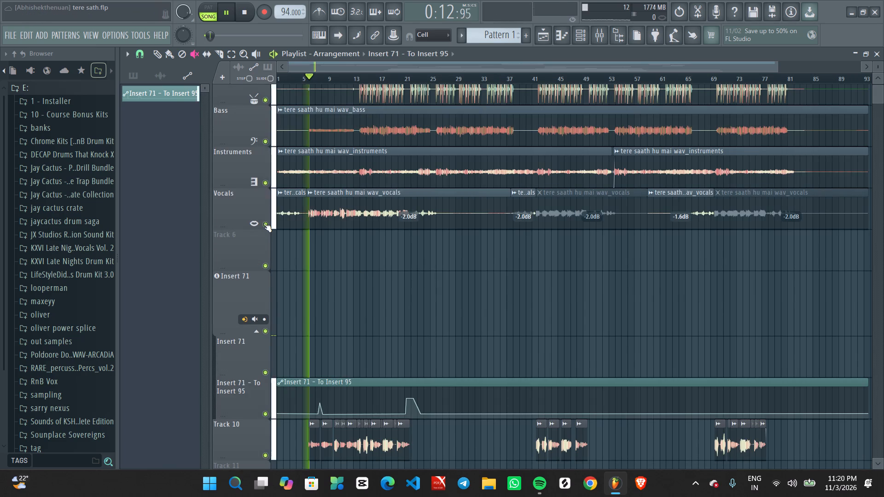
# Compare both vocals during playback, muting Track 10 to hear the original vocals alone.
pyautogui.keyDown('ctrl'); pyautogui.scroll(4, 302, 276); pyautogui.keyUp('ctrl')
pyautogui.moveTo(355, 281); pyautogui.dragTo(472, 225, button='middle')
pyautogui.scroll(-9, 390, 244)
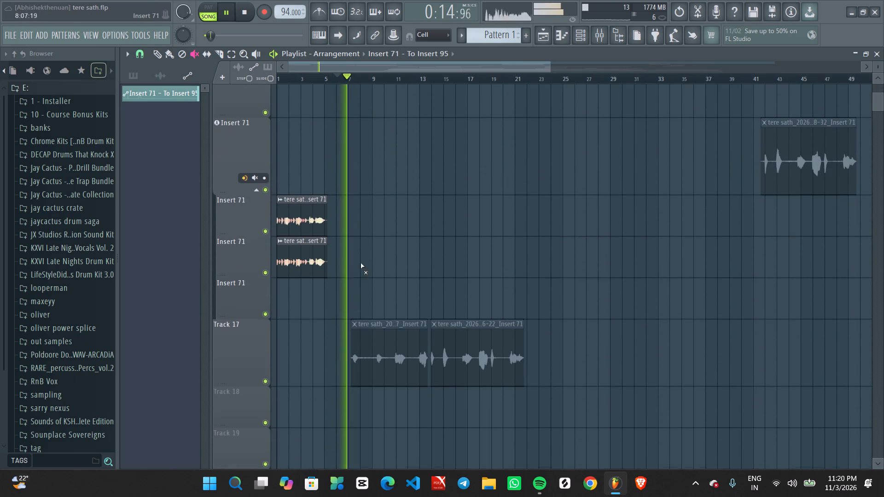
pyautogui.scroll(-1, 343, 280)
pyautogui.scroll(10, 342, 280)
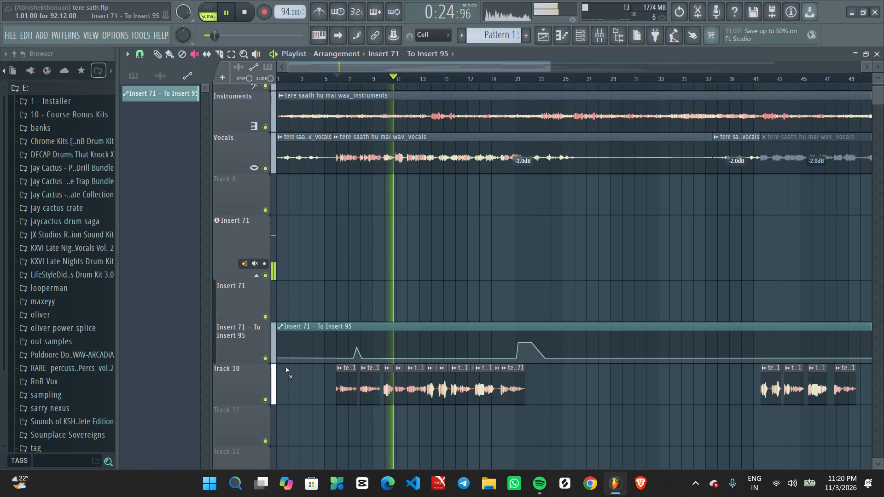
pyautogui.click(269, 400)
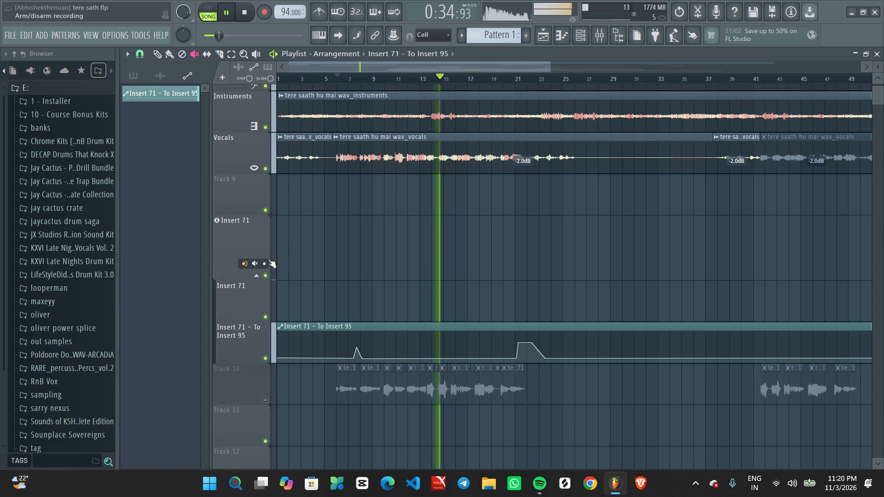
# Mute the Vocals track, restart playback and unmute Track 10 so only the recorded vocal plays.
pyautogui.press('space')
pyautogui.click(264, 166)
pyautogui.press('space')
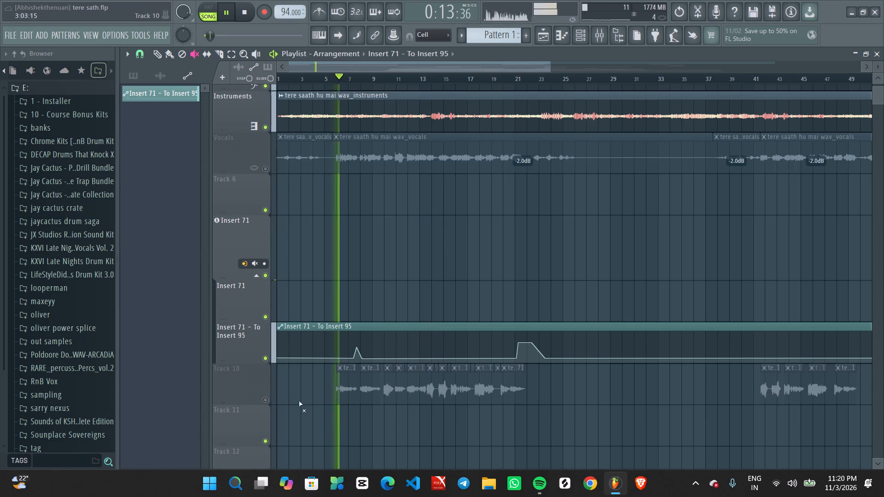
pyautogui.click(266, 398)
# Play the recorded vocal from about bar 11 and examine the phrase endings on Track 10 through bar 14.
pyautogui.keyDown('ctrl'); pyautogui.scroll(5, 349, 415); pyautogui.keyUp('ctrl')
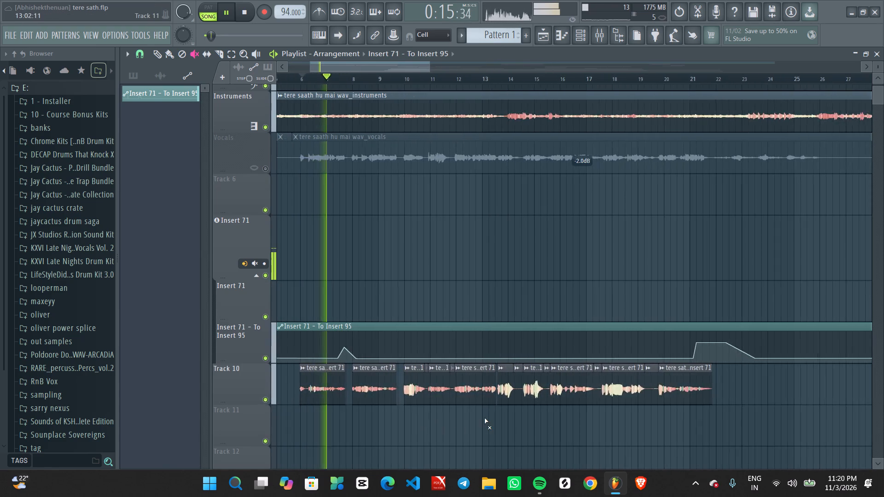
pyautogui.keyDown('ctrl'); pyautogui.scroll(4, 484, 418); pyautogui.keyUp('ctrl')
pyautogui.click(406, 81)
pyautogui.keyDown('ctrl'); pyautogui.scroll(3, 563, 323); pyautogui.keyUp('ctrl')
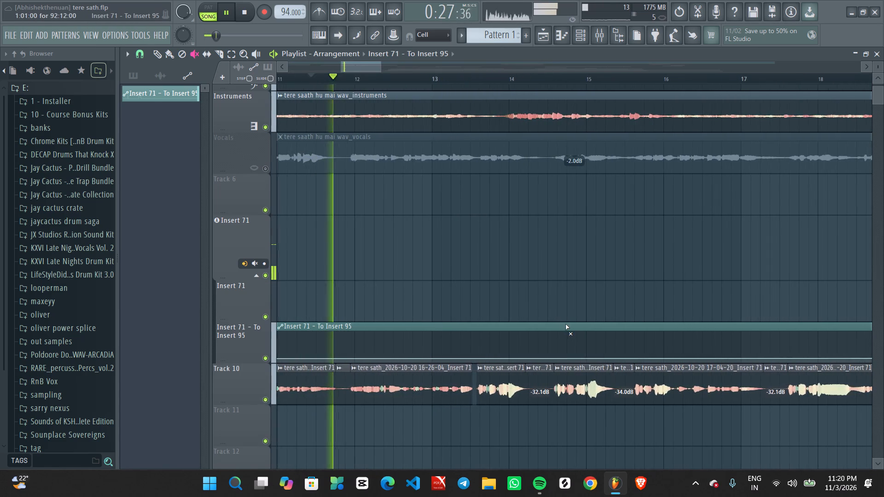
pyautogui.moveTo(560, 317); pyautogui.dragTo(514, 306, button='middle')
pyautogui.keyDown('ctrl'); pyautogui.scroll(6, 432, 311); pyautogui.keyUp('ctrl')
pyautogui.moveTo(436, 304); pyautogui.dragTo(459, 281, button='middle')
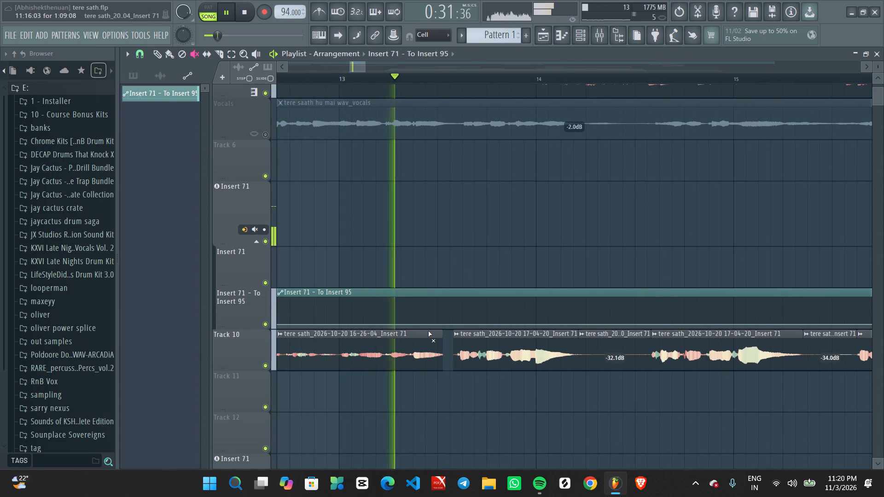
pyautogui.keyDown('ctrl'); pyautogui.scroll(-4, 500, 382); pyautogui.keyUp('ctrl')
pyautogui.keyDown('ctrl'); pyautogui.scroll(5, 564, 391); pyautogui.keyUp('ctrl')
pyautogui.moveTo(578, 393); pyautogui.dragTo(478, 356, button='middle')
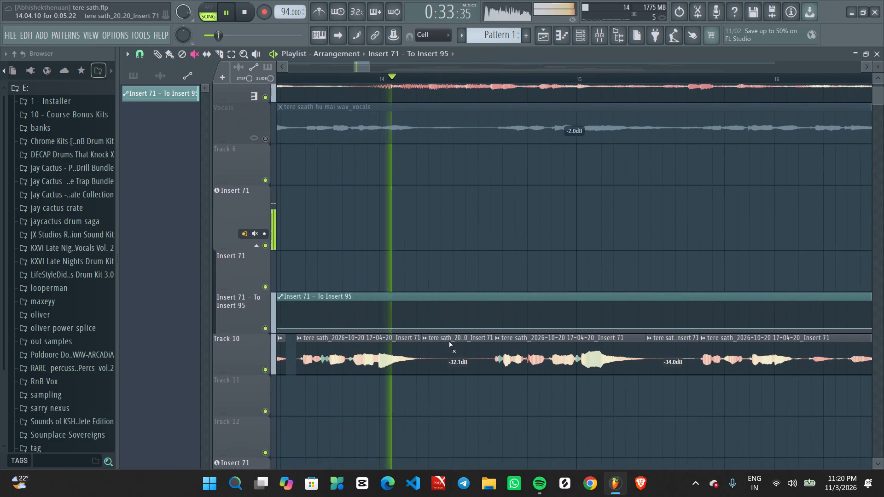
pyautogui.press('space')
# Add a point to the Insert 95 send automation at about bar 14 with the Draw tool, keeping the automation clip in place.
pyautogui.rightClick(412, 328)
pyautogui.hotkey('ctrl', 'z')
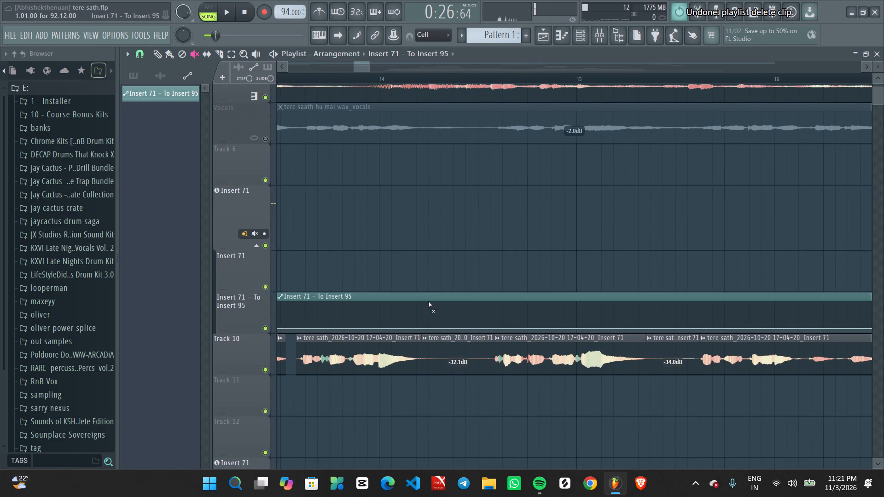
pyautogui.moveTo(418, 262); pyautogui.dragTo(429, 262, button='middle')
pyautogui.rightClick(428, 262)
pyautogui.click(444, 202)
pyautogui.keyDown('ctrl'); pyautogui.scroll(4, 448, 332); pyautogui.keyUp('ctrl')
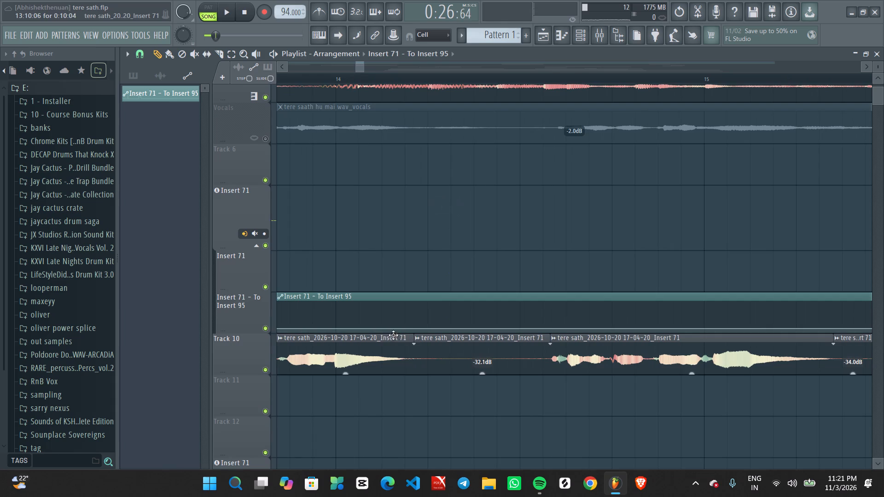
pyautogui.press('space')
pyautogui.press('space')
pyautogui.click(329, 332)
pyautogui.click(334, 327)
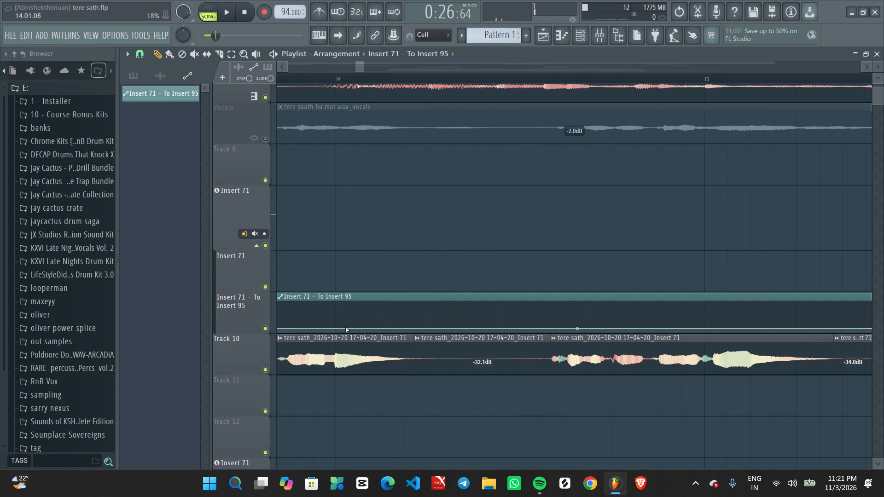
pyautogui.rightClick(337, 327)
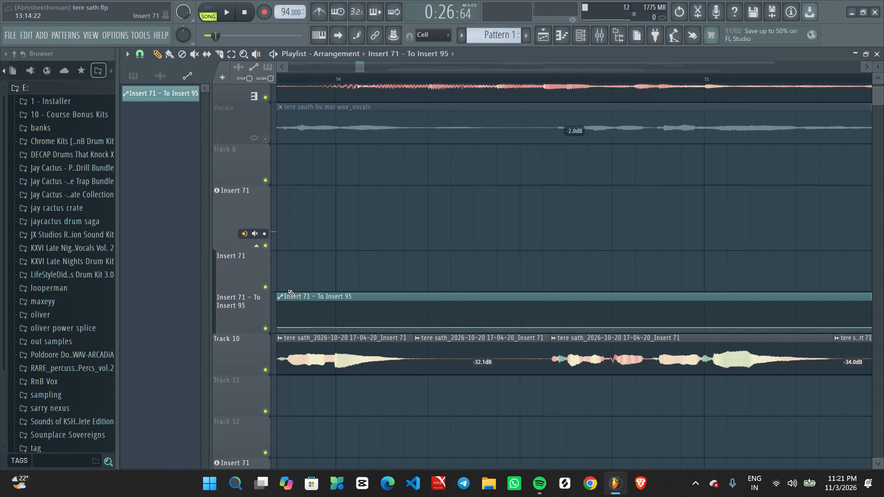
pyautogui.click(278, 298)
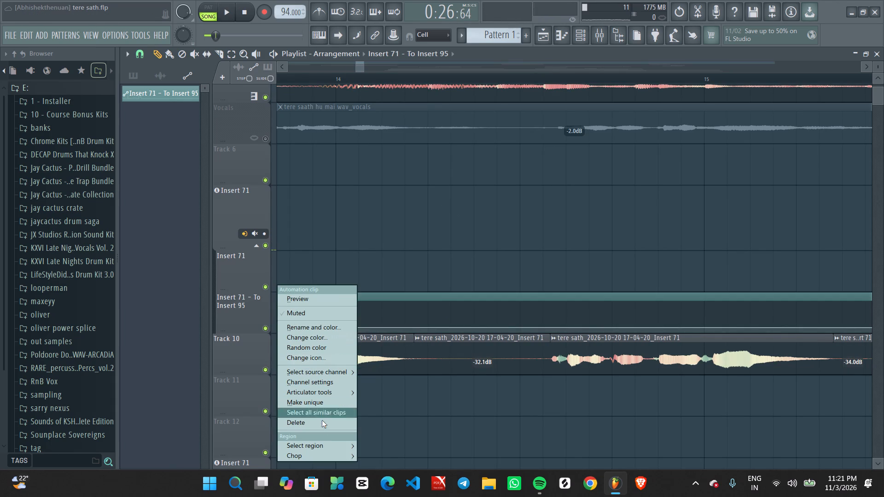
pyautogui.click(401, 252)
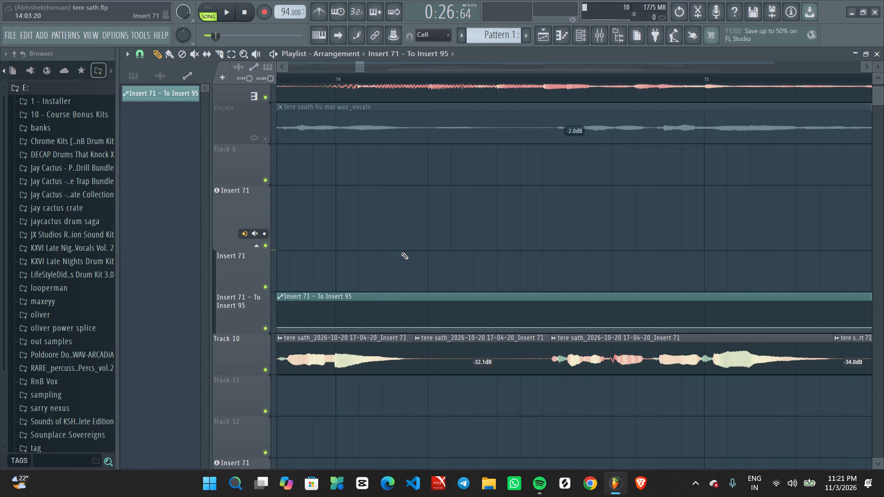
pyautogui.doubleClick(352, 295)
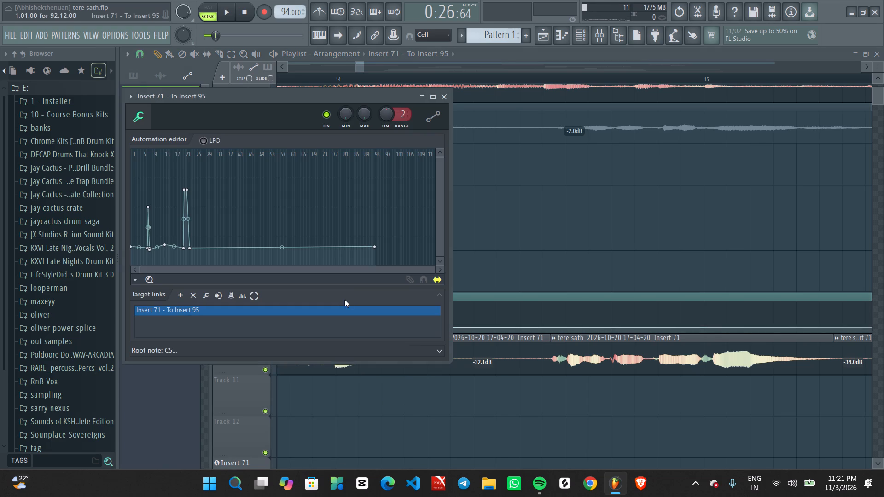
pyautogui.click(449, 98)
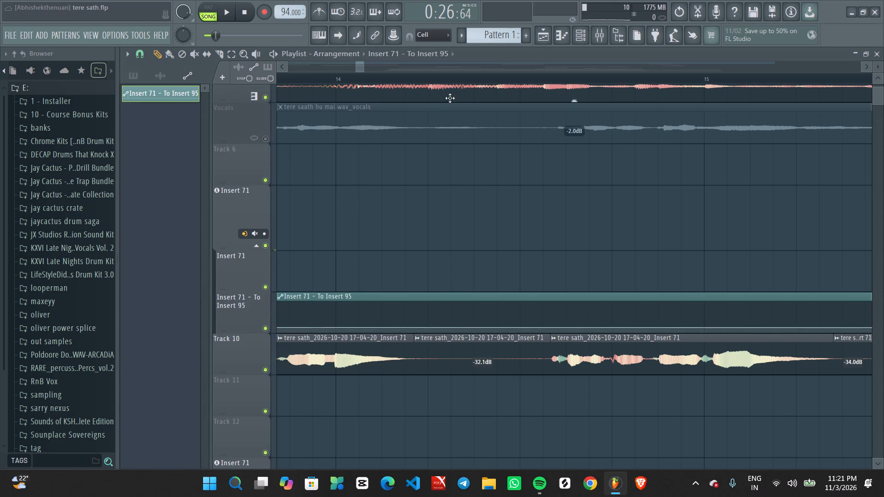
# Add another point at the start of bar 14 in the Insert 95 send automation and paste the copied 15% value onto it.
pyautogui.press('space')
pyautogui.keyDown('ctrl'); pyautogui.scroll(4, 378, 351); pyautogui.keyUp('ctrl')
pyautogui.moveTo(349, 377); pyautogui.dragTo(475, 370, button='middle')
pyautogui.keyDown('ctrl'); pyautogui.scroll(-2, 462, 367); pyautogui.keyUp('ctrl')
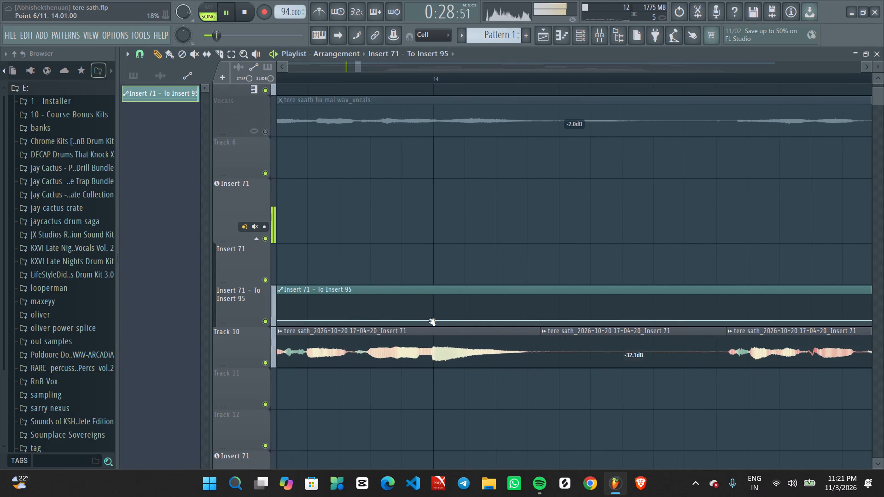
pyautogui.press('space')
pyautogui.rightClick(424, 317)
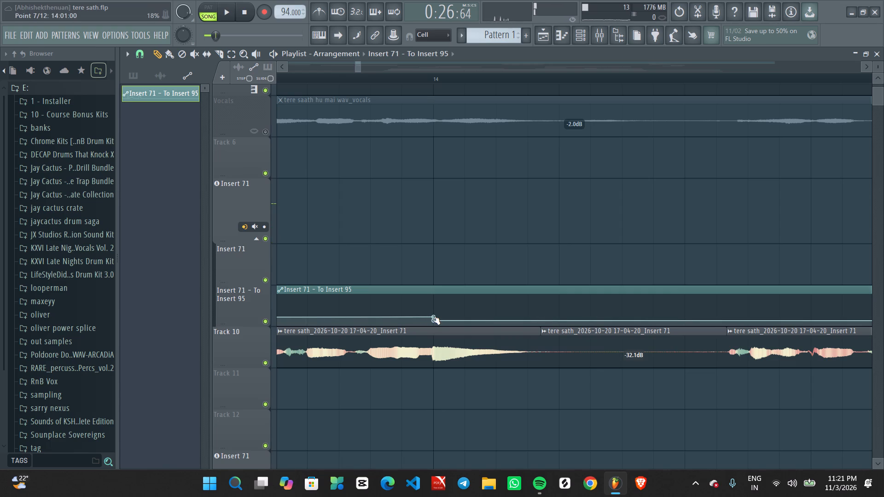
pyautogui.rightClick(434, 314)
pyautogui.click(466, 448)
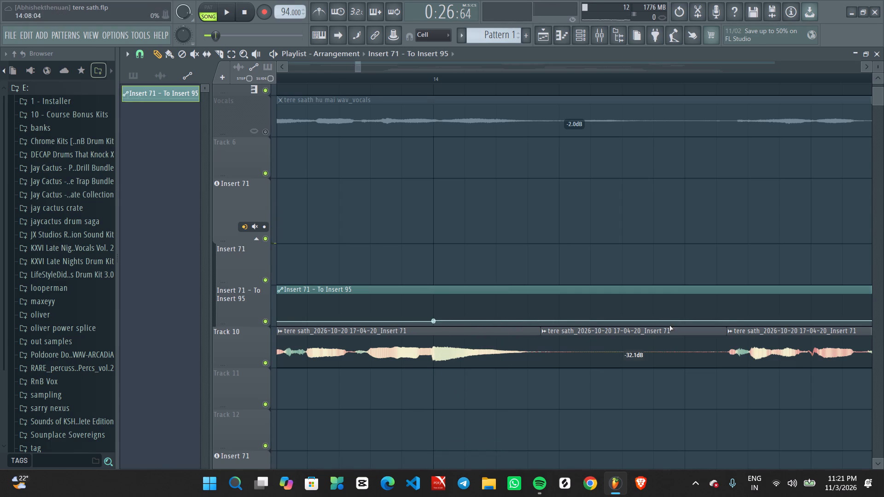
# Shape a raised send throw from 14:01 to 14:09 in the Insert 95 automation, with an end point at 14:10 pasted to 15%.
pyautogui.rightClick(692, 322)
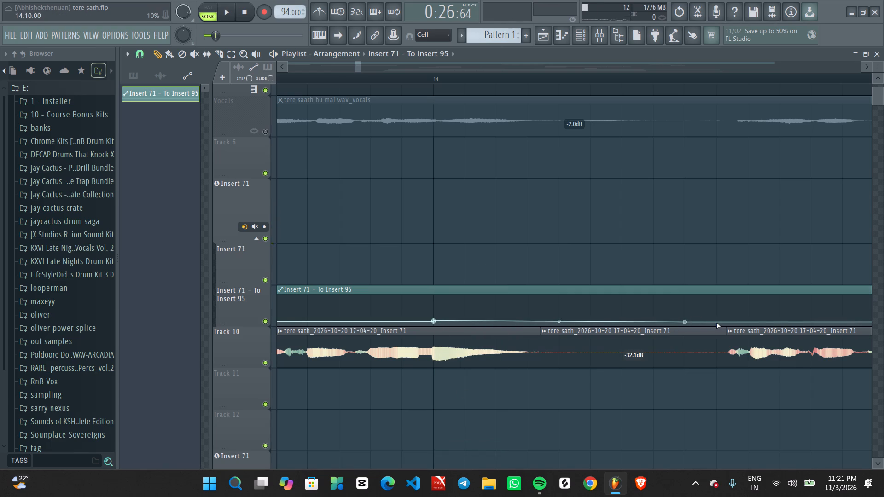
pyautogui.rightClick(723, 322)
pyautogui.moveTo(685, 323); pyautogui.dragTo(686, 301)
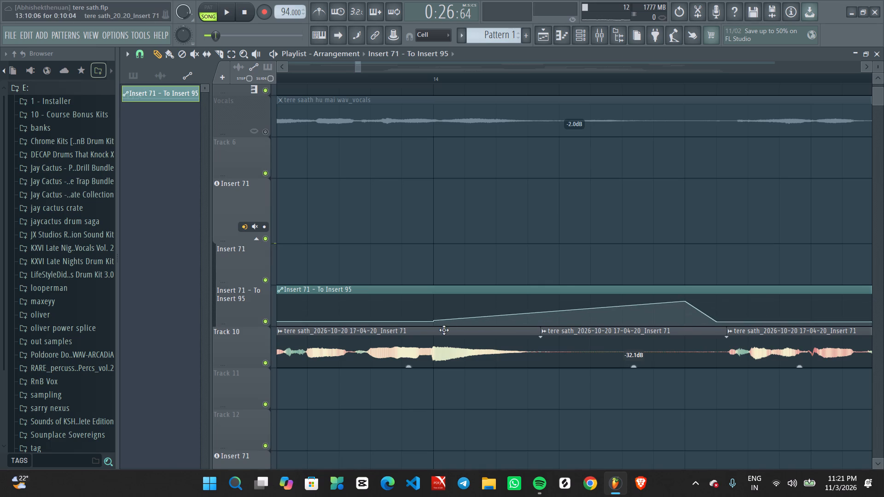
pyautogui.moveTo(434, 318); pyautogui.dragTo(434, 301)
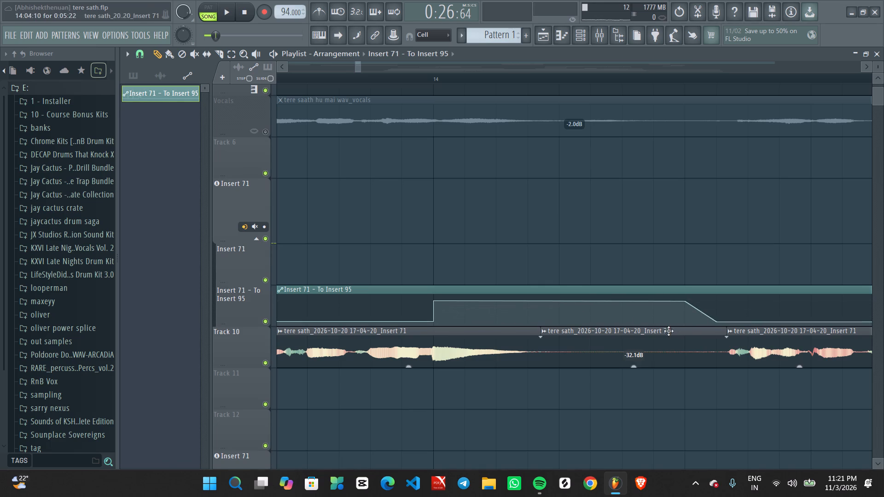
pyautogui.rightClick(717, 321)
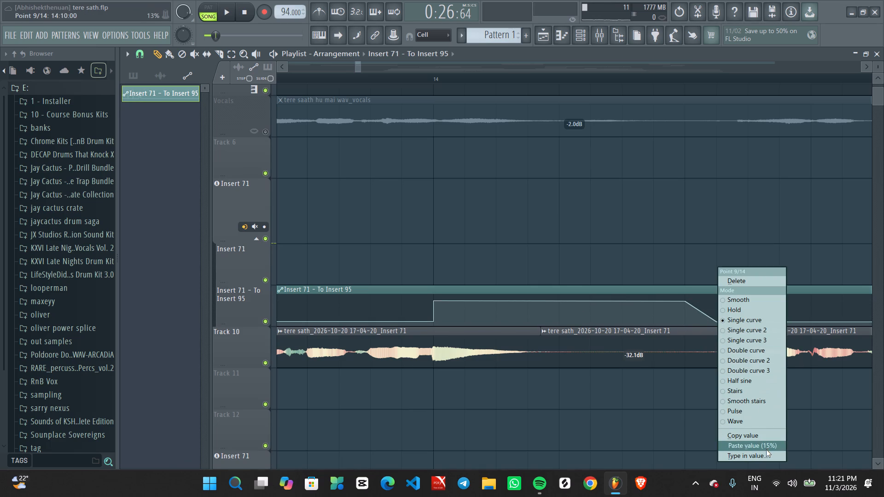
pyautogui.click(767, 450)
# Audition the bar 14 send throw and lower both points of its plateau to about 41%.
pyautogui.press('space')
pyautogui.keyDown('ctrl'); pyautogui.scroll(-4, 540, 332); pyautogui.keyUp('ctrl')
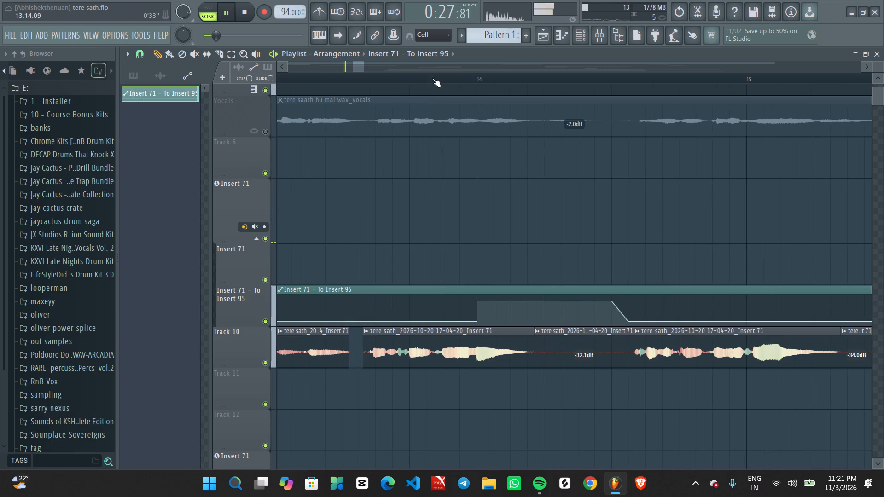
pyautogui.click(432, 78)
pyautogui.keyDown('ctrl'); pyautogui.scroll(4, 520, 359); pyautogui.keyUp('ctrl')
pyautogui.keyDown('ctrl'); pyautogui.scroll(-5, 561, 416); pyautogui.keyUp('ctrl')
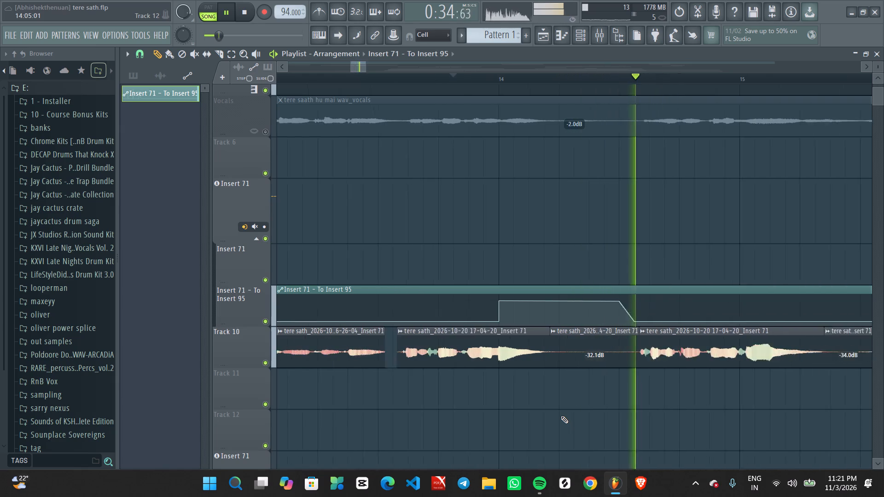
pyautogui.keyDown('ctrl'); pyautogui.scroll(-2, 561, 416); pyautogui.keyUp('ctrl')
pyautogui.press('space')
pyautogui.keyDown('ctrl'); pyautogui.scroll(5, 562, 414); pyautogui.keyUp('ctrl')
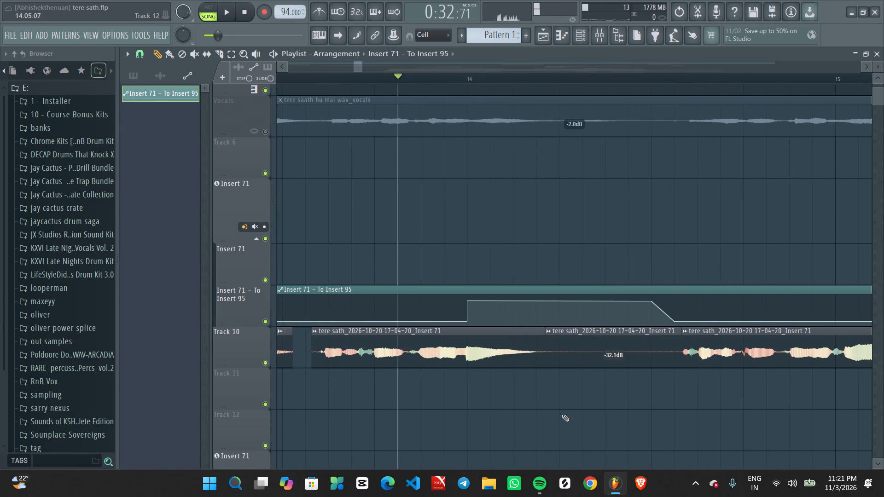
pyautogui.moveTo(469, 300); pyautogui.dragTo(467, 313)
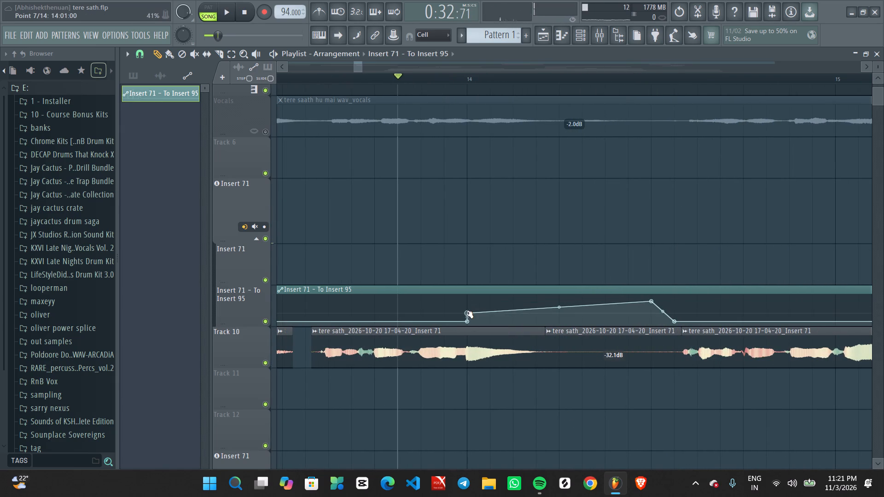
pyautogui.moveTo(467, 313); pyautogui.dragTo(467, 313)
pyautogui.moveTo(652, 301); pyautogui.dragTo(651, 314)
pyautogui.press('space')
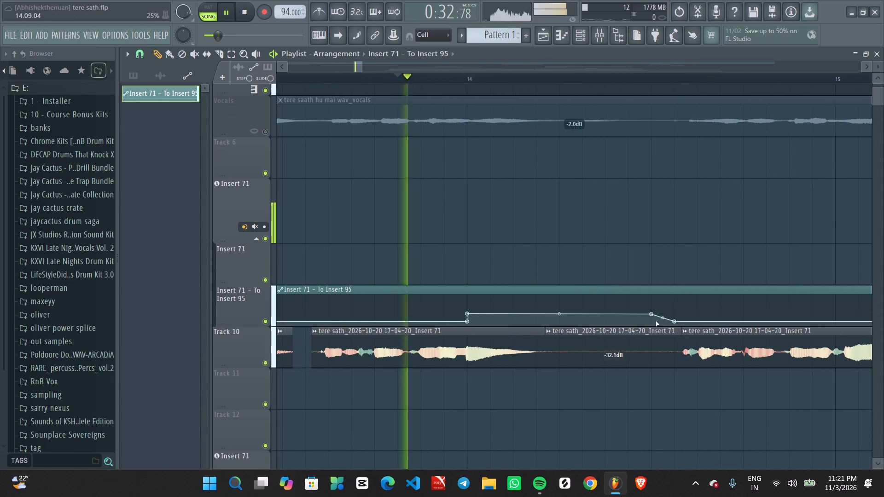
pyautogui.keyDown('ctrl'); pyautogui.scroll(-7, 607, 372); pyautogui.keyUp('ctrl')
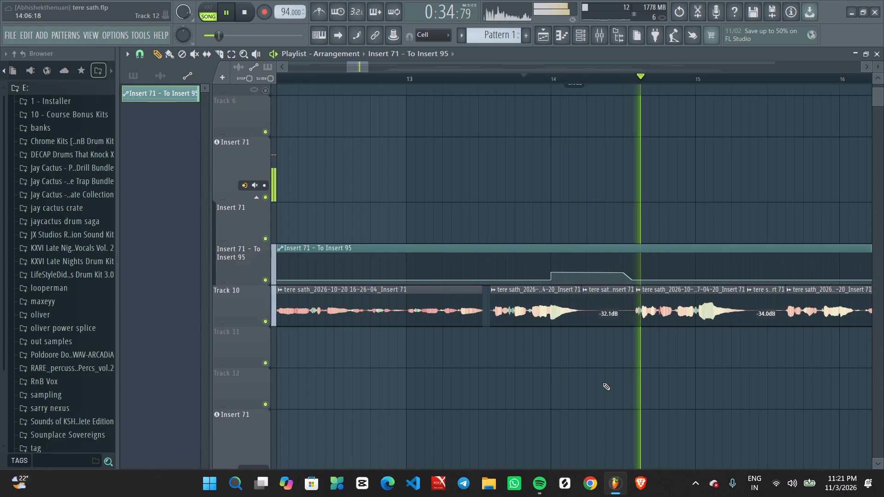
pyautogui.keyDown('ctrl'); pyautogui.scroll(2, 603, 383); pyautogui.keyUp('ctrl')
pyautogui.press('space')
# Set the Feedback to 29 in the H-Delay Stereo on Insert 95 and check it against playback.
pyautogui.click(600, 31)
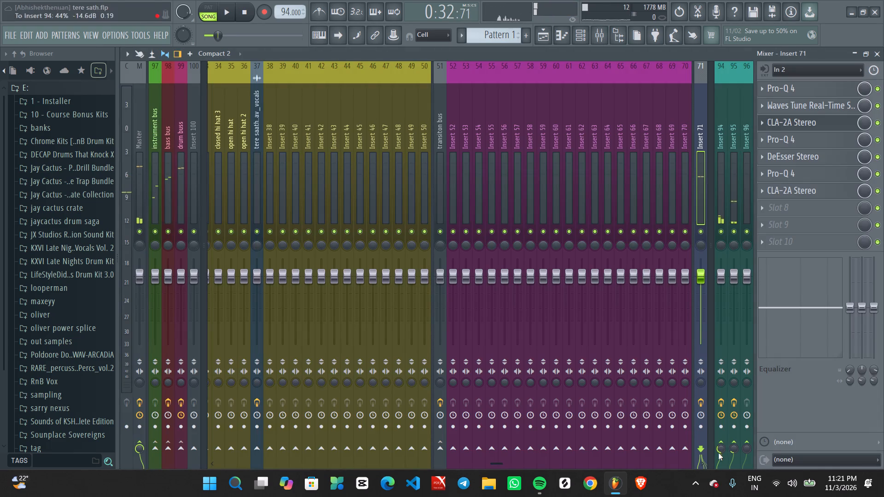
pyautogui.click(731, 186)
pyautogui.press('space')
pyautogui.press('space')
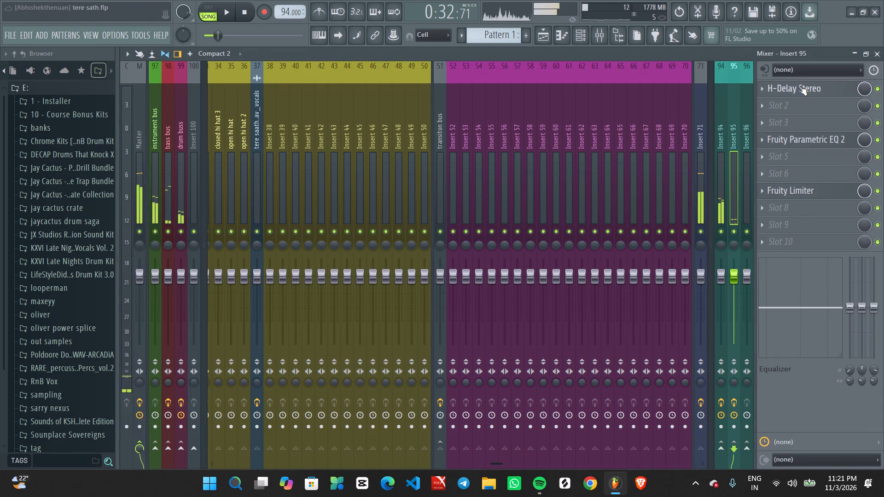
pyautogui.click(799, 87)
pyautogui.scroll(-8, 502, 196)
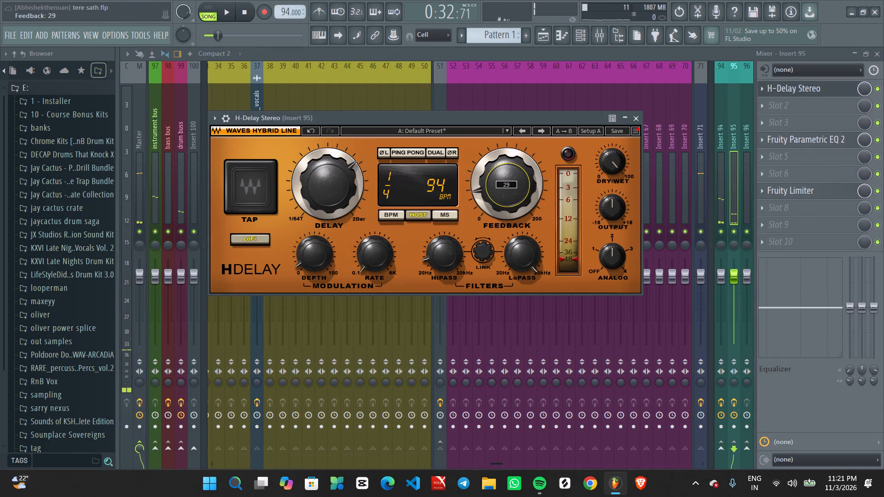
pyautogui.press('space')
pyautogui.press('space')
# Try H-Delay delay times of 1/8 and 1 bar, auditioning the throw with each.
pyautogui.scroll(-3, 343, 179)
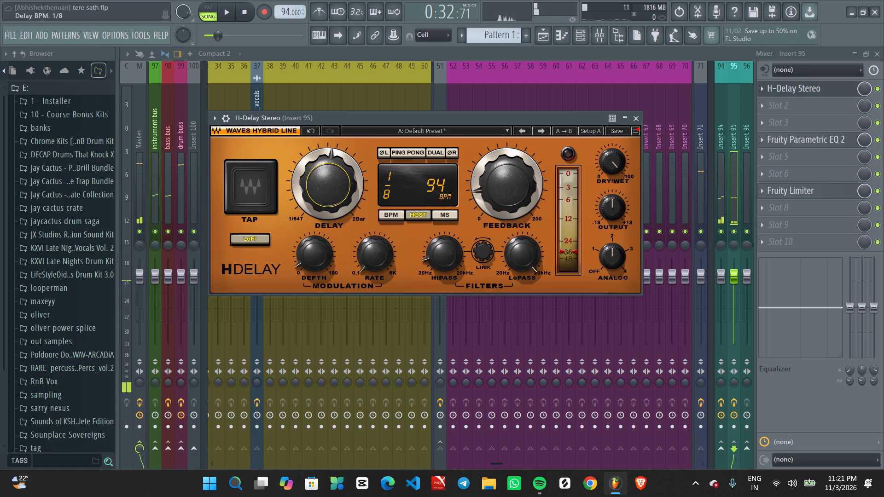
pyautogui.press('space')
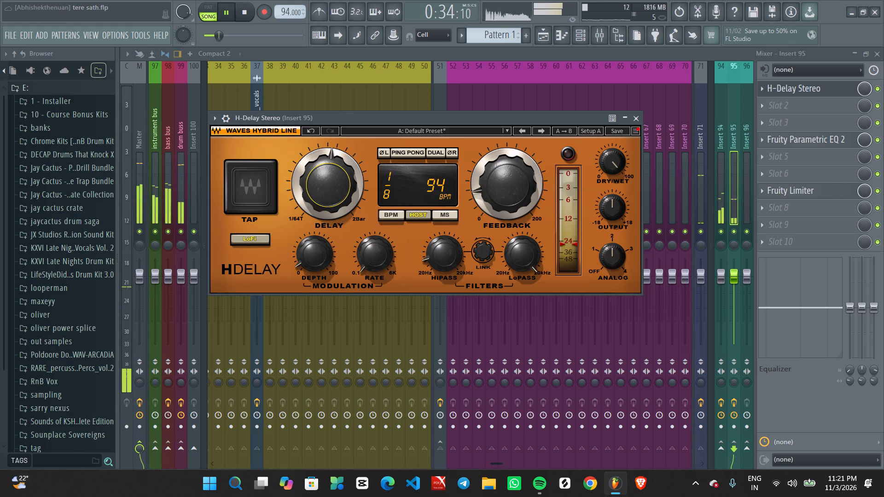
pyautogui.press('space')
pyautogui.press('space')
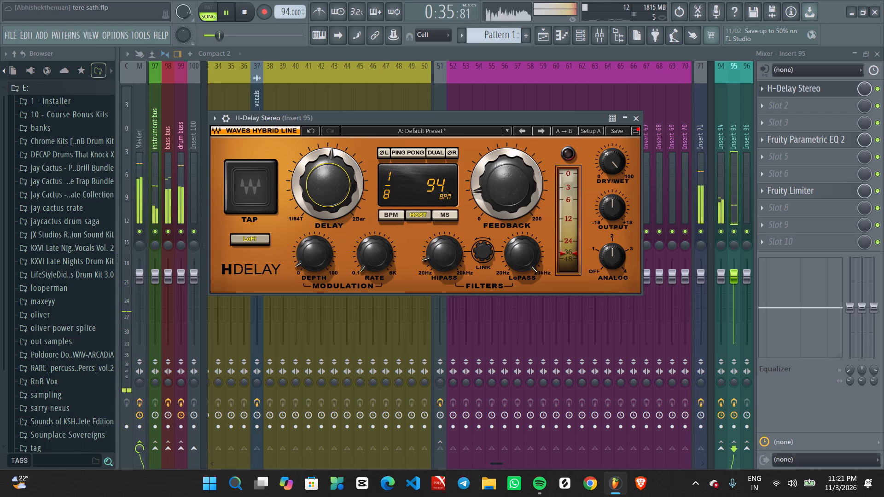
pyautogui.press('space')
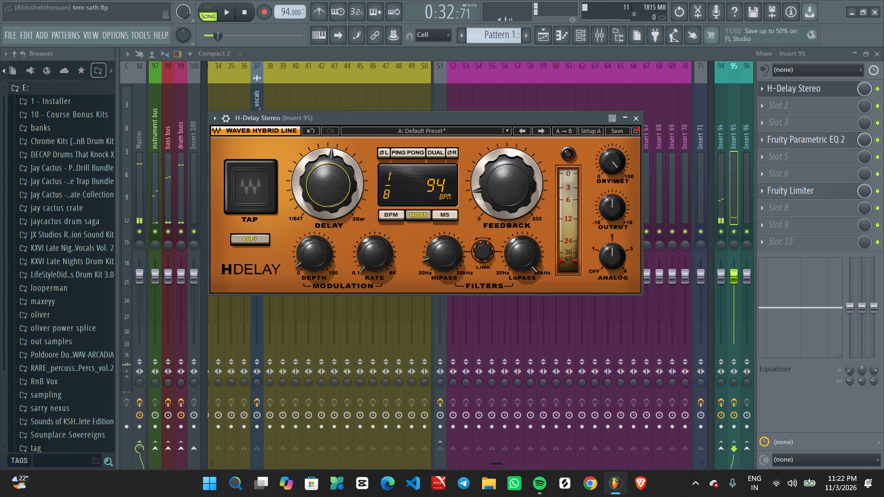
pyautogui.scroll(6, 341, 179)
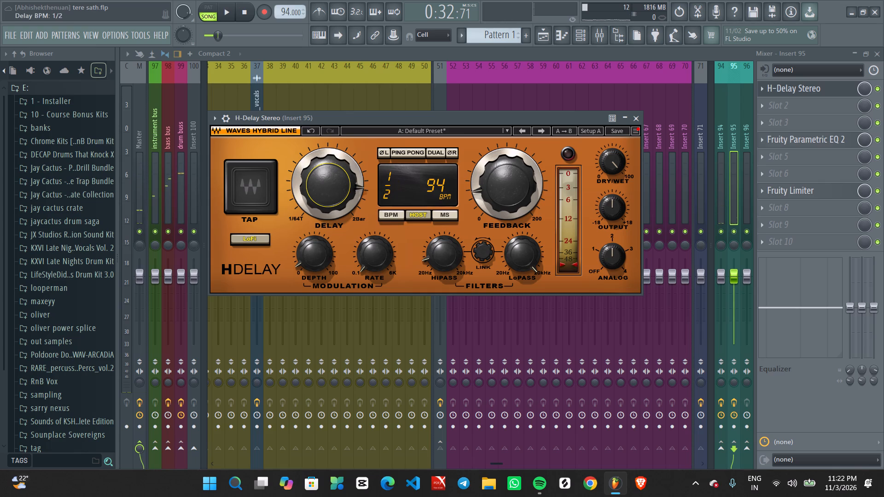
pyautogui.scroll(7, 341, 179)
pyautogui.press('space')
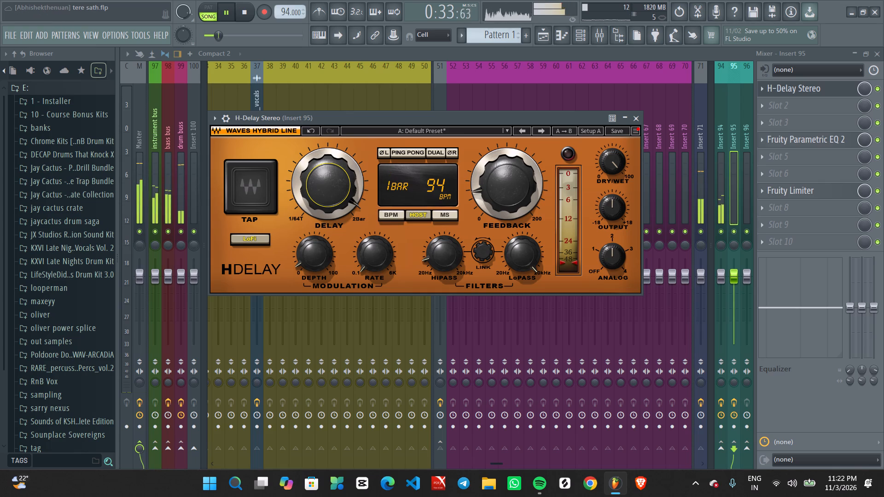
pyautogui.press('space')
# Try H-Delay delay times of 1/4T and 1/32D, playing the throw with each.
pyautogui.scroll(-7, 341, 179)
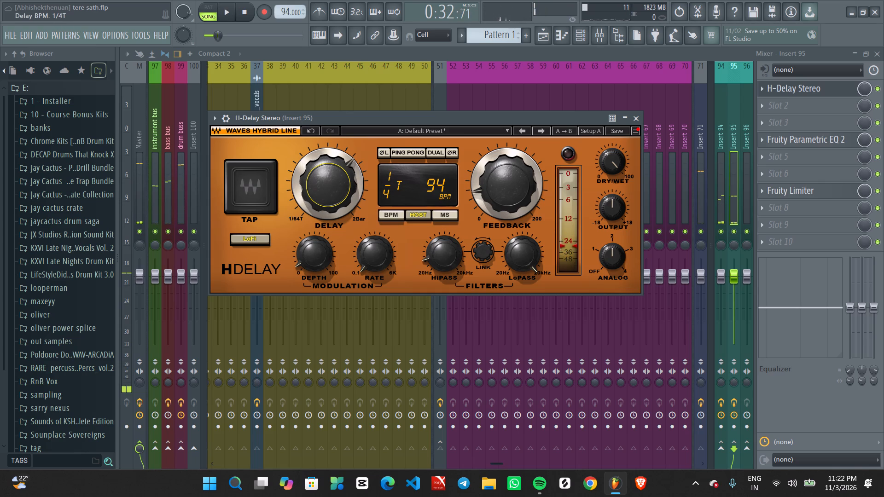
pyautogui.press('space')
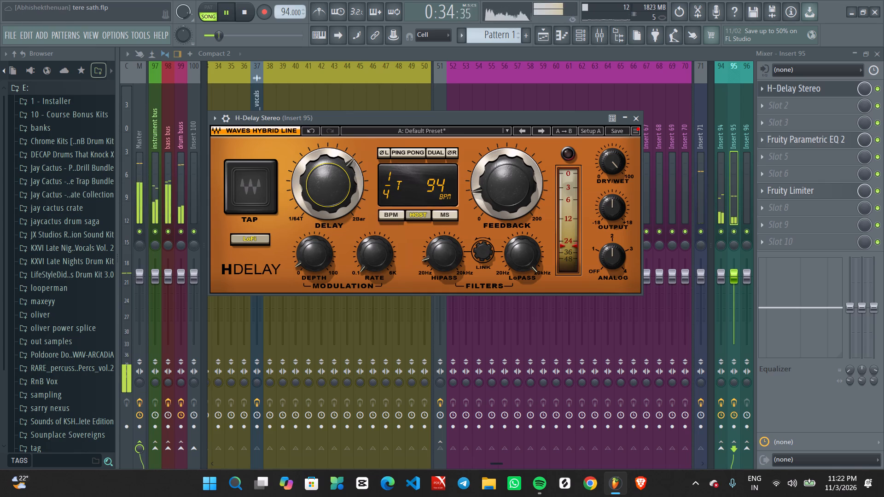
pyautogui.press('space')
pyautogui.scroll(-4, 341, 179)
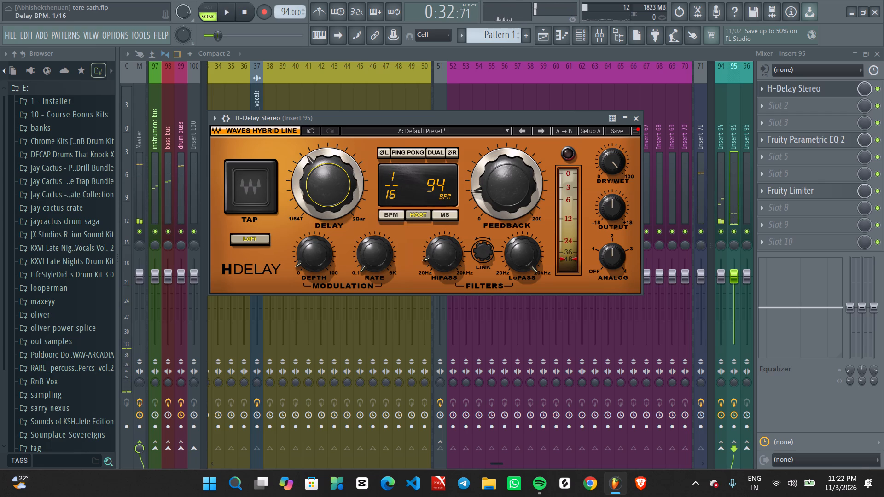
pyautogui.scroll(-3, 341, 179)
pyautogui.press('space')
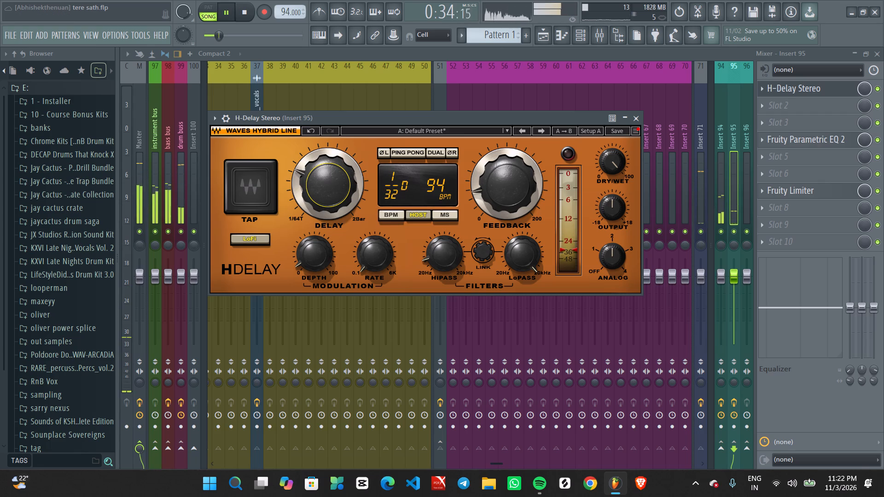
# Set the H-Delay delay time to 1/2T while auditioning the throw, and close the plugin.
pyautogui.scroll(13, 341, 179)
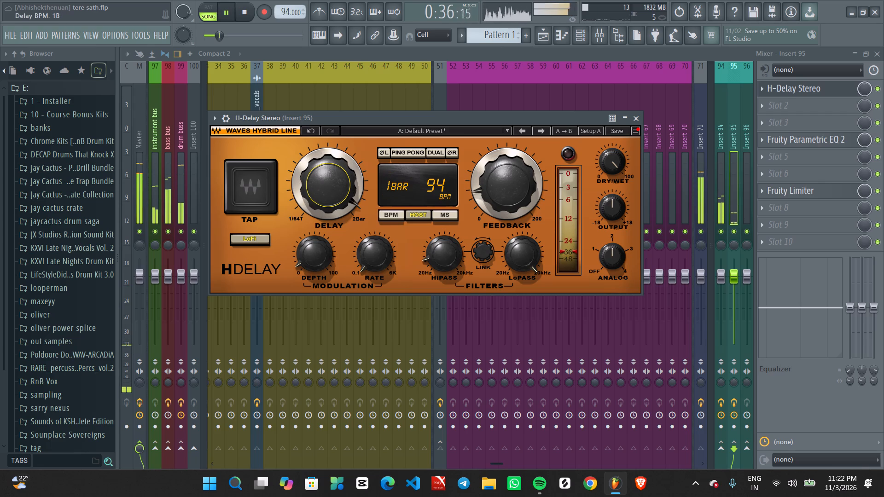
pyautogui.scroll(-4, 341, 179)
pyautogui.scroll(1, 341, 179)
pyautogui.press('space')
pyautogui.press('space')
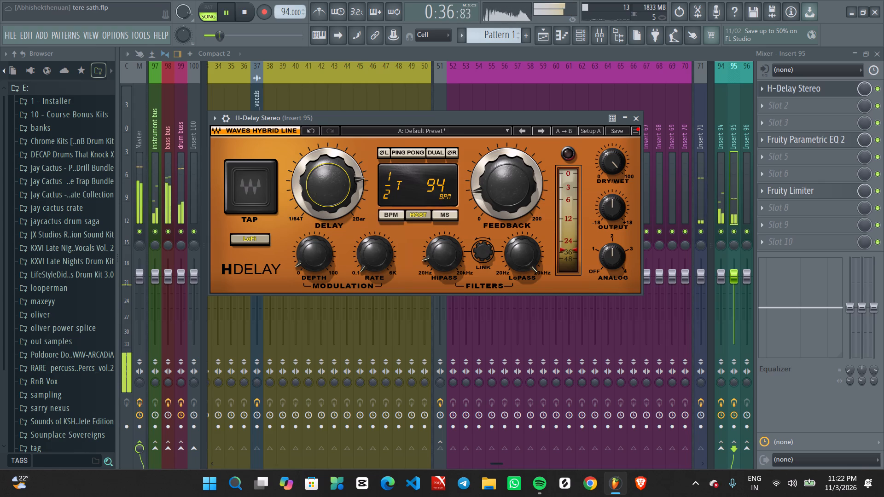
pyautogui.press('space')
pyautogui.click(634, 116)
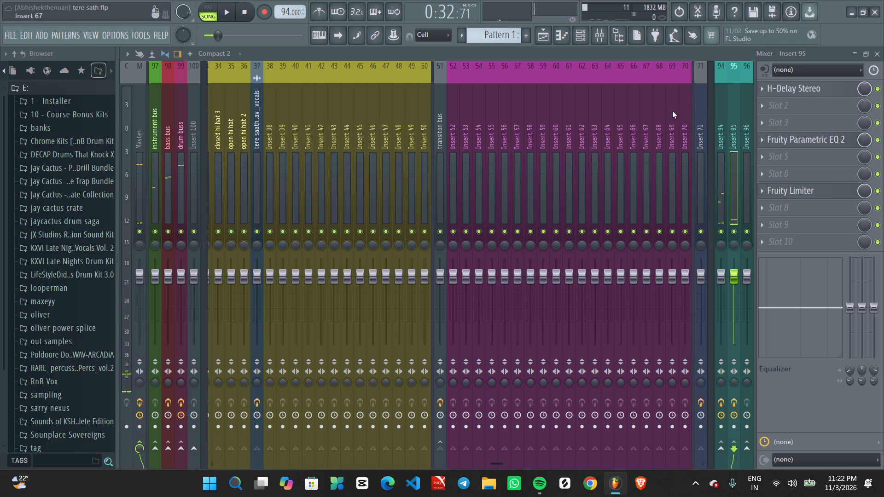
# Move Fruity Parametric EQ 2 down to slot 5 on Insert 95 and load Fruity Reeverb 2 into slot 4.
pyautogui.scroll(-1, 798, 136)
pyautogui.click(796, 134)
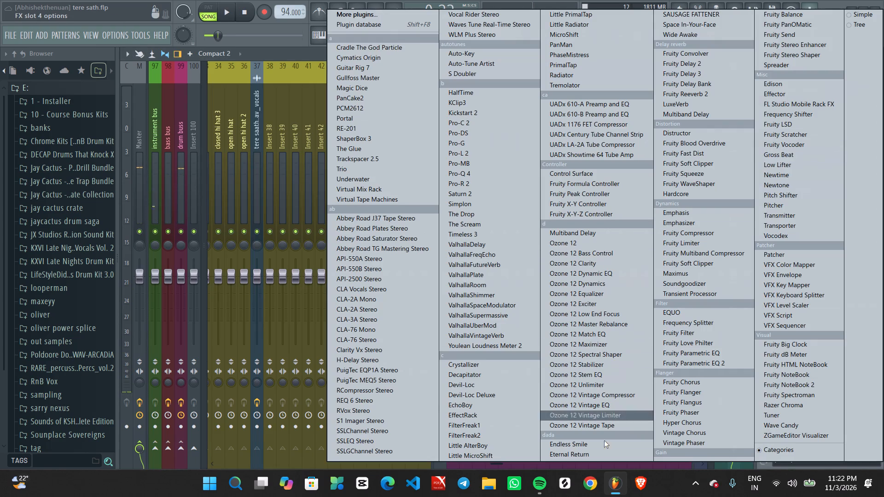
pyautogui.click(715, 96)
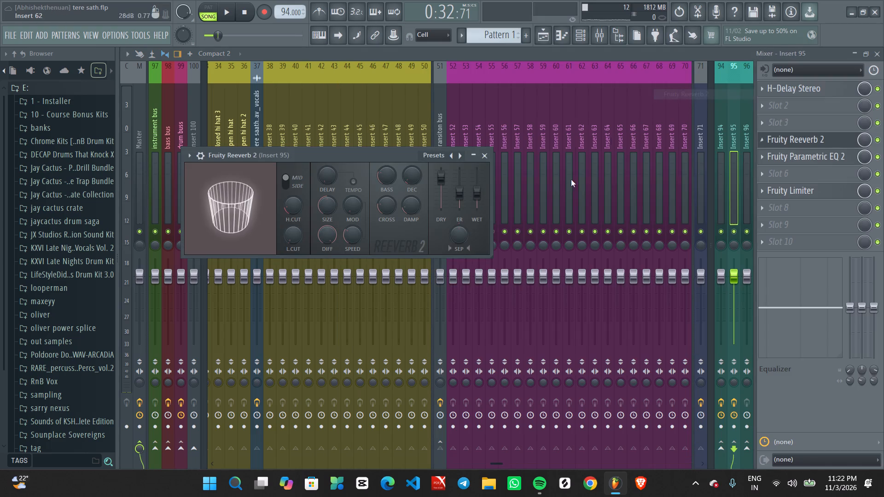
# Set the Fruity Reeverb 2 wet level on Insert 95 to 50% while auditioning the throw.
pyautogui.press('space')
pyautogui.scroll(4, 475, 196)
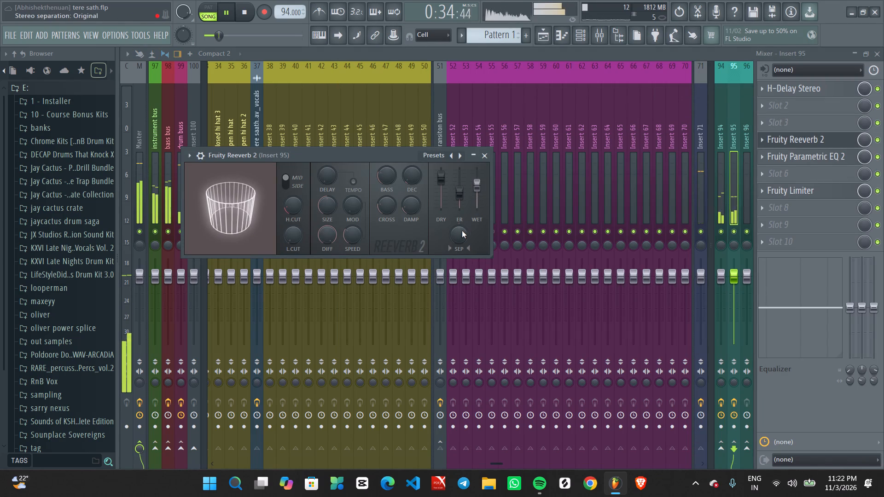
pyautogui.scroll(-8, 459, 234)
pyautogui.scroll(-4, 481, 186)
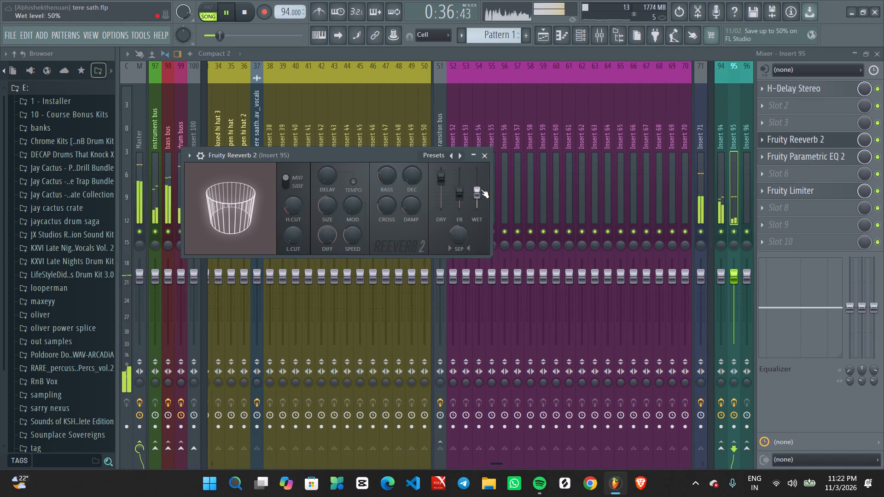
pyautogui.press('space')
pyautogui.press('space')
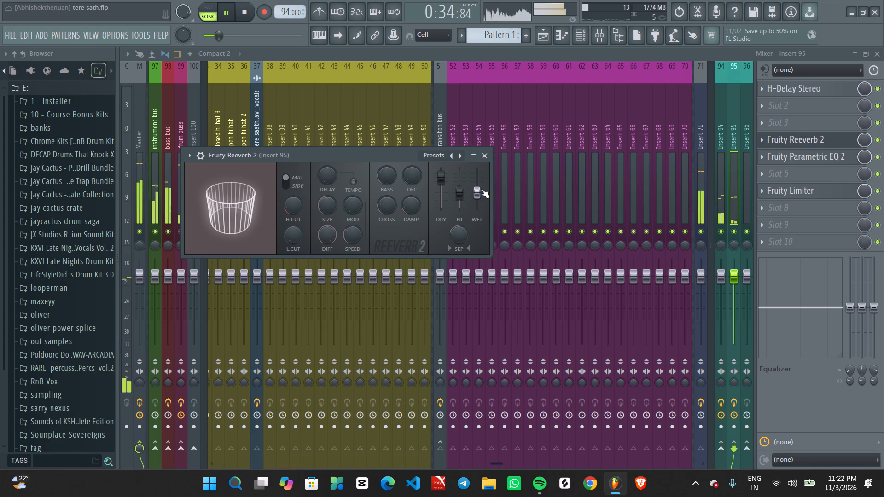
pyautogui.press('space')
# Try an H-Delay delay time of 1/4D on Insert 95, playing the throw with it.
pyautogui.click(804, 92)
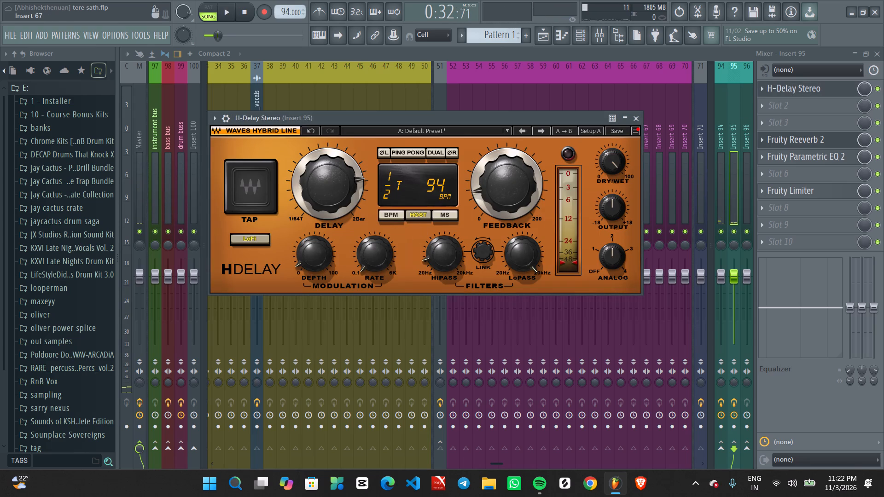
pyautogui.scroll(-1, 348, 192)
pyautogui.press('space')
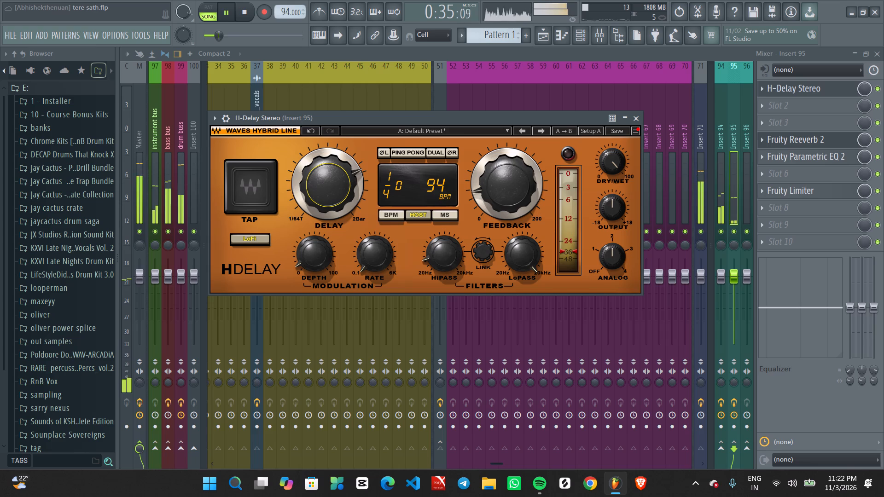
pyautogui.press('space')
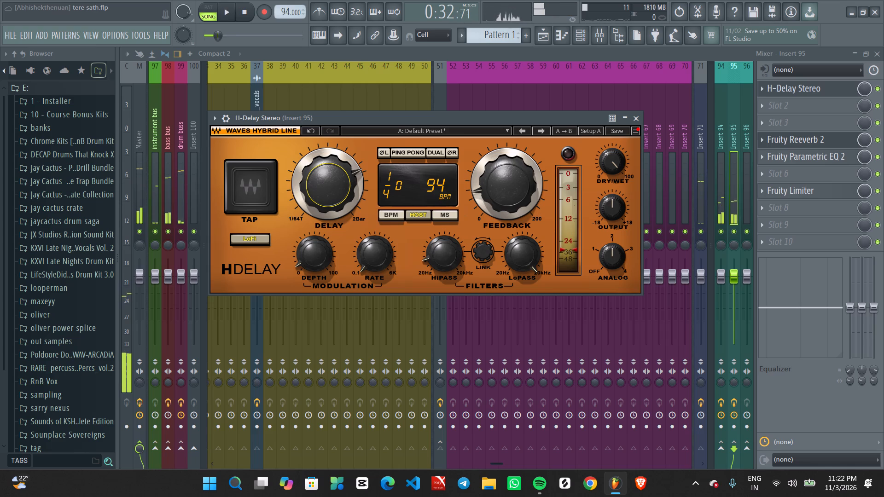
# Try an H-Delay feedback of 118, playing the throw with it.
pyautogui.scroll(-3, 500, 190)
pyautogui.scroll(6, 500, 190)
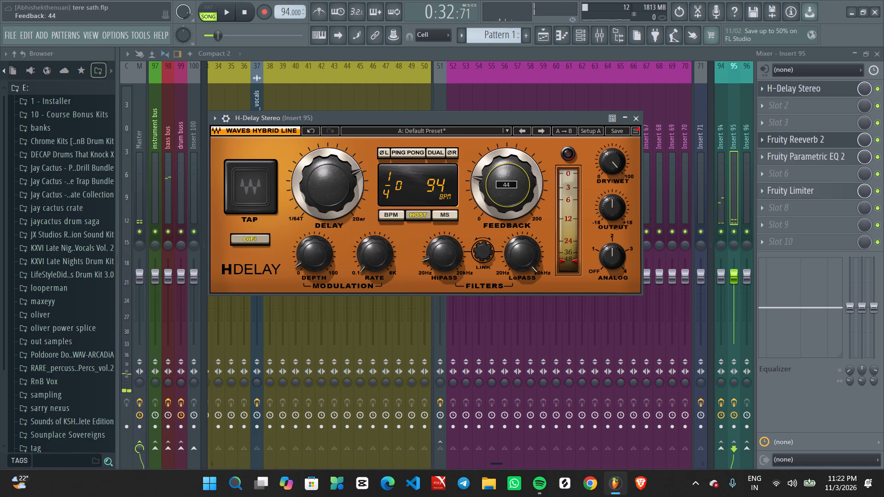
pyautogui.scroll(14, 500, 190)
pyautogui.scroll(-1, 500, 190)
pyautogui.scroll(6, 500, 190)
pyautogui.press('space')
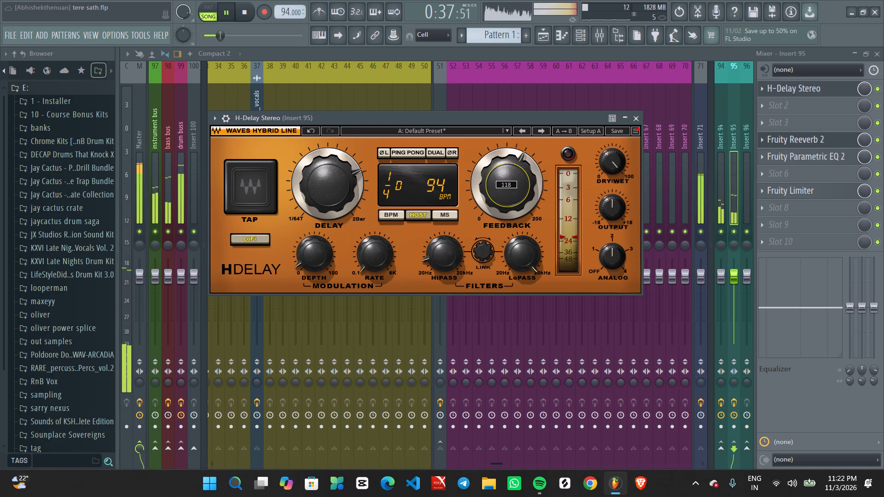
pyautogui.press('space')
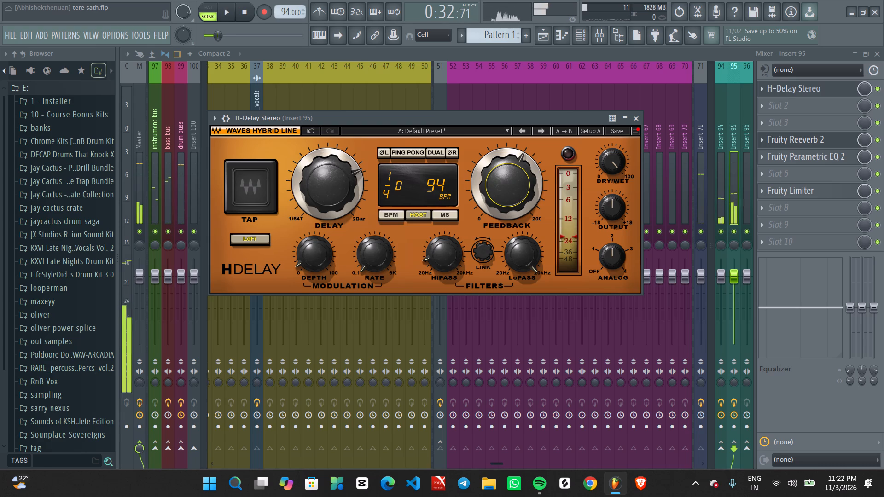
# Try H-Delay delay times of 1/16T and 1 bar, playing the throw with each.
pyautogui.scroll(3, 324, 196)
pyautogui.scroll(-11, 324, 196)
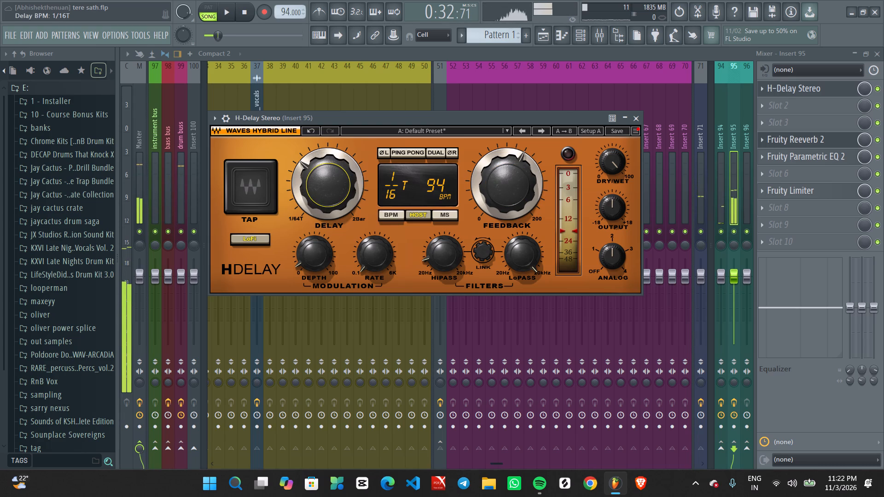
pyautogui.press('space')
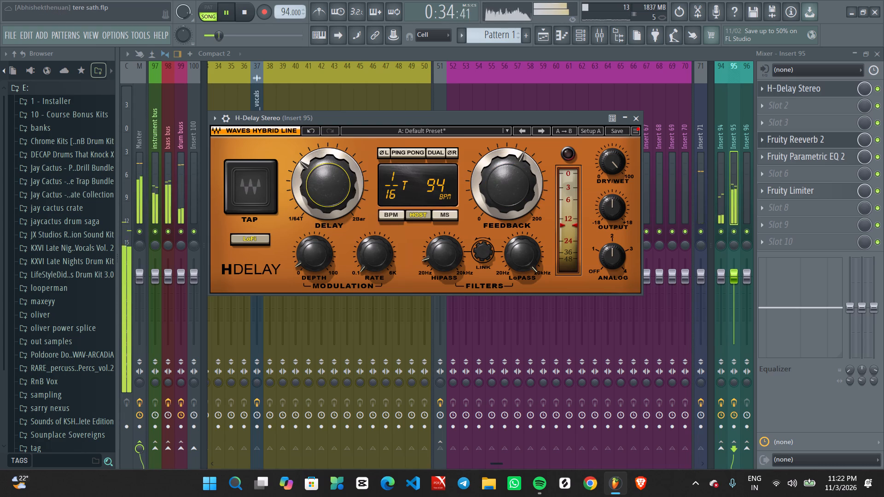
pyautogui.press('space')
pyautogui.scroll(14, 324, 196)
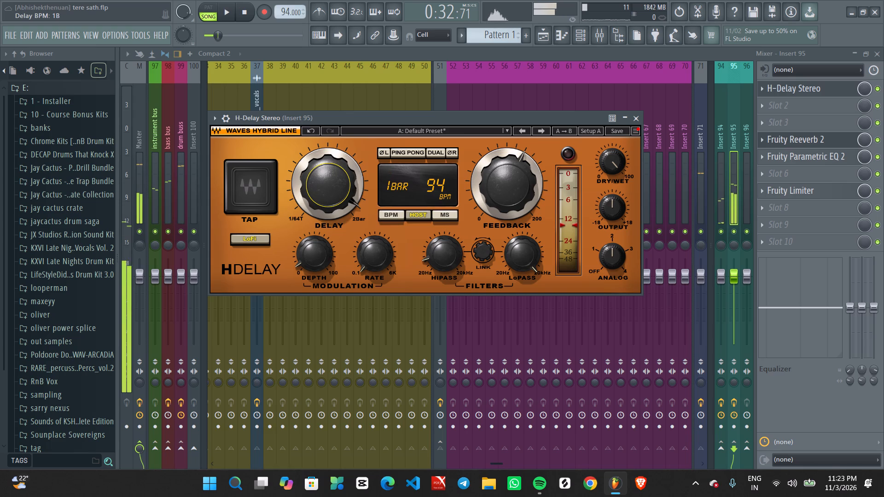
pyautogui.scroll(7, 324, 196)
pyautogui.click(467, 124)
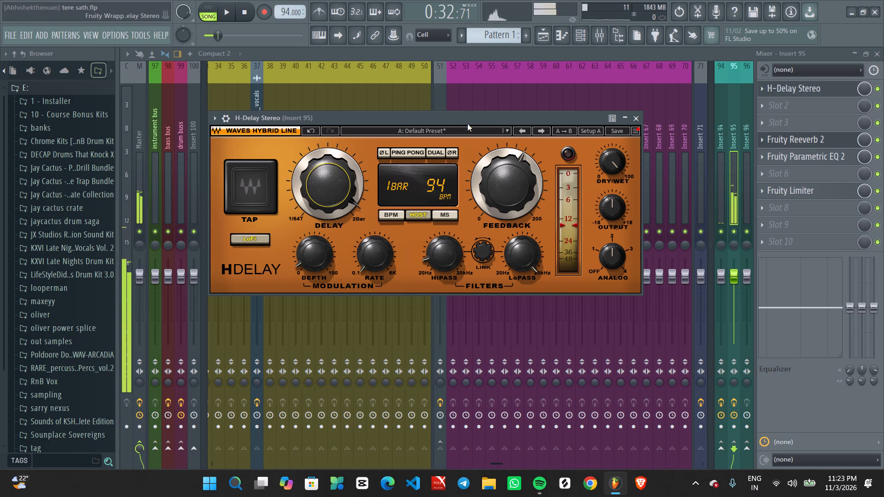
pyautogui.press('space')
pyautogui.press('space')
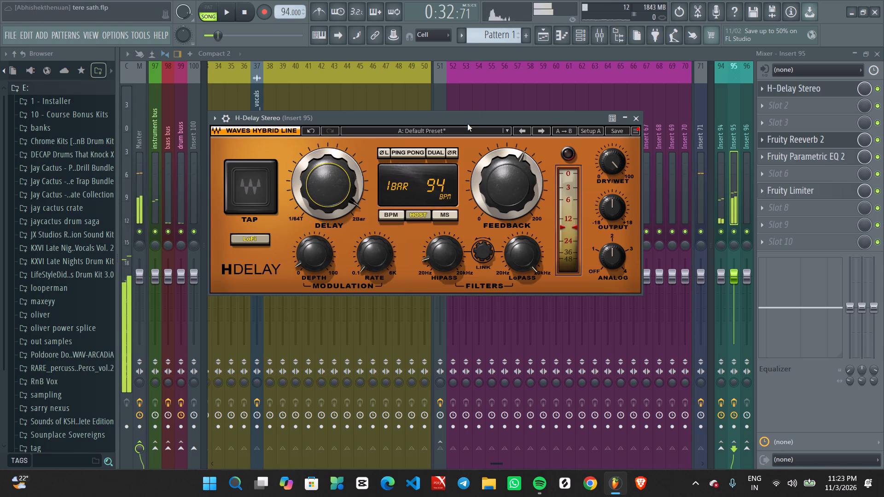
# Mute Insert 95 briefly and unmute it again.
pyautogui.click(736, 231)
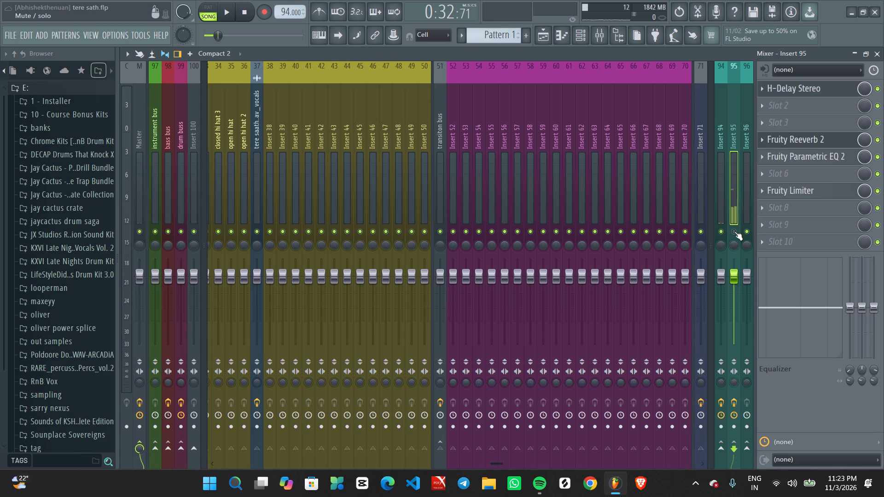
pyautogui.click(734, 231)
# Play the song from bar 13 in the playlist to hear the Insert 95 throw around bar 14, and return to the mixer.
pyautogui.click(539, 30)
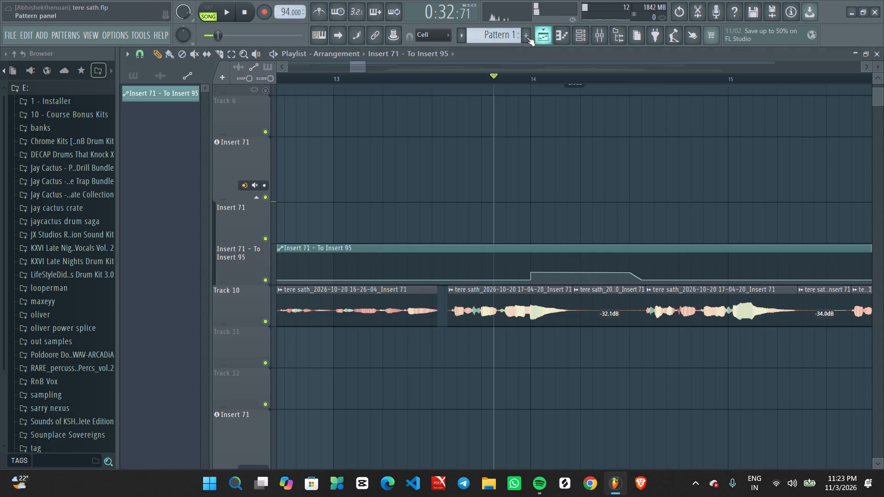
pyautogui.click(339, 83)
pyautogui.press('space')
pyautogui.keyDown('ctrl'); pyautogui.scroll(4, 424, 350); pyautogui.keyUp('ctrl')
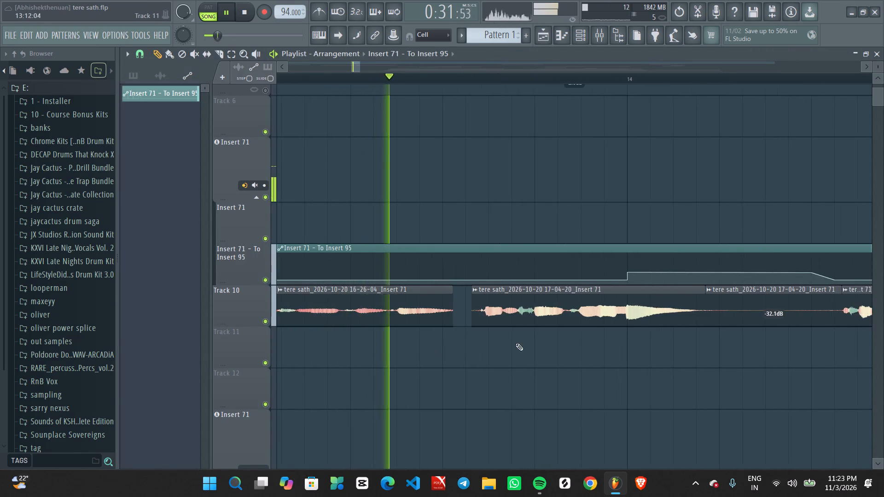
pyautogui.moveTo(517, 340); pyautogui.dragTo(538, 289, button='middle')
pyautogui.keyDown('ctrl'); pyautogui.scroll(-9, 535, 291); pyautogui.keyUp('ctrl')
pyautogui.keyDown('ctrl'); pyautogui.scroll(6, 598, 316); pyautogui.keyUp('ctrl')
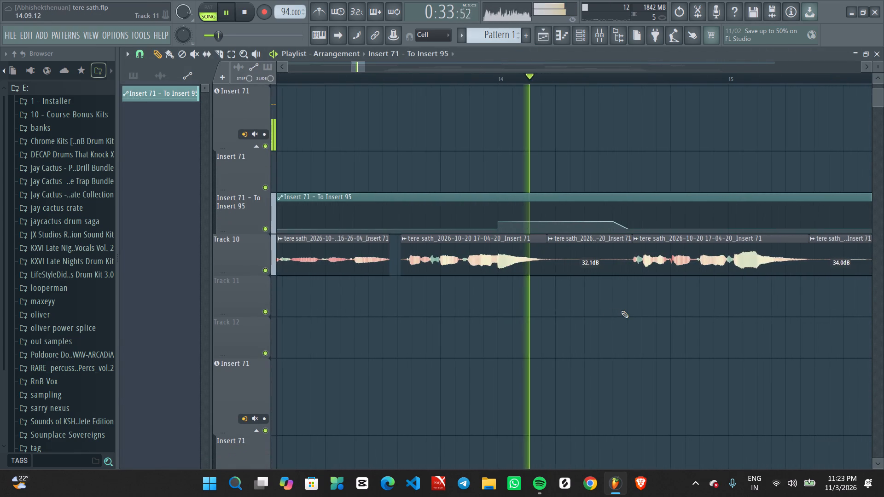
pyautogui.keyDown('ctrl'); pyautogui.scroll(-14, 621, 311); pyautogui.keyUp('ctrl')
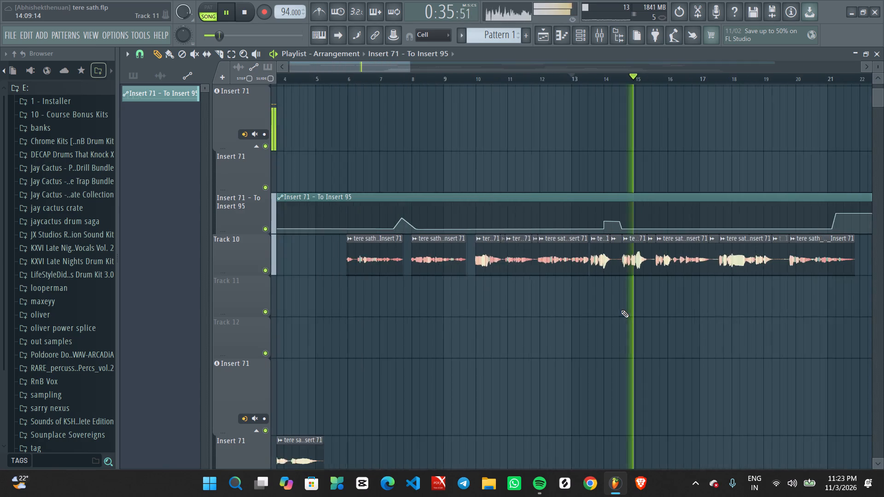
pyautogui.click(593, 34)
pyautogui.press('space')
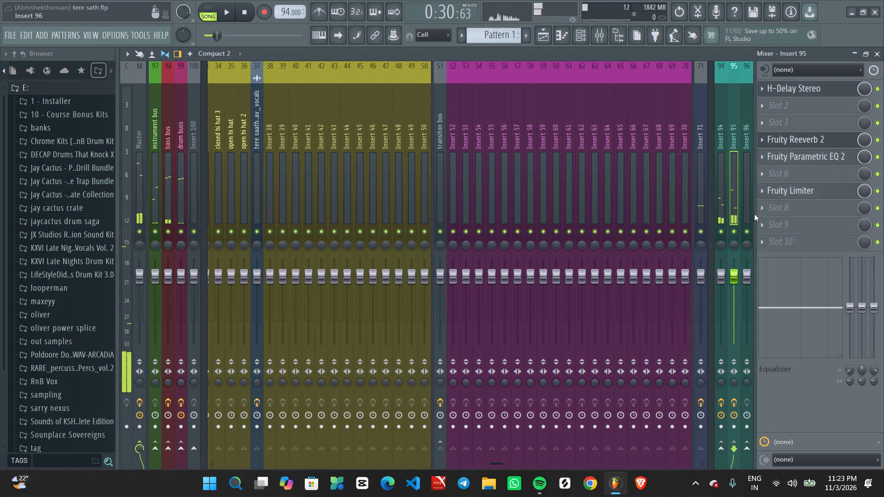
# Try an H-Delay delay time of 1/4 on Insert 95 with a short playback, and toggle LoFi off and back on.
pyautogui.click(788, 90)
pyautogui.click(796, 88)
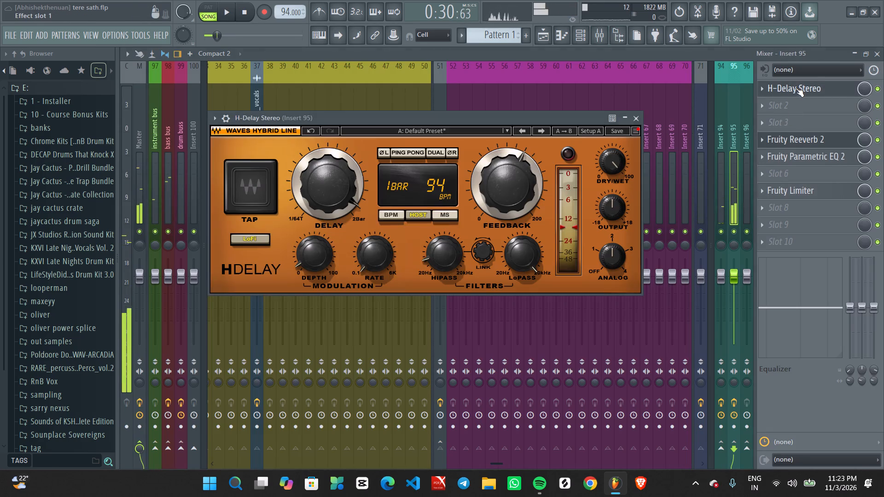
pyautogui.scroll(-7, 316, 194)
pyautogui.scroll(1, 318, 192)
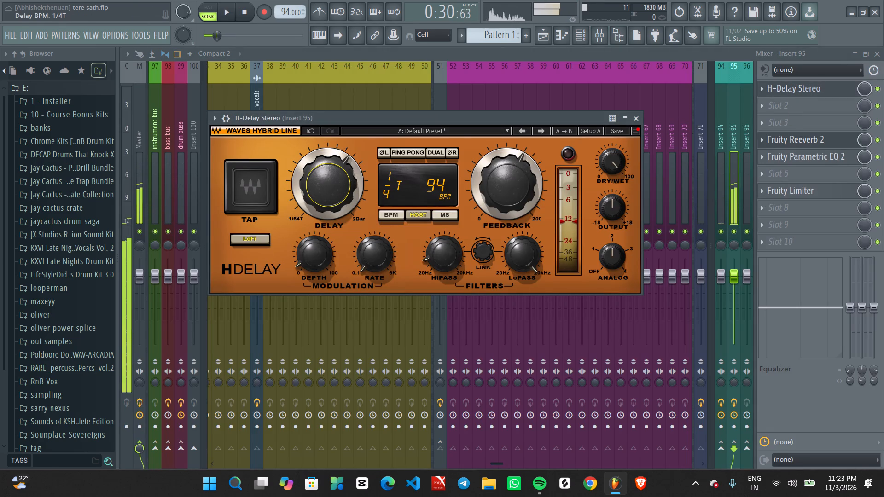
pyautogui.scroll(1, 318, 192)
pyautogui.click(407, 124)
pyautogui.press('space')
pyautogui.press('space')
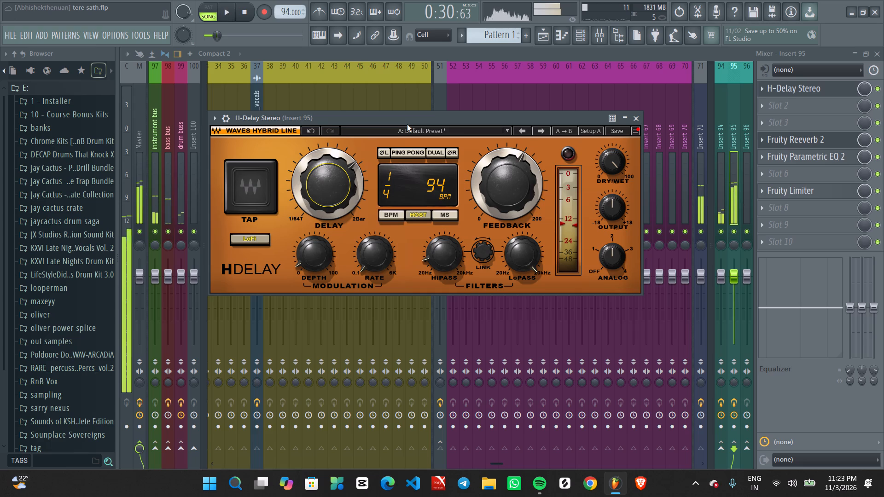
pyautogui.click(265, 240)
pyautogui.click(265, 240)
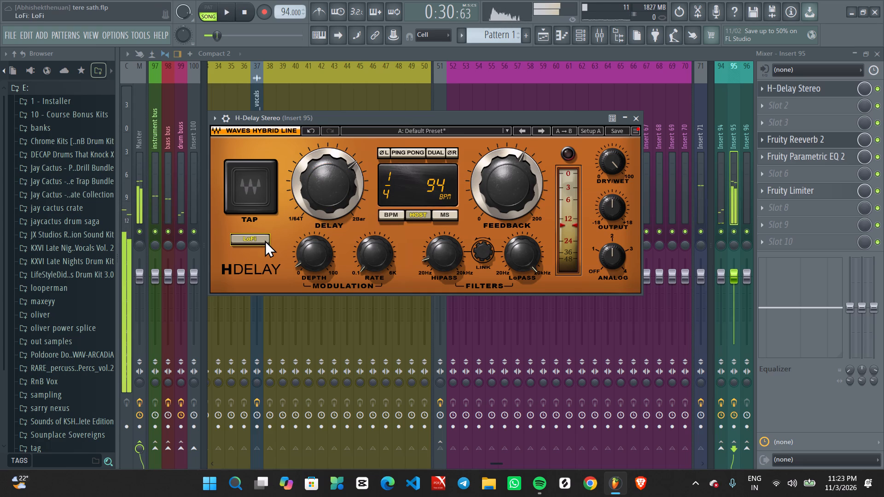
# Replace the H-Delay in slot 1 of Insert 95 with a fresh H-Delay Stereo.
pyautogui.click(765, 88)
pyautogui.click(773, 116)
pyautogui.click(786, 95)
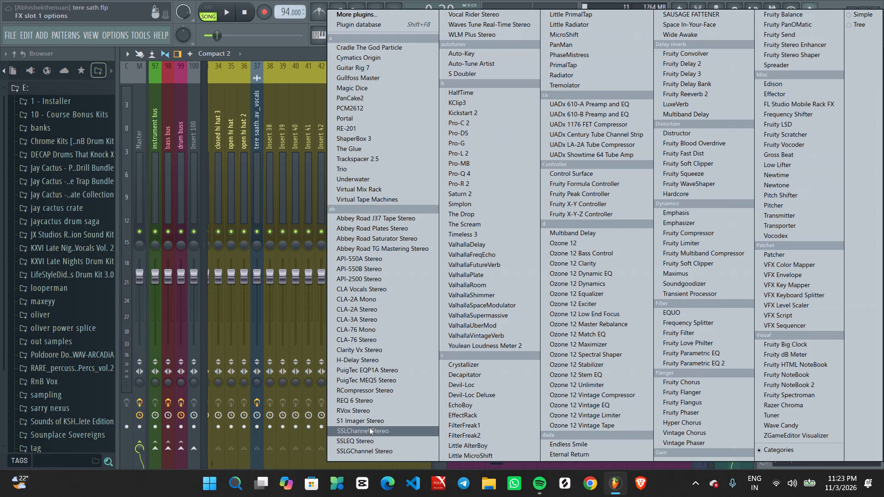
pyautogui.click(376, 363)
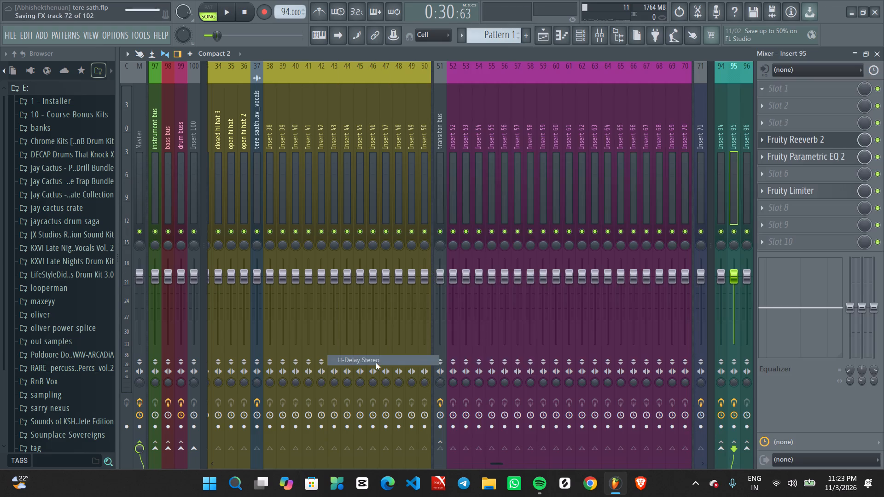
# Play the throw several times through the fresh H-Delay, varying its dry/wet mix and returning it to 100.
pyautogui.press('space')
pyautogui.moveTo(480, 116); pyautogui.dragTo(494, 116)
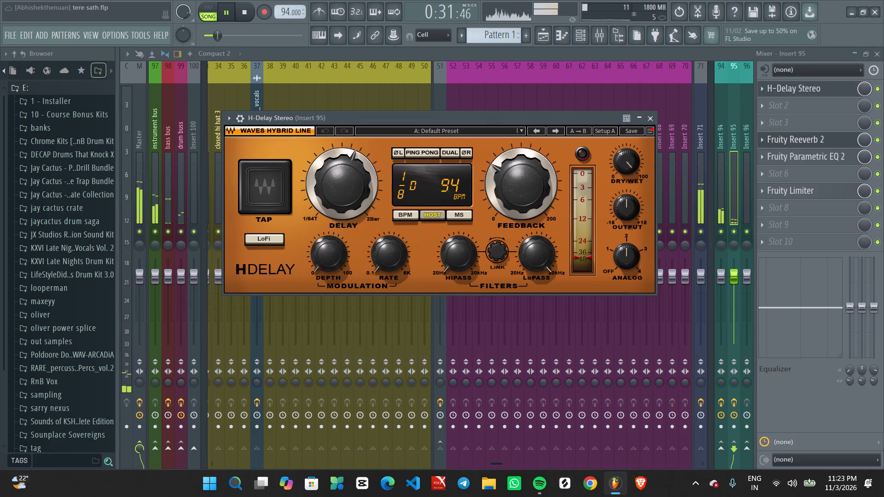
pyautogui.press('space')
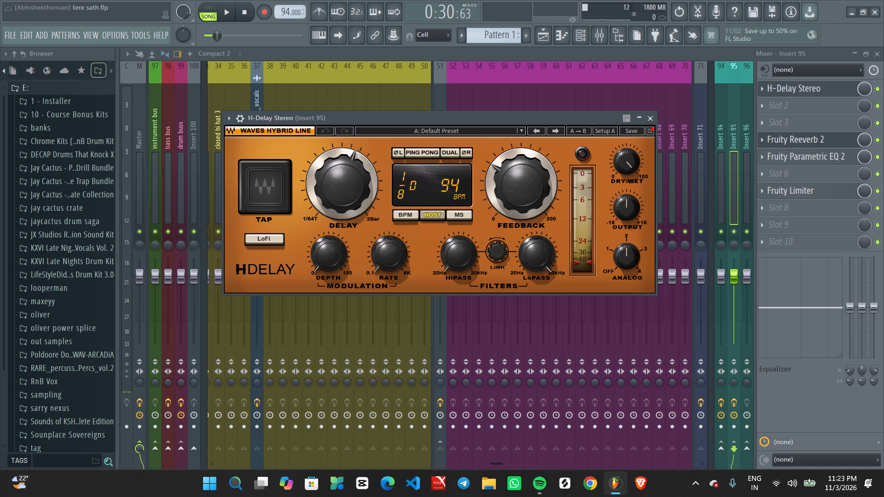
pyautogui.press('space')
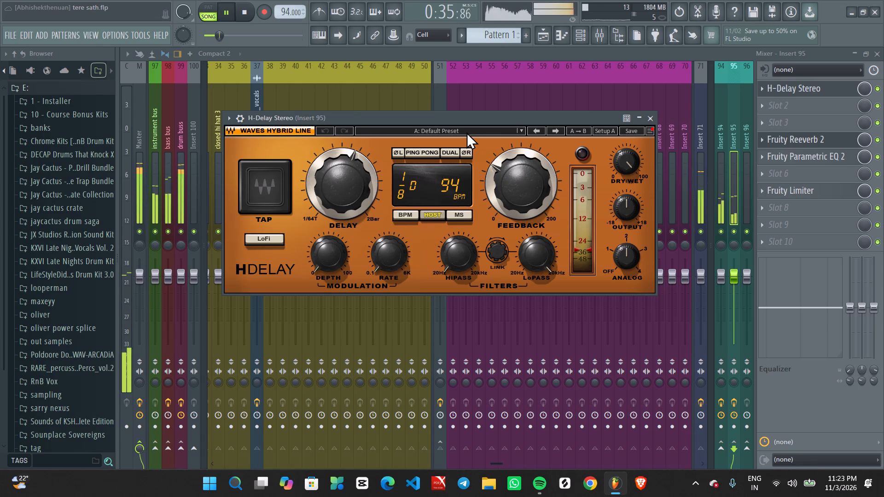
pyautogui.press('space')
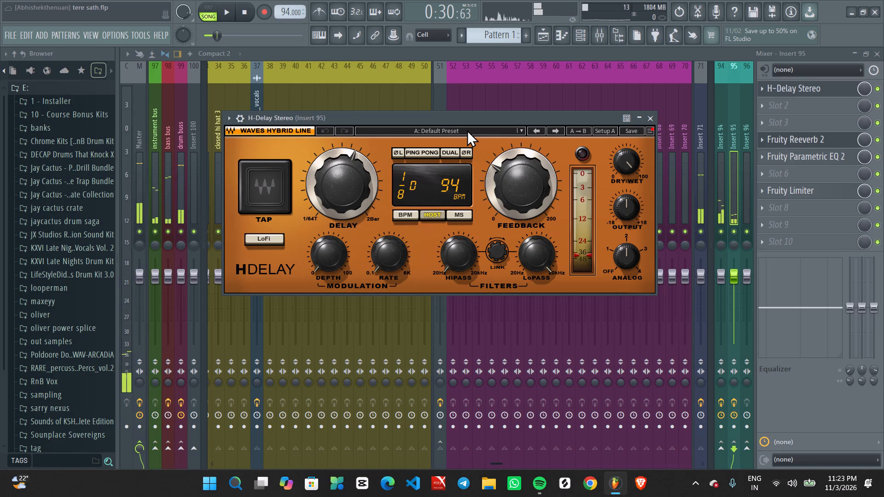
pyautogui.press('space')
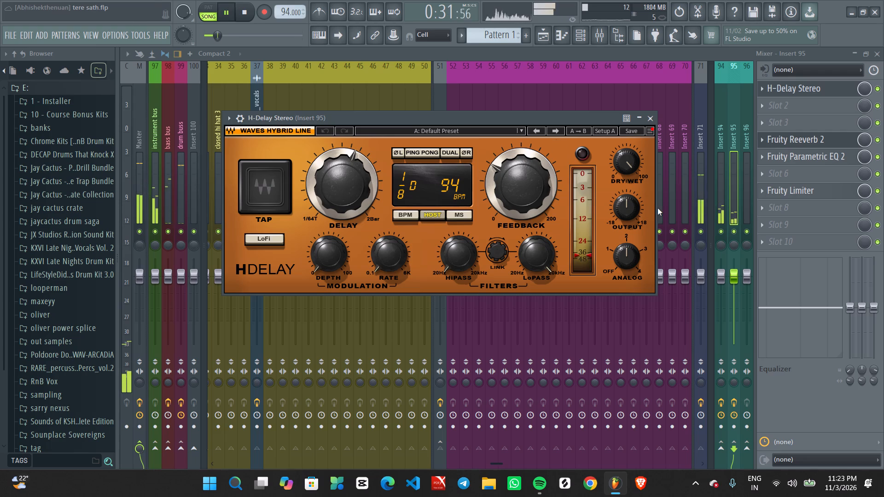
pyautogui.scroll(-2, 626, 163)
pyautogui.scroll(4, 626, 163)
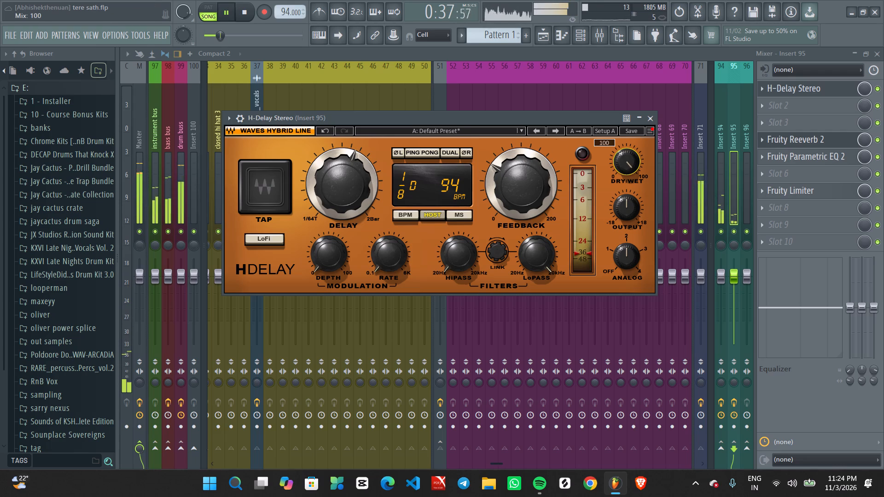
pyautogui.press('space')
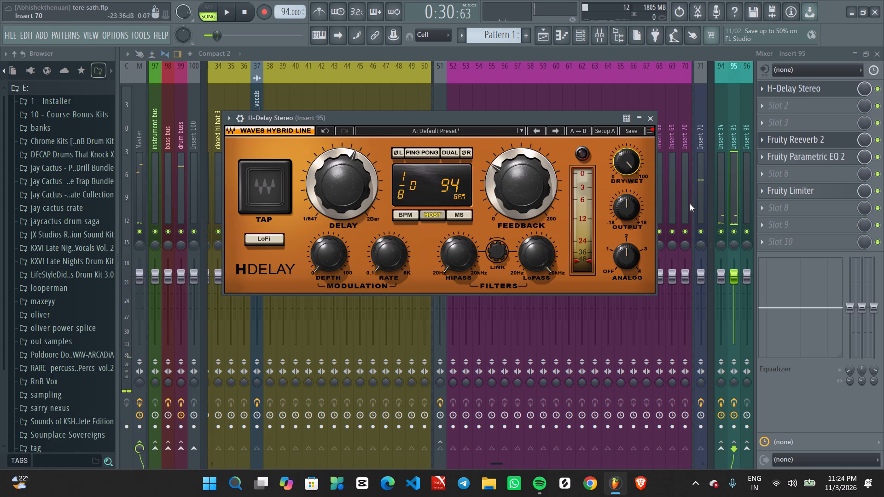
# Play the song while checking the Insert 71 and Insert 95 effect chains and the H-Delay Stereo settings on Insert 95.
pyautogui.click(698, 181)
pyautogui.press('space')
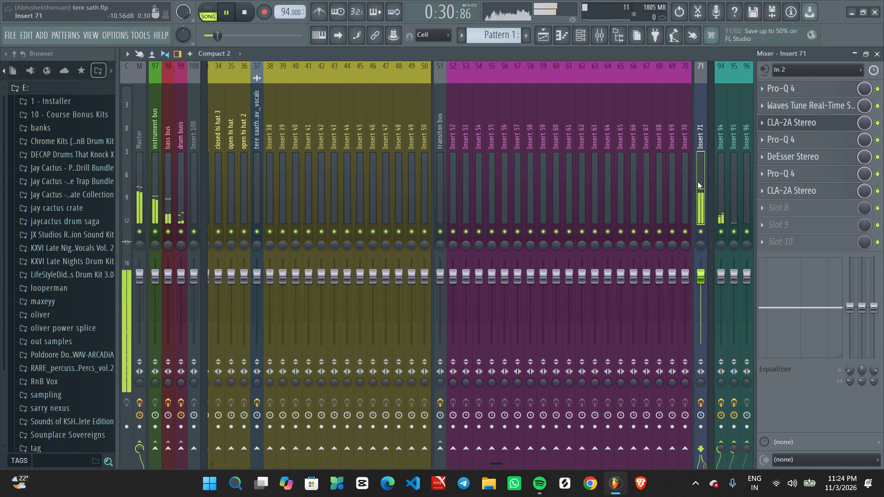
pyautogui.click(733, 160)
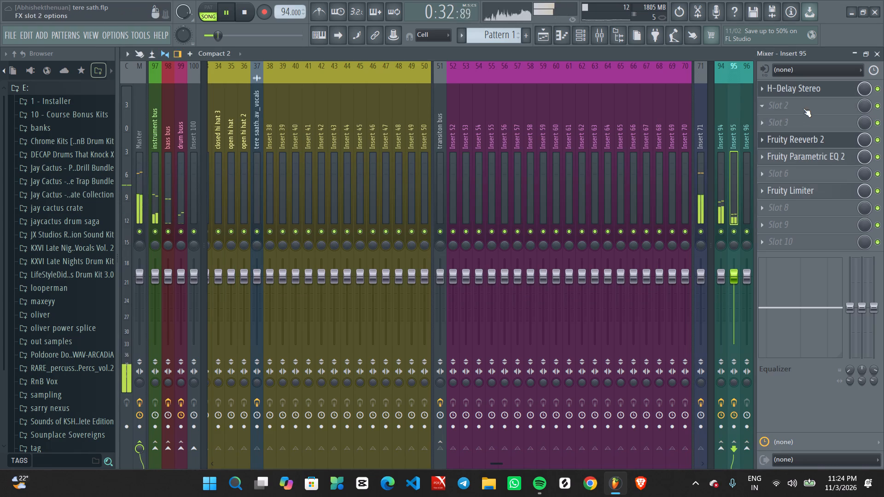
pyautogui.click(808, 93)
pyautogui.click(808, 93)
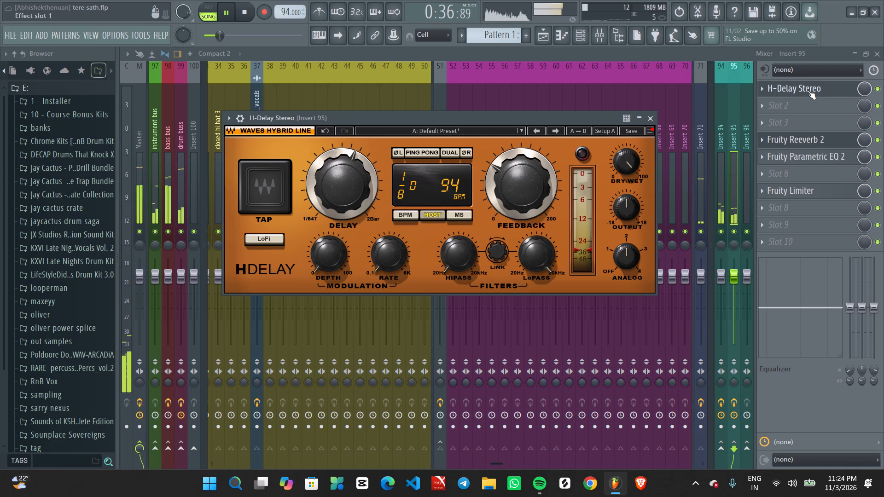
# On the Insert 71 - To Insert 95 automation clip, paste the 15% value onto the plateau's end point midway through bar 14.
pyautogui.click(545, 34)
pyautogui.keyDown('ctrl'); pyautogui.scroll(4, 448, 264); pyautogui.keyUp('ctrl')
pyautogui.keyDown('ctrl'); pyautogui.scroll(4, 811, 306); pyautogui.keyUp('ctrl')
pyautogui.keyDown('ctrl'); pyautogui.scroll(-1, 809, 306); pyautogui.keyUp('ctrl')
pyautogui.keyDown('ctrl'); pyautogui.scroll(2, 808, 306); pyautogui.keyUp('ctrl')
pyautogui.keyDown('ctrl'); pyautogui.scroll(5, 686, 309); pyautogui.keyUp('ctrl')
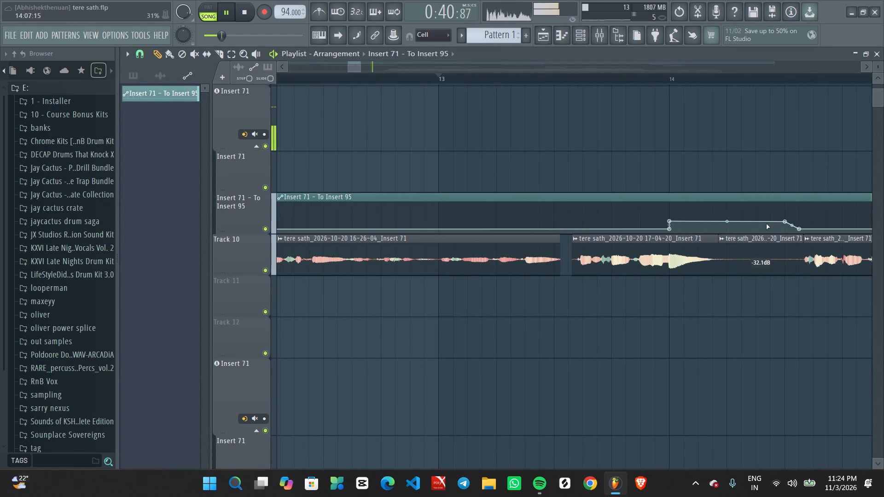
pyautogui.rightClick(785, 223)
pyautogui.click(817, 397)
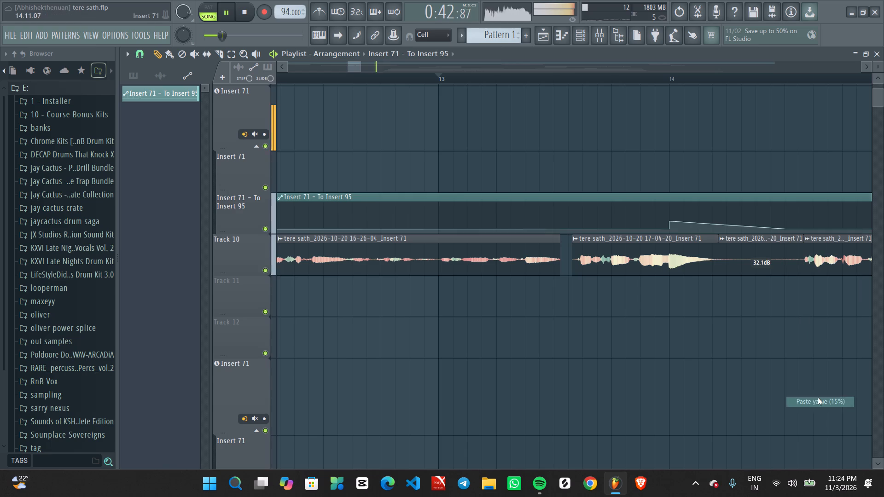
# Play from bar 13 to hear the bar 14 throw and the Track 10 vocal phrases up to about bar 20.
pyautogui.press('space')
pyautogui.keyDown('ctrl'); pyautogui.scroll(-2, 721, 314); pyautogui.keyUp('ctrl')
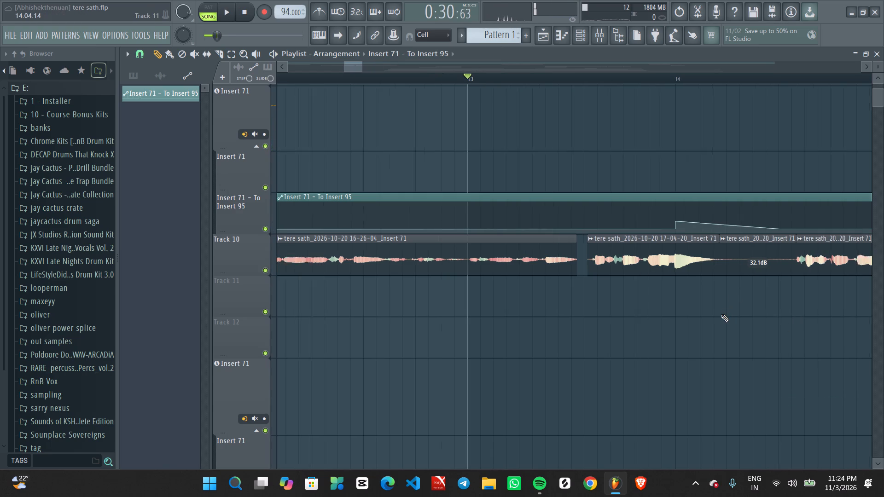
pyautogui.keyDown('ctrl'); pyautogui.scroll(-5, 721, 314); pyautogui.keyUp('ctrl')
pyautogui.press('space')
pyautogui.keyDown('ctrl'); pyautogui.scroll(2, 727, 326); pyautogui.keyUp('ctrl')
pyautogui.moveTo(749, 317); pyautogui.dragTo(680, 320, button='middle')
pyautogui.keyDown('ctrl'); pyautogui.scroll(5, 661, 321); pyautogui.keyUp('ctrl')
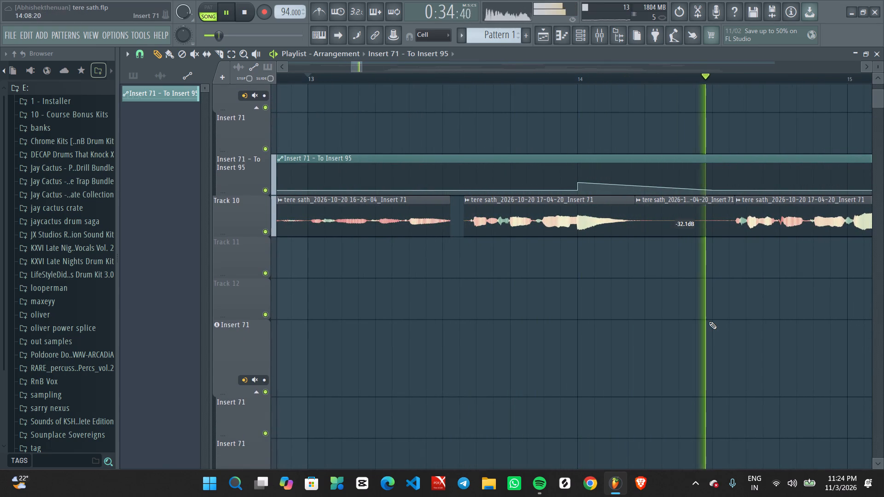
pyautogui.keyDown('ctrl'); pyautogui.scroll(-15, 709, 322); pyautogui.keyUp('ctrl')
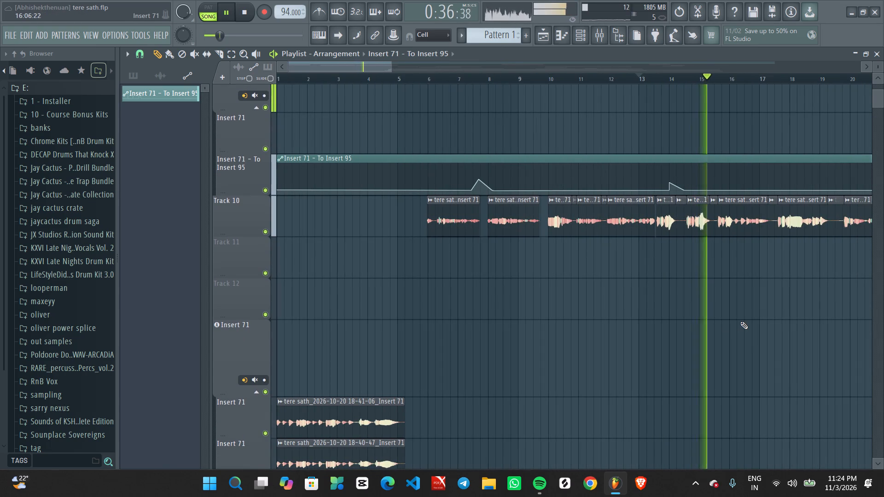
pyautogui.keyDown('ctrl'); pyautogui.scroll(2, 736, 323); pyautogui.keyUp('ctrl')
pyautogui.moveTo(729, 323); pyautogui.dragTo(682, 323, button='middle')
pyautogui.keyDown('ctrl'); pyautogui.scroll(-6, 672, 322); pyautogui.keyUp('ctrl')
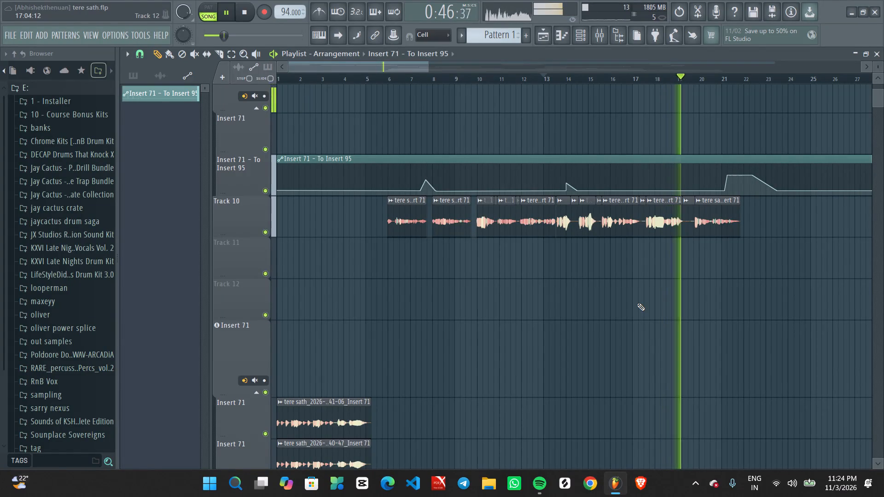
pyautogui.keyDown('ctrl'); pyautogui.scroll(5, 724, 319); pyautogui.keyUp('ctrl')
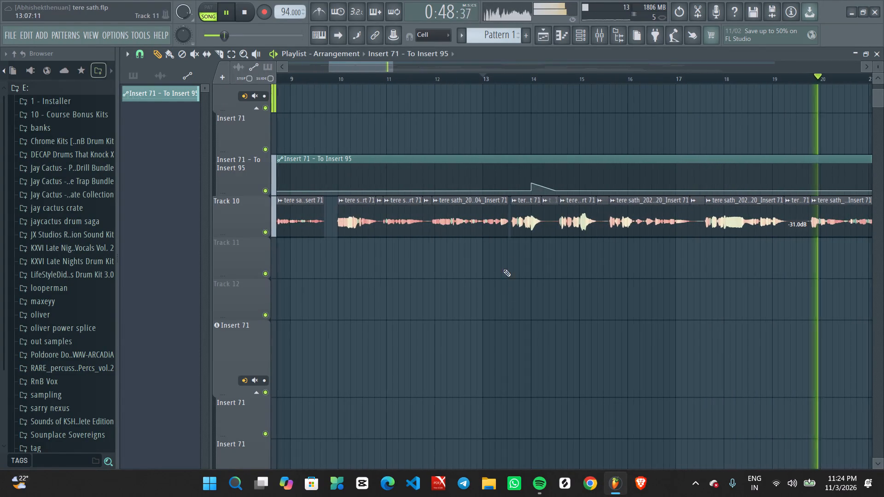
pyautogui.press('space')
# Lower the peak of the Insert 95 send throw at bar 14, fine-tuning its level while replaying from bar 13.
pyautogui.moveTo(532, 183); pyautogui.dragTo(531, 189)
pyautogui.press('space')
pyautogui.keyDown('ctrl'); pyautogui.scroll(7, 550, 314); pyautogui.keyUp('ctrl')
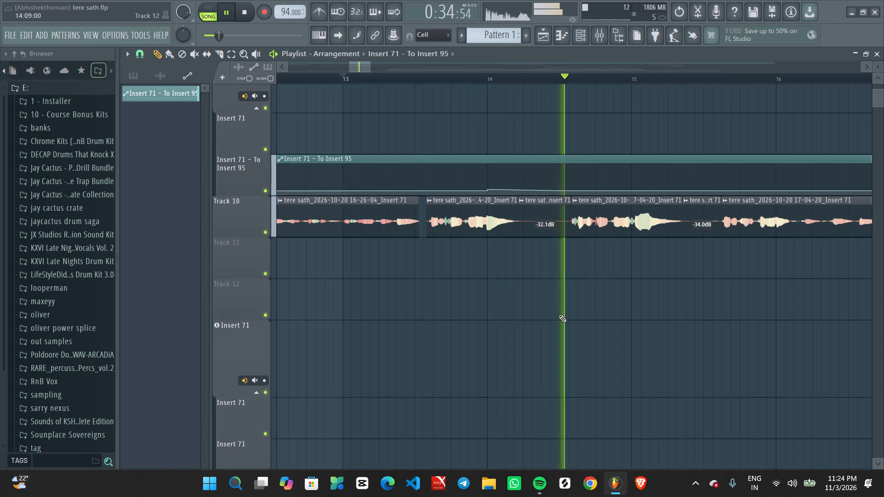
pyautogui.keyDown('ctrl'); pyautogui.scroll(-8, 559, 315); pyautogui.keyUp('ctrl')
pyautogui.keyDown('ctrl'); pyautogui.scroll(4, 542, 252); pyautogui.keyUp('ctrl')
pyautogui.press('space')
pyautogui.press('space')
pyautogui.click(538, 187)
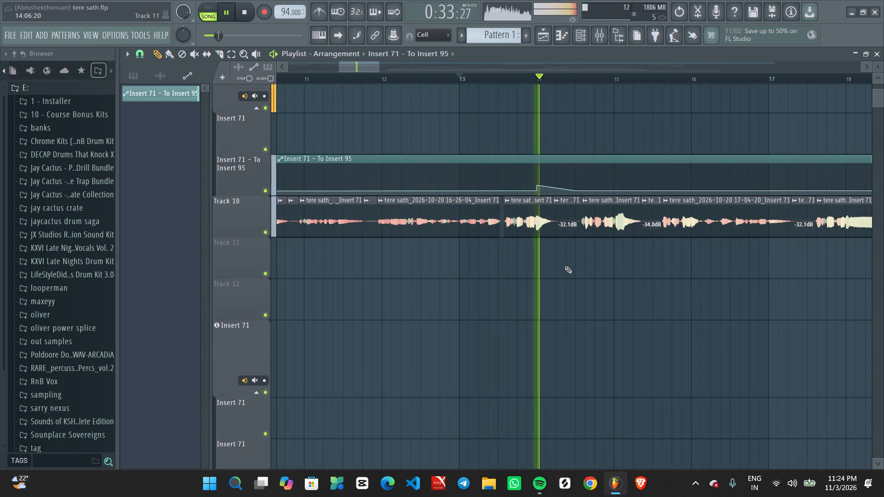
pyautogui.click(539, 186)
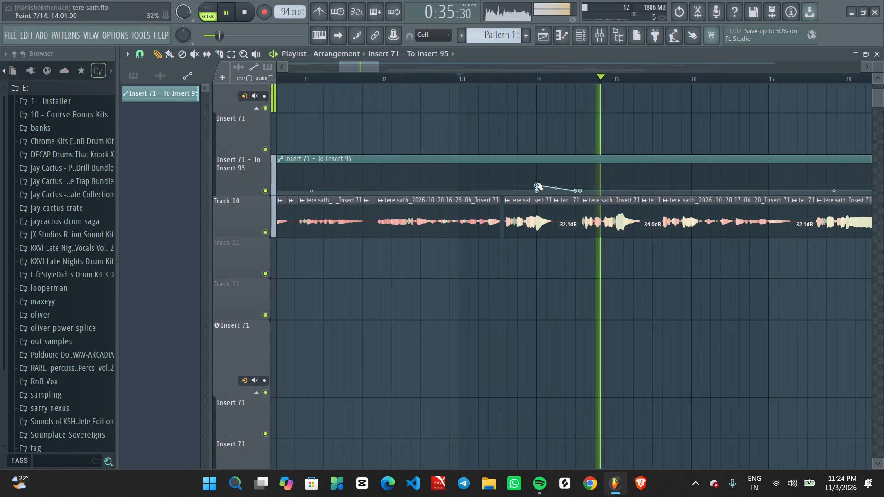
# Shorten the bar 21 throw by moving its plateau end point to bar 22, paste 15% onto it, and play it back.
pyautogui.keyDown('ctrl'); pyautogui.scroll(-6, 600, 261); pyautogui.keyUp('ctrl')
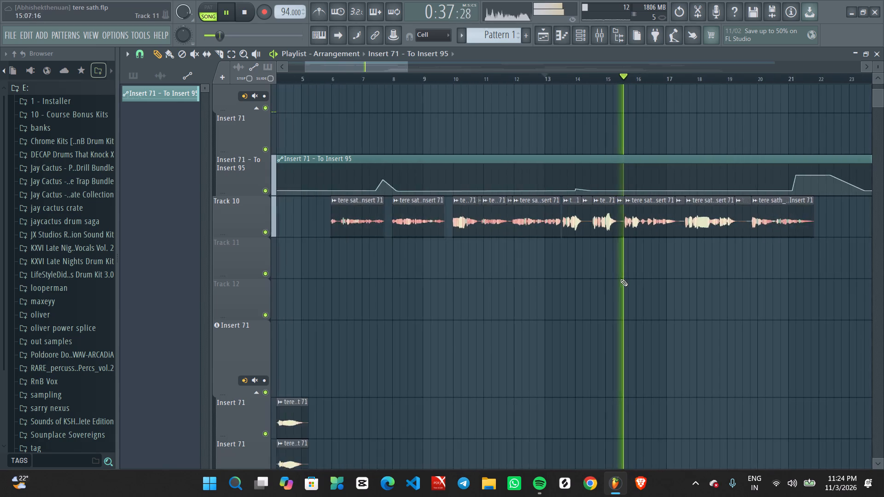
pyautogui.keyDown('ctrl'); pyautogui.scroll(3, 622, 279); pyautogui.keyUp('ctrl')
pyautogui.moveTo(711, 279); pyautogui.dragTo(511, 277, button='middle')
pyautogui.keyDown('ctrl'); pyautogui.scroll(3, 679, 265); pyautogui.keyUp('ctrl')
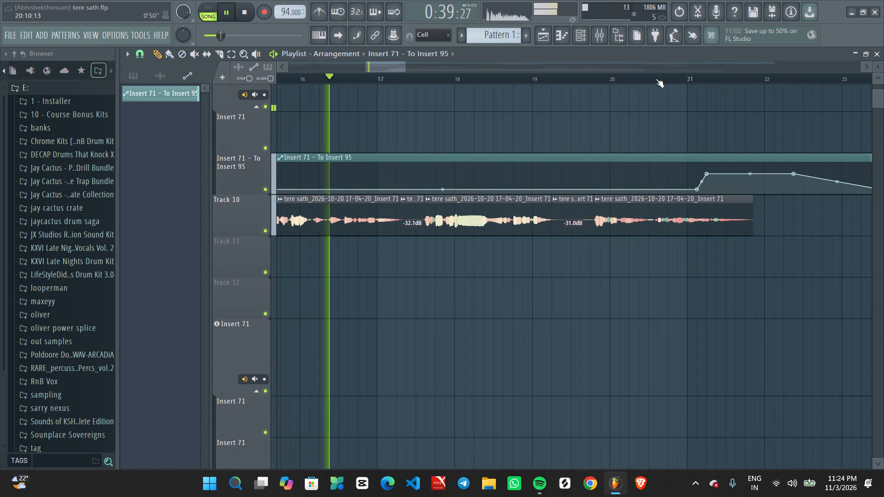
pyautogui.click(654, 78)
pyautogui.keyDown('ctrl'); pyautogui.scroll(3, 723, 283); pyautogui.keyUp('ctrl')
pyautogui.keyDown('ctrl'); pyautogui.scroll(-1, 724, 286); pyautogui.keyUp('ctrl')
pyautogui.keyDown('ctrl'); pyautogui.scroll(3, 724, 286); pyautogui.keyUp('ctrl')
pyautogui.keyDown('ctrl'); pyautogui.scroll(-9, 764, 294); pyautogui.keyUp('ctrl')
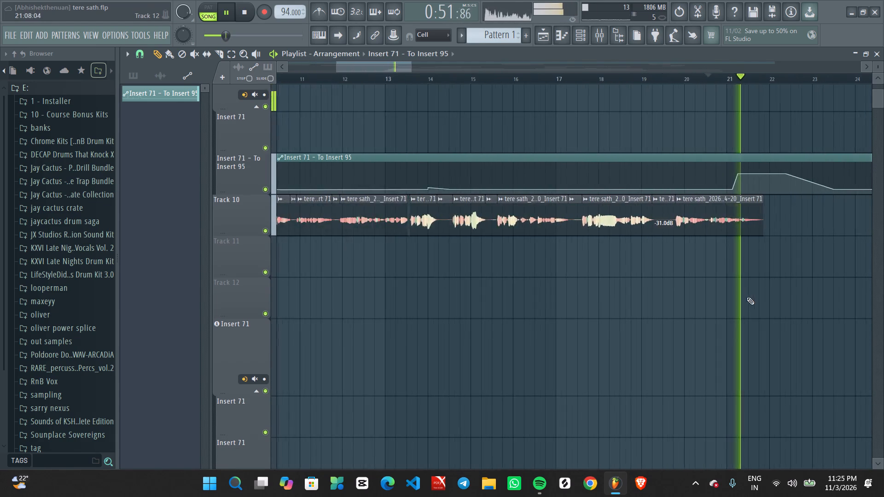
pyautogui.keyDown('ctrl'); pyautogui.scroll(6, 789, 306); pyautogui.keyUp('ctrl')
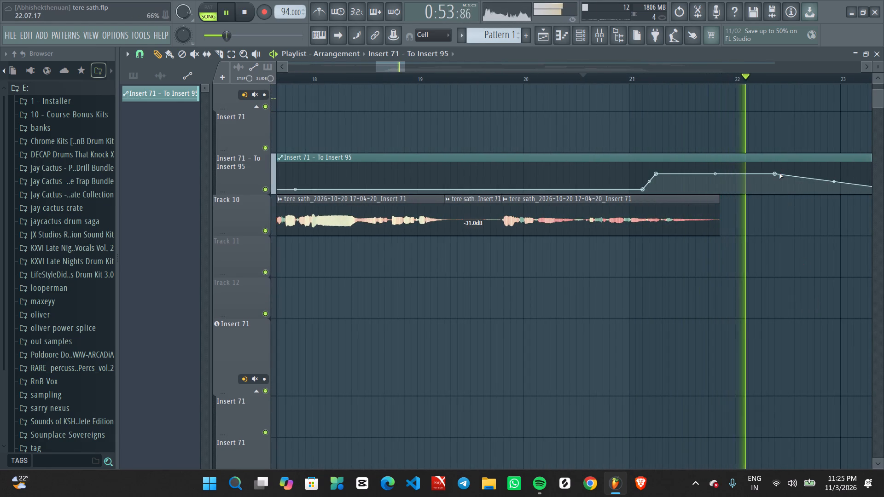
pyautogui.moveTo(777, 173); pyautogui.dragTo(733, 190)
pyautogui.press('space')
pyautogui.rightClick(733, 190)
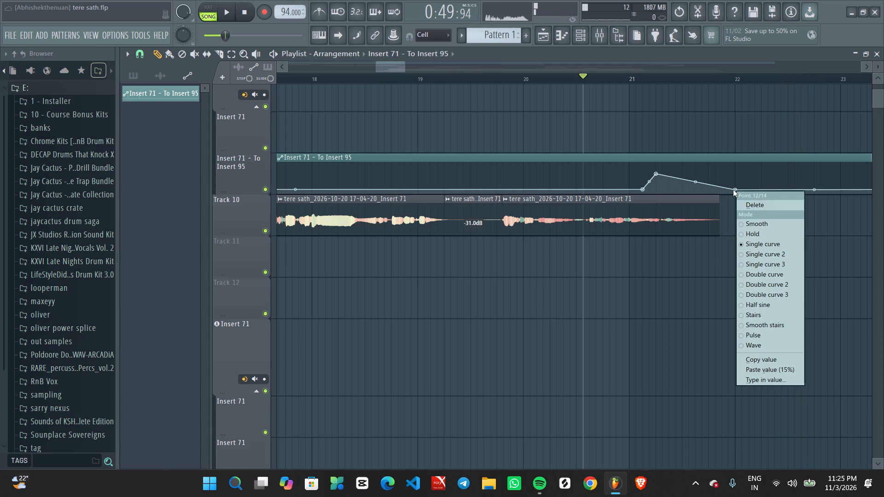
pyautogui.click(777, 370)
pyautogui.press('space')
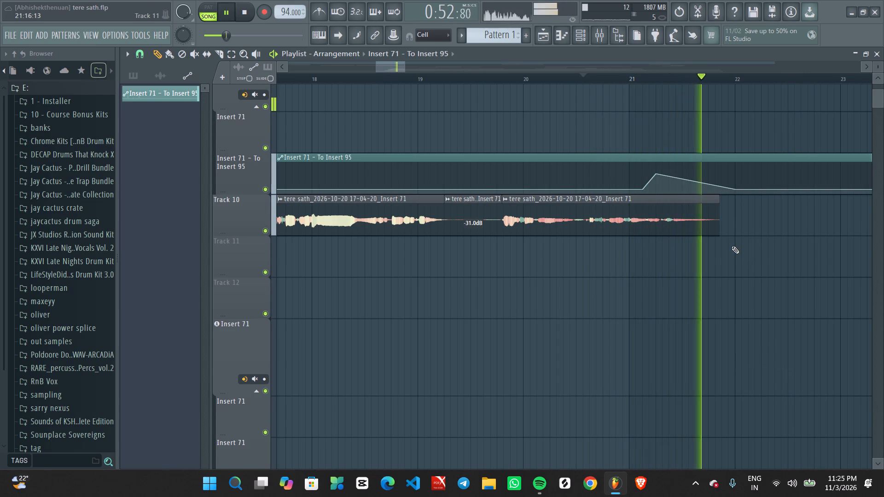
# Lower the peak of the bar 21 send throw to just above the baseline and replay it.
pyautogui.press('space')
pyautogui.moveTo(656, 173); pyautogui.dragTo(656, 186)
pyautogui.press('space')
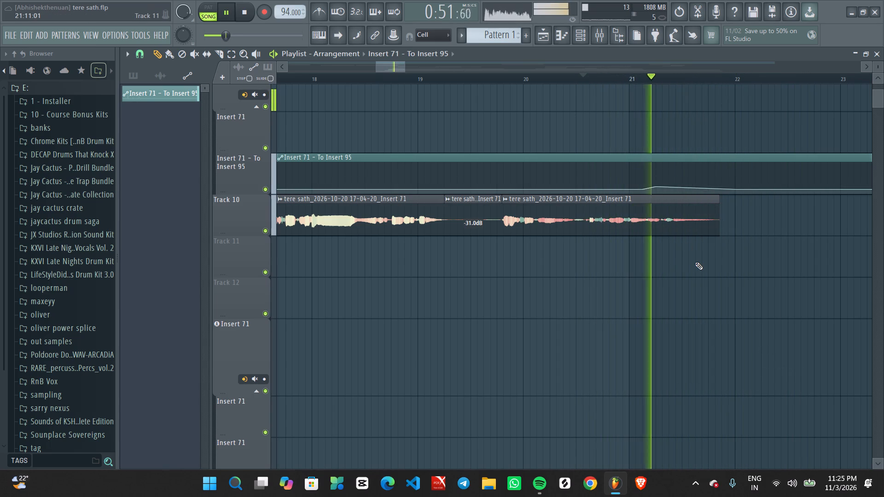
# Play the Track 10 vocal phrases from around bar 41 and return to Insert 71 in the mixer.
pyautogui.keyDown('ctrl'); pyautogui.scroll(-18, 695, 262); pyautogui.keyUp('ctrl')
pyautogui.keyDown('ctrl'); pyautogui.scroll(3, 752, 266); pyautogui.keyUp('ctrl')
pyautogui.moveTo(772, 272); pyautogui.dragTo(463, 289, button='middle')
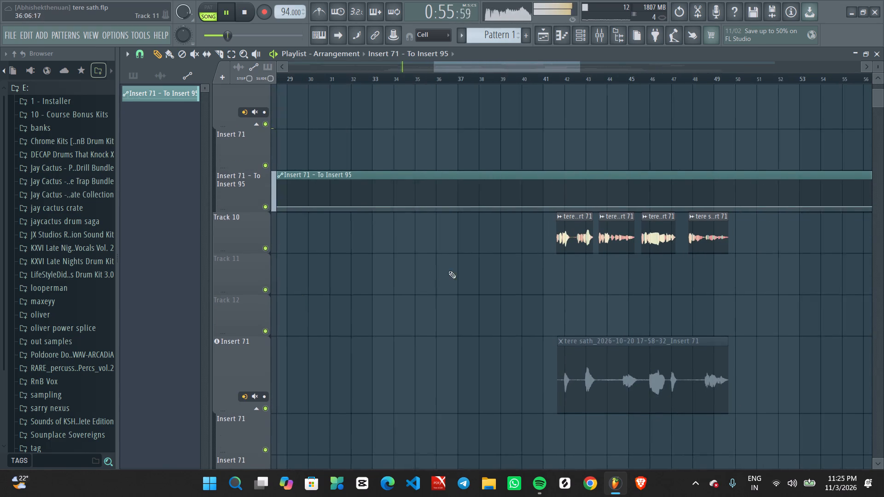
pyautogui.click(527, 75)
pyautogui.keyDown('ctrl'); pyautogui.scroll(4, 600, 336); pyautogui.keyUp('ctrl')
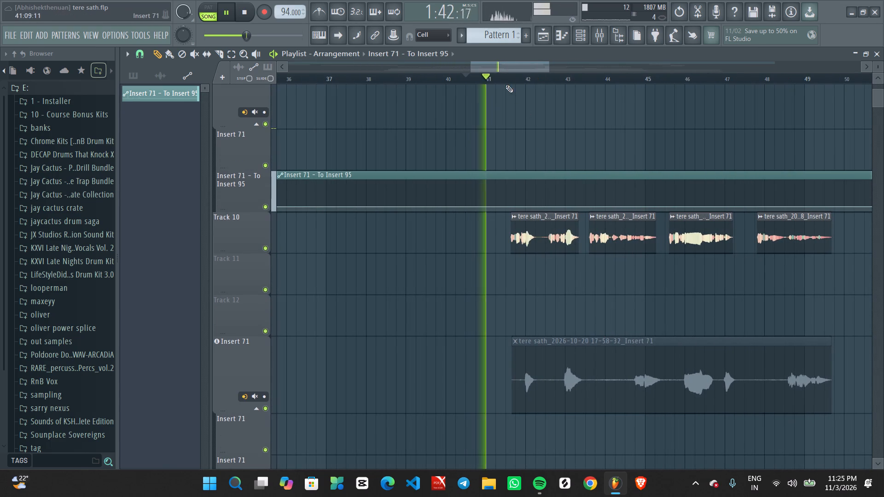
pyautogui.click(500, 78)
pyautogui.keyDown('ctrl'); pyautogui.scroll(4, 540, 308); pyautogui.keyUp('ctrl')
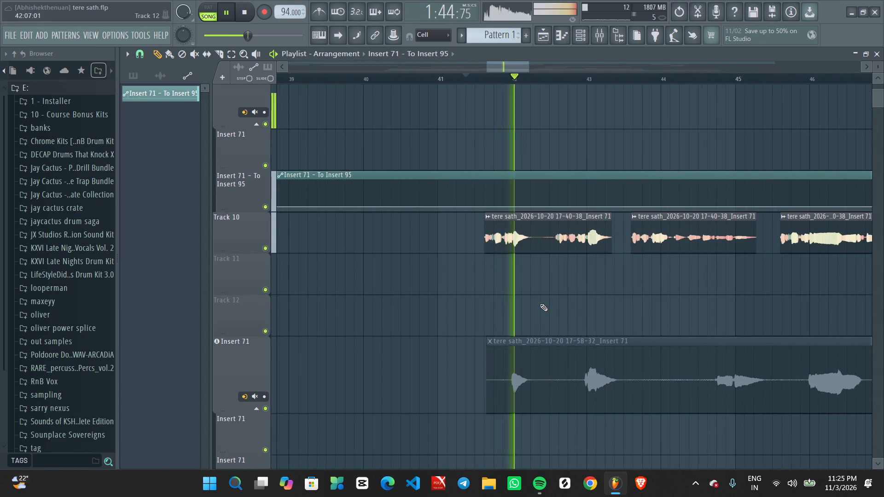
pyautogui.keyDown('ctrl'); pyautogui.scroll(-16, 540, 303); pyautogui.keyUp('ctrl')
pyautogui.keyDown('ctrl'); pyautogui.scroll(8, 539, 302); pyautogui.keyUp('ctrl')
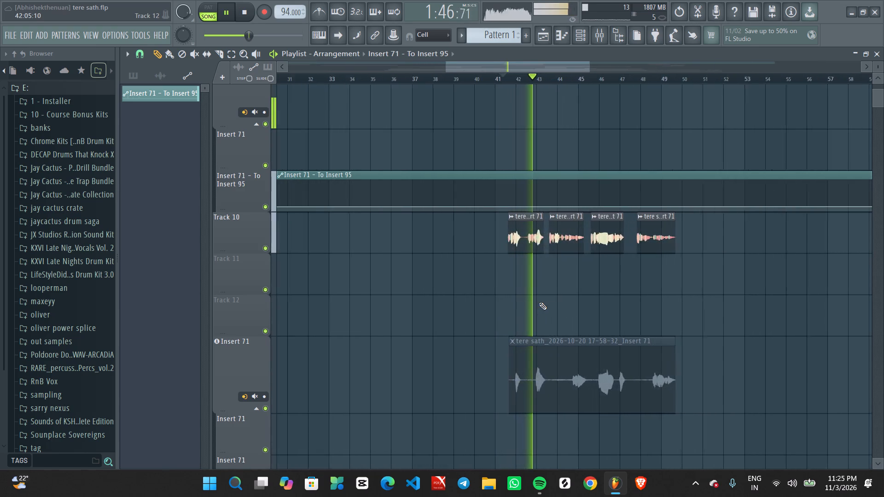
pyautogui.keyDown('ctrl'); pyautogui.scroll(5, 539, 302); pyautogui.keyUp('ctrl')
pyautogui.click(605, 35)
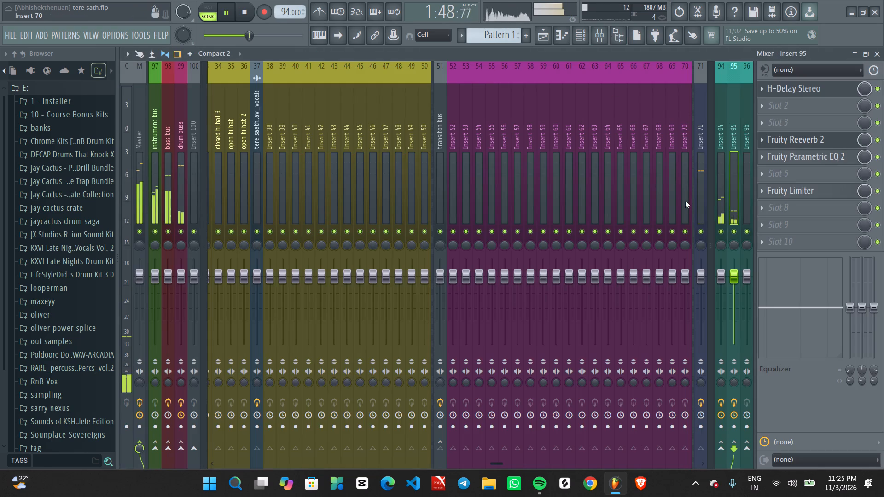
pyautogui.click(695, 172)
pyautogui.press('space')
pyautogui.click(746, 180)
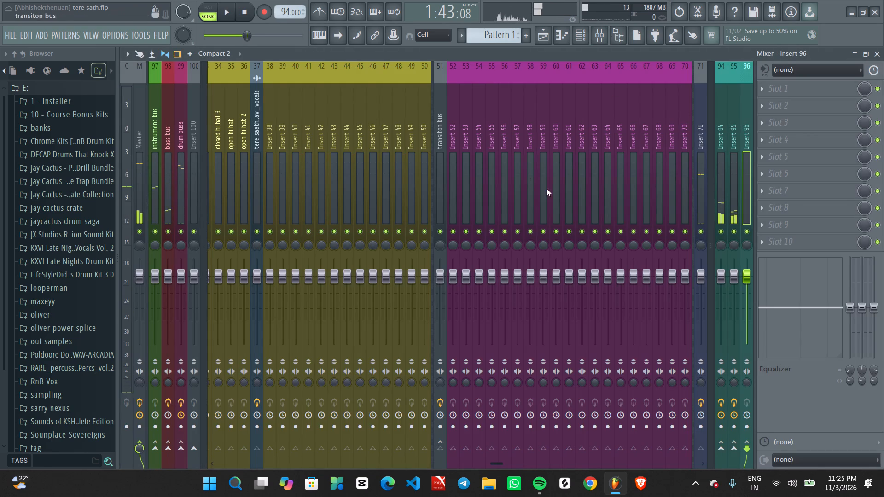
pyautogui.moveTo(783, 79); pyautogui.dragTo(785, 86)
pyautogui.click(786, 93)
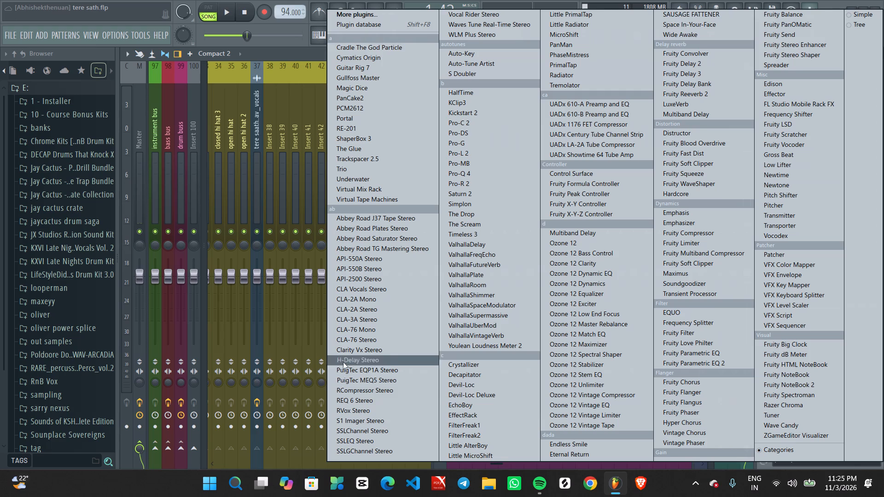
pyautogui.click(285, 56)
# Load RCompressor Stereo into slot 8 of Insert 71 while the song plays, and reposition its window so all controls are visible.
pyautogui.press('space')
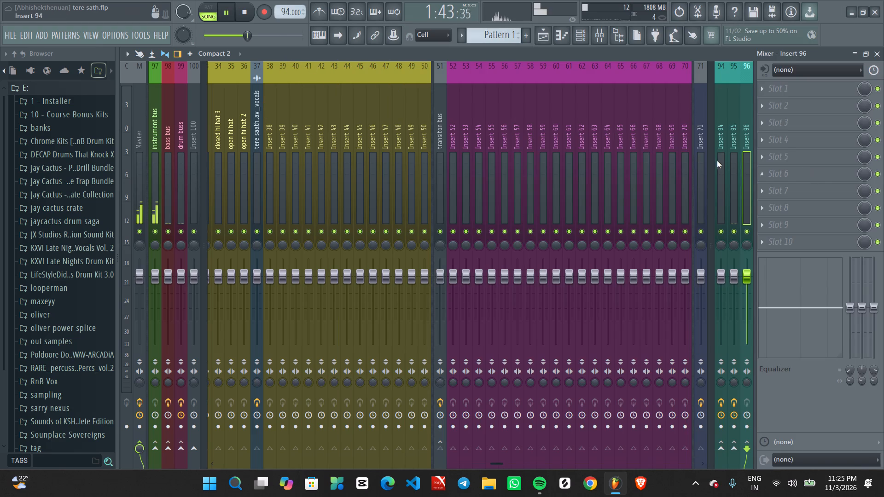
pyautogui.click(703, 159)
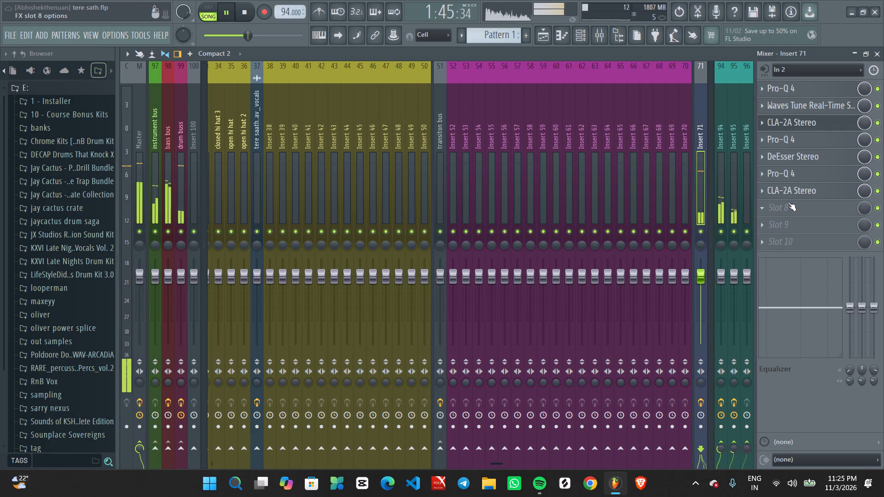
pyautogui.click(791, 213)
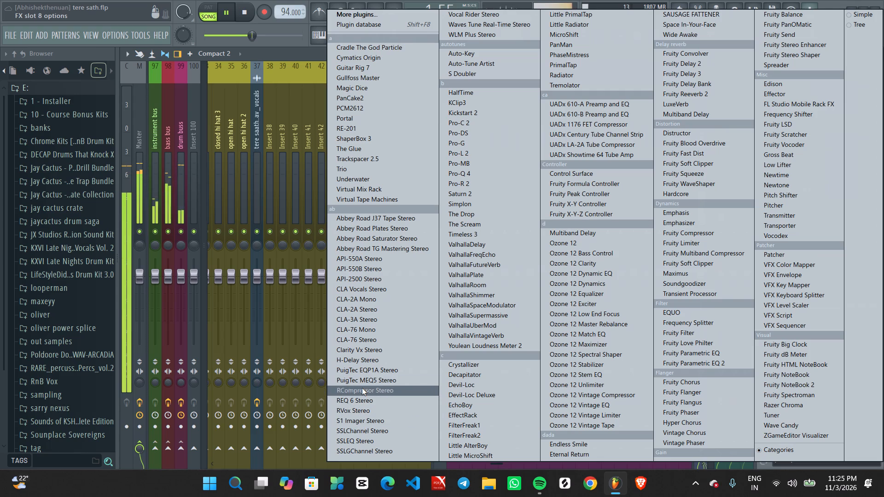
pyautogui.click(363, 389)
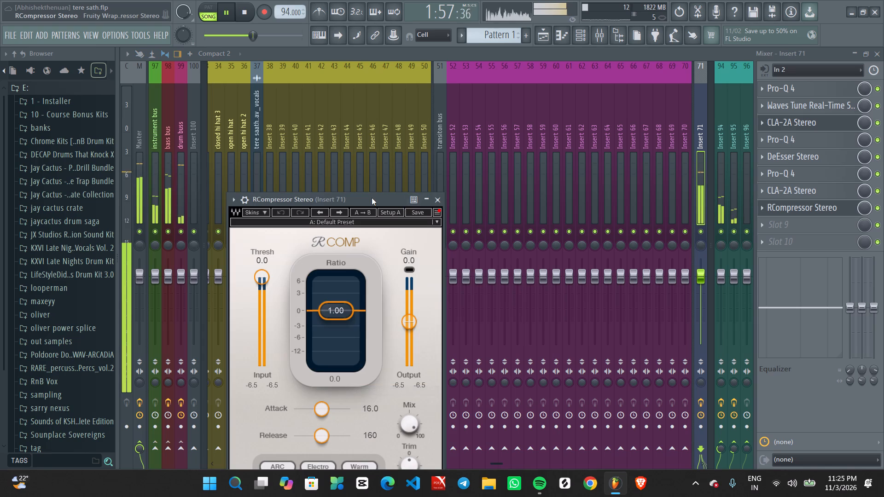
pyautogui.moveTo(371, 198); pyautogui.dragTo(407, 120)
# Set the RCompressor ratio on Insert 71 to 1.15.
pyautogui.click(366, 234)
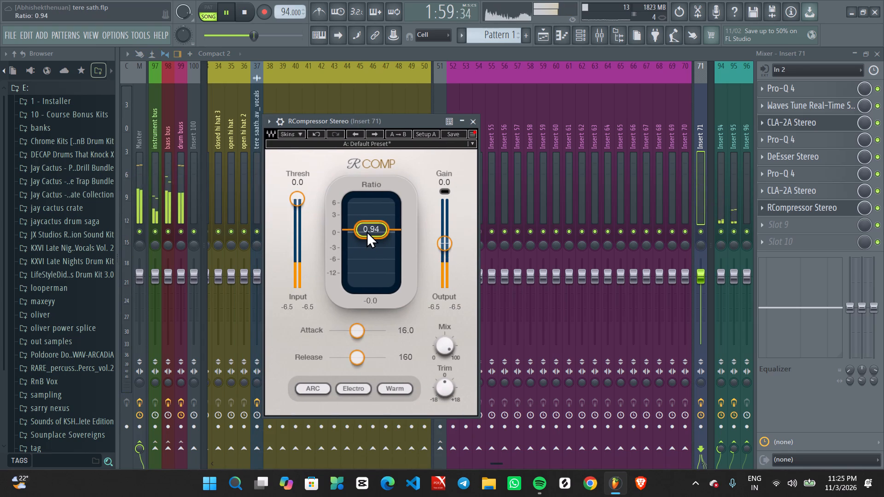
pyautogui.scroll(-7, 366, 231)
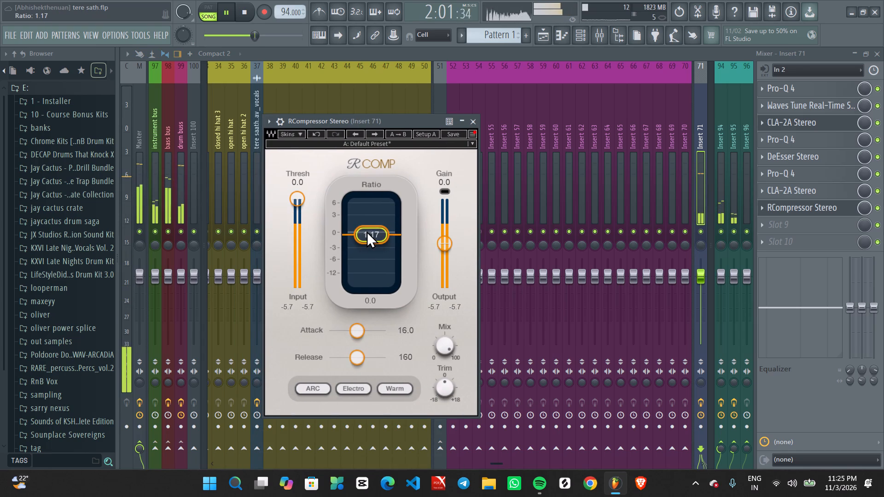
pyautogui.scroll(2, 369, 232)
# Lower the RCompressor threshold on Insert 71 to -7.5 dB while replaying the vocal phrase.
pyautogui.scroll(-3, 300, 202)
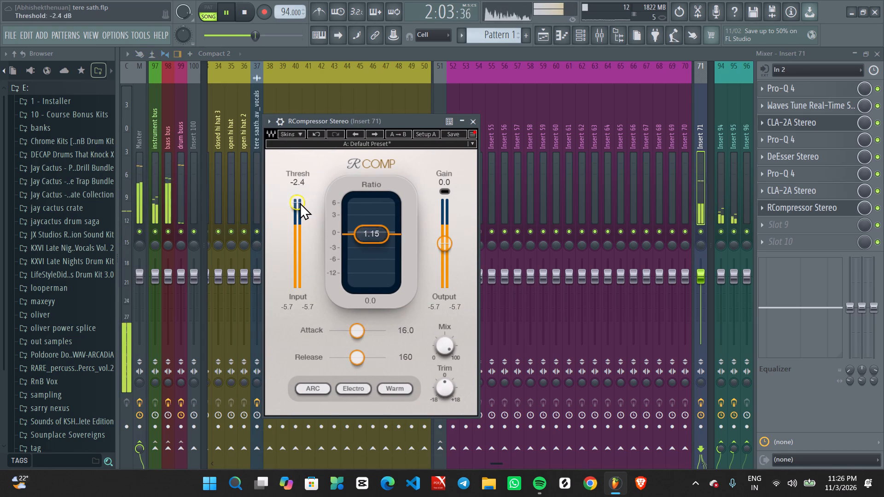
pyautogui.scroll(-6, 300, 202)
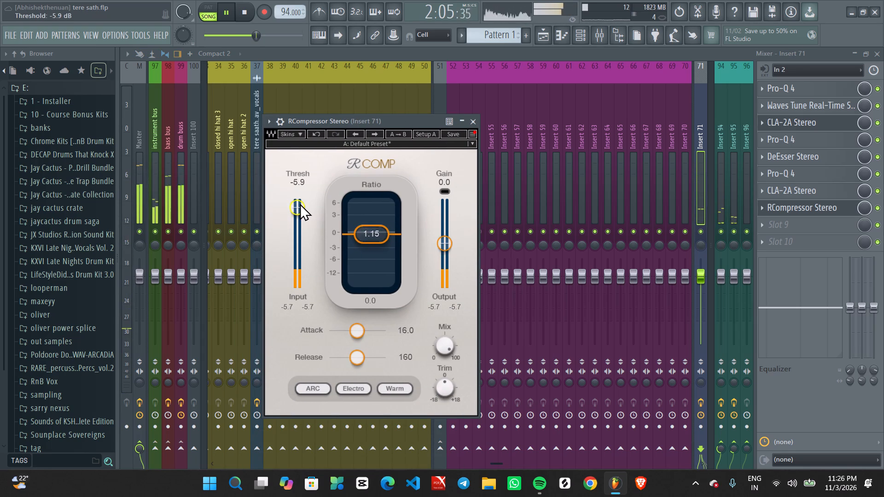
pyautogui.press('space')
pyautogui.press('space')
pyautogui.scroll(-1, 298, 210)
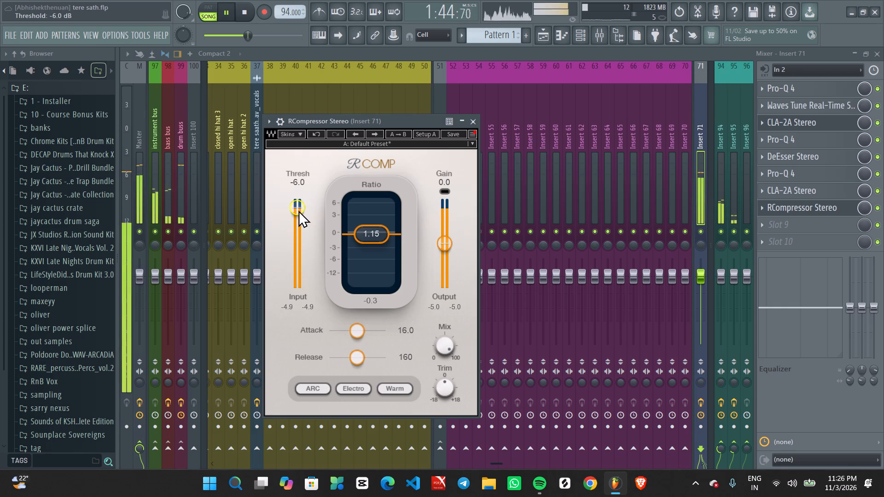
pyautogui.scroll(-3, 298, 210)
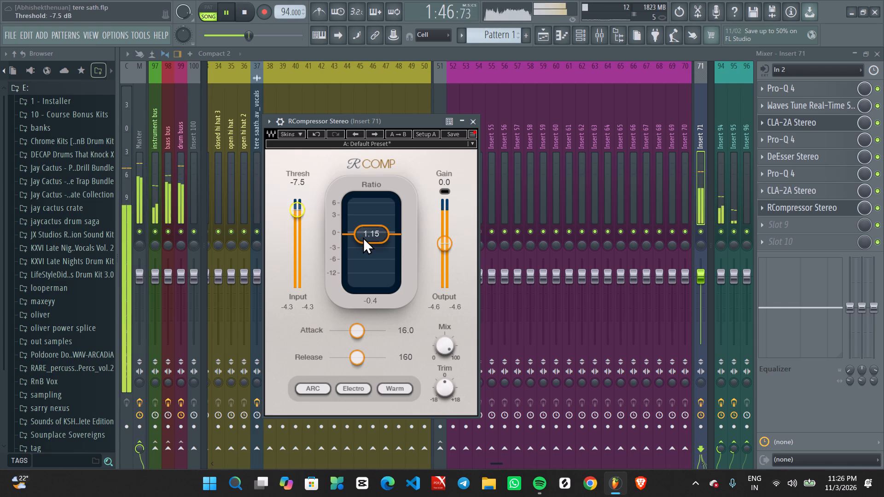
# Set the RCompressor ratio to 1.01.
pyautogui.scroll(2, 363, 237)
pyautogui.scroll(-1, 363, 237)
# Set the RCompressor attack to 21.5 ms and the release to 76.5 ms during playback.
pyautogui.scroll(-2, 356, 330)
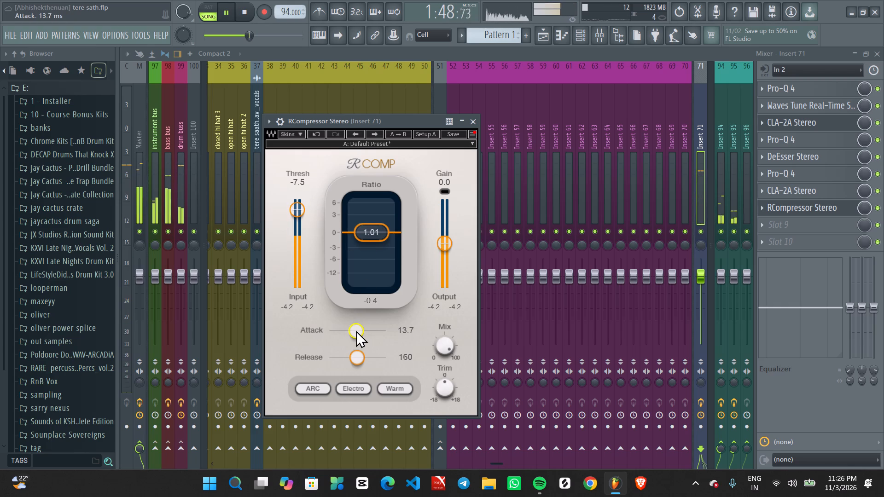
pyautogui.scroll(-3, 356, 330)
pyautogui.scroll(7, 356, 329)
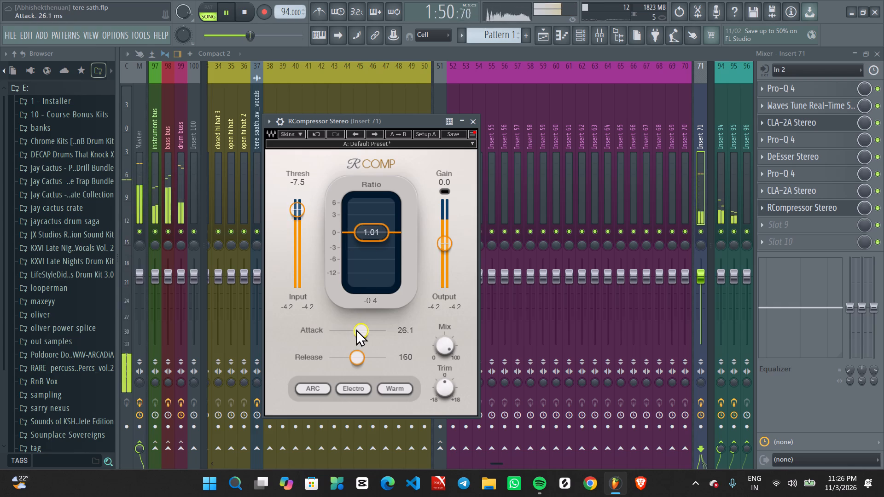
pyautogui.scroll(1, 356, 329)
pyautogui.scroll(-8, 356, 329)
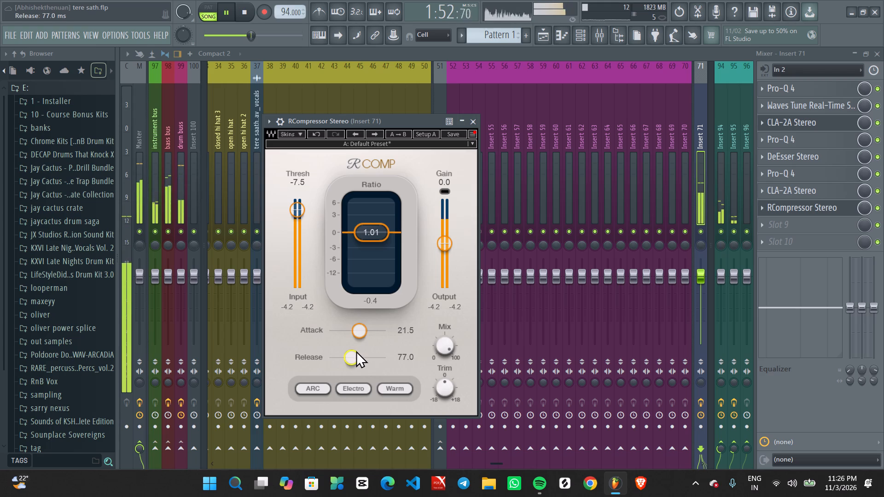
pyautogui.scroll(-3, 355, 351)
# Reduce the RCompressor mix to about 88 and bring the attack to 18.0 ms.
pyautogui.scroll(-2, 357, 334)
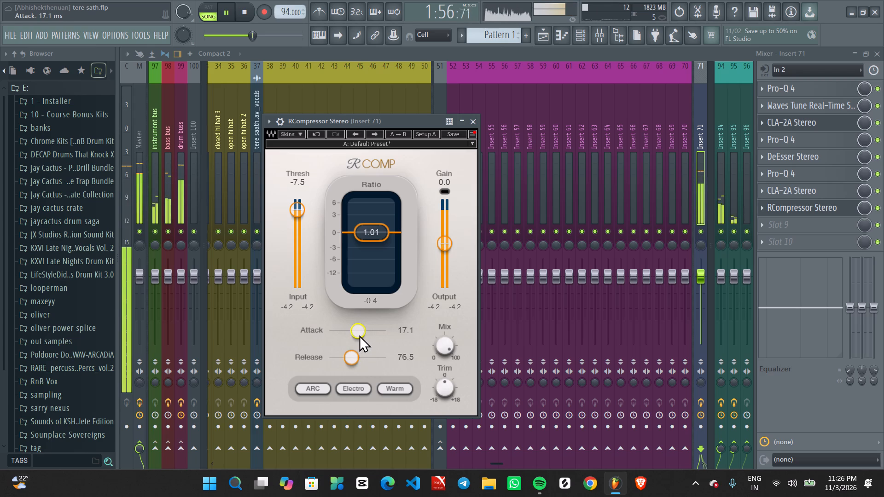
pyautogui.scroll(-3, 359, 335)
pyautogui.scroll(2, 359, 335)
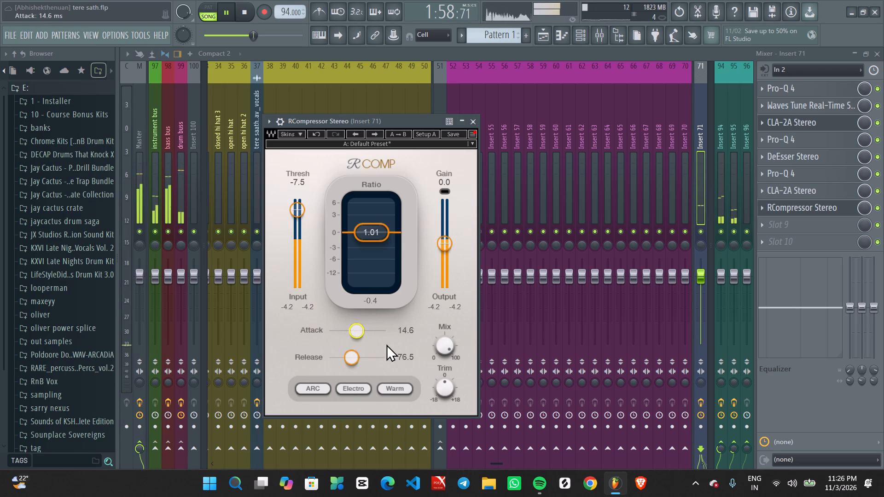
pyautogui.scroll(-7, 450, 346)
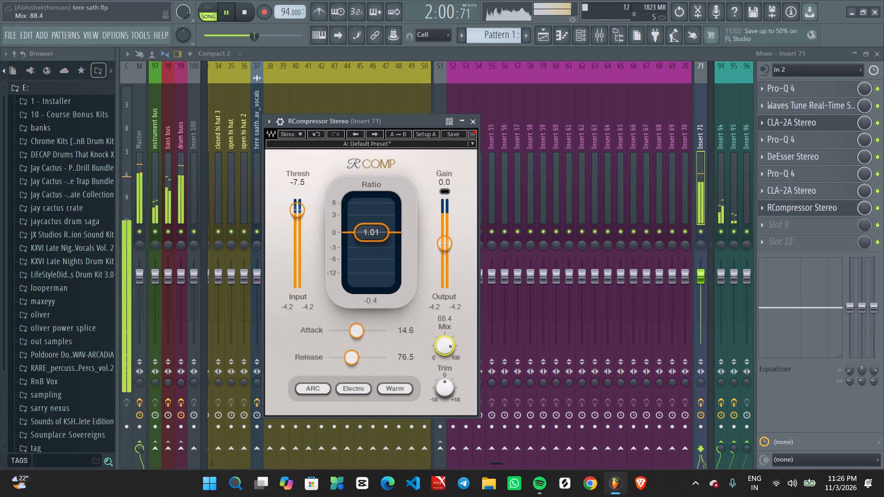
pyautogui.scroll(-3, 450, 346)
pyautogui.scroll(4, 361, 330)
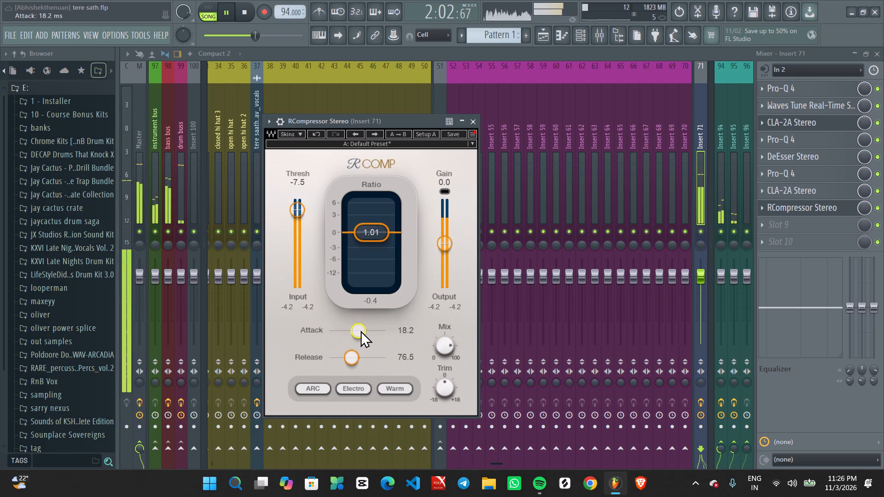
pyautogui.scroll(-2, 361, 330)
# Replay the vocal phrase, nudge the RCompressor threshold slightly lower and close its window.
pyautogui.press('space')
pyautogui.press('space')
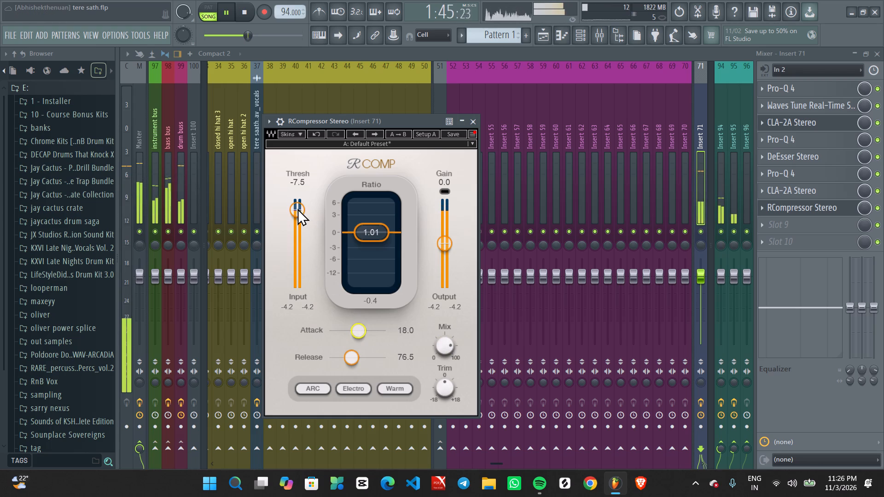
pyautogui.scroll(-1, 297, 208)
pyautogui.click(472, 119)
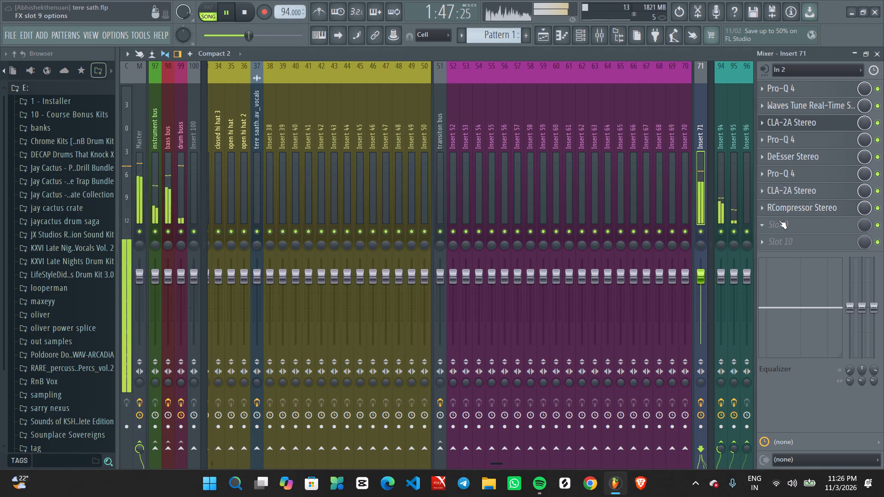
# Load Pro-Q 4 into slot 9 of Insert 71 and reposition its window.
pyautogui.click(779, 220)
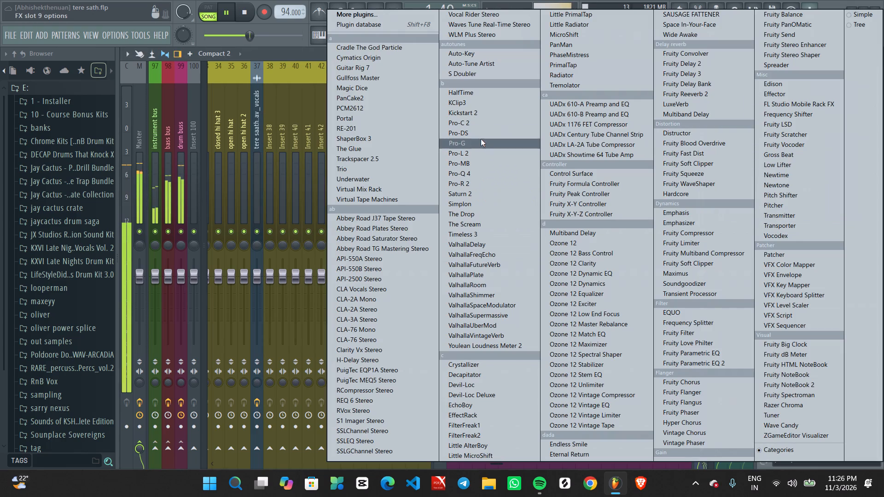
pyautogui.click(477, 175)
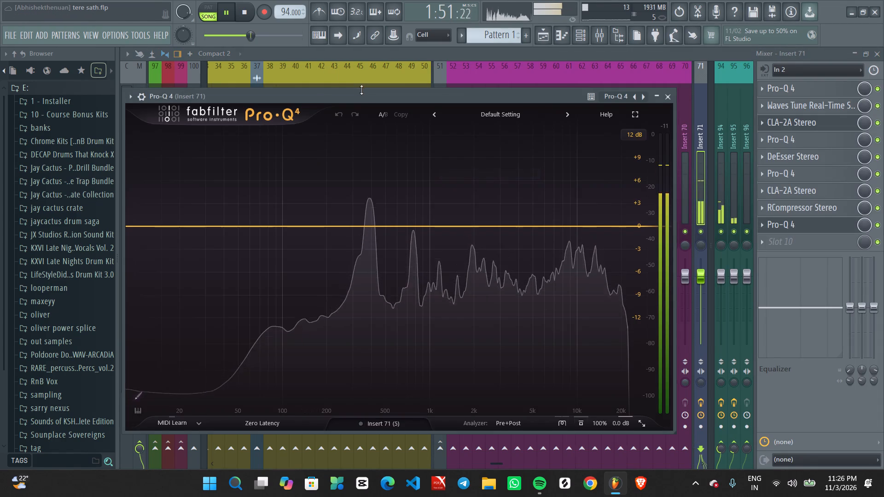
pyautogui.moveTo(363, 94); pyautogui.dragTo(401, 90)
# Add a 30 dB/oct low cut in the new Pro-Q 4 with its frequency just below 100 Hz.
pyautogui.click(167, 218)
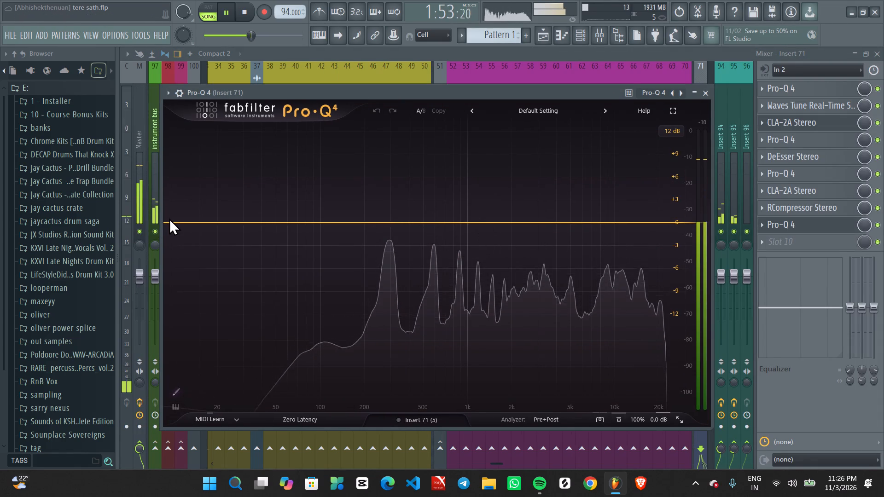
pyautogui.moveTo(168, 219); pyautogui.dragTo(170, 223)
pyautogui.scroll(3, 171, 224)
pyautogui.moveTo(172, 224); pyautogui.dragTo(292, 224)
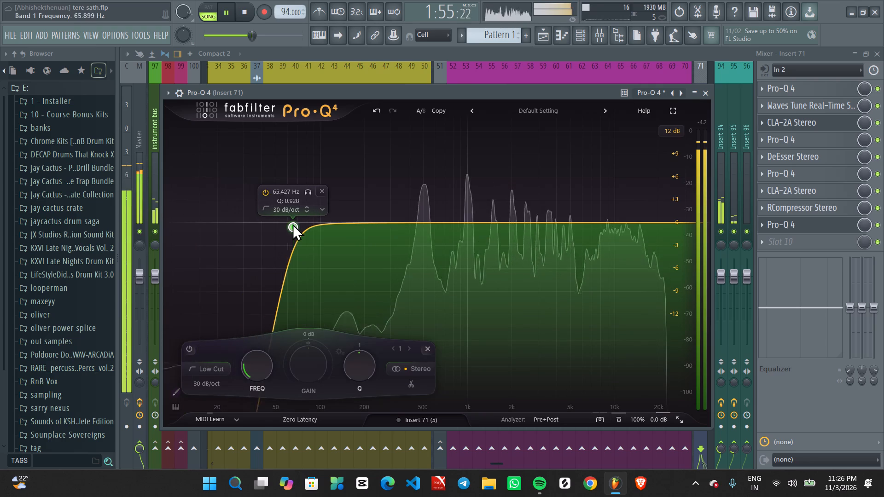
pyautogui.moveTo(292, 224); pyautogui.dragTo(313, 223)
# Add a gentle bell cut of about -1 dB near 605 Hz with Q 1.
pyautogui.moveTo(426, 222); pyautogui.dragTo(415, 240)
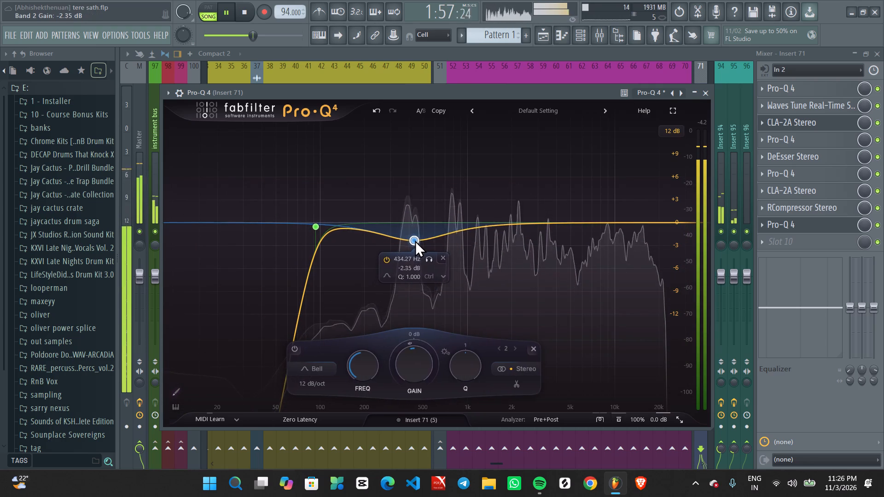
pyautogui.moveTo(415, 240); pyautogui.dragTo(459, 226)
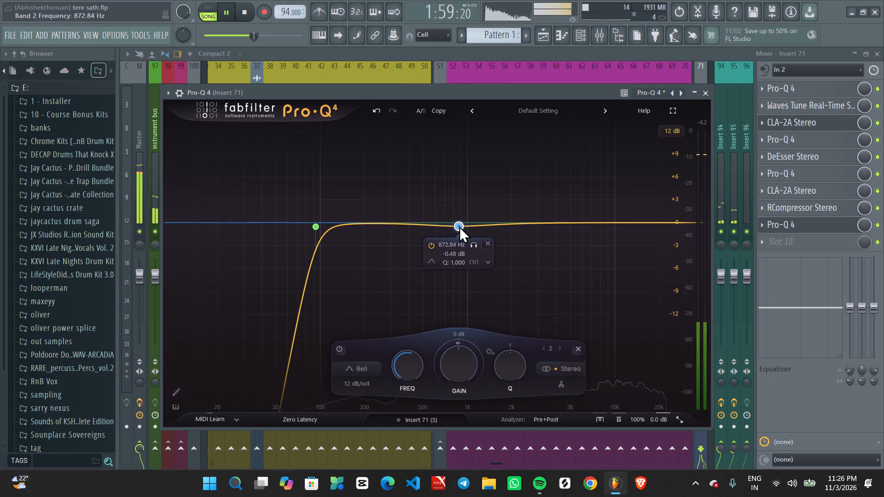
pyautogui.moveTo(459, 226); pyautogui.dragTo(436, 230)
# Add a narrow Q 40 bell cut in the highs, sweep it soloed, and place it at about 10.2 kHz and -3.7 dB.
pyautogui.moveTo(613, 223); pyautogui.dragTo(615, 225)
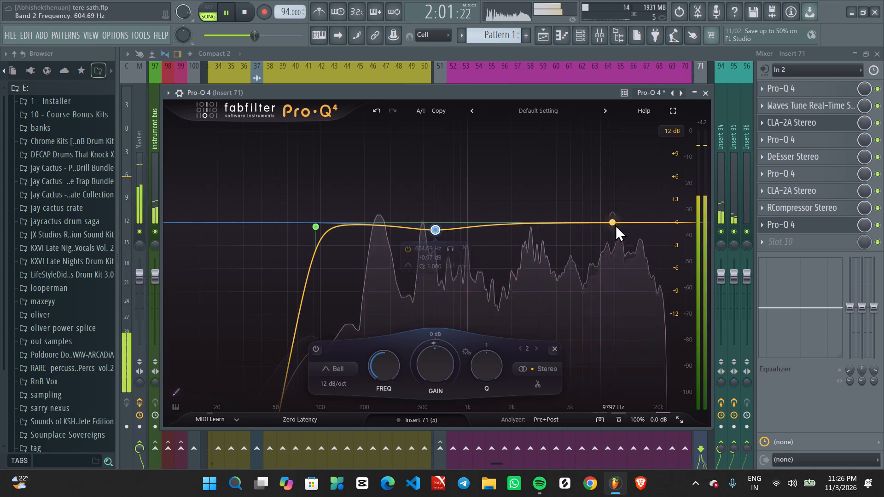
pyautogui.moveTo(615, 225); pyautogui.dragTo(616, 232)
pyautogui.scroll(12, 616, 233)
pyautogui.moveTo(616, 233); pyautogui.dragTo(612, 268)
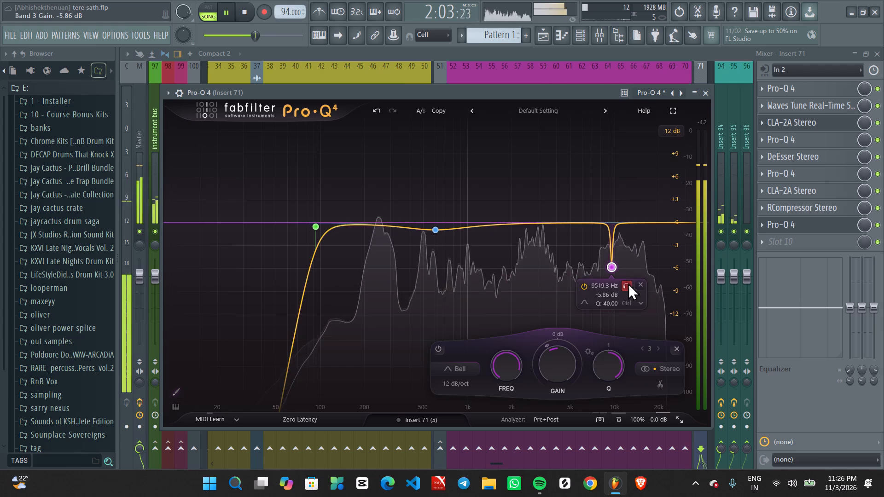
pyautogui.moveTo(628, 283); pyautogui.dragTo(646, 280)
pyautogui.press('space')
pyautogui.press('space')
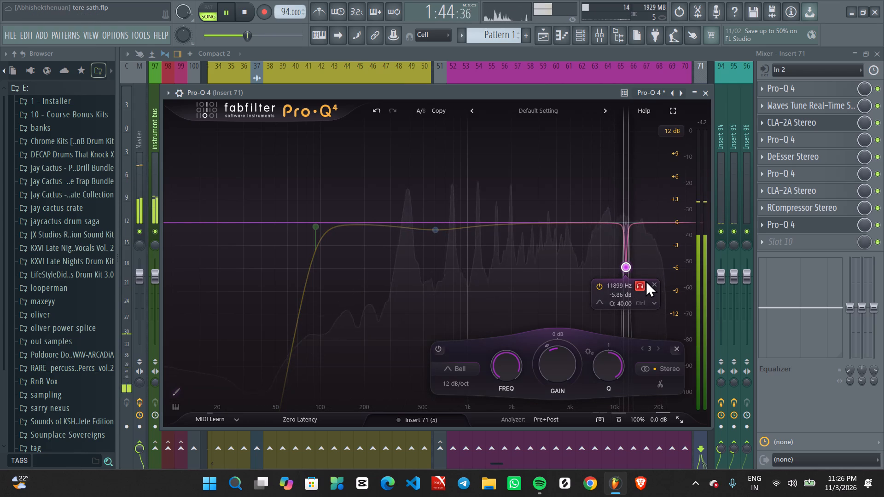
pyautogui.moveTo(646, 280); pyautogui.dragTo(633, 280)
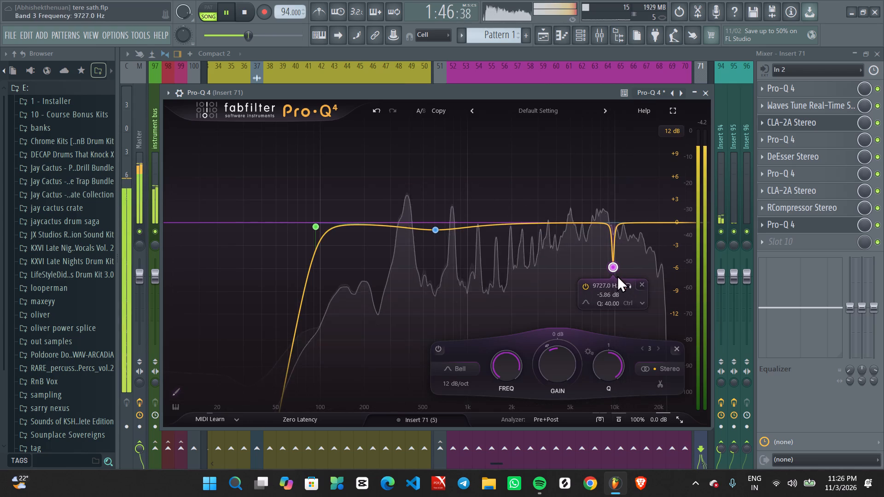
pyautogui.moveTo(613, 266); pyautogui.dragTo(616, 250)
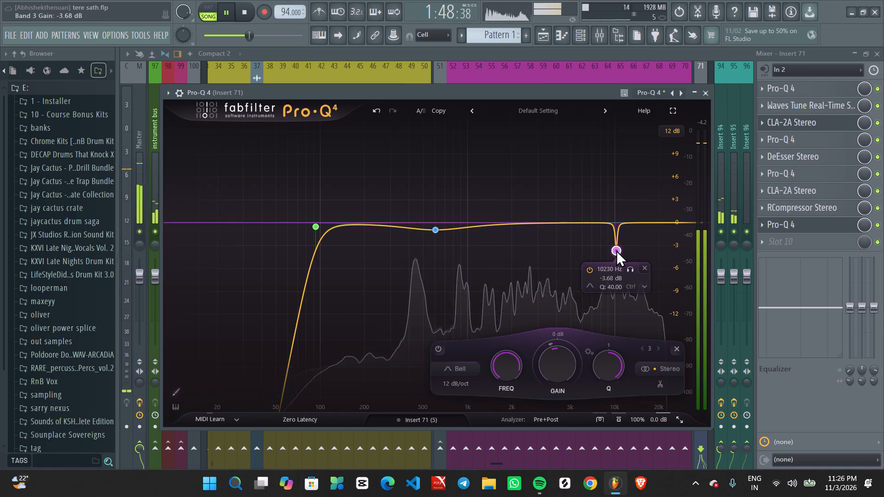
# Move the narrow high bell to 11899 Hz at -2.32 dB, keeping a 12 dB display range, and close the equalizer.
pyautogui.click(660, 130)
pyautogui.click(680, 156)
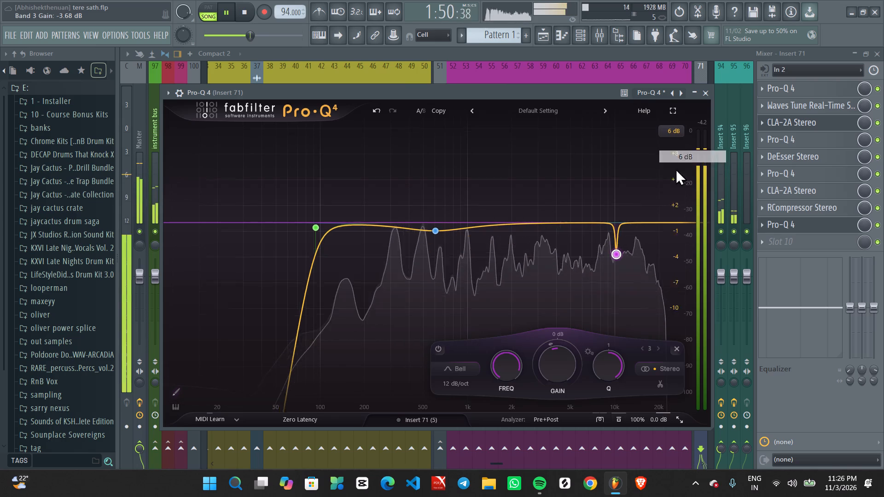
pyautogui.moveTo(616, 280); pyautogui.dragTo(620, 266)
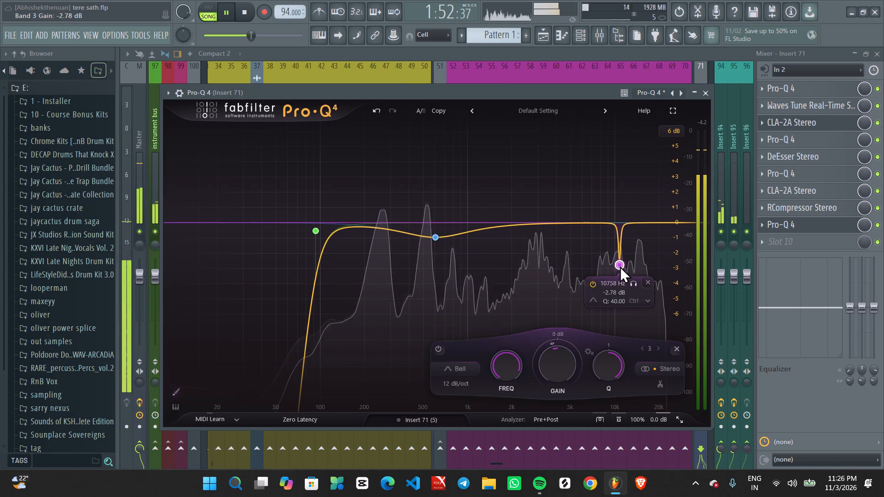
pyautogui.moveTo(620, 266); pyautogui.dragTo(621, 259)
pyautogui.click(670, 133)
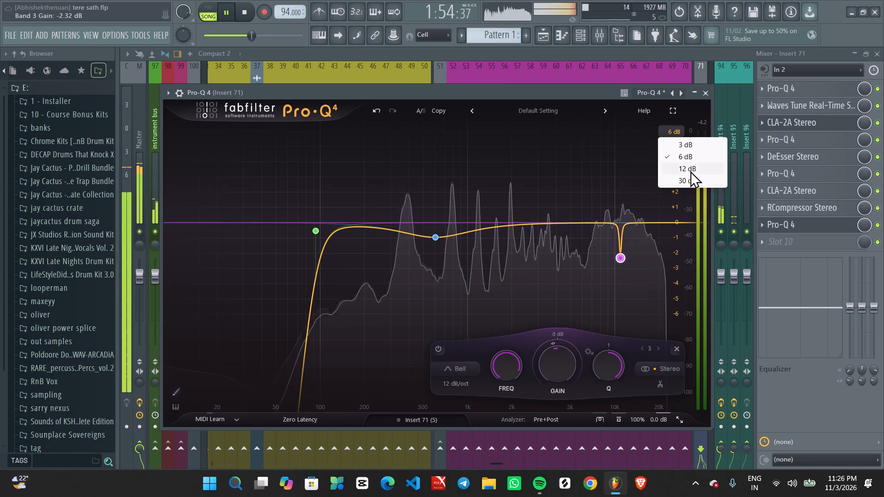
pyautogui.click(691, 170)
pyautogui.moveTo(624, 239); pyautogui.dragTo(634, 239)
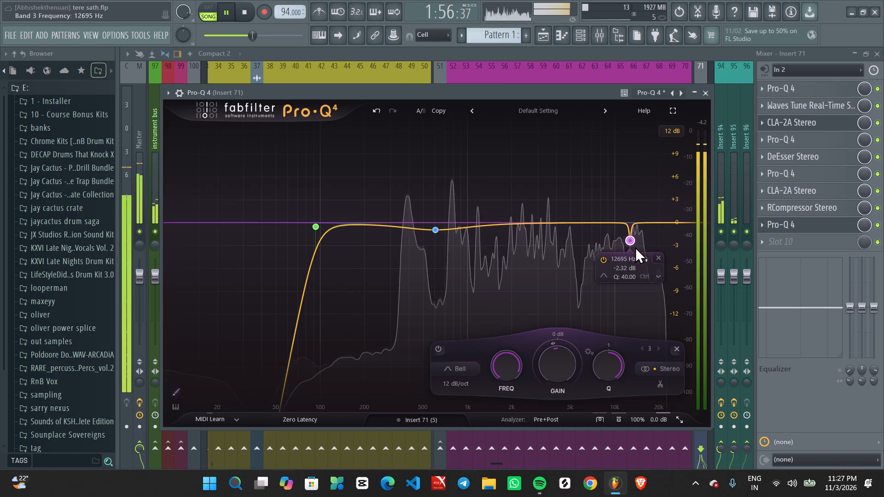
pyautogui.moveTo(643, 256); pyautogui.dragTo(636, 256)
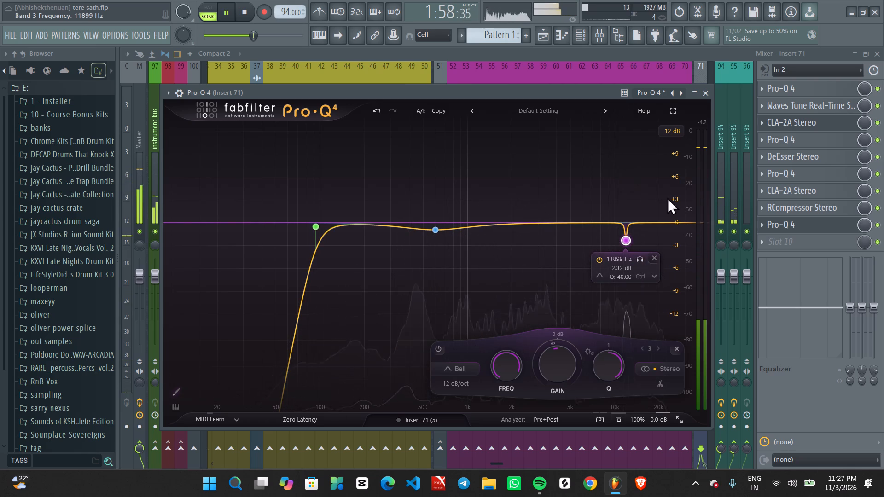
pyautogui.click(707, 98)
# Return to the playlist and play the song from its opening bars.
pyautogui.click(539, 34)
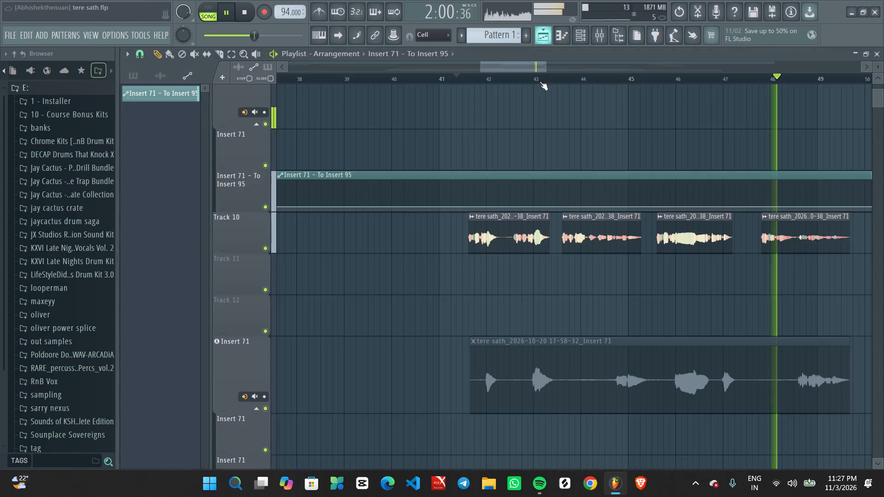
pyautogui.keyDown('ctrl'); pyautogui.scroll(-8, 527, 183); pyautogui.keyUp('ctrl')
pyautogui.keyDown('ctrl'); pyautogui.scroll(-8, 476, 338); pyautogui.keyUp('ctrl')
pyautogui.keyDown('ctrl'); pyautogui.scroll(3, 474, 323); pyautogui.keyUp('ctrl')
pyautogui.moveTo(446, 322); pyautogui.dragTo(702, 303, button='middle')
pyautogui.scroll(1, 465, 322)
pyautogui.press('space')
pyautogui.press('space')
pyautogui.click(300, 80)
pyautogui.keyDown('ctrl'); pyautogui.scroll(6, 318, 273); pyautogui.keyUp('ctrl')
pyautogui.scroll(1, 315, 298)
pyautogui.moveTo(323, 298); pyautogui.dragTo(343, 297, button='middle')
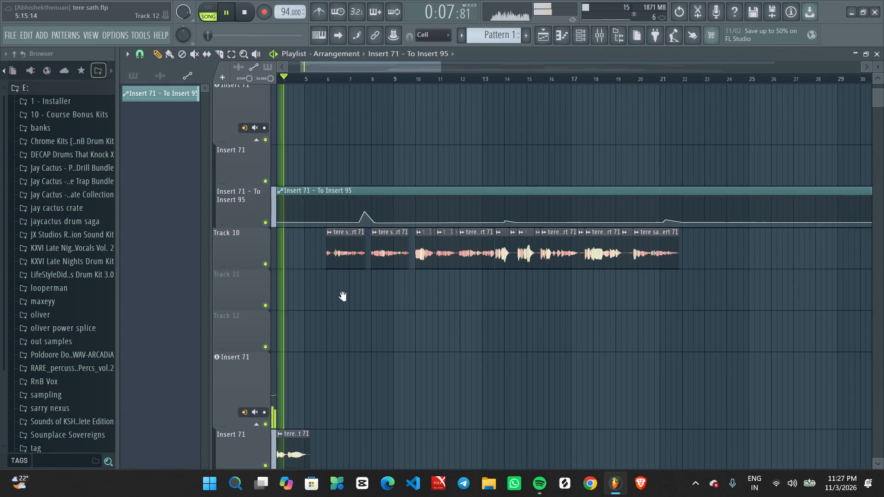
pyautogui.moveTo(343, 297); pyautogui.dragTo(451, 282, button='middle')
# Mute the two stacked Insert 71 vocal clips covering bars 1 to 5 of the playlist.
pyautogui.scroll(-7, 305, 359)
pyautogui.moveTo(380, 194); pyautogui.dragTo(387, 194, button='middle')
pyautogui.moveTo(384, 194); pyautogui.dragTo(388, 199, button='right')
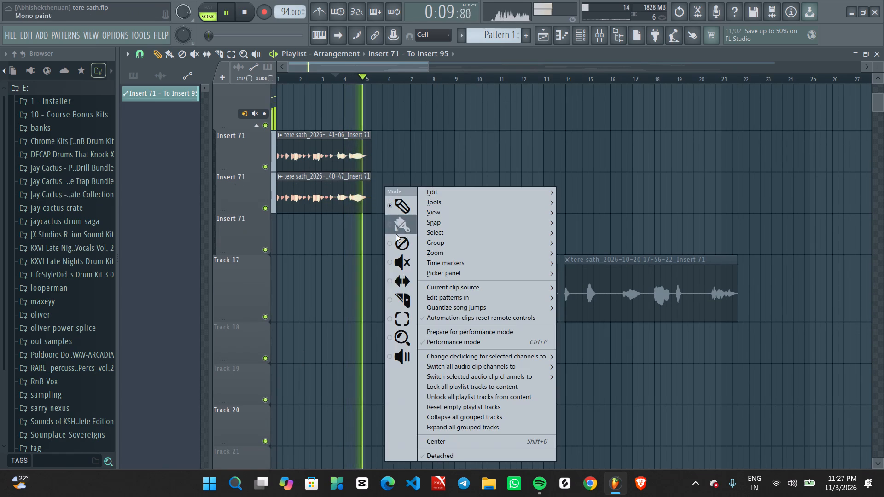
pyautogui.click(407, 249)
pyautogui.moveTo(413, 178); pyautogui.dragTo(419, 178, button='middle')
pyautogui.rightClick(419, 178)
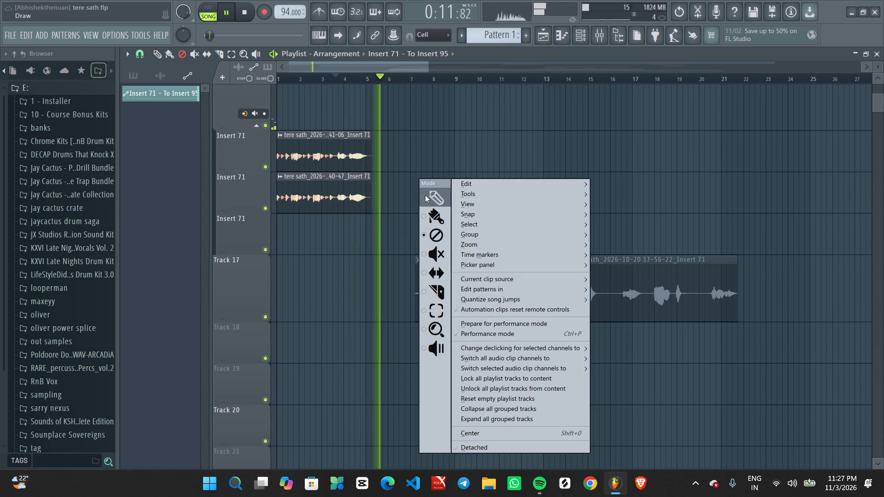
pyautogui.click(436, 255)
pyautogui.moveTo(344, 140); pyautogui.dragTo(354, 216)
# Switch the playlist back to Draw mode and review the Track 10 vocal clips and Insert 95 send automation during playback.
pyautogui.keyDown('ctrl'); pyautogui.scroll(3, 398, 214); pyautogui.keyUp('ctrl')
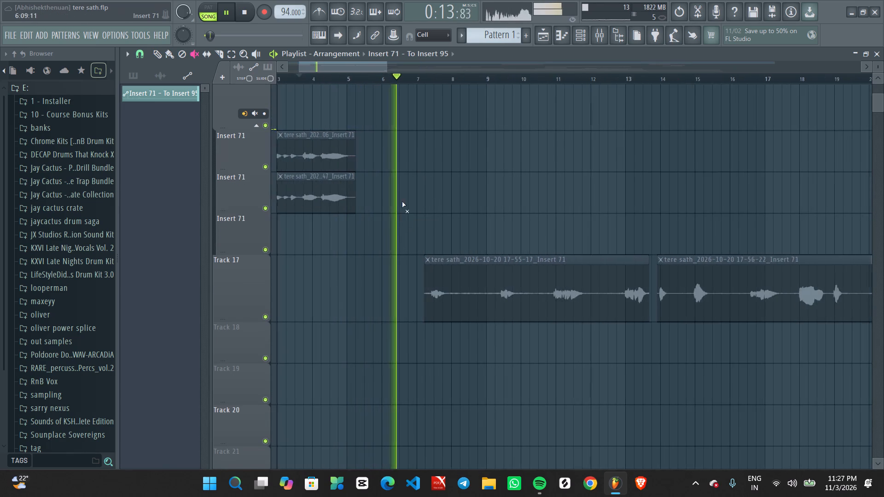
pyautogui.moveTo(409, 199); pyautogui.dragTo(396, 496, button='middle')
pyautogui.keyDown('ctrl'); pyautogui.scroll(-4, 388, 370); pyautogui.keyUp('ctrl')
pyautogui.keyDown('ctrl'); pyautogui.scroll(2, 386, 369); pyautogui.keyUp('ctrl')
pyautogui.moveTo(435, 332); pyautogui.dragTo(439, 332, button='middle')
pyautogui.moveTo(439, 332); pyautogui.dragTo(454, 288, button='right')
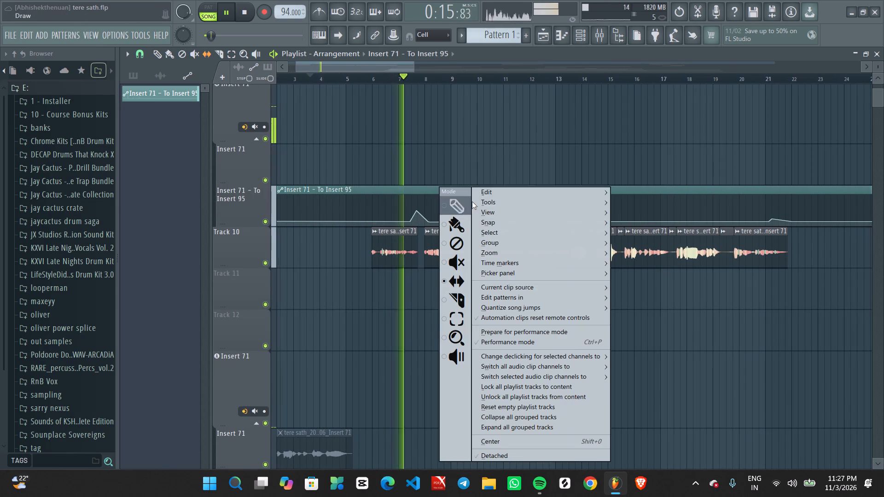
pyautogui.click(462, 200)
pyautogui.keyDown('ctrl'); pyautogui.scroll(9, 395, 331); pyautogui.keyUp('ctrl')
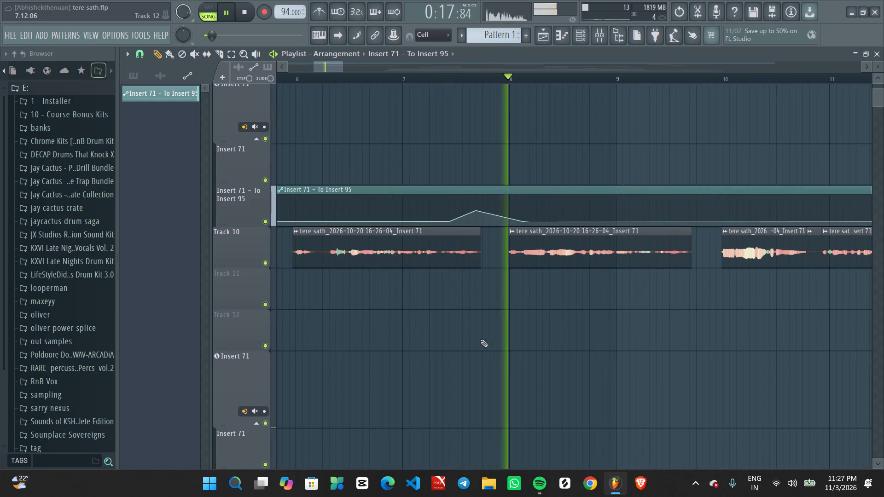
pyautogui.keyDown('ctrl'); pyautogui.scroll(-9, 464, 340); pyautogui.keyUp('ctrl')
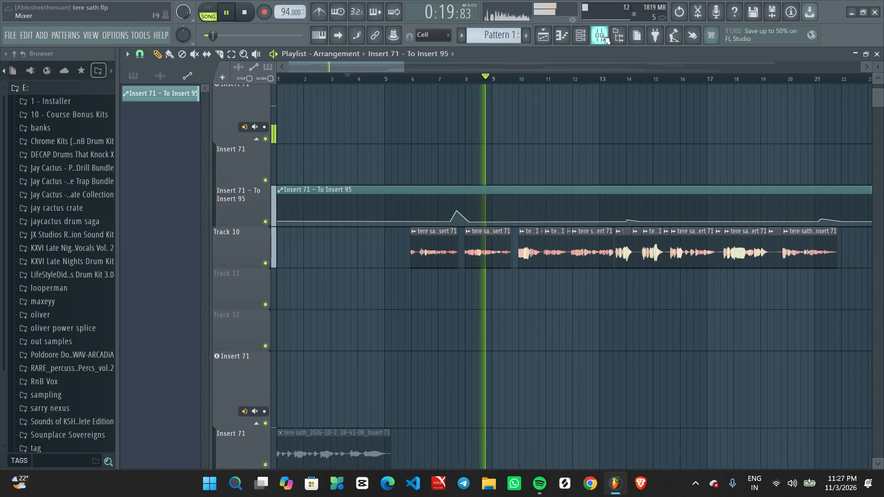
# Adjust the compressor threshold of the Fruity Limiter on Insert 95, trying values between -33.1 and -39.4 dB.
pyautogui.click(602, 35)
pyautogui.click(733, 179)
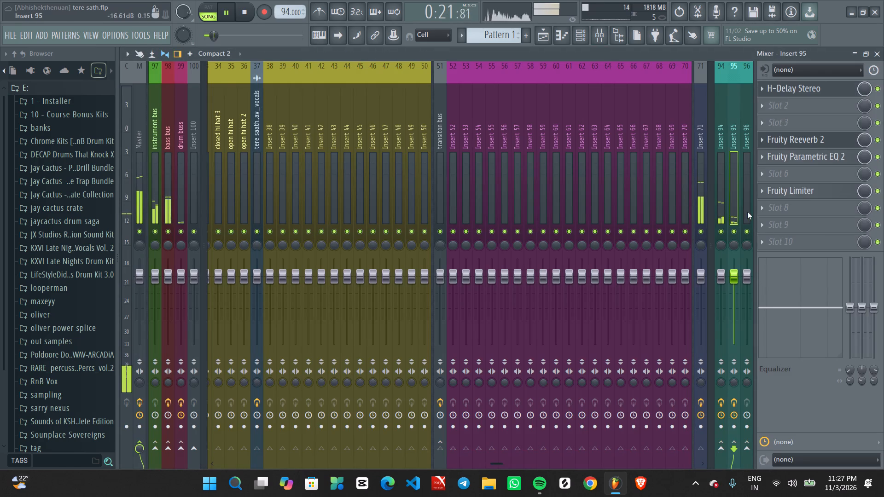
pyautogui.click(803, 192)
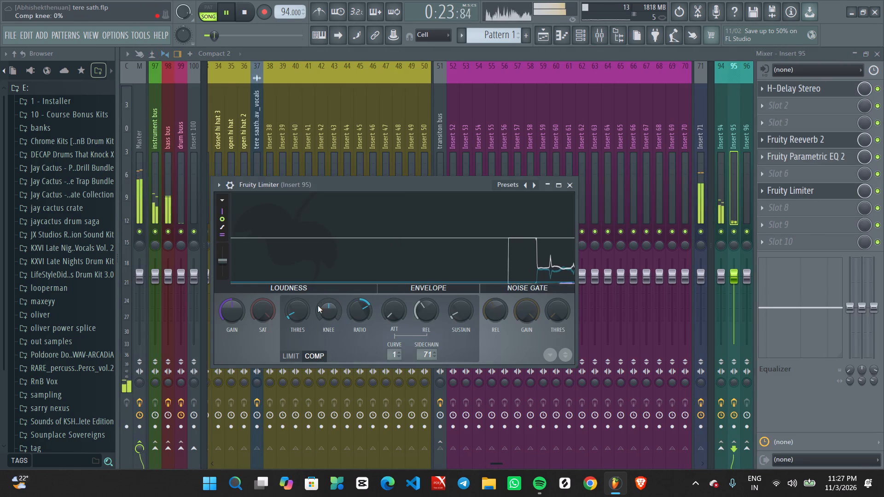
pyautogui.scroll(-1, 318, 306)
pyautogui.keyDown('alt'); pyautogui.click(331, 304); pyautogui.keyUp('alt')
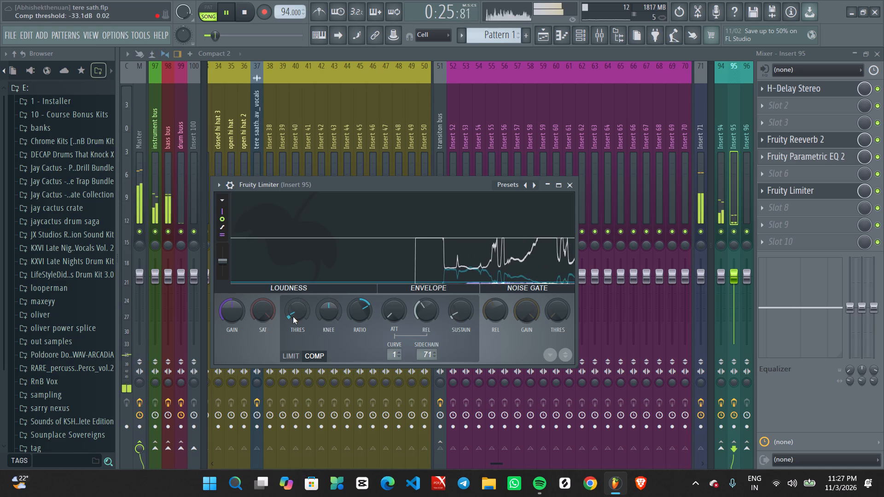
pyautogui.scroll(-1, 293, 317)
pyautogui.scroll(2, 356, 314)
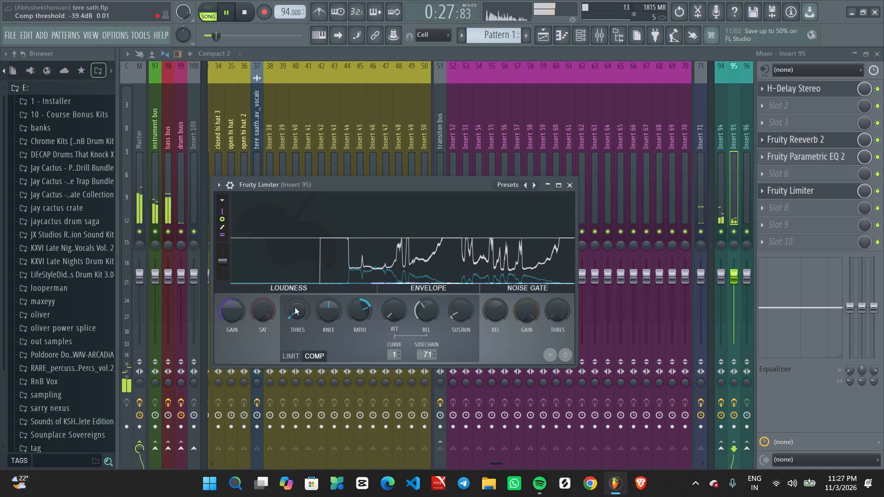
pyautogui.scroll(1, 295, 307)
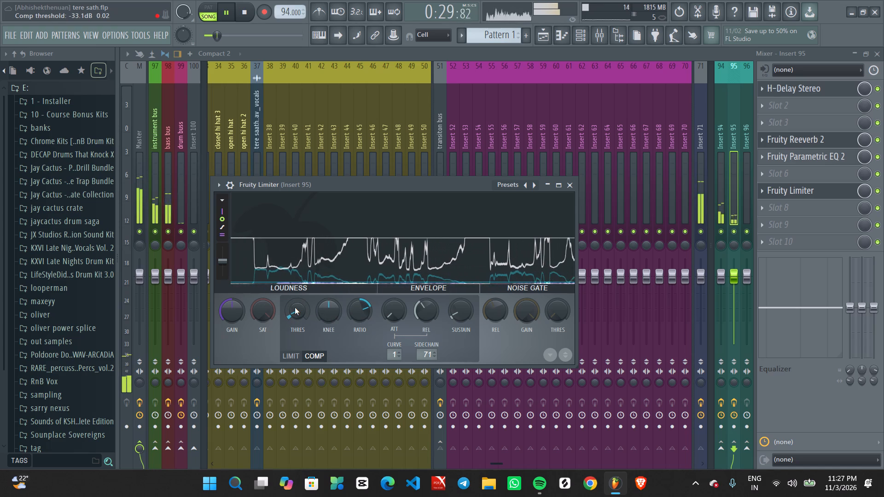
pyautogui.scroll(-1, 295, 307)
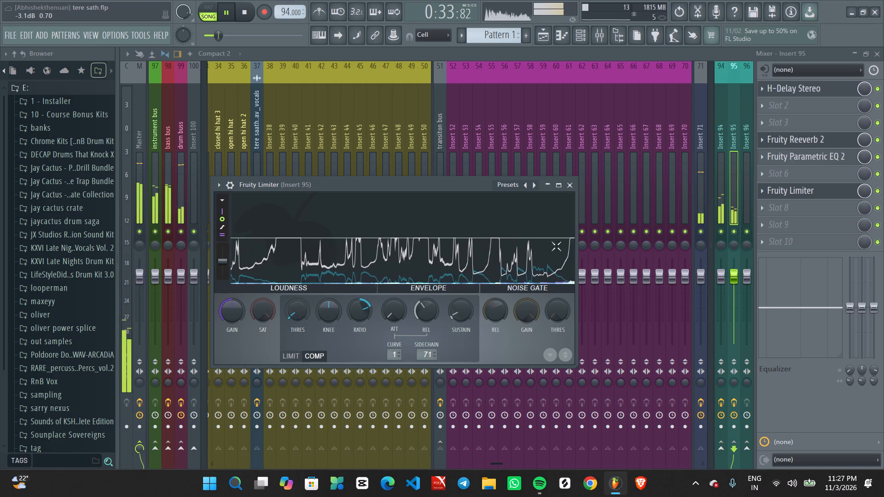
pyautogui.click(573, 188)
# Adjust the send level from Insert 71 to Insert 94, trying about 32%, and stop playback.
pyautogui.click(722, 176)
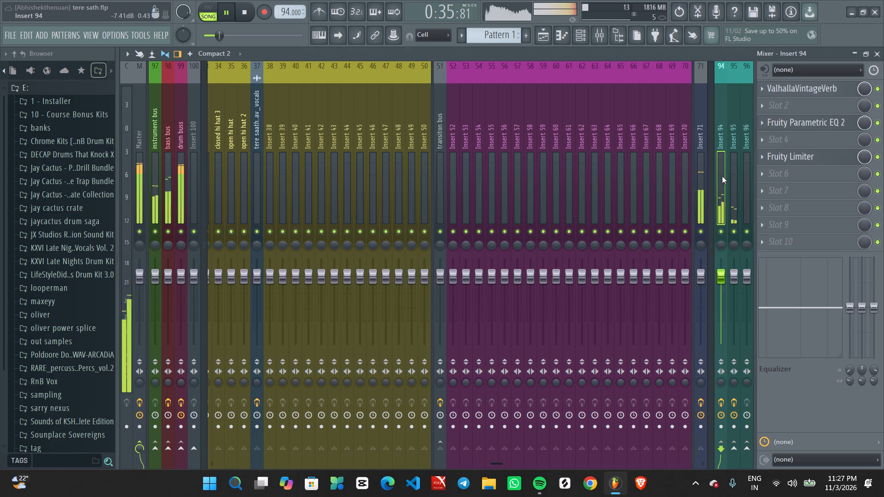
pyautogui.click(698, 177)
pyautogui.scroll(-3, 724, 447)
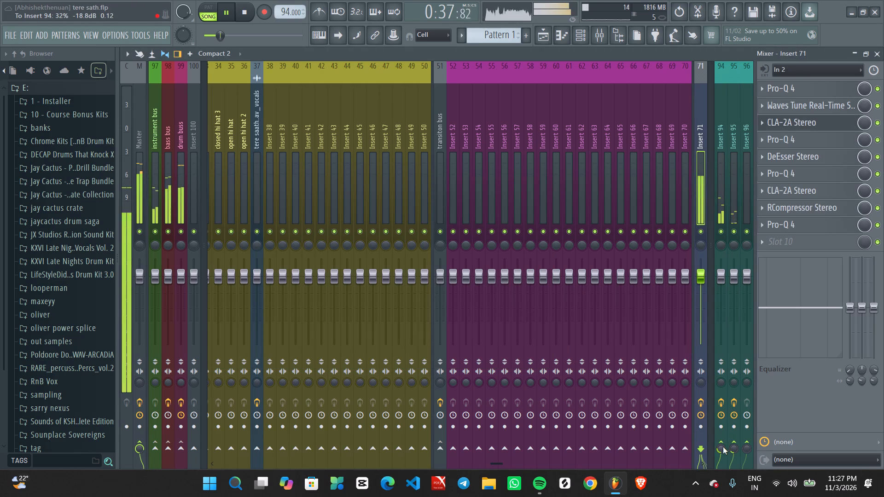
pyautogui.scroll(-2, 723, 447)
pyautogui.scroll(4, 721, 450)
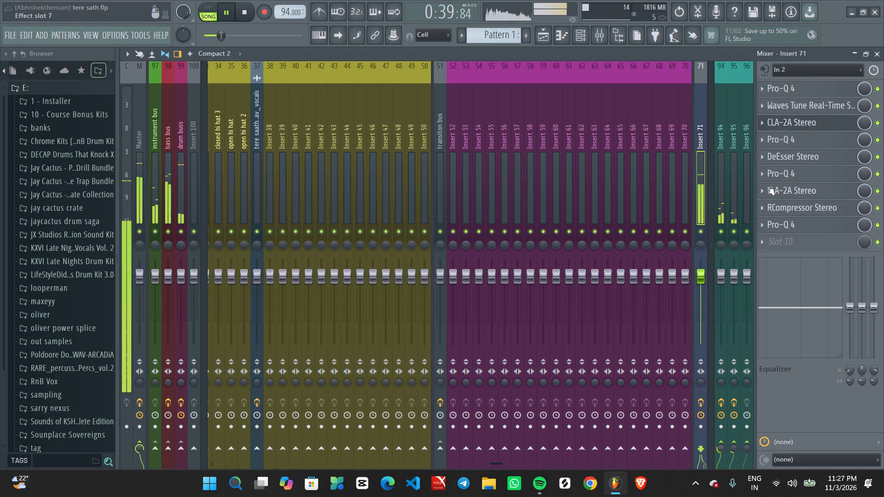
pyautogui.press('space')
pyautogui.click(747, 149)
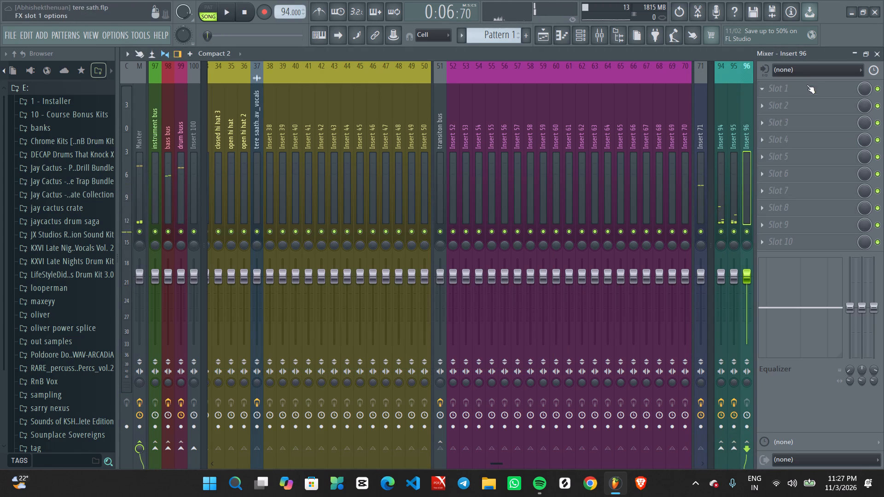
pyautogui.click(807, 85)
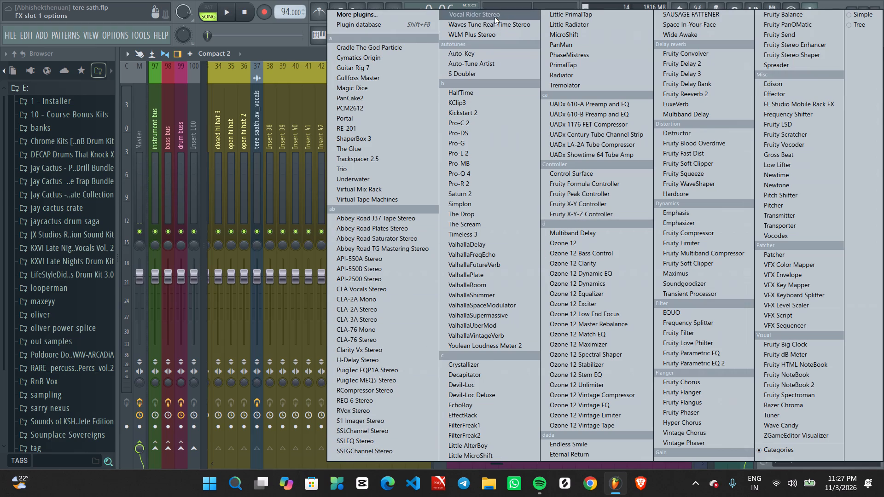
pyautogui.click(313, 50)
# Load Abbey Road J37 Tape Stereo into slot 10 of Insert 71 while the song plays.
pyautogui.press('space')
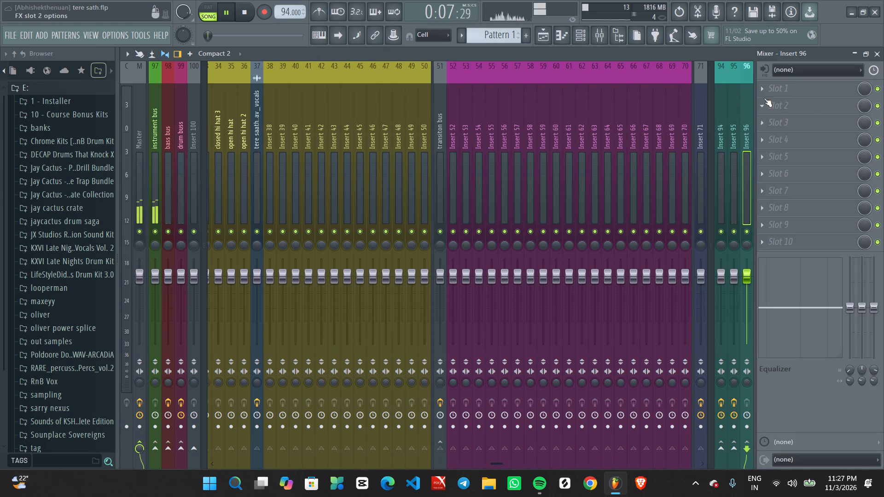
pyautogui.click(696, 126)
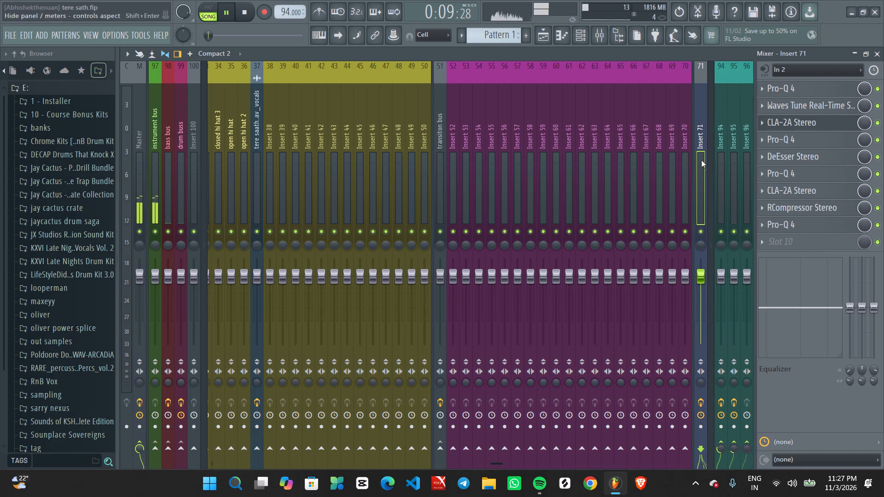
pyautogui.scroll(-3, 664, 144)
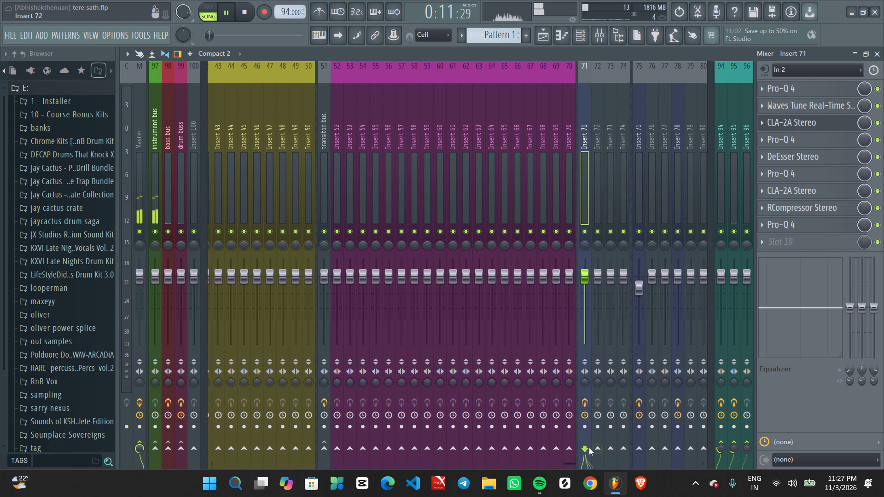
pyautogui.press('space')
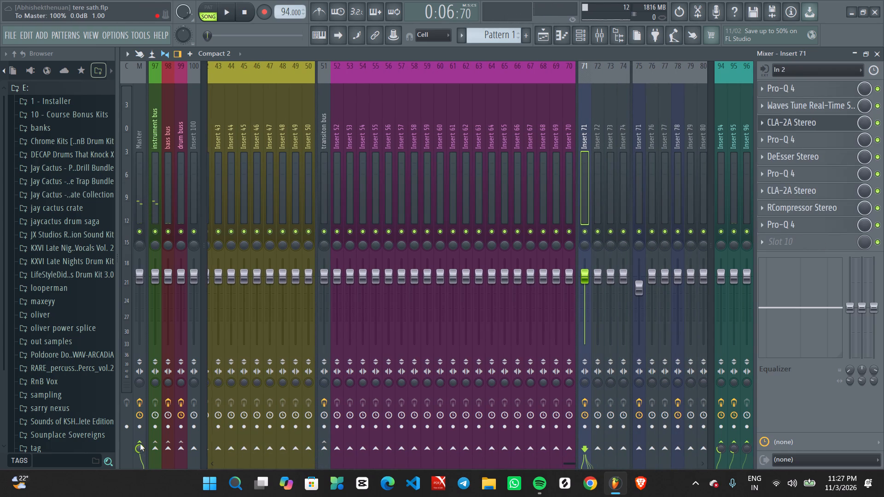
pyautogui.click(584, 141)
pyautogui.press('space')
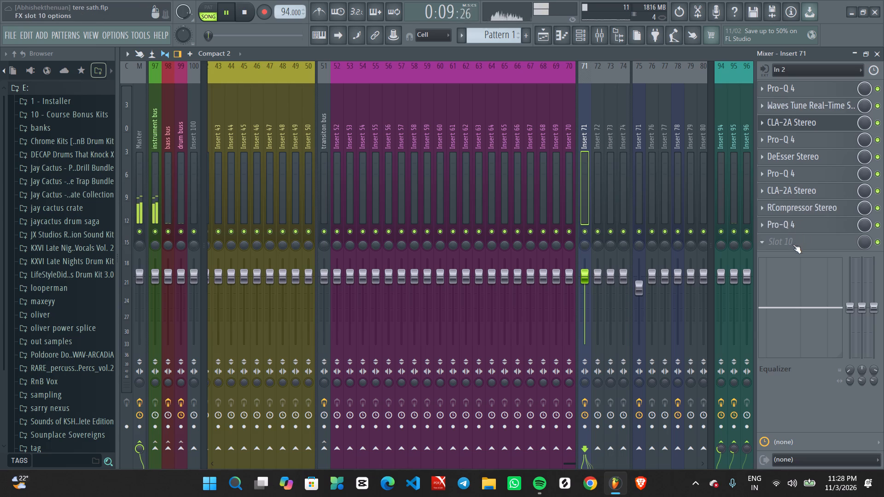
pyautogui.click(793, 244)
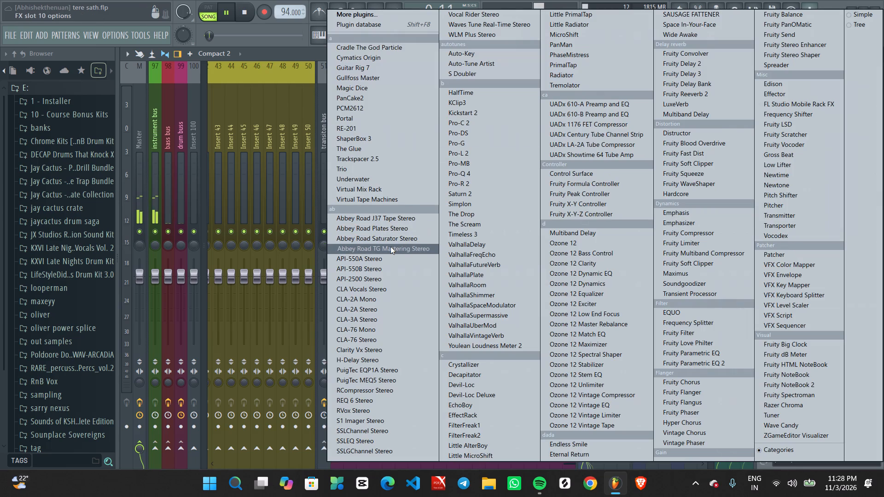
pyautogui.click(402, 218)
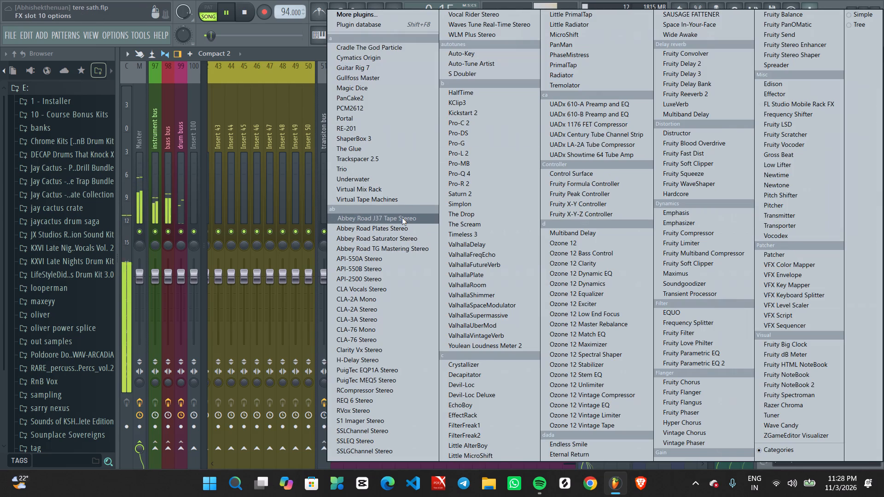
pyautogui.moveTo(392, 117); pyautogui.dragTo(442, 69)
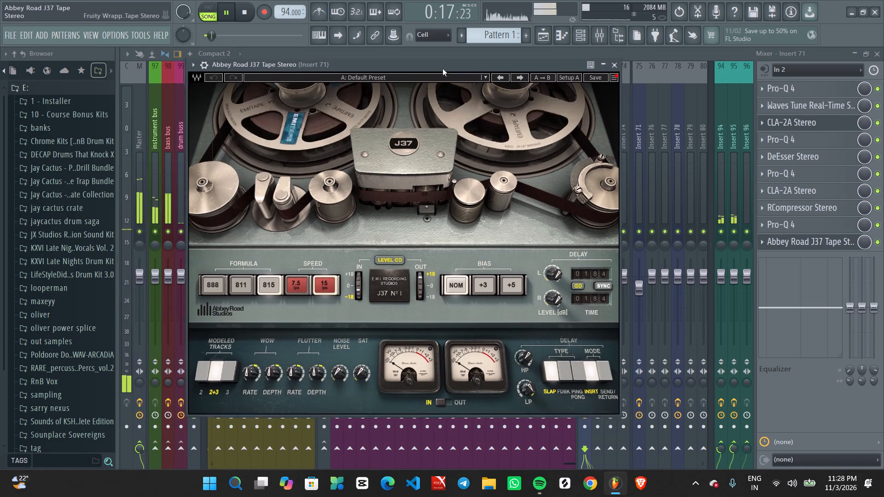
pyautogui.moveTo(442, 69); pyautogui.dragTo(443, 67)
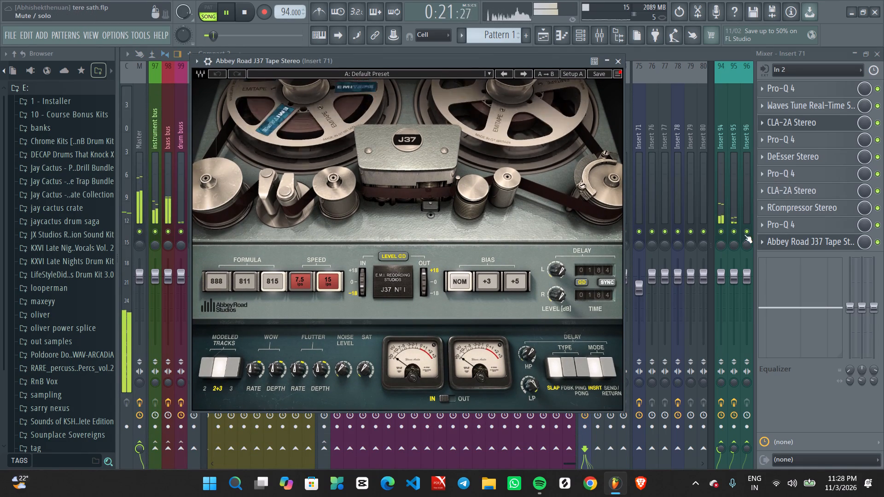
# Fine-tune the compressor threshold of the Fruity Limiter on Insert 95, close it, and stop playback.
pyautogui.click(736, 190)
pyautogui.click(779, 186)
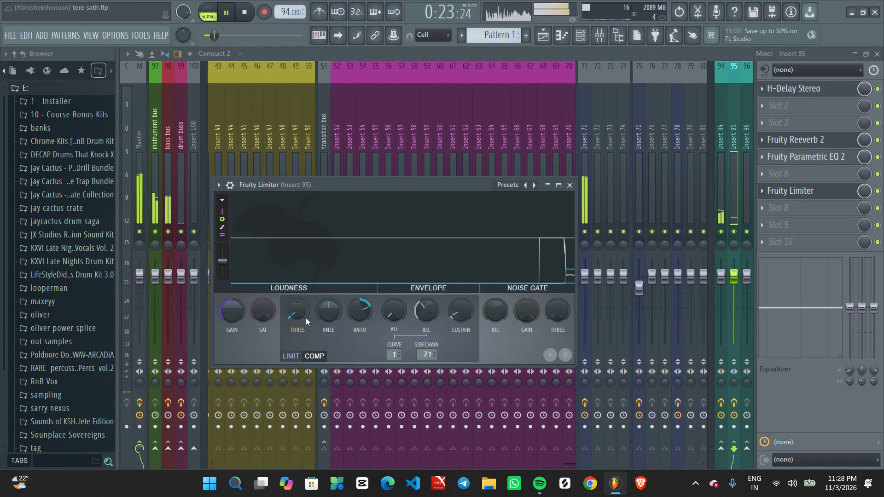
pyautogui.scroll(-1, 300, 313)
pyautogui.scroll(1, 298, 312)
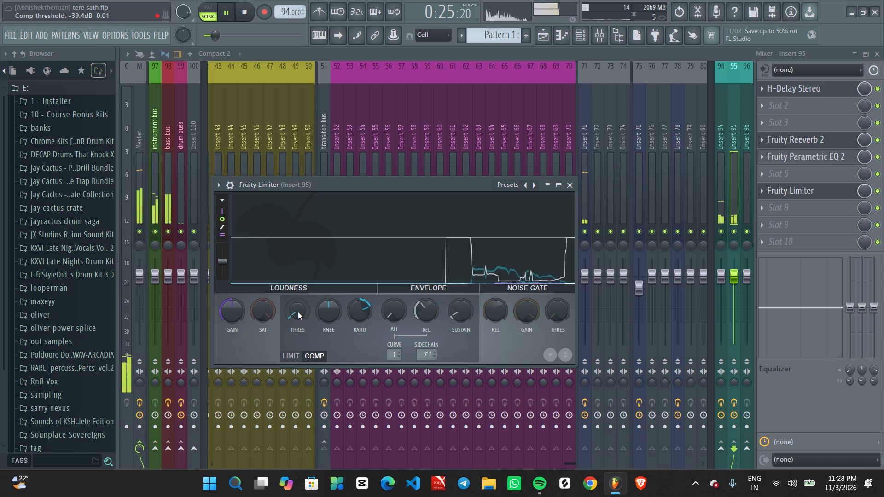
pyautogui.click(575, 186)
pyautogui.press('space')
# Set the H-Delay on Insert 95 to a 1/8 T delay time in BPM mode and play the song.
pyautogui.click(811, 90)
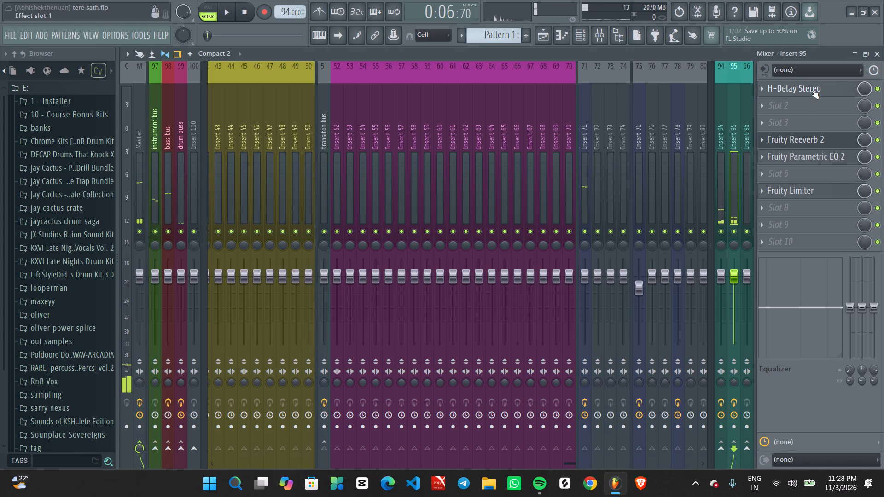
pyautogui.click(786, 93)
pyautogui.scroll(-1, 346, 191)
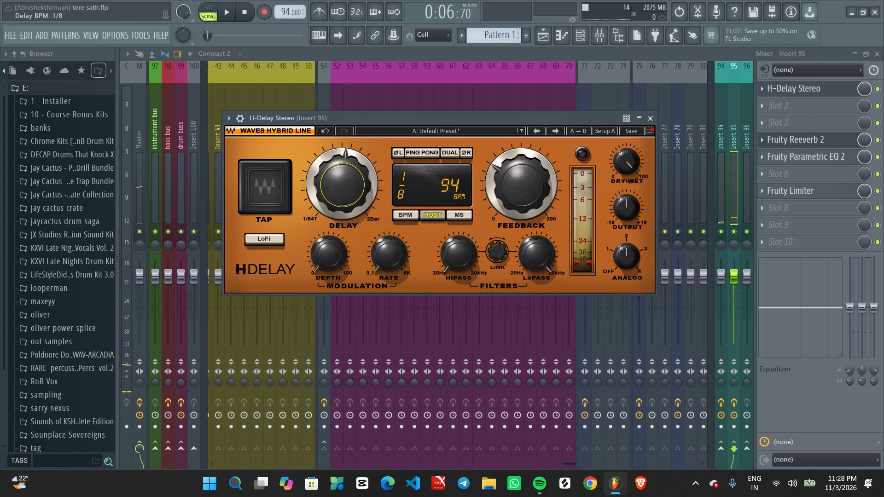
pyautogui.scroll(-1, 346, 191)
pyautogui.press('space')
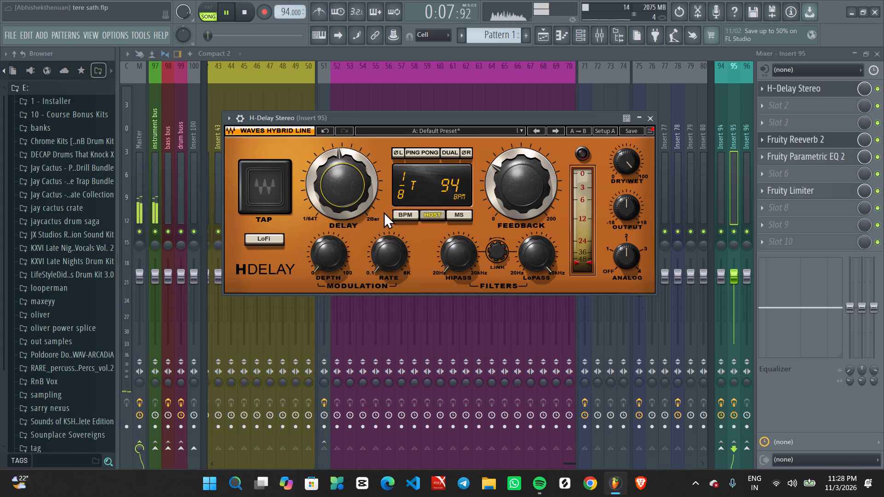
pyautogui.click(398, 213)
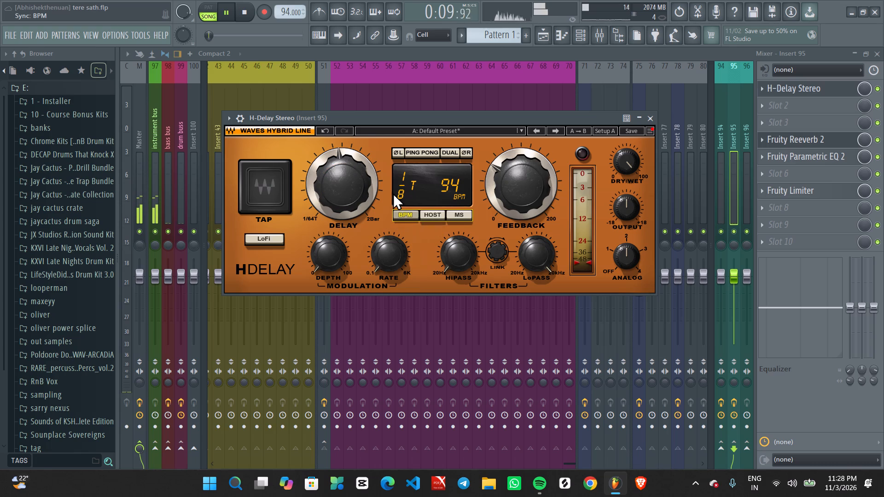
pyautogui.click(545, 31)
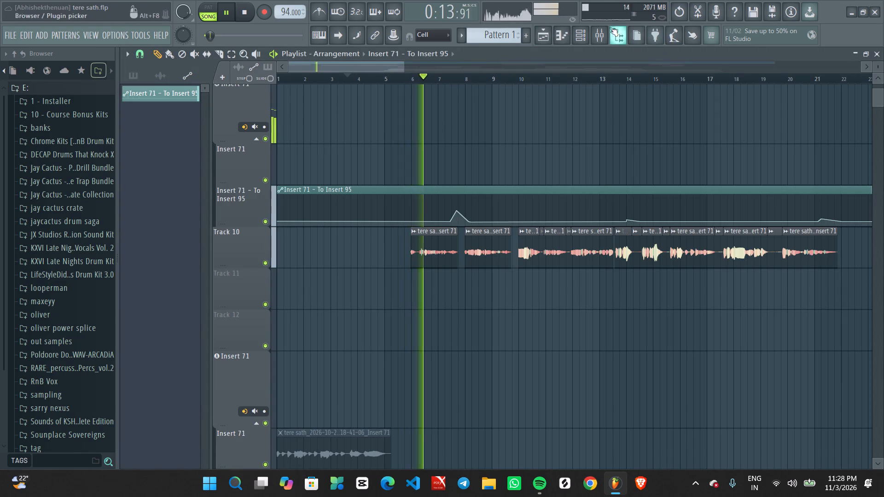
pyautogui.click(599, 30)
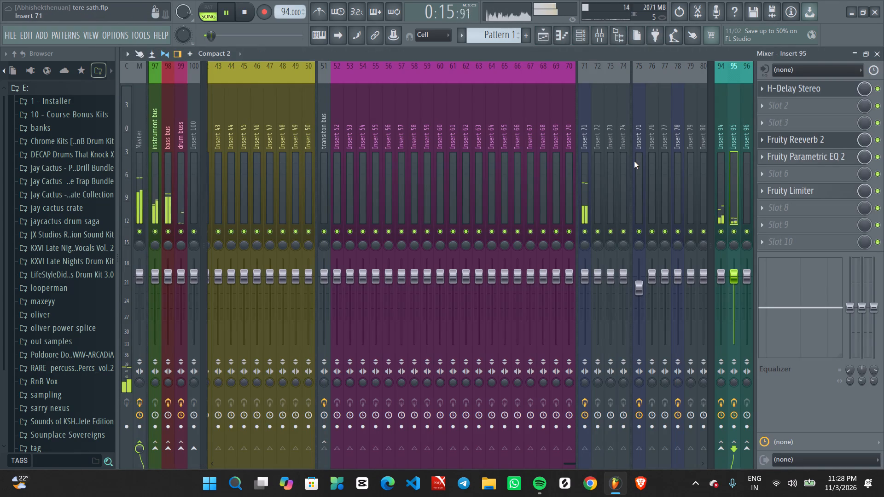
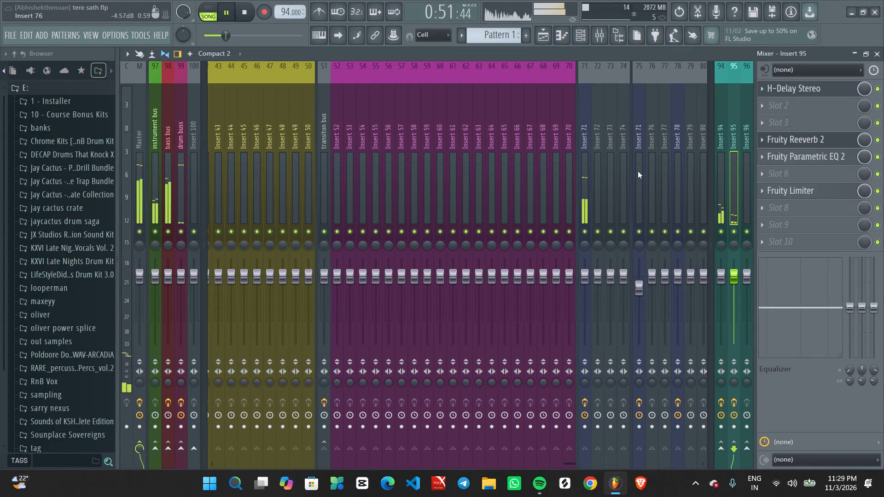
# Raise the send level from Insert 71 to Insert 95.
pyautogui.click(585, 170)
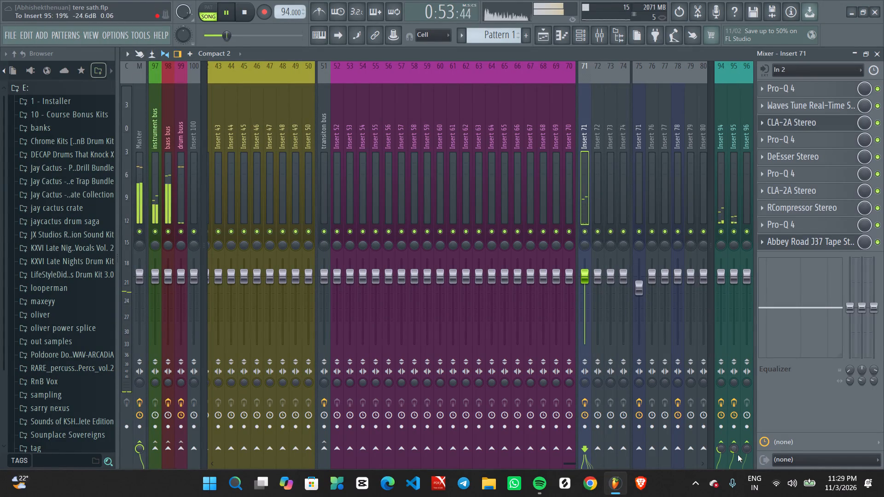
pyautogui.scroll(1, 734, 453)
# Restart the song and play it from just before bar 6 in the playlist, returning to the mixer.
pyautogui.press('space')
pyautogui.press('space')
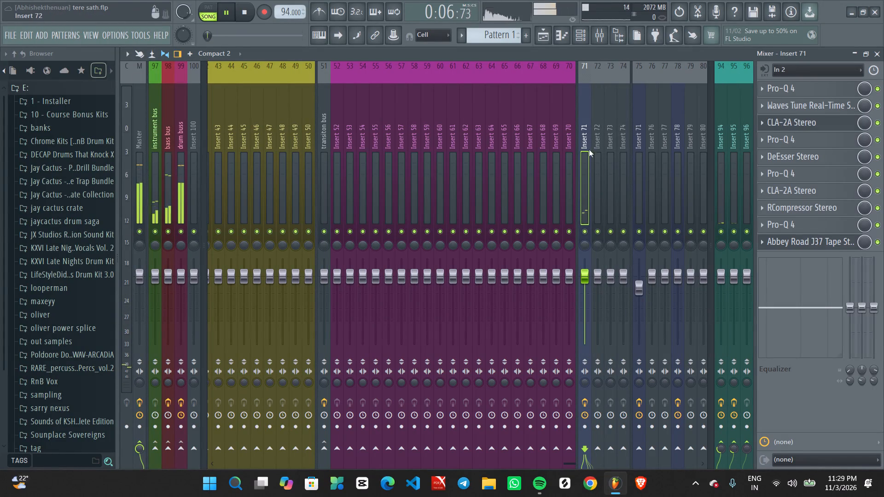
pyautogui.click(541, 30)
pyautogui.click(404, 80)
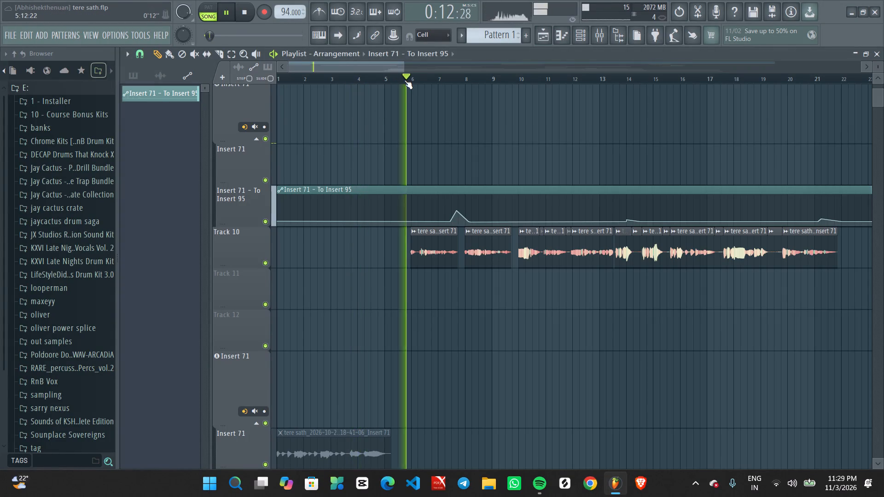
pyautogui.click(601, 39)
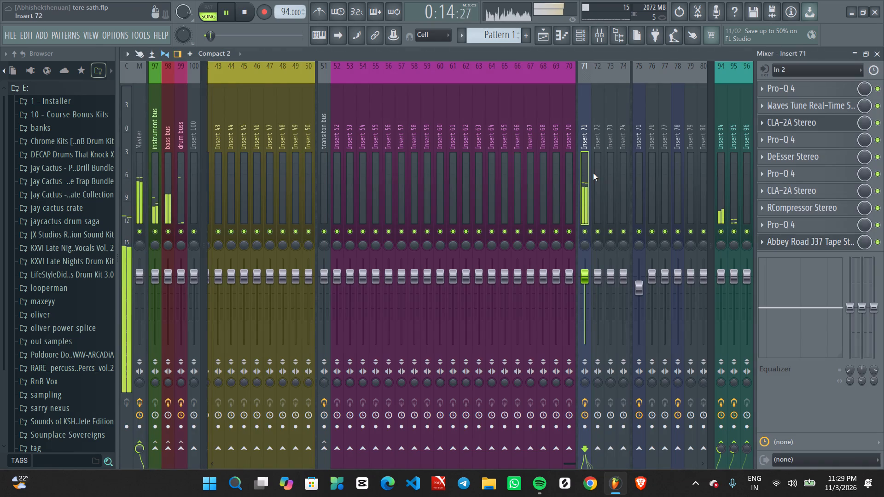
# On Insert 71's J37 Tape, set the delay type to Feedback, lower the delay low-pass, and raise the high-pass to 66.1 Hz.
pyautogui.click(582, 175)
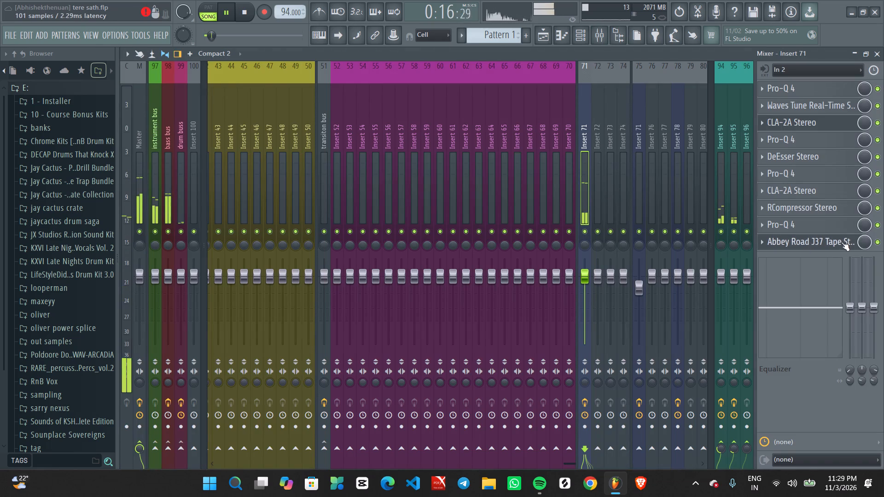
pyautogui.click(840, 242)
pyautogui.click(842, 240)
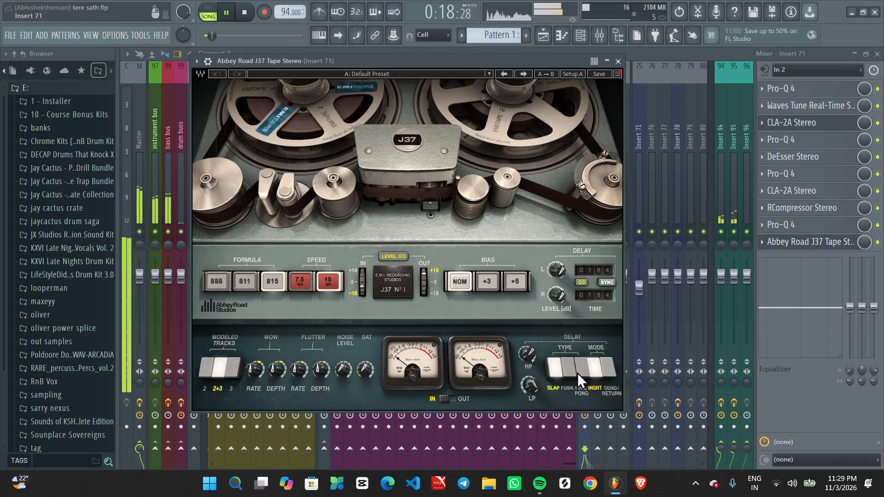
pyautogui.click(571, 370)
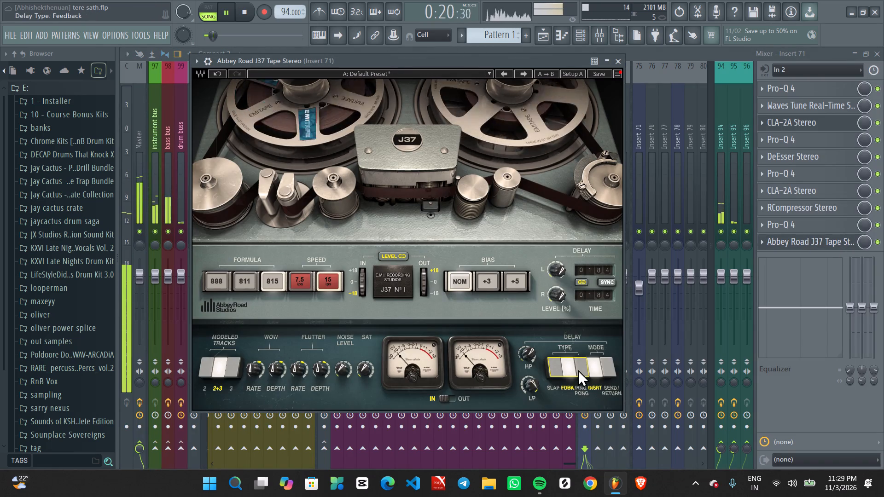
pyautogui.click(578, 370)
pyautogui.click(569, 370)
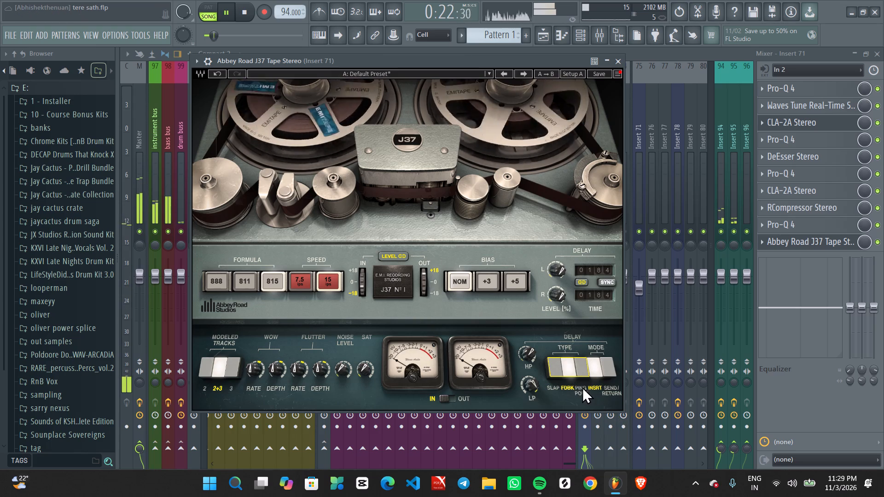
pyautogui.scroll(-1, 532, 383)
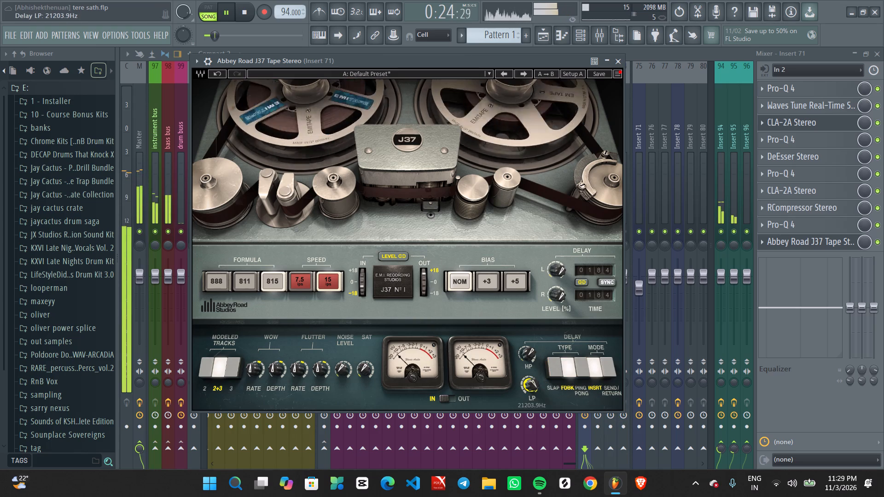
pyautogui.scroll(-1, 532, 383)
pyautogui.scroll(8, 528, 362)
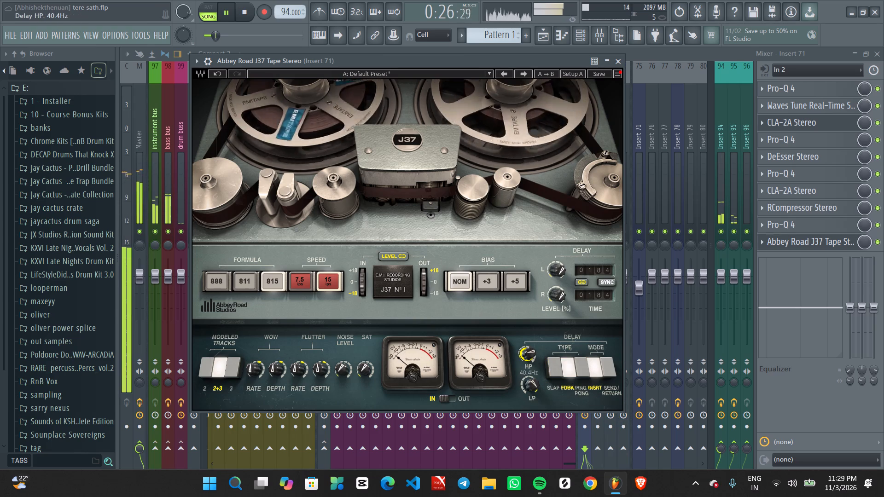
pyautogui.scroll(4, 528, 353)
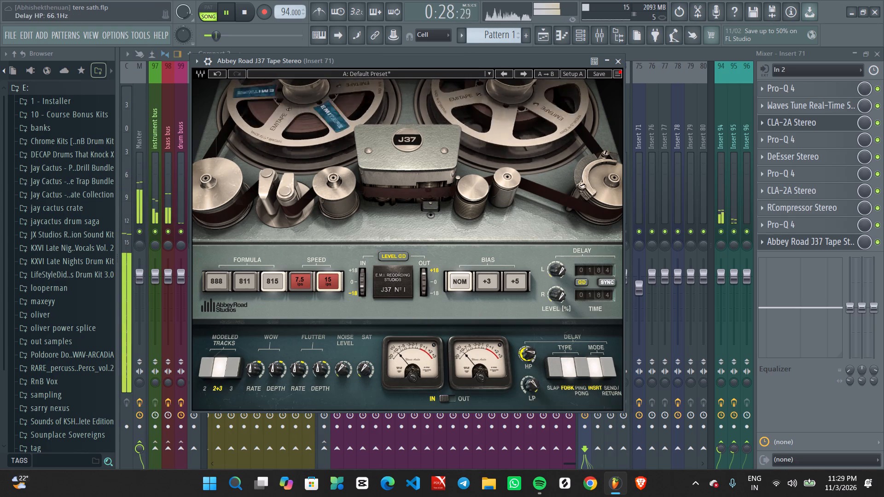
# Compare the J37 Tape's in and out switch positions while the song plays.
pyautogui.click(446, 400)
pyautogui.click(449, 398)
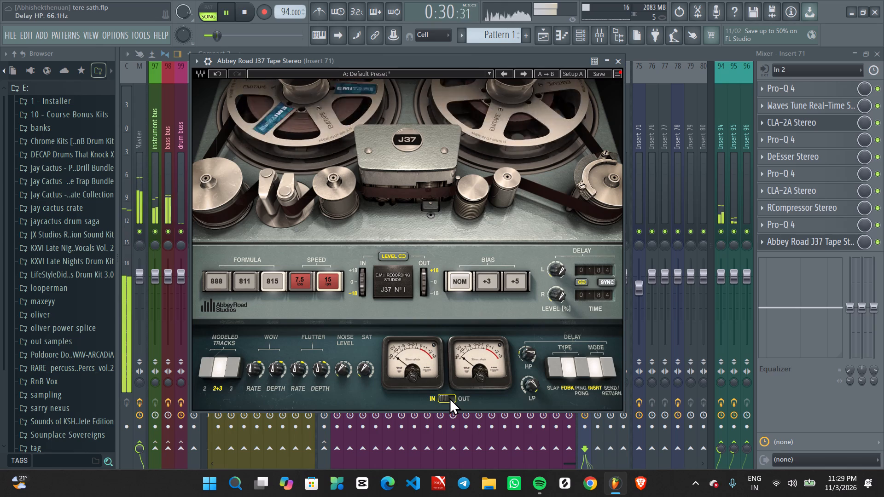
pyautogui.click(449, 398)
pyautogui.click(449, 398)
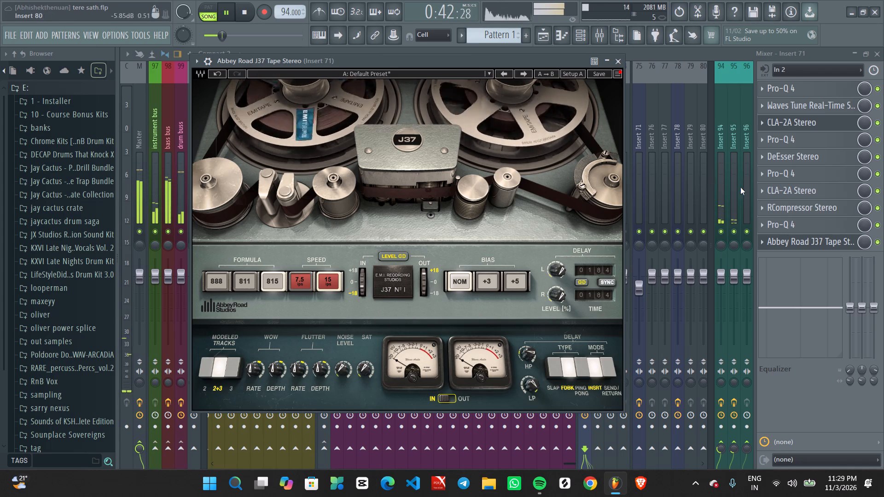
# Replace Abbey Road J37 Tape Stereo in slot 10 of Insert 71 with Abbey Road Saturator Stereo.
pyautogui.click(762, 244)
pyautogui.click(778, 204)
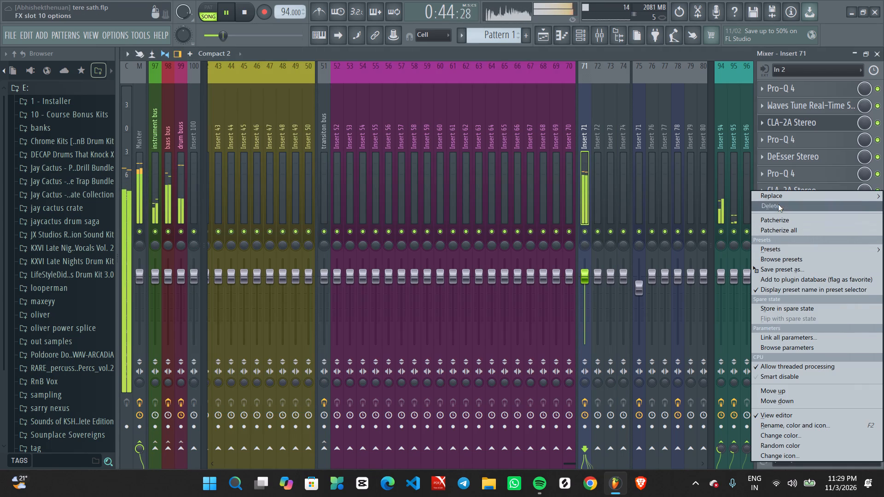
pyautogui.click(783, 240)
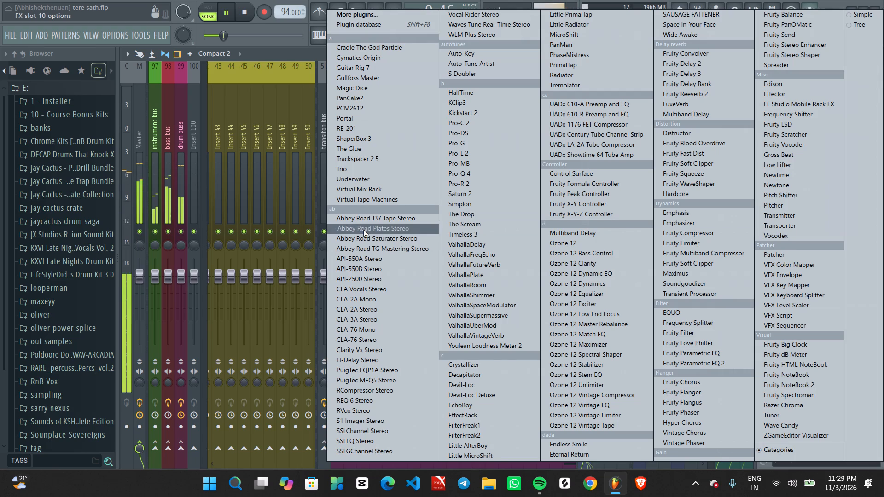
pyautogui.click(375, 238)
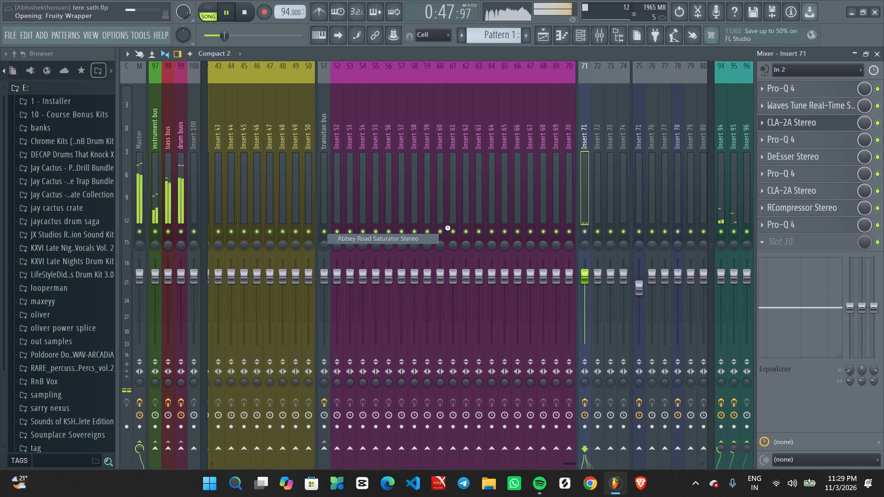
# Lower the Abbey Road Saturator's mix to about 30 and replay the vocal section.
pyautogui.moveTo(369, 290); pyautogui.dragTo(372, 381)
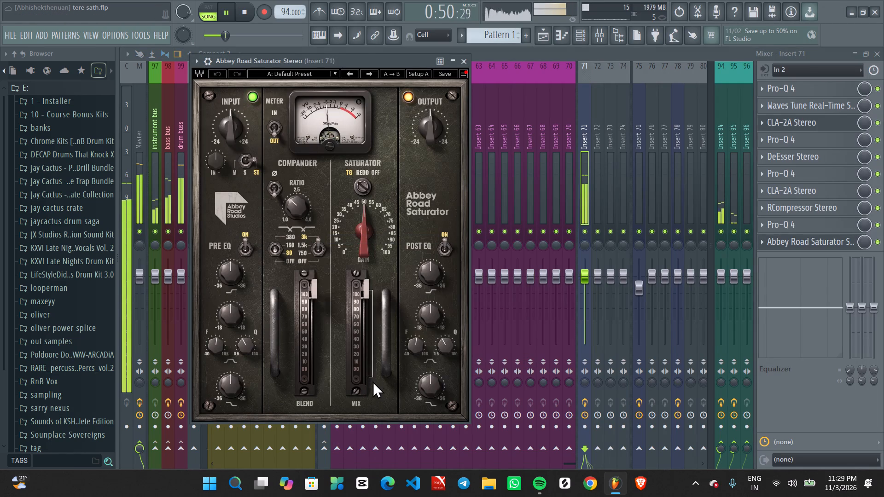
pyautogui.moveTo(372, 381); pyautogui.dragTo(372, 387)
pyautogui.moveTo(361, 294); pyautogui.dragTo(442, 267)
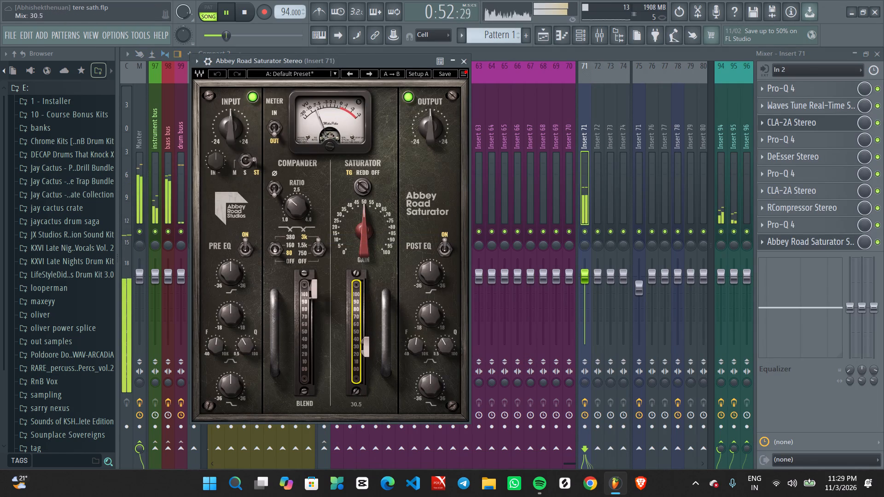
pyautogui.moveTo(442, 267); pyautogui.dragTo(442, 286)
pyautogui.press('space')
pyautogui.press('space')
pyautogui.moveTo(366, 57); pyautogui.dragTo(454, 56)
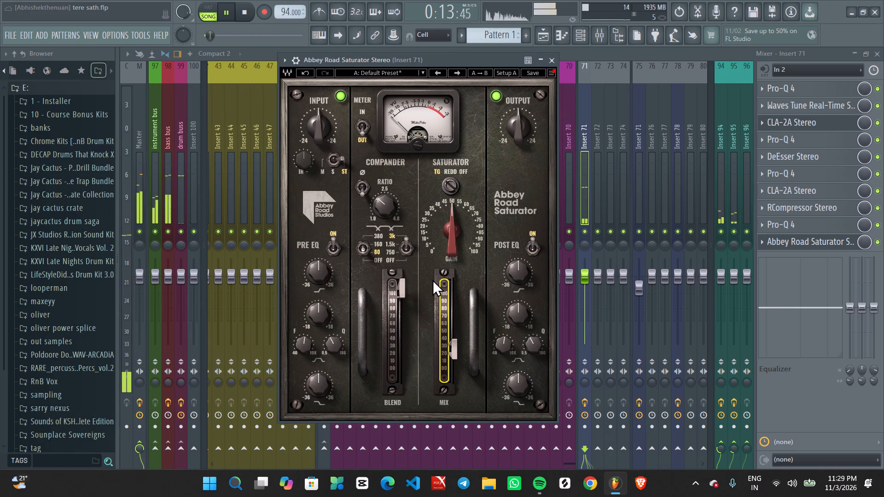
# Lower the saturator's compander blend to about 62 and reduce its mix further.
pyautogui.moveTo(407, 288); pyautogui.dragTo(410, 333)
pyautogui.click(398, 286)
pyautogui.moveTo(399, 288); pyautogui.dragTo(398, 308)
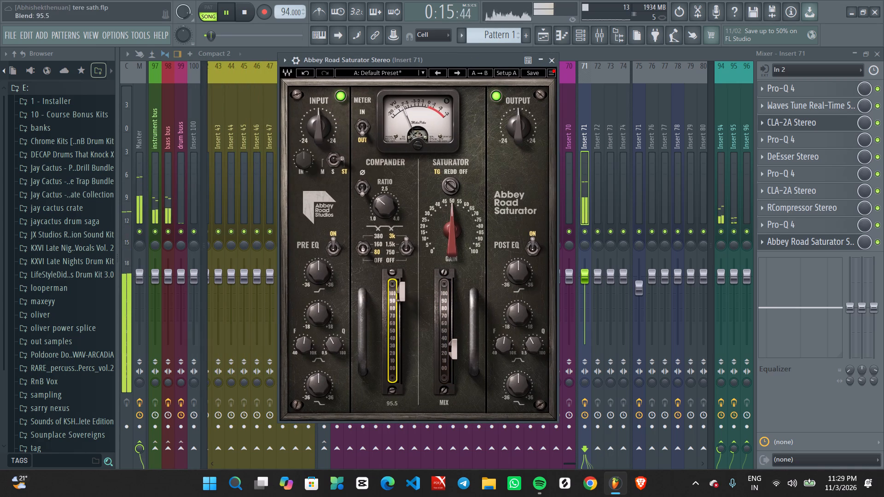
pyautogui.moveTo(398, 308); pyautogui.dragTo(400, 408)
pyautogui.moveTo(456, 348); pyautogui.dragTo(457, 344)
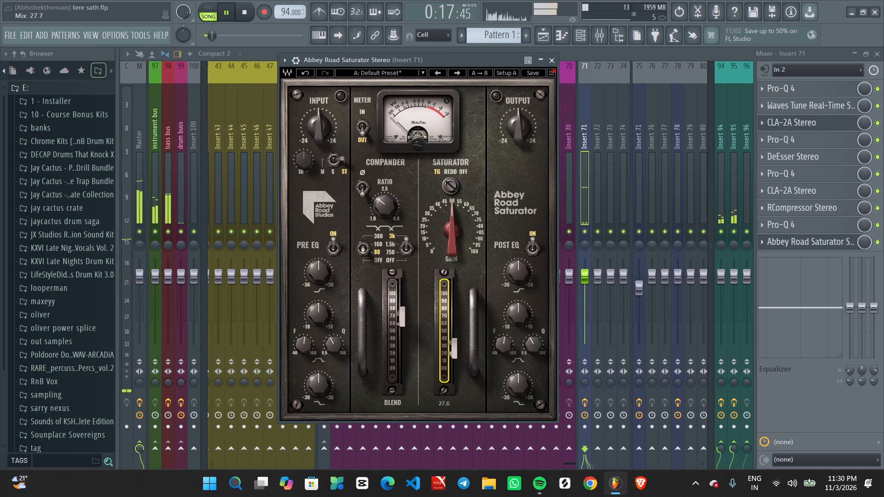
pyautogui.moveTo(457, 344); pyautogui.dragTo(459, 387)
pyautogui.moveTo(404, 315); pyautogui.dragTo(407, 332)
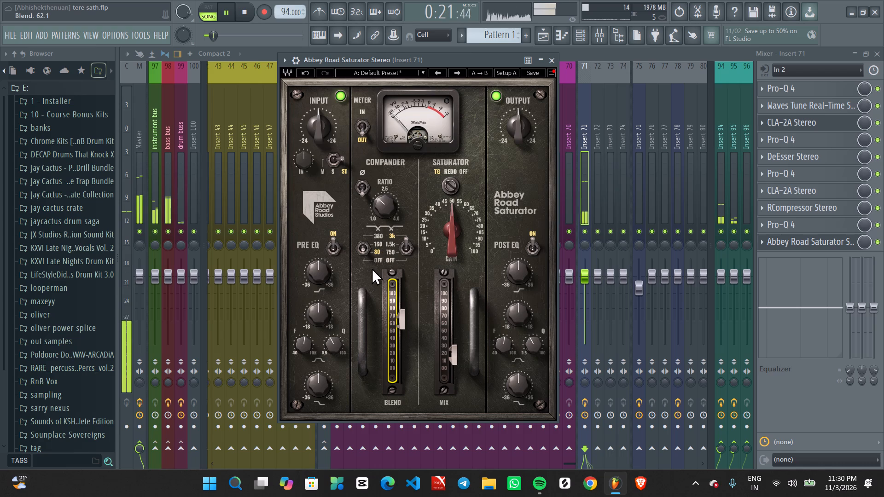
# Switch off the saturator's pre EQ and set the compander blend to about 64.3.
pyautogui.click(337, 248)
pyautogui.moveTo(398, 324); pyautogui.dragTo(401, 323)
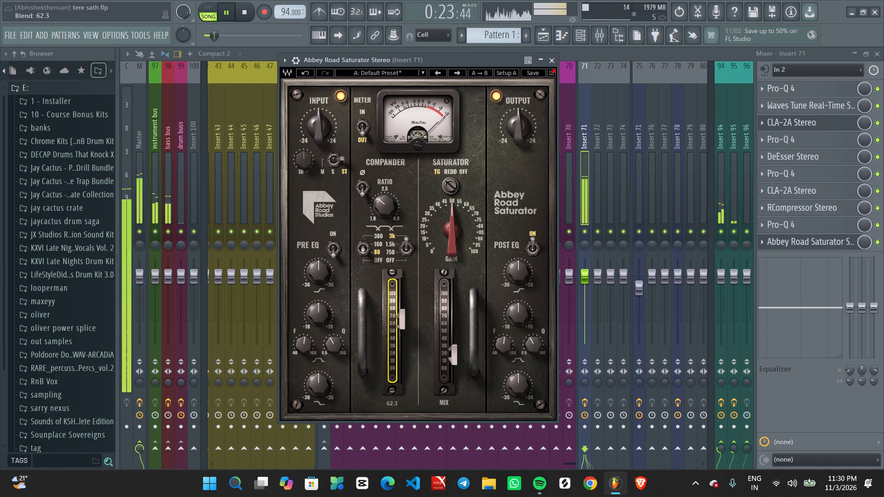
pyautogui.moveTo(401, 323); pyautogui.dragTo(406, 311)
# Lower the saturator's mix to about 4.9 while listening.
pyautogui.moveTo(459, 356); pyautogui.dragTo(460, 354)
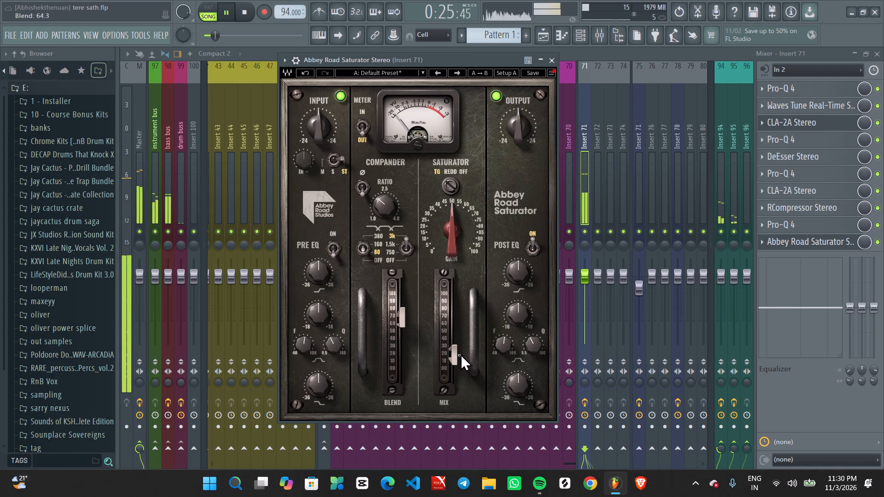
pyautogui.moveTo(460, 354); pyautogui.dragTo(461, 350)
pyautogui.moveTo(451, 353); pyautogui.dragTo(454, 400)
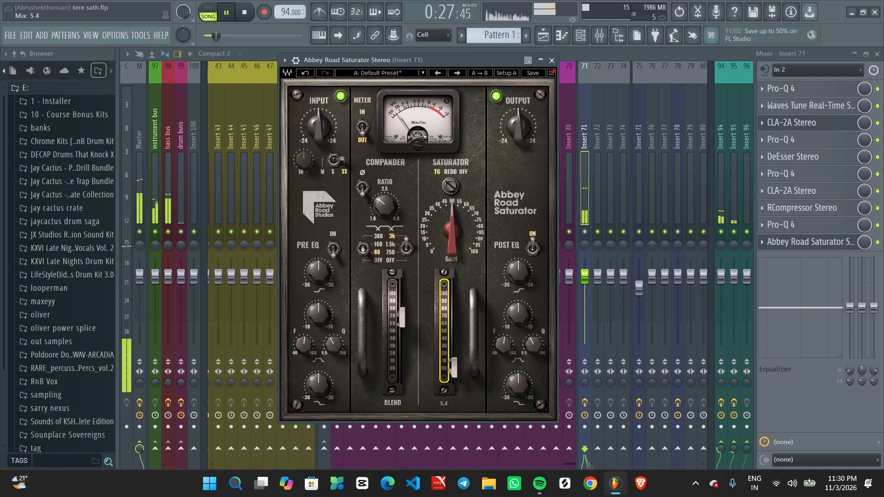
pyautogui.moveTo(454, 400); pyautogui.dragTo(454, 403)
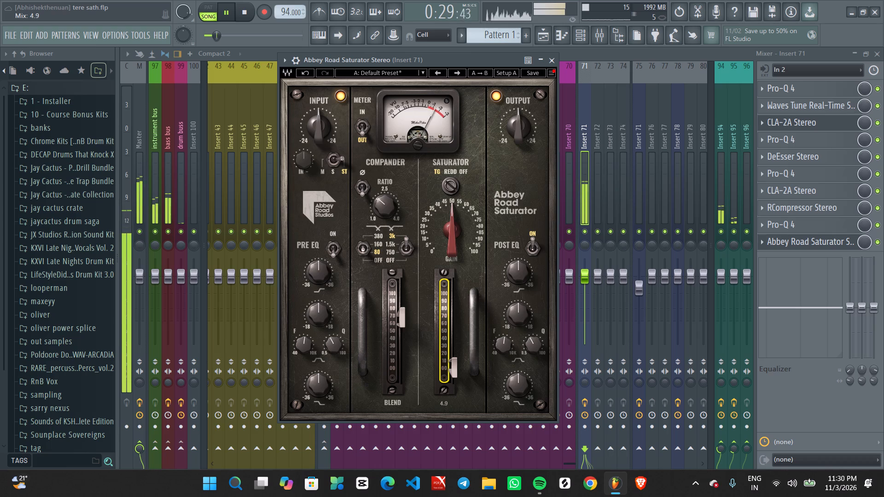
# Set the saturator's gain to 48.0 and its compander blend to 55.0.
pyautogui.scroll(-4, 449, 228)
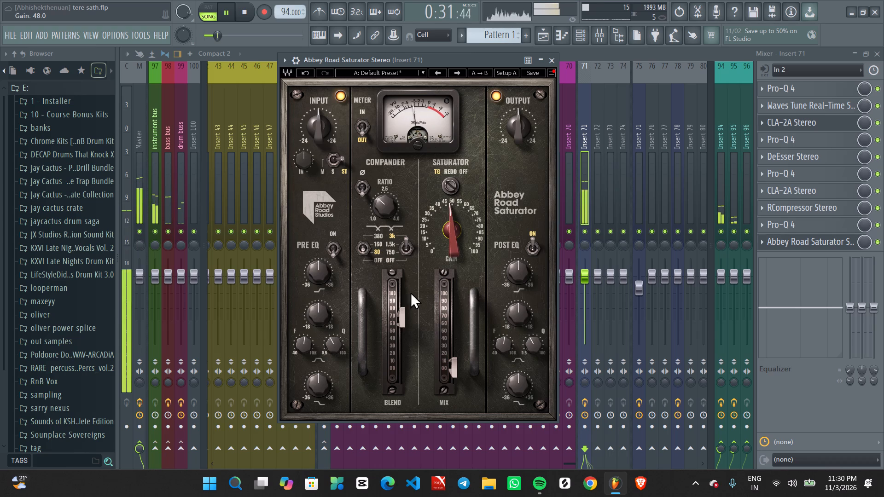
pyautogui.moveTo(399, 315); pyautogui.dragTo(403, 368)
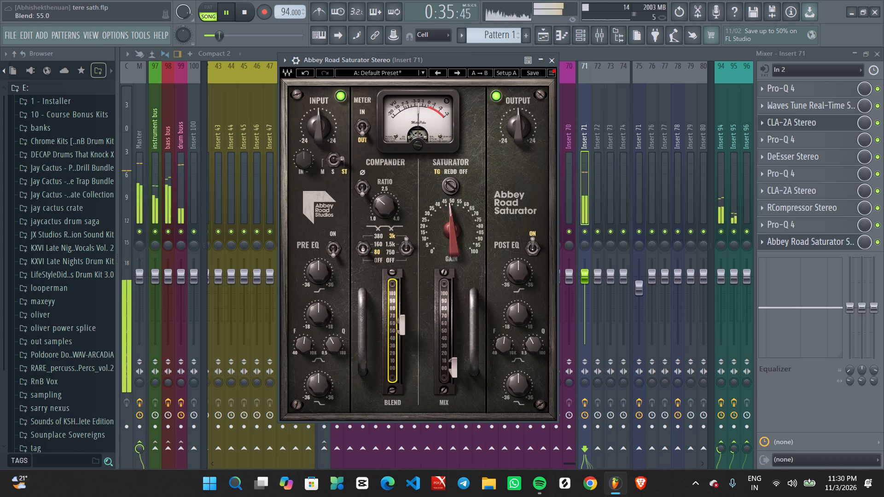
# Fine-tune the saturator's mix while the song plays, trying lower and higher amounts and ending at about 10.9.
pyautogui.click(454, 366)
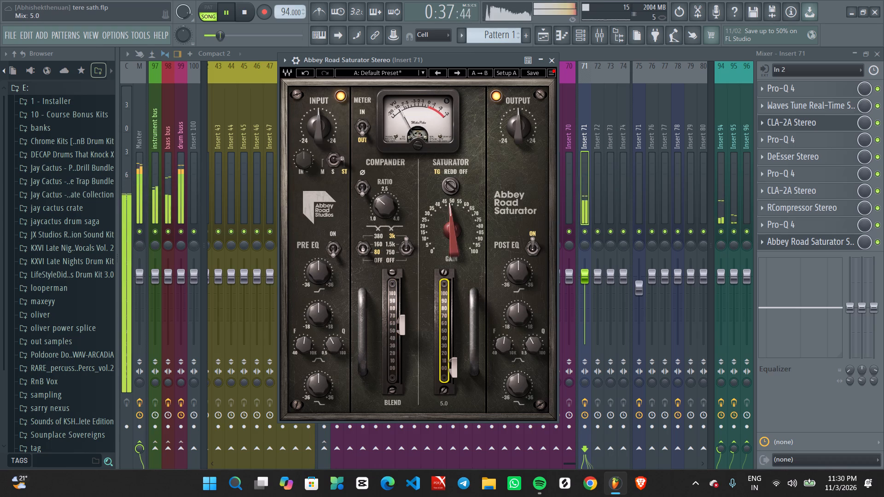
pyautogui.moveTo(454, 365); pyautogui.dragTo(456, 360)
pyautogui.moveTo(453, 366); pyautogui.dragTo(455, 375)
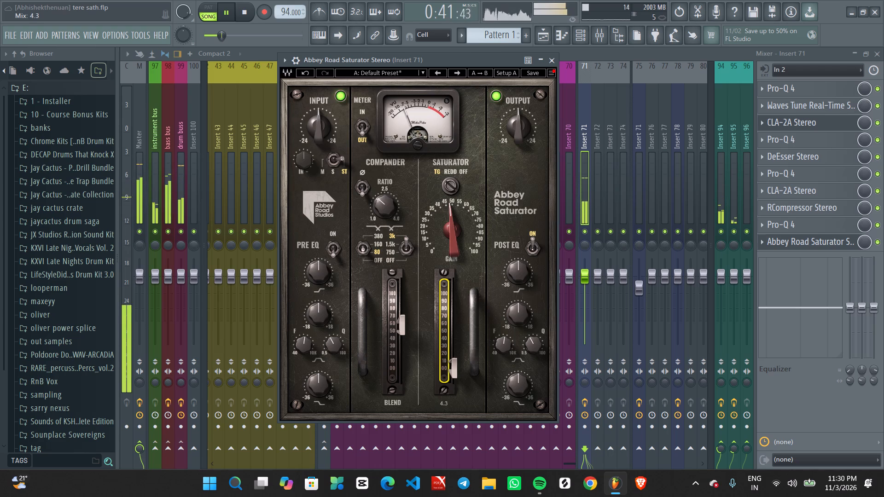
pyautogui.moveTo(455, 375); pyautogui.dragTo(439, 313)
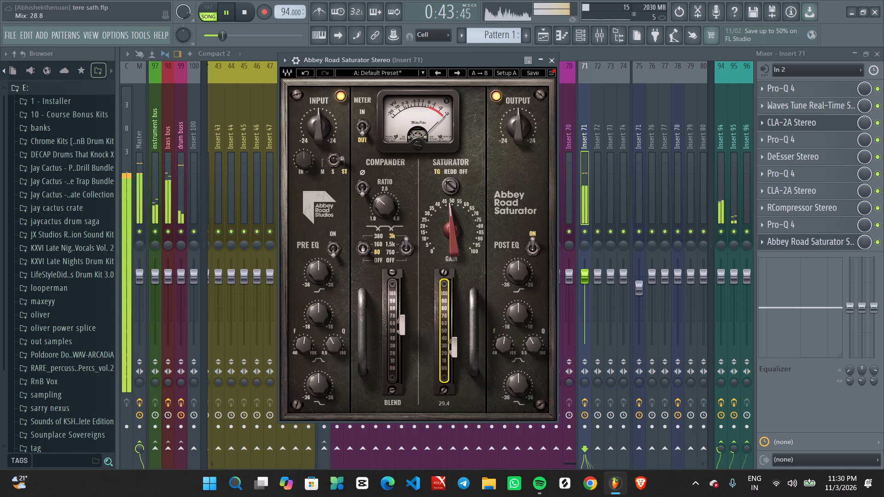
pyautogui.moveTo(439, 313); pyautogui.dragTo(440, 397)
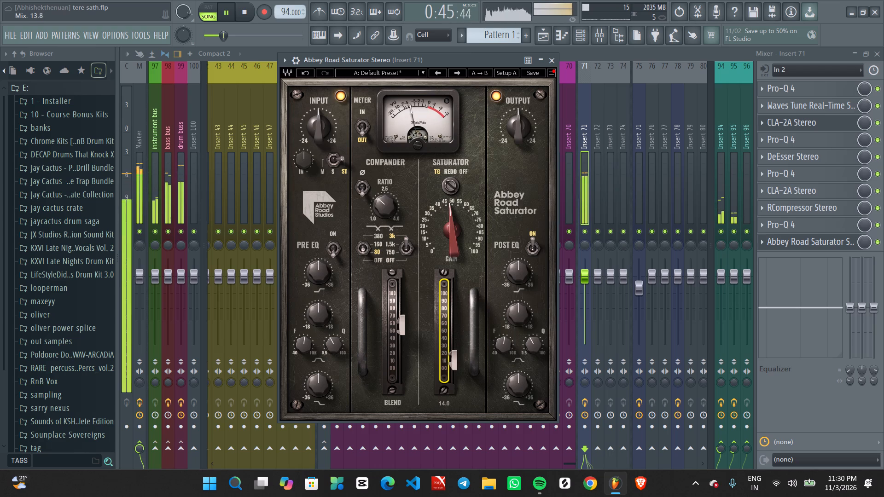
pyautogui.moveTo(440, 397); pyautogui.dragTo(440, 398)
pyautogui.click(454, 360)
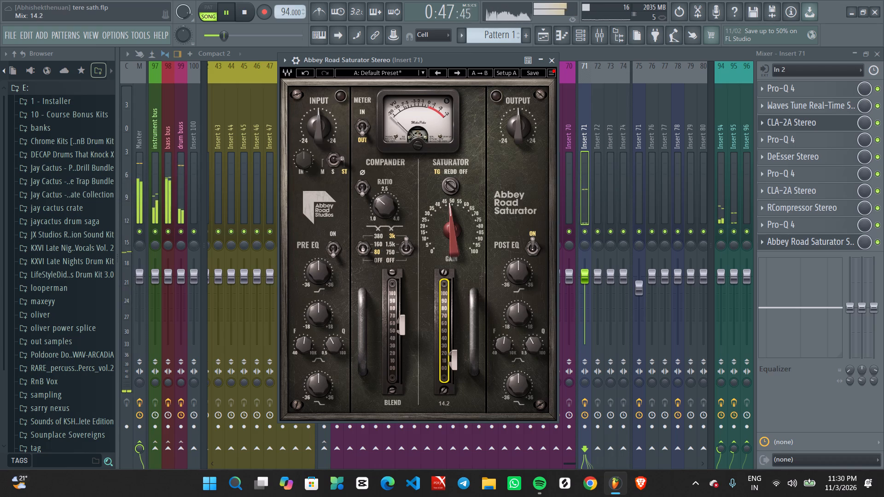
pyautogui.moveTo(454, 359); pyautogui.dragTo(454, 364)
pyautogui.moveTo(454, 360); pyautogui.dragTo(454, 370)
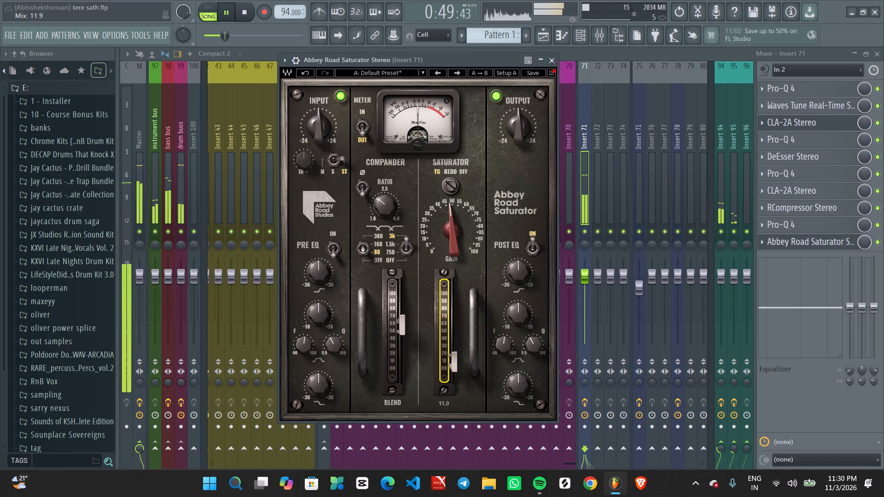
pyautogui.moveTo(454, 370); pyautogui.dragTo(451, 375)
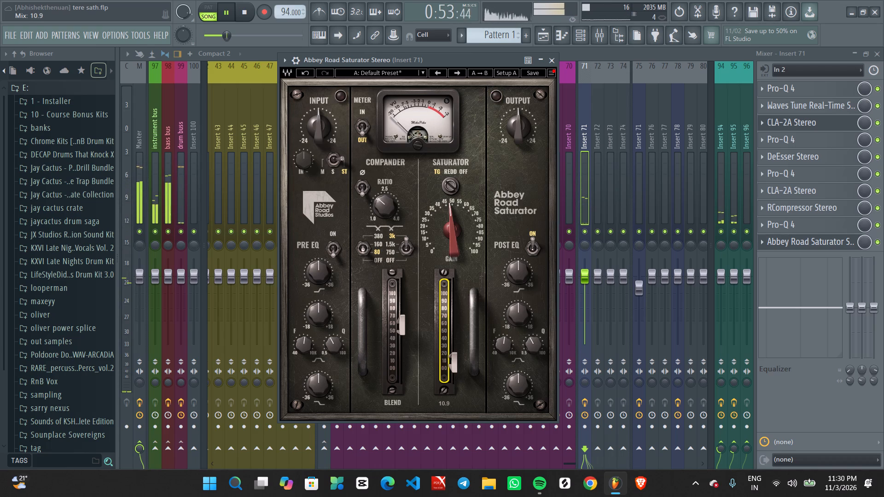
# Lower the Abbey Road Saturator's mix to about 9.9 while replaying the vocal section.
pyautogui.press('space')
pyautogui.press('space')
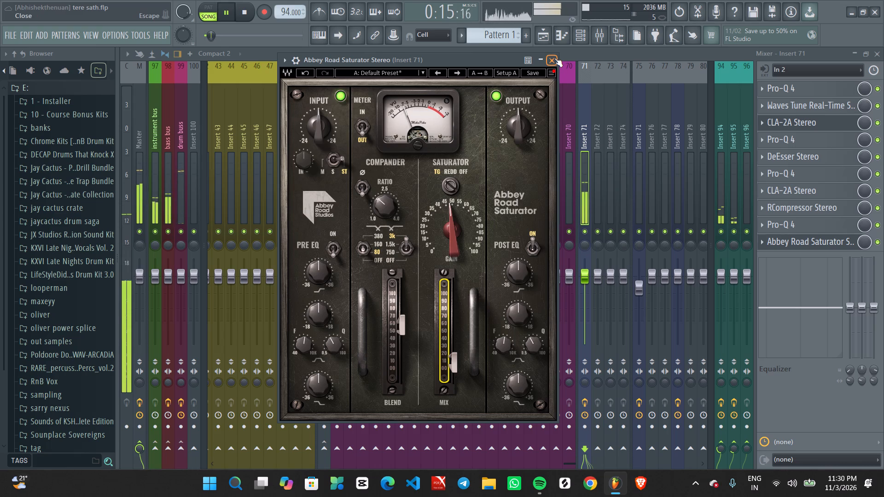
pyautogui.moveTo(451, 363); pyautogui.dragTo(456, 369)
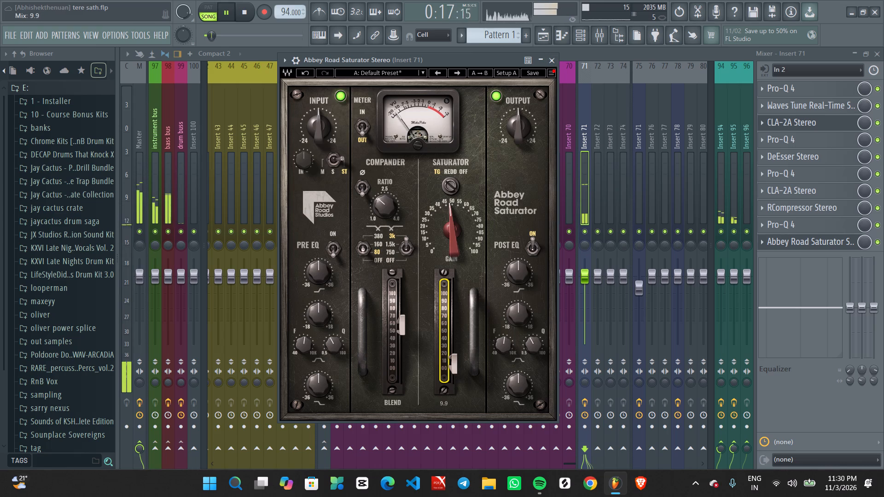
pyautogui.moveTo(456, 369); pyautogui.dragTo(457, 371)
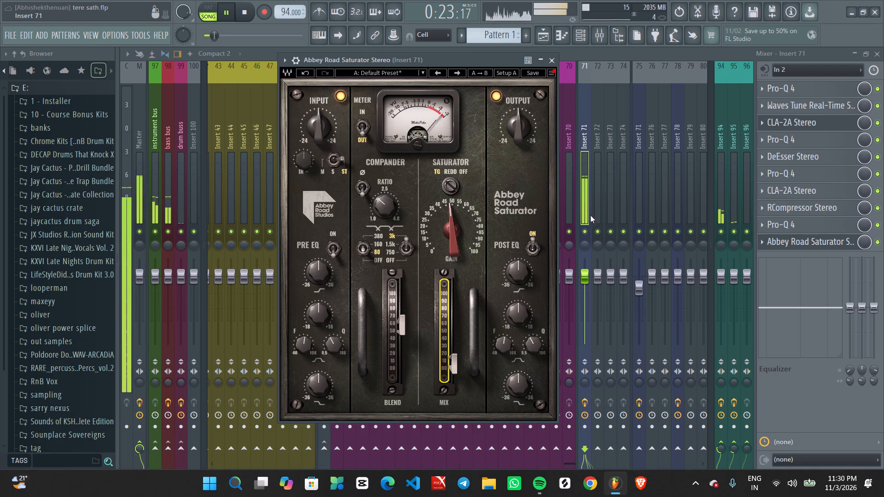
pyautogui.click(588, 190)
# Replay the section and add a high-shelf boost of about 2.4 dB just below 3 kHz in Insert 71's slot 4 Pro-Q 4.
pyautogui.press('space')
pyautogui.press('space')
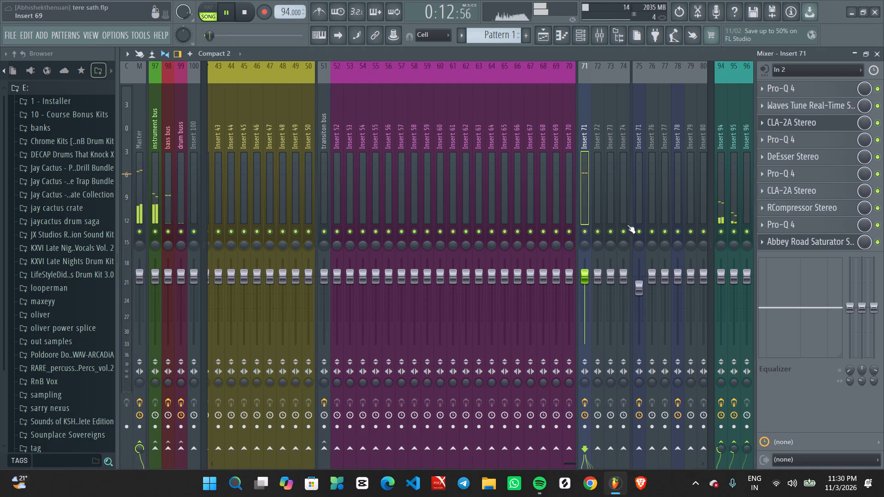
pyautogui.click(791, 144)
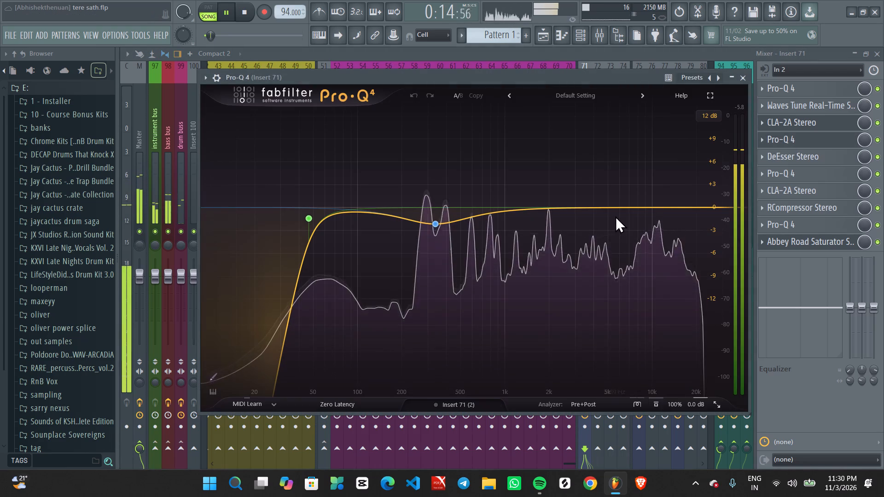
pyautogui.click(588, 208)
pyautogui.click(566, 187)
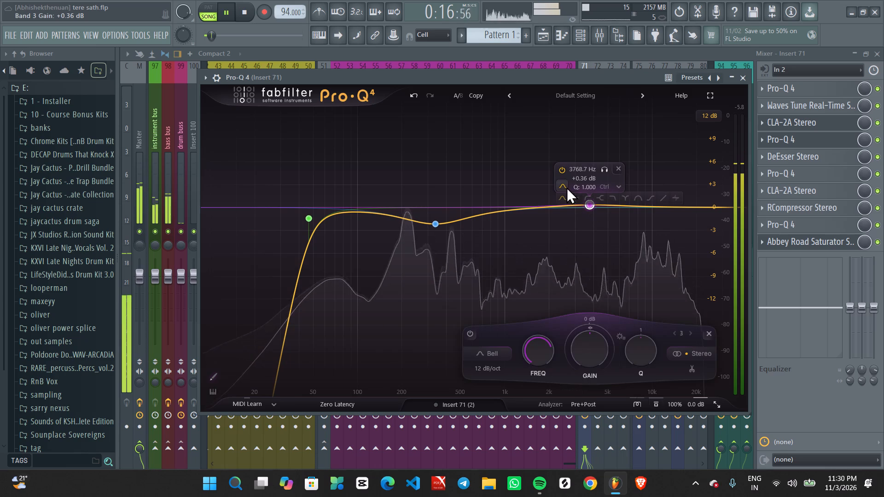
pyautogui.click(604, 196)
pyautogui.moveTo(589, 205); pyautogui.dragTo(574, 189)
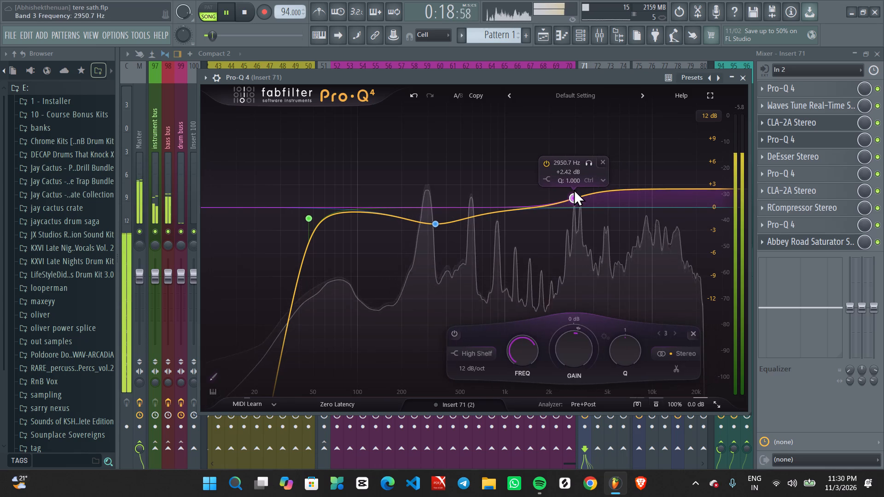
pyautogui.moveTo(574, 189); pyautogui.dragTo(561, 191)
pyautogui.click(748, 77)
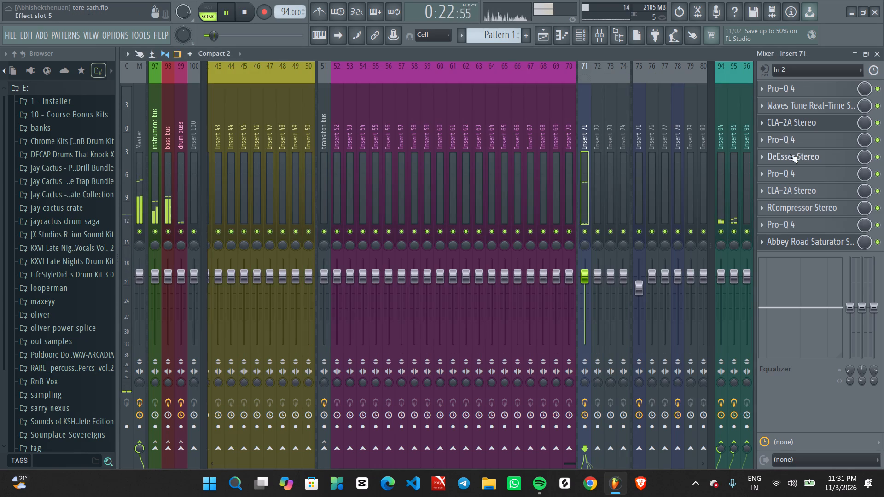
# Check the DeEsser's settings and add a slight bell cut between 2 and 5 kHz in the slot 6 Pro-Q 4.
pyautogui.click(791, 154)
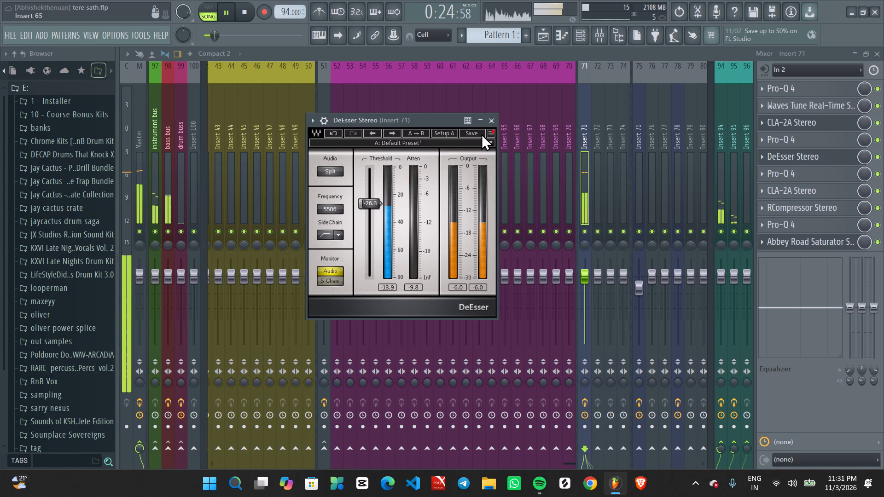
pyautogui.click(489, 122)
pyautogui.click(794, 178)
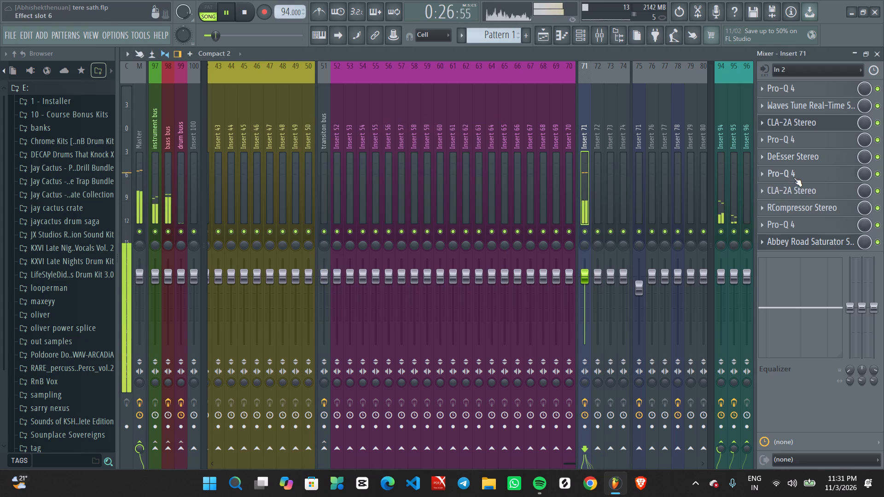
pyautogui.moveTo(541, 201); pyautogui.dragTo(543, 205)
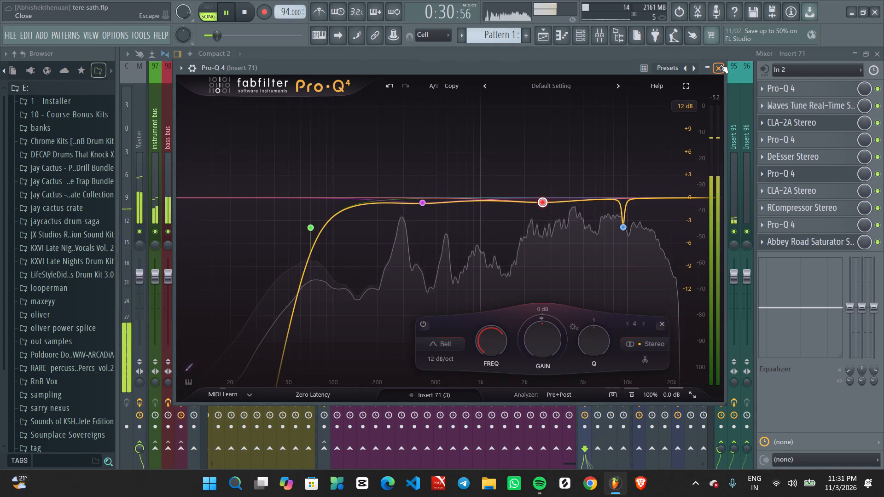
pyautogui.click(720, 64)
# Adjust the gain of the slot 7 CLA-2A by ear to about 34.68.
pyautogui.click(788, 193)
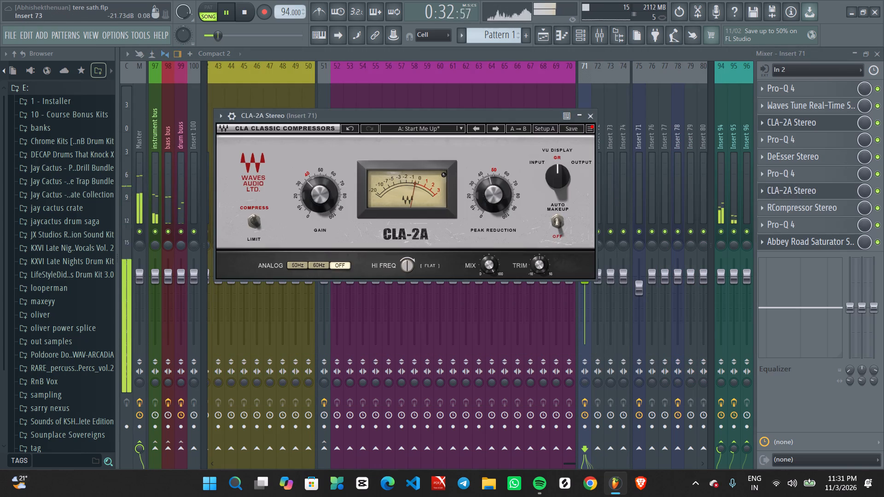
pyautogui.scroll(-4, 321, 194)
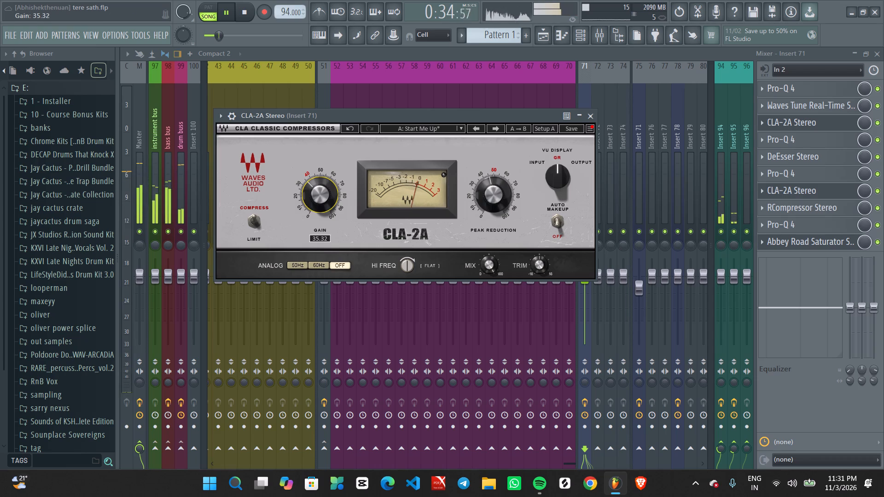
pyautogui.scroll(-7, 321, 194)
pyautogui.scroll(2, 321, 194)
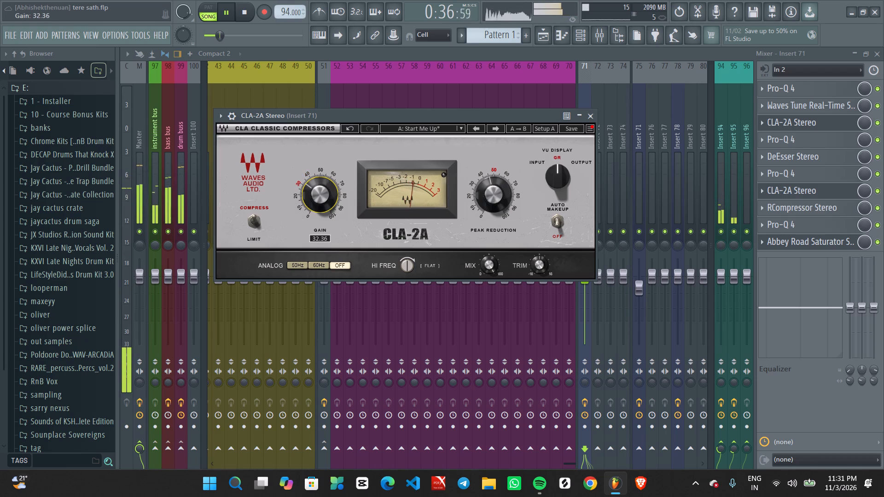
pyautogui.scroll(6, 321, 194)
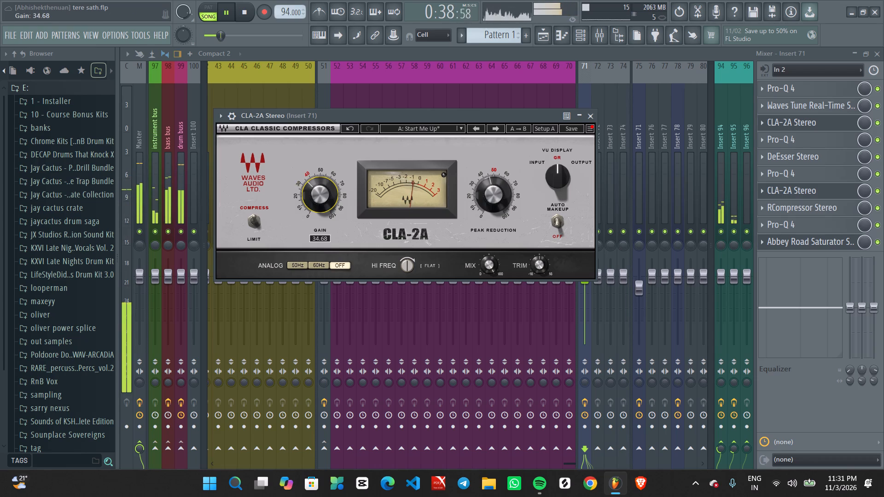
pyautogui.click(587, 118)
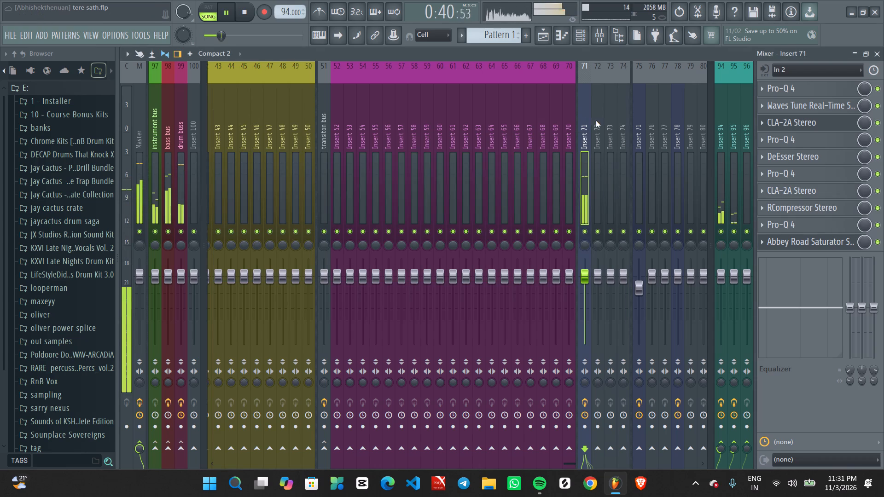
# Try different RCompressor ratios while the vocal plays, ending at 1.10.
pyautogui.click(797, 212)
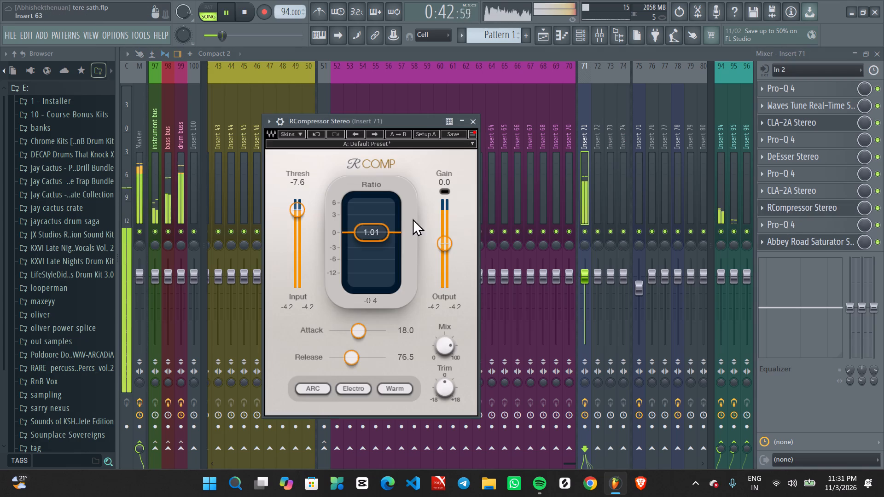
pyautogui.scroll(-5, 373, 230)
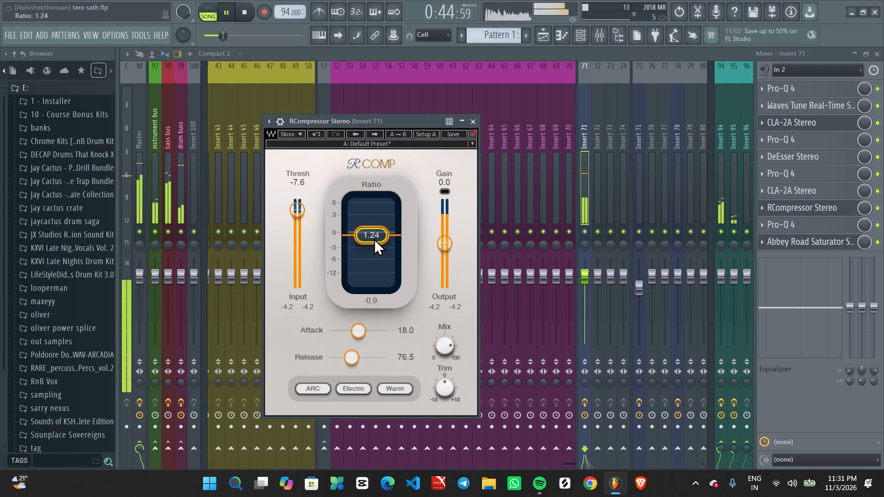
pyautogui.scroll(4, 376, 237)
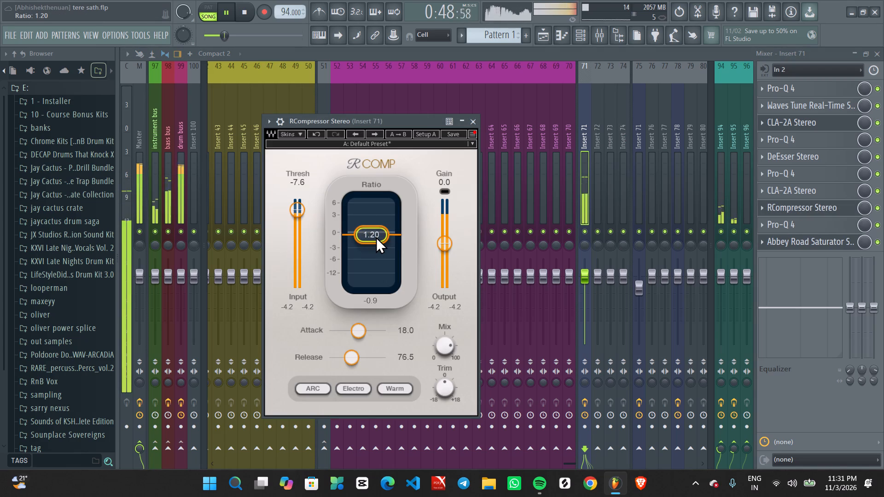
pyautogui.scroll(3, 376, 237)
pyautogui.scroll(-6, 376, 237)
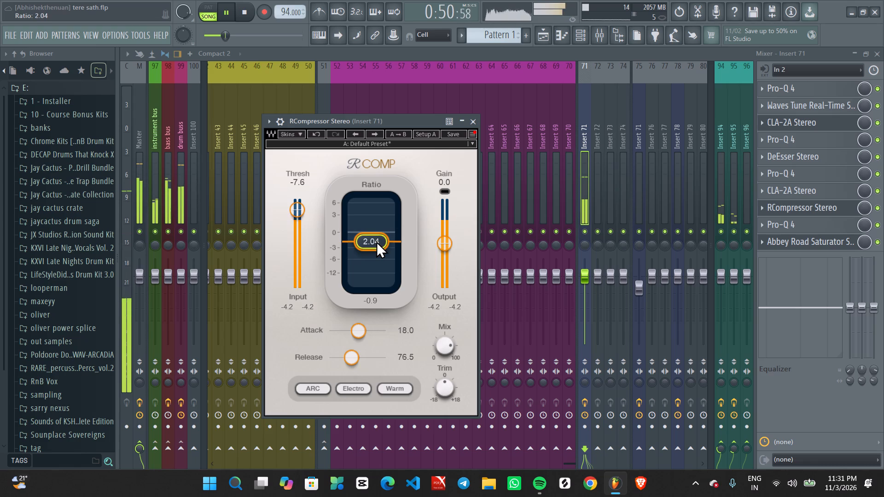
pyautogui.scroll(6, 376, 241)
pyautogui.scroll(-2, 377, 236)
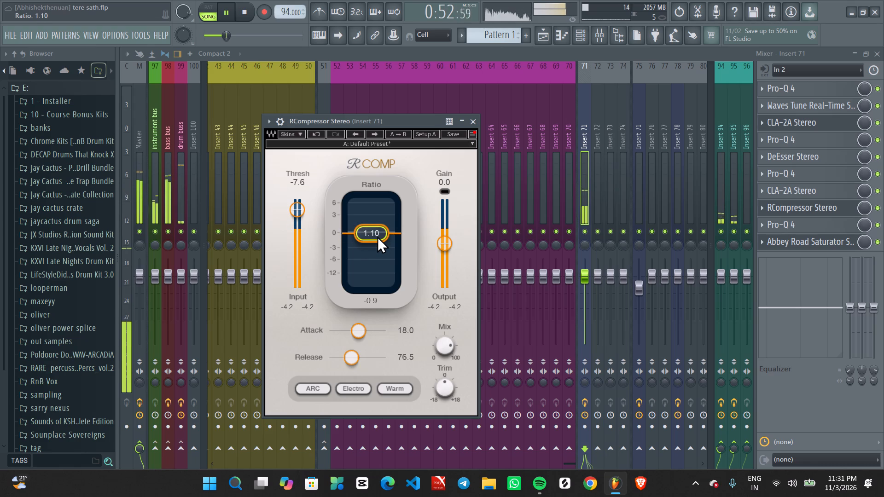
pyautogui.press('space')
pyautogui.press('space')
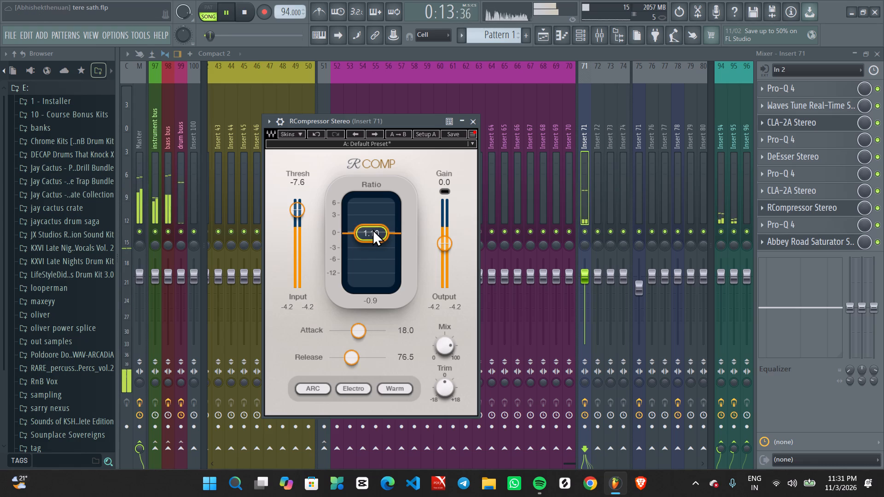
pyautogui.scroll(-1, 372, 229)
pyautogui.scroll(1, 372, 229)
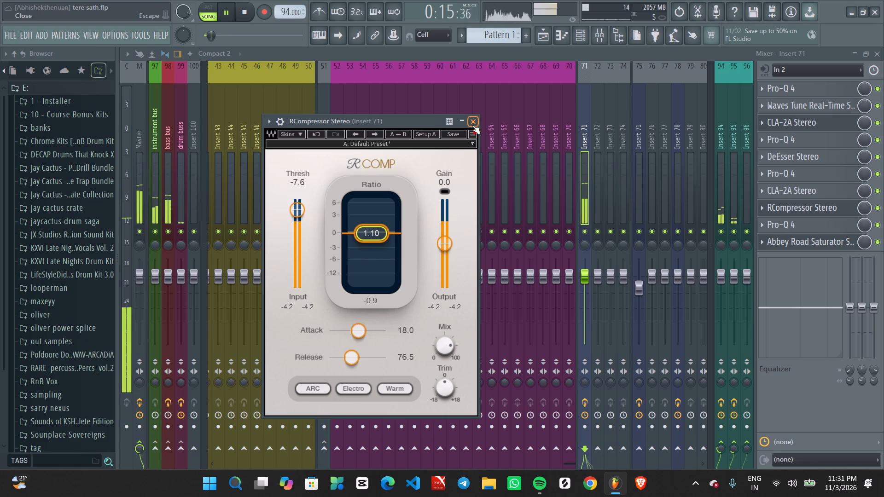
# Add a bell cut of about 0.5 dB near 7 kHz in the slot 9 Pro-Q 4.
pyautogui.click(782, 228)
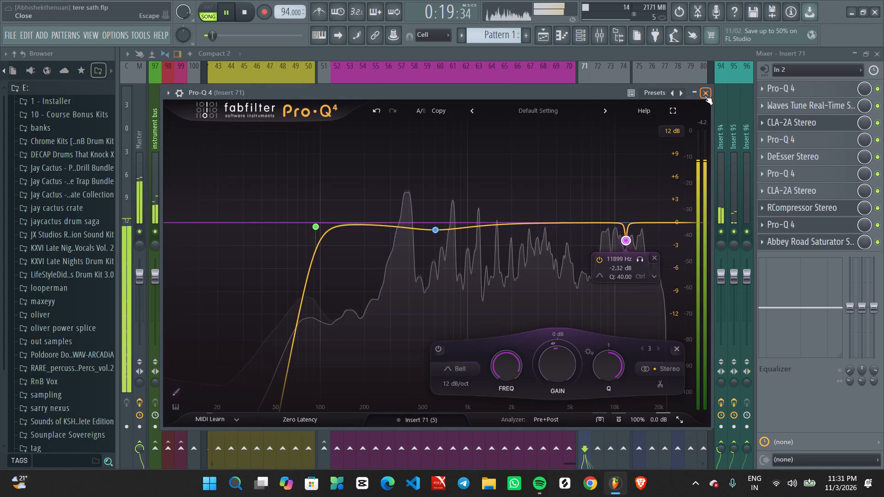
pyautogui.moveTo(588, 220); pyautogui.dragTo(591, 224)
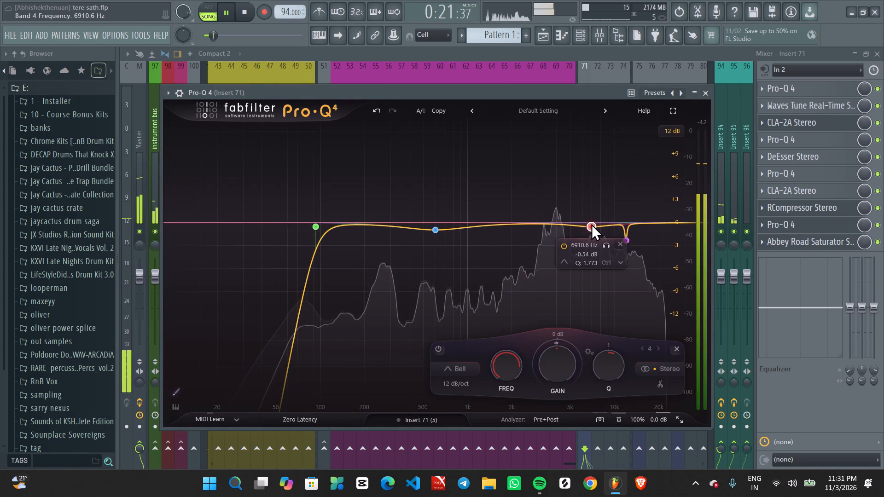
pyautogui.moveTo(591, 224); pyautogui.dragTo(594, 224)
pyautogui.click(700, 96)
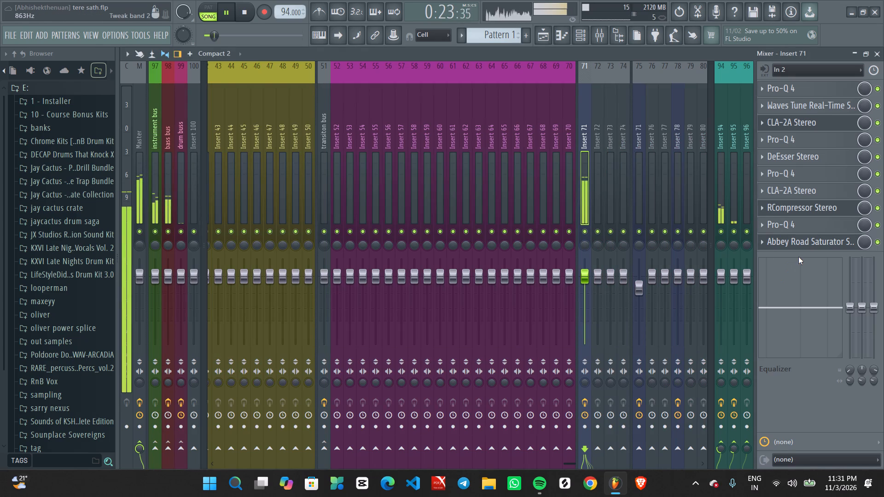
# Set the Abbey Road Saturator's gain to 47.9 and switch off its post EQ.
pyautogui.click(806, 240)
pyautogui.click(806, 240)
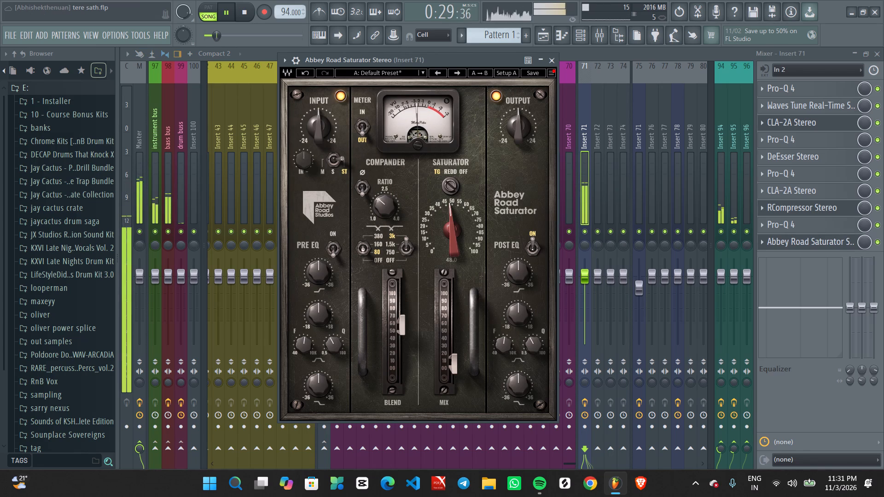
pyautogui.scroll(-1, 450, 234)
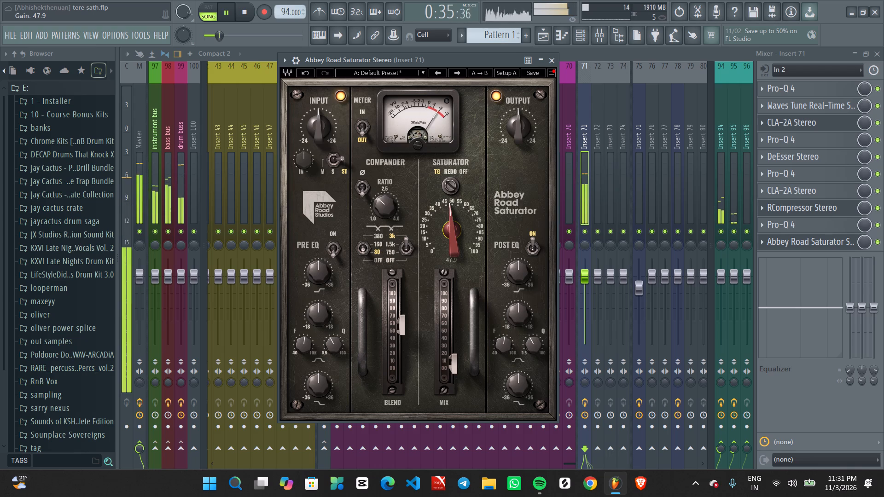
pyautogui.click(532, 246)
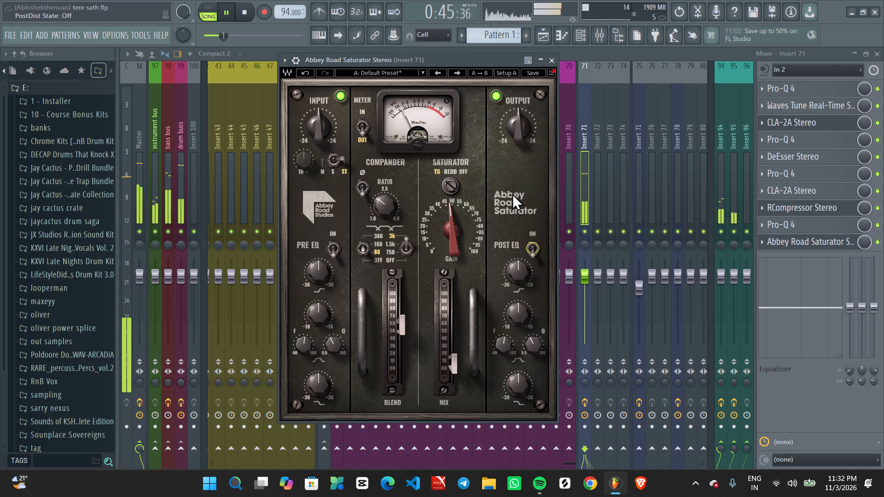
pyautogui.click(549, 64)
# Review the Track 10 vocal clips in the playlist and replay the section to judge the adjusted mix.
pyautogui.click(548, 37)
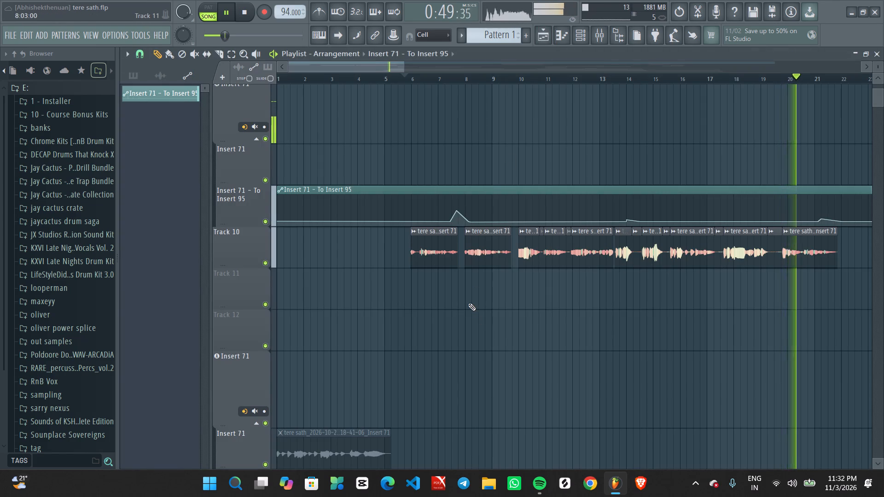
pyautogui.scroll(-5, 468, 303)
pyautogui.keyDown('ctrl'); pyautogui.scroll(2, 424, 301); pyautogui.keyUp('ctrl')
pyautogui.moveTo(422, 311); pyautogui.dragTo(463, 378, button='middle')
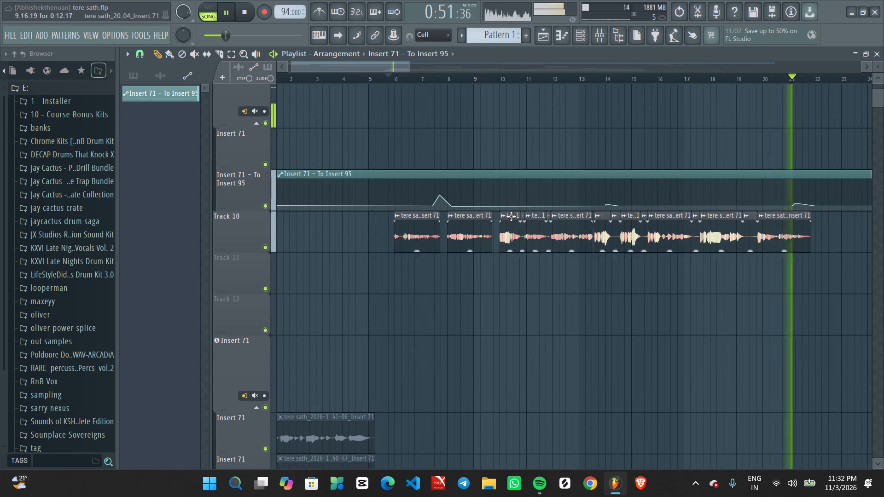
pyautogui.click(592, 35)
pyautogui.press('space')
pyautogui.press('space')
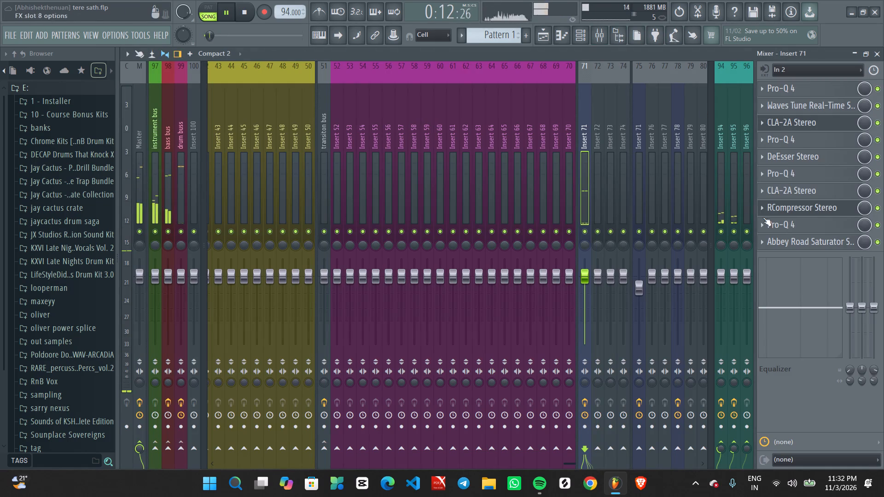
pyautogui.press('space')
pyautogui.click(541, 31)
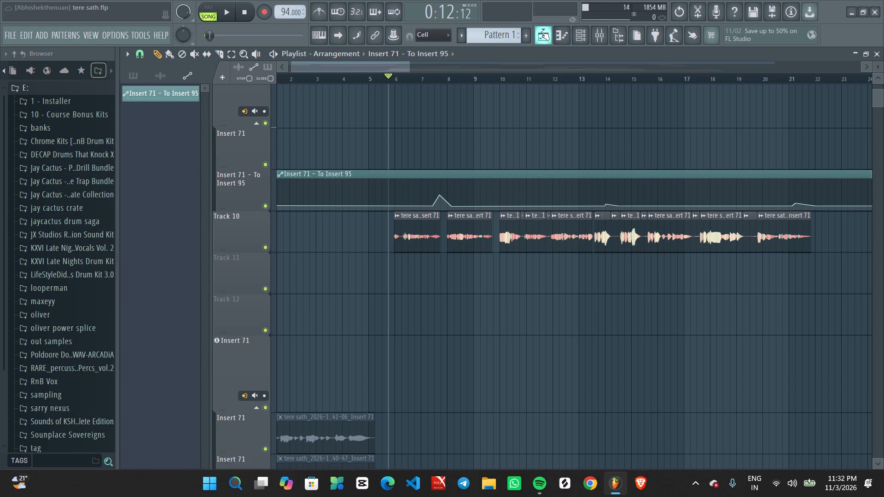
pyautogui.press('space')
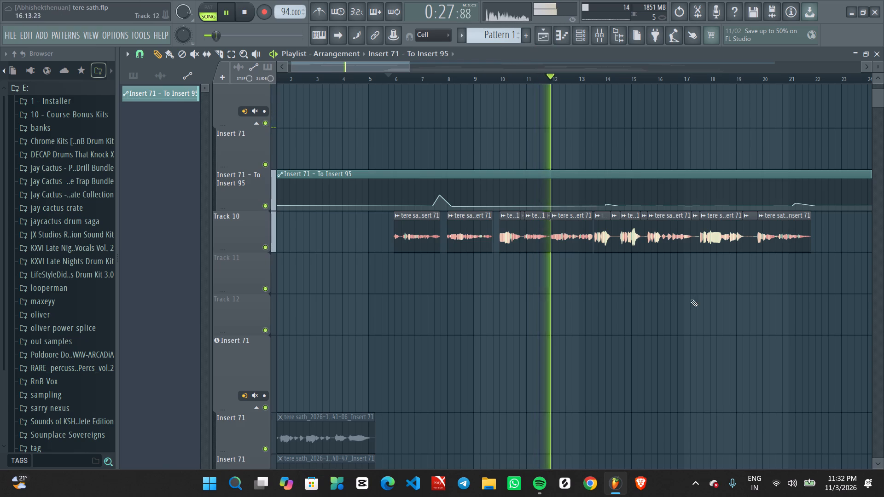
pyautogui.click(596, 38)
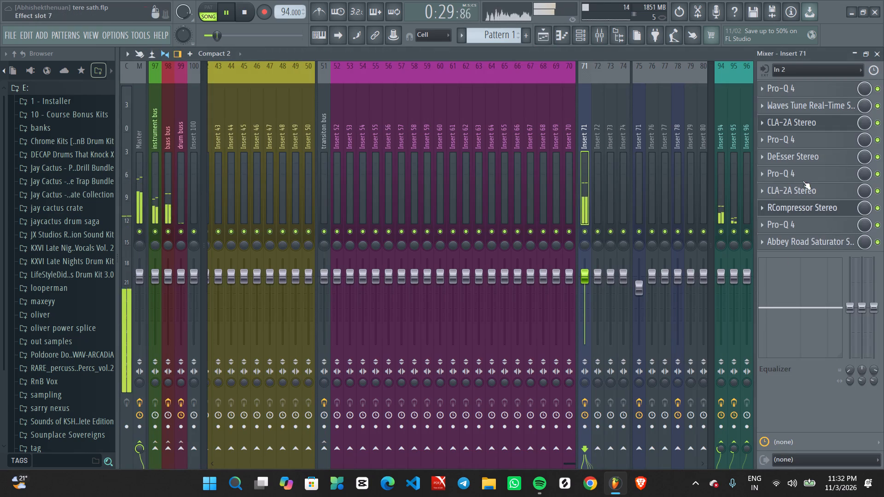
# Lower the gain of the second CLA-2A on Insert 71 to 34.04 while the song plays, and stop playback.
pyautogui.click(806, 190)
pyautogui.scroll(-1, 317, 187)
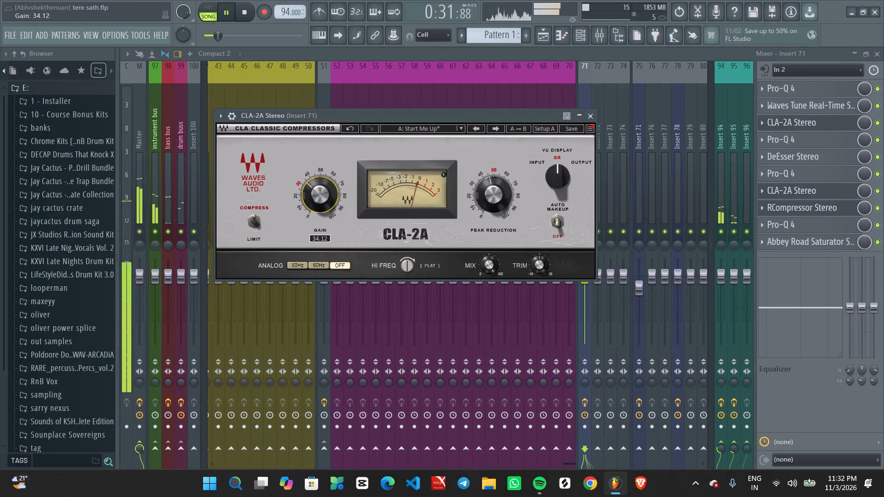
pyautogui.scroll(-2, 317, 190)
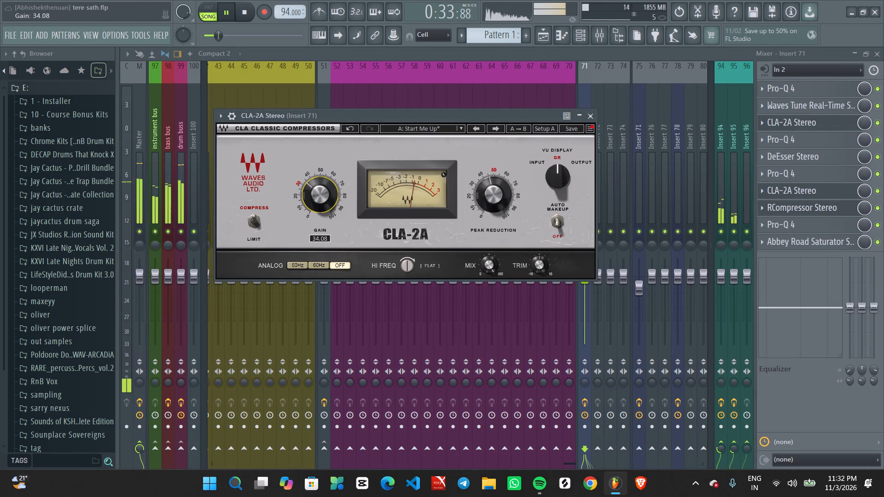
pyautogui.scroll(-1, 317, 193)
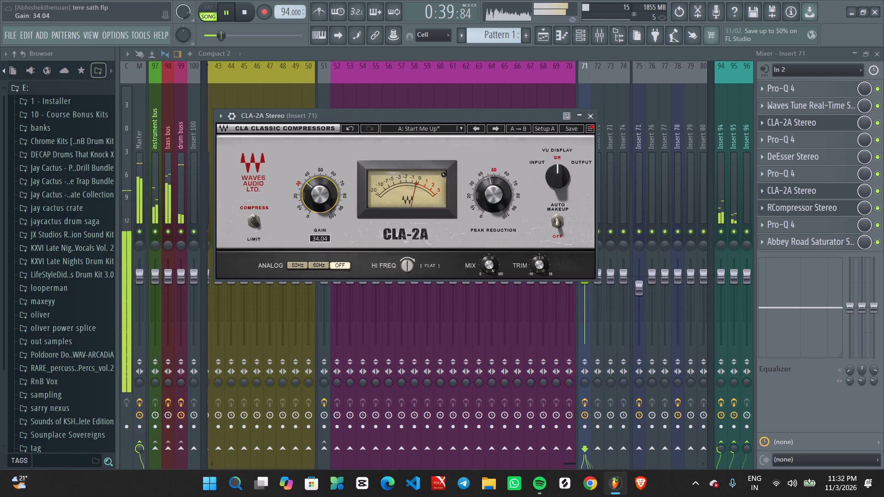
pyautogui.click(594, 117)
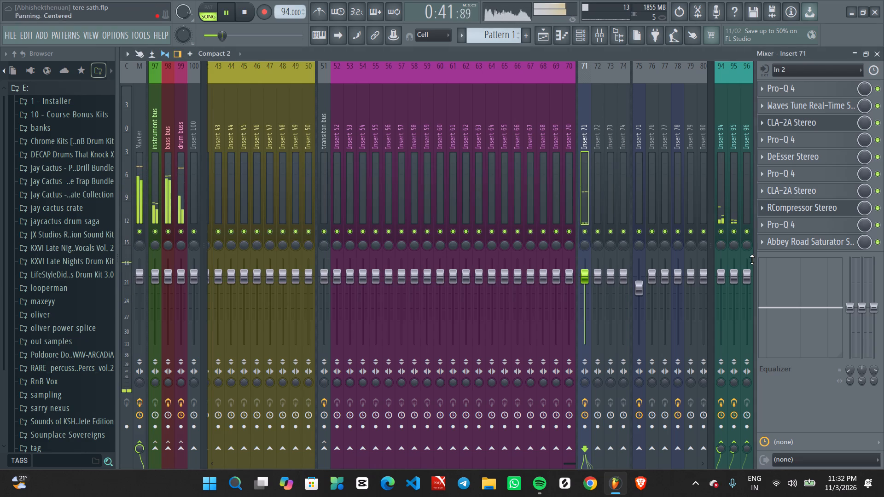
pyautogui.press('space')
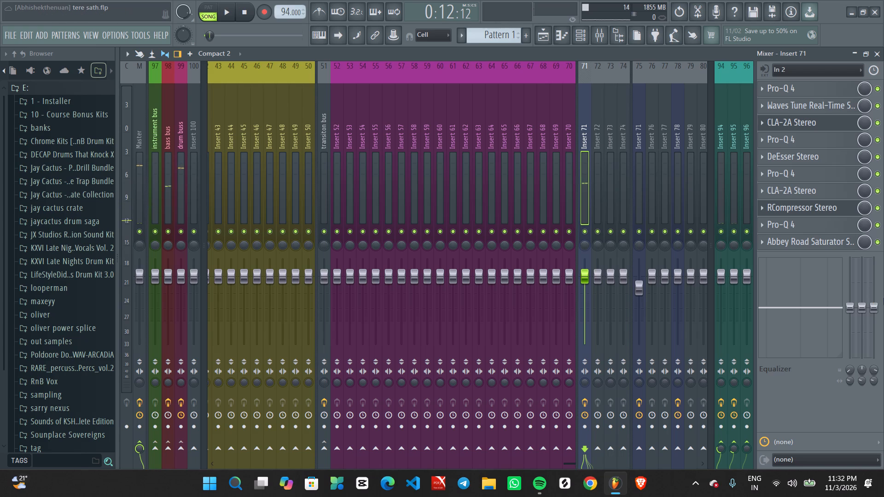
# Raise the RCompressor ratio on Insert 71 to 1.21 while replaying the vocal.
pyautogui.click(791, 206)
pyautogui.click(791, 206)
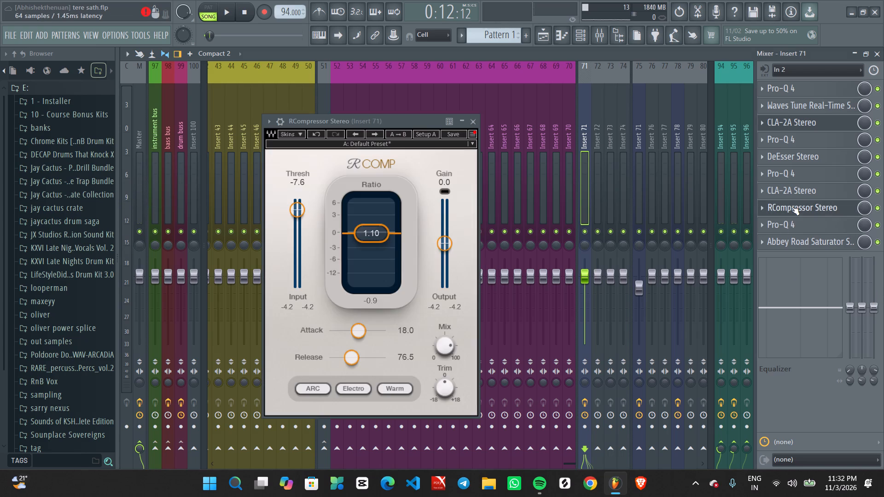
pyautogui.press('space')
pyautogui.scroll(-3, 367, 233)
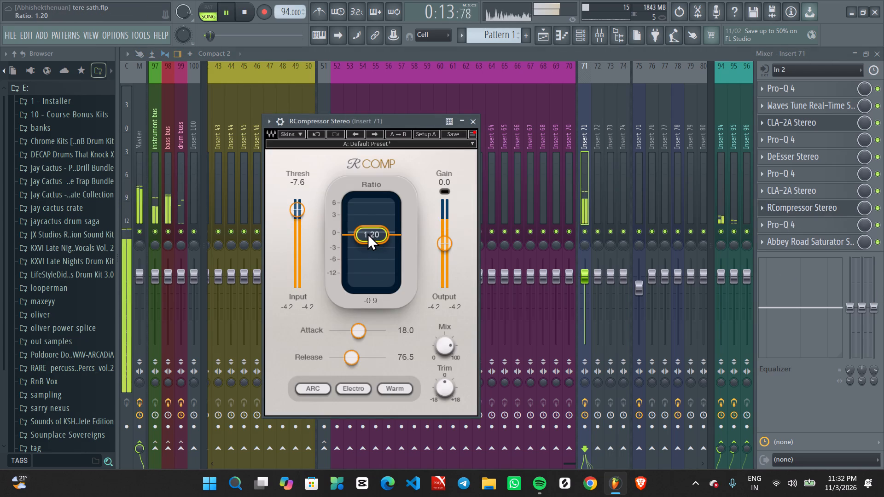
pyautogui.scroll(-1, 367, 233)
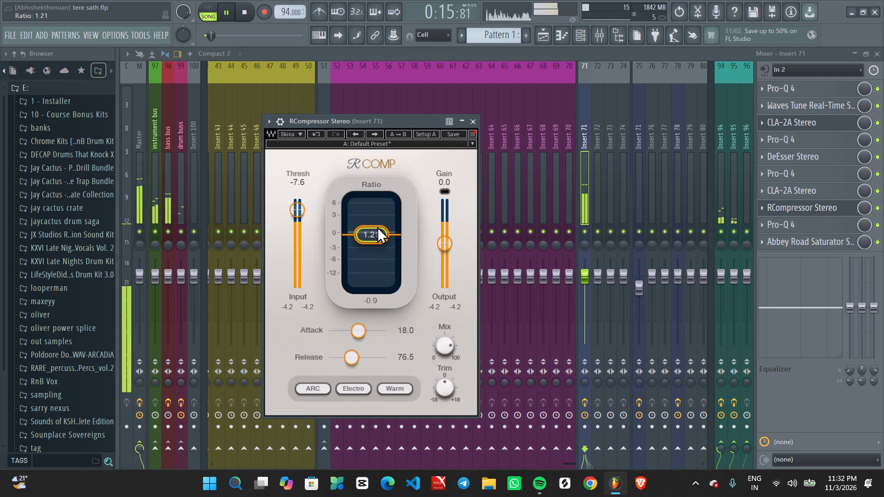
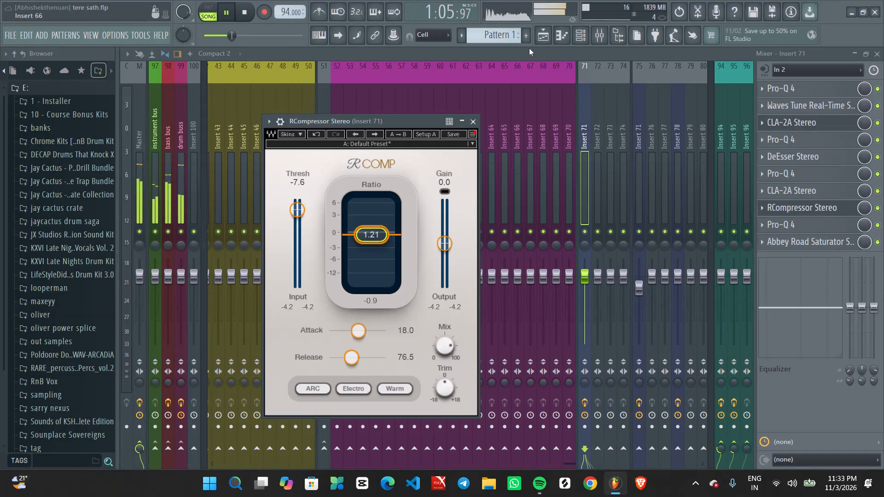
# Inspect the drum buss effects, opening Virtual Mix Rack and toggling The Glue off and on to compare during playback.
pyautogui.click(546, 36)
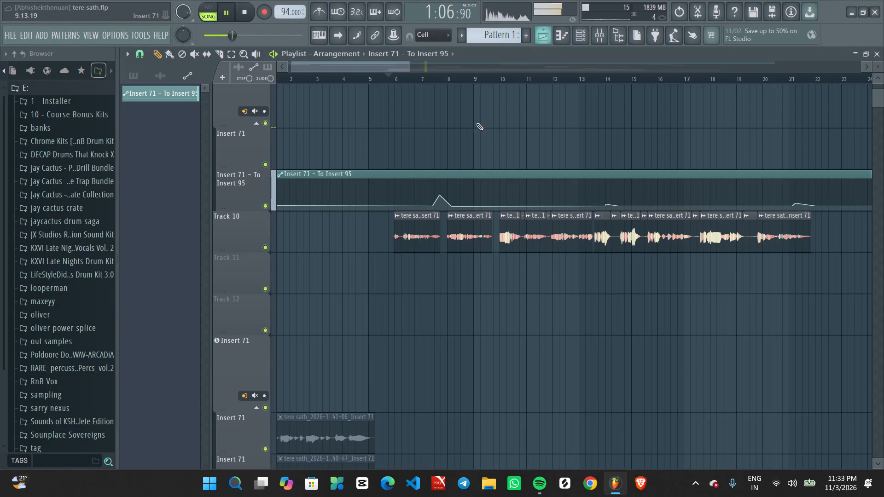
pyautogui.keyDown('ctrl'); pyautogui.scroll(-9, 536, 125); pyautogui.keyUp('ctrl')
pyautogui.click(601, 37)
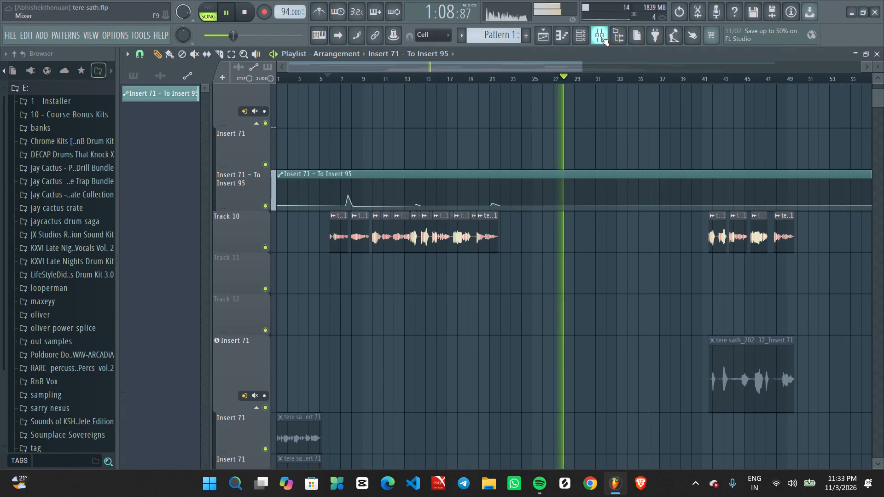
pyautogui.scroll(13, 283, 173)
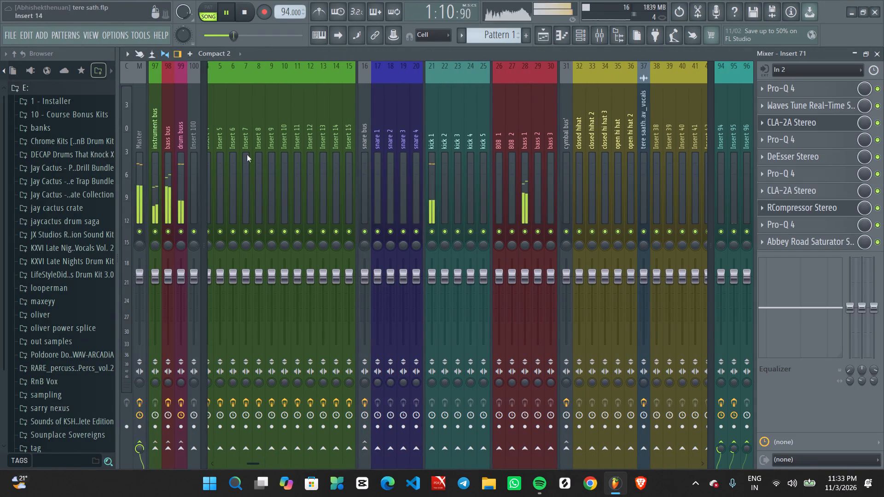
pyautogui.click(185, 156)
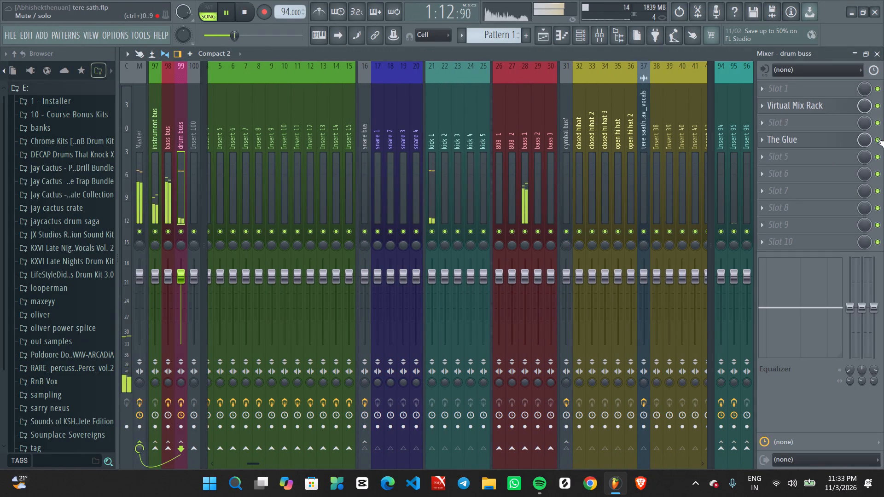
pyautogui.click(877, 139)
pyautogui.click(830, 105)
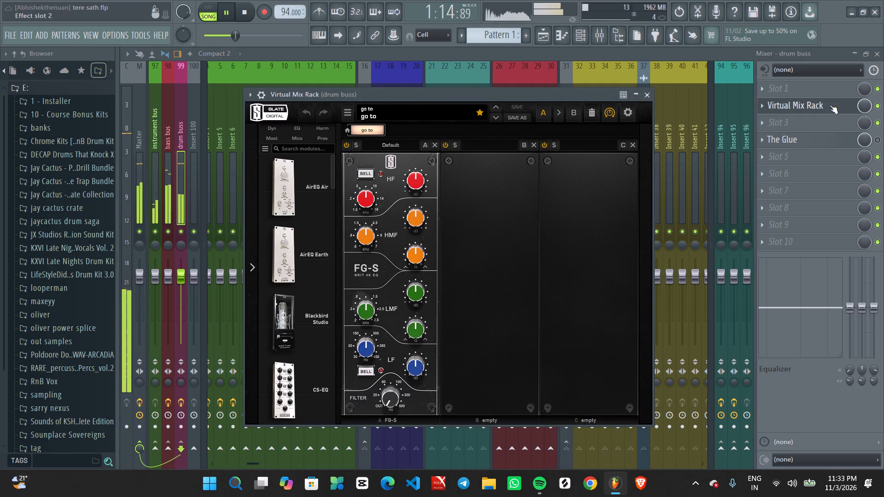
pyautogui.click(646, 96)
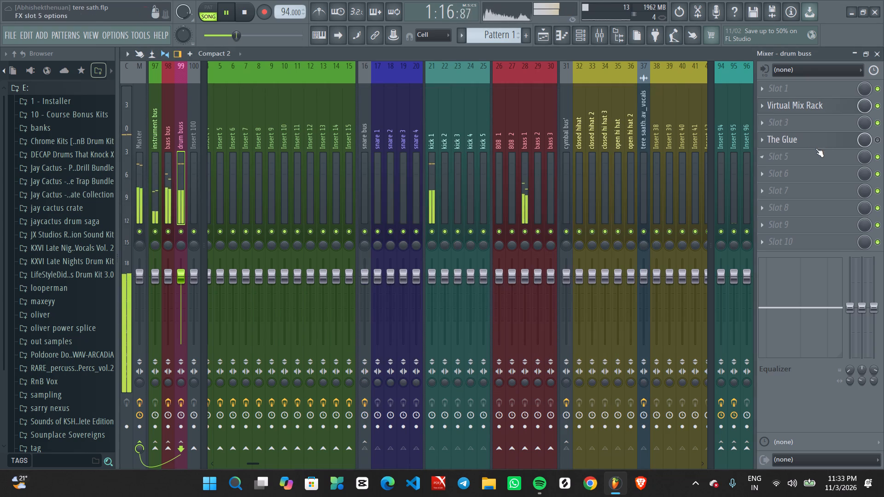
pyautogui.click(883, 140)
pyautogui.click(874, 140)
# Set The Glue compressor's threshold on the drum buss to -4.2 dB.
pyautogui.click(830, 145)
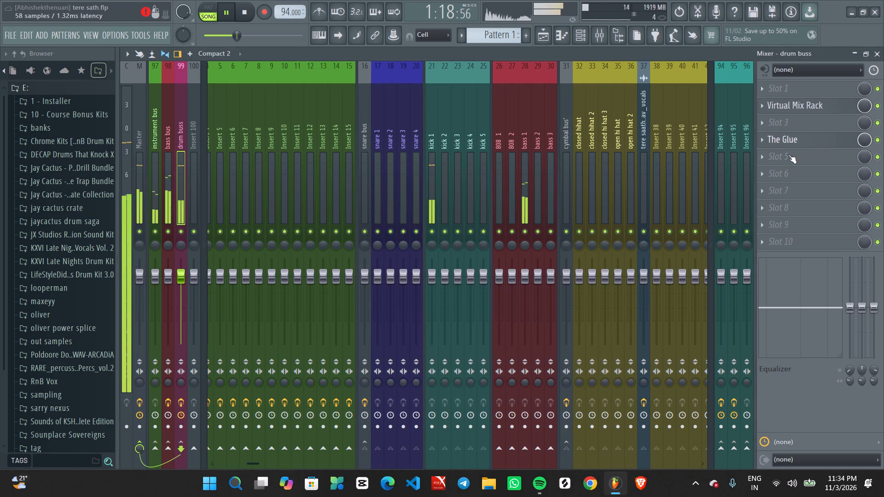
pyautogui.moveTo(392, 127); pyautogui.dragTo(394, 118)
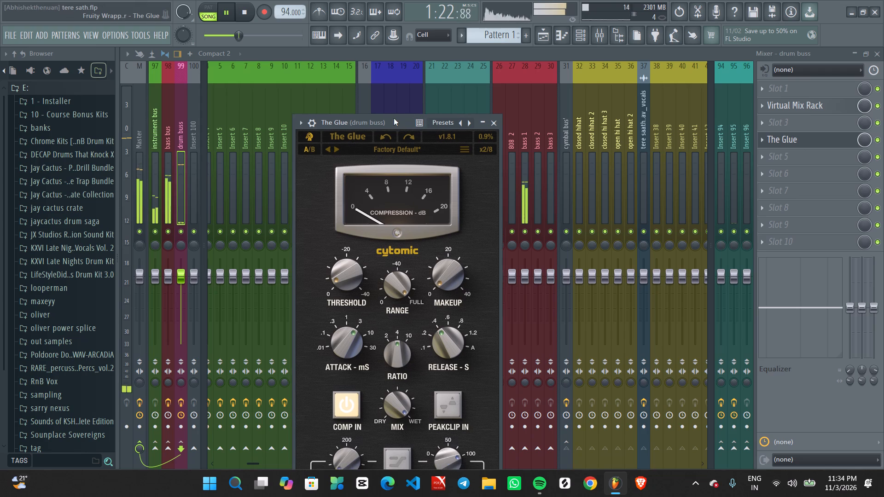
pyautogui.moveTo(394, 118); pyautogui.dragTo(392, 99)
pyautogui.moveTo(392, 100); pyautogui.dragTo(398, 81)
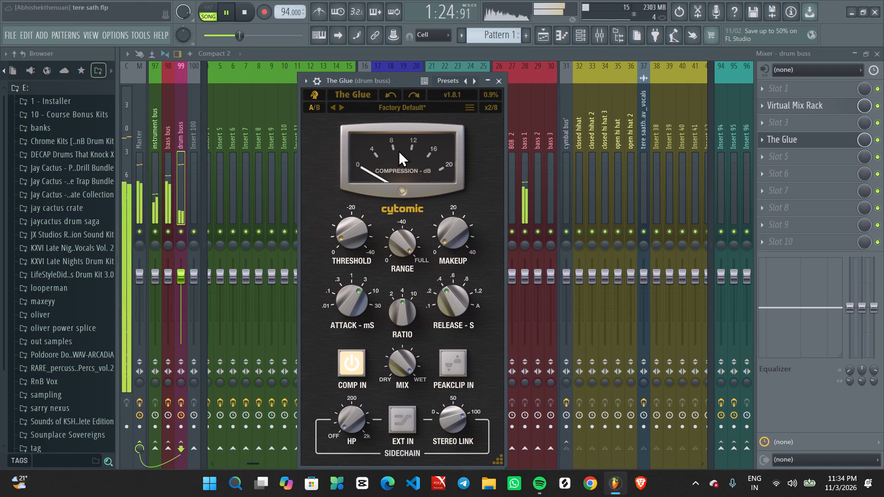
pyautogui.scroll(1, 348, 235)
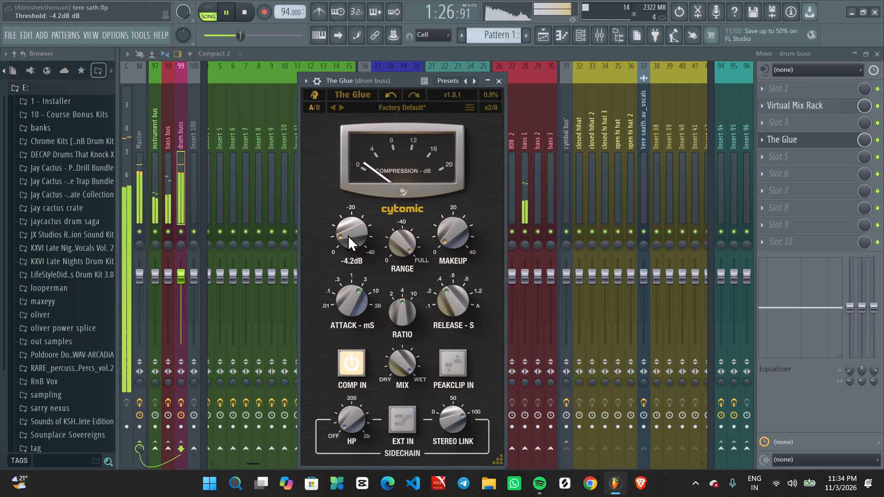
pyautogui.click(501, 80)
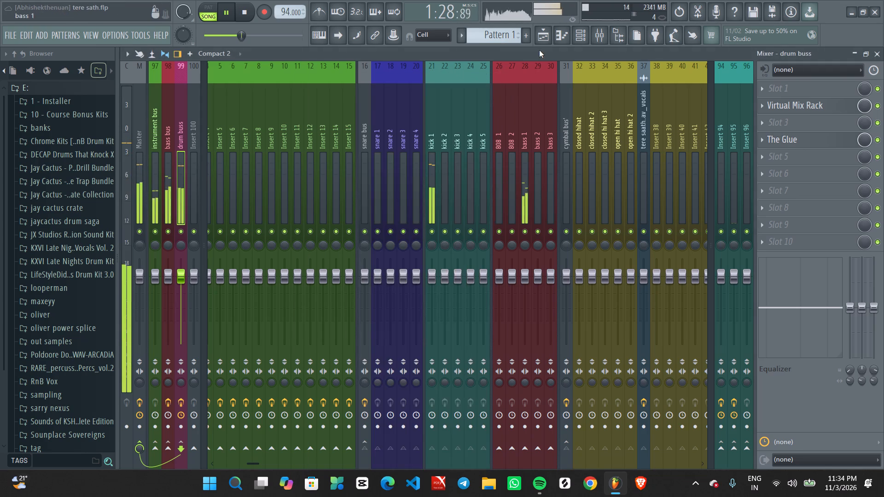
# Play the song from just before bar 41 and examine the Track 10 vocal clips there to judge the mix.
pyautogui.click(543, 40)
pyautogui.keyDown('ctrl'); pyautogui.scroll(-7, 618, 208); pyautogui.keyUp('ctrl')
pyautogui.click(528, 81)
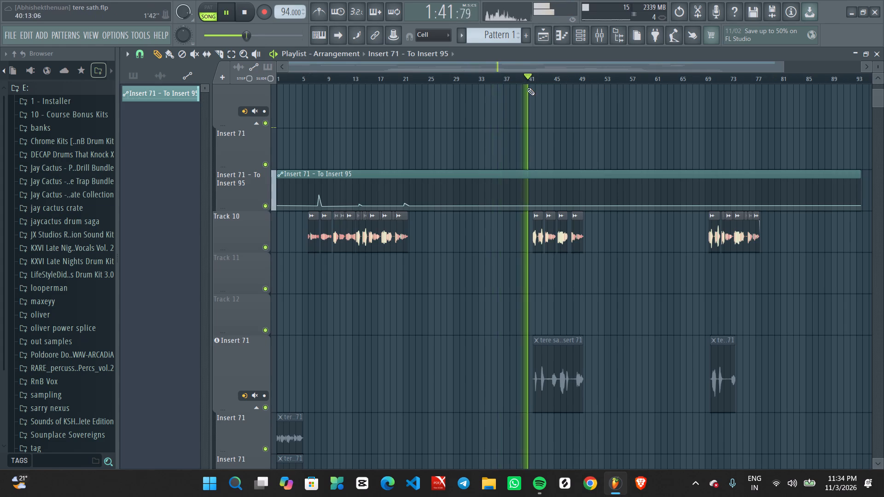
pyautogui.keyDown('ctrl'); pyautogui.scroll(9, 548, 279); pyautogui.keyUp('ctrl')
pyautogui.moveTo(545, 274); pyautogui.dragTo(527, 237, button='middle')
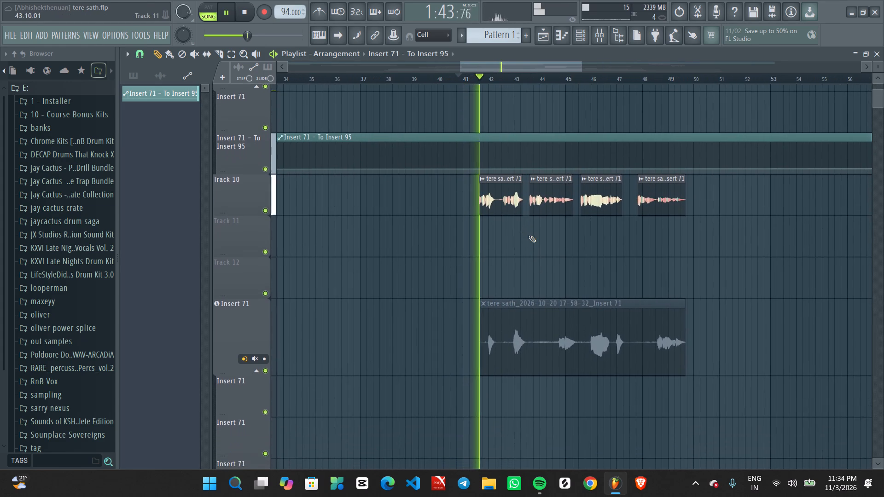
pyautogui.scroll(-6, 514, 236)
pyautogui.keyDown('ctrl'); pyautogui.scroll(3, 494, 255); pyautogui.keyUp('ctrl')
pyautogui.moveTo(438, 253); pyautogui.dragTo(544, 332, button='middle')
pyautogui.keyDown('ctrl'); pyautogui.scroll(3, 591, 303); pyautogui.keyUp('ctrl')
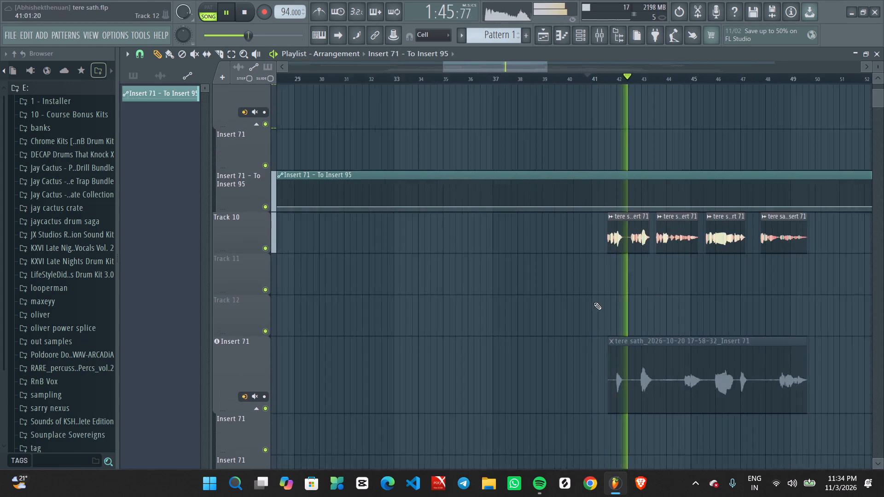
pyautogui.keyDown('ctrl'); pyautogui.scroll(1, 594, 302); pyautogui.keyUp('ctrl')
pyautogui.keyDown('ctrl'); pyautogui.scroll(3, 703, 299); pyautogui.keyUp('ctrl')
pyautogui.moveTo(694, 305); pyautogui.dragTo(564, 288, button='middle')
pyautogui.scroll(1, 556, 286)
pyautogui.keyDown('ctrl'); pyautogui.scroll(-6, 544, 282); pyautogui.keyUp('ctrl')
pyautogui.keyDown('ctrl'); pyautogui.scroll(4, 531, 301); pyautogui.keyUp('ctrl')
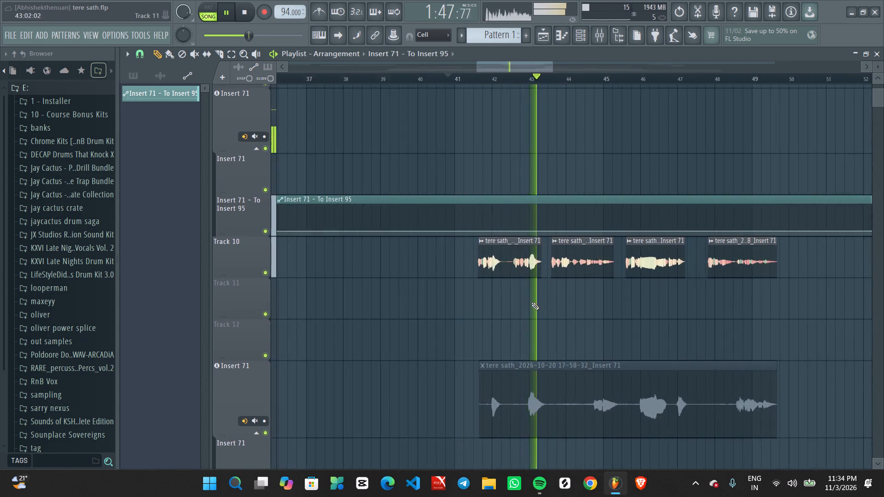
pyautogui.keyDown('ctrl'); pyautogui.scroll(2, 531, 302); pyautogui.keyUp('ctrl')
pyautogui.keyDown('ctrl'); pyautogui.scroll(-16, 553, 303); pyautogui.keyUp('ctrl')
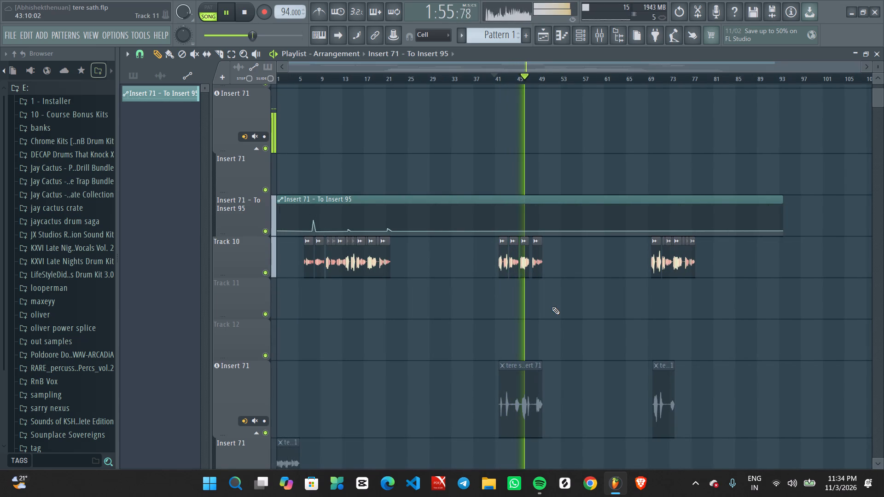
pyautogui.press('space')
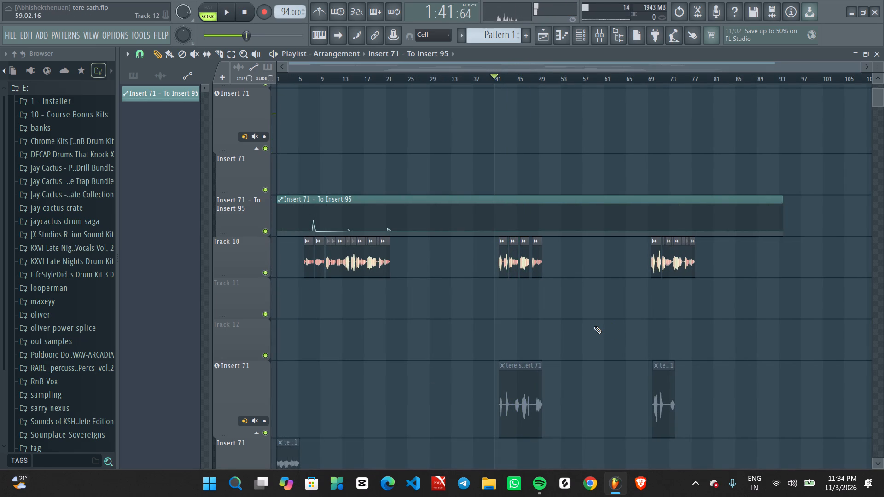
# Replay the section from just before bar 41 while examining the Drums, Bass and Instruments stems in the playlist.
pyautogui.press('space')
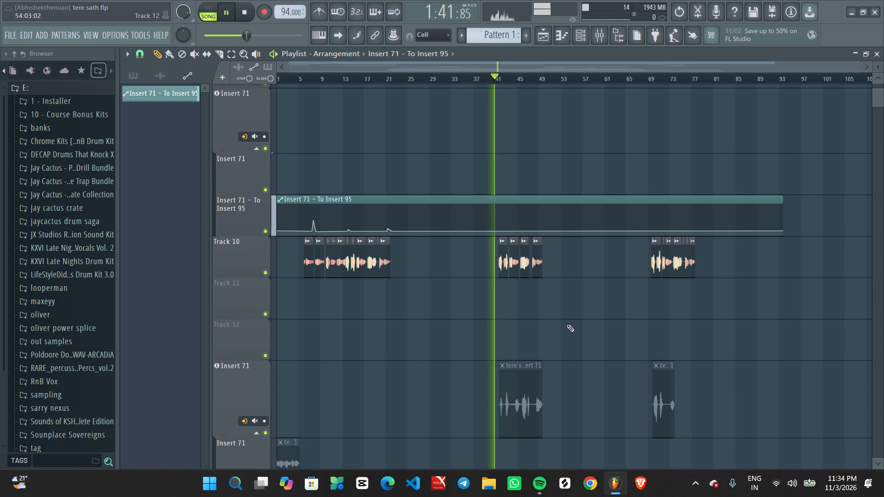
pyautogui.keyDown('ctrl'); pyautogui.scroll(2, 530, 329); pyautogui.keyUp('ctrl')
pyautogui.moveTo(451, 308); pyautogui.dragTo(662, 434, button='middle')
pyautogui.keyDown('ctrl'); pyautogui.scroll(-3, 410, 232); pyautogui.keyUp('ctrl')
pyautogui.scroll(4, 409, 245)
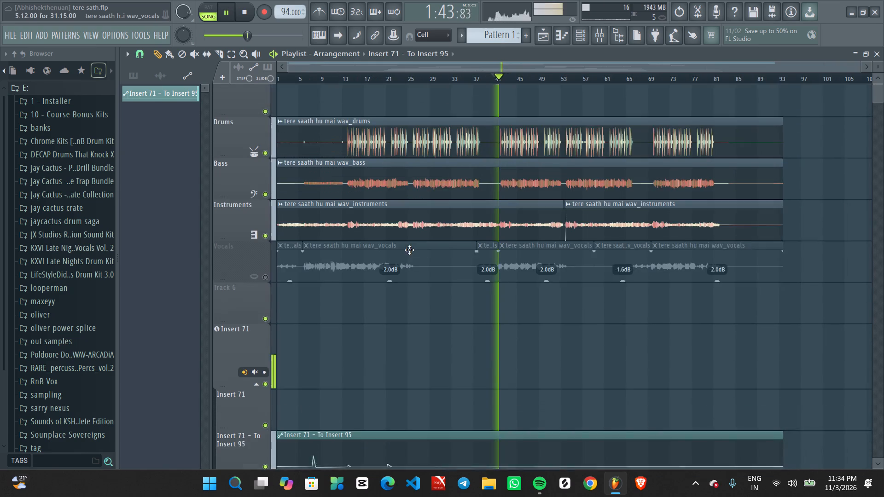
pyautogui.scroll(3, 409, 250)
pyautogui.keyDown('ctrl'); pyautogui.scroll(3, 413, 327); pyautogui.keyUp('ctrl')
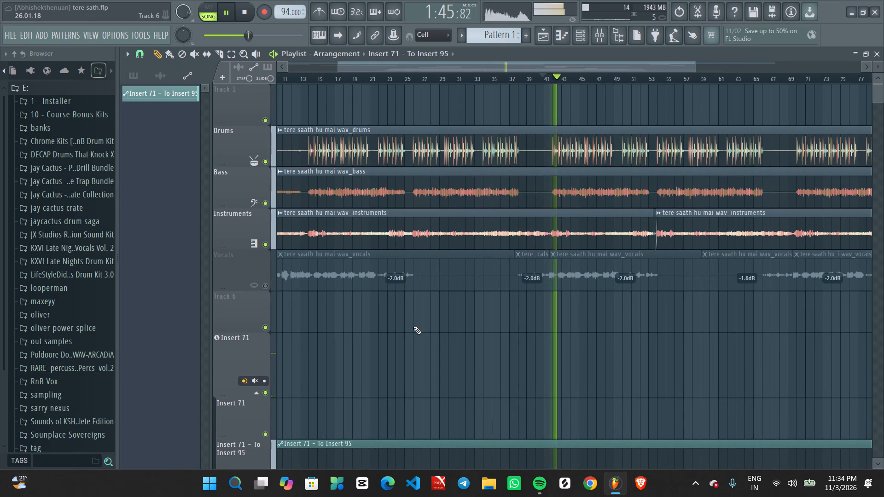
pyautogui.keyDown('ctrl'); pyautogui.scroll(2, 414, 328); pyautogui.keyUp('ctrl')
pyautogui.moveTo(405, 336); pyautogui.dragTo(652, 324, button='middle')
pyautogui.keyDown('ctrl'); pyautogui.scroll(-4, 504, 294); pyautogui.keyUp('ctrl')
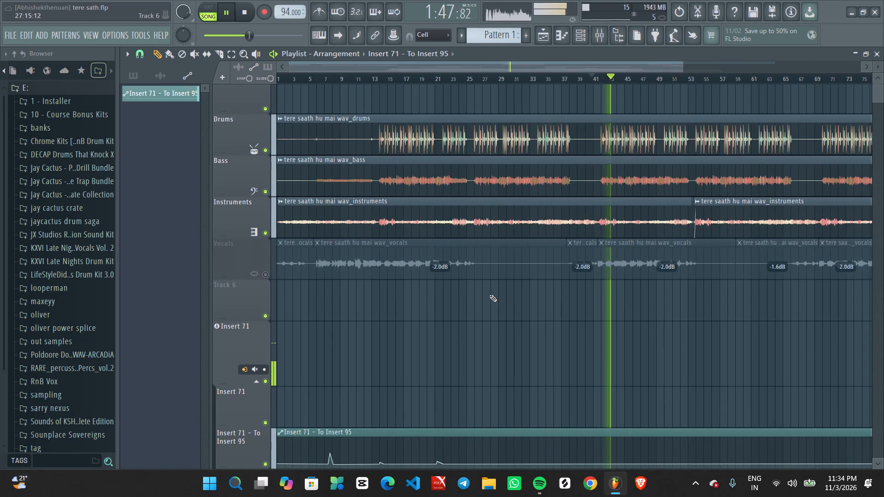
pyautogui.keyDown('ctrl'); pyautogui.scroll(-4, 489, 295); pyautogui.keyUp('ctrl')
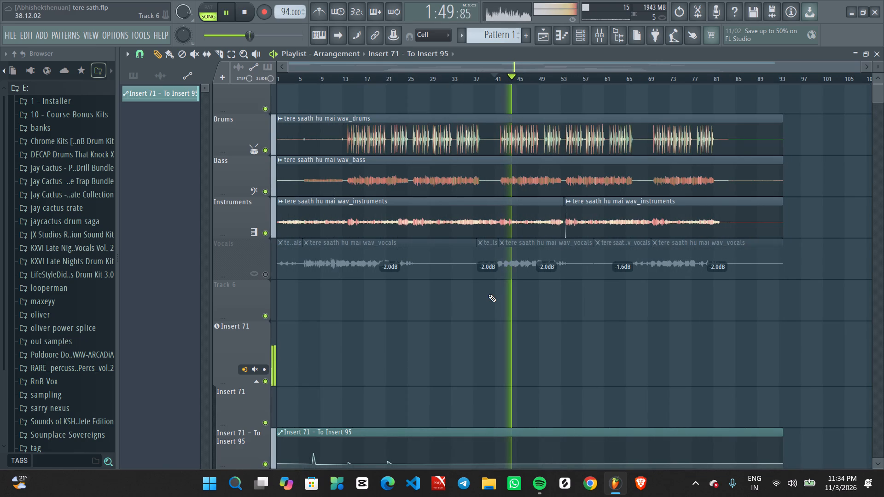
pyautogui.press('space')
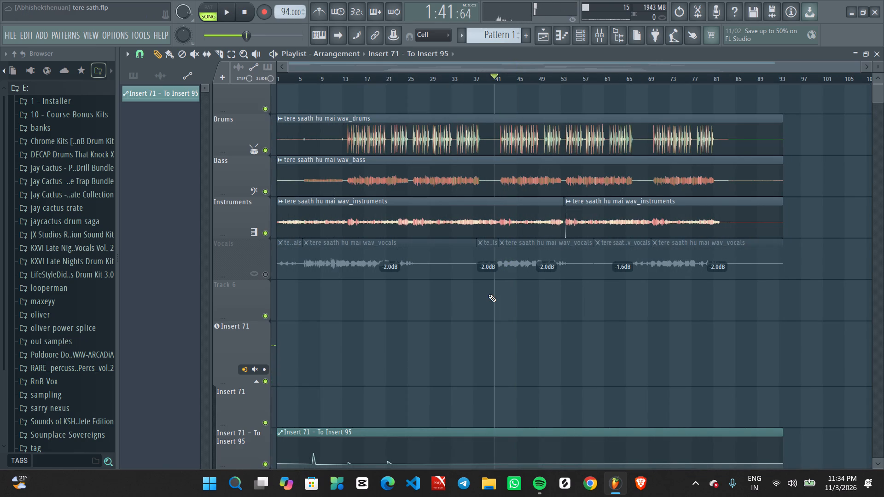
# Solo the bass bus in the mixer, enable bass 1 and 808 1 with it, and replay the section.
pyautogui.press('space')
pyautogui.click(600, 31)
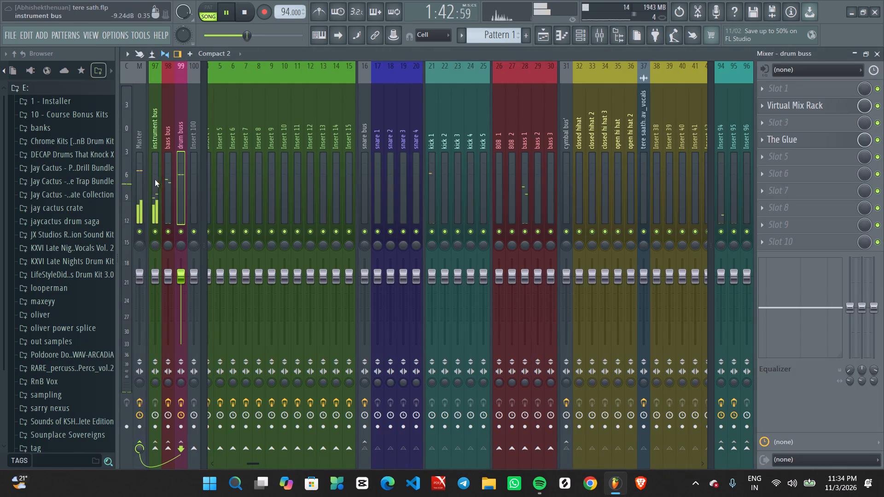
pyautogui.click(180, 172)
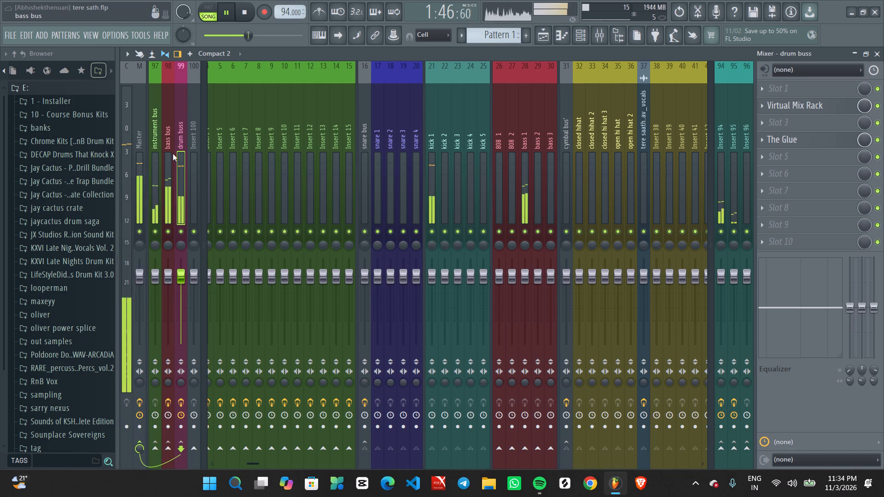
pyautogui.keyDown('ctrl'); pyautogui.click(168, 228); pyautogui.keyUp('ctrl')
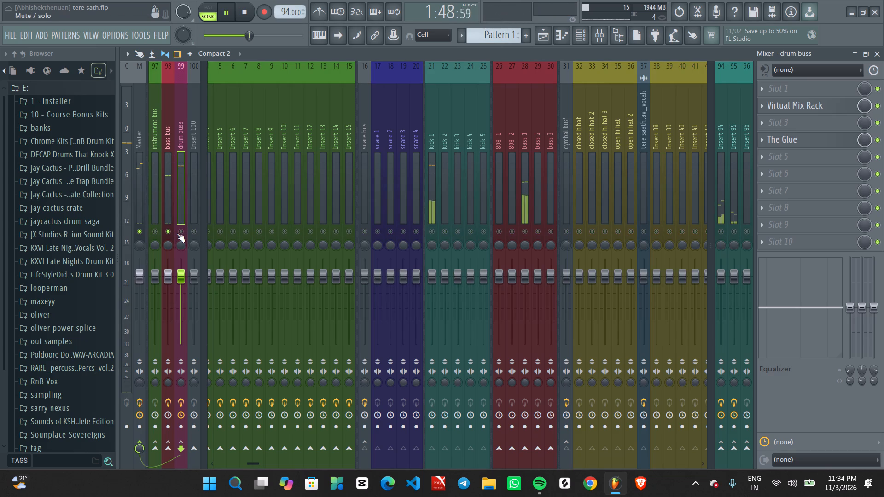
pyautogui.press('space')
pyautogui.click(520, 235)
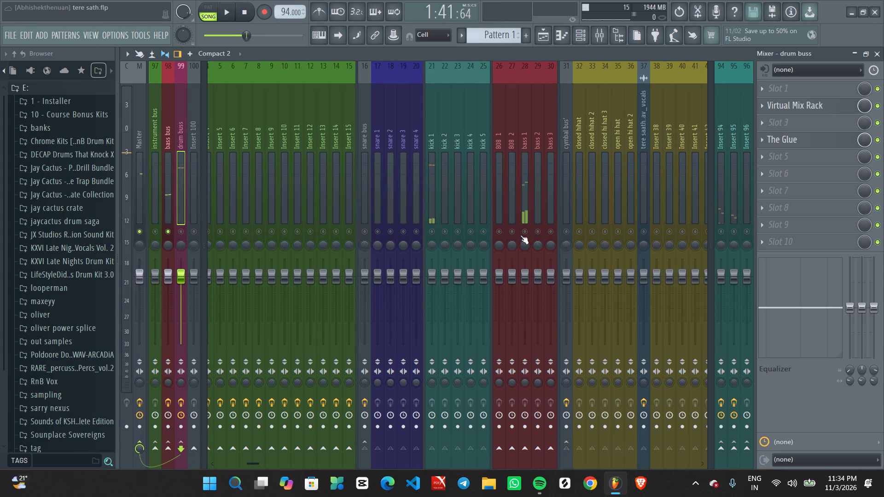
pyautogui.press('space')
pyautogui.click(500, 231)
pyautogui.press('space')
pyautogui.press('space')
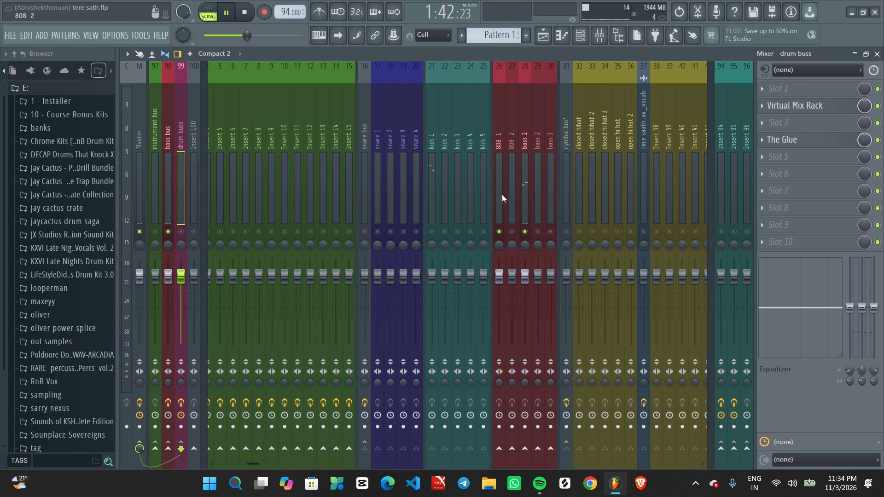
# Select the bass bus, enable the drum buss and kick 1 alongside the soloed bass tracks, and stop playback.
pyautogui.click(542, 40)
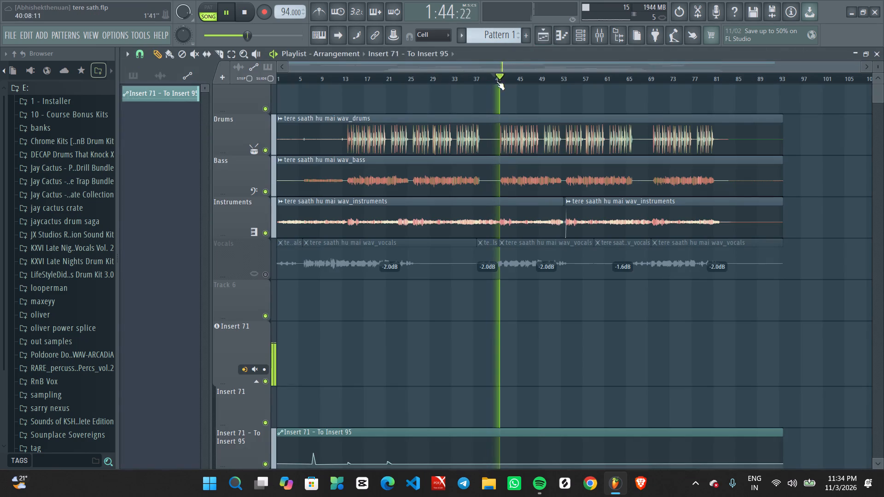
pyautogui.click(601, 34)
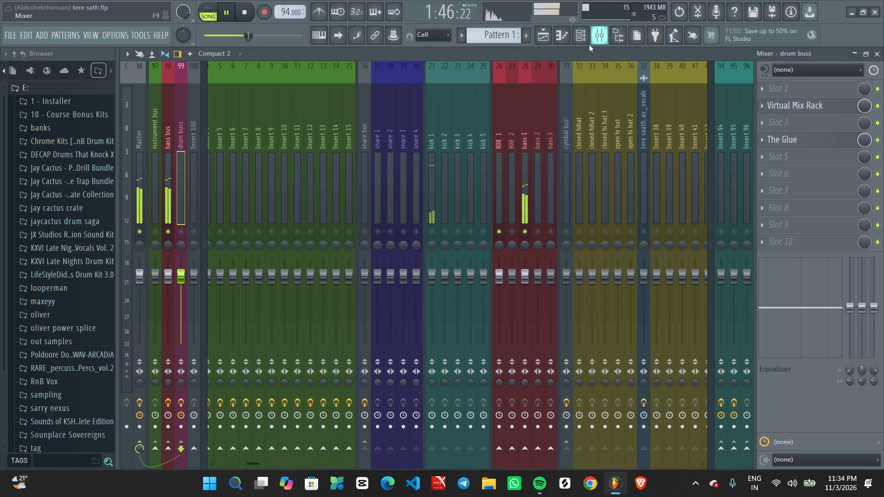
pyautogui.click(169, 185)
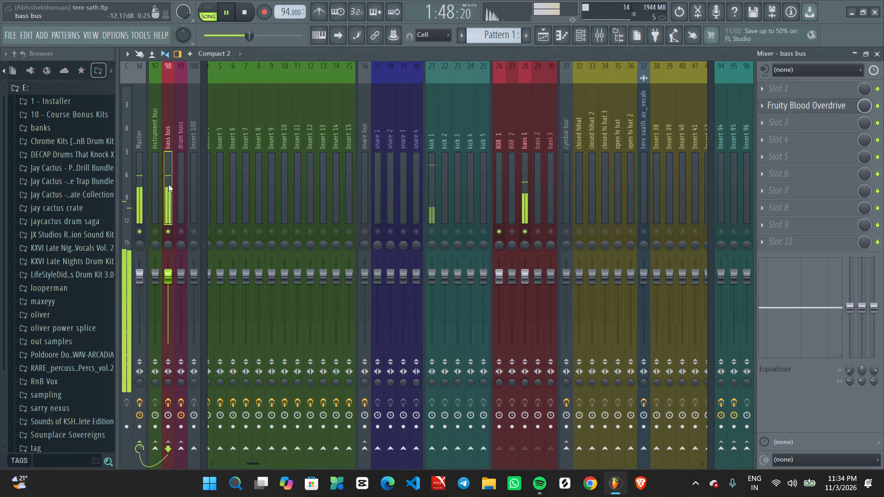
pyautogui.click(183, 230)
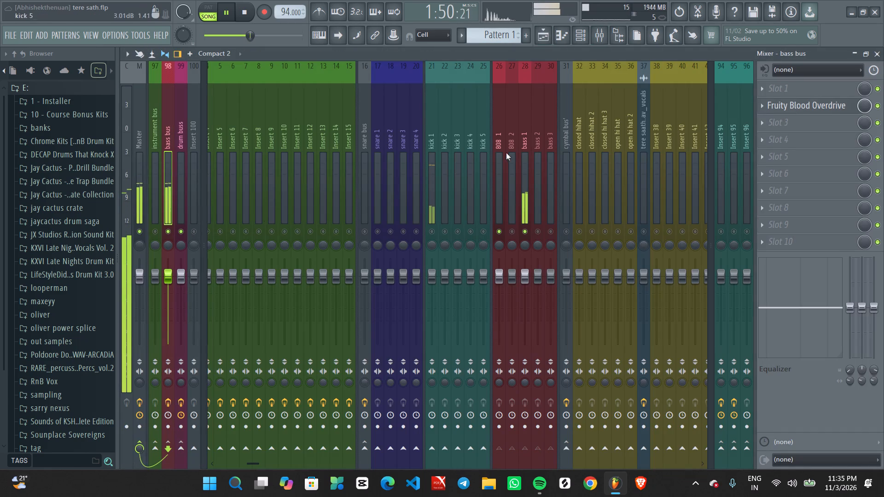
pyautogui.click(430, 230)
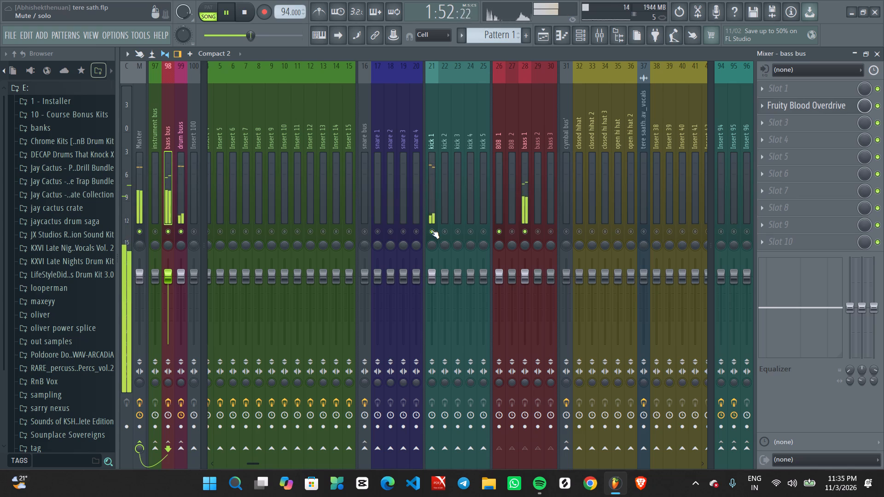
pyautogui.press('space')
# Place the full "tere saath hu mai wav" audio clip on playlist Track 1, starting at bar 1.
pyautogui.click(547, 30)
pyautogui.keyDown('ctrl'); pyautogui.scroll(-5, 500, 207); pyautogui.keyUp('ctrl')
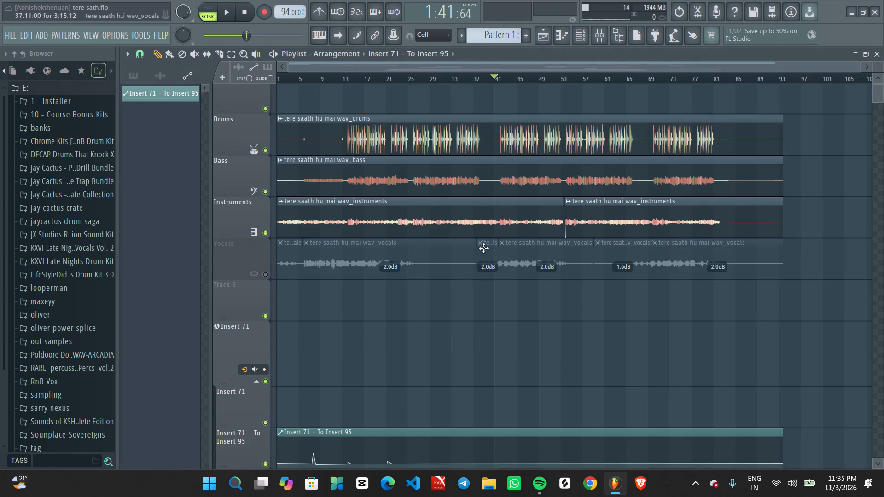
pyautogui.keyDown('ctrl'); pyautogui.scroll(-3, 483, 248); pyautogui.keyUp('ctrl')
pyautogui.scroll(4, 422, 118)
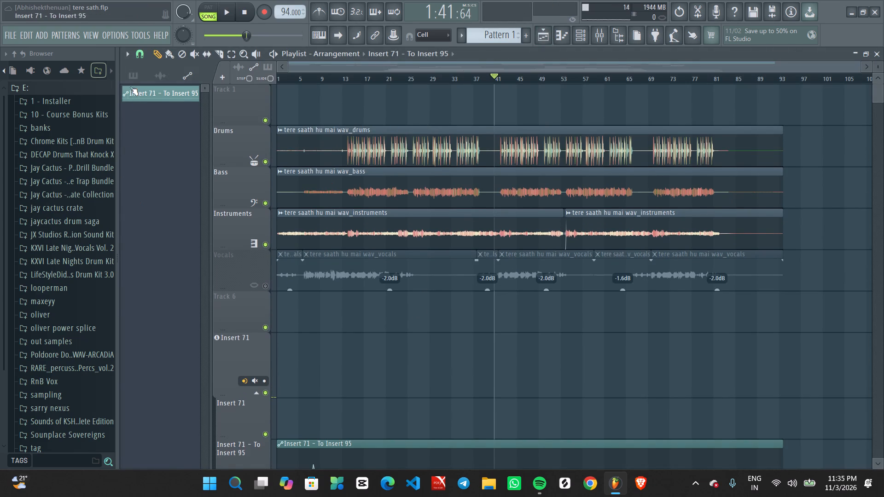
pyautogui.click(128, 73)
pyautogui.click(161, 76)
pyautogui.scroll(-4, 153, 139)
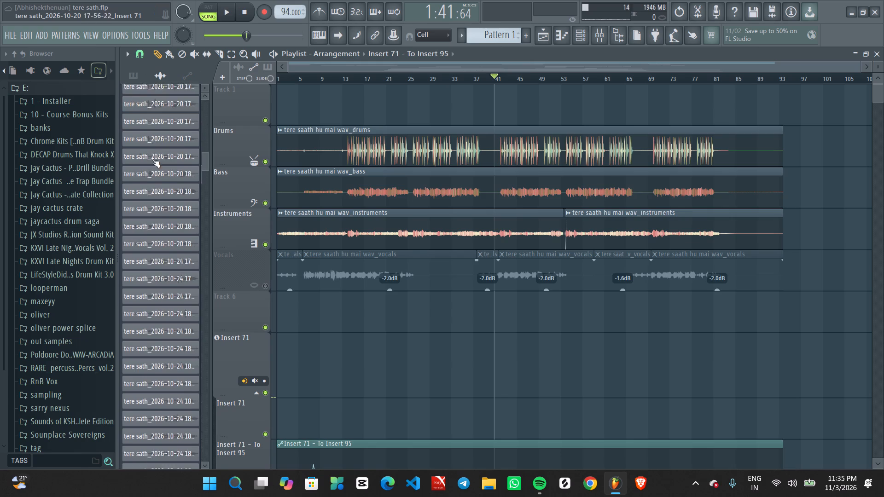
pyautogui.scroll(-4, 152, 159)
pyautogui.scroll(-15, 182, 322)
pyautogui.scroll(-7, 180, 341)
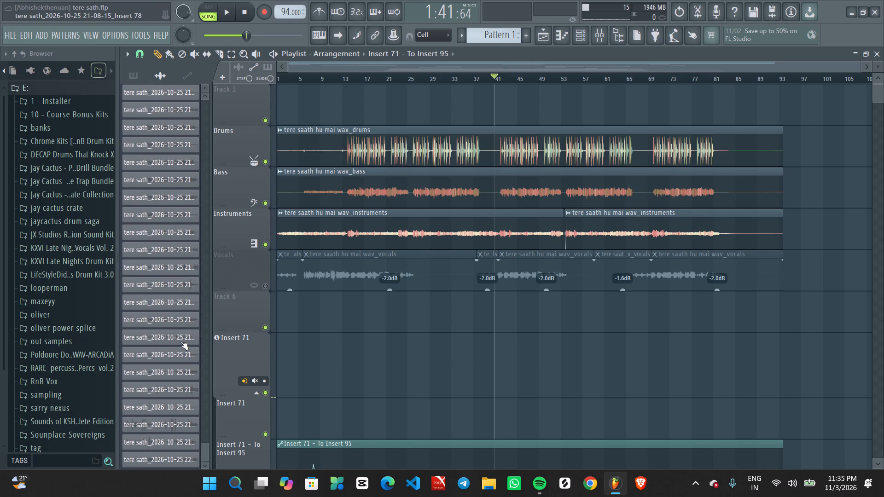
pyautogui.scroll(20, 180, 341)
pyautogui.scroll(4, 180, 341)
pyautogui.scroll(12, 169, 267)
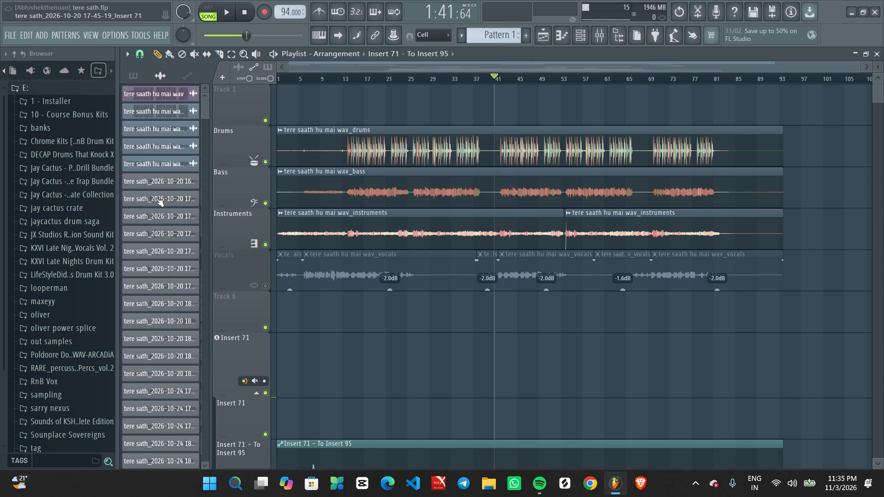
pyautogui.moveTo(152, 91); pyautogui.dragTo(305, 121)
pyautogui.moveTo(388, 113); pyautogui.dragTo(204, 99)
# Mute the Drums, Bass and Instruments tracks and play the full reference clip on Track 1 from just before bar 41.
pyautogui.click(264, 165)
pyautogui.click(268, 208)
pyautogui.click(268, 245)
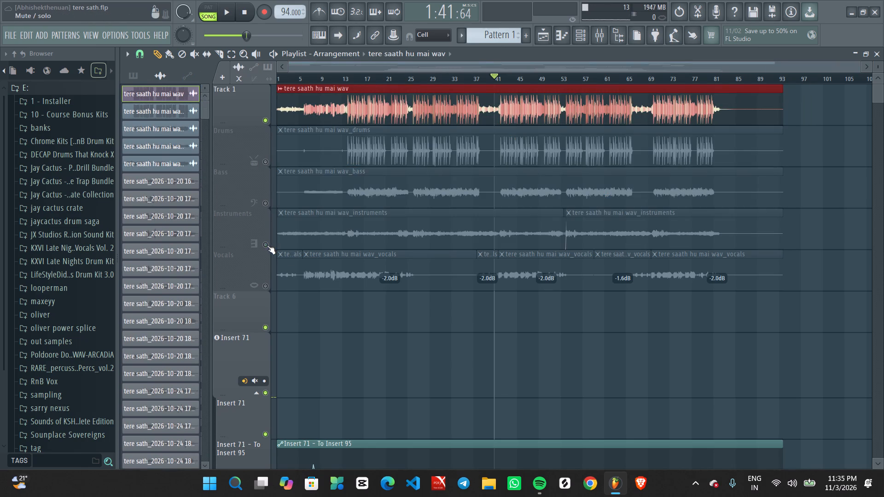
pyautogui.press('space')
pyautogui.keyDown('ctrl'); pyautogui.scroll(3, 457, 342); pyautogui.keyUp('ctrl')
pyautogui.moveTo(479, 343); pyautogui.dragTo(391, 343, button='middle')
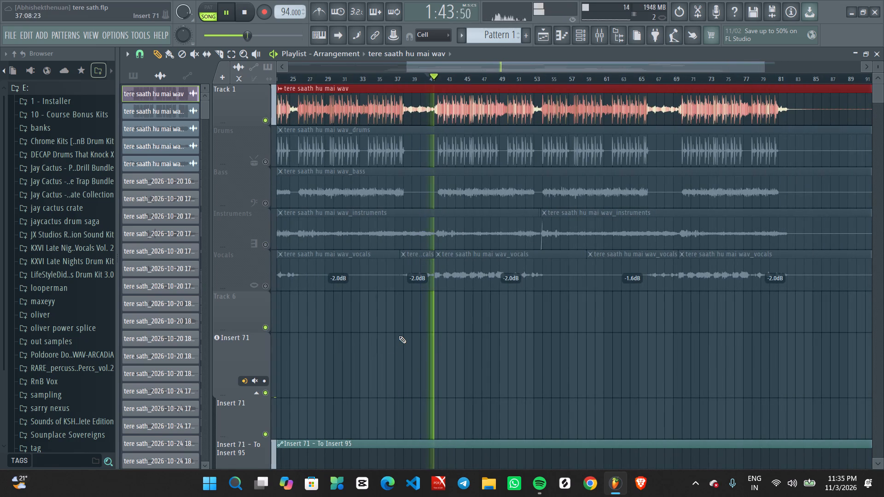
pyautogui.keyDown('ctrl'); pyautogui.scroll(3, 400, 335); pyautogui.keyUp('ctrl')
pyautogui.keyDown('ctrl'); pyautogui.scroll(-8, 407, 332); pyautogui.keyUp('ctrl')
pyautogui.keyDown('ctrl'); pyautogui.scroll(2, 517, 331); pyautogui.keyUp('ctrl')
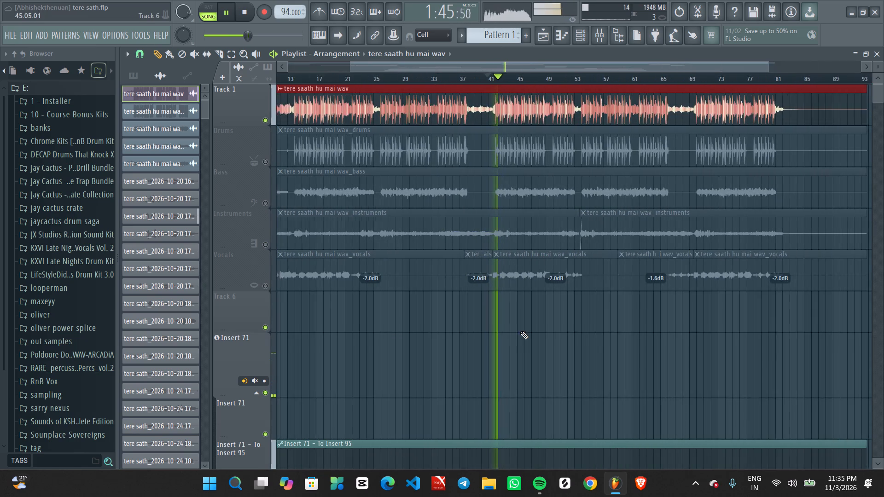
pyautogui.moveTo(552, 334); pyautogui.dragTo(518, 362, button='middle')
pyautogui.keyDown('ctrl'); pyautogui.scroll(-6, 485, 318); pyautogui.keyUp('ctrl')
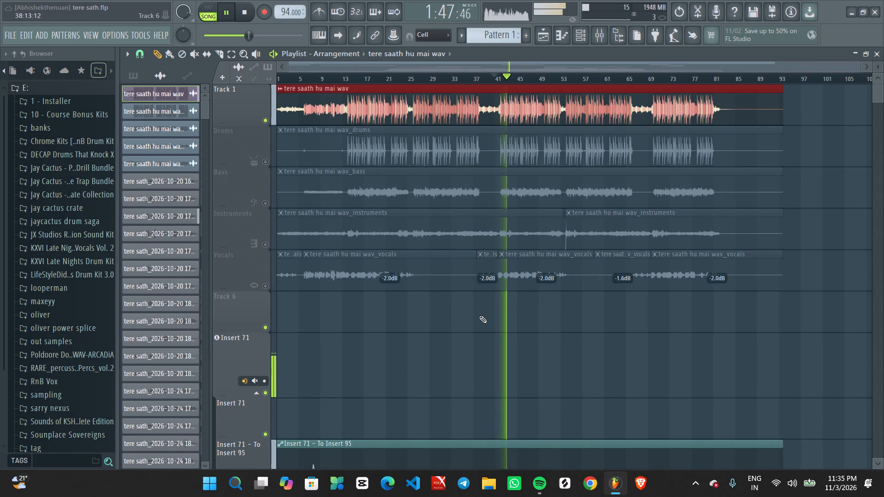
pyautogui.press('space')
# Mute Track 1, unmute the Drums track, and play the drums alone from about bar 43.
pyautogui.click(268, 122)
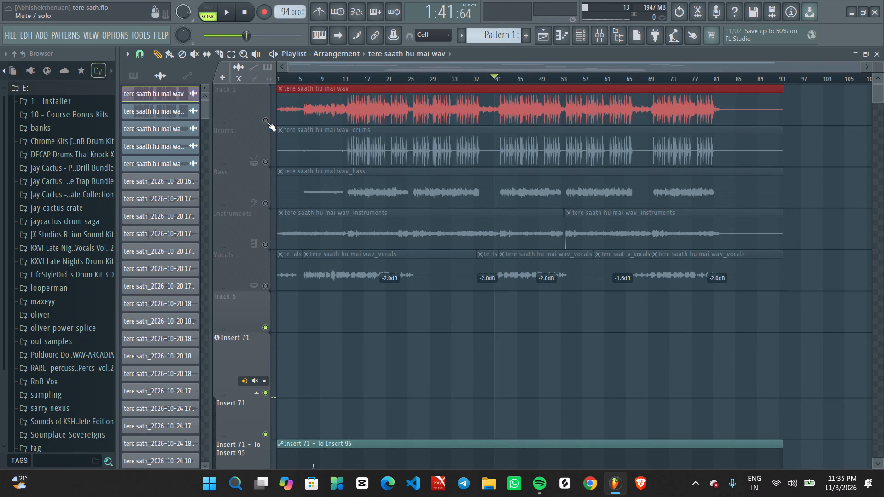
pyautogui.click(268, 166)
pyautogui.press('space')
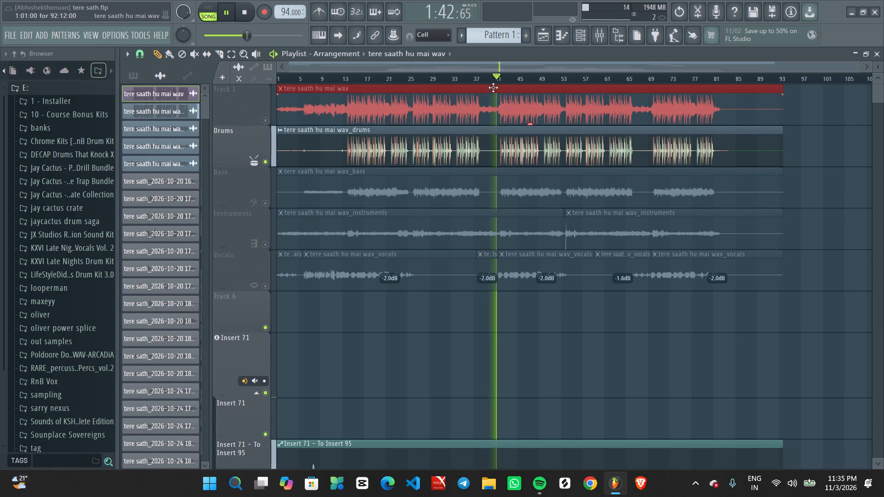
pyautogui.click(507, 81)
pyautogui.keyDown('ctrl'); pyautogui.scroll(2, 390, 223); pyautogui.keyUp('ctrl')
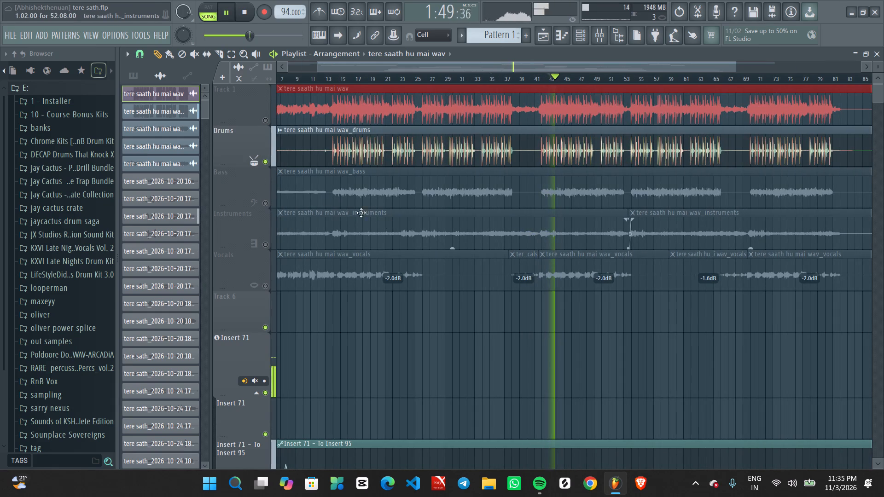
pyautogui.press('space')
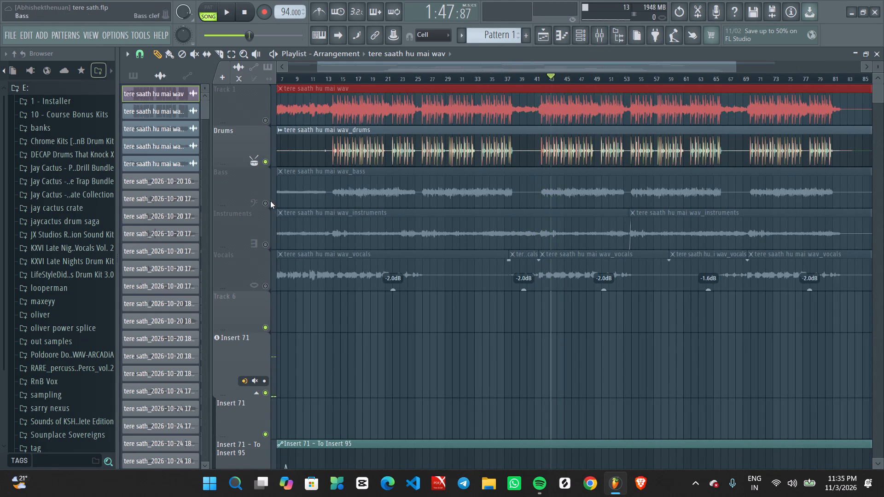
# Unmute the Bass and Instruments tracks and play the section from about bar 43 with the Track 10 vocals.
pyautogui.click(269, 202)
pyautogui.click(267, 241)
pyautogui.keyDown('ctrl'); pyautogui.scroll(-7, 587, 308); pyautogui.keyUp('ctrl')
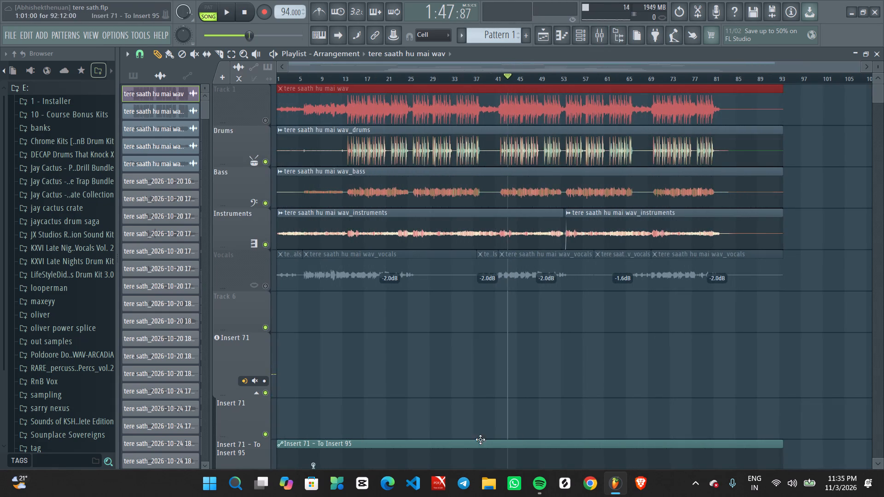
pyautogui.scroll(-8, 509, 397)
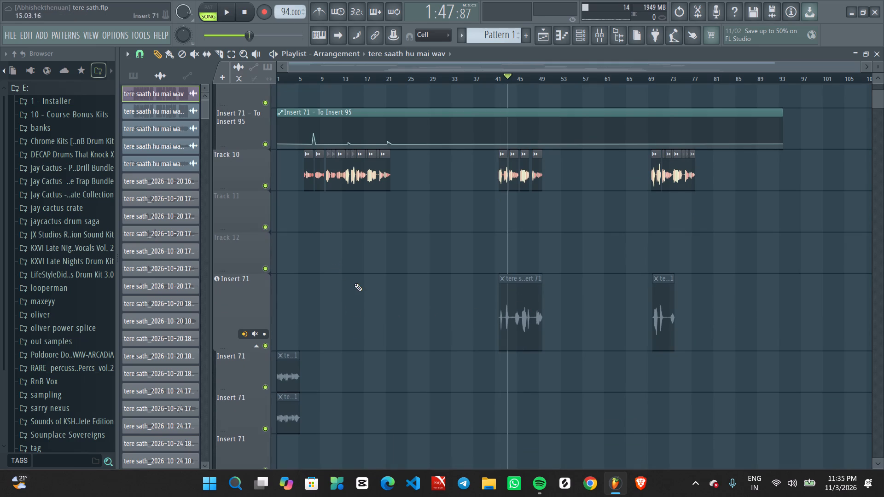
pyautogui.press('space')
pyautogui.keyDown('ctrl'); pyautogui.scroll(3, 379, 290); pyautogui.keyUp('ctrl')
pyautogui.moveTo(410, 293); pyautogui.dragTo(543, 286, button='middle')
pyautogui.scroll(2, 470, 279)
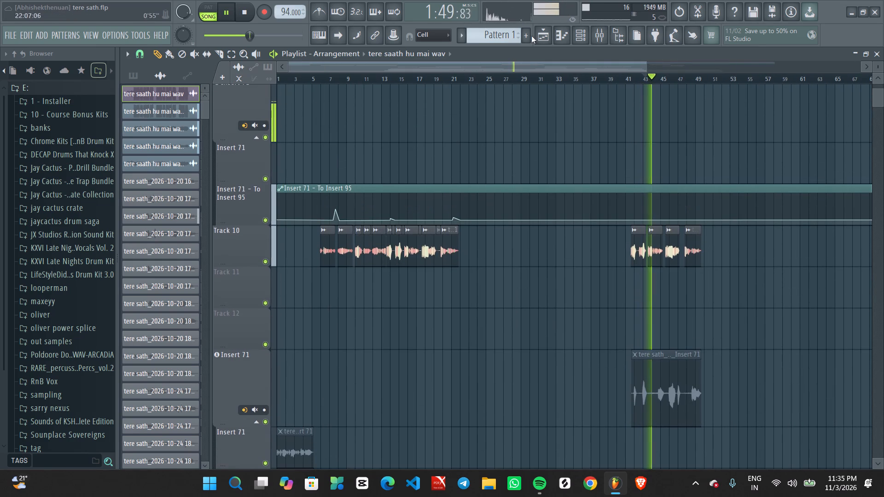
# Clear the mixer solo so that all the mixer tracks are enabled again.
pyautogui.click(604, 42)
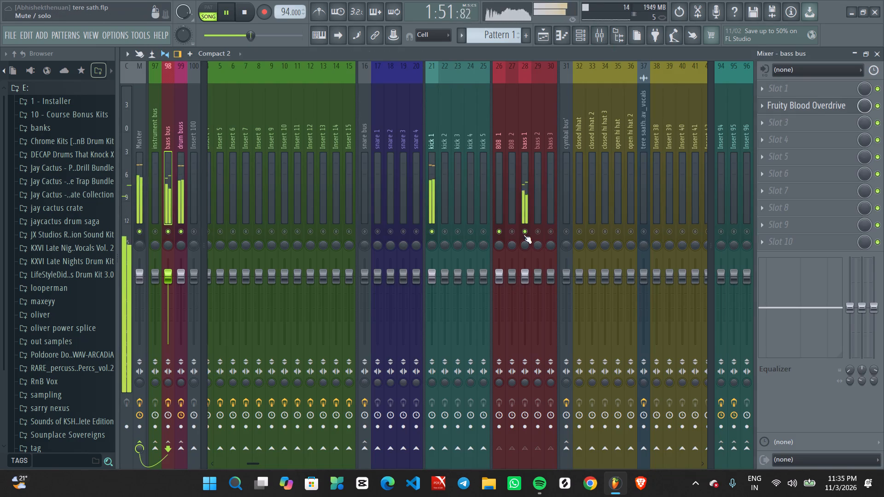
pyautogui.keyDown('ctrl'); pyautogui.doubleClick(523, 235); pyautogui.keyUp('ctrl')
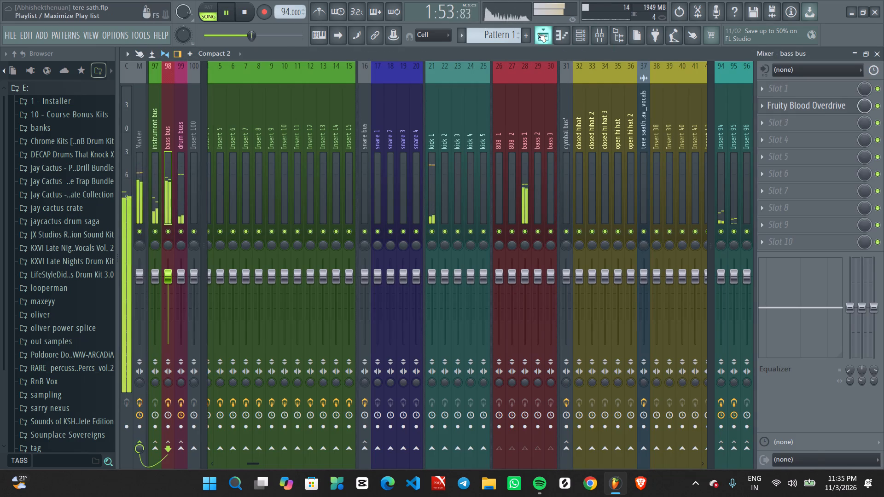
# Listen to the Track 10 vocal clips between bars 41 and 49 against the full mix, then stop playback.
pyautogui.click(537, 33)
pyautogui.keyDown('ctrl'); pyautogui.scroll(-8, 584, 239); pyautogui.keyUp('ctrl')
pyautogui.keyDown('ctrl'); pyautogui.scroll(4, 535, 302); pyautogui.keyUp('ctrl')
pyautogui.moveTo(522, 304); pyautogui.dragTo(619, 283, button='middle')
pyautogui.keyDown('ctrl'); pyautogui.scroll(2, 641, 299); pyautogui.keyUp('ctrl')
pyautogui.moveTo(659, 303); pyautogui.dragTo(632, 305, button='middle')
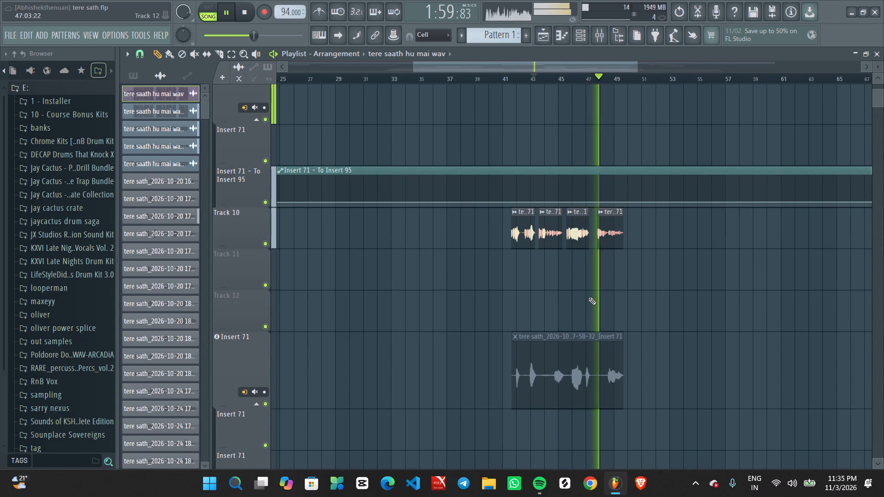
pyautogui.press('space')
# Add two points near bar 47 of the Insert 71 – To Insert 95 automation, the first at 15% and the second raised to about 56%.
pyautogui.keyDown('ctrl'); pyautogui.scroll(12, 592, 302); pyautogui.keyUp('ctrl')
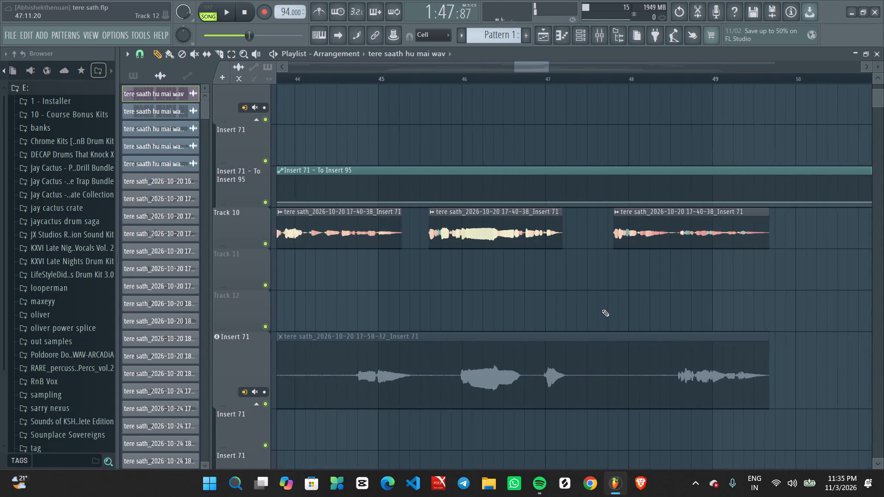
pyautogui.keyDown('ctrl'); pyautogui.scroll(1, 558, 306); pyautogui.keyUp('ctrl')
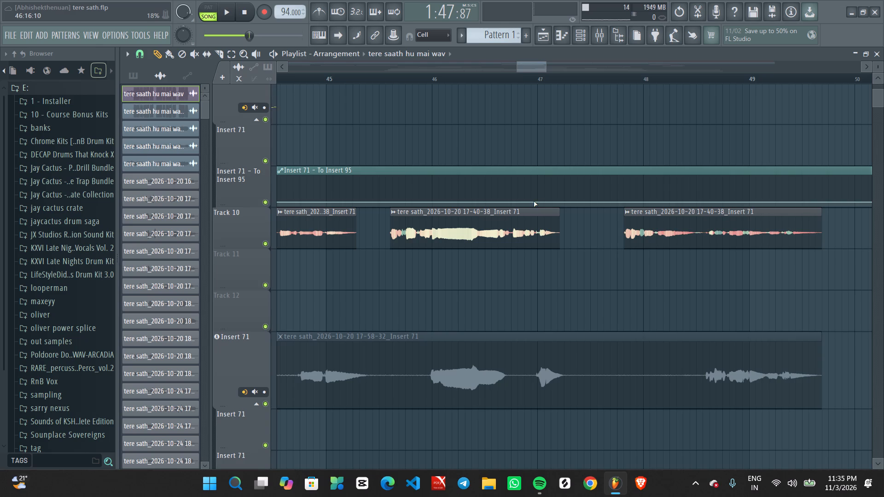
pyautogui.rightClick(534, 201)
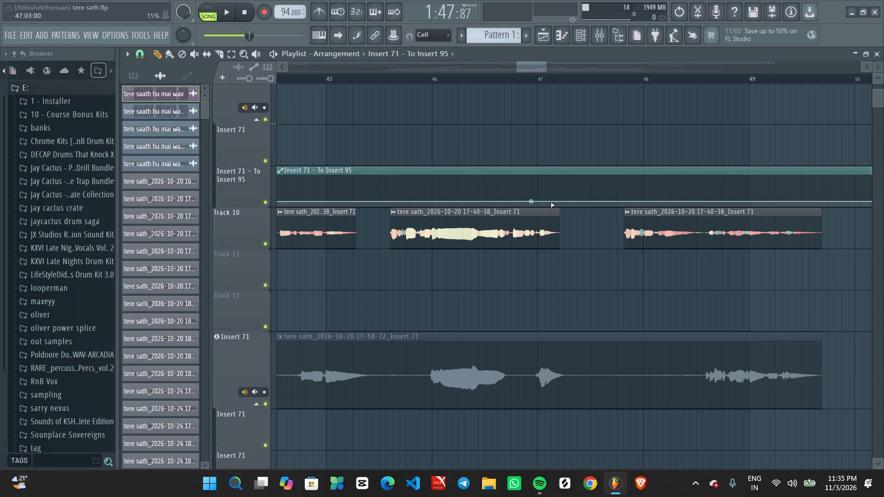
pyautogui.rightClick(551, 202)
pyautogui.moveTo(551, 202); pyautogui.dragTo(548, 189)
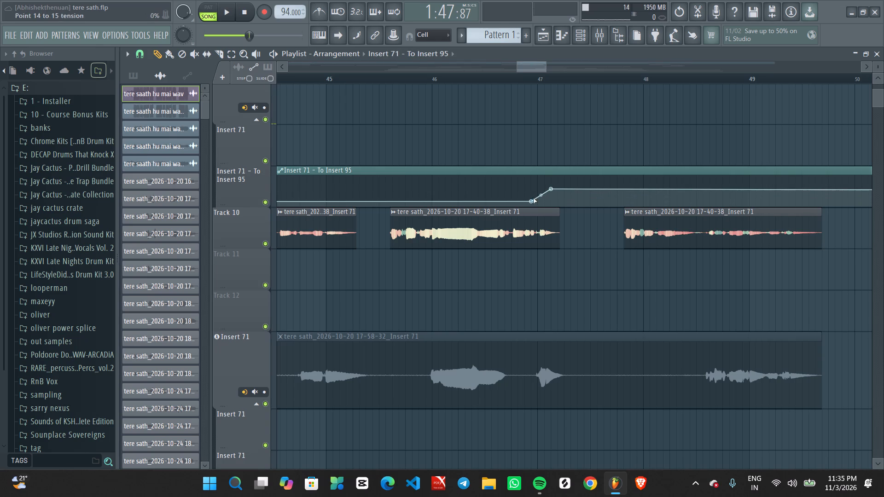
pyautogui.rightClick(531, 200)
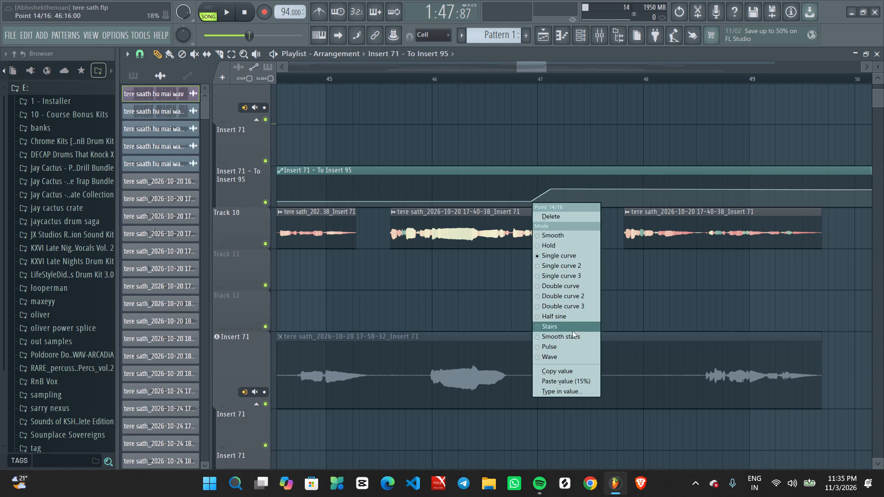
pyautogui.click(578, 384)
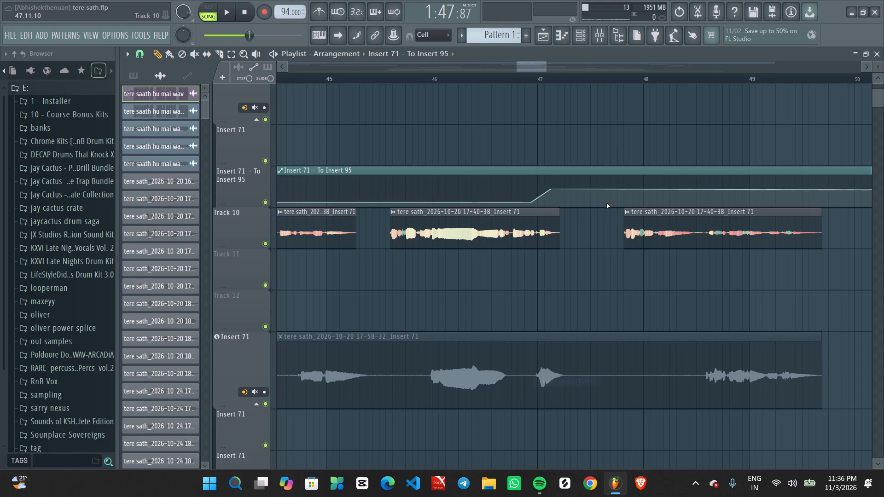
# Add two points after the rise, one at 47:12 holding 56% and one just past it dropping the send back to 15%.
pyautogui.press('space')
pyautogui.rightClick(611, 189)
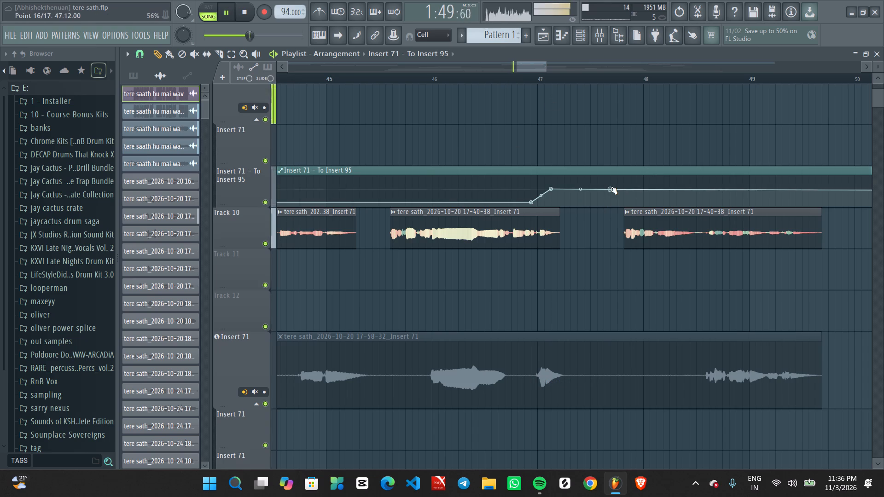
pyautogui.rightClick(629, 188)
pyautogui.moveTo(628, 188); pyautogui.dragTo(615, 199)
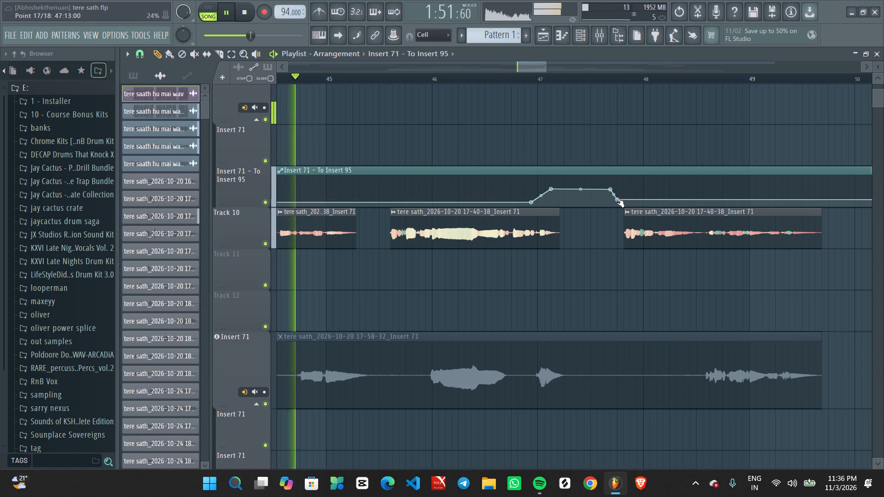
pyautogui.rightClick(618, 202)
pyautogui.click(665, 378)
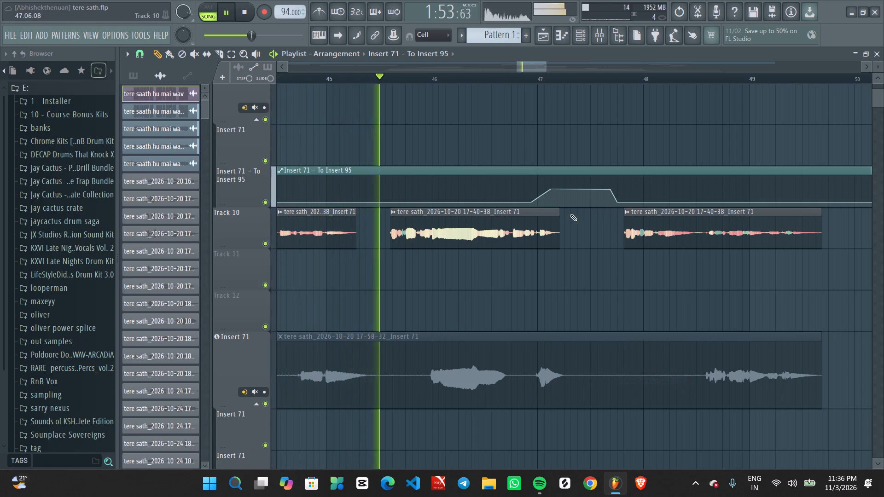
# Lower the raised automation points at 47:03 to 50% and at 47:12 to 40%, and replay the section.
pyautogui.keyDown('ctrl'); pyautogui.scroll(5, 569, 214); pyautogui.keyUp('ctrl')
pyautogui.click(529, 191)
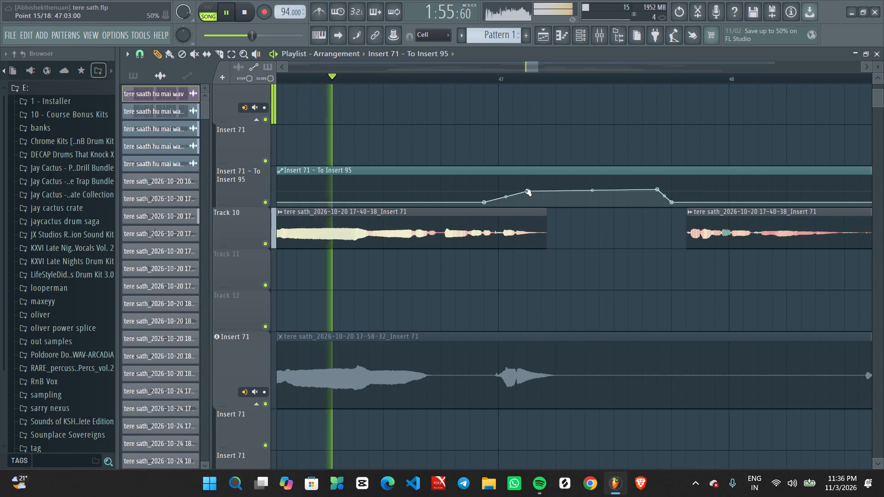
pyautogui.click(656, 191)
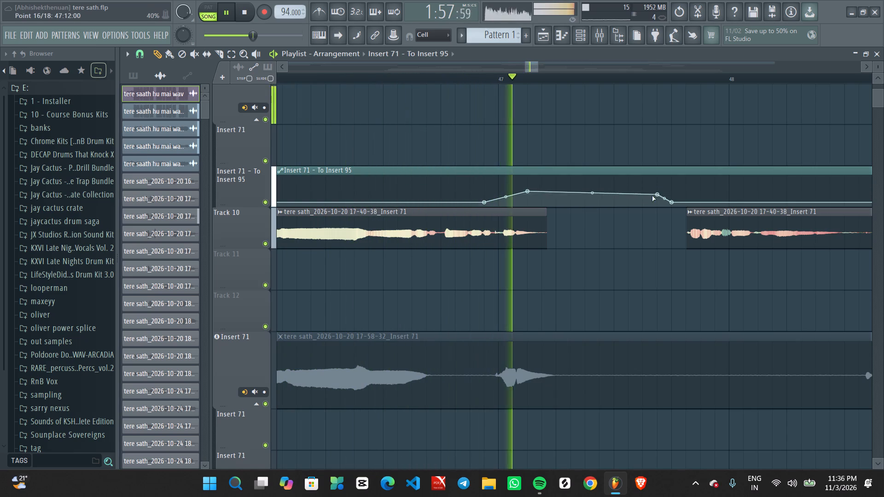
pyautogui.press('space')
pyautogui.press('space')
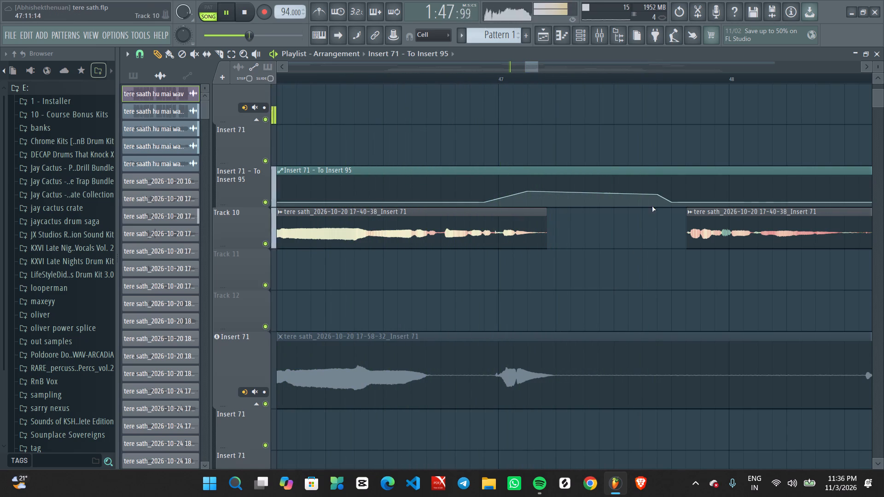
# Raise the send automation points at 47:03 and 47:12 to about 60%.
pyautogui.moveTo(658, 193); pyautogui.dragTo(657, 188)
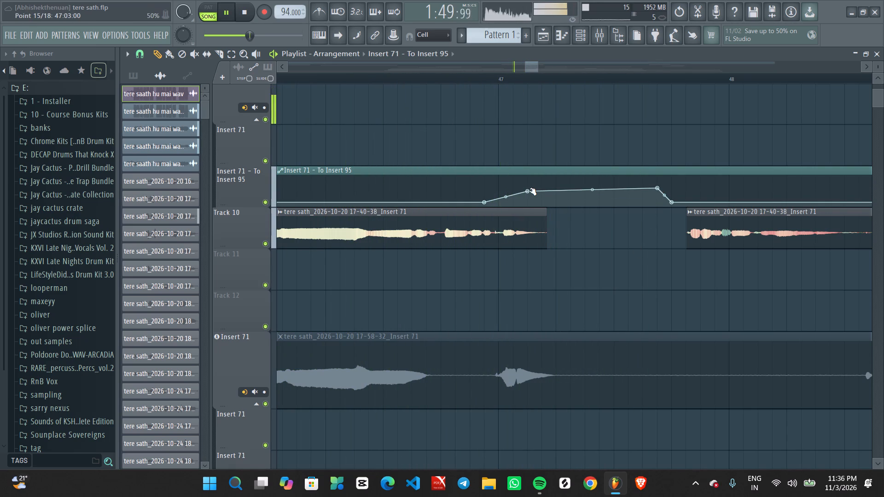
pyautogui.click(529, 190)
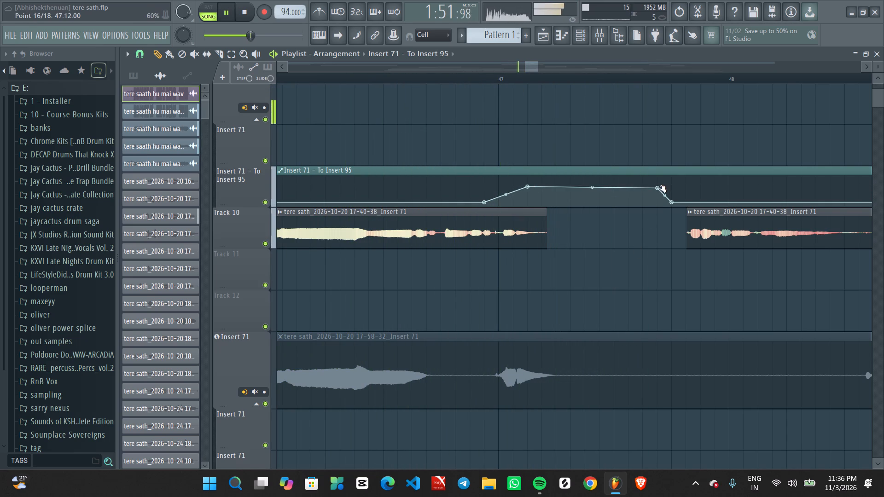
pyautogui.click(659, 187)
# Show the mixer and select the Insert 95 effect track.
pyautogui.click(603, 34)
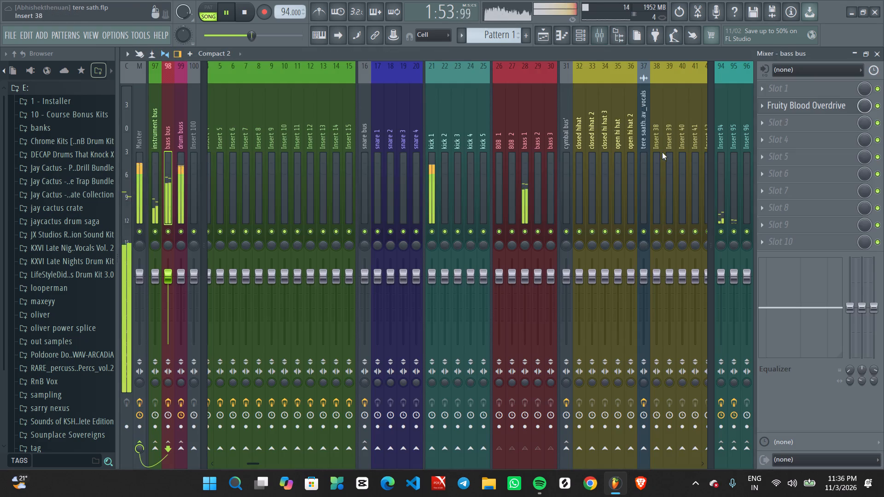
pyautogui.scroll(-7, 674, 158)
pyautogui.click(735, 155)
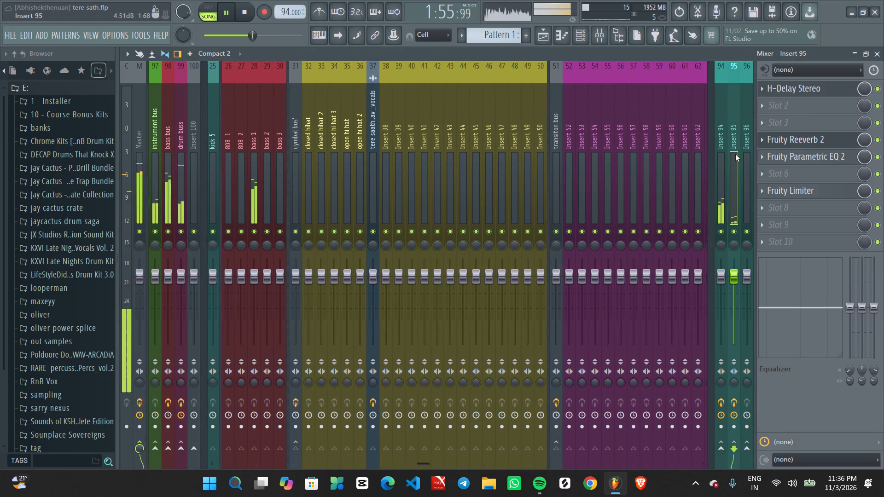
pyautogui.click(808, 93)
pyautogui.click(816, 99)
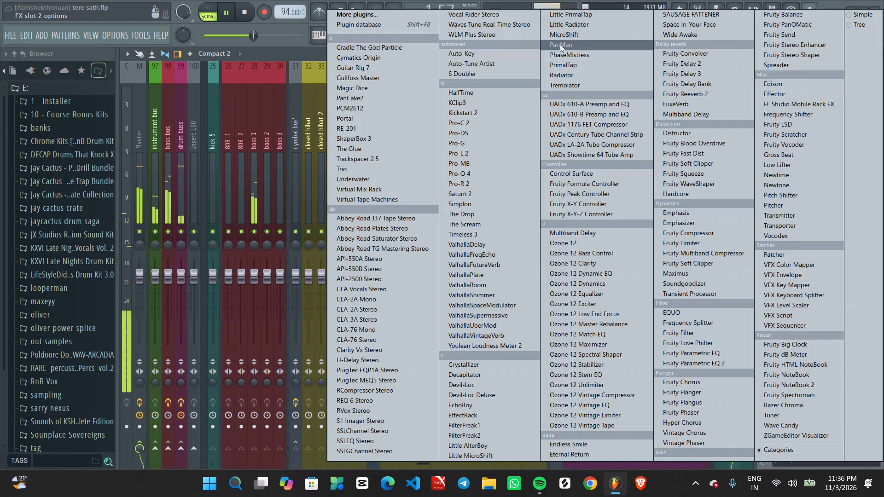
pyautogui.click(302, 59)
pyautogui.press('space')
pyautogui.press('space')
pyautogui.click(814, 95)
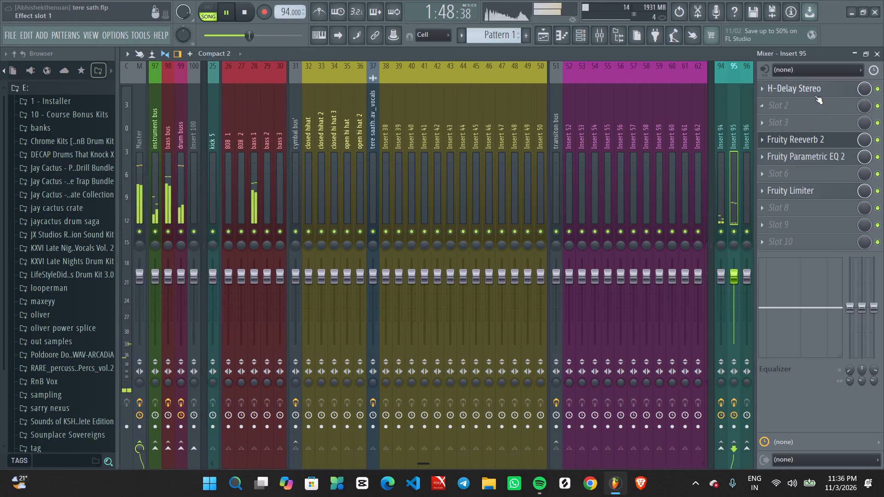
# Move the playlist's song position to just before bar 47, listen to the vocal passage and stop playback.
pyautogui.click(545, 36)
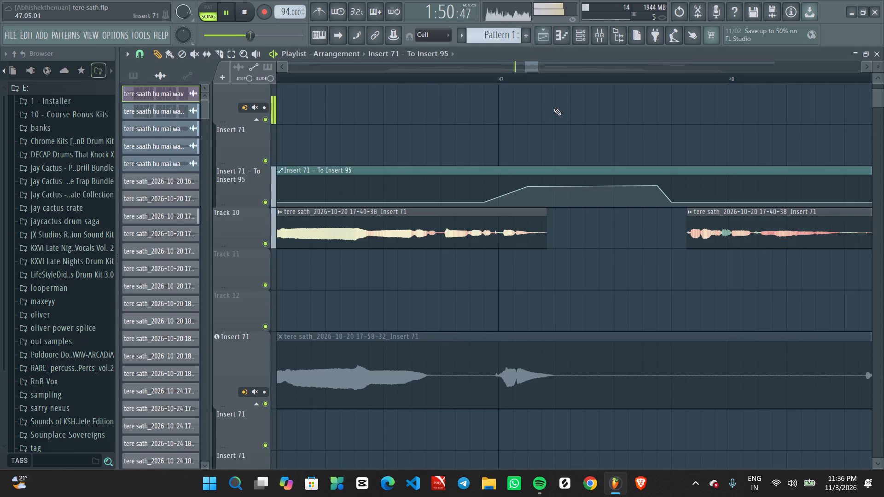
pyautogui.click(451, 81)
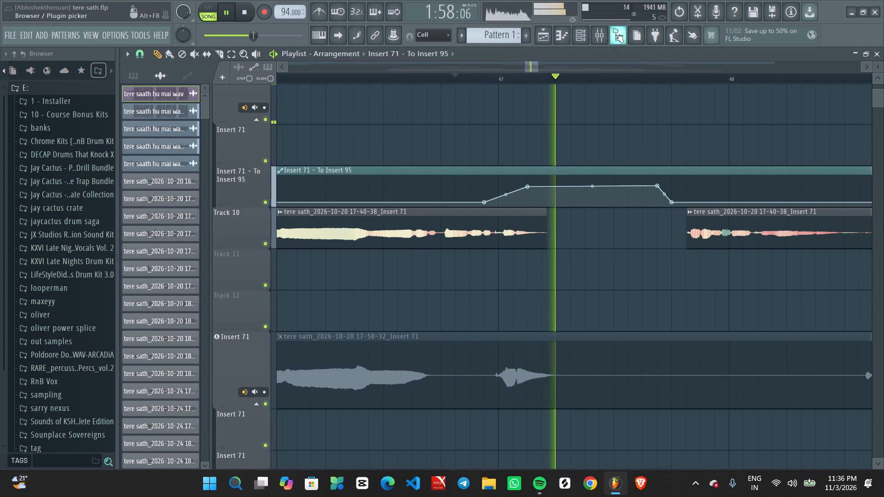
pyautogui.press('space')
# Open the H-Delay Stereo effect on Insert 95 in the mixer.
pyautogui.click(604, 33)
pyautogui.click(810, 92)
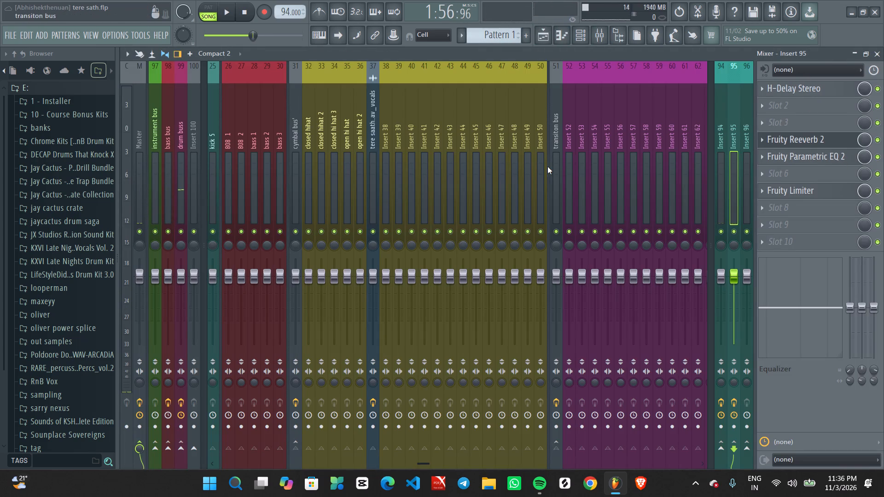
pyautogui.click(826, 91)
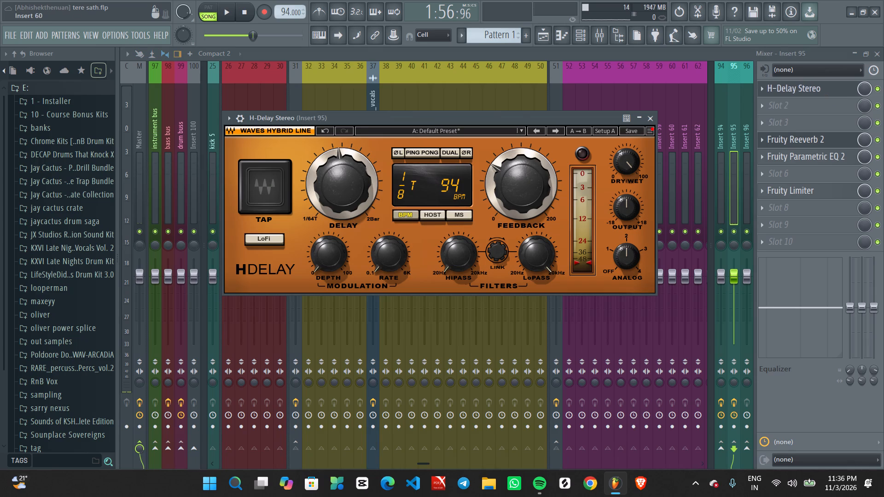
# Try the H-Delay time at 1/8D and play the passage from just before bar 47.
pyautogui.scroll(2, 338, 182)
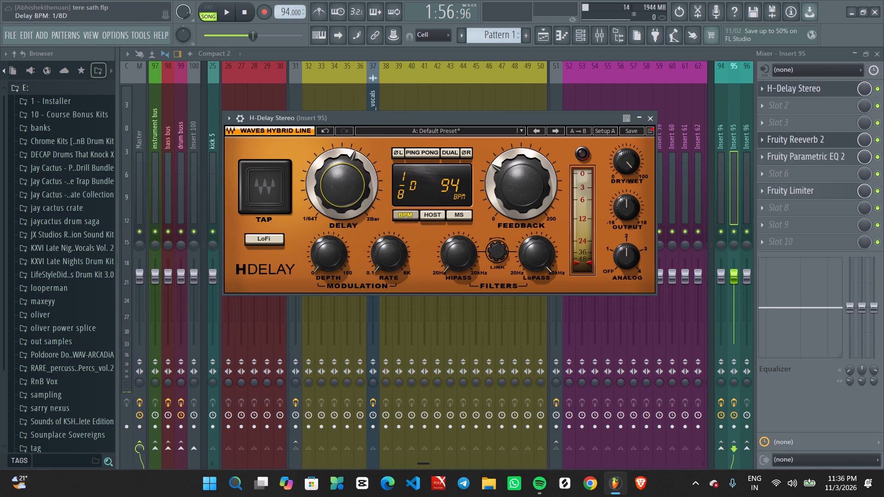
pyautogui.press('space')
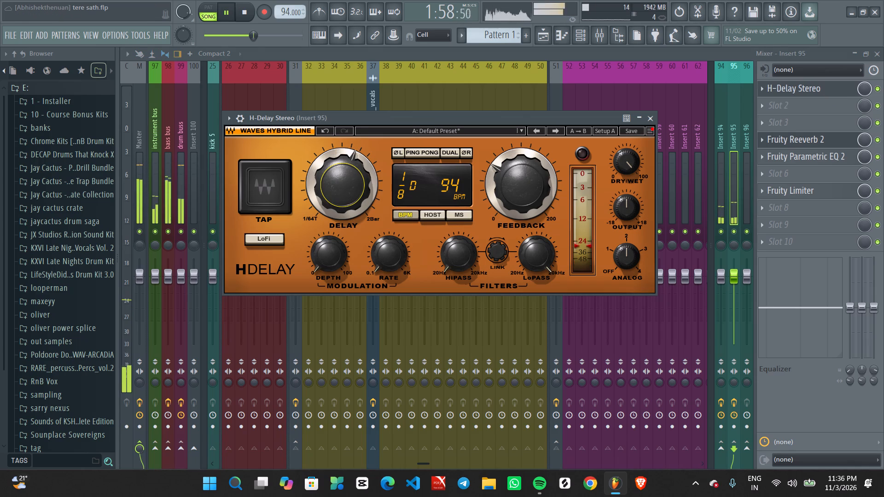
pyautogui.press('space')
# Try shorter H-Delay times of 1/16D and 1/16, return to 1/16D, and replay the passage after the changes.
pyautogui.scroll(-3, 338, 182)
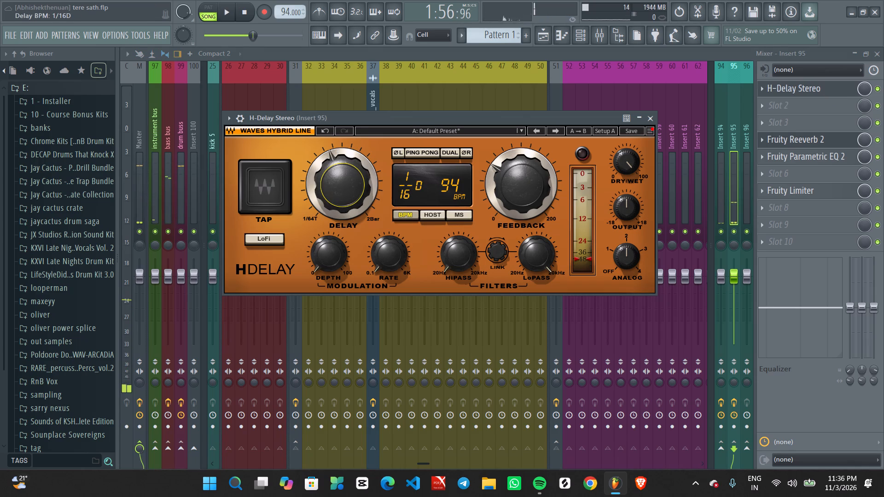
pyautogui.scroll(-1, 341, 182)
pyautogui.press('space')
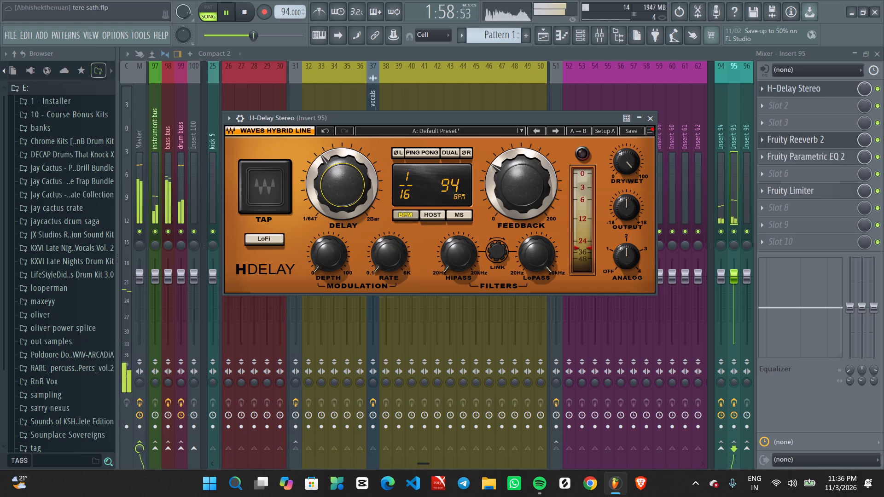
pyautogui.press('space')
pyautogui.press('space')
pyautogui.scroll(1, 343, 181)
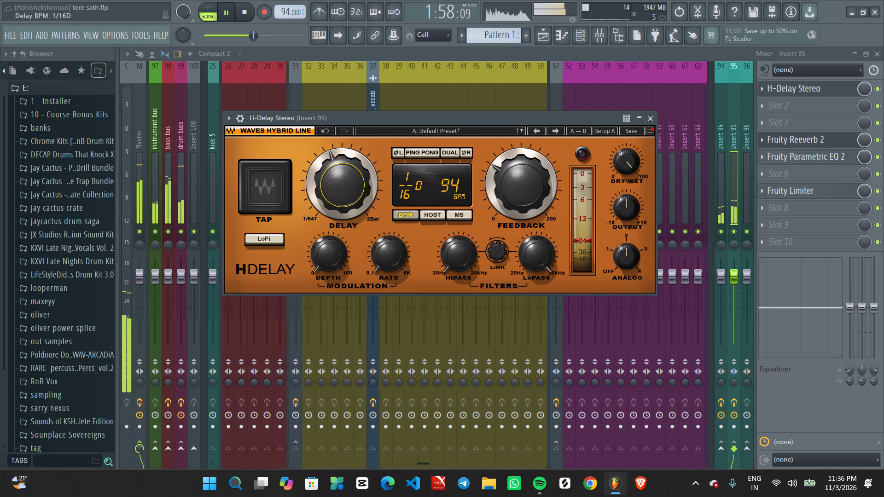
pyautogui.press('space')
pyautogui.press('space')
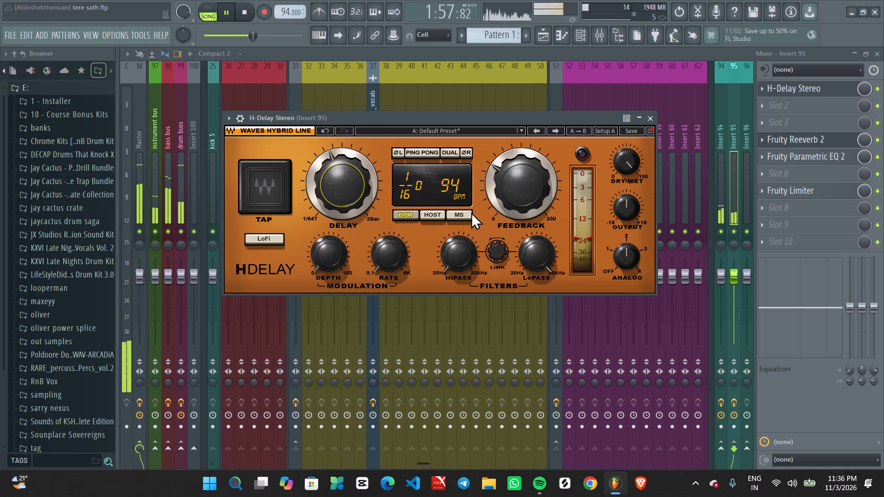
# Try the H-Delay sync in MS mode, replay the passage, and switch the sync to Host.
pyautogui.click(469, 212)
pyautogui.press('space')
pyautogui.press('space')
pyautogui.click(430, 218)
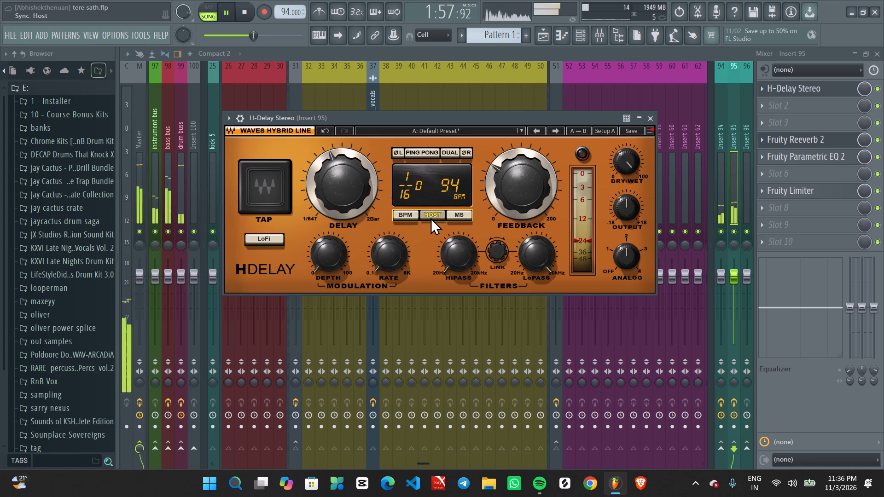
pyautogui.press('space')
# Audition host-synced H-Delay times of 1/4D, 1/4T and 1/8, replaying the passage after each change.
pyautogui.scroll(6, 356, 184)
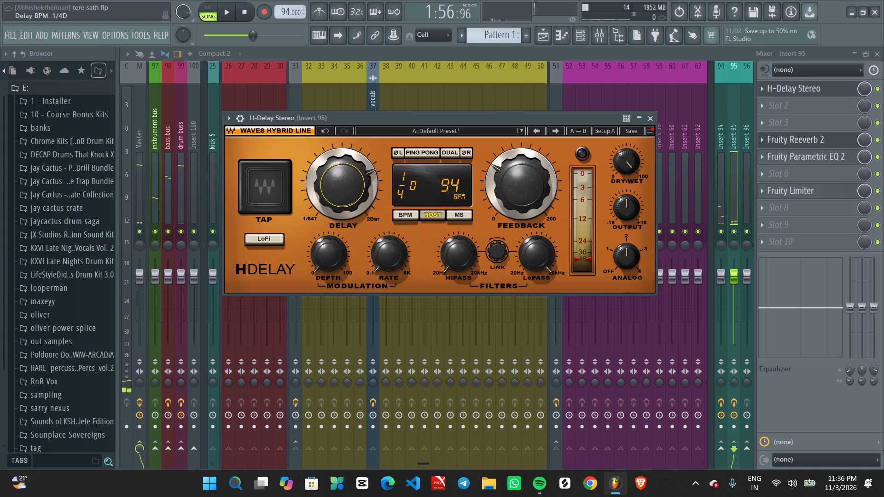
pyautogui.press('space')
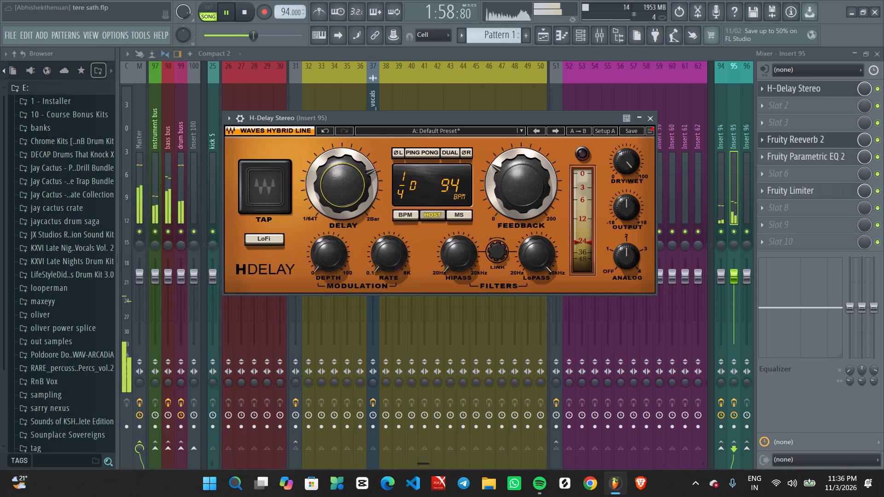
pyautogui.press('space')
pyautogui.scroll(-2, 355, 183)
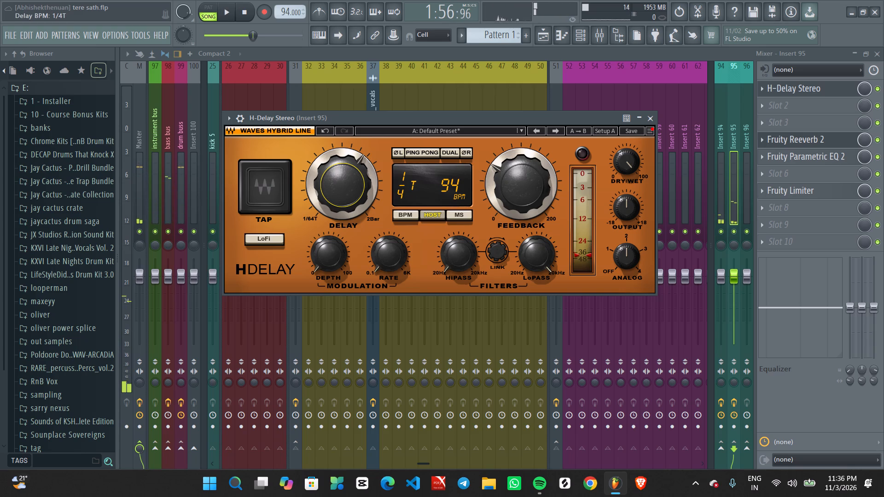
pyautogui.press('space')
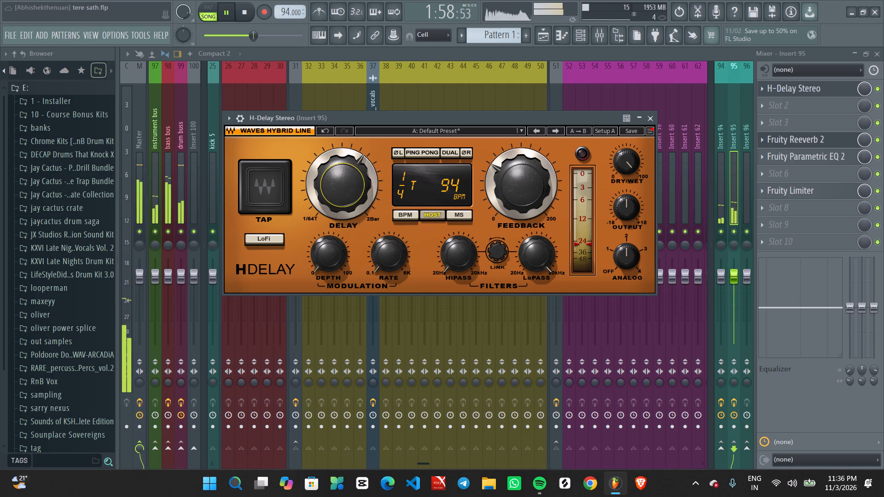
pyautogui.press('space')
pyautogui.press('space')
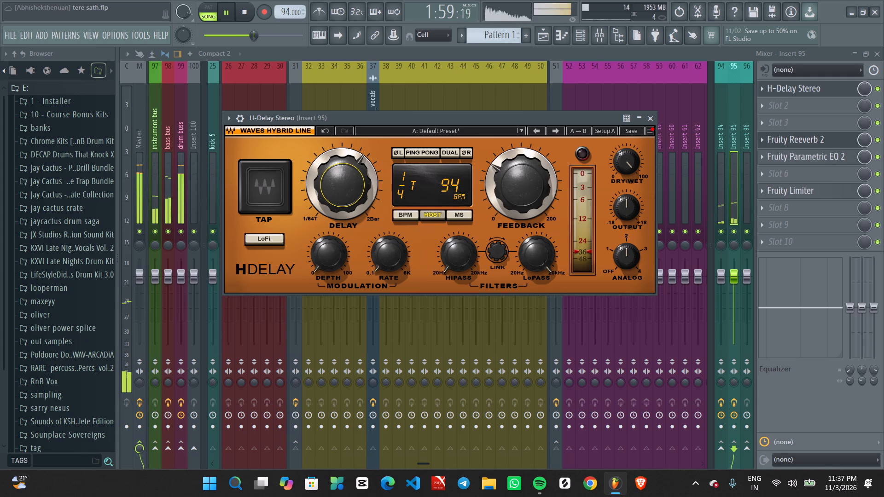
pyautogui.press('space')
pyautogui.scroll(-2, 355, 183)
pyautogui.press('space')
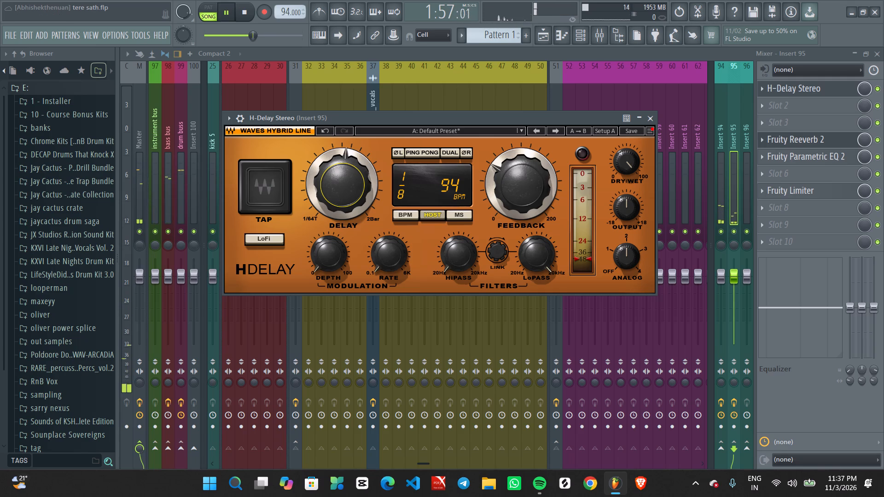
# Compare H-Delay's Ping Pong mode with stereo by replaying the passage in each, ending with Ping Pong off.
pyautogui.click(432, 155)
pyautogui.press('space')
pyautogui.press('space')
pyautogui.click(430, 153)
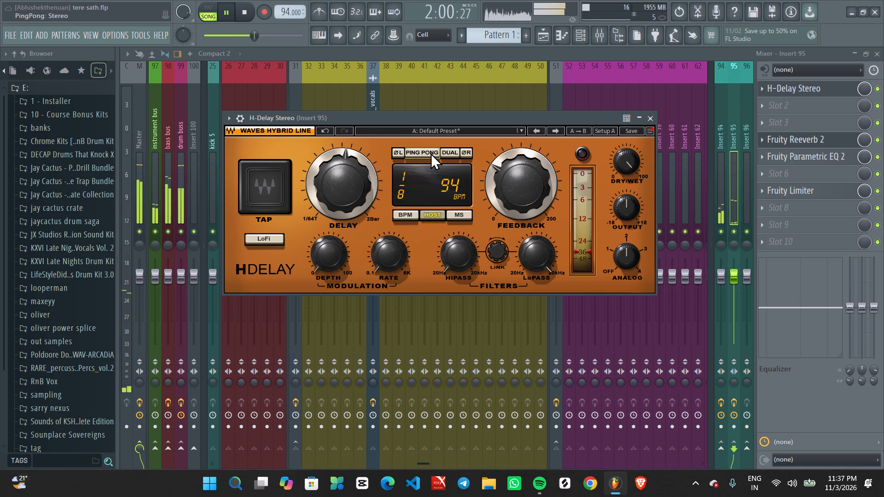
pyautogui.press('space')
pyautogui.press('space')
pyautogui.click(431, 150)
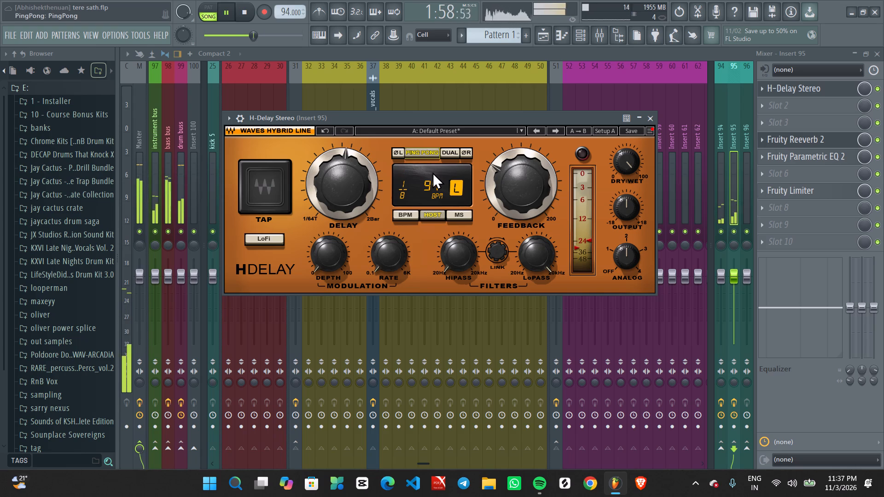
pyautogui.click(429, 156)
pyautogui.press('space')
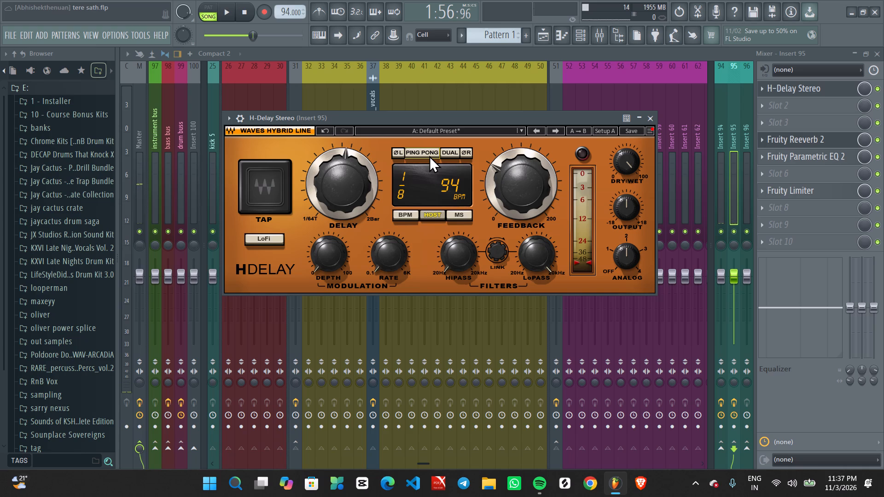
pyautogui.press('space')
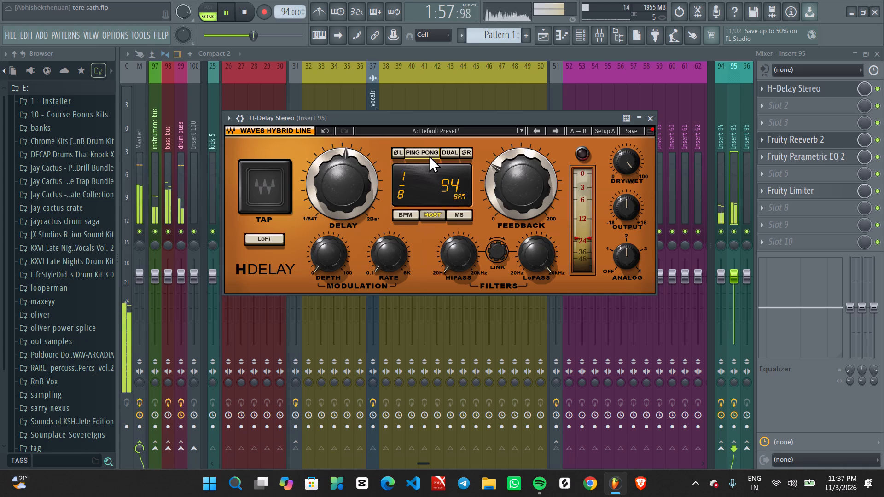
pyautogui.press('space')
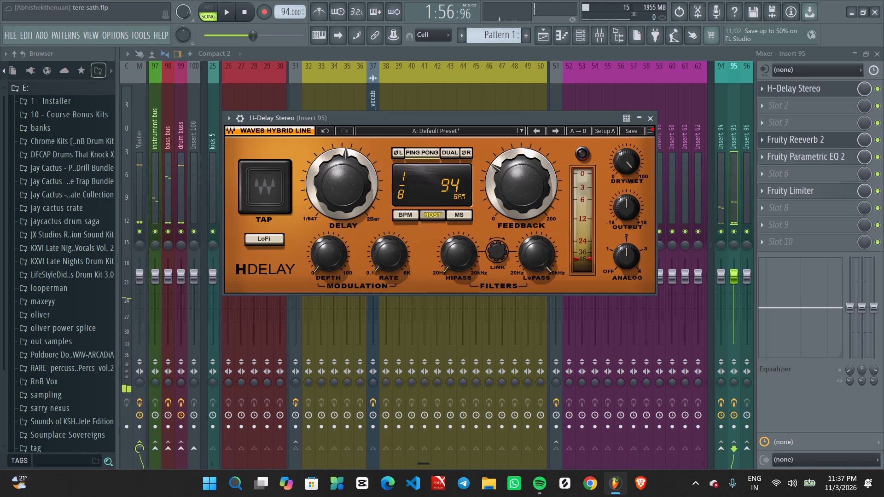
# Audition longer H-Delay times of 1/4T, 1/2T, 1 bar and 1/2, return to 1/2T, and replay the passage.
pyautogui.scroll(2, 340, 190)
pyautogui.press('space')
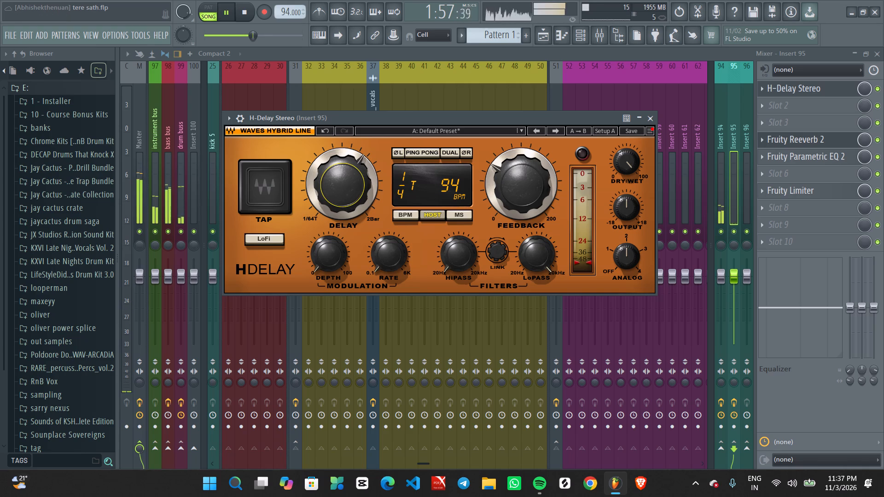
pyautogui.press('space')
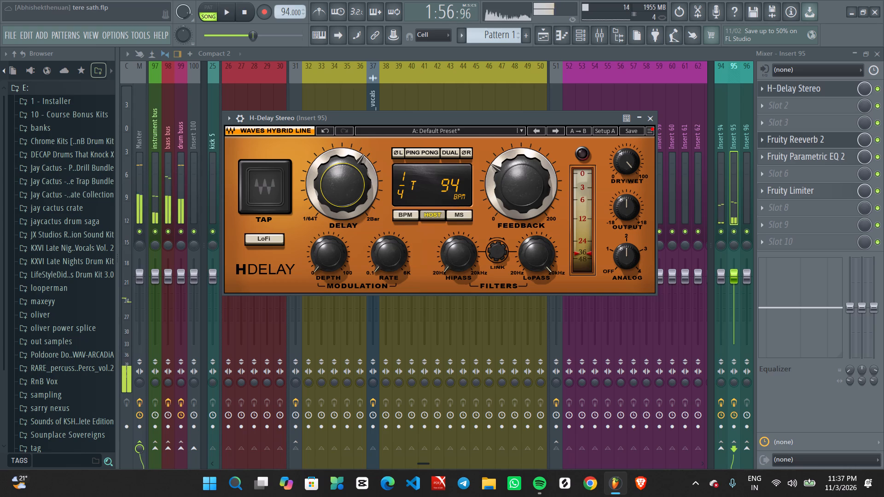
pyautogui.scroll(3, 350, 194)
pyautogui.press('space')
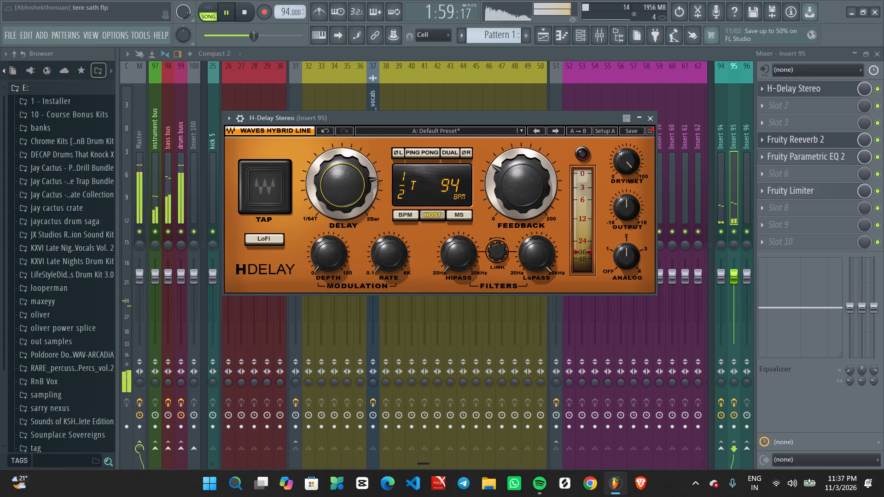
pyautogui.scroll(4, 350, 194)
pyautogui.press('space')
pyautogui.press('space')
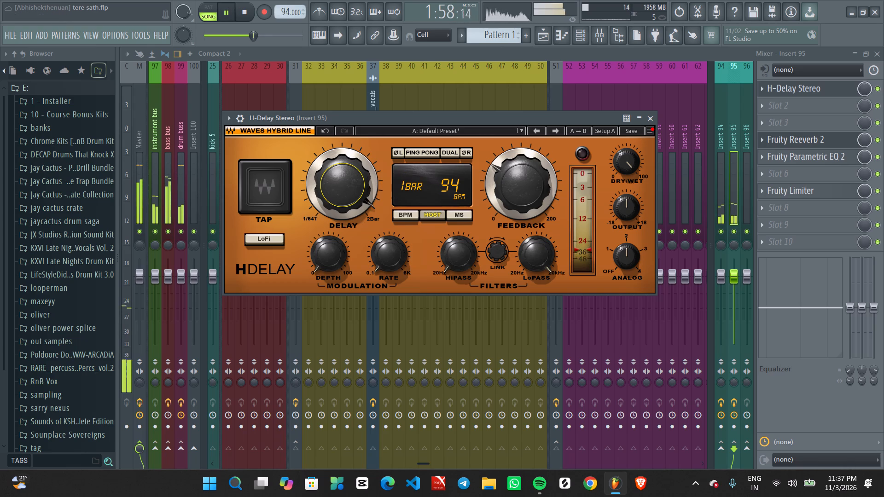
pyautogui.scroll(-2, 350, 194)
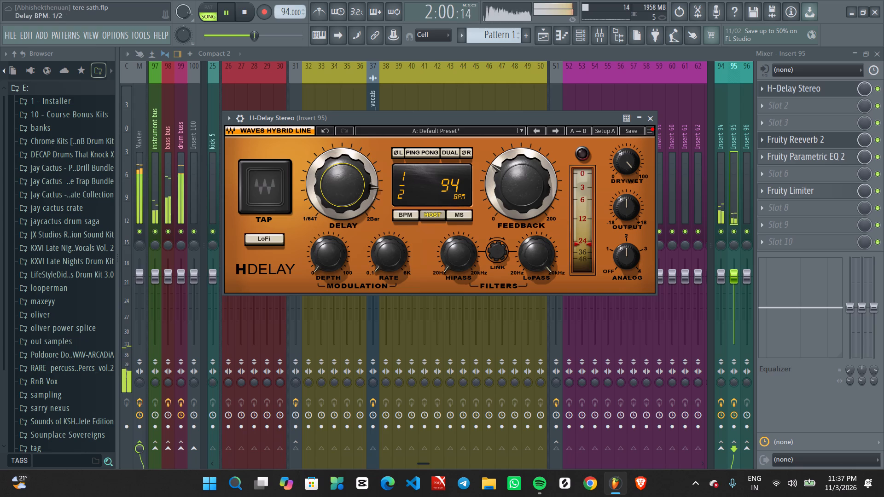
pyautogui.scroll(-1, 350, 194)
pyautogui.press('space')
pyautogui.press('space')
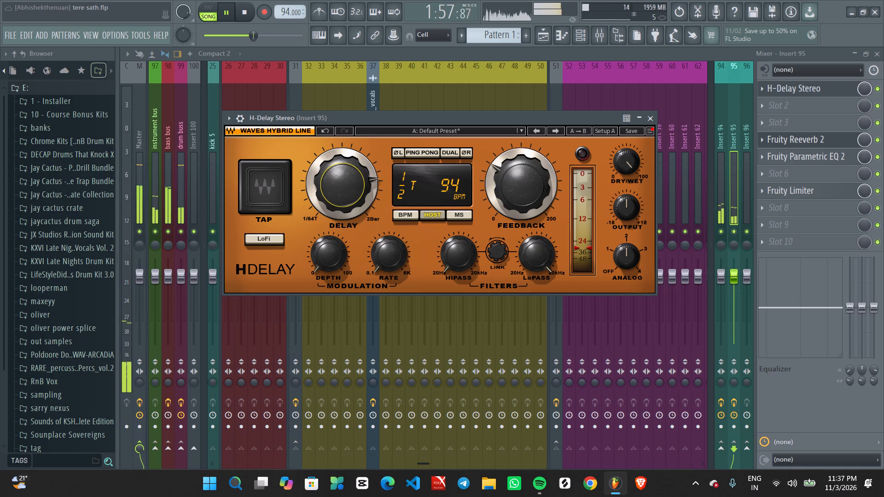
# Switch the H-Delay sync to MS, set the delay time to 789 ms, and replay the passage.
pyautogui.click(449, 214)
pyautogui.press('space')
pyautogui.scroll(-3, 338, 179)
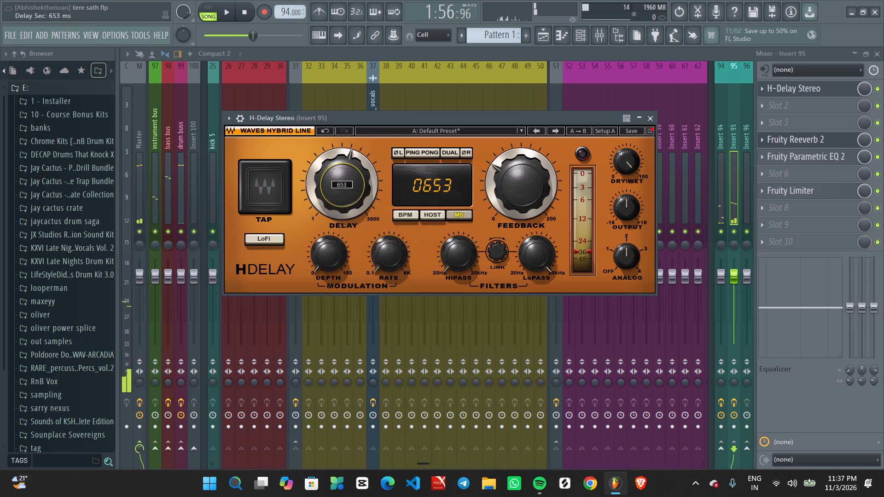
pyautogui.scroll(4, 338, 179)
pyautogui.press('space')
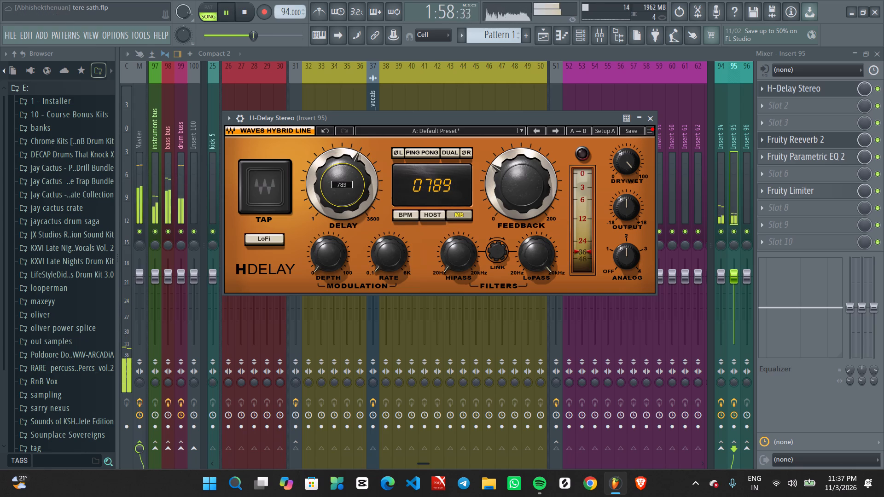
pyautogui.press('space')
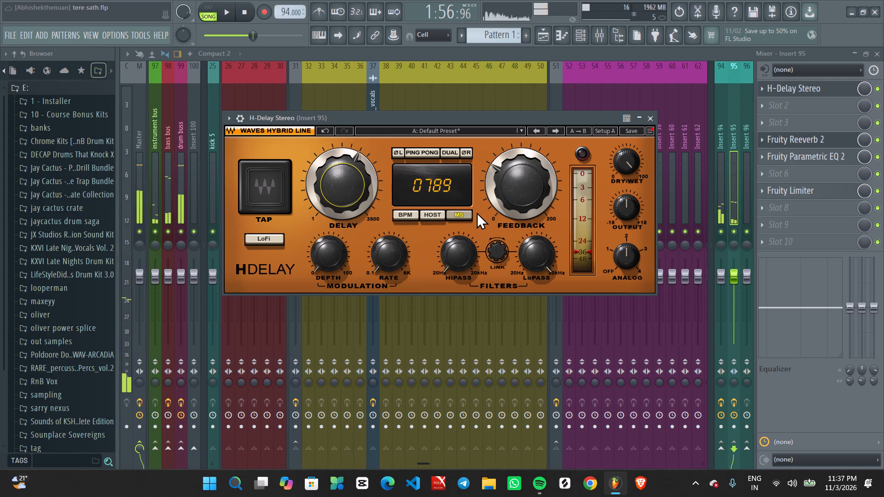
# Compare H-Delay's host sync with BPM sync at 1/4D, settle on BPM sync at 1/4, and replay the passage.
pyautogui.click(465, 209)
pyautogui.click(442, 214)
pyautogui.press('space')
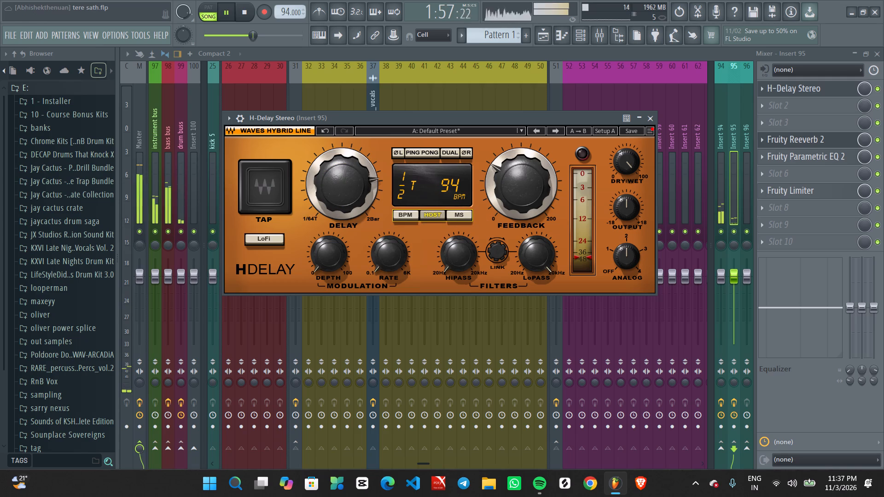
pyautogui.click(404, 213)
pyautogui.scroll(-1, 343, 179)
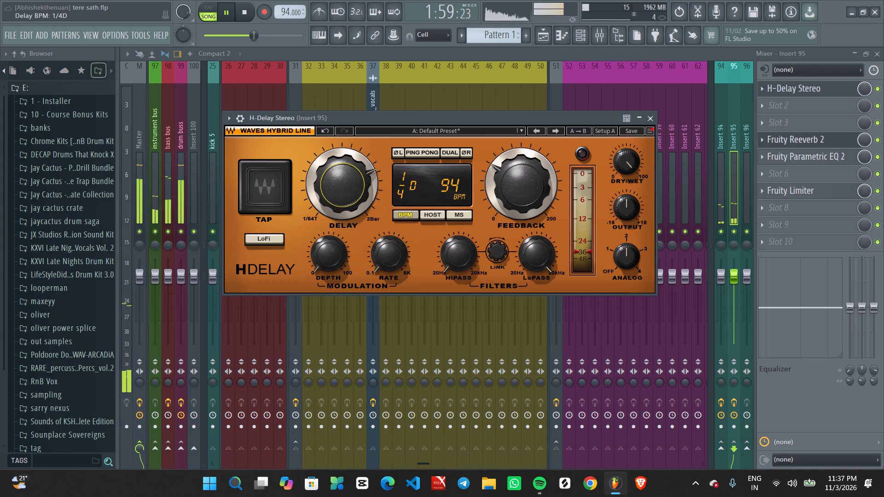
pyautogui.press('space')
pyautogui.scroll(-1, 342, 179)
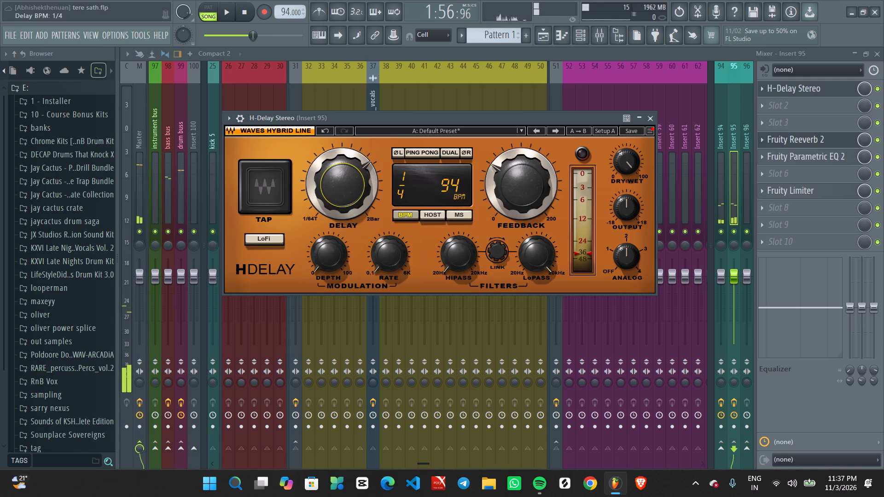
pyautogui.press('space')
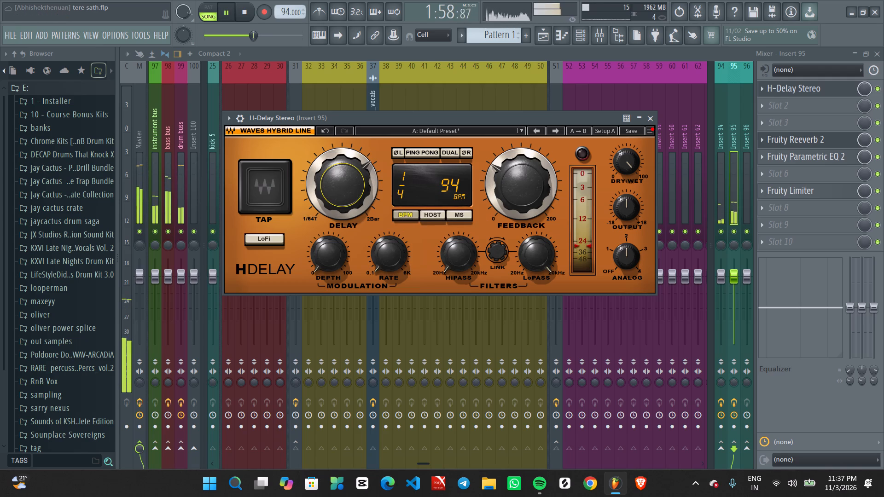
pyautogui.press('space')
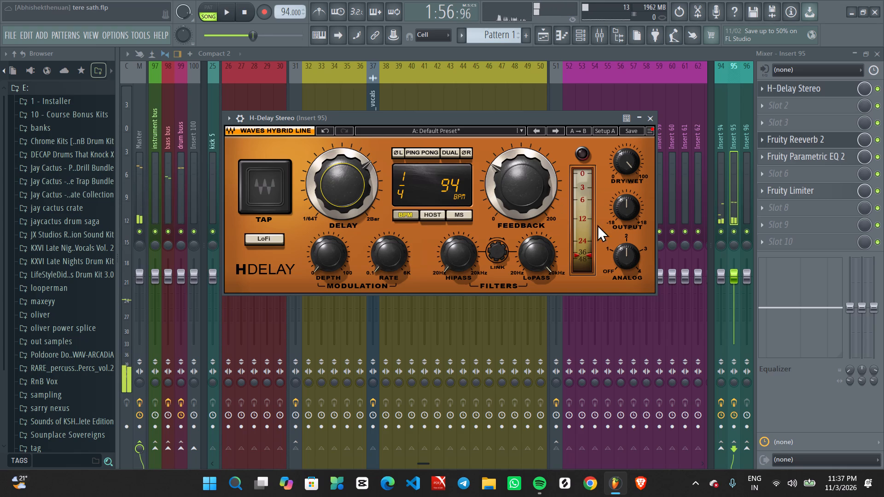
pyautogui.press('space')
pyautogui.moveTo(474, 121); pyautogui.dragTo(482, 117)
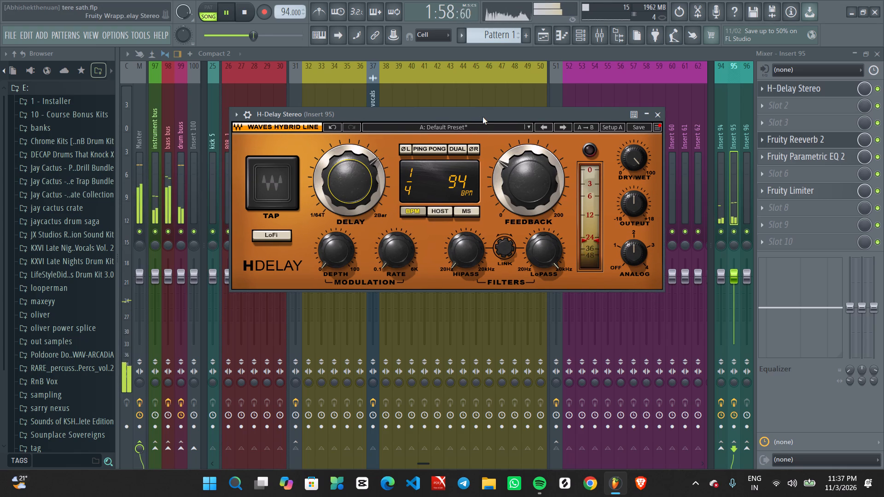
# Raise the wet level of Insert 95's Fruity Reeverb 2, trying 81% and settling on 69% while replaying the passage.
pyautogui.click(810, 140)
pyautogui.press('space')
pyautogui.click(804, 137)
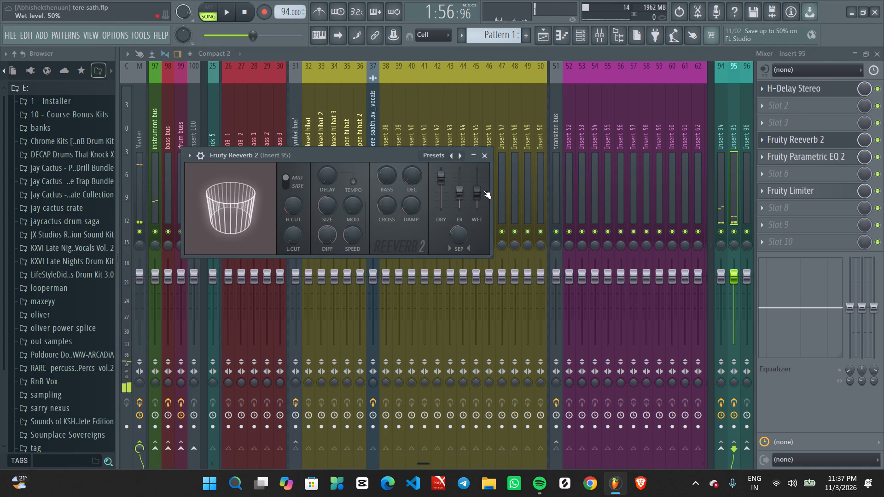
pyautogui.scroll(5, 479, 196)
pyautogui.press('space')
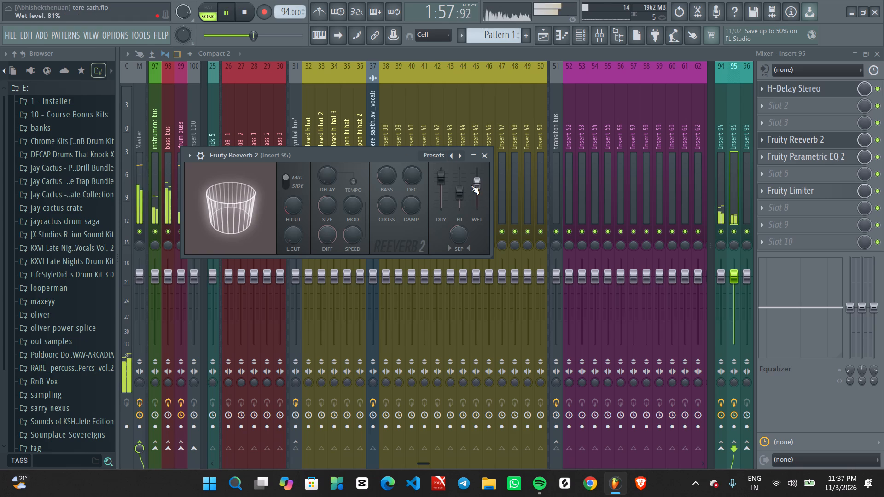
pyautogui.scroll(-2, 471, 185)
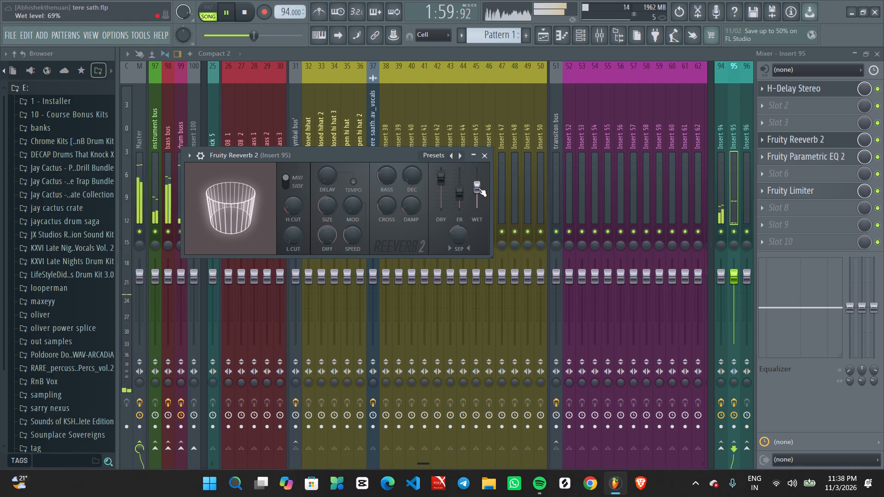
pyautogui.press('space')
# Raise the band 1 high-pass cutoff to about 246 Hz in Insert 95's Fruity Parametric EQ 2 during playback.
pyautogui.click(807, 156)
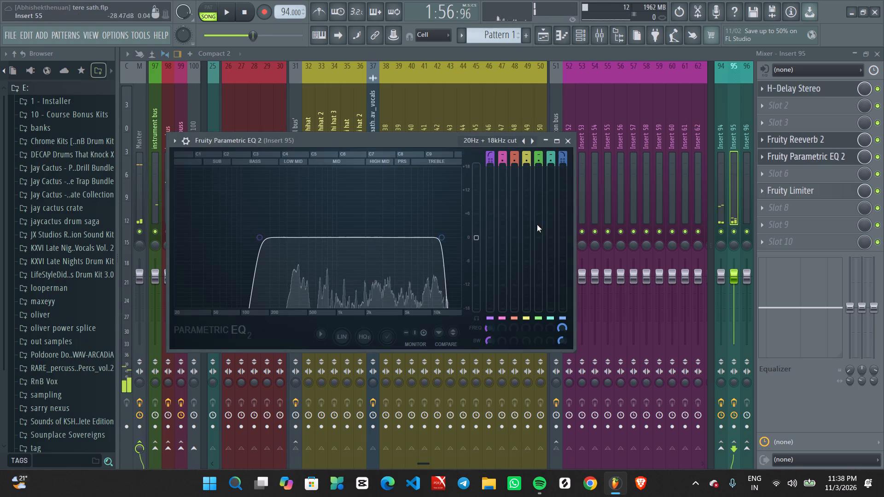
pyautogui.press('space')
pyautogui.moveTo(262, 248); pyautogui.dragTo(324, 256)
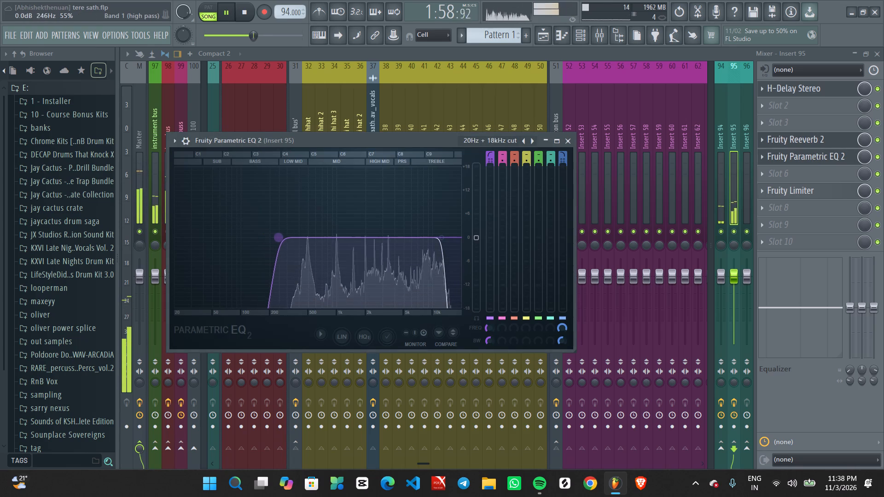
pyautogui.moveTo(324, 256); pyautogui.dragTo(326, 257)
pyautogui.click(572, 139)
pyautogui.press('space')
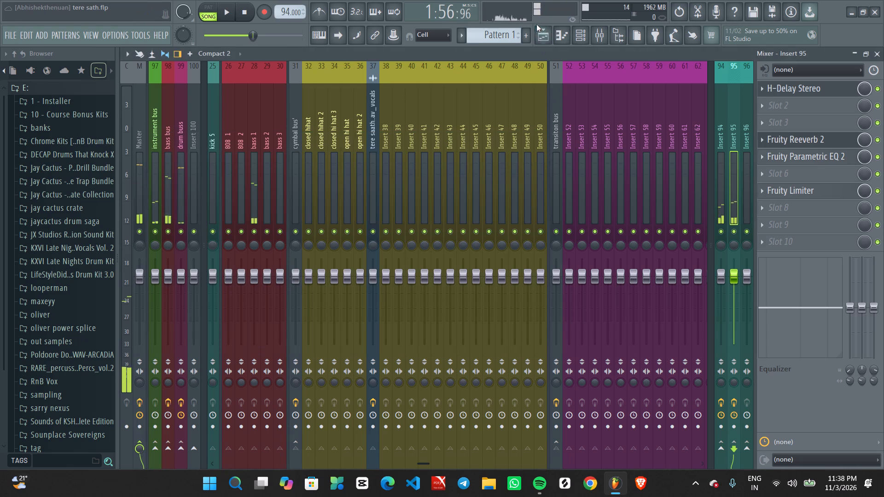
# Replay the vocal in the Playlist from just before bar 47, checking how the delay send sounds through the following bars.
pyautogui.click(539, 31)
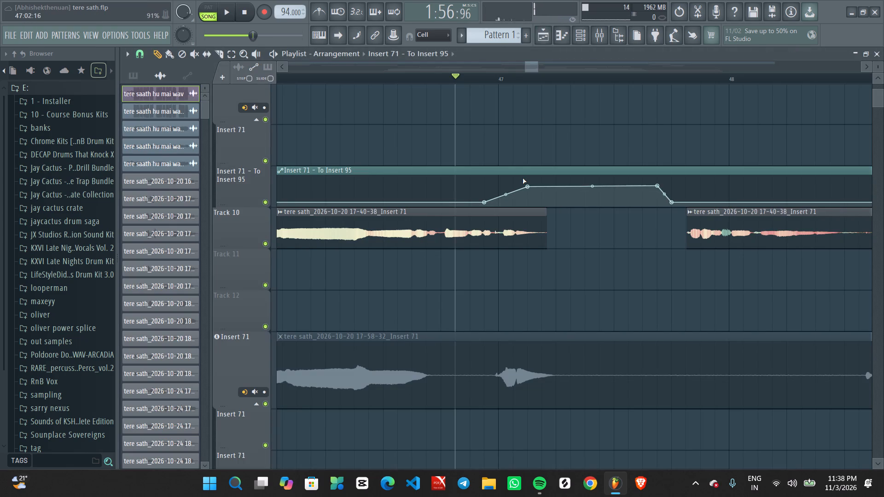
pyautogui.press('space')
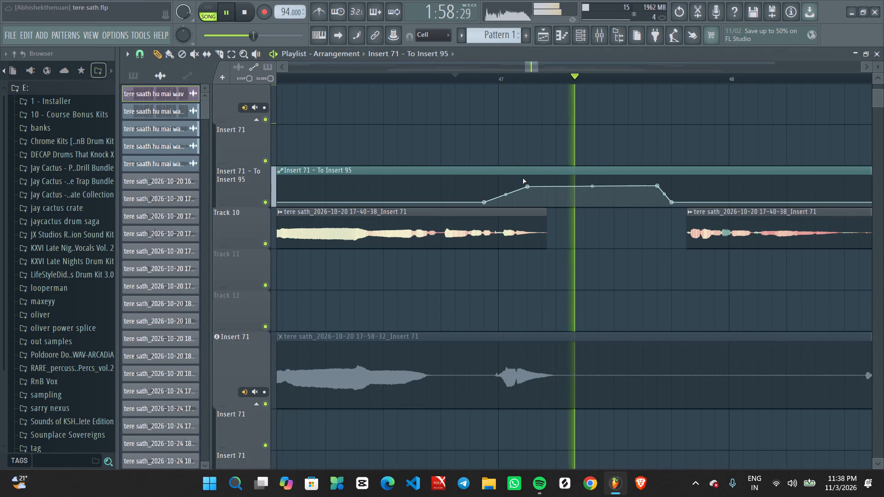
pyautogui.press('space')
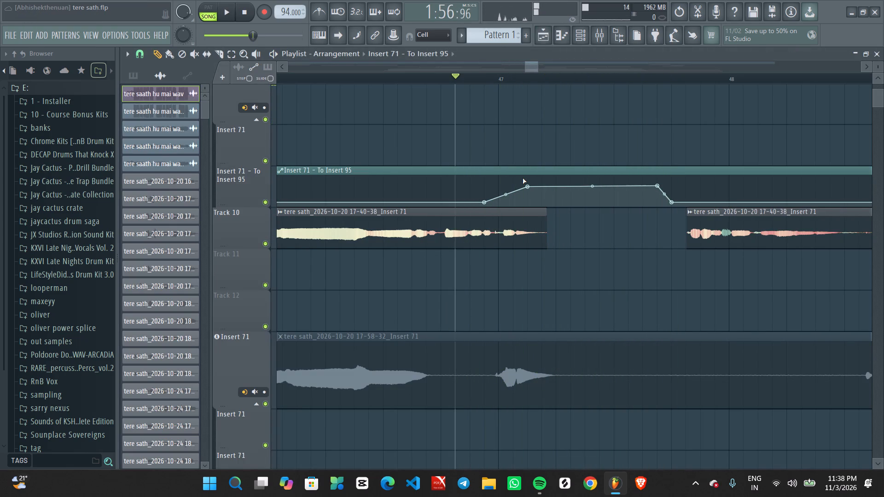
pyautogui.press('space')
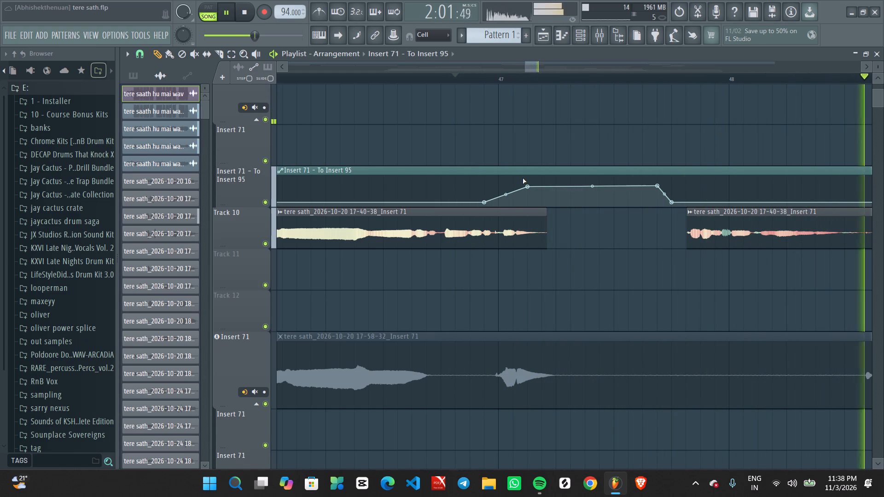
pyautogui.keyDown('ctrl'); pyautogui.scroll(-9, 611, 316); pyautogui.keyUp('ctrl')
pyautogui.keyDown('ctrl'); pyautogui.scroll(1, 652, 335); pyautogui.keyUp('ctrl')
pyautogui.keyDown('ctrl'); pyautogui.scroll(-2, 656, 334); pyautogui.keyUp('ctrl')
pyautogui.keyDown('ctrl'); pyautogui.scroll(7, 793, 316); pyautogui.keyUp('ctrl')
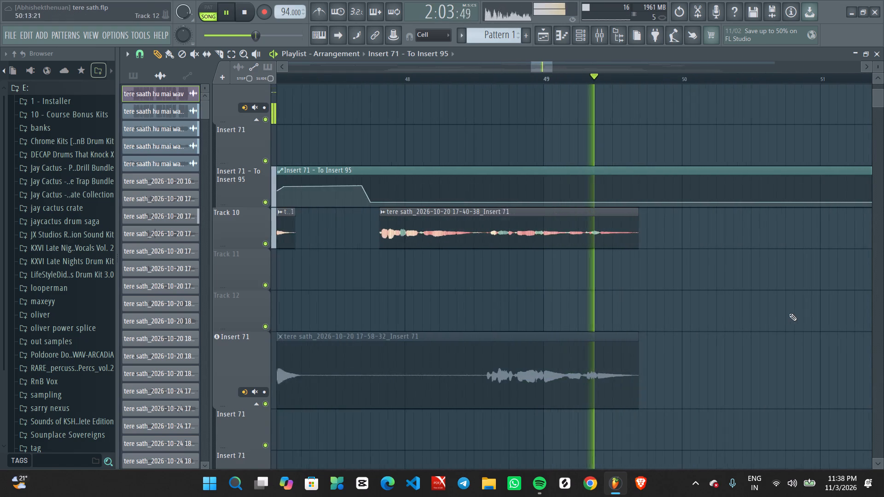
pyautogui.keyDown('ctrl'); pyautogui.scroll(-8, 662, 314); pyautogui.keyUp('ctrl')
pyautogui.keyDown('ctrl'); pyautogui.scroll(-8, 689, 262); pyautogui.keyUp('ctrl')
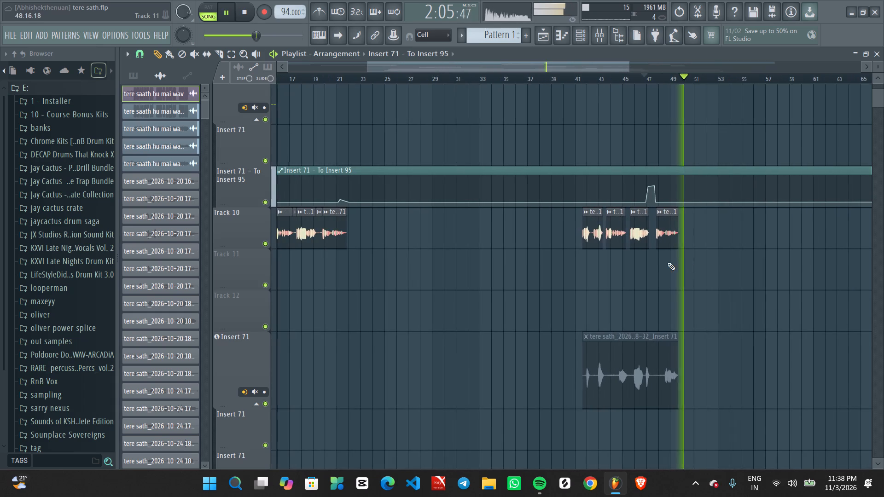
pyautogui.press('space')
# Raise the two upper points of the Insert 71 to Insert 95 send automation between bars 14 and 15.
pyautogui.keyDown('ctrl'); pyautogui.scroll(2, 353, 260); pyautogui.keyUp('ctrl')
pyautogui.moveTo(384, 287); pyautogui.dragTo(883, 289, button='middle')
pyautogui.keyDown('ctrl'); pyautogui.scroll(2, 342, 103); pyautogui.keyUp('ctrl')
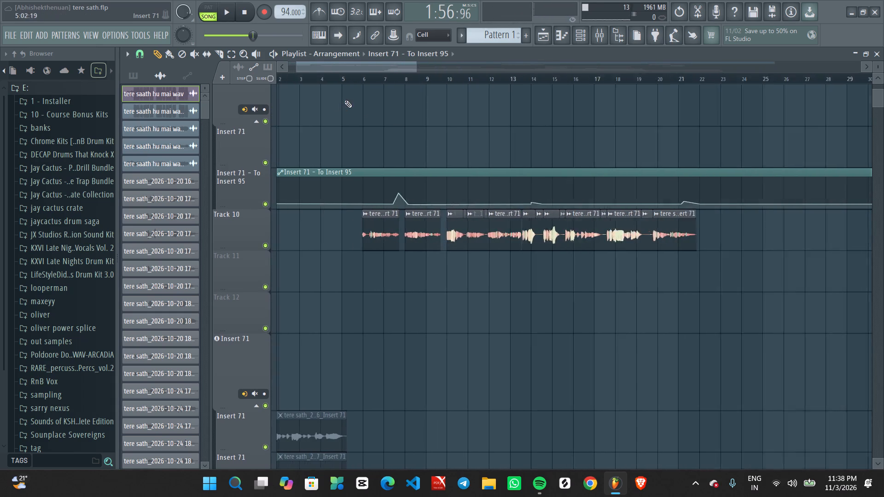
pyautogui.keyDown('ctrl'); pyautogui.scroll(2, 344, 100); pyautogui.keyUp('ctrl')
pyautogui.click(383, 79)
pyautogui.press('space')
pyautogui.scroll(5, 437, 297)
pyautogui.keyDown('ctrl'); pyautogui.scroll(2, 439, 334); pyautogui.keyUp('ctrl')
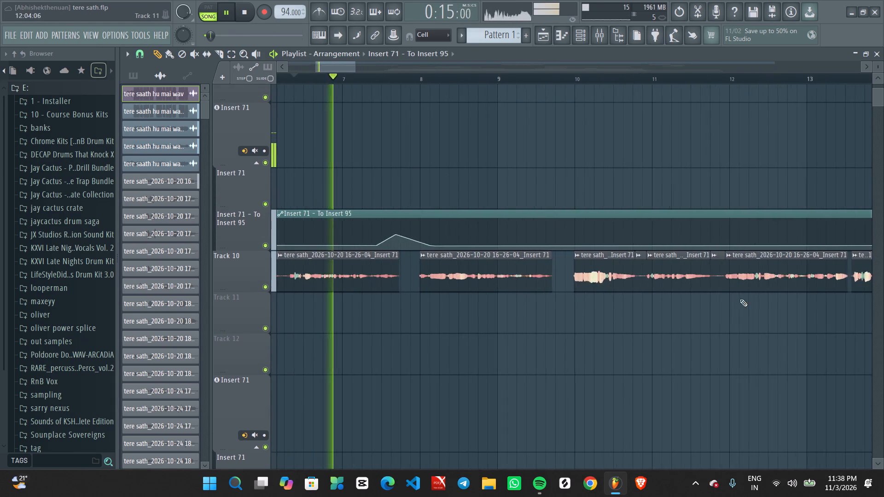
pyautogui.moveTo(700, 289); pyautogui.dragTo(463, 276, button='middle')
pyautogui.keyDown('ctrl'); pyautogui.scroll(-2, 542, 268); pyautogui.keyUp('ctrl')
pyautogui.keyDown('ctrl'); pyautogui.scroll(5, 731, 291); pyautogui.keyUp('ctrl')
pyautogui.press('space')
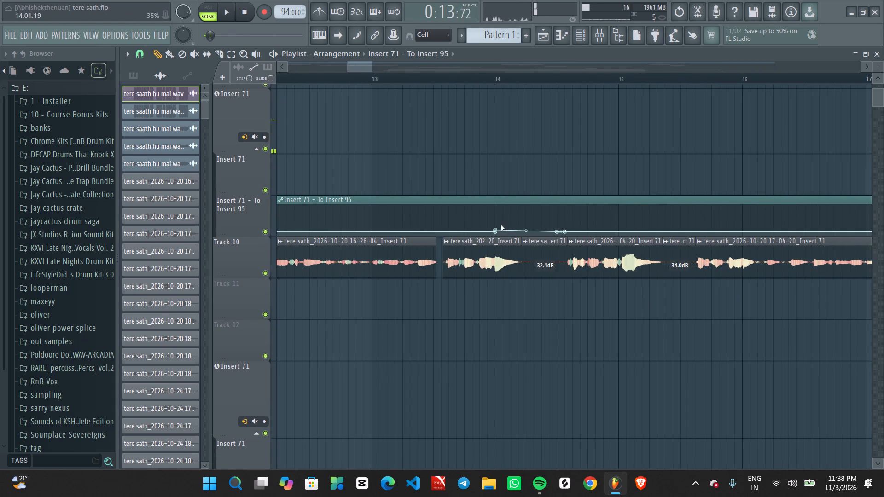
pyautogui.moveTo(495, 229); pyautogui.dragTo(495, 225)
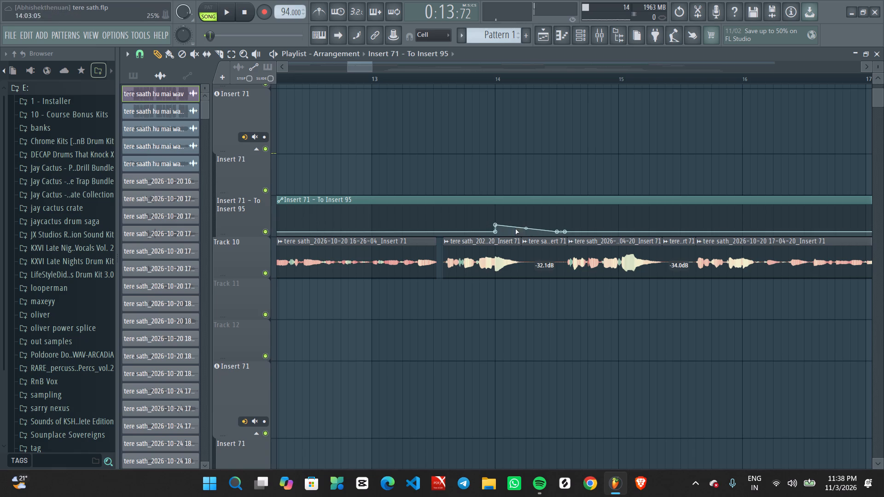
pyautogui.click(553, 231)
# Replay the vocal from just before bar 14 to check the raised delay send.
pyautogui.press('space')
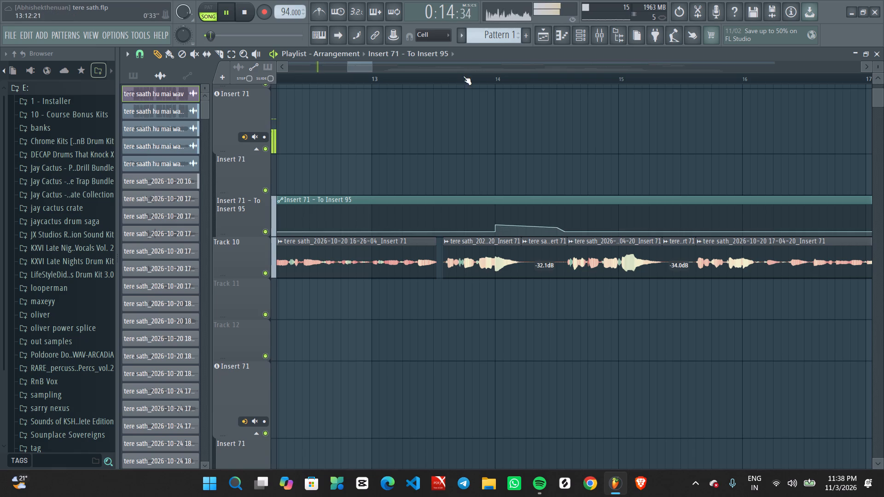
pyautogui.click(465, 80)
pyautogui.keyDown('ctrl'); pyautogui.scroll(4, 530, 341); pyautogui.keyUp('ctrl')
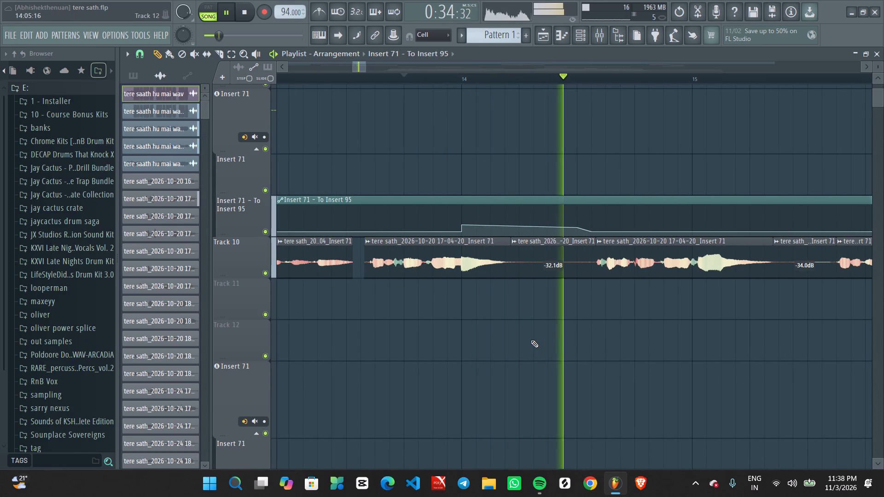
pyautogui.keyDown('ctrl'); pyautogui.scroll(-9, 531, 340); pyautogui.keyUp('ctrl')
pyautogui.press('space')
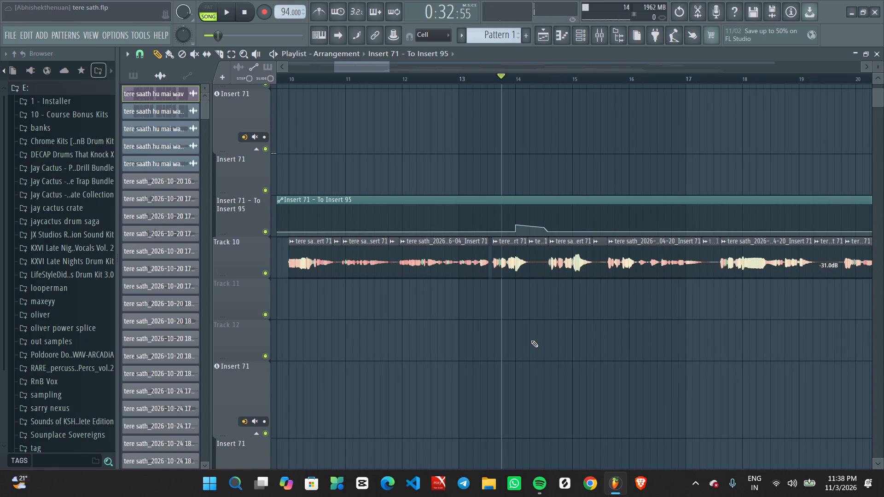
pyautogui.press('space')
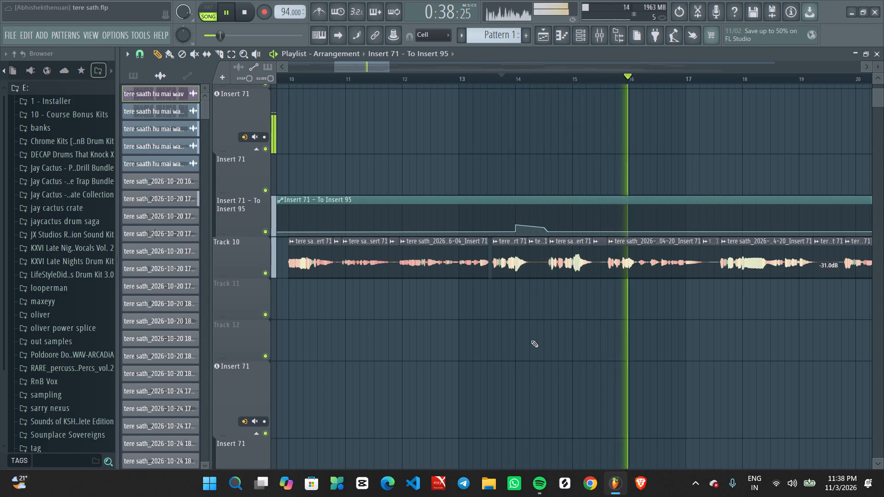
pyautogui.press('space')
# Add a send automation bump in bar 15, rising from 15% at 15:02 to about 60% and returning to 15% at 15:07.
pyautogui.keyDown('ctrl'); pyautogui.scroll(7, 460, 275); pyautogui.keyUp('ctrl')
pyautogui.keyDown('ctrl'); pyautogui.scroll(1, 644, 359); pyautogui.keyUp('ctrl')
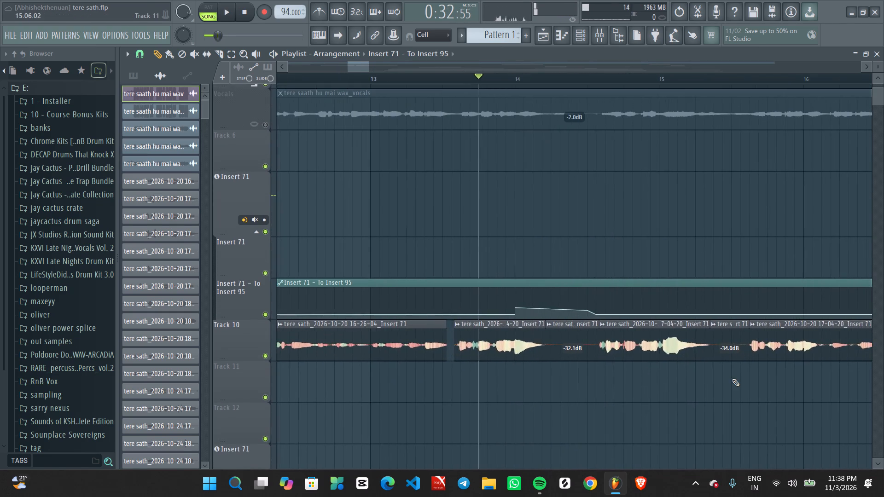
pyautogui.moveTo(724, 381); pyautogui.dragTo(534, 339, button='middle')
pyautogui.keyDown('ctrl'); pyautogui.scroll(3, 518, 328); pyautogui.keyUp('ctrl')
pyautogui.rightClick(458, 271)
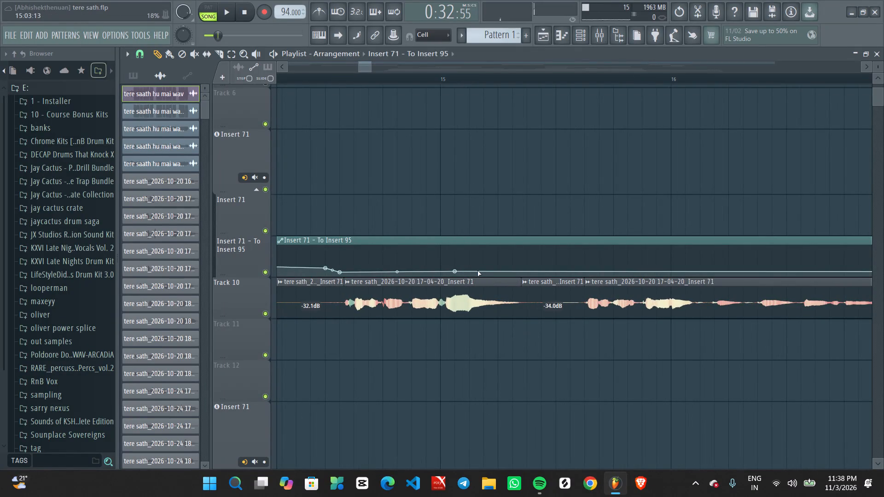
pyautogui.rightClick(481, 267)
pyautogui.moveTo(481, 267); pyautogui.dragTo(473, 259)
pyautogui.rightClick(457, 275)
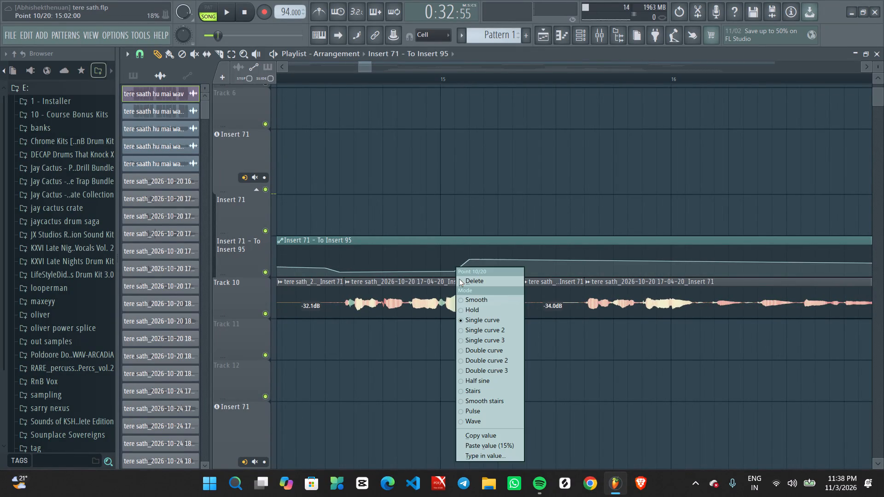
pyautogui.click(487, 449)
pyautogui.rightClick(517, 258)
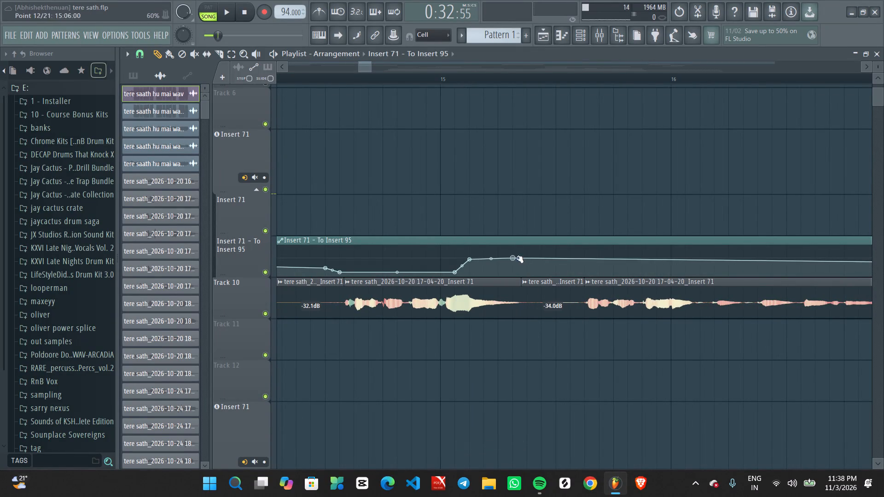
pyautogui.rightClick(525, 258)
pyautogui.moveTo(527, 258); pyautogui.dragTo(527, 273)
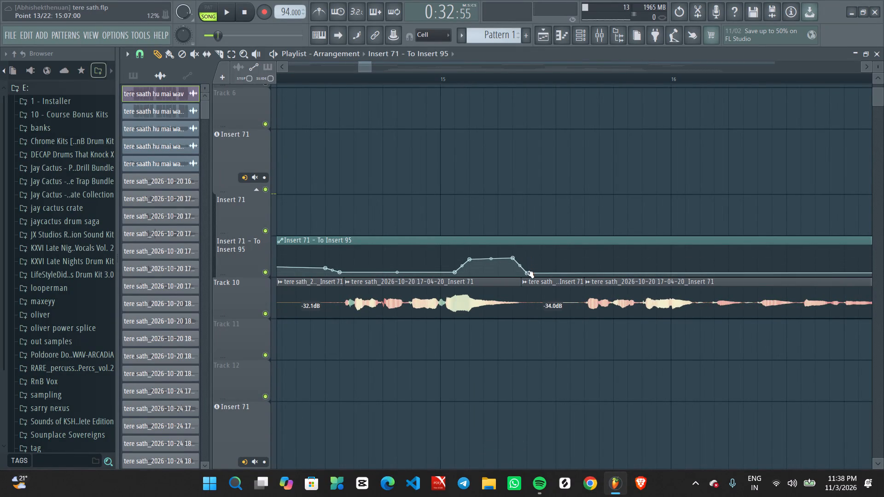
pyautogui.rightClick(528, 273)
pyautogui.click(569, 448)
# Lower the send automation point at 15:06 during playback so the bar 15 bump slopes down from its first peak.
pyautogui.press('space')
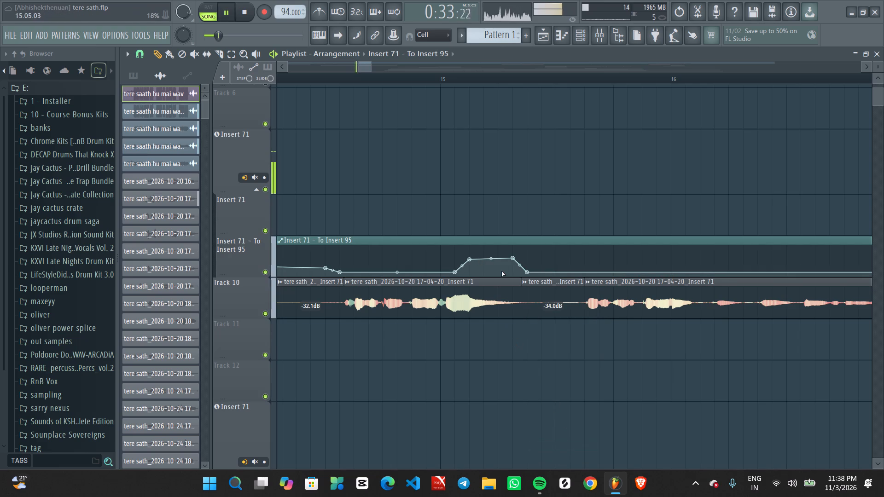
pyautogui.click(468, 257)
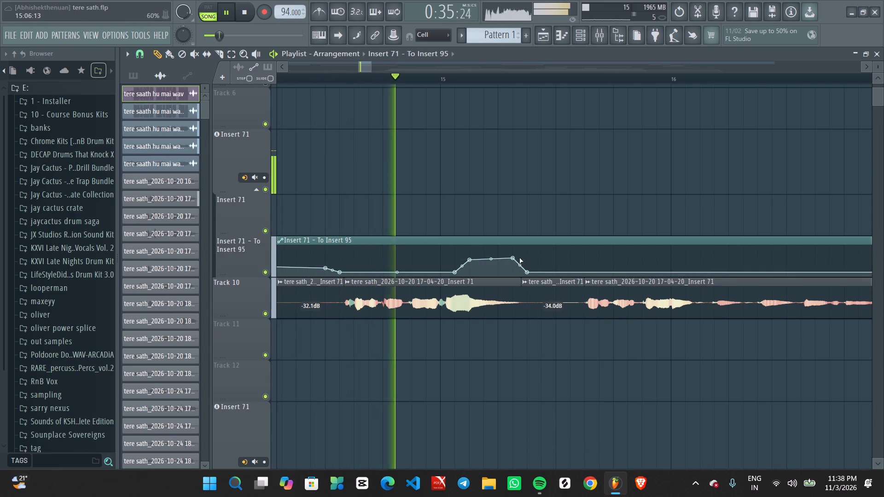
pyautogui.moveTo(513, 257); pyautogui.dragTo(511, 266)
pyautogui.click(512, 265)
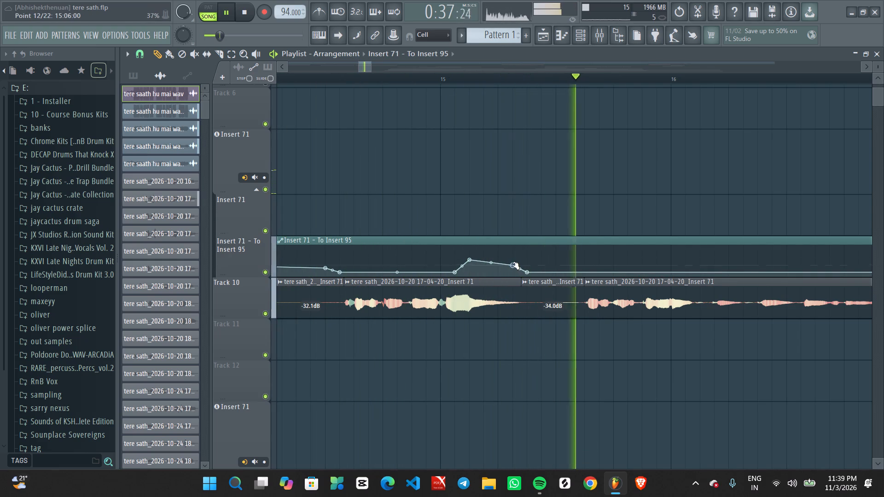
pyautogui.press('space')
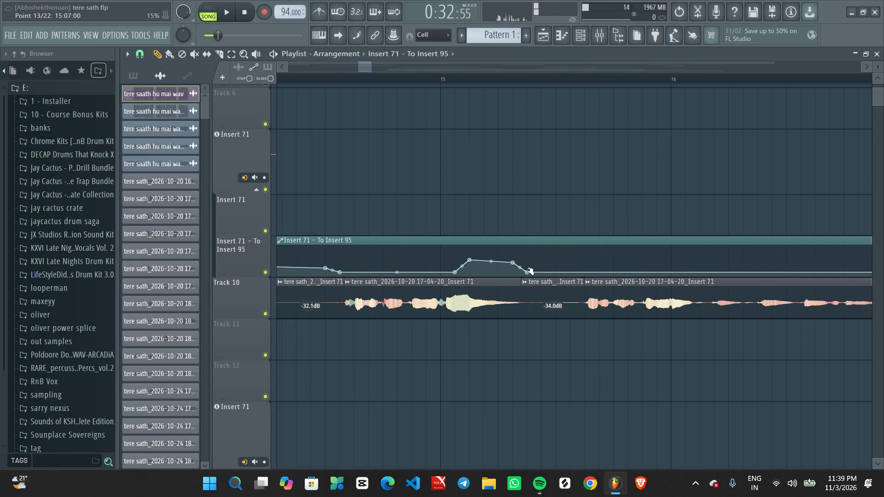
# Lower the send automation point at 15:06 to 15% and check the steeper bar 15 slope in playback.
pyautogui.keyDown('ctrl'); pyautogui.scroll(-4, 528, 270); pyautogui.keyUp('ctrl')
pyautogui.keyDown('ctrl'); pyautogui.scroll(6, 511, 282); pyautogui.keyUp('ctrl')
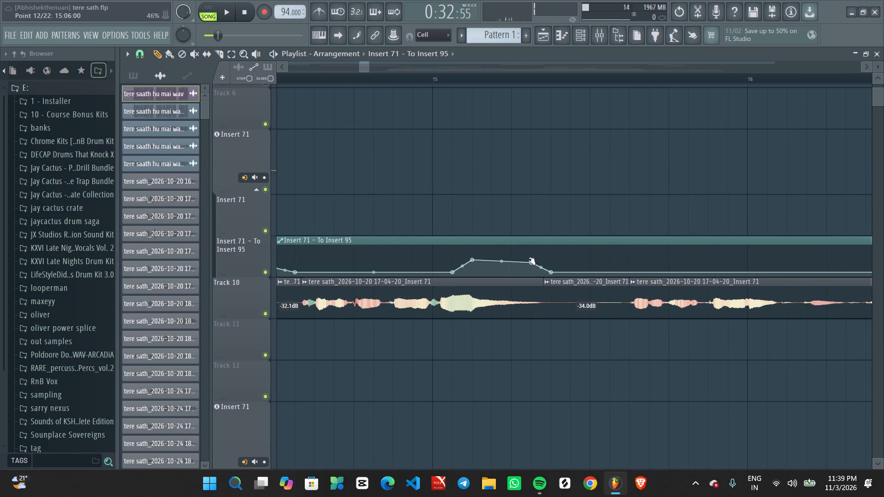
pyautogui.moveTo(529, 260); pyautogui.dragTo(529, 272)
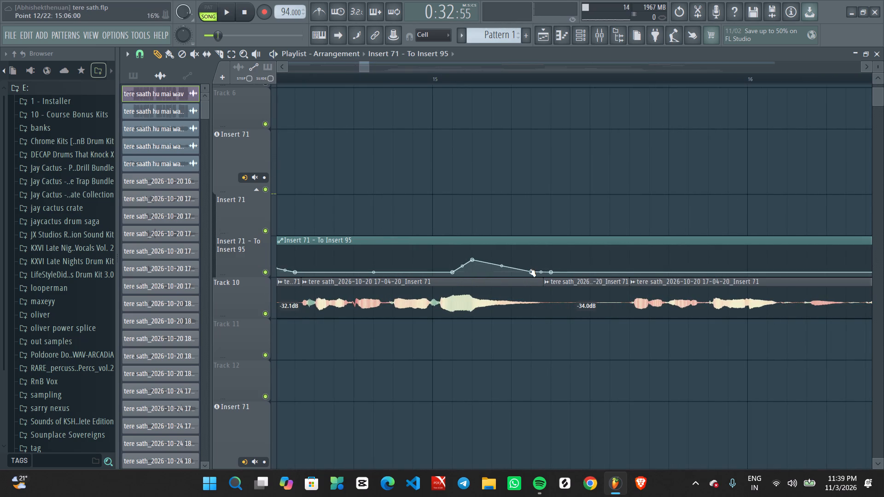
pyautogui.press('space')
pyautogui.keyDown('ctrl'); pyautogui.scroll(-4, 570, 342); pyautogui.keyUp('ctrl')
pyautogui.keyDown('ctrl'); pyautogui.scroll(5, 570, 342); pyautogui.keyUp('ctrl')
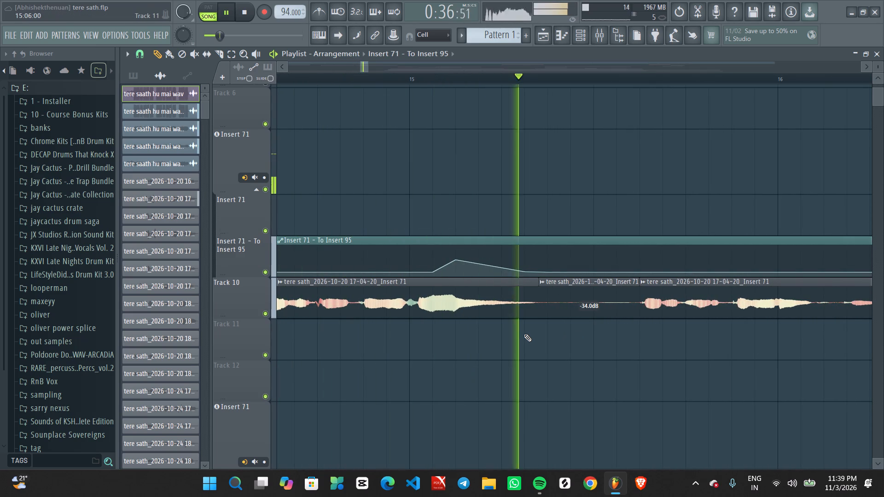
pyautogui.keyDown('ctrl'); pyautogui.scroll(-2, 524, 334); pyautogui.keyUp('ctrl')
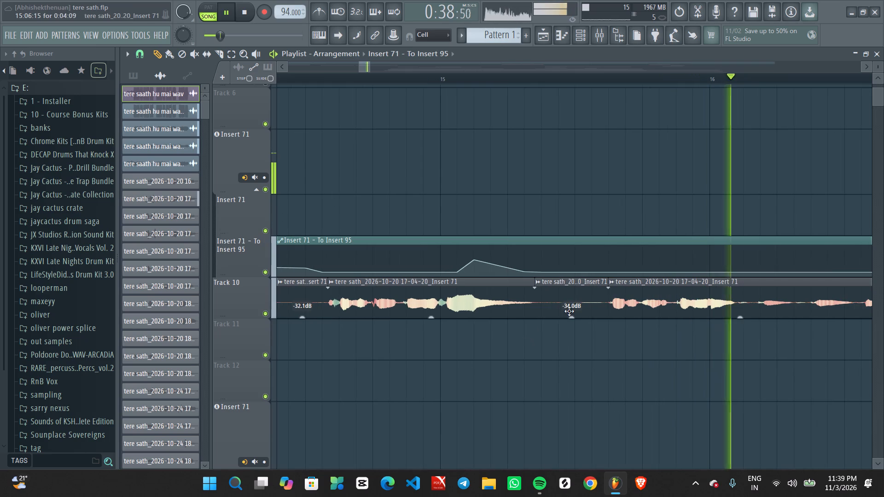
pyautogui.press('space')
pyautogui.click(526, 271)
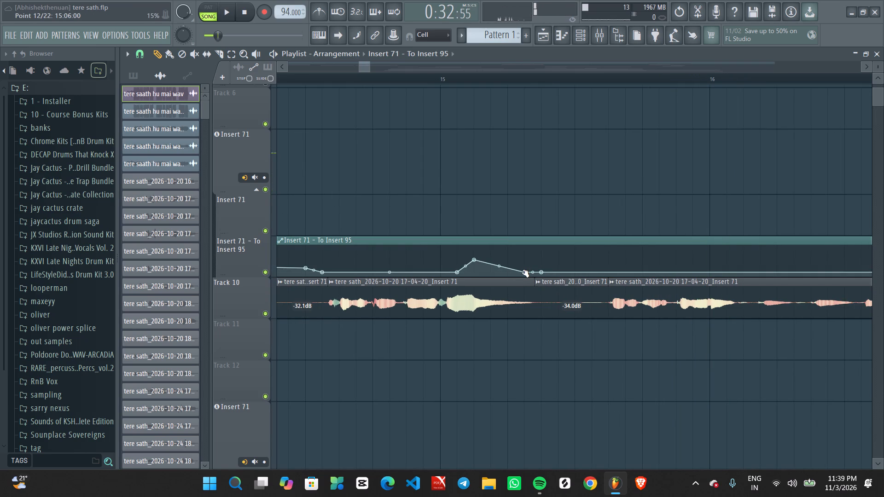
# Replay the vocal from just before bar 14 to check the send automation through bars 14 and 15.
pyautogui.press('space')
pyautogui.keyDown('ctrl'); pyautogui.scroll(-8, 480, 243); pyautogui.keyUp('ctrl')
pyautogui.keyDown('ctrl'); pyautogui.scroll(-5, 453, 301); pyautogui.keyUp('ctrl')
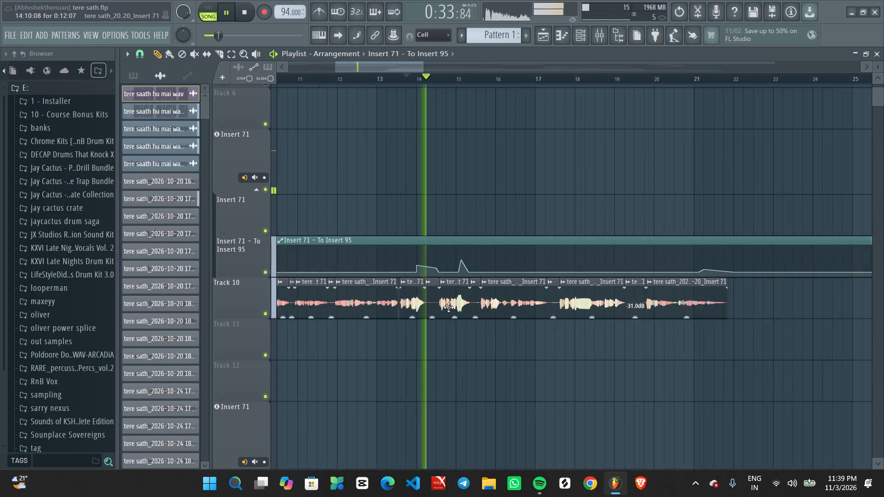
pyautogui.keyDown('ctrl'); pyautogui.scroll(-1, 448, 307); pyautogui.keyUp('ctrl')
pyautogui.keyDown('ctrl'); pyautogui.scroll(7, 437, 331); pyautogui.keyUp('ctrl')
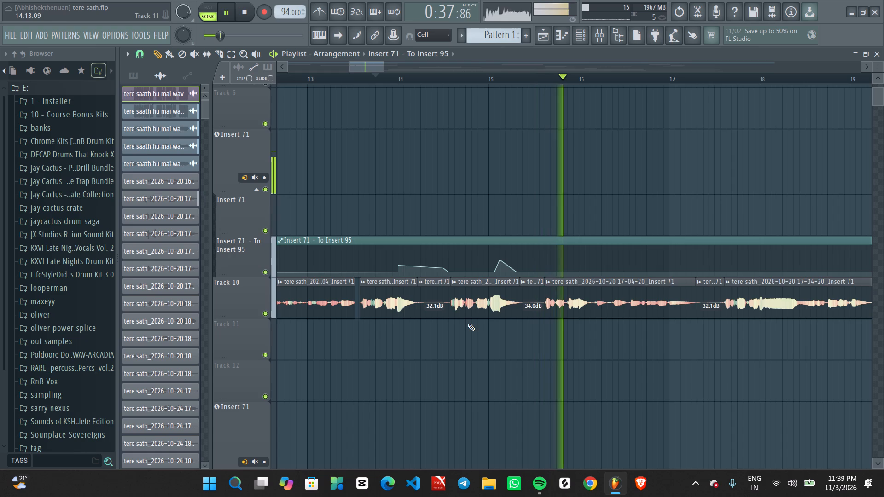
pyautogui.keyDown('ctrl'); pyautogui.scroll(-3, 492, 306); pyautogui.keyUp('ctrl')
pyautogui.press('space')
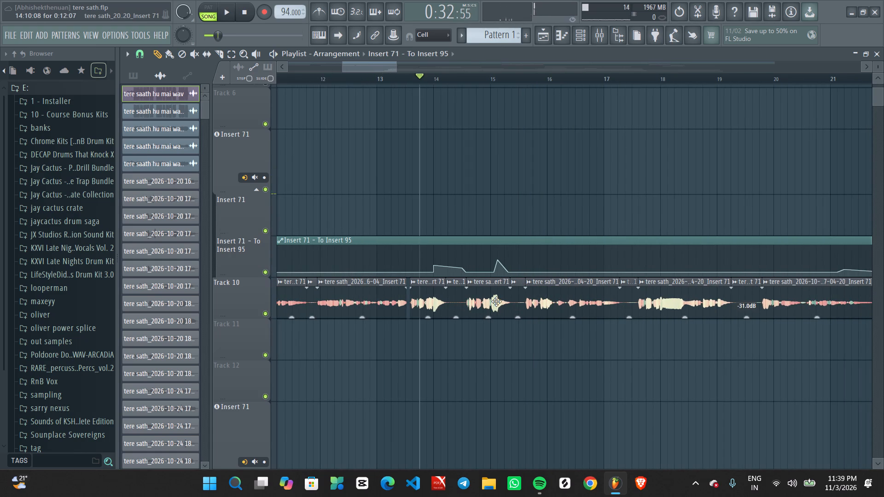
pyautogui.write('v')
pyautogui.press('space')
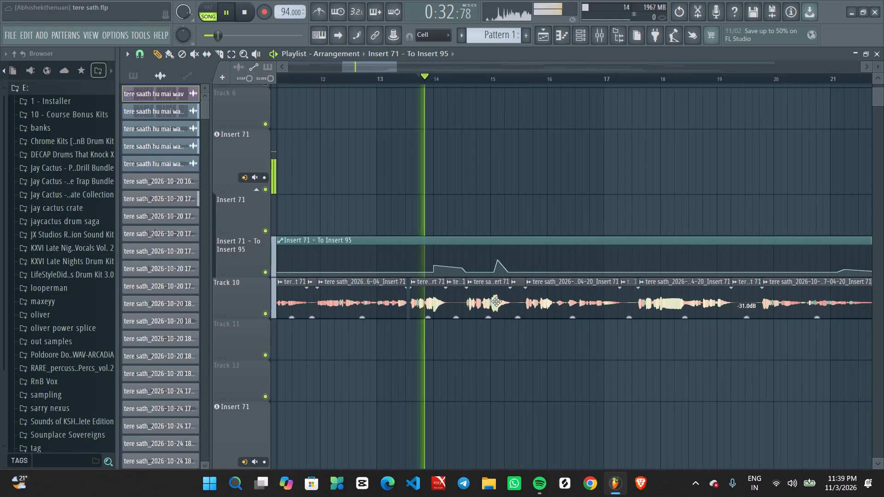
pyautogui.keyDown('ctrl'); pyautogui.scroll(5, 457, 324); pyautogui.keyUp('ctrl')
pyautogui.moveTo(578, 352); pyautogui.dragTo(507, 307, button='middle')
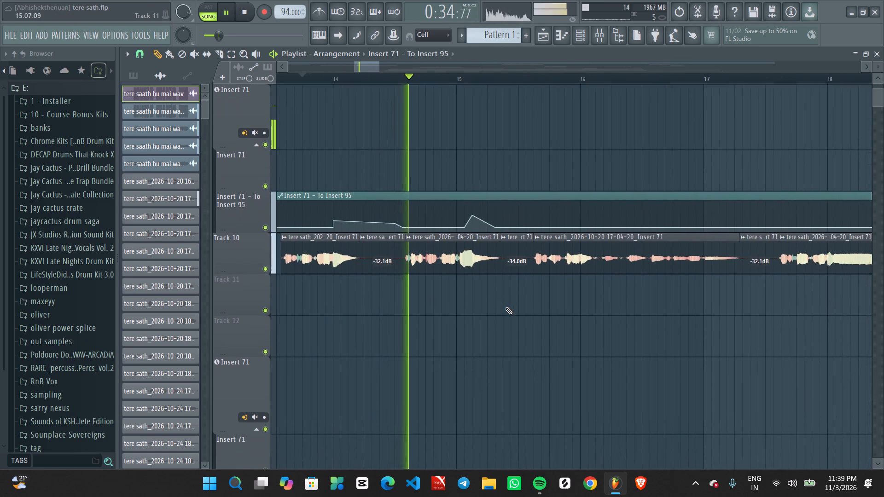
pyautogui.keyDown('ctrl'); pyautogui.scroll(4, 505, 307); pyautogui.keyUp('ctrl')
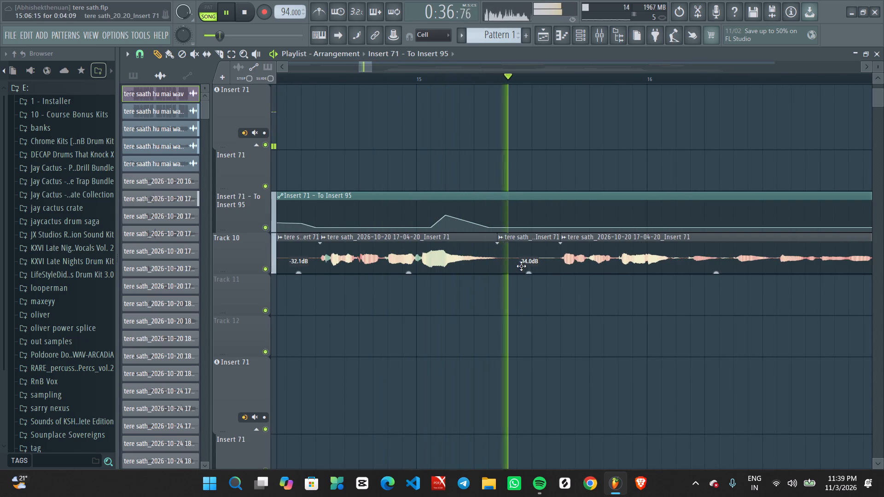
pyautogui.press('space')
pyautogui.press('space')
pyautogui.press('space')
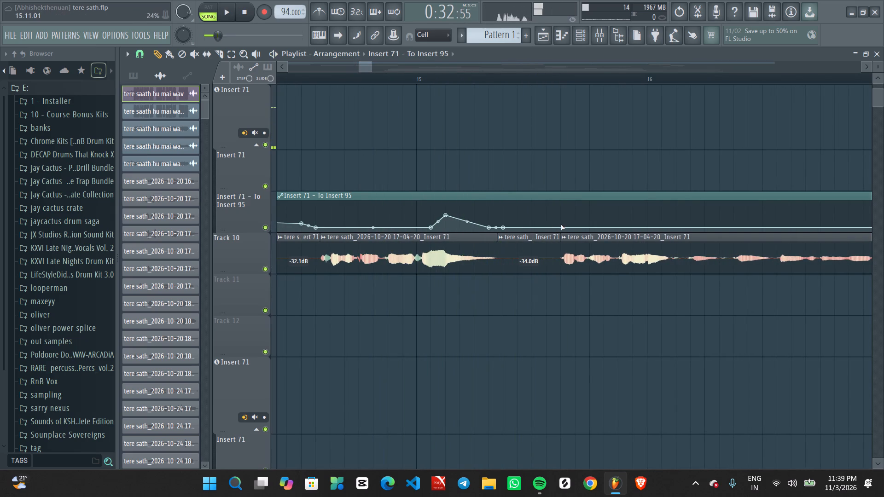
# Add a send automation dip to the minimum from 15:07 to 15:11, returning to 15% at 15:12.
pyautogui.rightClick(561, 227)
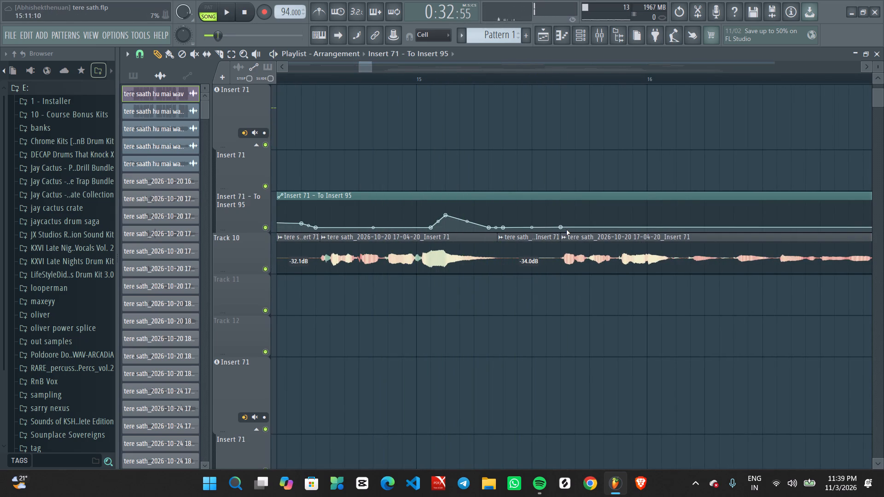
pyautogui.rightClick(568, 228)
pyautogui.moveTo(562, 226); pyautogui.dragTo(571, 227)
pyautogui.moveTo(561, 227); pyautogui.dragTo(568, 223)
pyautogui.moveTo(563, 229); pyautogui.dragTo(569, 228)
pyautogui.rightClick(576, 229)
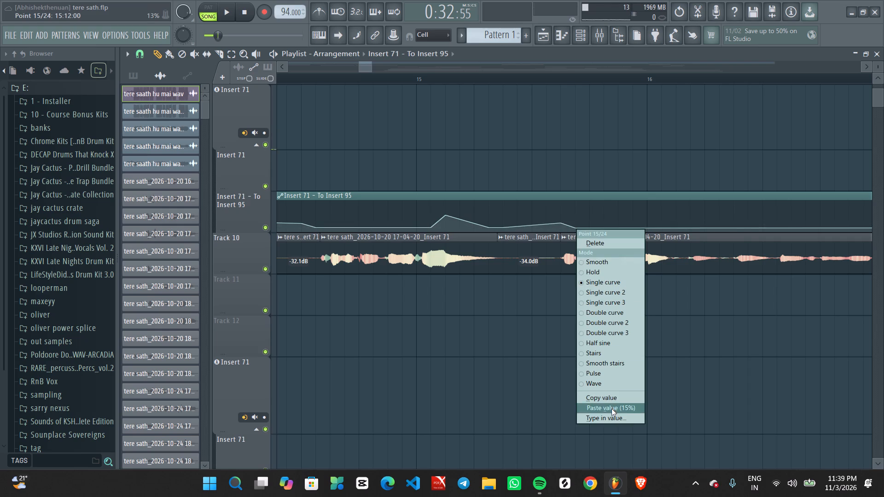
pyautogui.click(612, 409)
pyautogui.moveTo(560, 224); pyautogui.dragTo(556, 241)
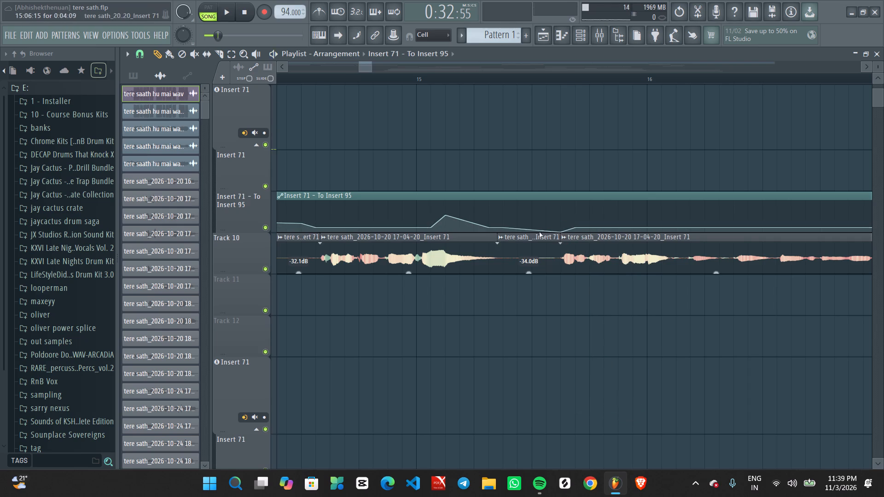
pyautogui.press('space')
pyautogui.moveTo(502, 229); pyautogui.dragTo(503, 237)
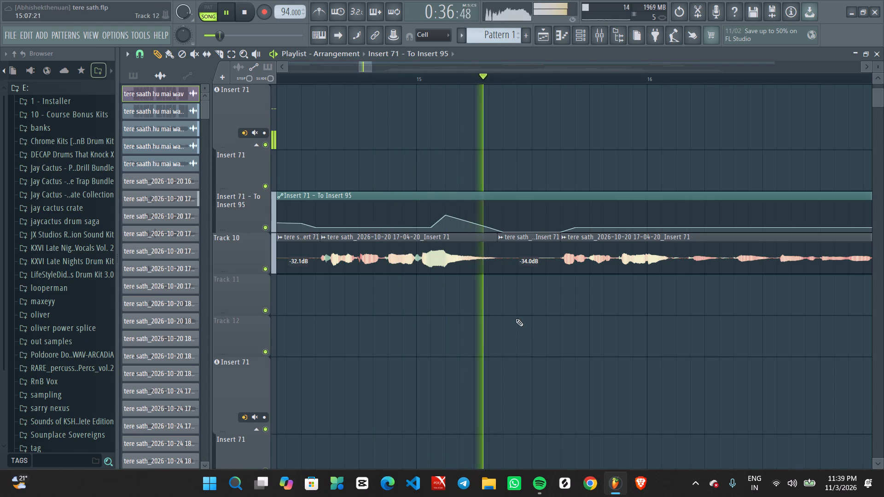
# Listen through the new send dip into bar 16 and save the project.
pyautogui.keyDown('ctrl'); pyautogui.scroll(-4, 517, 318); pyautogui.keyUp('ctrl')
pyautogui.keyDown('ctrl'); pyautogui.scroll(4, 597, 302); pyautogui.keyUp('ctrl')
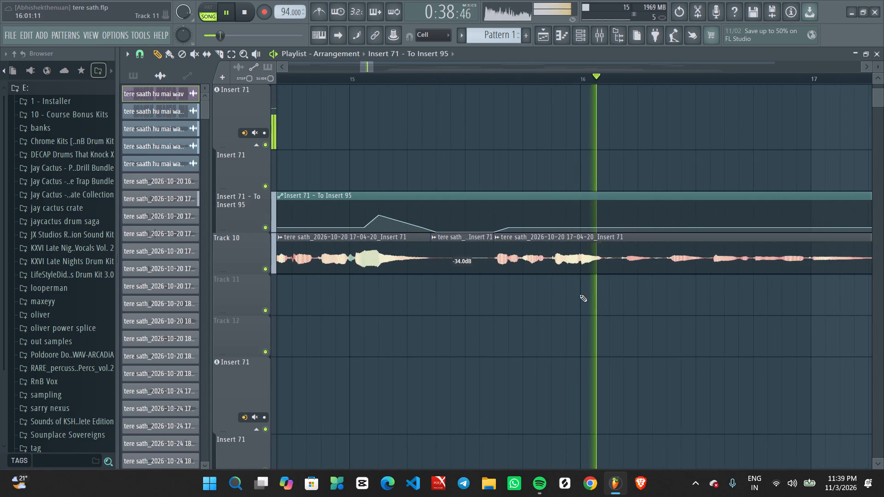
pyautogui.keyDown('ctrl'); pyautogui.scroll(-19, 562, 288); pyautogui.keyUp('ctrl')
pyautogui.hotkey('ctrl', 's')
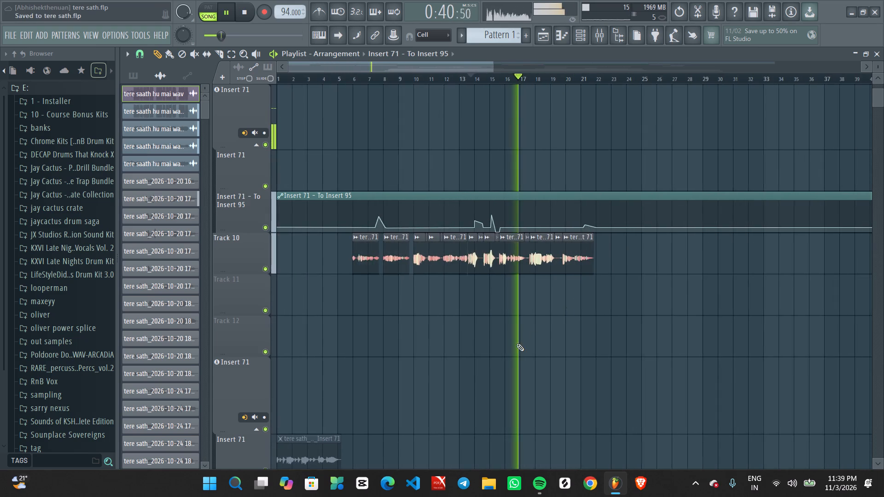
# Delete the send automation peak point at 15:03 to remove the bar 15 bump.
pyautogui.keyDown('ctrl'); pyautogui.scroll(8, 517, 344); pyautogui.keyUp('ctrl')
pyautogui.keyDown('ctrl'); pyautogui.scroll(-7, 547, 334); pyautogui.keyUp('ctrl')
pyautogui.keyDown('ctrl'); pyautogui.scroll(13, 518, 311); pyautogui.keyUp('ctrl')
pyautogui.press('space')
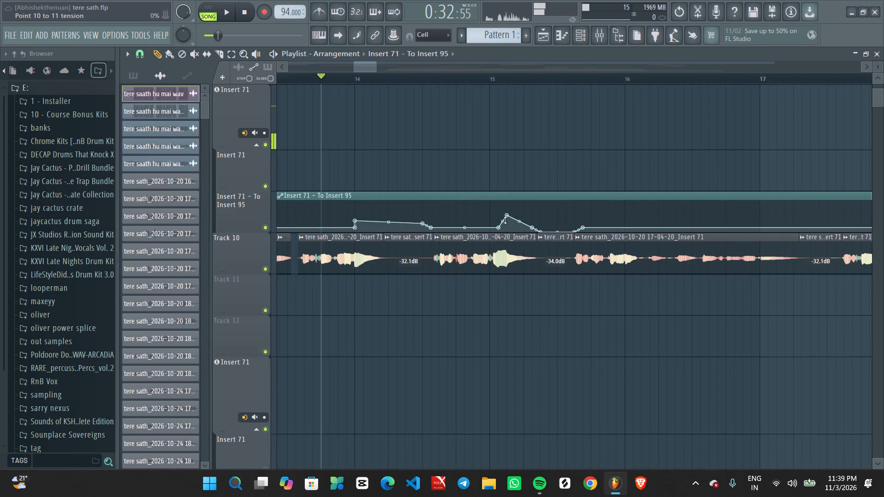
pyautogui.rightClick(506, 216)
pyautogui.click(536, 227)
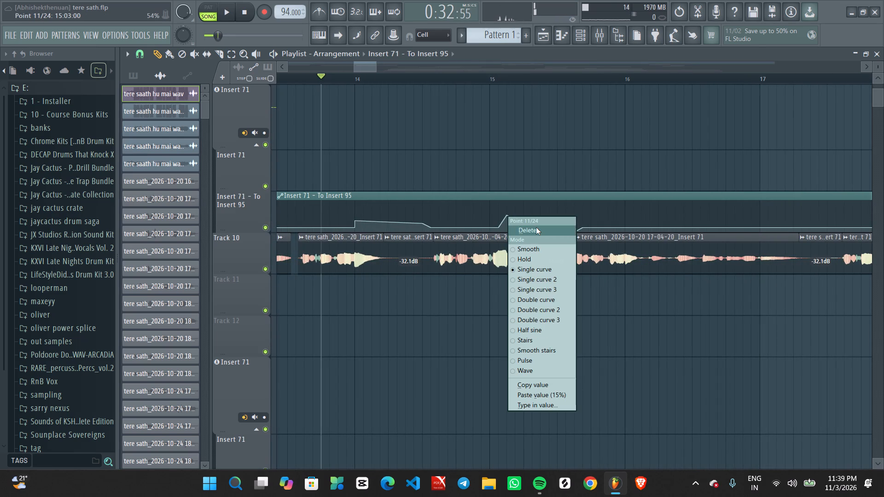
# Replay the bar 15 passage and set the send automation point at 14:09 to 15%.
pyautogui.press('space')
pyautogui.keyDown('ctrl'); pyautogui.scroll(2, 535, 307); pyautogui.keyUp('ctrl')
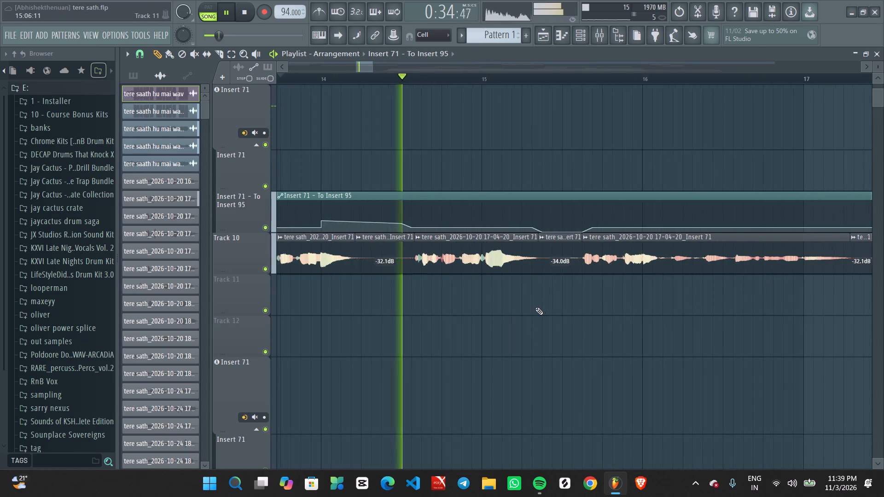
pyautogui.keyDown('ctrl'); pyautogui.scroll(3, 535, 307); pyautogui.keyUp('ctrl')
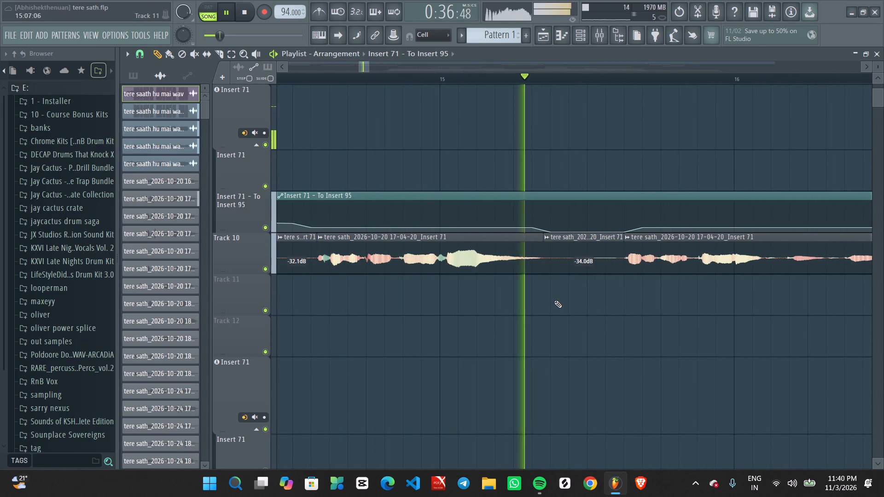
pyautogui.keyDown('ctrl'); pyautogui.scroll(-9, 554, 301); pyautogui.keyUp('ctrl')
pyautogui.keyDown('ctrl'); pyautogui.scroll(6, 471, 245); pyautogui.keyUp('ctrl')
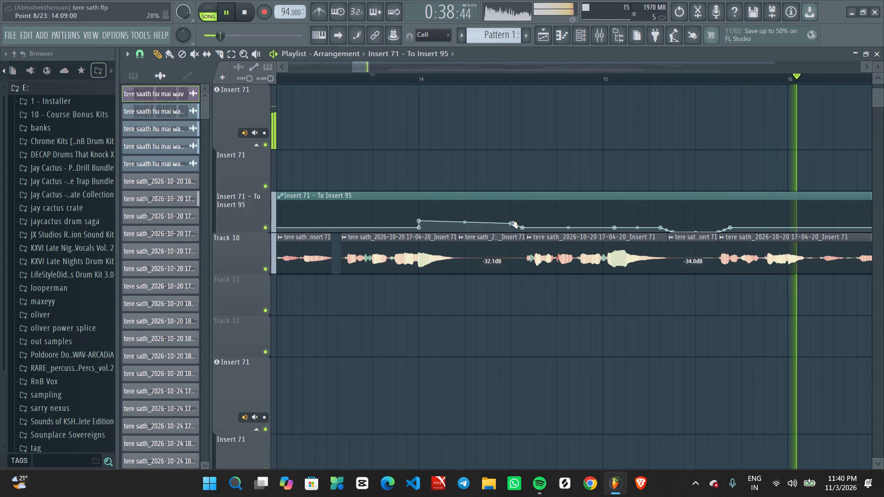
pyautogui.click(512, 223)
pyautogui.rightClick(511, 224)
pyautogui.click(551, 401)
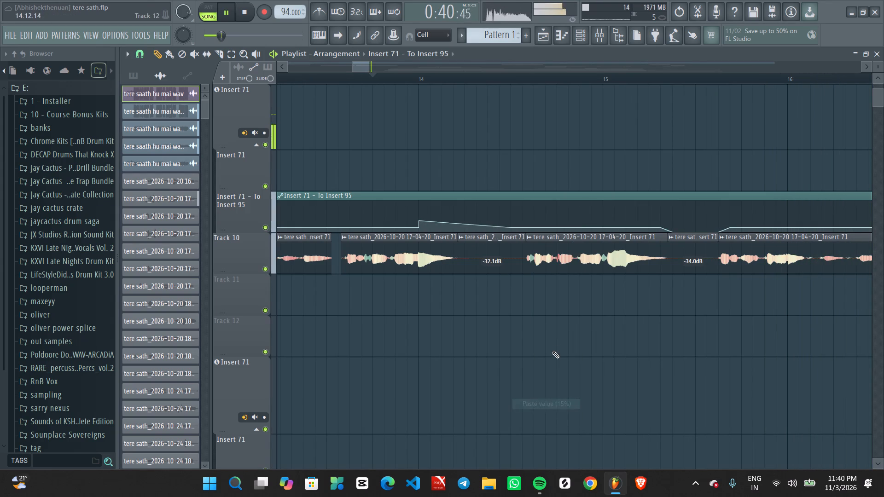
# Replay the vocal from just before bar 14 to check the reshaped send and review the automation across the arrangement.
pyautogui.keyDown('ctrl'); pyautogui.scroll(-2, 542, 313); pyautogui.keyUp('ctrl')
pyautogui.press('space')
pyautogui.press('space')
pyautogui.click(451, 220)
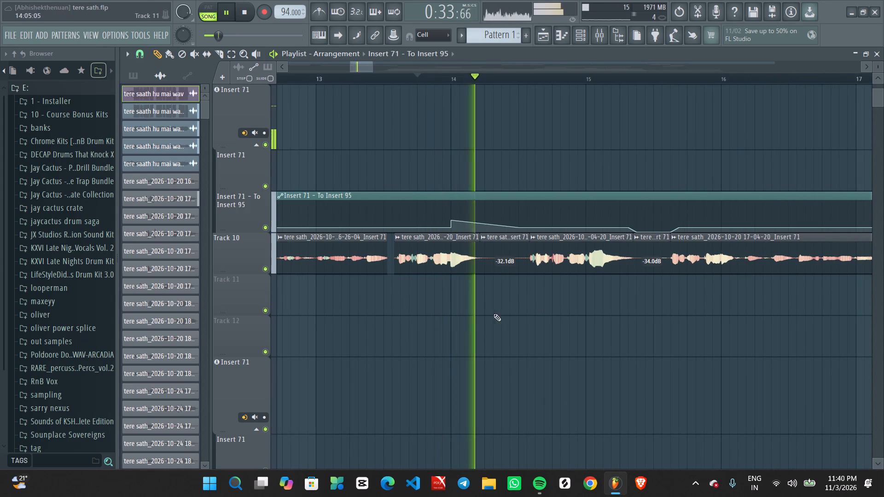
pyautogui.keyDown('ctrl'); pyautogui.scroll(-7, 512, 360); pyautogui.keyUp('ctrl')
pyautogui.keyDown('ctrl'); pyautogui.scroll(6, 554, 344); pyautogui.keyUp('ctrl')
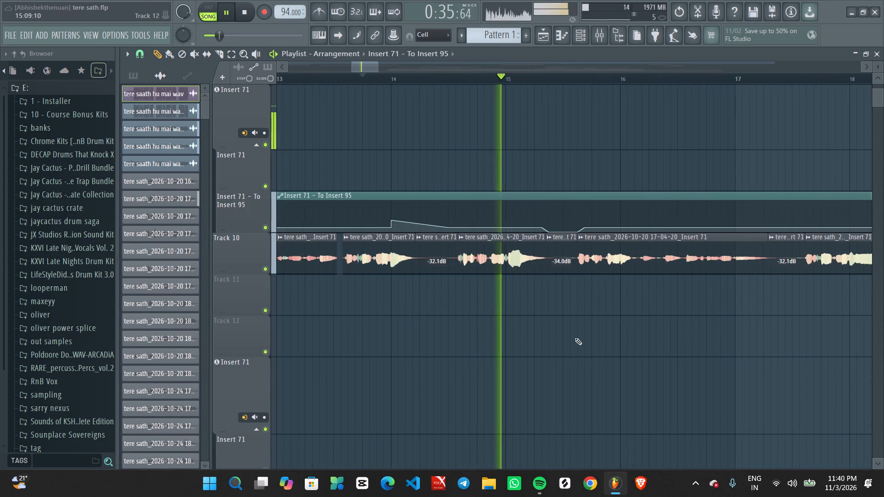
pyautogui.keyDown('ctrl'); pyautogui.scroll(-7, 620, 329); pyautogui.keyUp('ctrl')
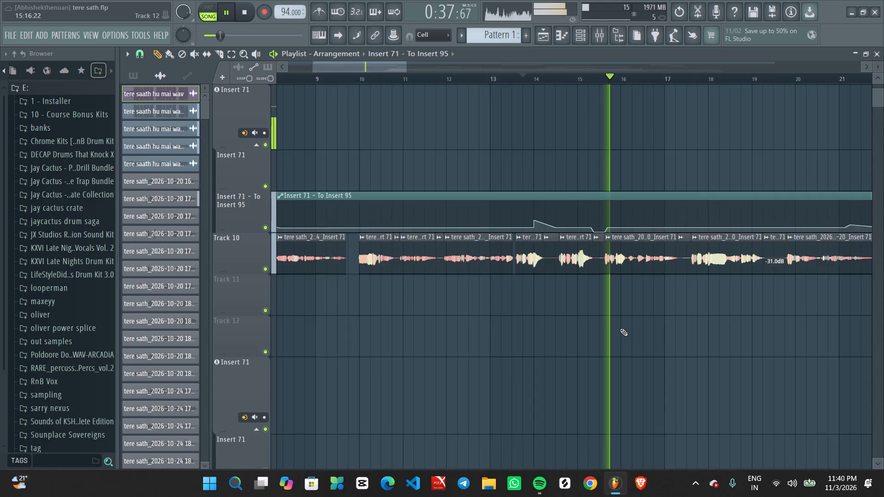
pyautogui.keyDown('ctrl'); pyautogui.scroll(-1, 620, 329); pyautogui.keyUp('ctrl')
pyautogui.keyDown('ctrl'); pyautogui.scroll(2, 626, 329); pyautogui.keyUp('ctrl')
pyautogui.moveTo(683, 338); pyautogui.dragTo(553, 329, button='middle')
pyautogui.keyDown('ctrl'); pyautogui.scroll(-7, 593, 327); pyautogui.keyUp('ctrl')
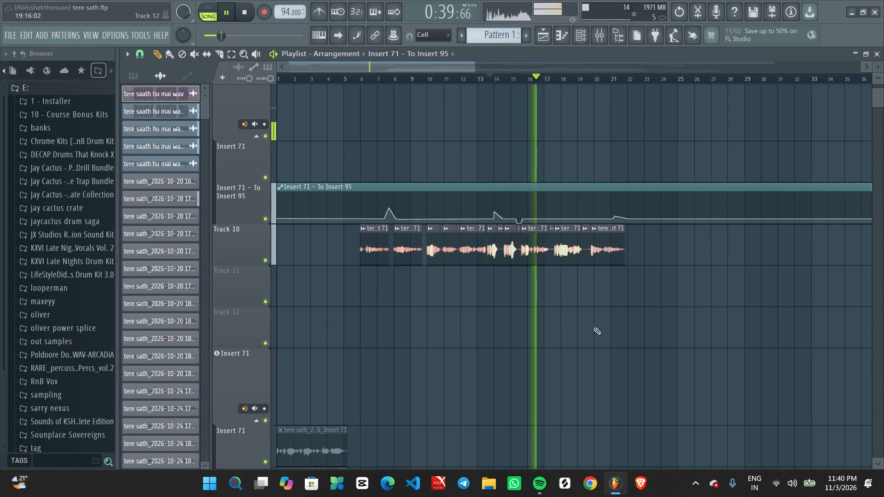
pyautogui.keyDown('ctrl'); pyautogui.scroll(4, 655, 304); pyautogui.keyUp('ctrl')
pyautogui.moveTo(641, 306); pyautogui.dragTo(551, 324, button='middle')
pyautogui.keyDown('ctrl'); pyautogui.scroll(-6, 526, 345); pyautogui.keyUp('ctrl')
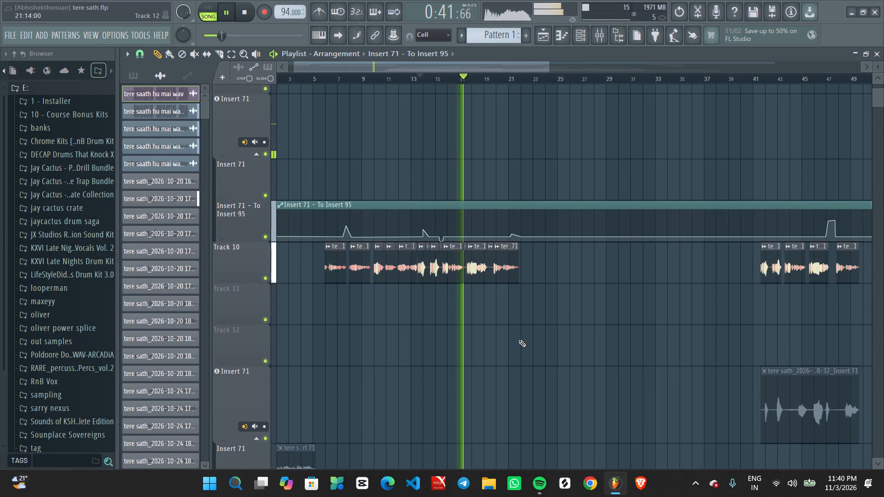
# Add send automation points around bar 17 to form a small bump starting at 16:15, and replay the passage.
pyautogui.keyDown('ctrl'); pyautogui.scroll(12, 407, 342); pyautogui.keyUp('ctrl')
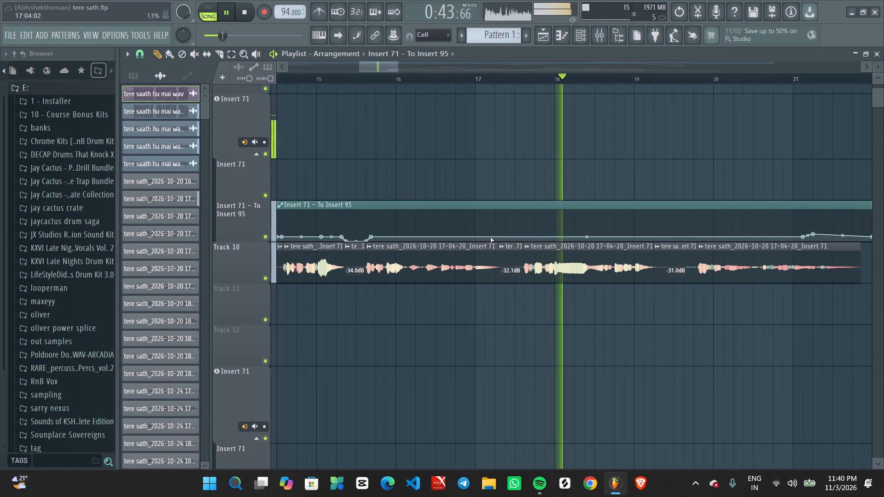
pyautogui.rightClick(486, 236)
pyautogui.rightClick(498, 237)
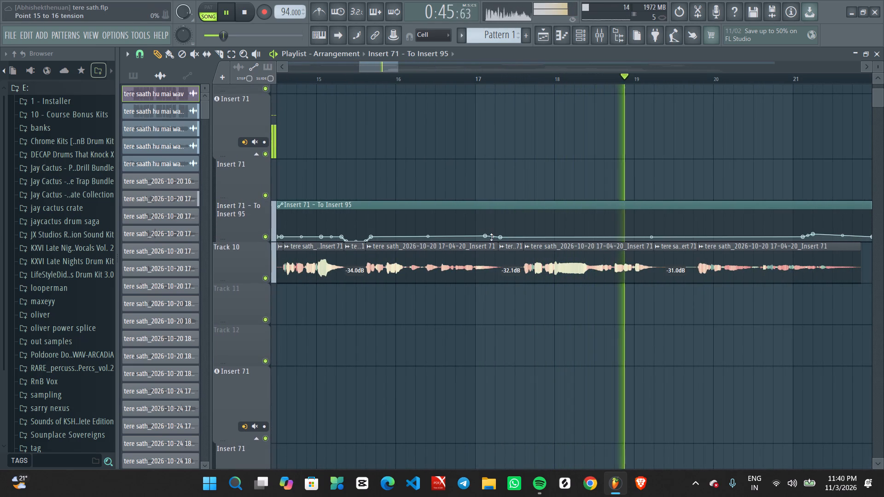
pyautogui.click(486, 235)
pyautogui.rightClick(466, 236)
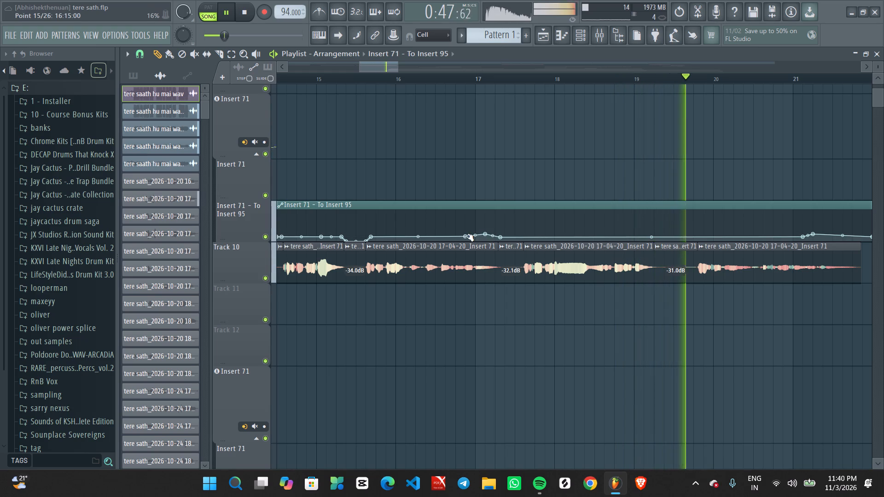
pyautogui.rightClick(467, 236)
pyautogui.click(491, 412)
pyautogui.press('space')
pyautogui.press('space')
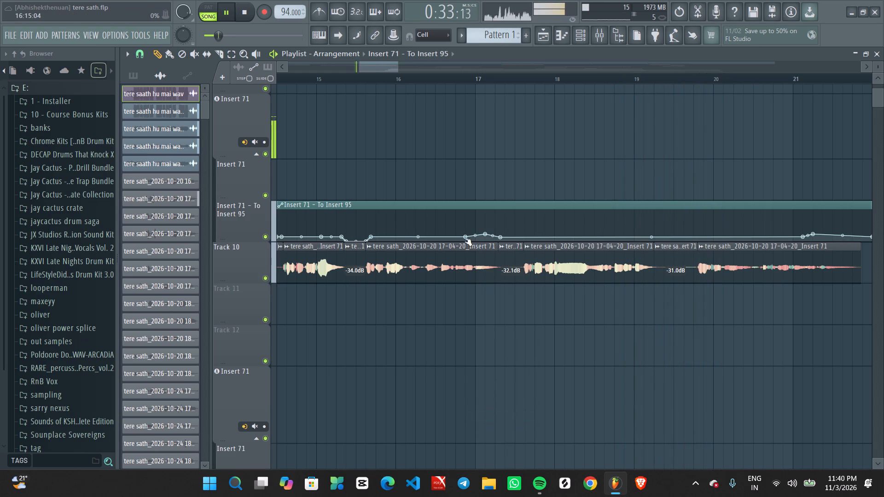
# Move the bar 17 bump's starting point to 17:01 and set its value to 15%.
pyautogui.moveTo(465, 237); pyautogui.dragTo(473, 237)
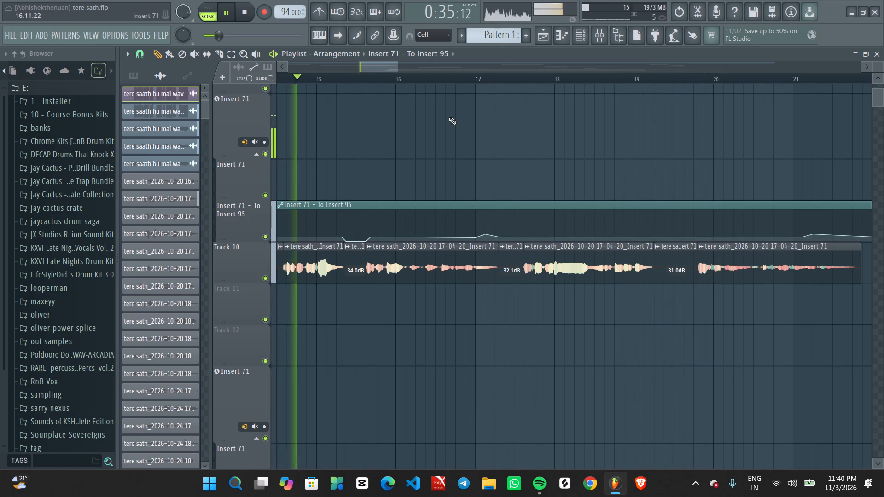
pyautogui.rightClick(476, 239)
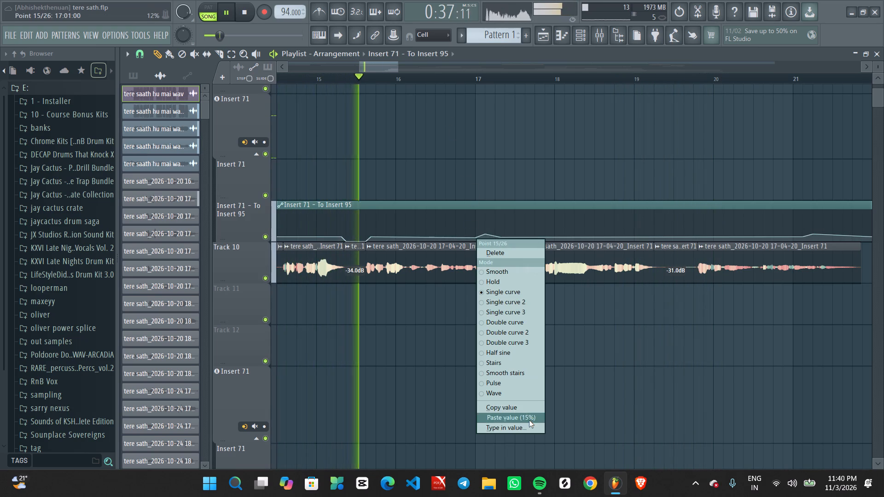
pyautogui.click(529, 420)
# Shift the bar 17 bump's end point slightly past 17:07 and set its value to 15%.
pyautogui.keyDown('ctrl'); pyautogui.scroll(2, 500, 282); pyautogui.keyUp('ctrl')
pyautogui.moveTo(499, 237); pyautogui.dragTo(505, 238)
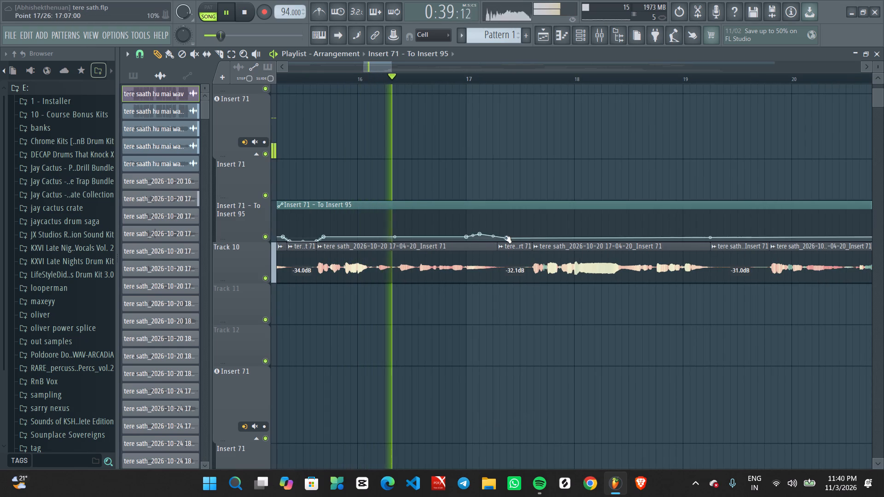
pyautogui.moveTo(505, 238); pyautogui.dragTo(512, 236)
pyautogui.rightClick(513, 237)
pyautogui.click(578, 418)
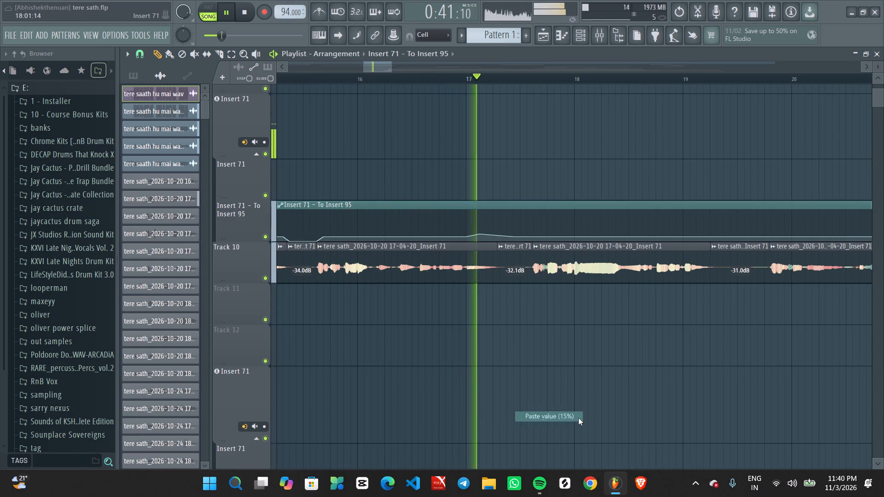
# Listen on through bars 17 to 21 and check the send automation against the remaining vocal phrases.
pyautogui.keyDown('ctrl'); pyautogui.scroll(-7, 570, 395); pyautogui.keyUp('ctrl')
pyautogui.keyDown('ctrl'); pyautogui.scroll(2, 567, 390); pyautogui.keyUp('ctrl')
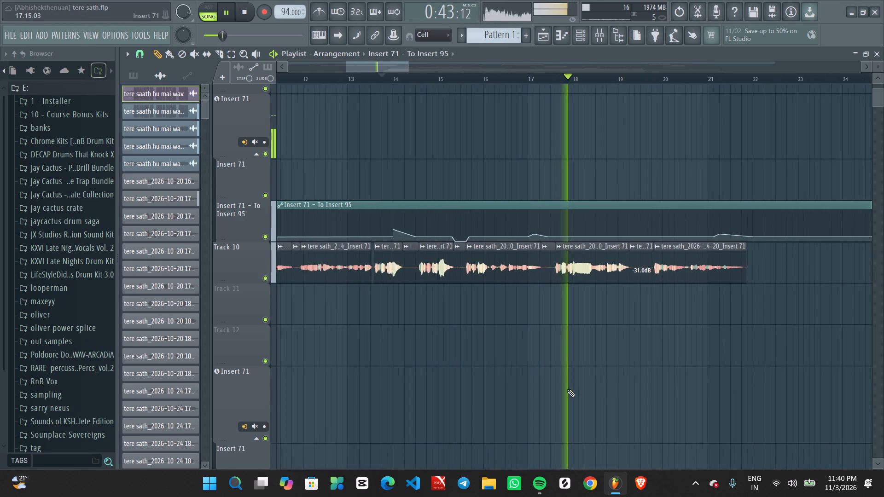
pyautogui.keyDown('ctrl'); pyautogui.scroll(4, 567, 389); pyautogui.keyUp('ctrl')
pyautogui.keyDown('ctrl'); pyautogui.scroll(-10, 567, 389); pyautogui.keyUp('ctrl')
pyautogui.keyDown('ctrl'); pyautogui.scroll(5, 568, 388); pyautogui.keyUp('ctrl')
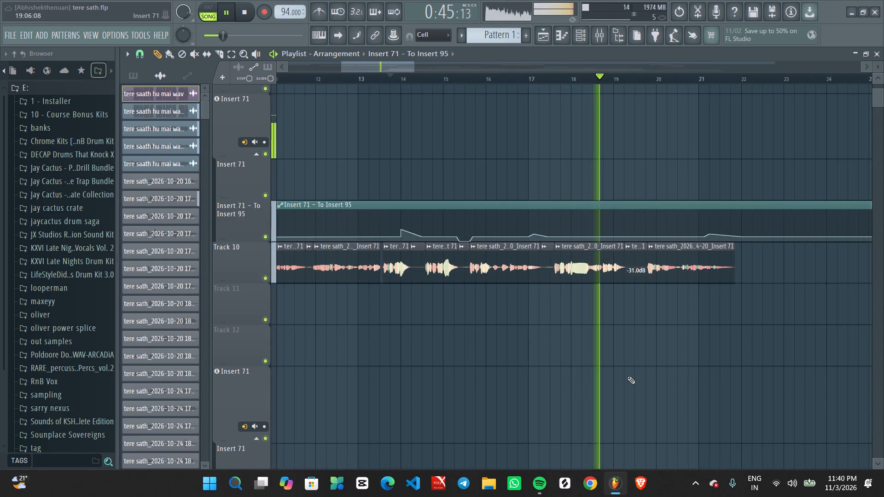
pyautogui.keyDown('ctrl'); pyautogui.scroll(-2, 626, 376); pyautogui.keyUp('ctrl')
pyautogui.keyDown('ctrl'); pyautogui.scroll(1, 614, 382); pyautogui.keyUp('ctrl')
pyautogui.keyDown('ctrl'); pyautogui.scroll(-14, 608, 386); pyautogui.keyUp('ctrl')
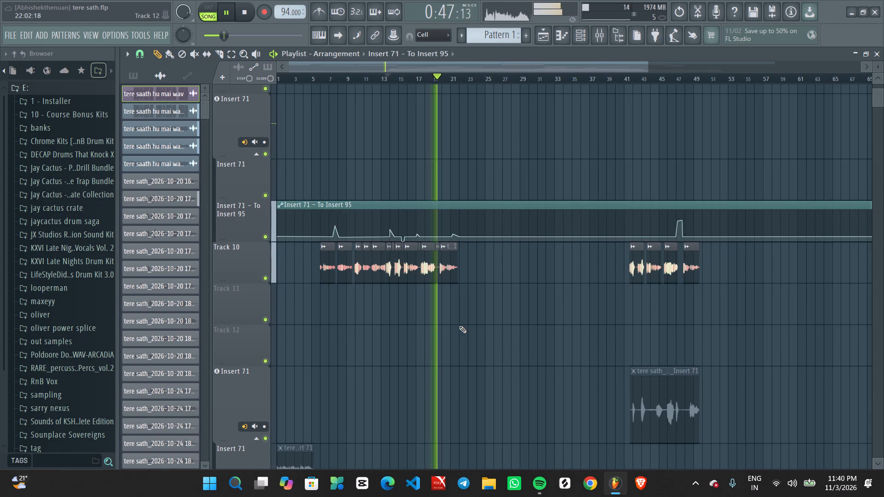
pyautogui.keyDown('ctrl'); pyautogui.scroll(10, 457, 326); pyautogui.keyUp('ctrl')
pyautogui.moveTo(438, 351); pyautogui.dragTo(485, 353, button='middle')
pyautogui.keyDown('ctrl'); pyautogui.scroll(5, 493, 352); pyautogui.keyUp('ctrl')
pyautogui.moveTo(539, 353); pyautogui.dragTo(497, 355, button='middle')
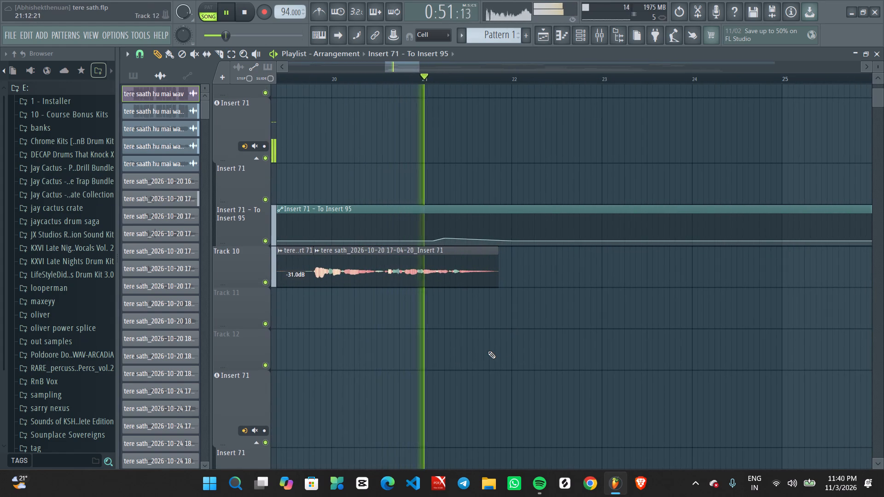
pyautogui.keyDown('ctrl'); pyautogui.scroll(-19, 488, 351); pyautogui.keyUp('ctrl')
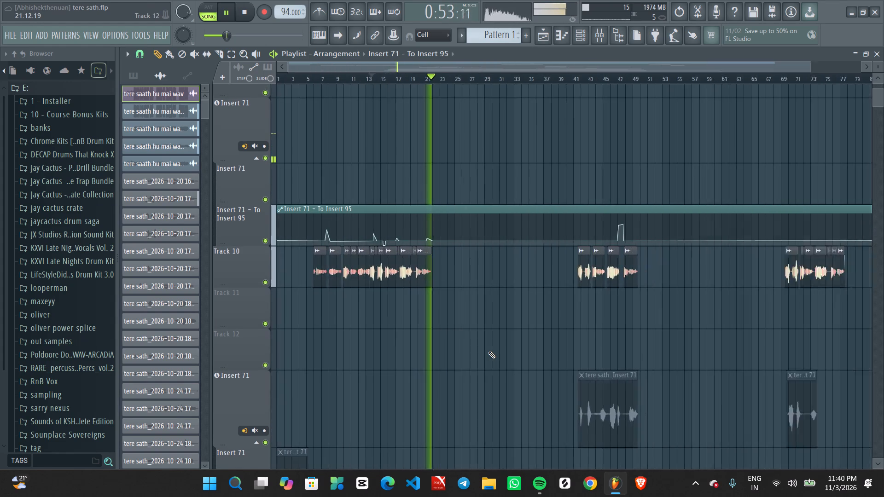
pyautogui.keyDown('ctrl'); pyautogui.scroll(-5, 488, 351); pyautogui.keyUp('ctrl')
# Play from about bar 46, lower the send automation point at 47:12 to about 31%, and replay the passage.
pyautogui.click(524, 76)
pyautogui.keyDown('ctrl'); pyautogui.scroll(7, 526, 266); pyautogui.keyUp('ctrl')
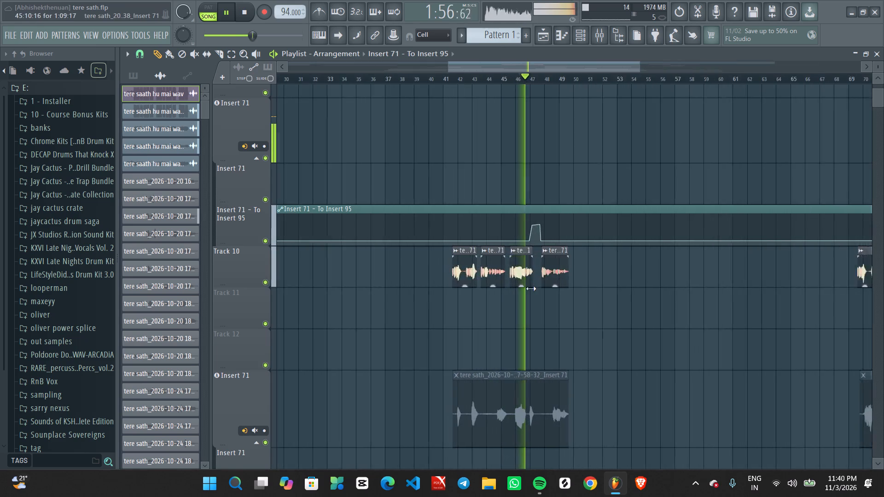
pyautogui.keyDown('ctrl'); pyautogui.scroll(7, 545, 312); pyautogui.keyUp('ctrl')
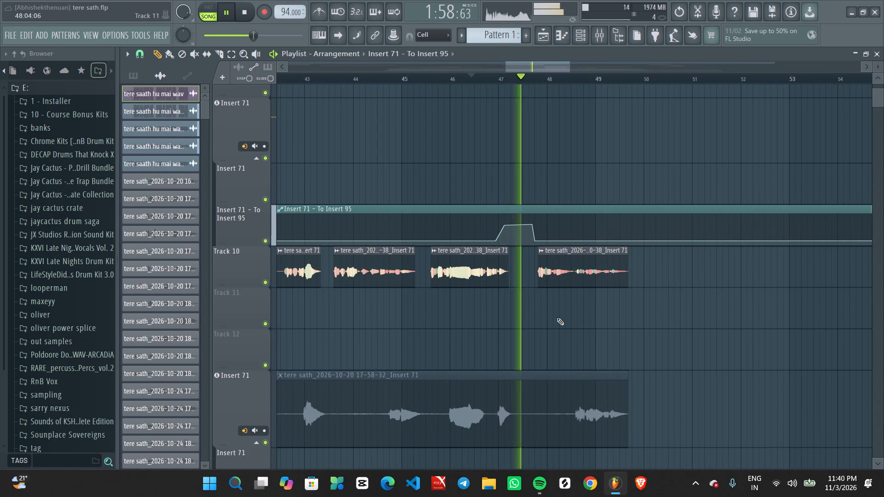
pyautogui.keyDown('ctrl'); pyautogui.scroll(5, 518, 219); pyautogui.keyUp('ctrl')
pyautogui.moveTo(546, 226); pyautogui.dragTo(545, 225)
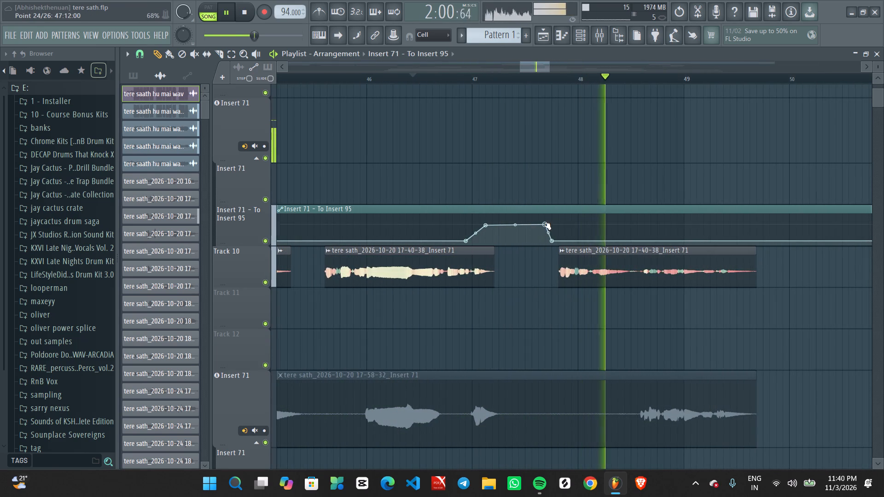
pyautogui.moveTo(545, 225); pyautogui.dragTo(542, 236)
pyautogui.press('space')
pyautogui.press('space')
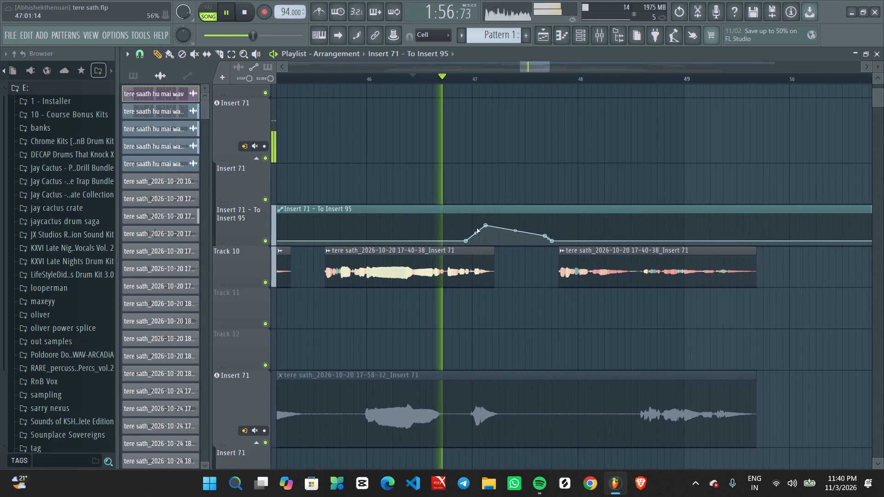
# Lower the peak point of the bar 47 send bump and fine-tune the point at 47:12 while listening.
pyautogui.click(484, 227)
pyautogui.keyDown('ctrl'); pyautogui.scroll(-2, 506, 283); pyautogui.keyUp('ctrl')
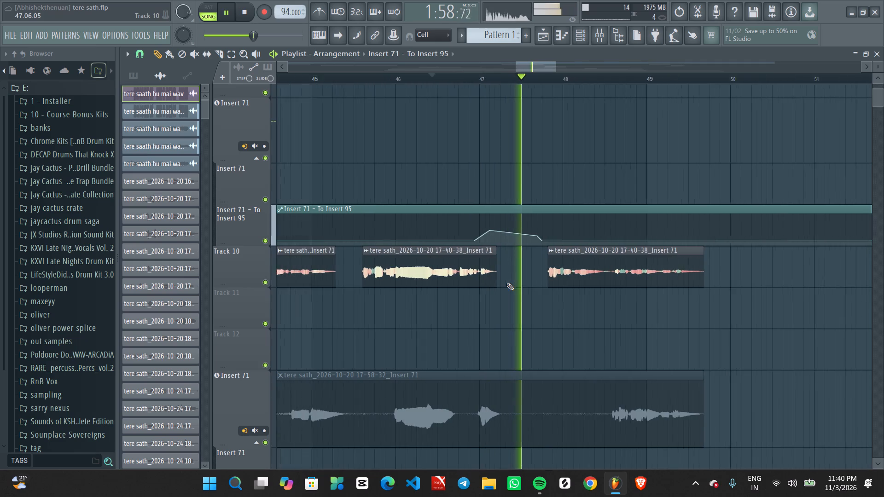
pyautogui.keyDown('ctrl'); pyautogui.scroll(-3, 506, 283); pyautogui.keyUp('ctrl')
pyautogui.keyDown('ctrl'); pyautogui.scroll(10, 518, 275); pyautogui.keyUp('ctrl')
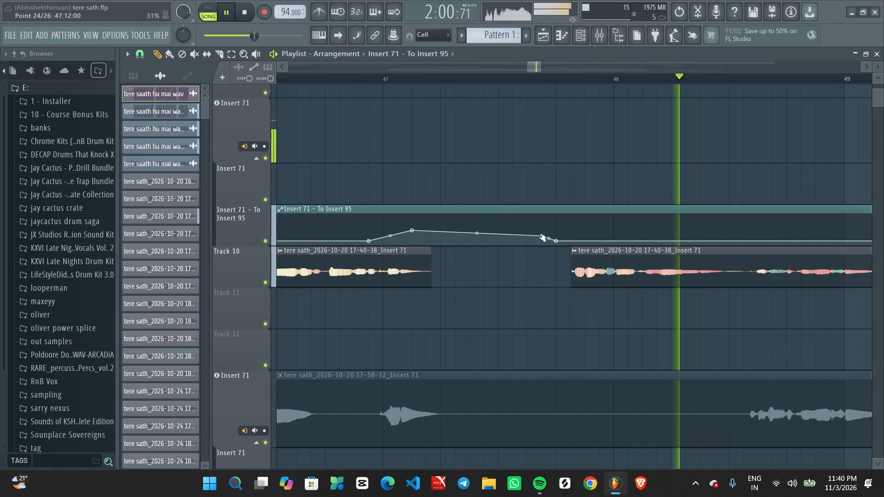
pyautogui.click(540, 236)
pyautogui.keyDown('ctrl'); pyautogui.scroll(-8, 588, 279); pyautogui.keyUp('ctrl')
pyautogui.keyDown('ctrl'); pyautogui.scroll(-4, 651, 292); pyautogui.keyUp('ctrl')
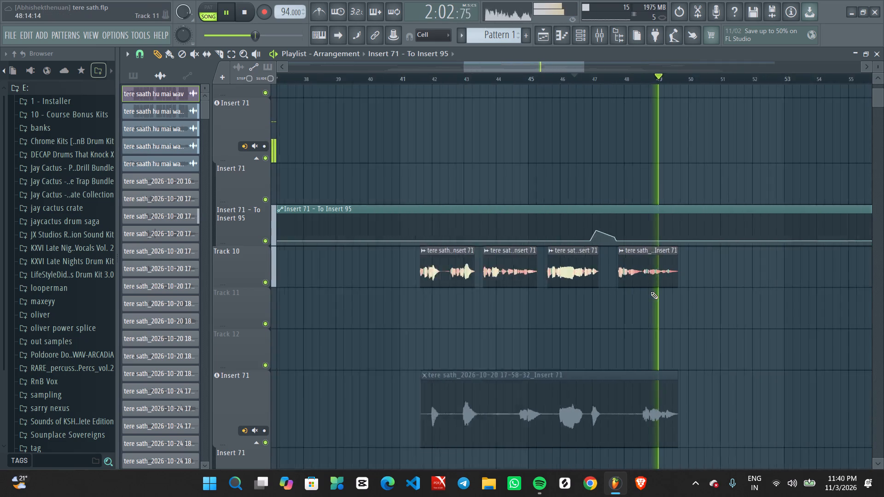
# Play the vocal from bar 69 and examine its phrases against the send automation, ending with playback stopped.
pyautogui.keyDown('ctrl'); pyautogui.scroll(-13, 651, 292); pyautogui.keyUp('ctrl')
pyautogui.click(707, 82)
pyautogui.keyDown('ctrl'); pyautogui.scroll(4, 736, 254); pyautogui.keyUp('ctrl')
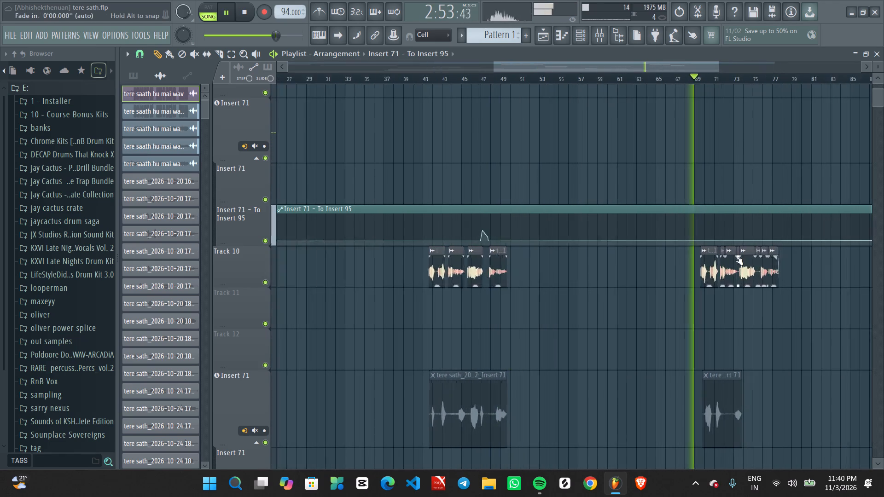
pyautogui.keyDown('ctrl'); pyautogui.scroll(3, 737, 260); pyautogui.keyUp('ctrl')
pyautogui.keyDown('ctrl'); pyautogui.scroll(4, 651, 316); pyautogui.keyUp('ctrl')
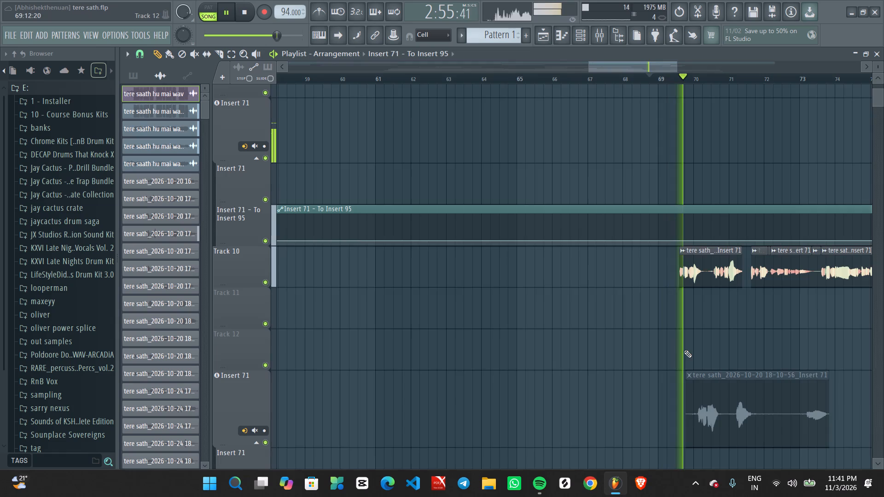
pyautogui.keyDown('ctrl'); pyautogui.scroll(-8, 645, 341); pyautogui.keyUp('ctrl')
pyautogui.keyDown('ctrl'); pyautogui.scroll(6, 686, 294); pyautogui.keyUp('ctrl')
pyautogui.keyDown('ctrl'); pyautogui.scroll(5, 616, 306); pyautogui.keyUp('ctrl')
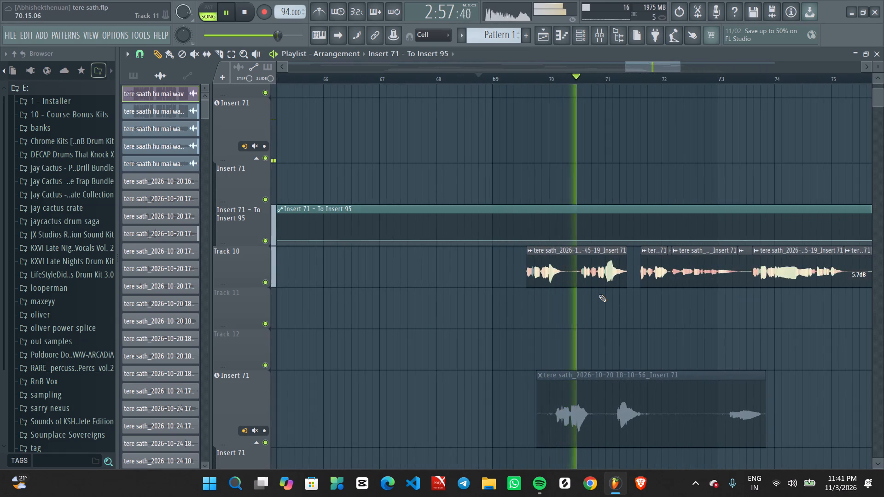
pyautogui.keyDown('ctrl'); pyautogui.scroll(-1, 599, 295); pyautogui.keyUp('ctrl')
pyautogui.keyDown('ctrl'); pyautogui.scroll(5, 599, 295); pyautogui.keyUp('ctrl')
pyautogui.keyDown('ctrl'); pyautogui.scroll(-2, 549, 290); pyautogui.keyUp('ctrl')
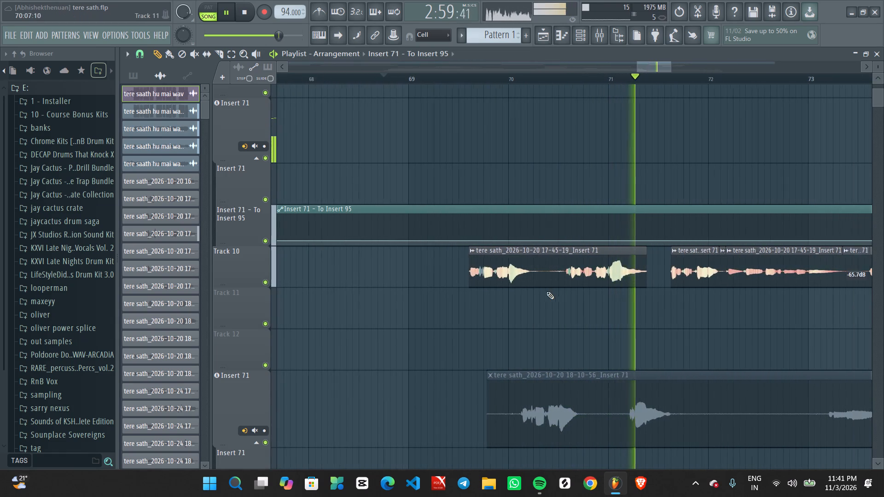
pyautogui.keyDown('ctrl'); pyautogui.scroll(-5, 547, 292); pyautogui.keyUp('ctrl')
pyautogui.keyDown('ctrl'); pyautogui.scroll(-16, 535, 293); pyautogui.keyUp('ctrl')
pyautogui.press('space')
# Play from about bar 4 and look through the lower vocal tracks of the arrangement to find the Track 17 takes.
pyautogui.keyDown('ctrl'); pyautogui.scroll(3, 377, 335); pyautogui.keyUp('ctrl')
pyautogui.moveTo(379, 342); pyautogui.dragTo(741, 260, button='middle')
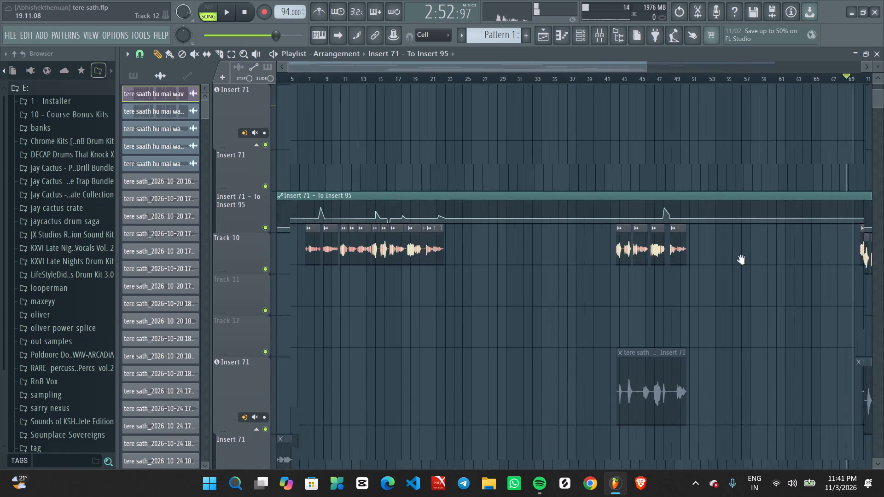
pyautogui.moveTo(741, 260); pyautogui.dragTo(883, 215, button='middle')
pyautogui.click(304, 77)
pyautogui.press('space')
pyautogui.keyDown('ctrl'); pyautogui.scroll(4, 342, 297); pyautogui.keyUp('ctrl')
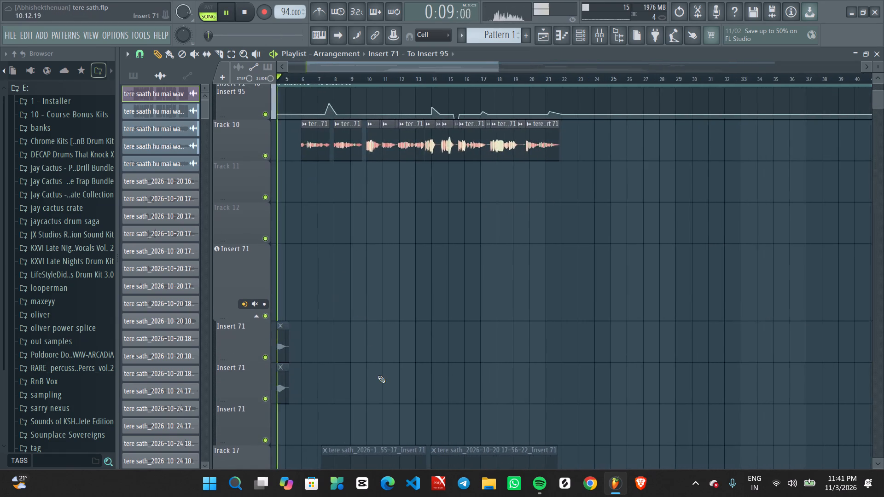
pyautogui.moveTo(389, 364); pyautogui.dragTo(441, 216, button='middle')
pyautogui.scroll(1, 405, 327)
pyautogui.scroll(-1, 405, 327)
pyautogui.scroll(1, 403, 328)
pyautogui.scroll(-10, 401, 329)
pyautogui.keyDown('alt'); pyautogui.scroll(-7, 395, 329); pyautogui.keyUp('alt')
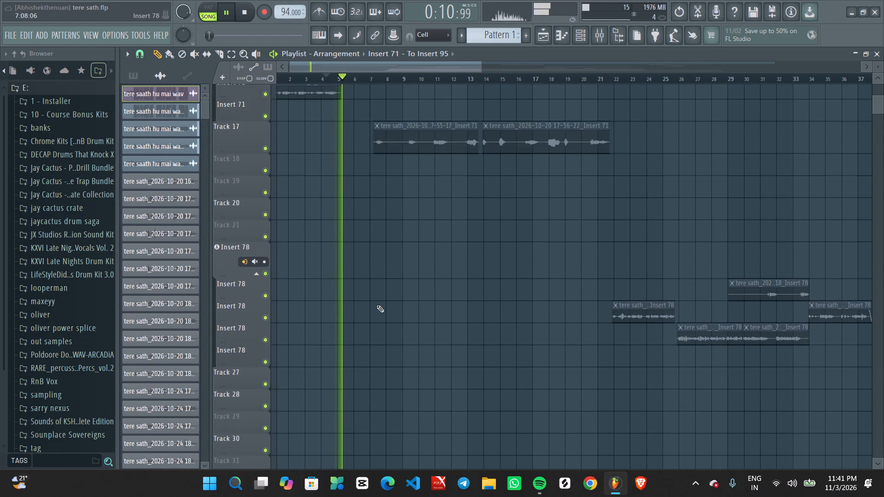
pyautogui.keyDown('alt'); pyautogui.scroll(-10, 377, 305); pyautogui.keyUp('alt')
pyautogui.keyDown('ctrl'); pyautogui.scroll(-9, 472, 302); pyautogui.keyUp('ctrl')
pyautogui.keyDown('ctrl'); pyautogui.scroll(8, 389, 306); pyautogui.keyUp('ctrl')
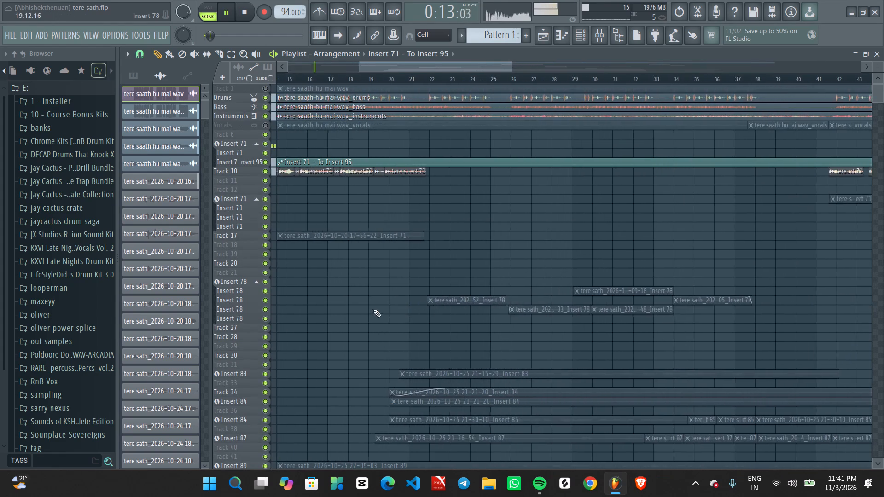
pyautogui.moveTo(425, 320); pyautogui.dragTo(811, 312, button='middle')
pyautogui.keyDown('alt'); pyautogui.scroll(6, 501, 286); pyautogui.keyUp('alt')
pyautogui.keyDown('alt'); pyautogui.scroll(6, 409, 301); pyautogui.keyUp('alt')
pyautogui.moveTo(455, 228); pyautogui.dragTo(460, 329, button='middle')
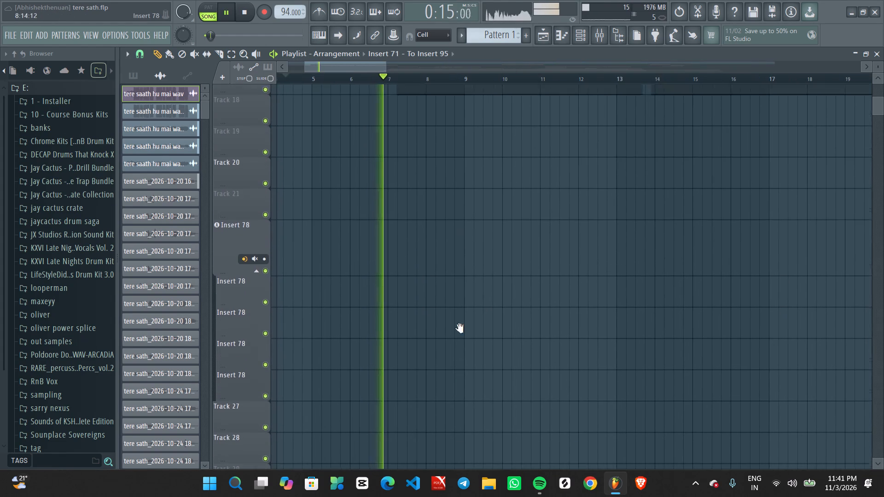
pyautogui.moveTo(460, 329); pyautogui.dragTo(460, 437, button='middle')
pyautogui.press('space')
# Unmute the two Insert 71 vocal clips on Track 17, starting near bar 7 and bar 14, with the Mute tool.
pyautogui.moveTo(437, 162); pyautogui.dragTo(441, 163, button='middle')
pyautogui.rightClick(439, 163)
pyautogui.click(448, 237)
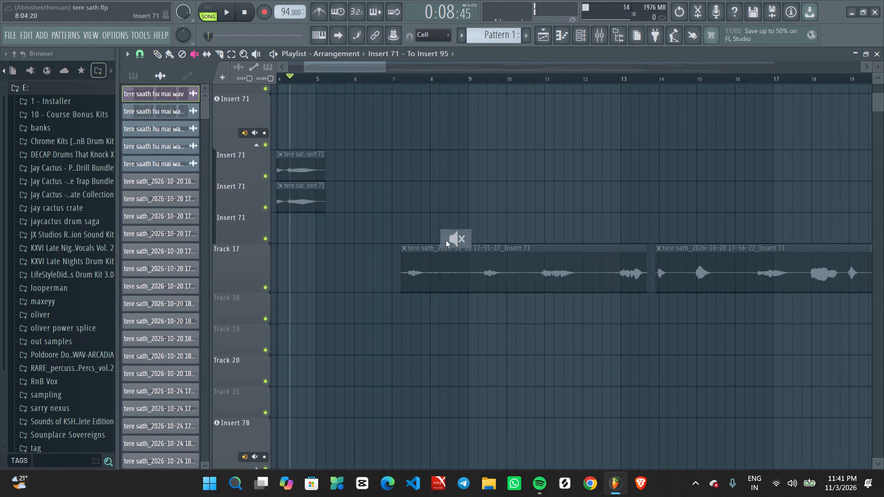
pyautogui.moveTo(394, 267); pyautogui.dragTo(883, 267)
pyautogui.keyDown('ctrl'); pyautogui.scroll(-6, 675, 248); pyautogui.keyUp('ctrl')
# Listen to the Track 17 takes with the lead vocal from just after bar 6, return to the Draw tool, and stop playback.
pyautogui.press('space')
pyautogui.keyDown('ctrl'); pyautogui.scroll(3, 481, 313); pyautogui.keyUp('ctrl')
pyautogui.moveTo(433, 332); pyautogui.dragTo(545, 423, button='middle')
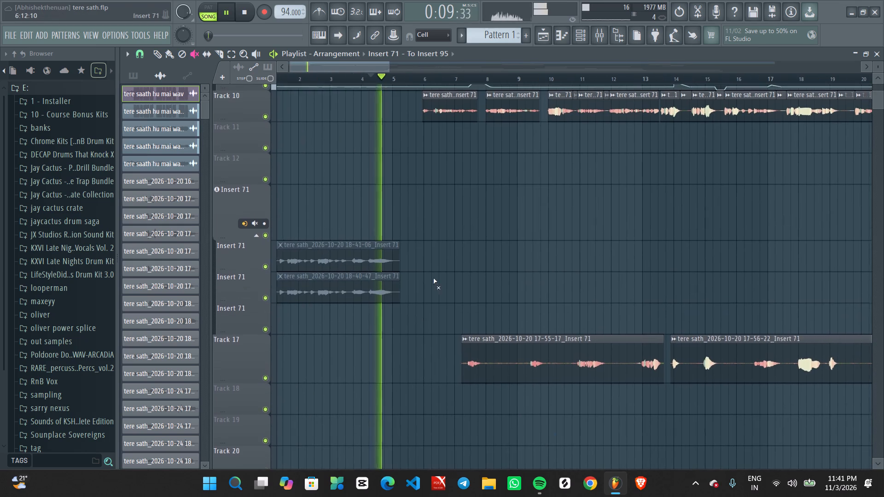
pyautogui.click(435, 75)
pyautogui.keyDown('ctrl'); pyautogui.scroll(3, 464, 175); pyautogui.keyUp('ctrl')
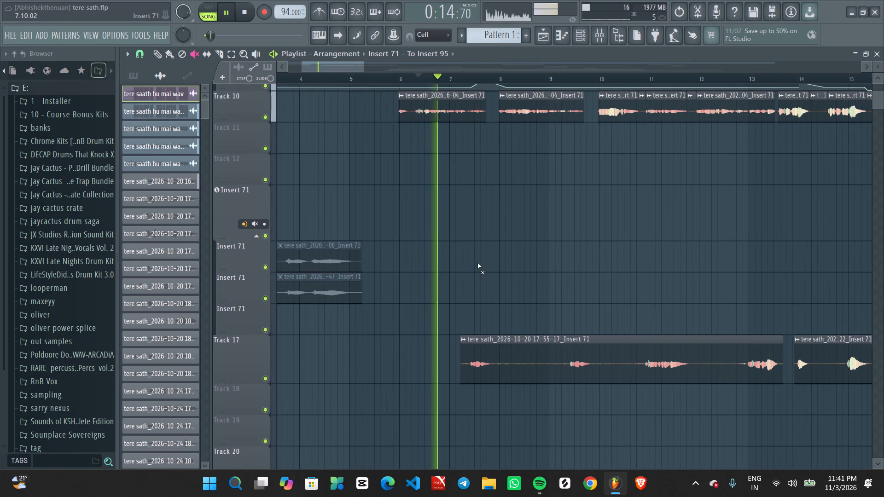
pyautogui.moveTo(501, 172); pyautogui.dragTo(511, 177, button='middle')
pyautogui.moveTo(504, 173); pyautogui.dragTo(511, 177, button='right')
pyautogui.scroll(1, 512, 177)
pyautogui.click(512, 199)
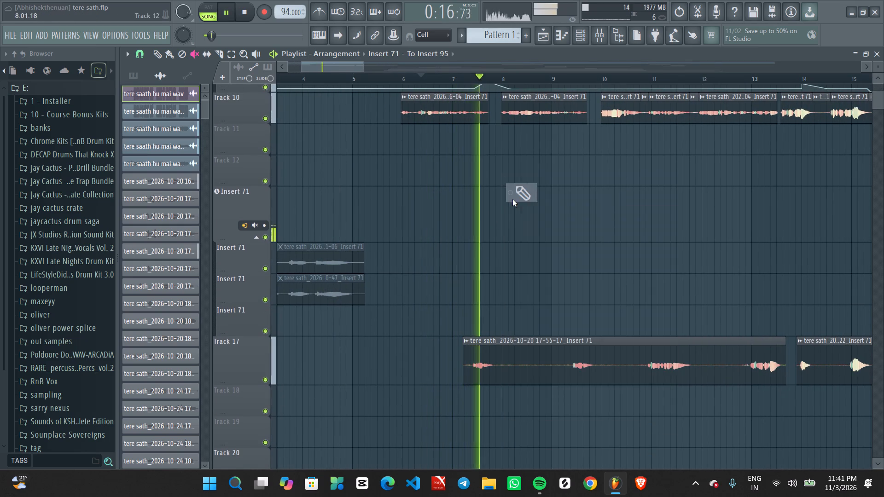
pyautogui.keyDown('ctrl'); pyautogui.scroll(2, 510, 220); pyautogui.keyUp('ctrl')
pyautogui.keyDown('ctrl'); pyautogui.scroll(-5, 512, 239); pyautogui.keyUp('ctrl')
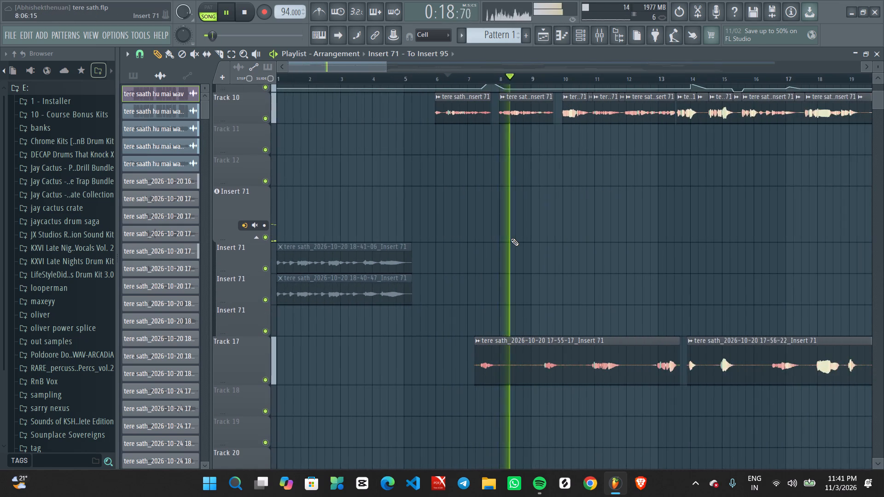
pyautogui.keyDown('ctrl'); pyautogui.scroll(2, 512, 238); pyautogui.keyUp('ctrl')
pyautogui.press('space')
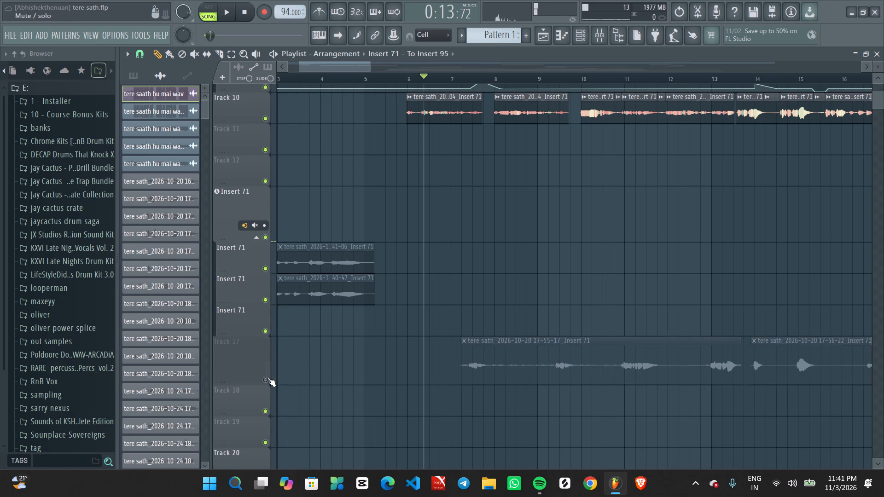
# Mute Track 17 in the arrangement.
pyautogui.click(268, 378)
# Play the vocal, select Insert 71 in the mixer, and examine the CLA-2A Stereo in slot 7 during playback.
pyautogui.press('space')
pyautogui.click(601, 39)
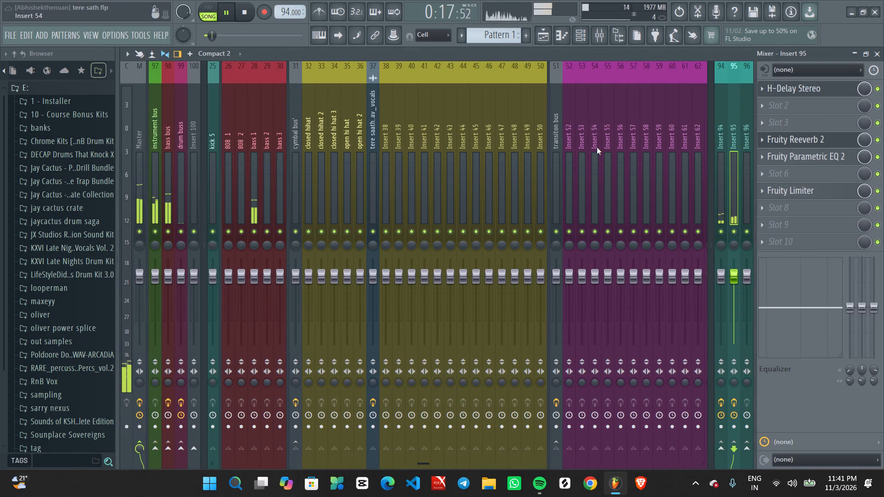
pyautogui.scroll(-1, 598, 148)
pyautogui.scroll(1, 598, 150)
pyautogui.scroll(-7, 598, 153)
pyautogui.click(546, 161)
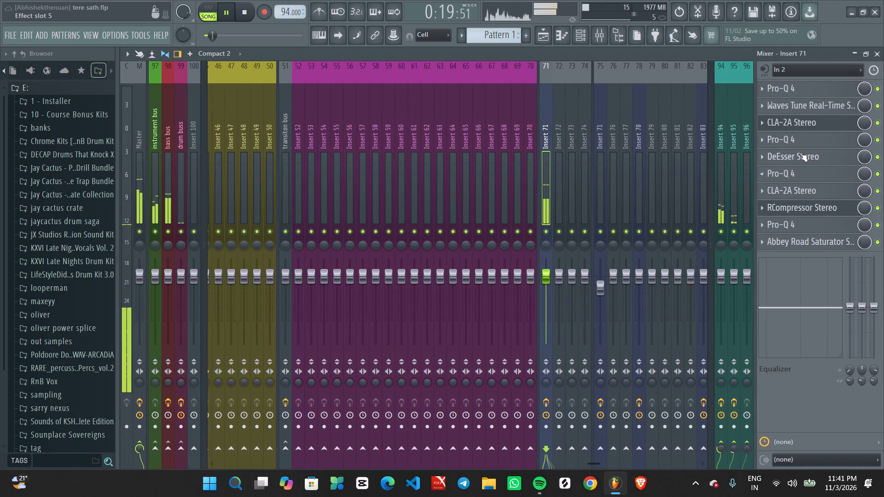
pyautogui.click(787, 194)
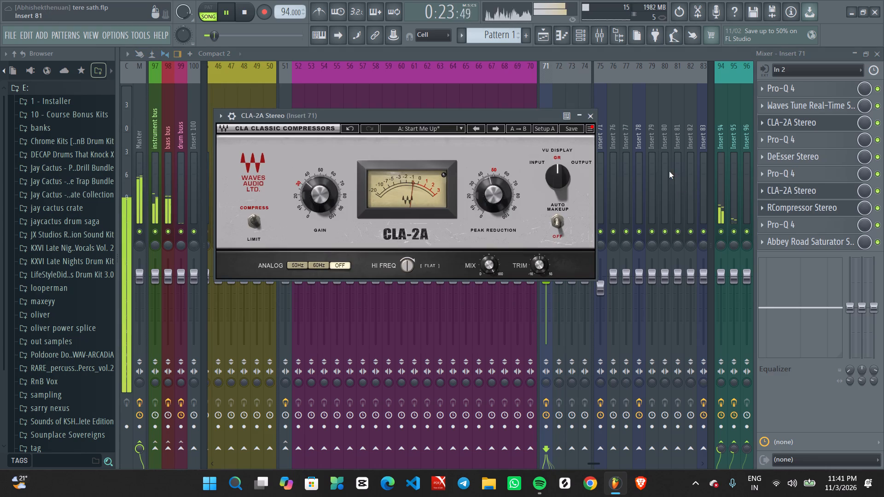
pyautogui.click(593, 116)
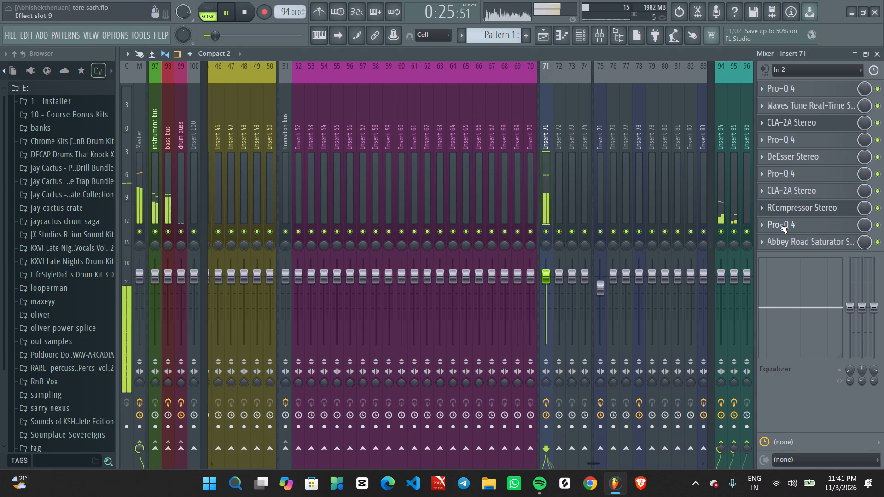
# Replace the Pro-Q 4 in slot 9 of Insert 71 with Vocal Rider Stereo and move its window clear.
pyautogui.click(762, 223)
pyautogui.click(775, 206)
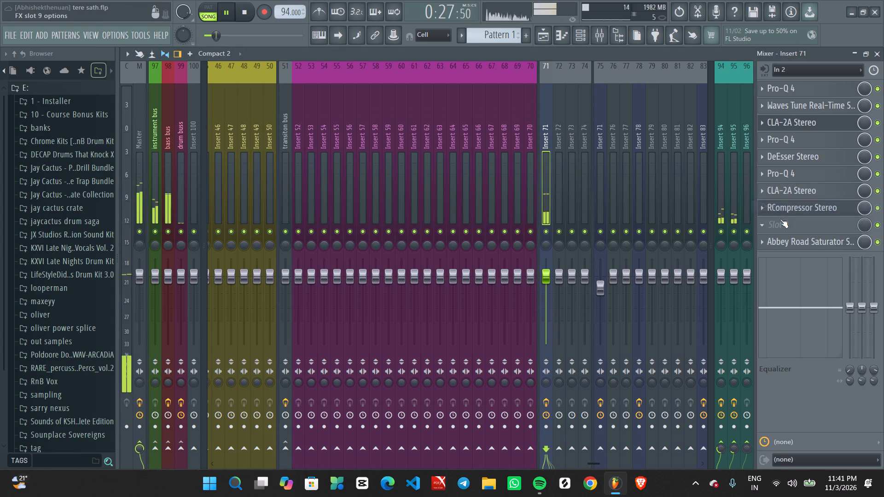
pyautogui.click(780, 221)
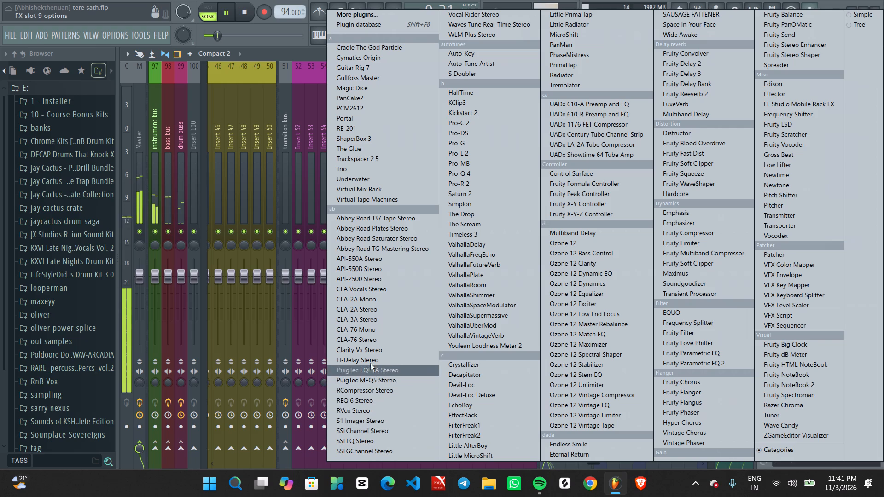
pyautogui.click(469, 14)
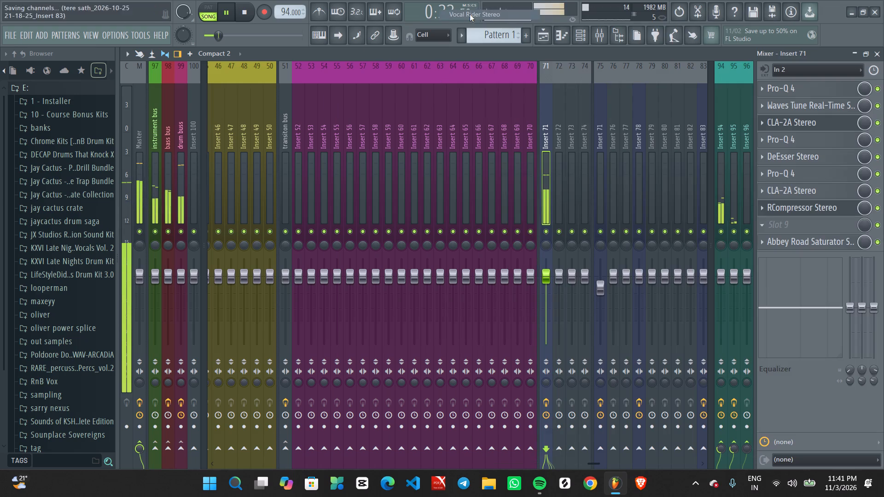
pyautogui.moveTo(278, 94); pyautogui.dragTo(459, 101)
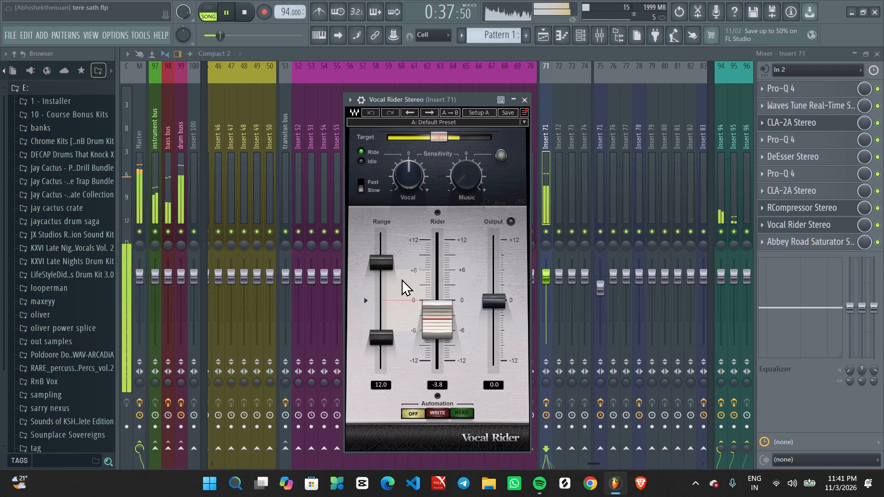
# Set Vocal Rider's range maximum to 7.4 dB and minimum to -0.7 dB while the vocal plays.
pyautogui.scroll(-6, 375, 264)
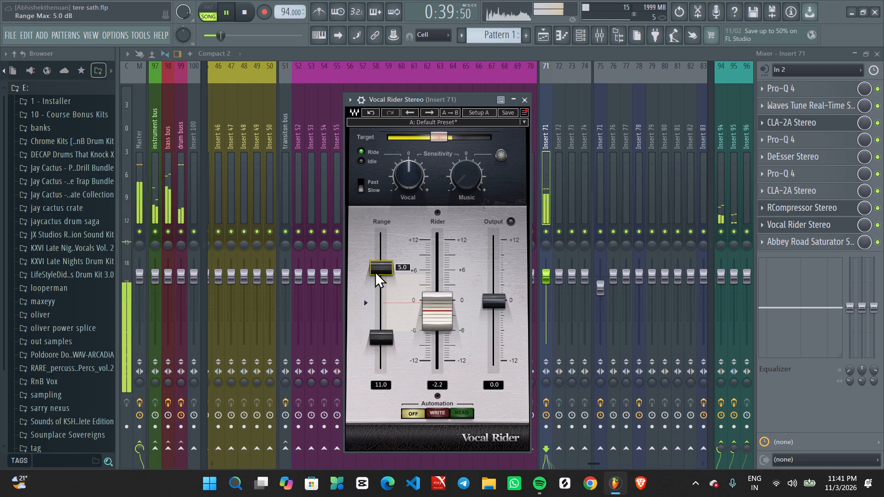
pyautogui.scroll(7, 379, 339)
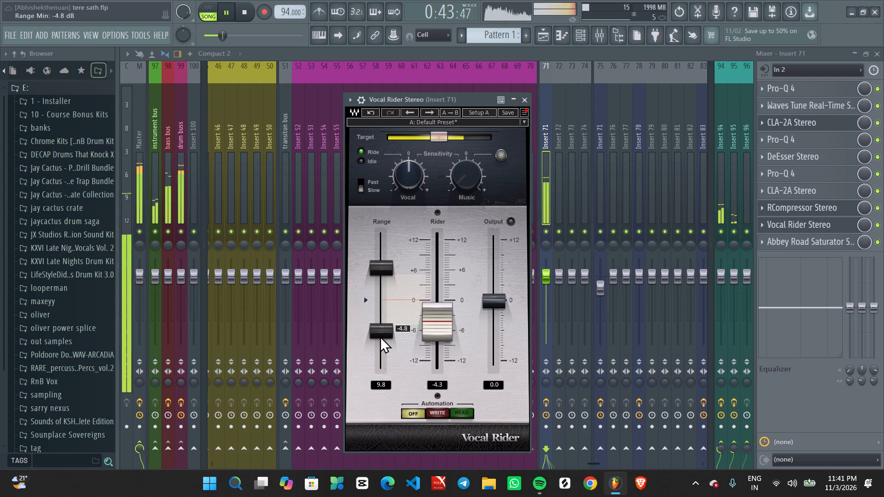
pyautogui.scroll(12, 380, 336)
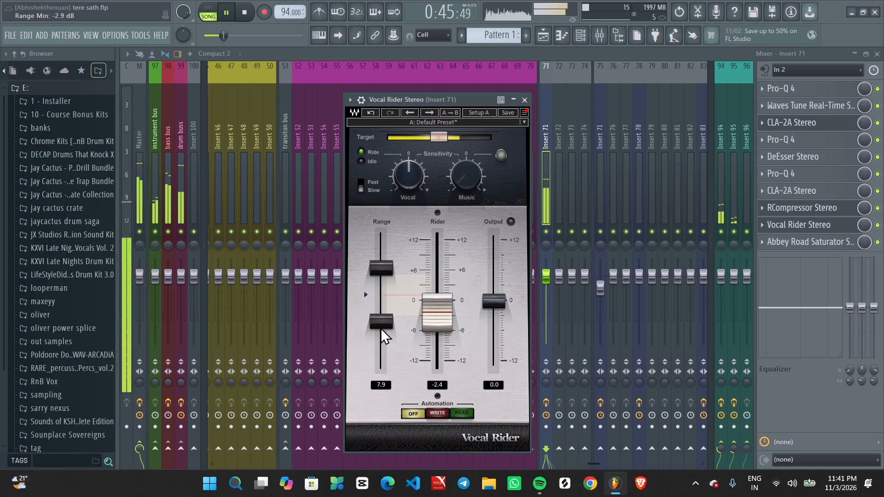
pyautogui.scroll(6, 381, 325)
pyautogui.scroll(5, 379, 264)
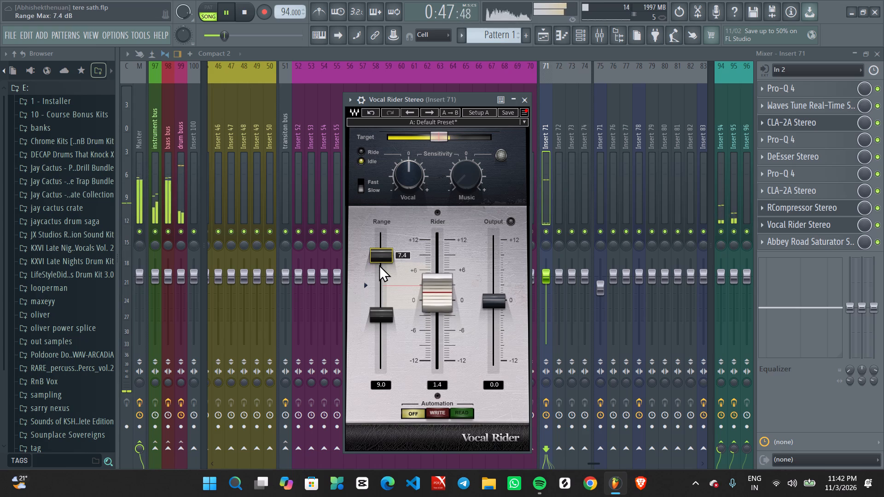
pyautogui.scroll(1, 379, 265)
pyautogui.scroll(4, 383, 313)
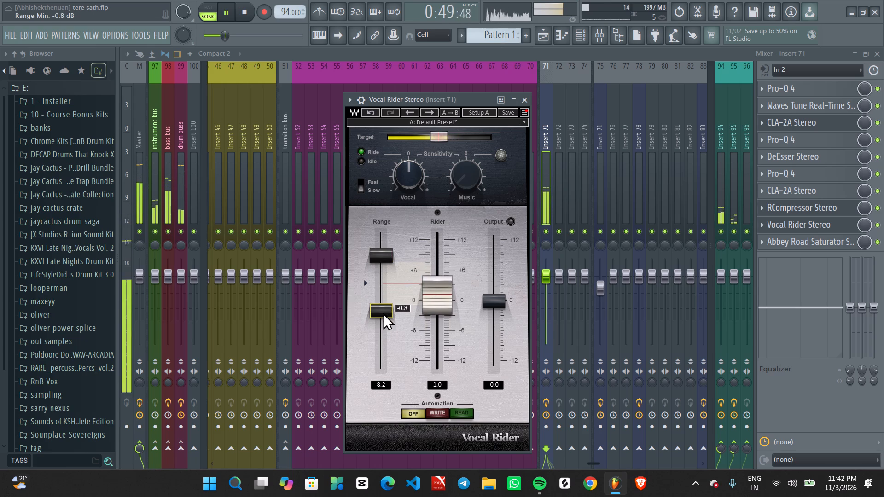
pyautogui.scroll(1, 383, 313)
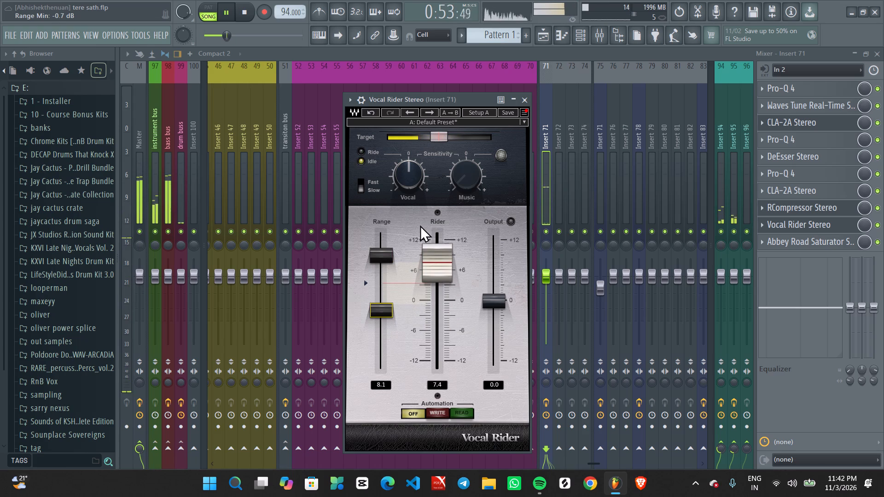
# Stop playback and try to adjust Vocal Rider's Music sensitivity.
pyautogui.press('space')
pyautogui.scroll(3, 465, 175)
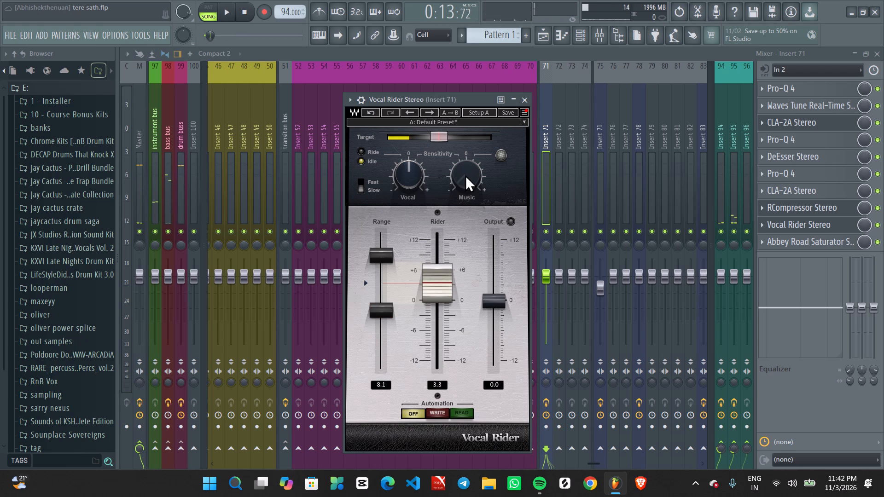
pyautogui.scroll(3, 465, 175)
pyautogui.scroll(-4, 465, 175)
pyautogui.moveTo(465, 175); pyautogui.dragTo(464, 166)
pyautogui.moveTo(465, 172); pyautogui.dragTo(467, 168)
# Restart playback and set Vocal Rider's Target to -17.7 dB.
pyautogui.press('space')
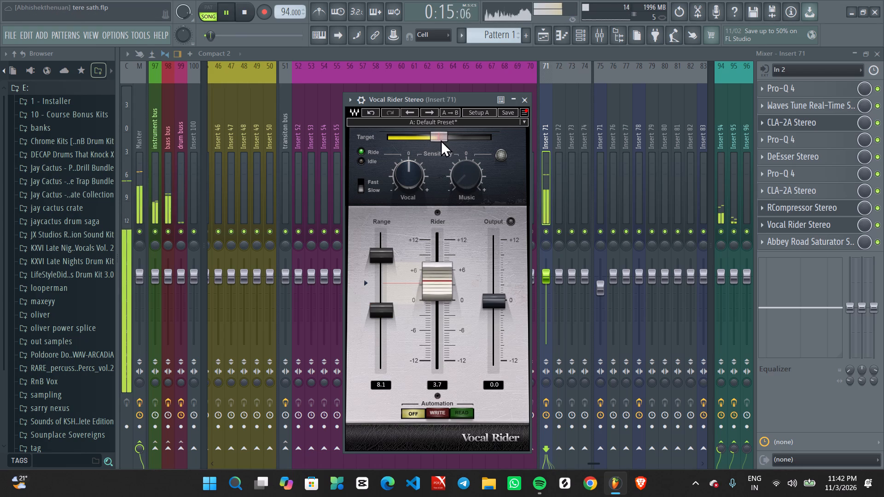
pyautogui.moveTo(441, 139); pyautogui.dragTo(449, 139)
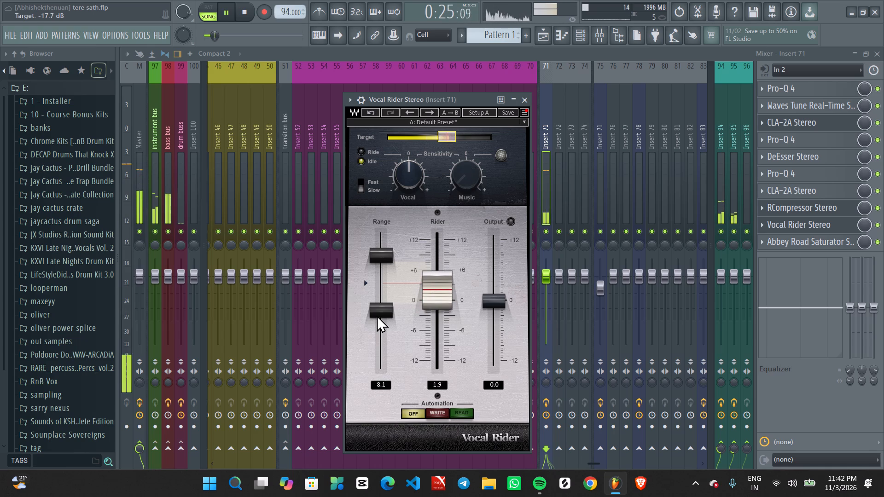
# Raise Vocal Rider's range minimum and adjust its maximum for a 6.3 dB span, listen, and close the plugin.
pyautogui.scroll(8, 377, 315)
pyautogui.scroll(4, 378, 253)
pyautogui.scroll(-2, 378, 253)
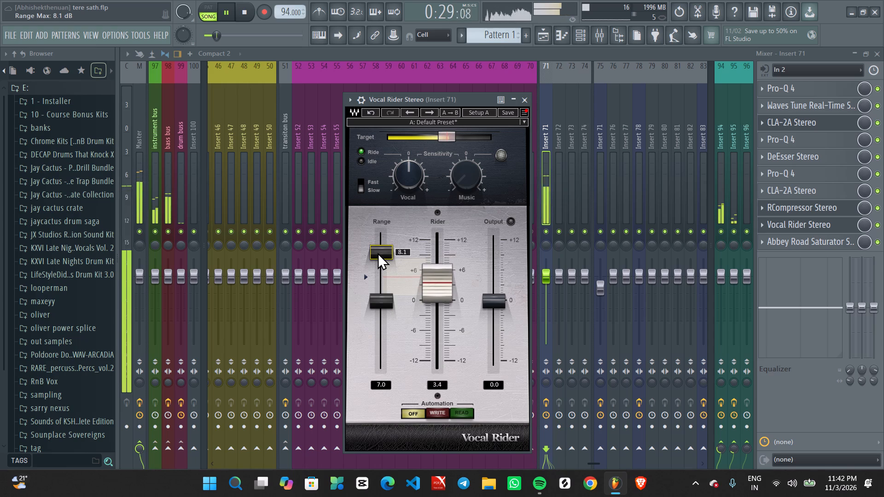
pyautogui.scroll(-4, 378, 253)
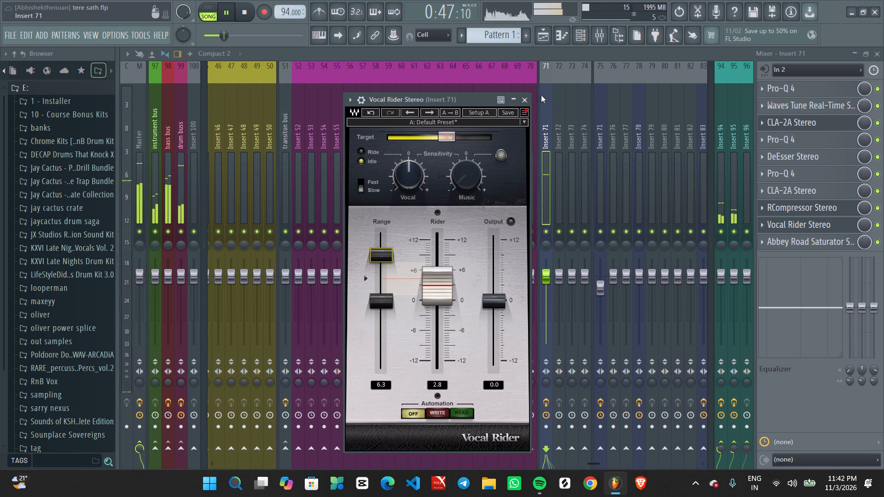
pyautogui.click(525, 104)
# Set the playback start to bar 20 in the arrangement, at the last Track 10 vocal phrase.
pyautogui.click(547, 40)
pyautogui.keyDown('ctrl'); pyautogui.scroll(-6, 525, 206); pyautogui.keyUp('ctrl')
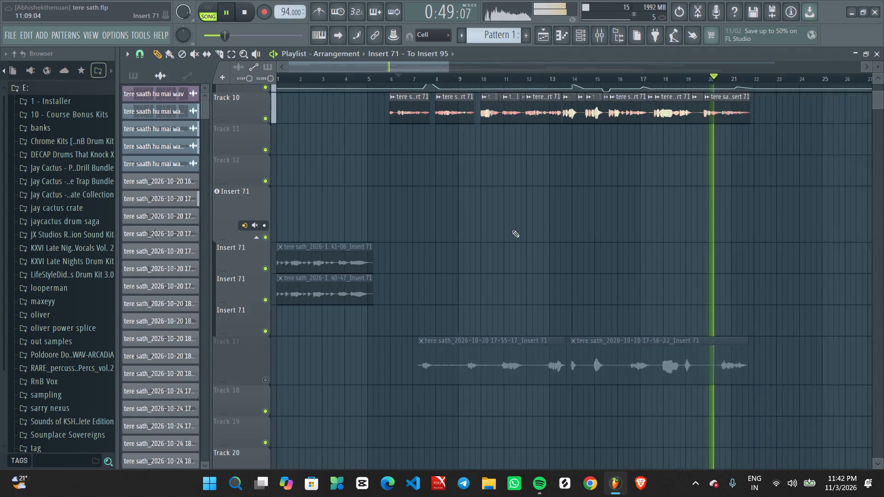
pyautogui.keyDown('ctrl'); pyautogui.scroll(-6, 512, 230); pyautogui.keyUp('ctrl')
pyautogui.keyDown('ctrl'); pyautogui.scroll(2, 463, 251); pyautogui.keyUp('ctrl')
pyautogui.moveTo(460, 251); pyautogui.dragTo(558, 272, button='middle')
pyautogui.keyDown('ctrl'); pyautogui.scroll(5, 575, 266); pyautogui.keyUp('ctrl')
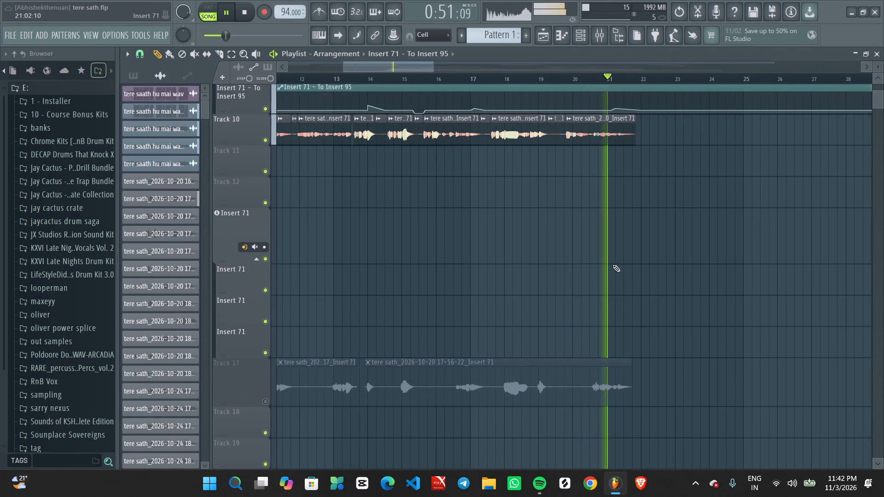
pyautogui.press('space')
pyautogui.press('space')
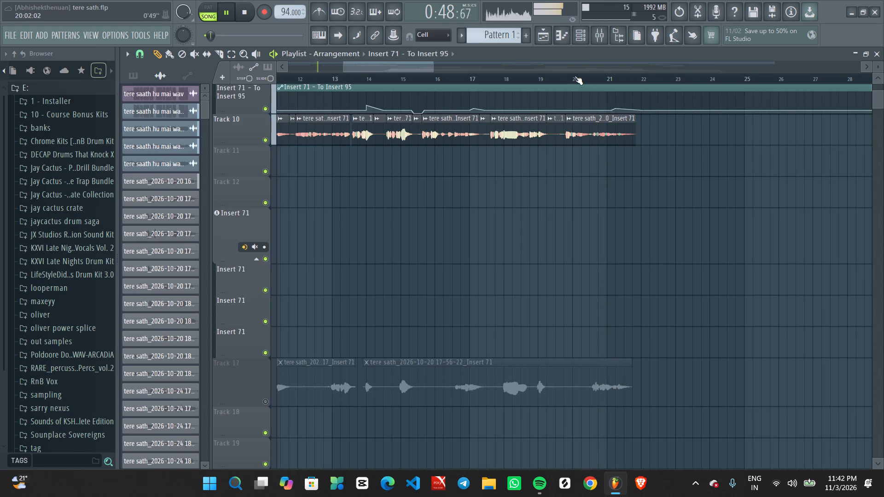
pyautogui.click(575, 76)
# Set Peak Reduction to 48.40 on Insert 71's slot 7 CLA-2A while auditioning the bar 20 phrase, then close the compressor.
pyautogui.click(604, 34)
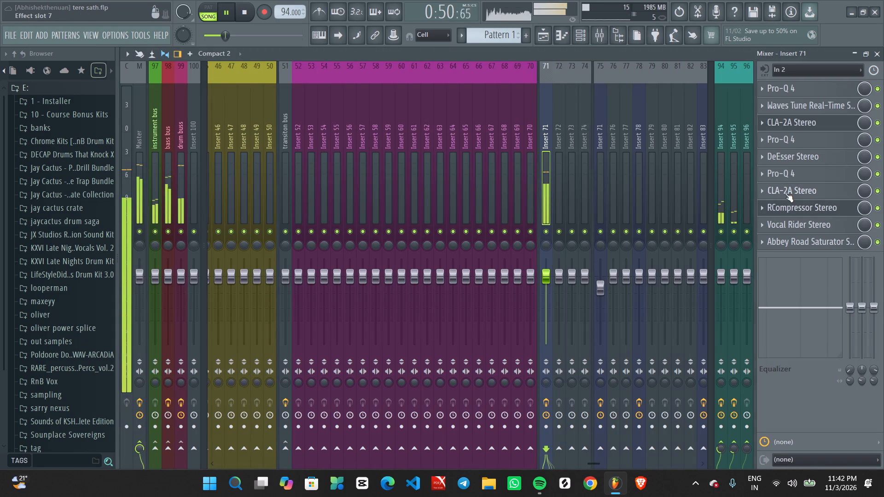
pyautogui.press('space')
pyautogui.click(791, 192)
pyautogui.press('space')
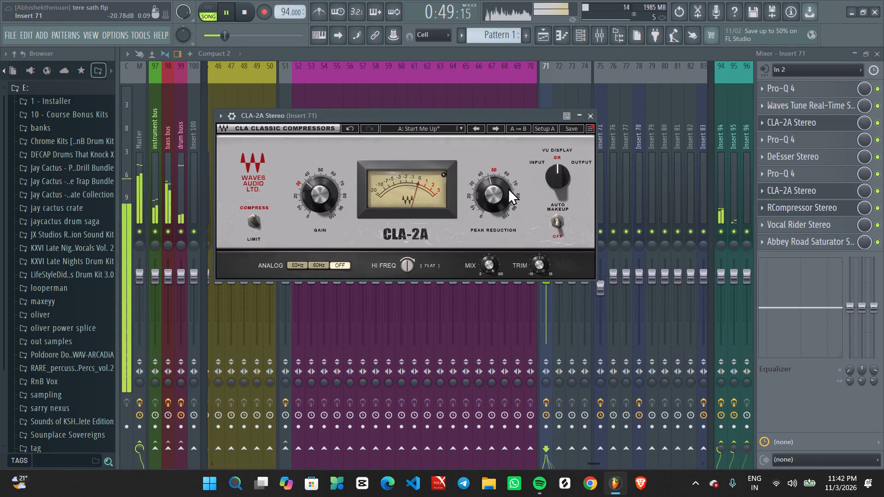
pyautogui.scroll(5, 490, 195)
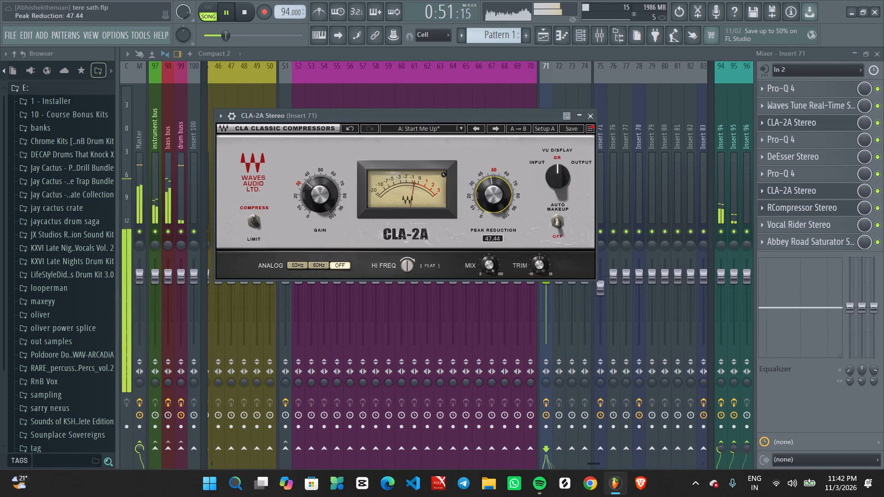
pyautogui.scroll(3, 491, 195)
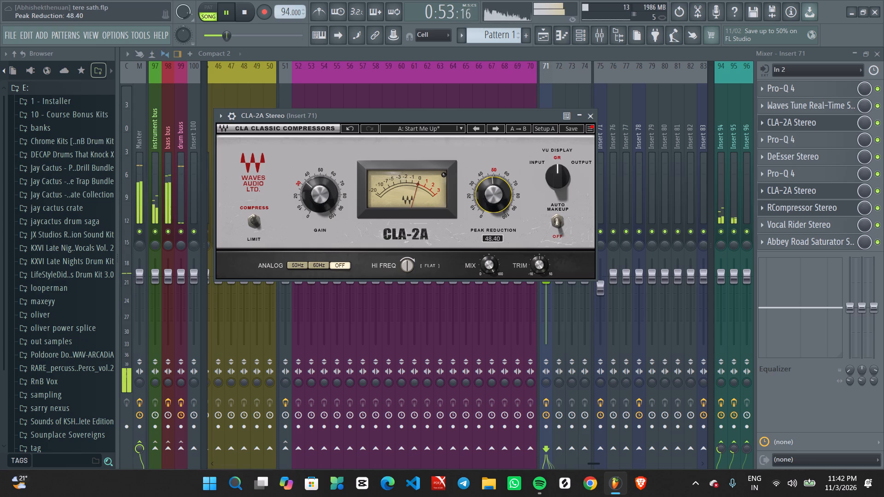
pyautogui.press('space')
pyautogui.press('space')
pyautogui.click(592, 115)
pyautogui.press('space')
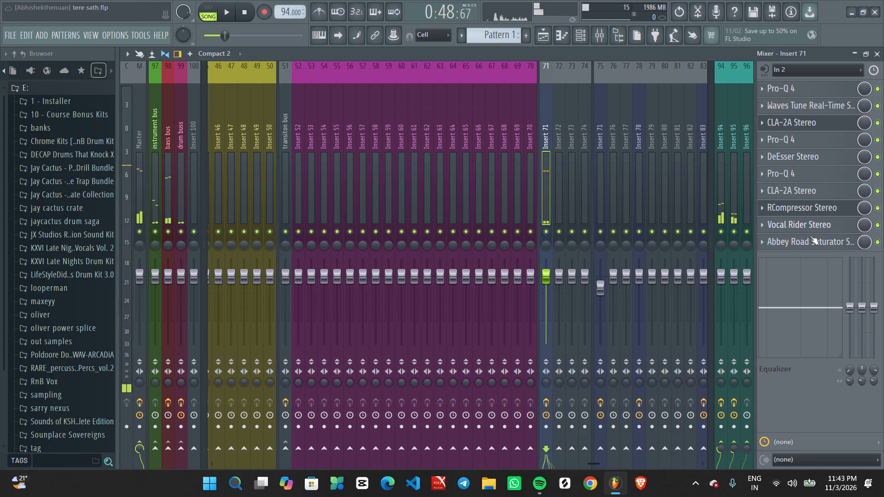
# Lower the Abbey Road Saturator's Mix to 5.5 on Insert 71 during playback, then close it and stop.
pyautogui.click(812, 240)
pyautogui.press('space')
pyautogui.scroll(-1, 454, 357)
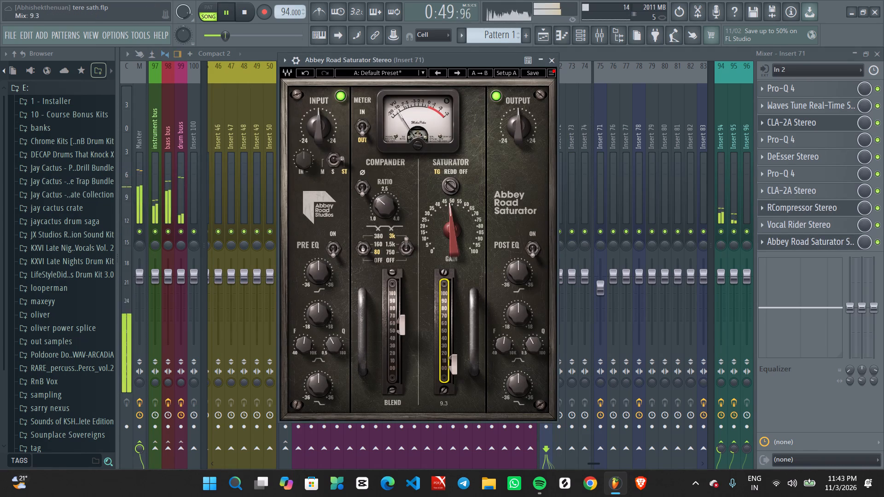
pyautogui.scroll(-7, 454, 357)
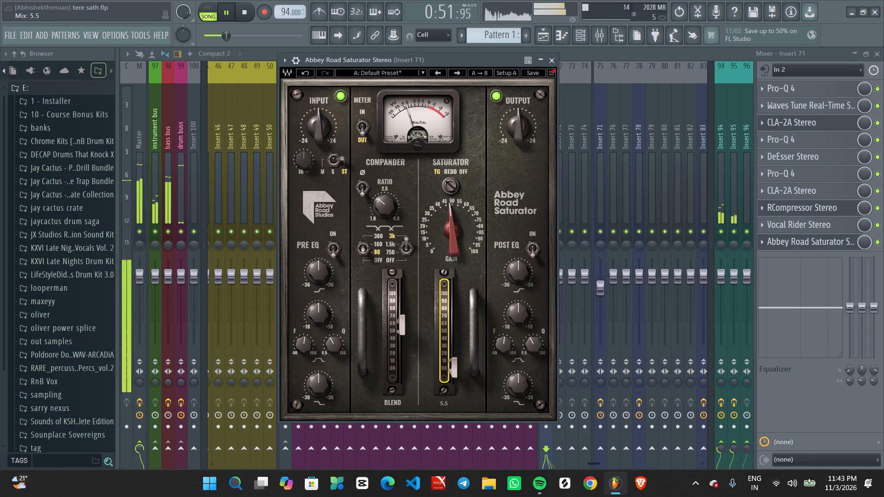
pyautogui.click(550, 58)
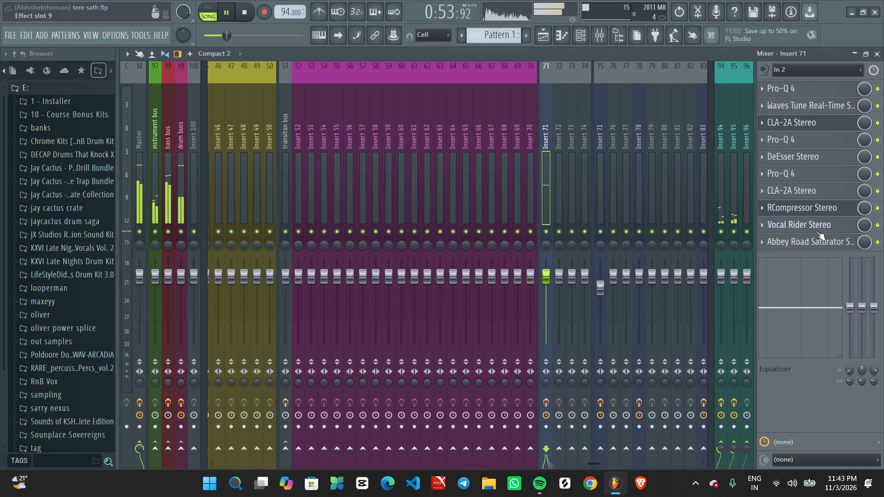
pyautogui.press('space')
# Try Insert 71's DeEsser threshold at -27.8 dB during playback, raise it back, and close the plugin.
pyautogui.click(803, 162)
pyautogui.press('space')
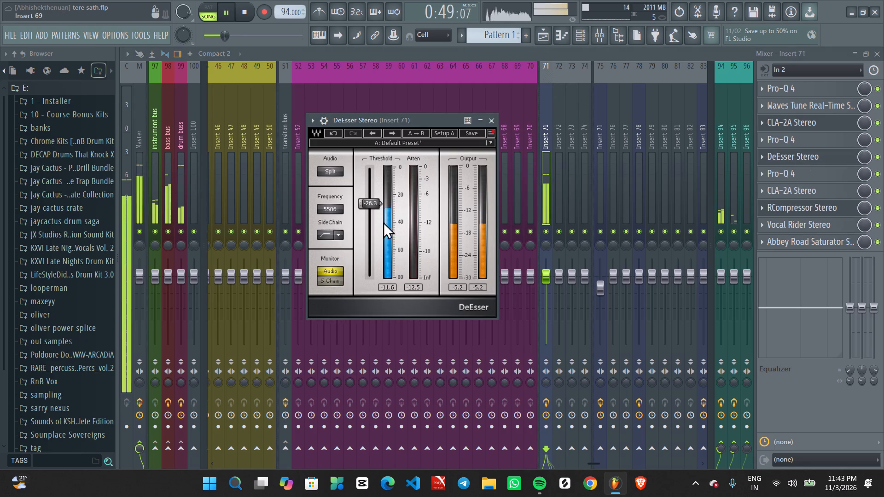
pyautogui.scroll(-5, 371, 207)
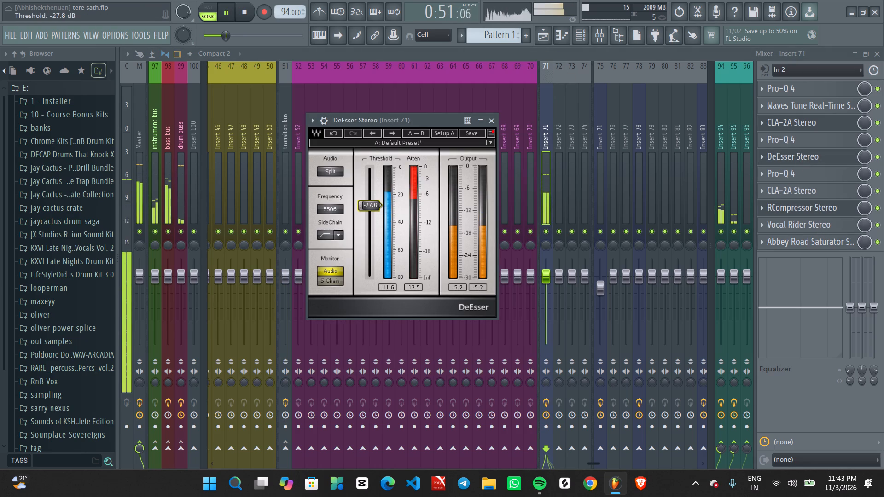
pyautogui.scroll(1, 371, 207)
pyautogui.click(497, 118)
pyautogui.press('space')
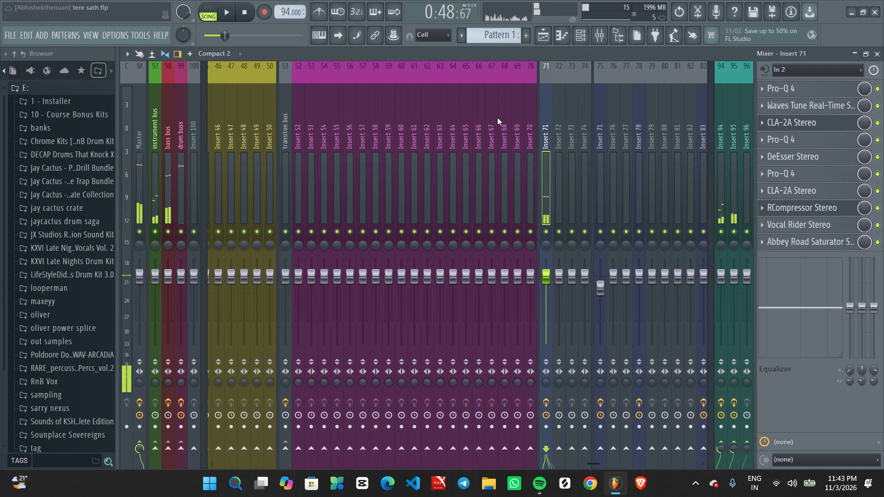
# Add a bell cut of -3.50 dB at about 4600 Hz in Insert 71's slot 6 Pro-Q 4 and audition it.
pyautogui.press('space')
pyautogui.click(786, 172)
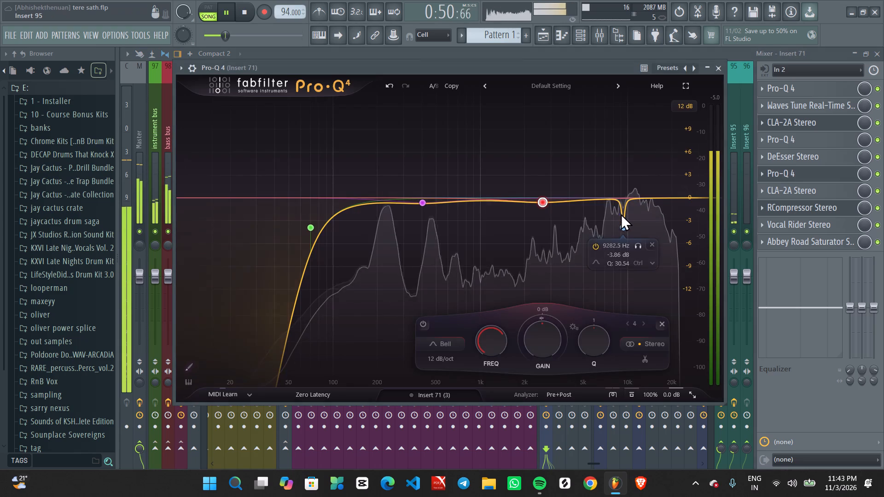
pyautogui.press('space')
pyautogui.moveTo(582, 199); pyautogui.dragTo(578, 225)
pyautogui.press('space')
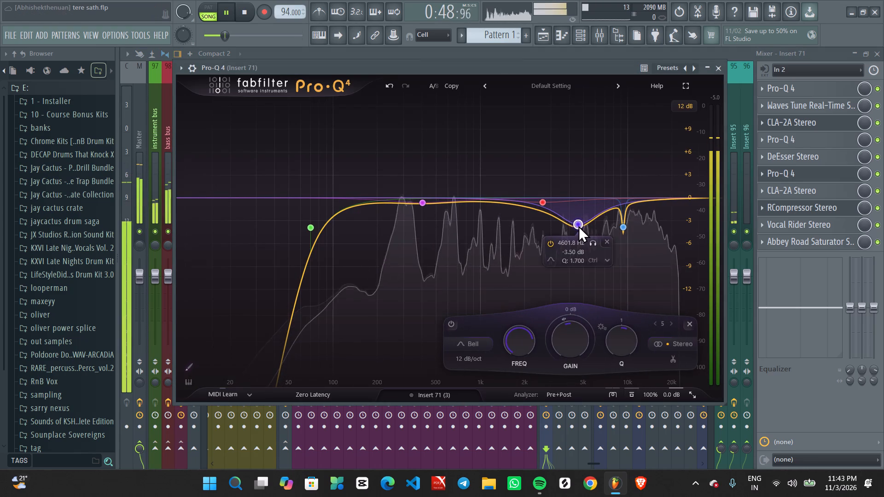
# Move the new bell in Insert 71's slot 6 Pro-Q 4 to about 2720 Hz at -2.11 dB while soloing it, then close the EQ.
pyautogui.moveTo(578, 225); pyautogui.dragTo(594, 215)
pyautogui.moveTo(606, 225); pyautogui.dragTo(607, 232)
pyautogui.moveTo(605, 233); pyautogui.dragTo(541, 233)
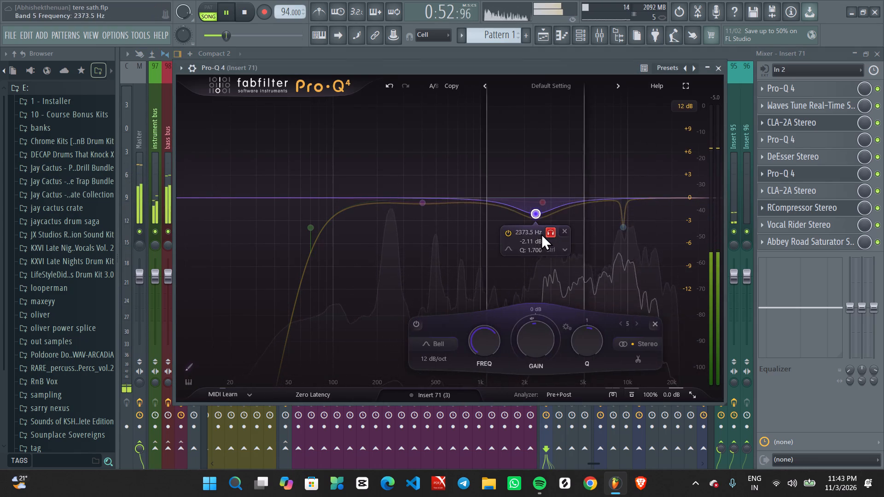
pyautogui.moveTo(541, 233); pyautogui.dragTo(560, 238)
pyautogui.press('space')
pyautogui.press('space')
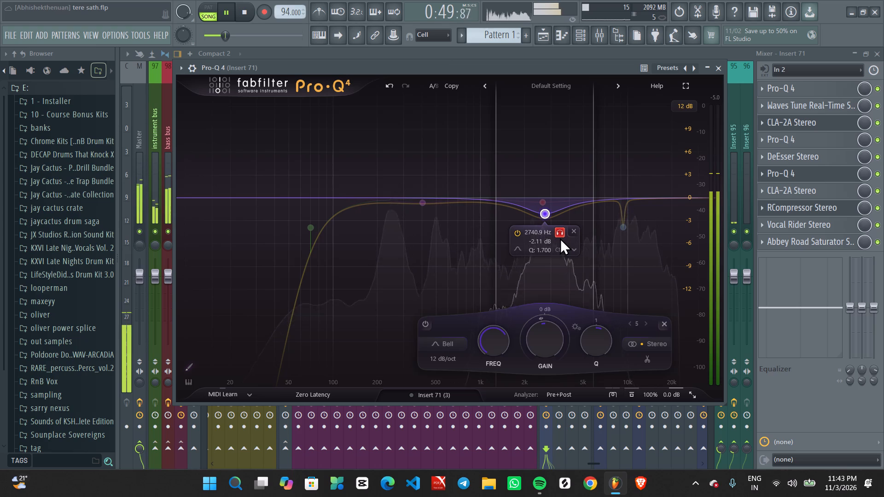
pyautogui.moveTo(560, 238); pyautogui.dragTo(559, 238)
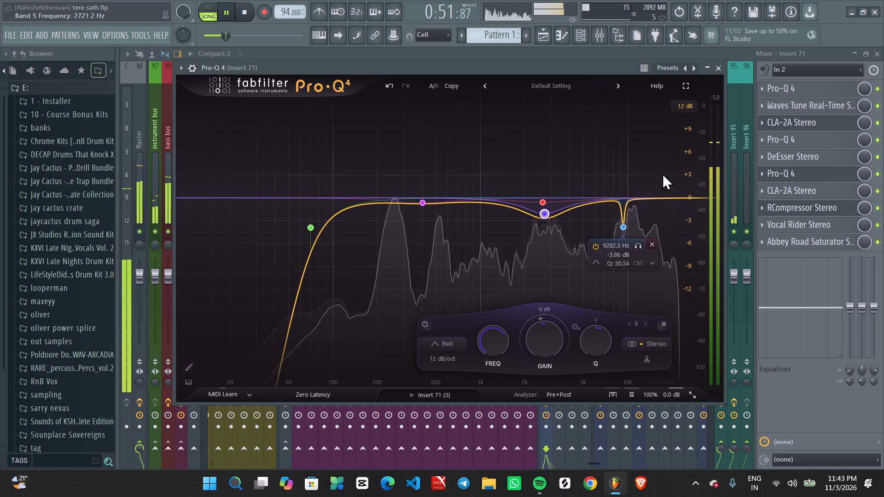
pyautogui.click(717, 67)
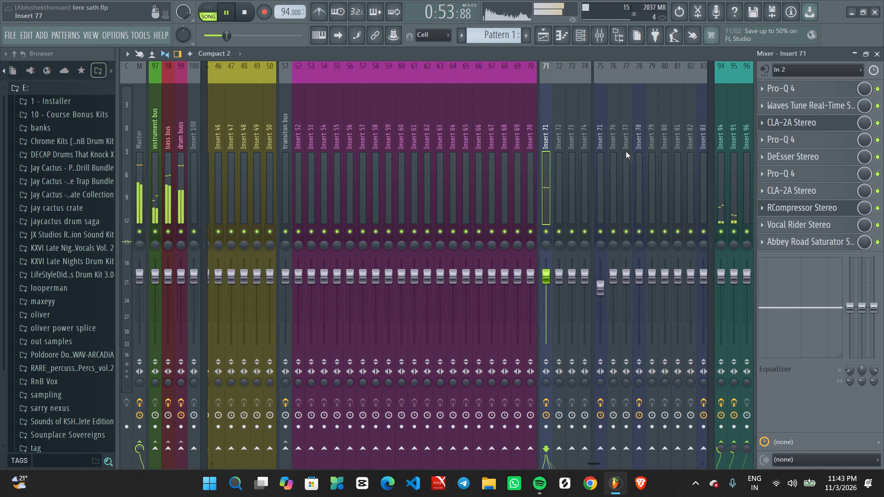
# Unmute playlist Track 17 and start playback from about halfway through bar 5.
pyautogui.click(541, 35)
pyautogui.keyDown('ctrl'); pyautogui.scroll(-9, 497, 128); pyautogui.keyUp('ctrl')
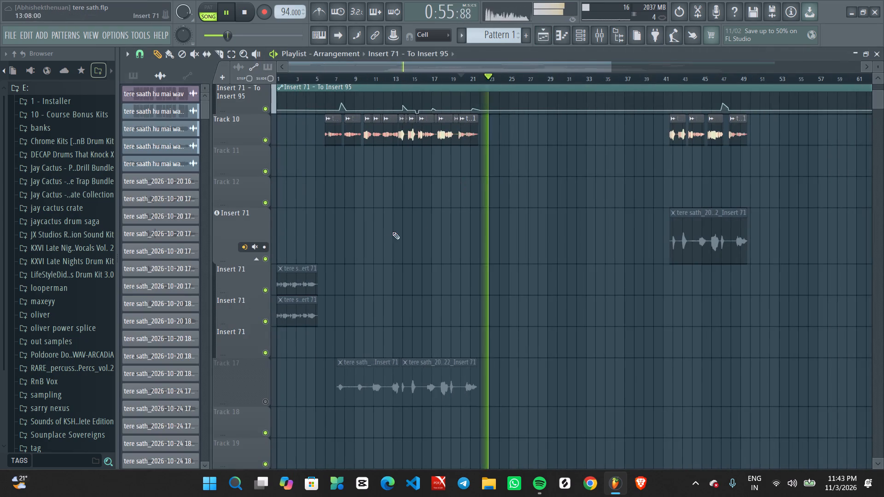
pyautogui.press('space')
pyautogui.scroll(2, 383, 237)
pyautogui.keyDown('ctrl'); pyautogui.scroll(2, 352, 272); pyautogui.keyUp('ctrl')
pyautogui.moveTo(371, 321); pyautogui.dragTo(535, 208, button='middle')
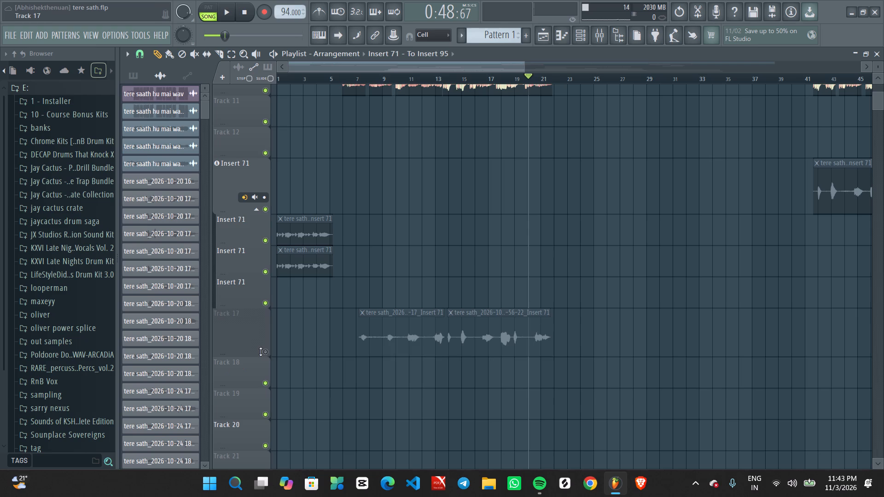
pyautogui.click(263, 352)
pyautogui.click(339, 73)
pyautogui.press('space')
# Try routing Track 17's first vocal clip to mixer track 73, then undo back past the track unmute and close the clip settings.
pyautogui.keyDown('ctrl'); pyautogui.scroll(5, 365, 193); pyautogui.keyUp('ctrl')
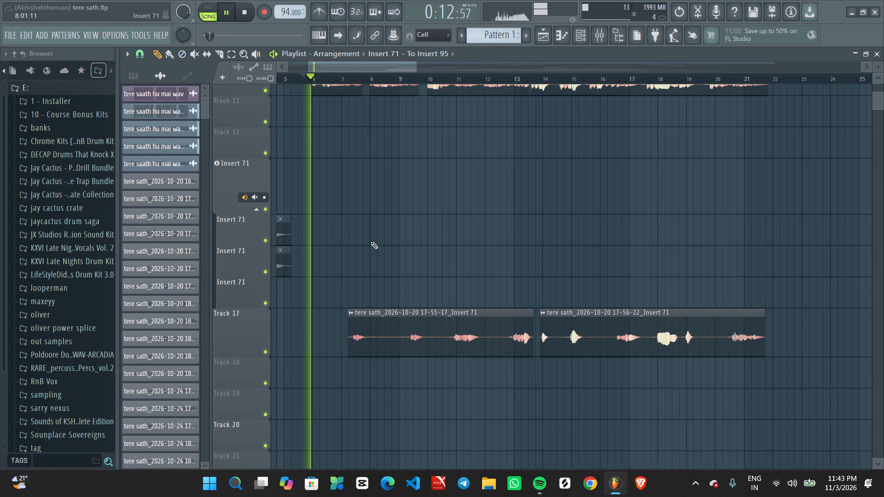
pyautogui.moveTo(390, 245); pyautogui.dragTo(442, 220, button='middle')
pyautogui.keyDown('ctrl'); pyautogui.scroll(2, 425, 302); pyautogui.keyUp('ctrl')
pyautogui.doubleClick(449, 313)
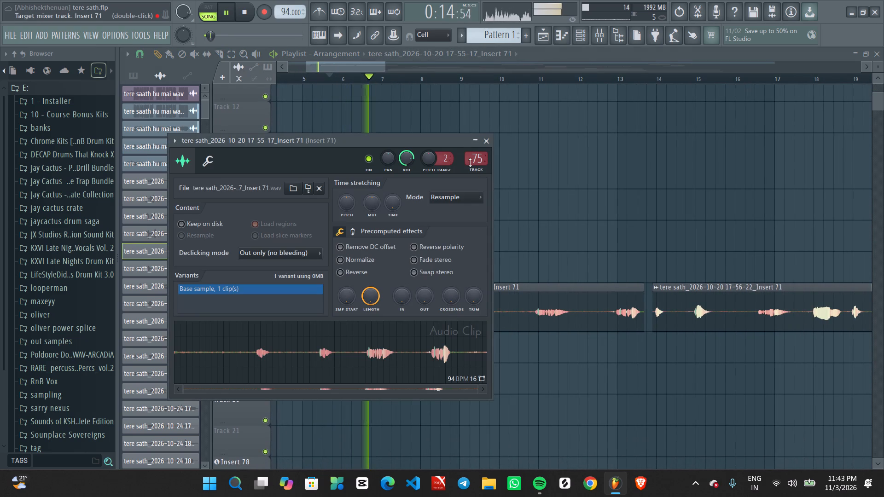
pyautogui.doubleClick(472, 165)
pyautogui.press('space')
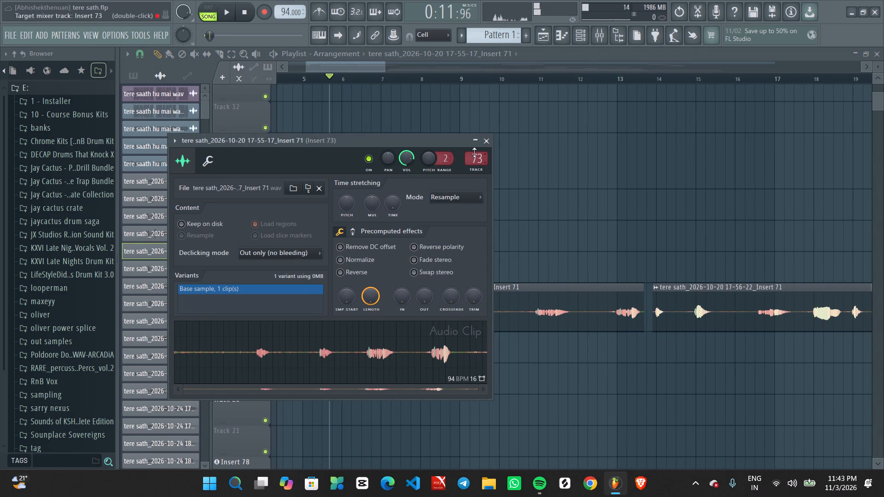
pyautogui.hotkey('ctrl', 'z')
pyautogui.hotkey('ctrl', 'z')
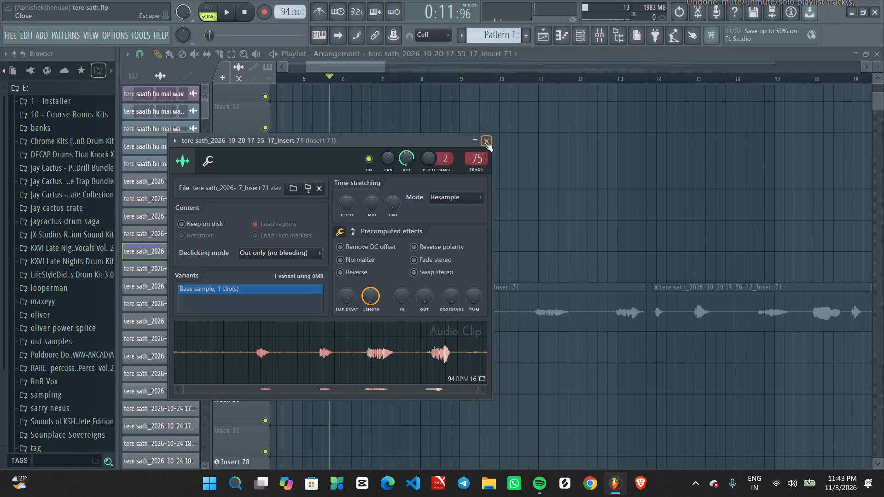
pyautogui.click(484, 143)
# Restart playback and unmute playlist Track 17 again.
pyautogui.press('space')
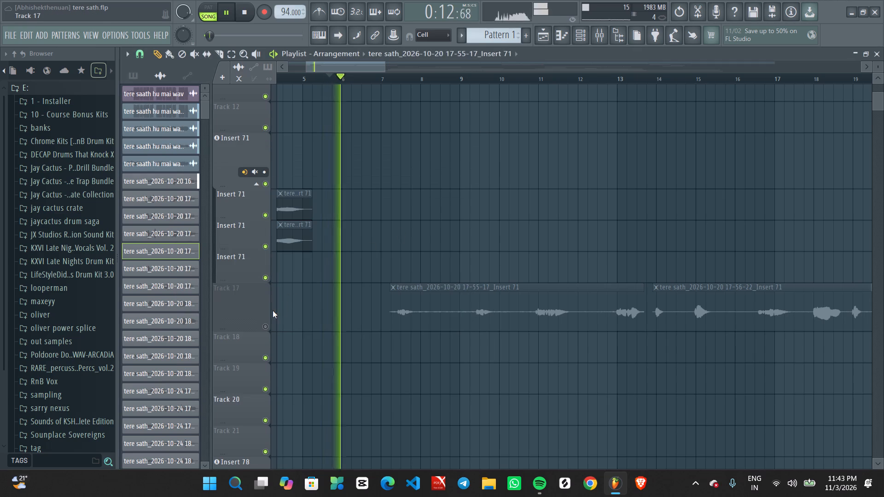
pyautogui.click(270, 322)
pyautogui.click(266, 326)
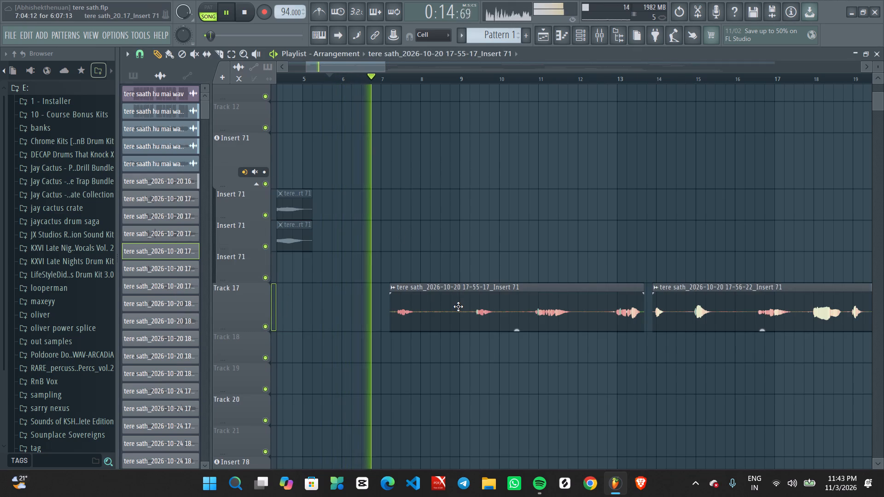
# Replay the vocal entry around bars 6 to 8, comparing the Track 10 lead clips with Track 17's first clip.
pyautogui.keyDown('ctrl'); pyautogui.scroll(3, 428, 356); pyautogui.keyUp('ctrl')
pyautogui.scroll(6, 409, 352)
pyautogui.keyDown('ctrl'); pyautogui.scroll(4, 401, 347); pyautogui.keyUp('ctrl')
pyautogui.moveTo(398, 379); pyautogui.dragTo(613, 316, button='middle')
pyautogui.keyDown('ctrl'); pyautogui.scroll(-3, 556, 298); pyautogui.keyUp('ctrl')
pyautogui.keyDown('ctrl'); pyautogui.scroll(6, 549, 297); pyautogui.keyUp('ctrl')
pyautogui.press('space')
pyautogui.press('space')
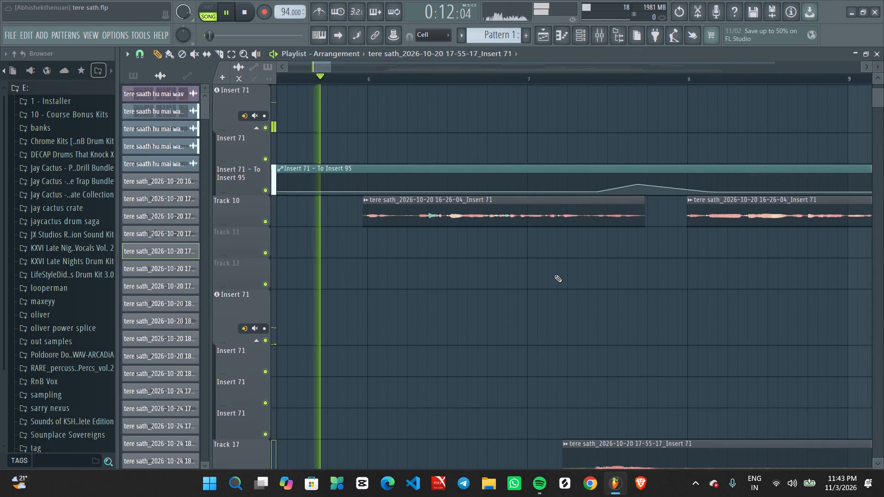
pyautogui.keyDown('ctrl'); pyautogui.scroll(9, 555, 273); pyautogui.keyUp('ctrl')
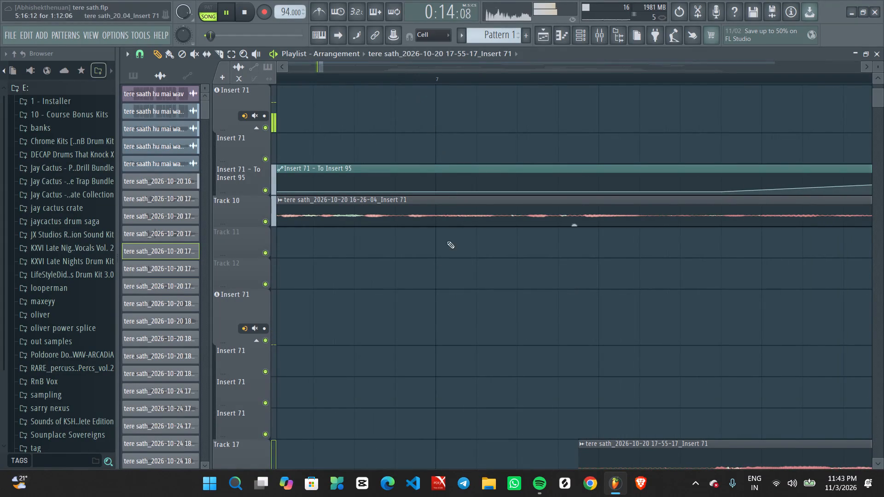
pyautogui.keyDown('ctrl'); pyautogui.scroll(-3, 428, 273); pyautogui.keyUp('ctrl')
pyautogui.keyDown('ctrl'); pyautogui.scroll(4, 523, 279); pyautogui.keyUp('ctrl')
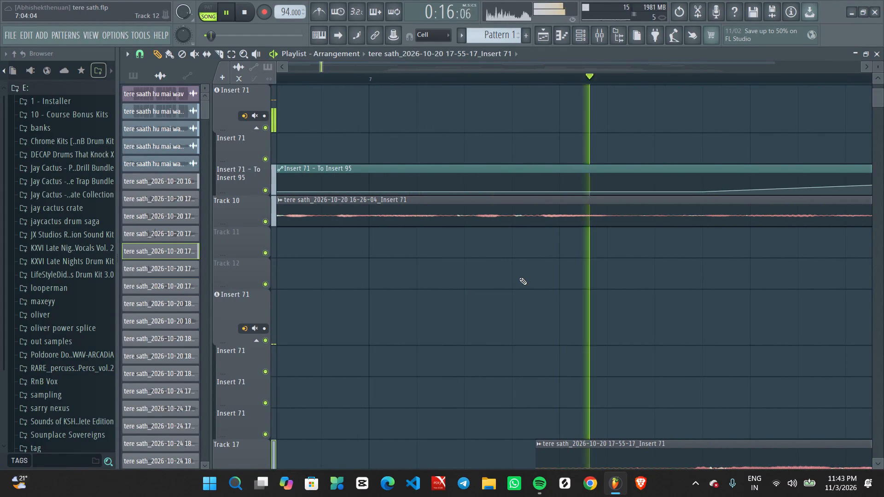
pyautogui.keyDown('ctrl'); pyautogui.scroll(-1, 519, 277); pyautogui.keyUp('ctrl')
pyautogui.press('space')
pyautogui.scroll(2, 599, 264)
pyautogui.keyDown('ctrl'); pyautogui.scroll(3, 657, 272); pyautogui.keyUp('ctrl')
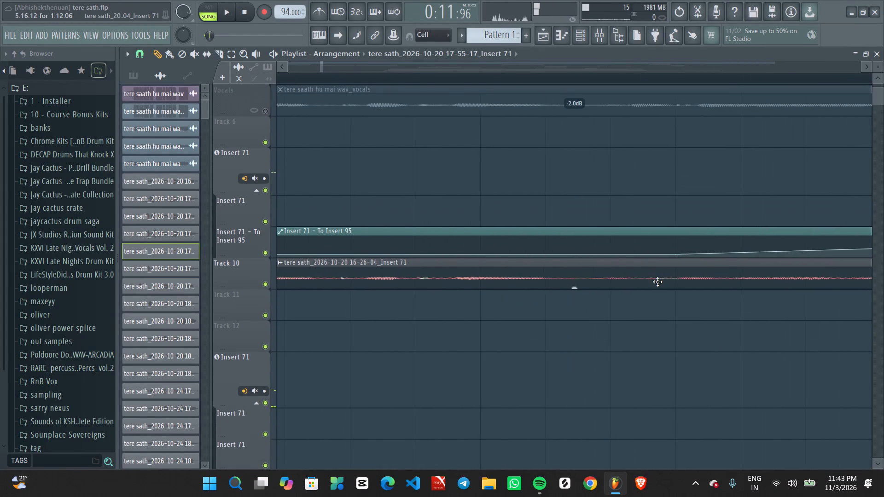
pyautogui.keyDown('ctrl'); pyautogui.scroll(-18, 657, 282); pyautogui.keyUp('ctrl')
pyautogui.press('space')
pyautogui.scroll(3, 641, 312)
pyautogui.moveTo(610, 366); pyautogui.dragTo(560, 268, button='middle')
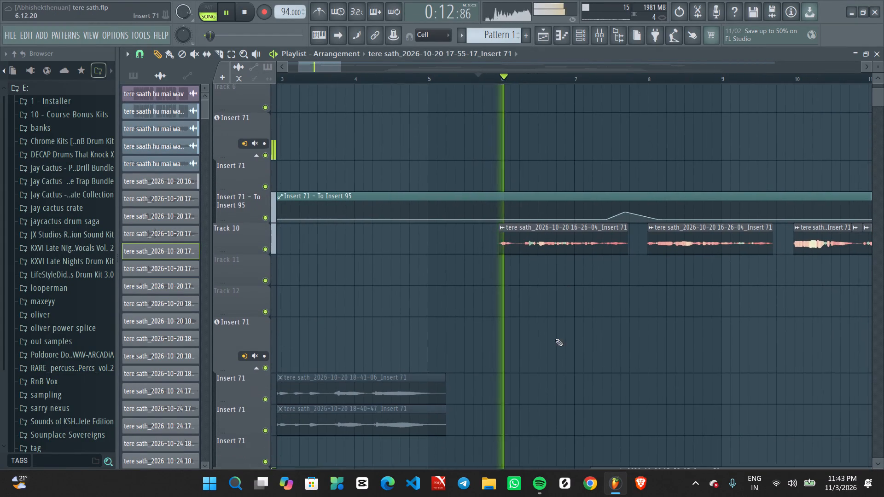
pyautogui.keyDown('ctrl'); pyautogui.scroll(-5, 546, 350); pyautogui.keyUp('ctrl')
pyautogui.keyDown('ctrl'); pyautogui.scroll(3, 511, 367); pyautogui.keyUp('ctrl')
pyautogui.moveTo(498, 347); pyautogui.dragTo(467, 107, button='middle')
pyautogui.keyDown('alt'); pyautogui.scroll(1, 465, 118); pyautogui.keyUp('alt')
pyautogui.keyDown('alt'); pyautogui.scroll(-3, 462, 127); pyautogui.keyUp('alt')
pyautogui.keyDown('ctrl'); pyautogui.scroll(1, 461, 142); pyautogui.keyUp('ctrl')
pyautogui.middleClick(441, 359)
pyautogui.scroll(1, 448, 237)
pyautogui.moveTo(450, 181); pyautogui.dragTo(405, 371, button='middle')
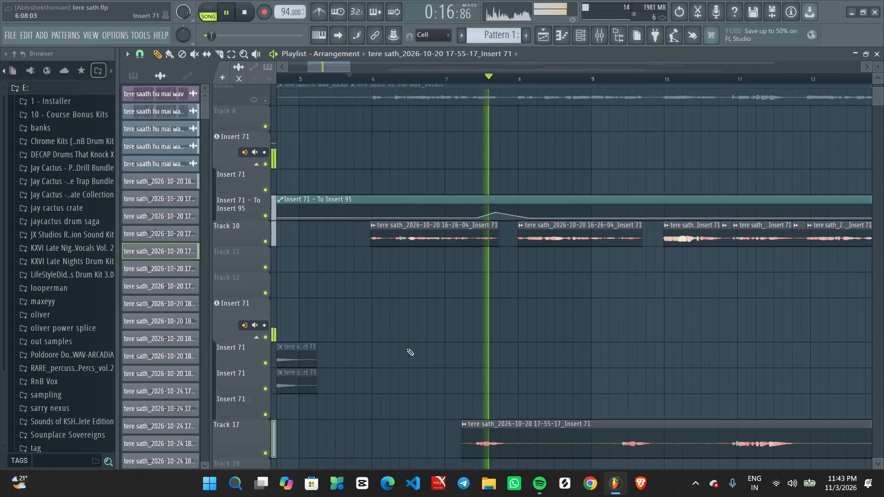
pyautogui.press('space')
pyautogui.press('space')
pyautogui.keyDown('ctrl'); pyautogui.scroll(5, 426, 311); pyautogui.keyUp('ctrl')
pyautogui.keyDown('ctrl'); pyautogui.scroll(7, 470, 321); pyautogui.keyUp('ctrl')
pyautogui.moveTo(429, 328); pyautogui.dragTo(453, 274, button='middle')
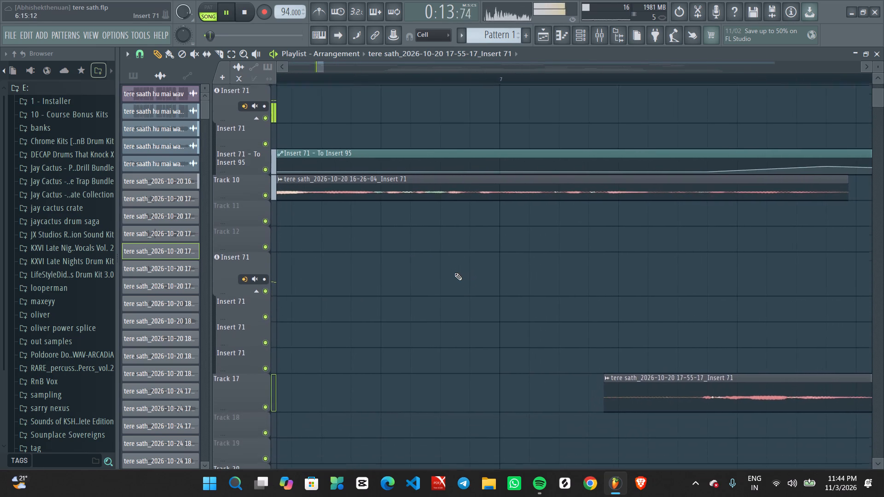
pyautogui.keyDown('ctrl'); pyautogui.scroll(2, 457, 273); pyautogui.keyUp('ctrl')
pyautogui.press('space')
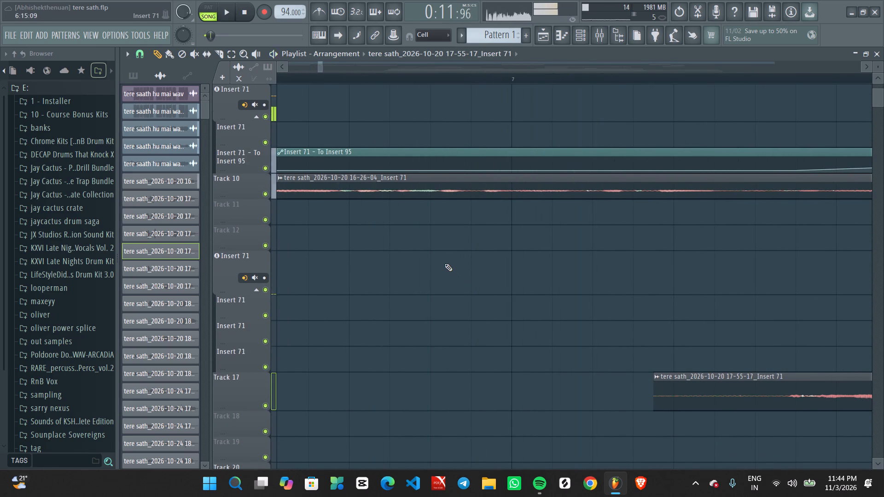
# Audition the Track 17 clips against the Track 10 lead vocal from the middle of bar 5 into bar 9, then stop.
pyautogui.press('space')
pyautogui.keyDown('ctrl'); pyautogui.scroll(-1, 434, 227); pyautogui.keyUp('ctrl')
pyautogui.keyDown('ctrl'); pyautogui.scroll(1, 434, 227); pyautogui.keyUp('ctrl')
pyautogui.keyDown('ctrl'); pyautogui.scroll(-13, 434, 227); pyautogui.keyUp('ctrl')
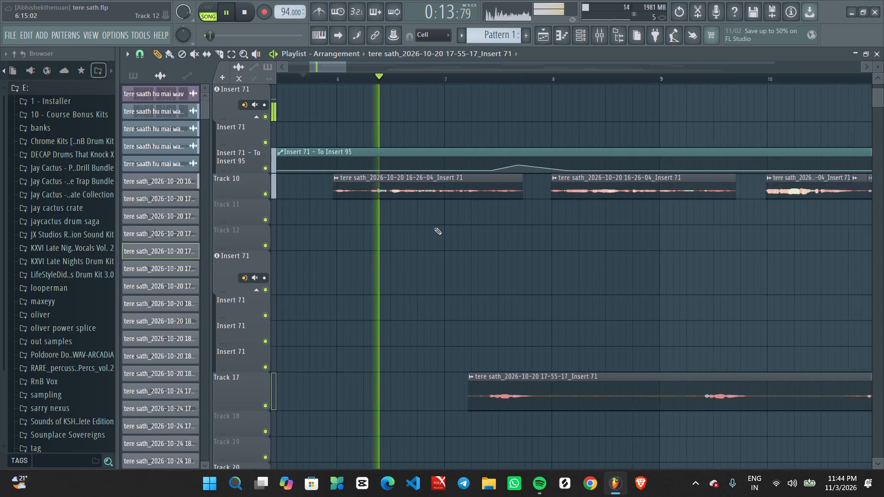
pyautogui.keyDown('ctrl'); pyautogui.scroll(-5, 434, 227); pyautogui.keyUp('ctrl')
pyautogui.keyDown('ctrl'); pyautogui.scroll(-6, 453, 268); pyautogui.keyUp('ctrl')
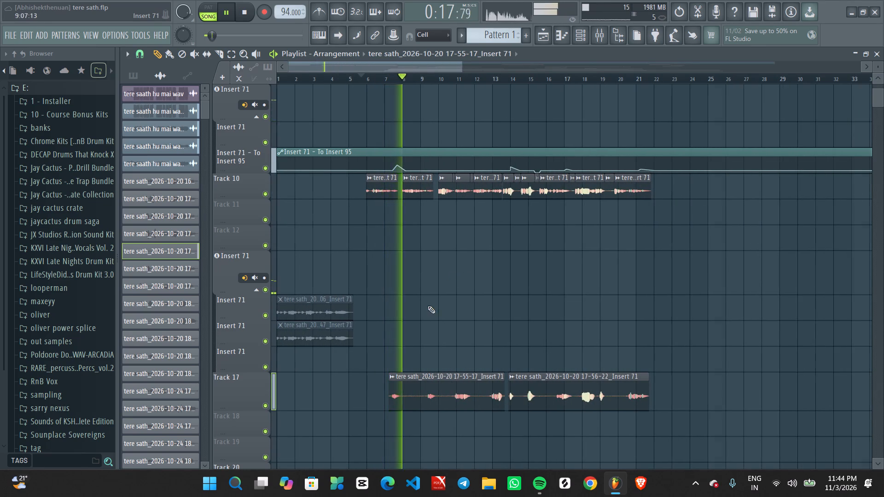
pyautogui.keyDown('ctrl'); pyautogui.scroll(2, 428, 306); pyautogui.keyUp('ctrl')
pyautogui.moveTo(418, 335); pyautogui.dragTo(448, 324, button='middle')
pyautogui.keyDown('alt'); pyautogui.scroll(-6, 452, 311); pyautogui.keyUp('alt')
pyautogui.keyDown('ctrl'); pyautogui.scroll(2, 445, 278); pyautogui.keyUp('ctrl')
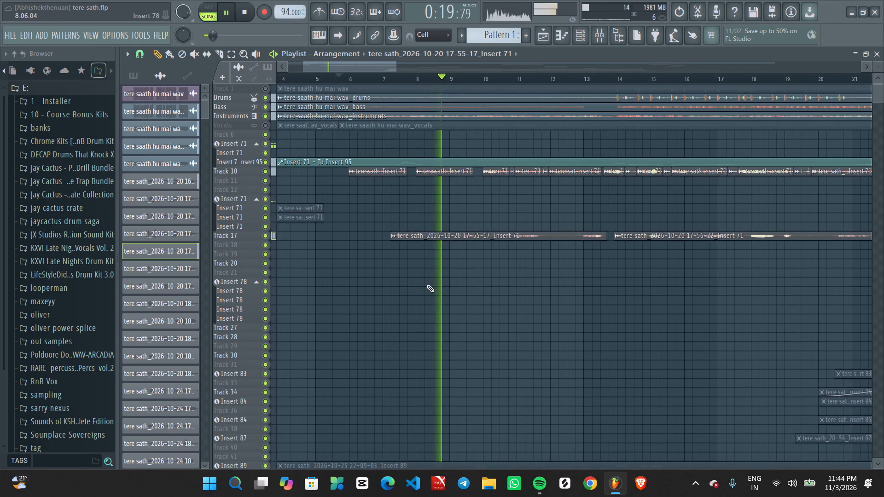
pyautogui.moveTo(427, 287); pyautogui.dragTo(453, 407, button='middle')
pyautogui.keyDown('ctrl'); pyautogui.scroll(-5, 472, 273); pyautogui.keyUp('ctrl')
pyautogui.keyDown('ctrl'); pyautogui.scroll(3, 422, 271); pyautogui.keyUp('ctrl')
pyautogui.keyDown('alt'); pyautogui.scroll(4, 396, 270); pyautogui.keyUp('alt')
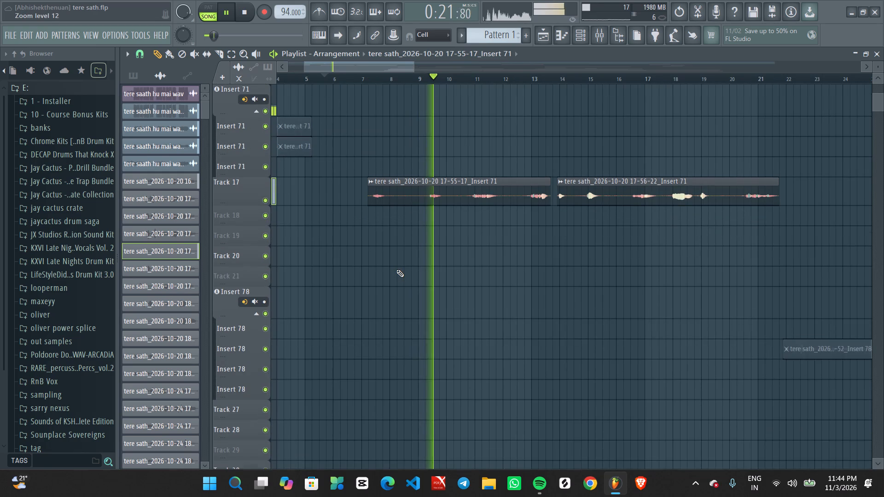
pyautogui.keyDown('ctrl'); pyautogui.scroll(2, 396, 270); pyautogui.keyUp('ctrl')
pyautogui.moveTo(406, 272); pyautogui.dragTo(489, 332, button='middle')
pyautogui.keyDown('ctrl'); pyautogui.scroll(-1, 497, 284); pyautogui.keyUp('ctrl')
pyautogui.press('space')
# Open Track 17's first clip's mixer track 75 and, during playback, ease its slot 1 Pro-Q 4 cut near 300 Hz to about -3.5 dB.
pyautogui.doubleClick(491, 263)
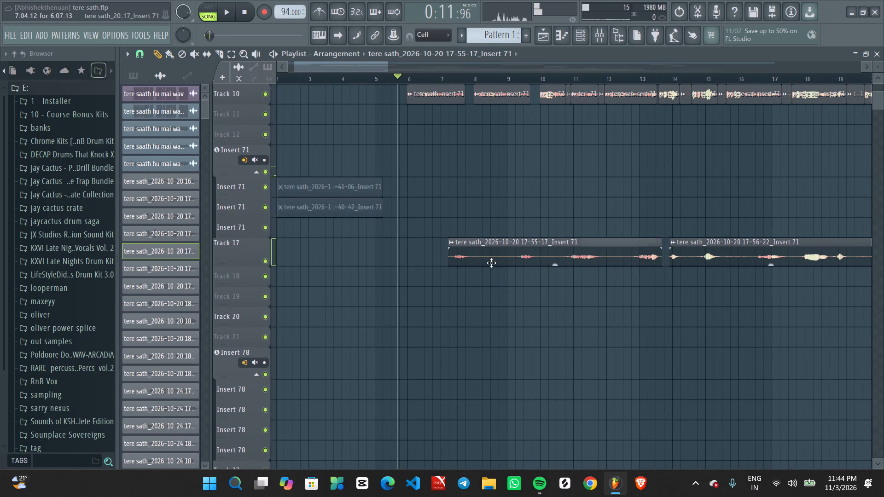
pyautogui.doubleClick(477, 158)
pyautogui.press('space')
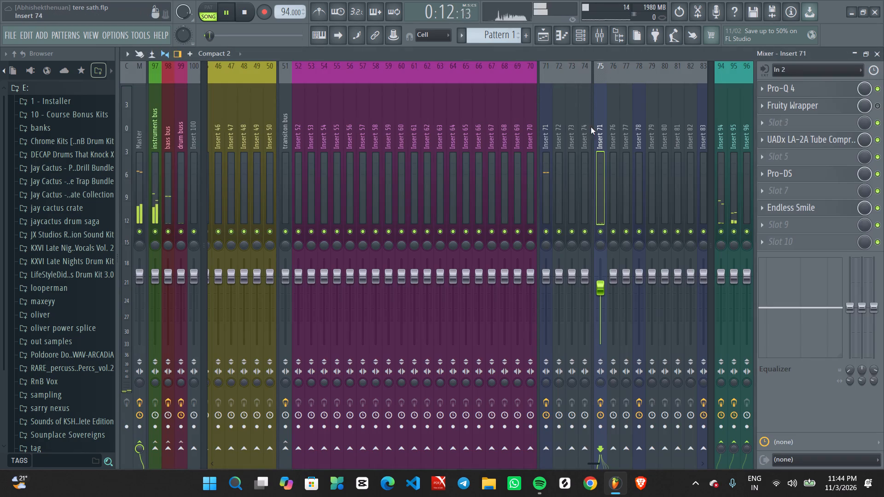
pyautogui.scroll(-2, 603, 128)
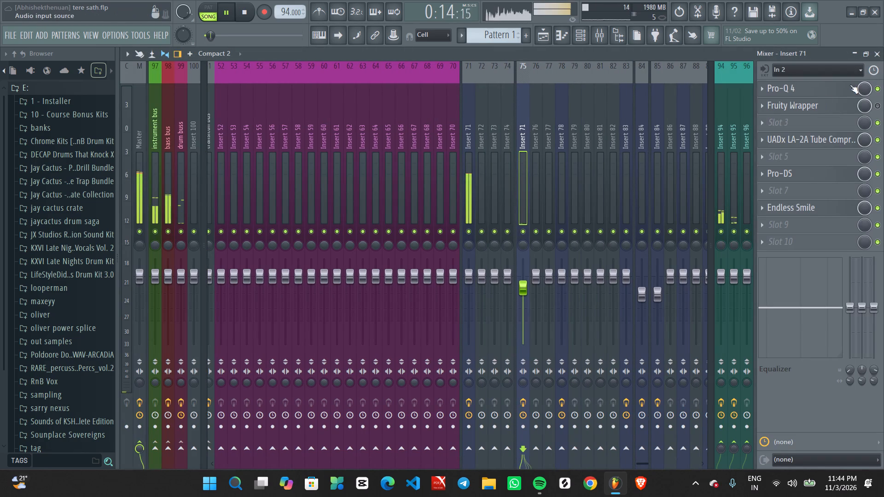
pyautogui.click(828, 91)
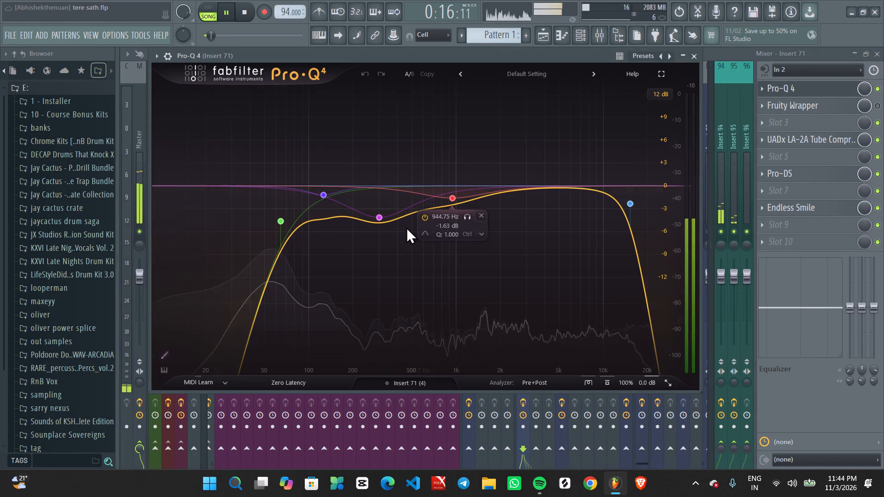
pyautogui.moveTo(378, 222); pyautogui.dragTo(378, 217)
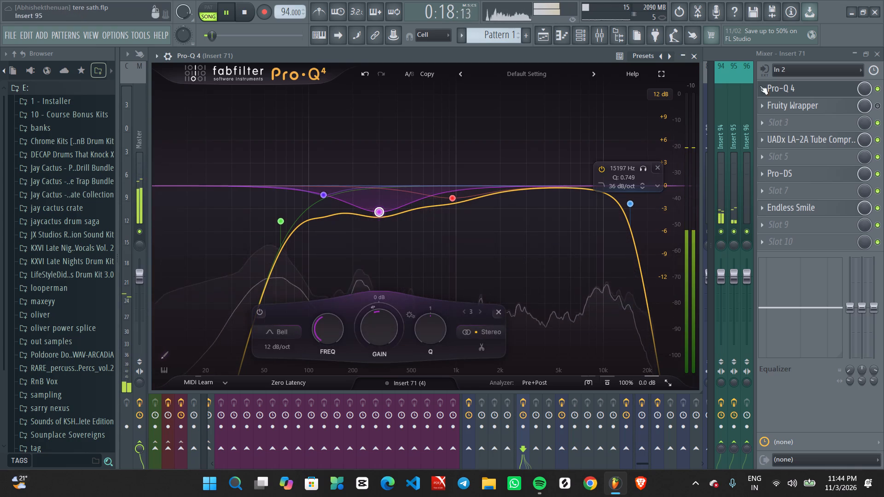
pyautogui.click(696, 58)
# Replace the Fruity Wrapper in slot 2 of mixer track 75 with Waves Tune Real-Time Stereo.
pyautogui.click(763, 110)
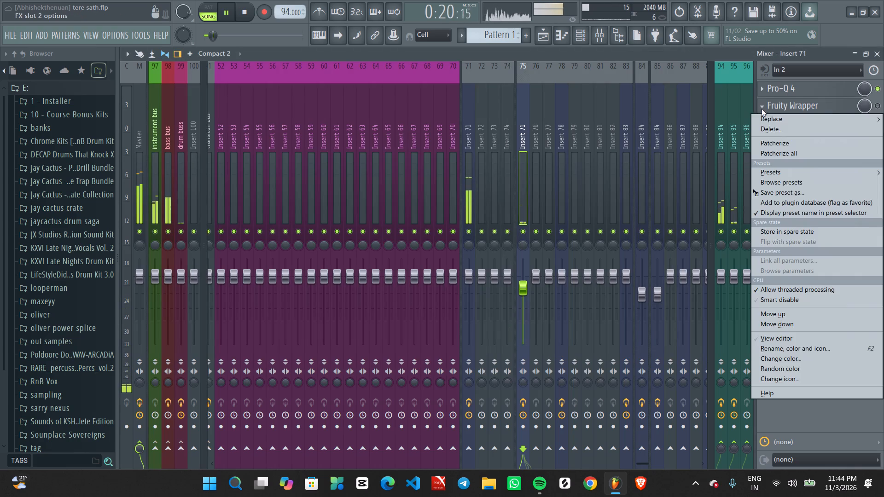
pyautogui.click(767, 132)
pyautogui.click(776, 108)
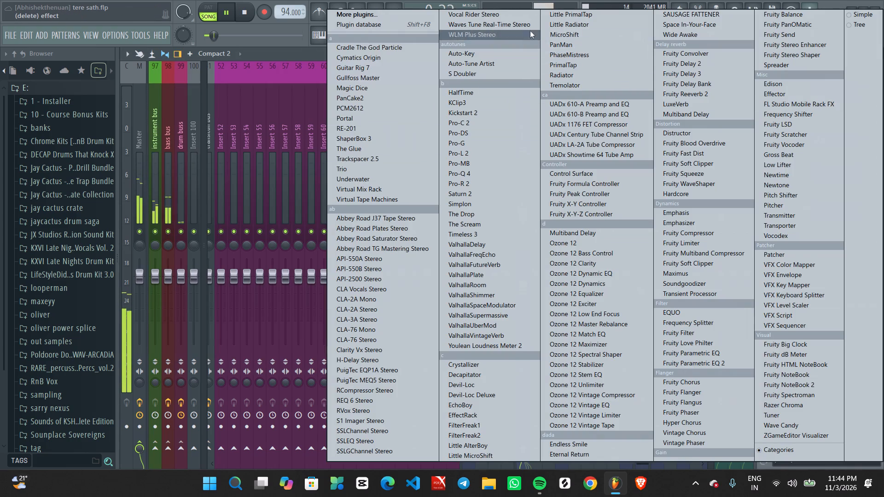
pyautogui.click(503, 26)
pyautogui.moveTo(407, 74); pyautogui.dragTo(414, 64)
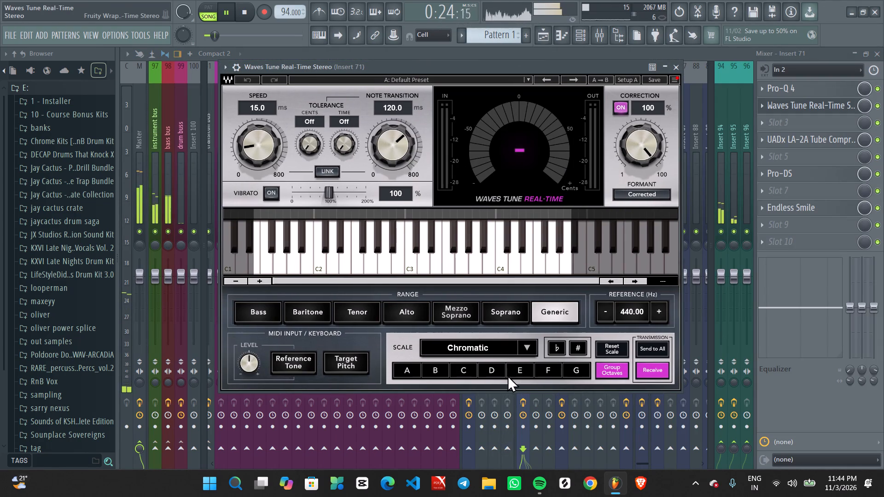
# Set Waves Tune Real-Time to G Major with Speed 0.1 ms and Note Transition 6.8 ms, then close it.
pyautogui.click(570, 368)
pyautogui.click(500, 342)
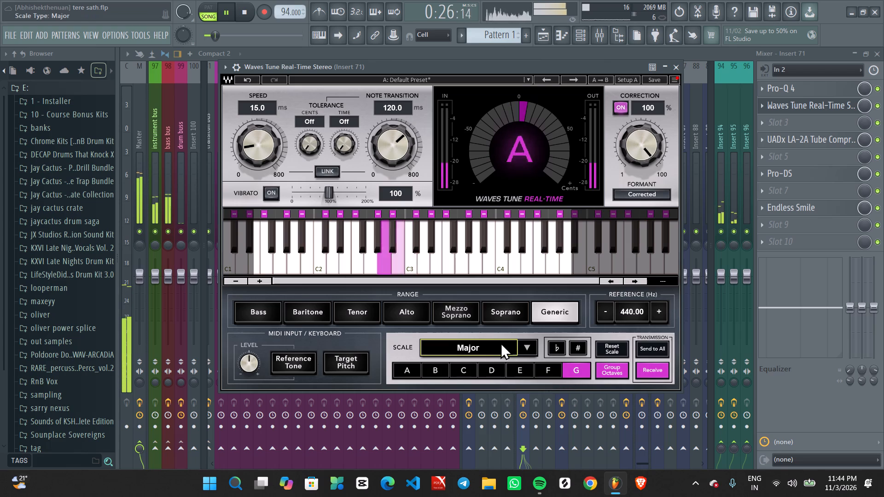
pyautogui.scroll(-16, 408, 139)
pyautogui.scroll(-10, 401, 143)
pyautogui.scroll(-11, 250, 152)
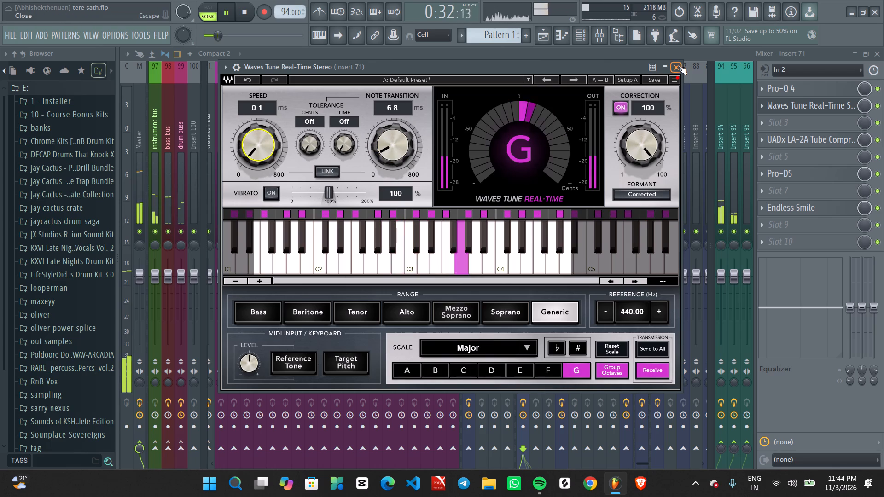
pyautogui.click(679, 66)
# Delete the UADx LA-2A Tube Compressor from slot 4 of mixer track 75.
pyautogui.click(759, 139)
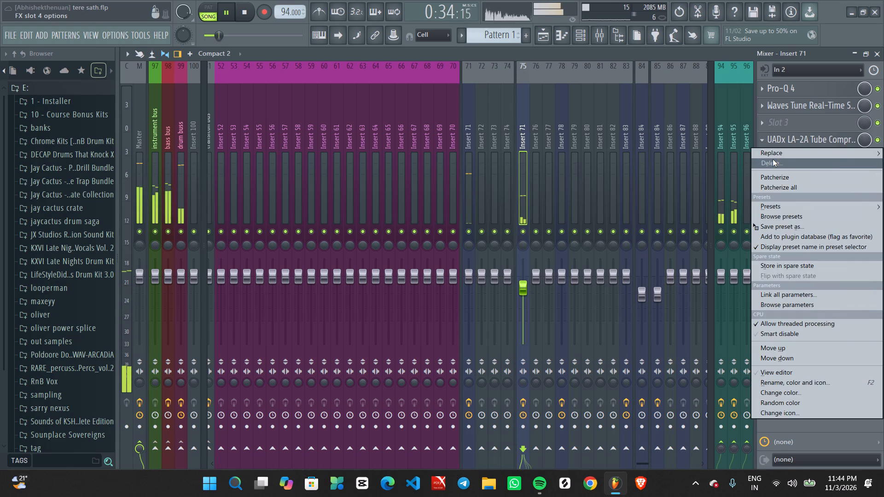
pyautogui.click(773, 159)
# Audition the Track 17 vocals against the Track 10 lead in the playlist, jumping to bar 9 and to the middle of bar 12.
pyautogui.press('space')
pyautogui.press('space')
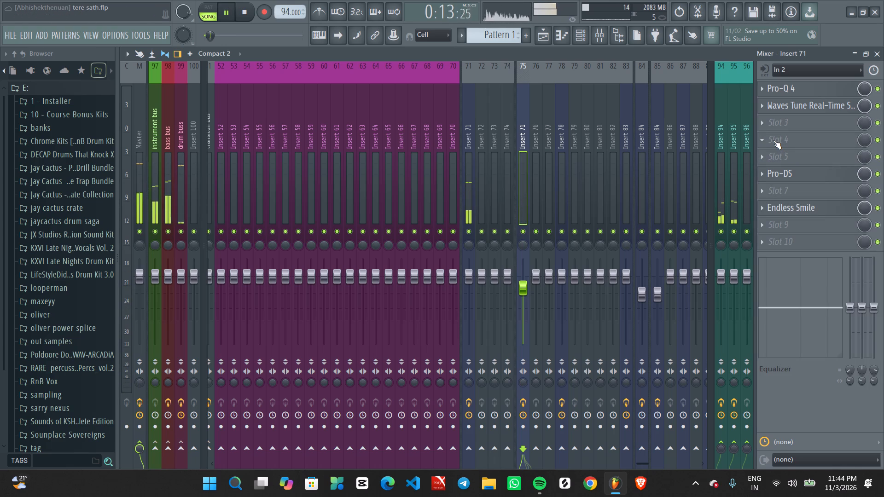
pyautogui.click(541, 31)
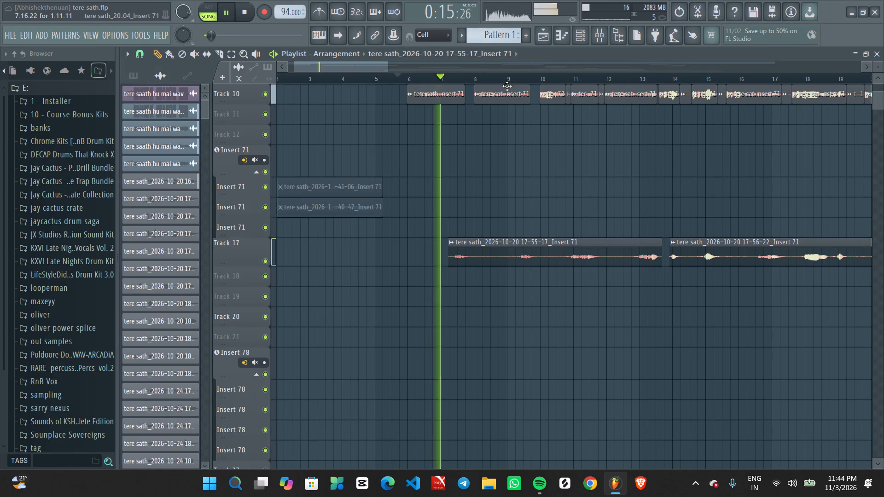
pyautogui.click(507, 80)
pyautogui.click(622, 82)
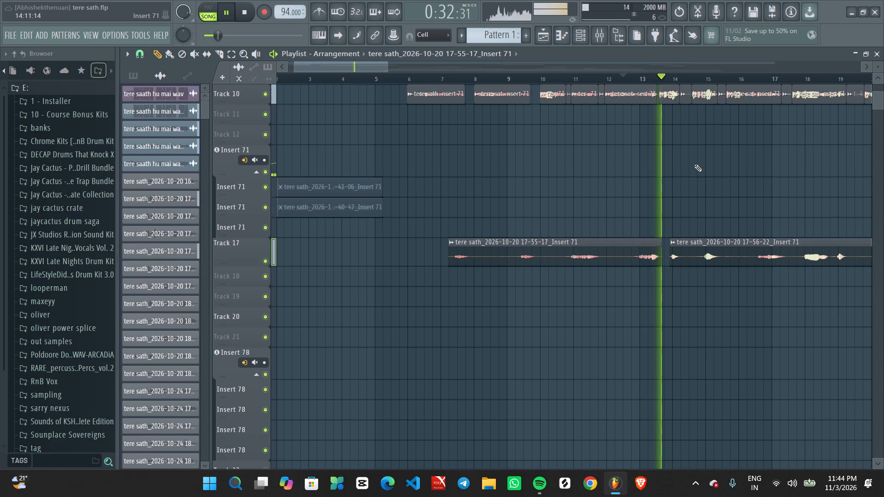
pyautogui.keyDown('ctrl'); pyautogui.scroll(-7, 694, 164); pyautogui.keyUp('ctrl')
pyautogui.keyDown('ctrl'); pyautogui.scroll(2, 598, 229); pyautogui.keyUp('ctrl')
pyautogui.moveTo(577, 229); pyautogui.dragTo(579, 297, button='middle')
pyautogui.keyDown('ctrl'); pyautogui.scroll(-2, 569, 273); pyautogui.keyUp('ctrl')
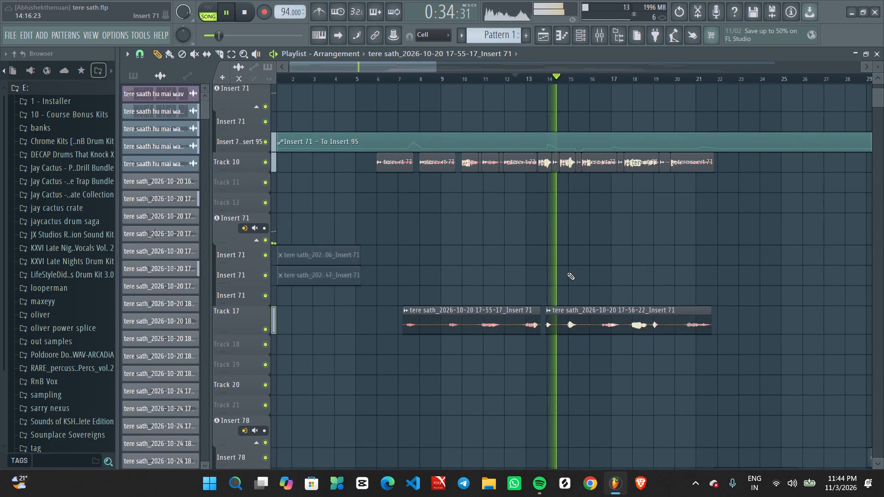
pyautogui.keyDown('ctrl'); pyautogui.scroll(2, 563, 272); pyautogui.keyUp('ctrl')
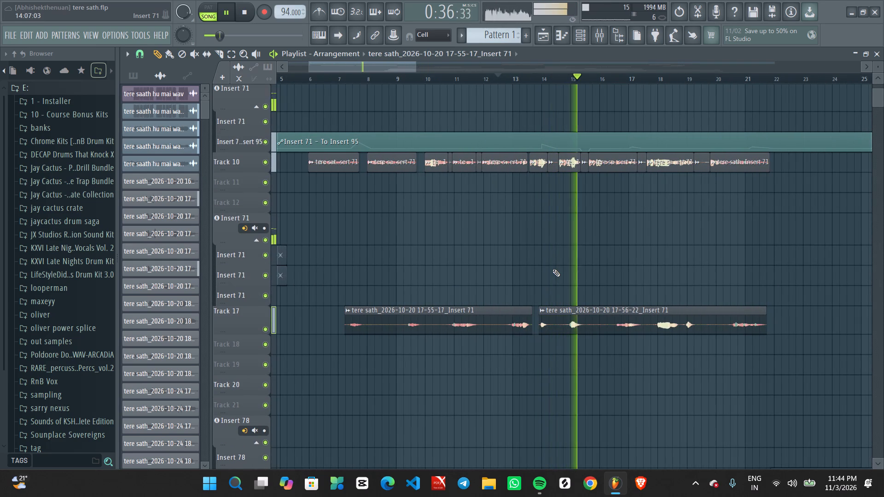
pyautogui.scroll(1, 552, 269)
pyautogui.keyDown('ctrl'); pyautogui.scroll(-3, 552, 269); pyautogui.keyUp('ctrl')
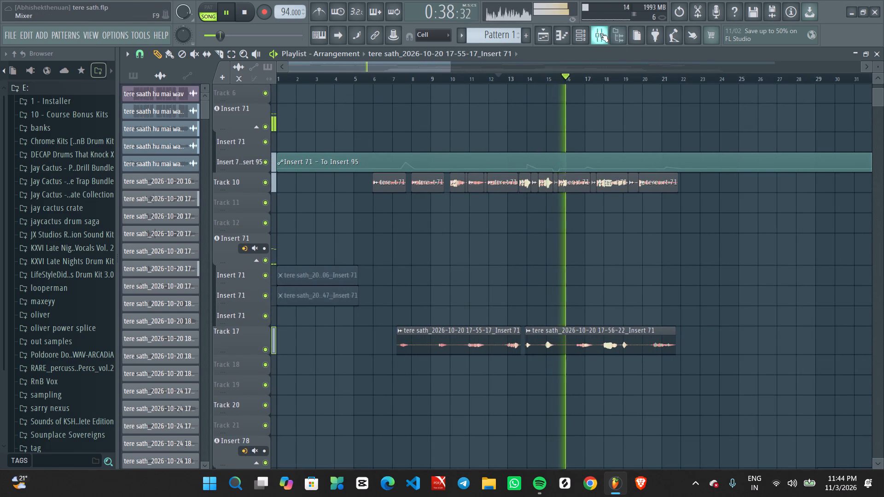
# Check Waves Tune Real-Time in slot 2 of mixer track 75 during playback, close it, and restart playback.
pyautogui.click(600, 33)
pyautogui.click(783, 107)
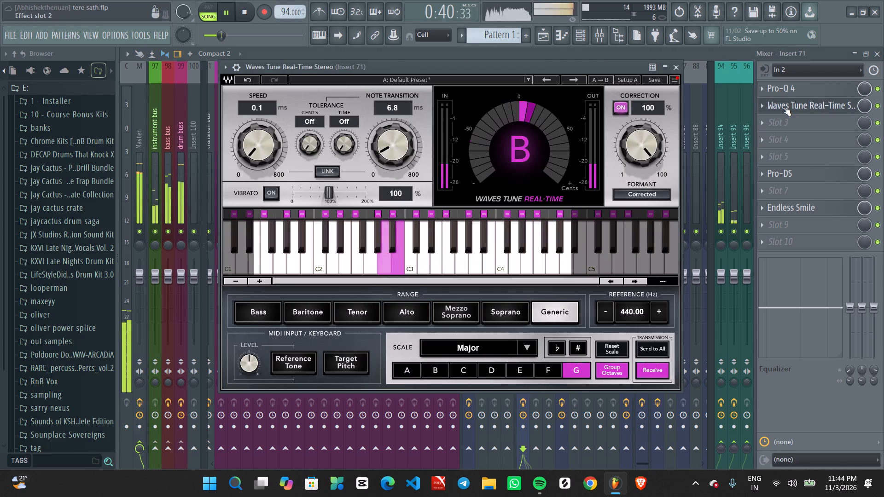
pyautogui.click(673, 67)
pyautogui.press('space')
pyautogui.press('space')
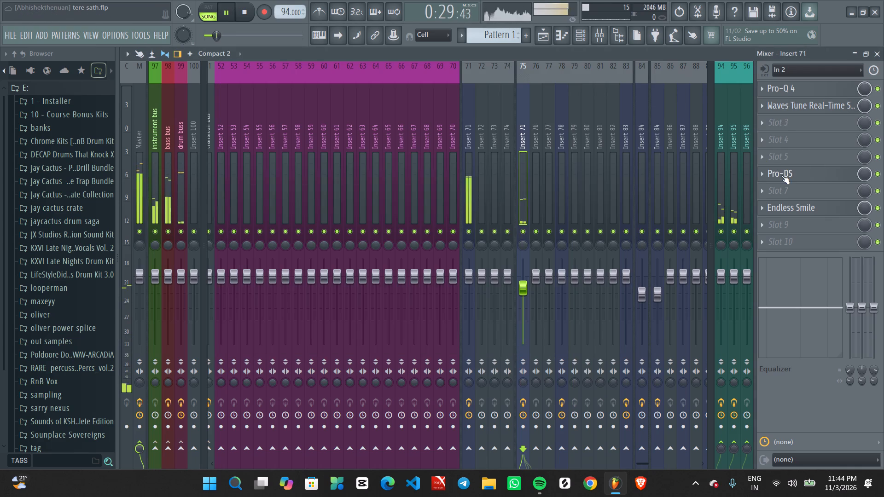
# Compare the effect chains of mixer tracks 71 and 75 during playback, then stop with track 75 selected.
pyautogui.click(779, 124)
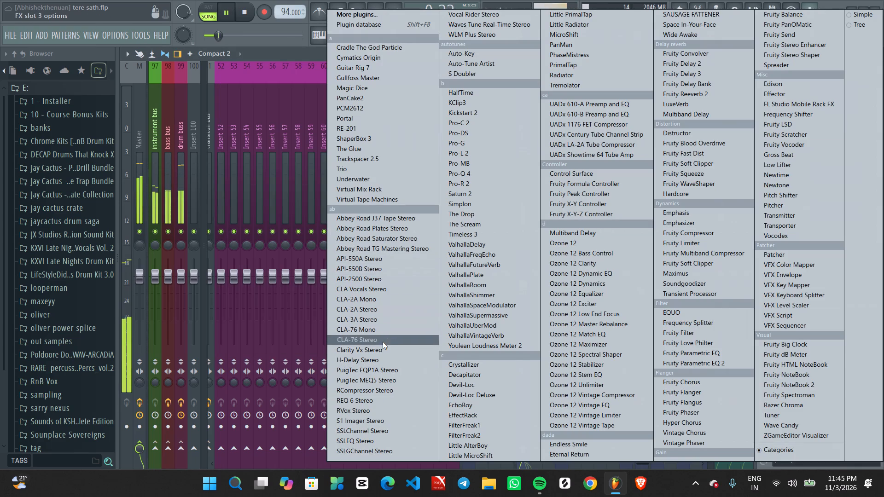
pyautogui.click(290, 54)
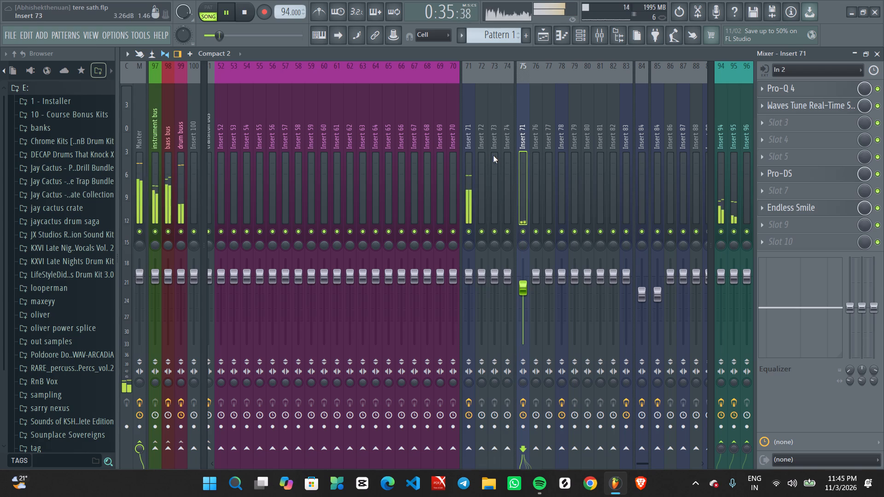
pyautogui.click(474, 151)
pyautogui.press('space')
pyautogui.press('space')
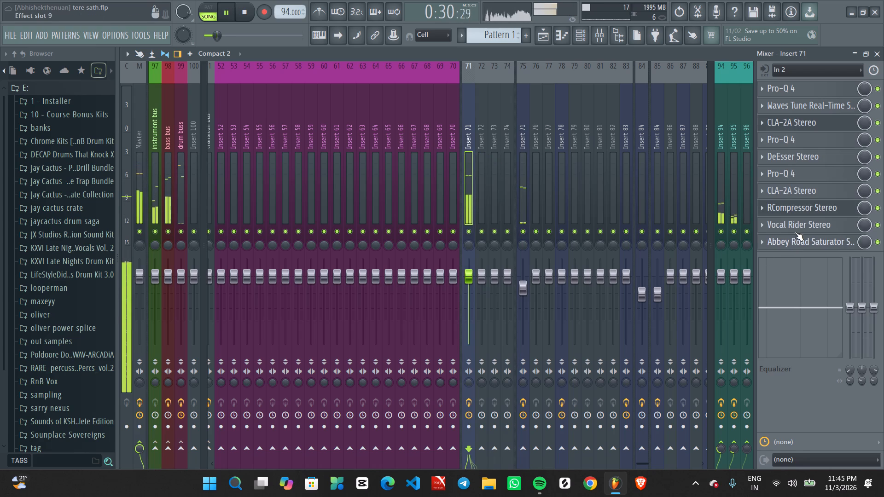
pyautogui.click(522, 144)
pyautogui.press('space')
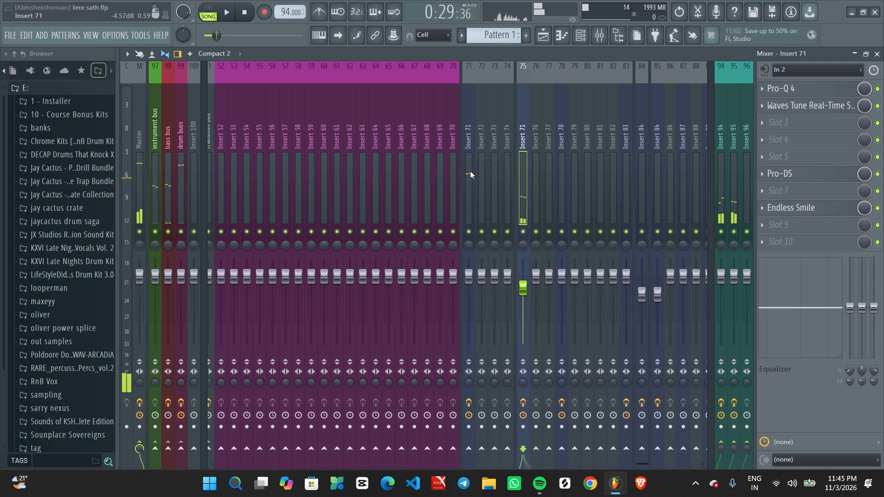
pyautogui.click(470, 171)
pyautogui.press('space')
pyautogui.click(518, 168)
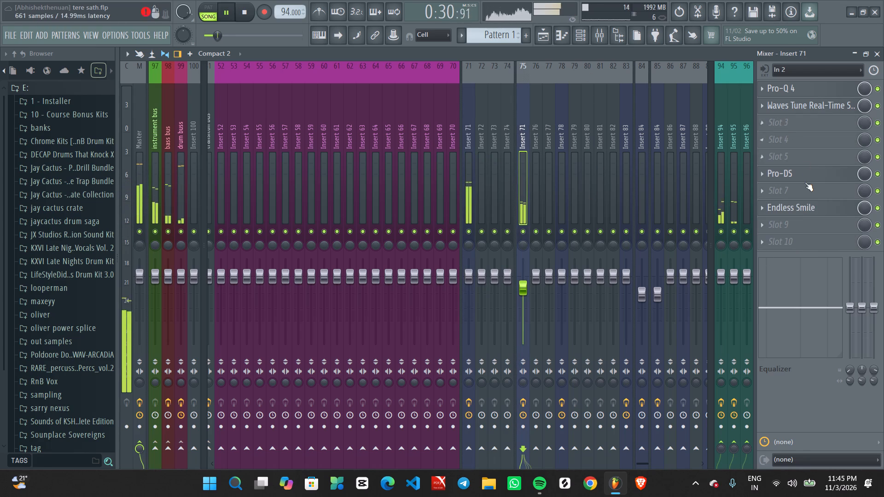
pyautogui.click(805, 183)
pyautogui.click(300, 50)
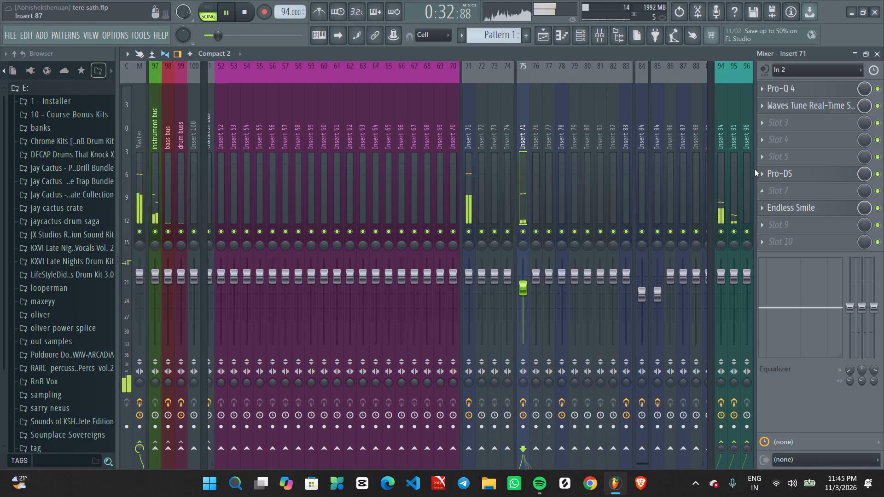
pyautogui.press('space')
# Delete Endless Smile from slot 8 of mixer track 75 and move Pro-DS down into that slot.
pyautogui.click(763, 206)
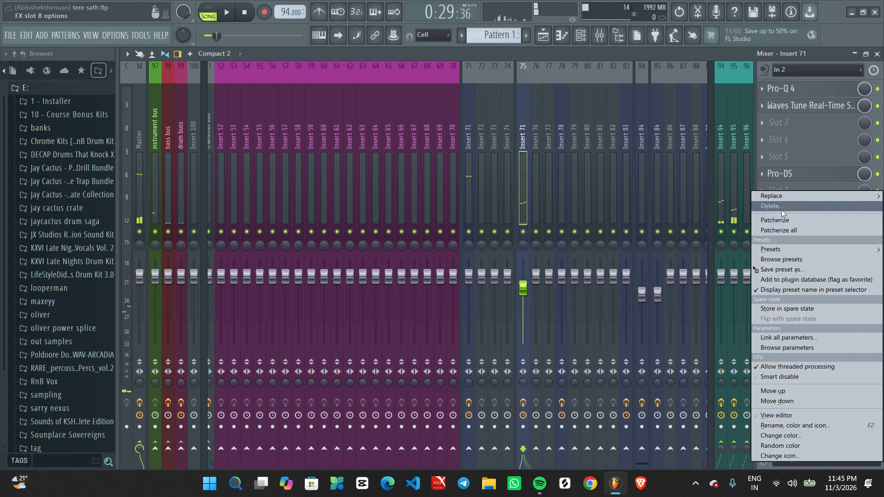
pyautogui.click(781, 207)
pyautogui.scroll(-2, 799, 175)
# Load Decapitator in the empty slot 6 of mixer track 75.
pyautogui.click(794, 178)
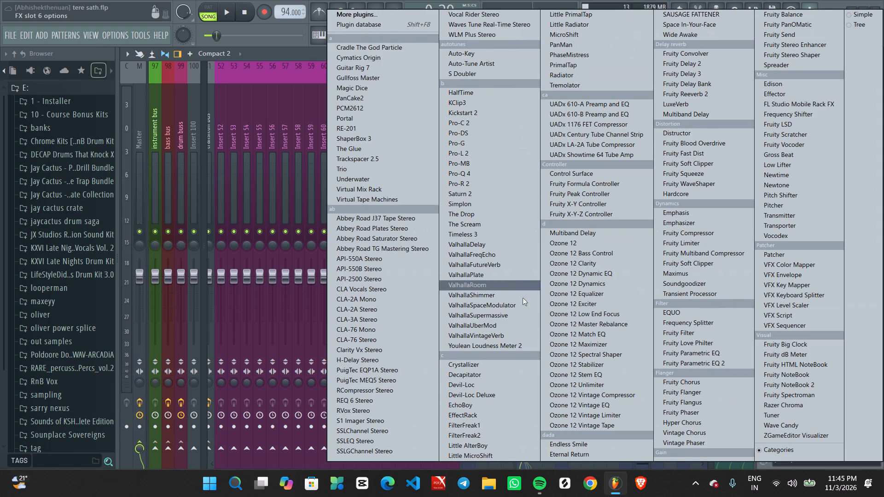
pyautogui.click(483, 379)
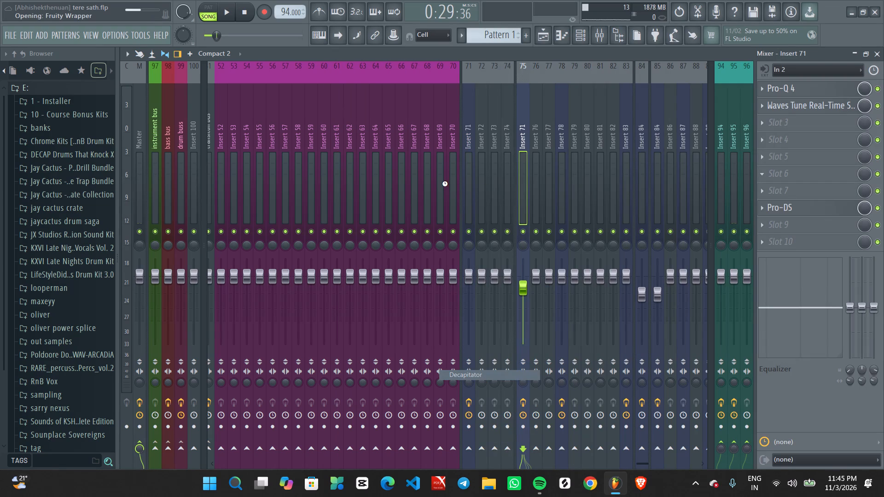
pyautogui.moveTo(436, 186); pyautogui.dragTo(479, 143)
# Set Decapitator's Drive to about 2 during playback, then close the plugin.
pyautogui.press('space')
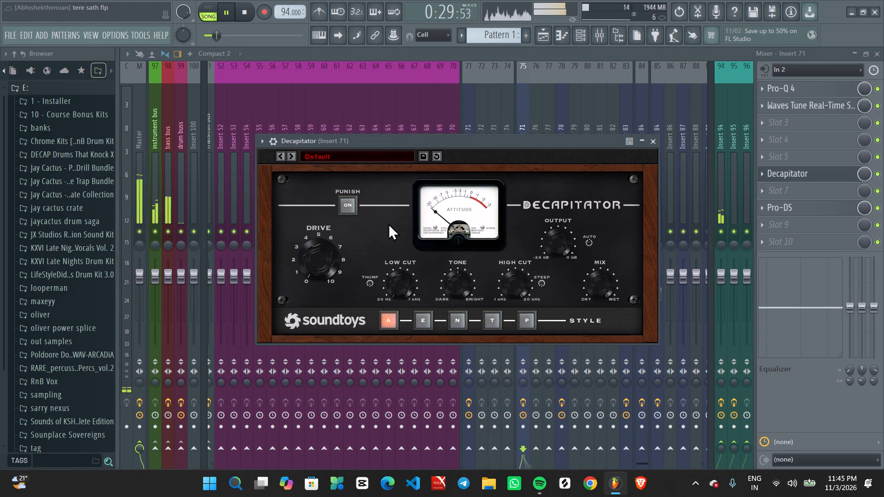
pyautogui.scroll(6, 326, 262)
pyautogui.scroll(-1, 314, 261)
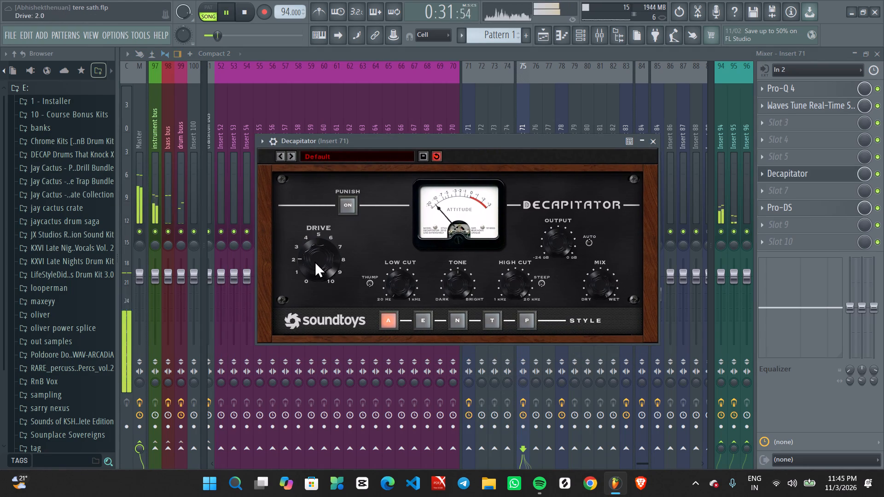
pyautogui.scroll(-2, 314, 261)
pyautogui.scroll(1, 314, 261)
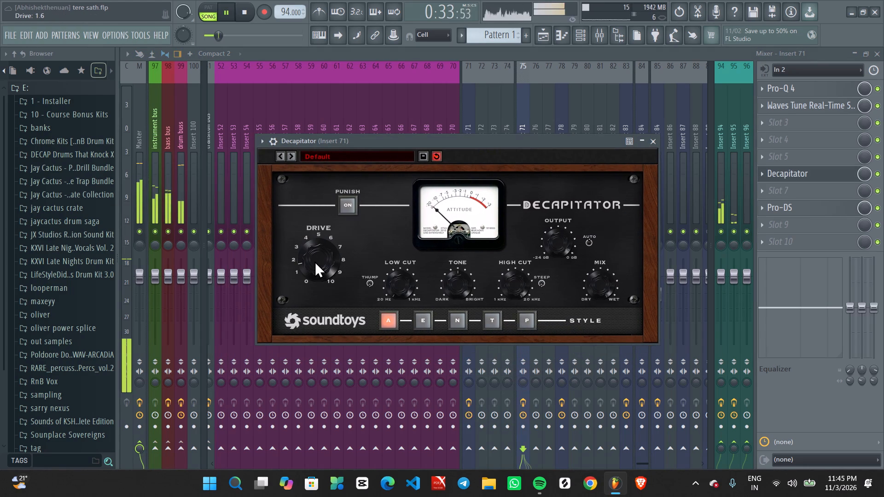
pyautogui.scroll(2, 314, 261)
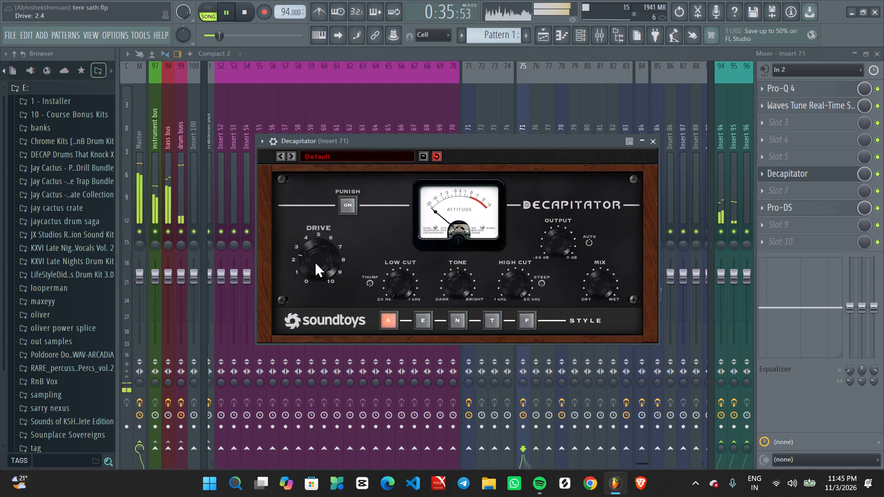
pyautogui.scroll(-4, 314, 261)
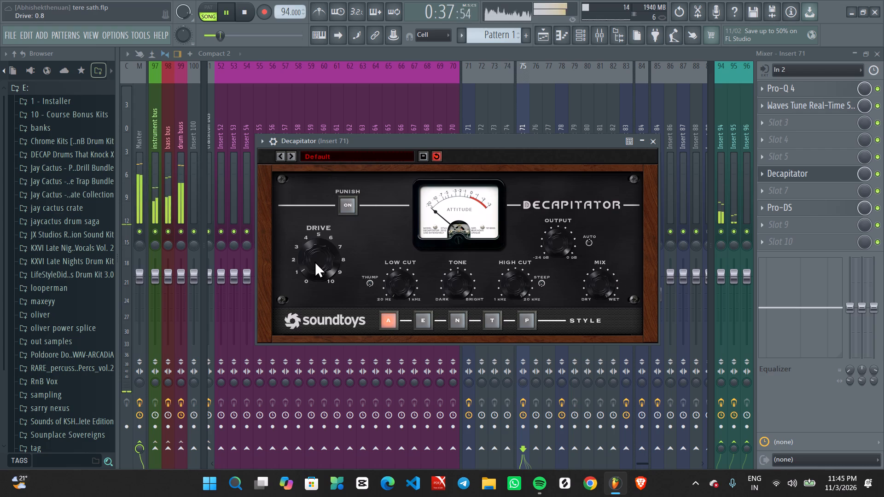
pyautogui.click(651, 141)
# Load Fruity Parametric EQ 2 in the empty slot 4 of mixer track 75.
pyautogui.click(786, 137)
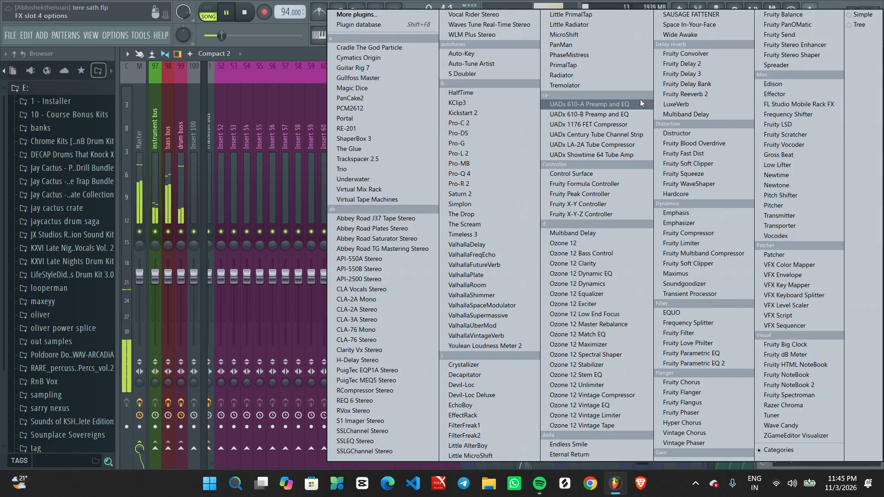
pyautogui.click(724, 365)
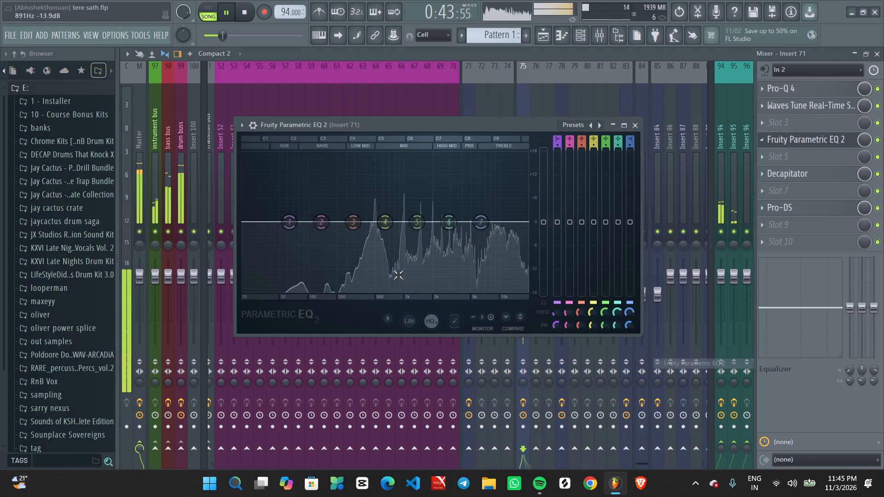
# Dip band 4 of Fruity Parametric EQ 2 about 4.5 dB near 590 Hz and lower the main level to about -2 dB.
pyautogui.moveTo(373, 225); pyautogui.dragTo(363, 301)
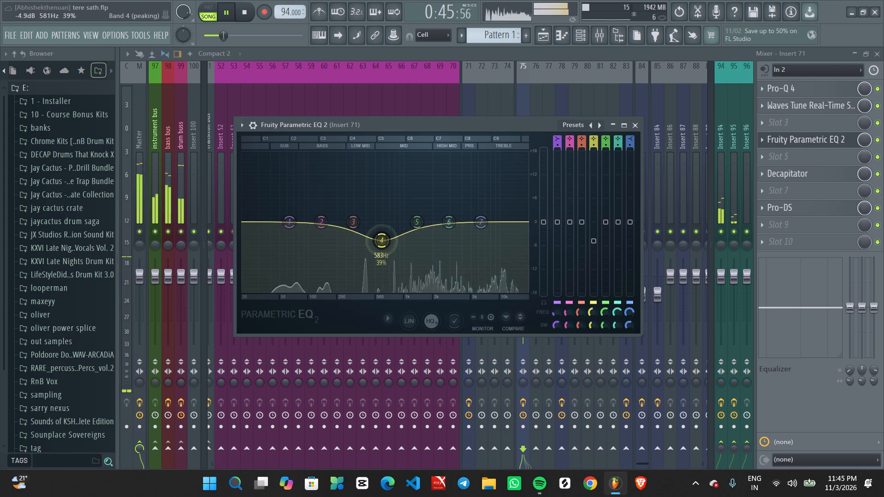
pyautogui.moveTo(363, 301); pyautogui.dragTo(365, 297)
pyautogui.moveTo(254, 226); pyautogui.dragTo(244, 250)
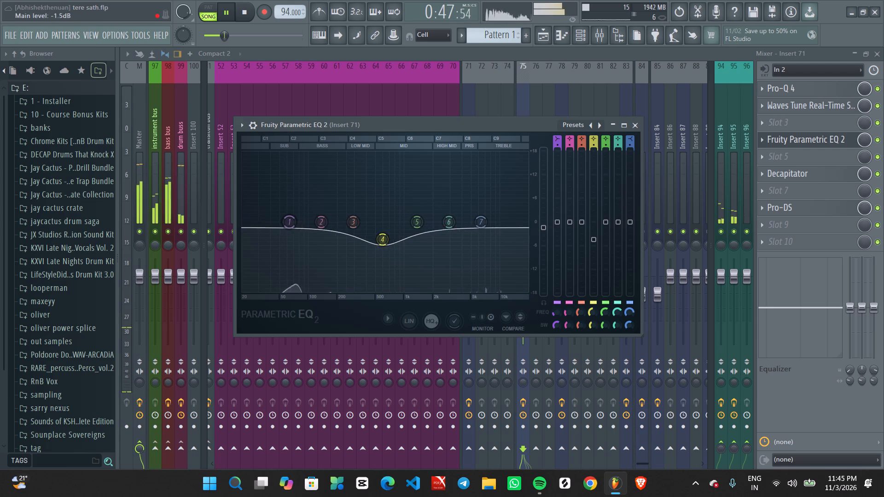
pyautogui.moveTo(244, 250); pyautogui.dragTo(245, 260)
# Cut the lows fully with band 1 near 110 Hz, ease band 4 to about -2.5 dB near 480 Hz, and boost band 3 about 3 dB near 210 Hz.
pyautogui.moveTo(277, 221); pyautogui.dragTo(235, 422)
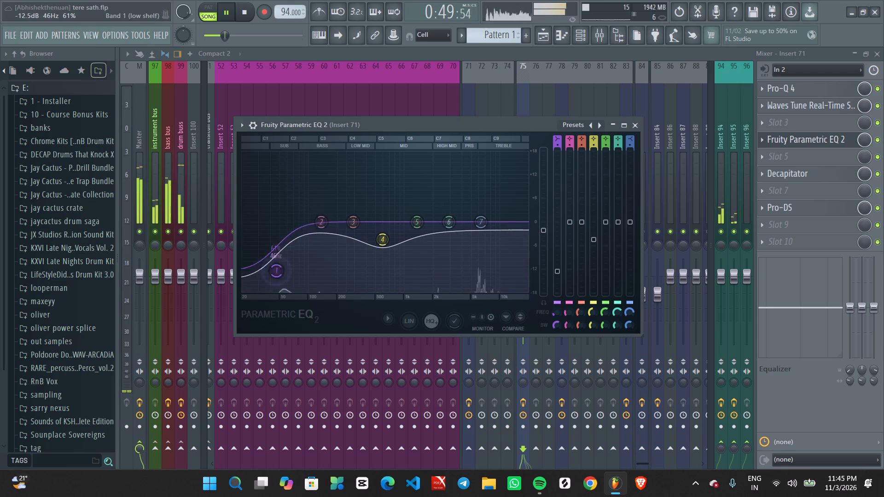
pyautogui.moveTo(235, 422); pyautogui.dragTo(369, 265)
pyautogui.moveTo(377, 238); pyautogui.dragTo(350, 210)
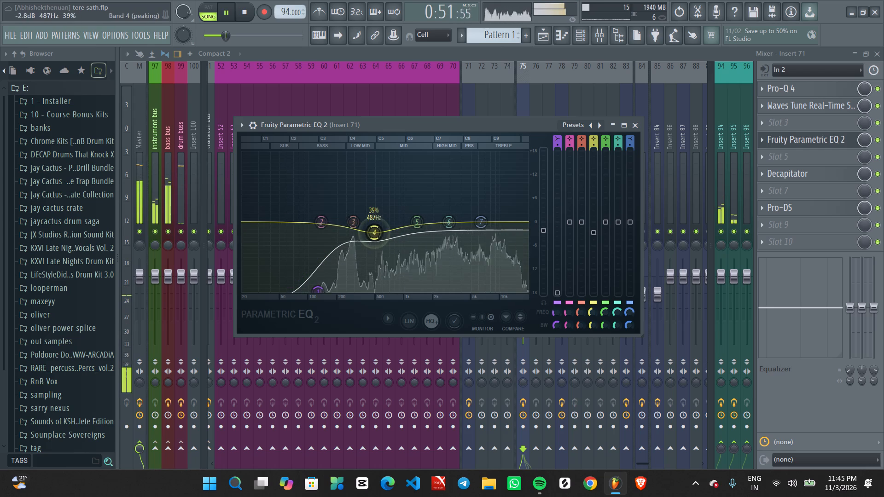
pyautogui.moveTo(350, 210); pyautogui.dragTo(345, 206)
pyautogui.moveTo(347, 221); pyautogui.dragTo(303, 173)
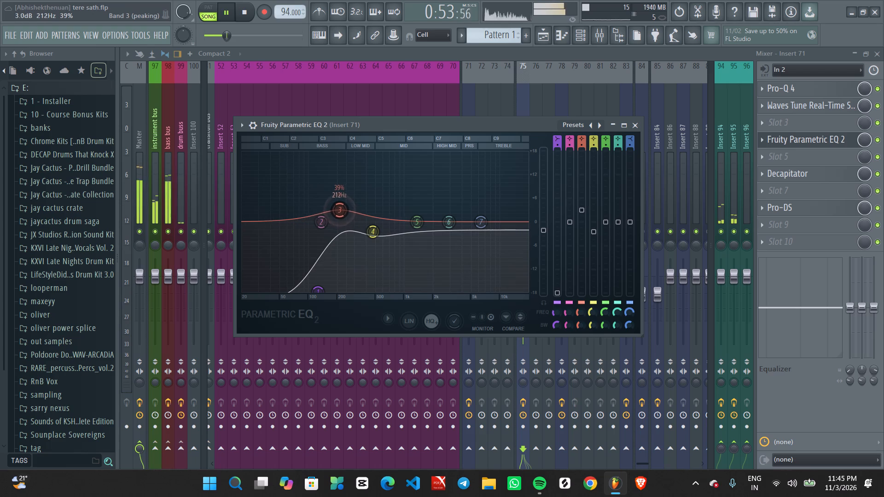
pyautogui.moveTo(303, 173); pyautogui.dragTo(301, 168)
# Restart playback, dip bands 5 and 6 slightly, ease band 3's boost to about 2 dB near 206 Hz, and close the EQ.
pyautogui.press('space')
pyautogui.press('space')
pyautogui.moveTo(451, 214); pyautogui.dragTo(444, 241)
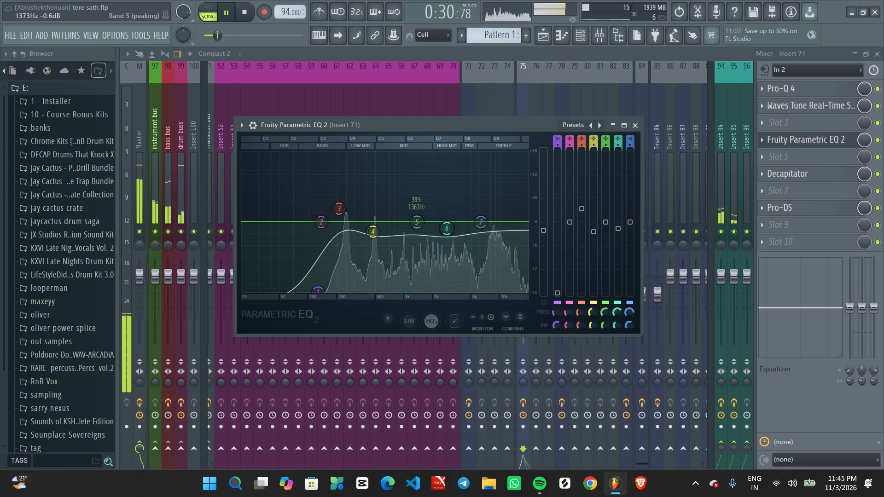
pyautogui.moveTo(416, 224); pyautogui.dragTo(410, 237)
pyautogui.moveTo(337, 213); pyautogui.dragTo(336, 233)
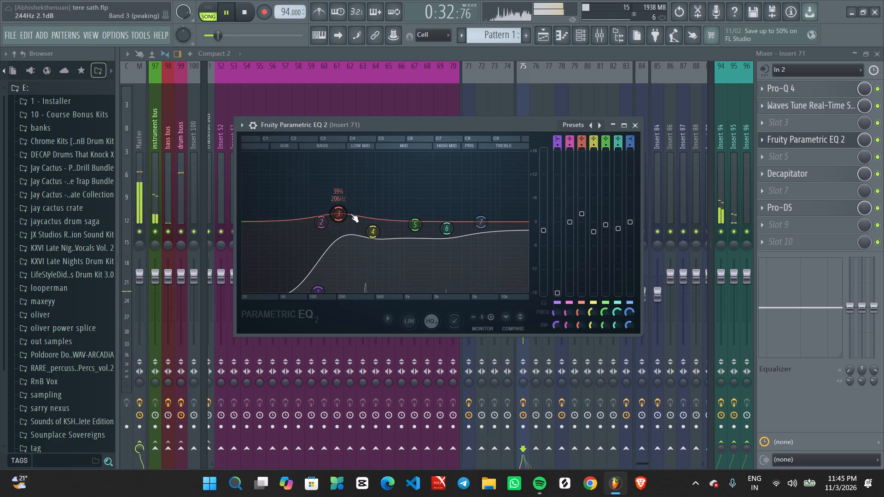
pyautogui.moveTo(473, 225); pyautogui.dragTo(477, 228)
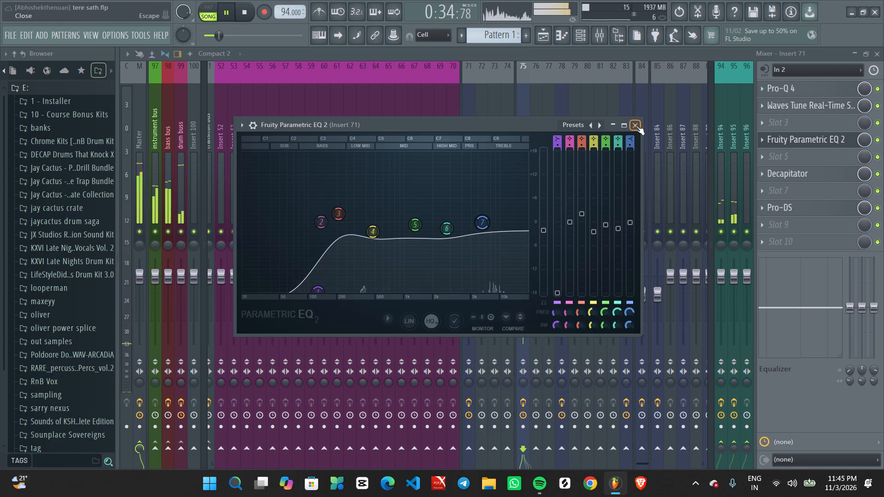
pyautogui.click(637, 125)
# Nudge the peak reduction to about 48.5 on the slot 7 CLA-2A of mixer track 71 and close it.
pyautogui.click(468, 149)
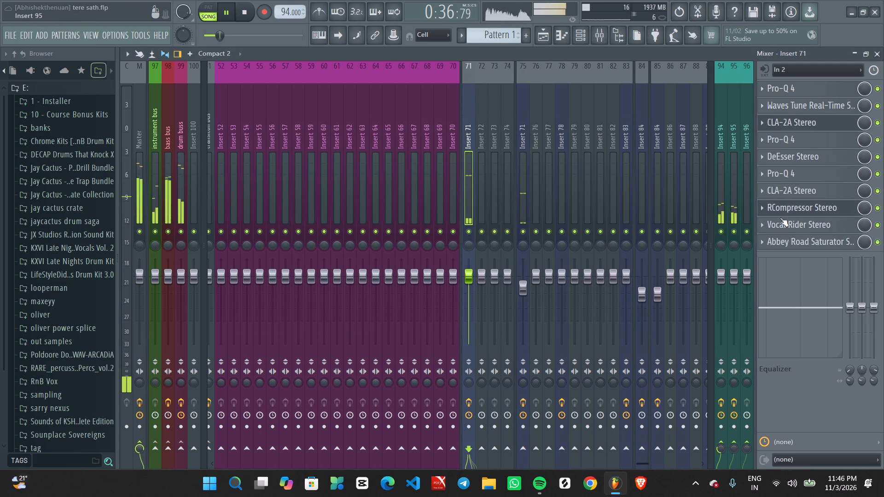
pyautogui.click(801, 192)
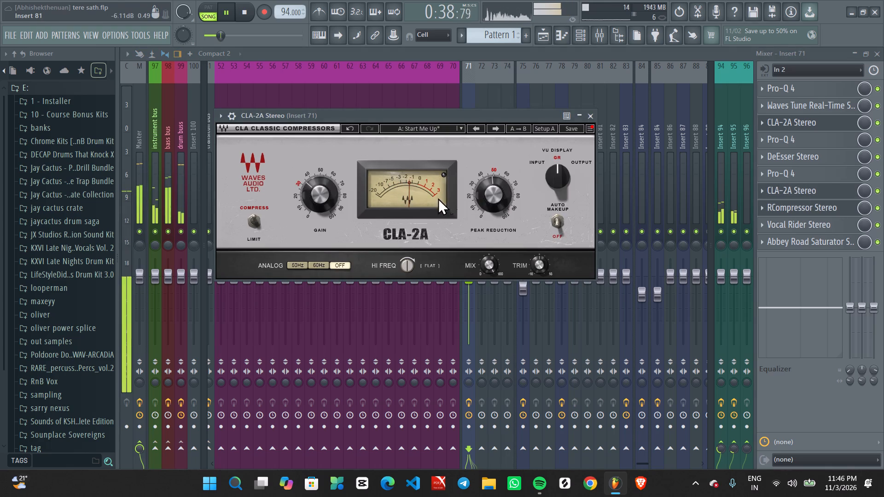
pyautogui.scroll(1, 496, 187)
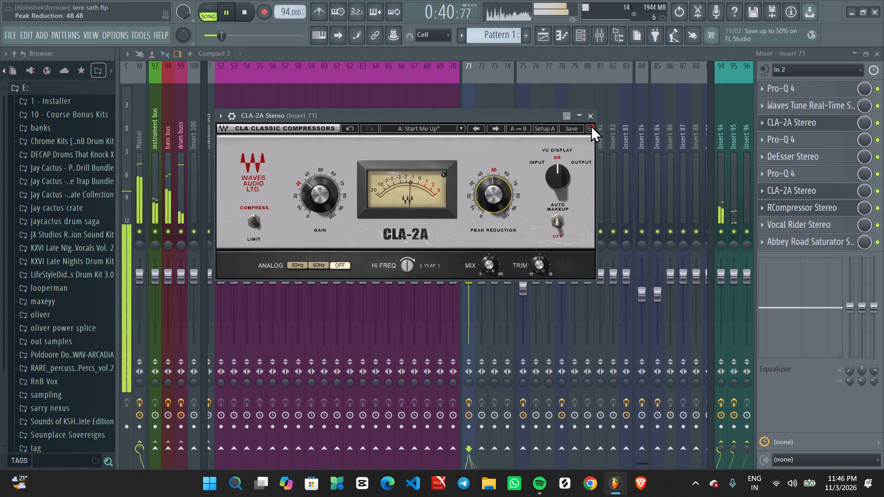
pyautogui.click(594, 116)
# Raise the range minimum to about 2.1 dB in Insert 71's Vocal Rider and close it.
pyautogui.click(814, 229)
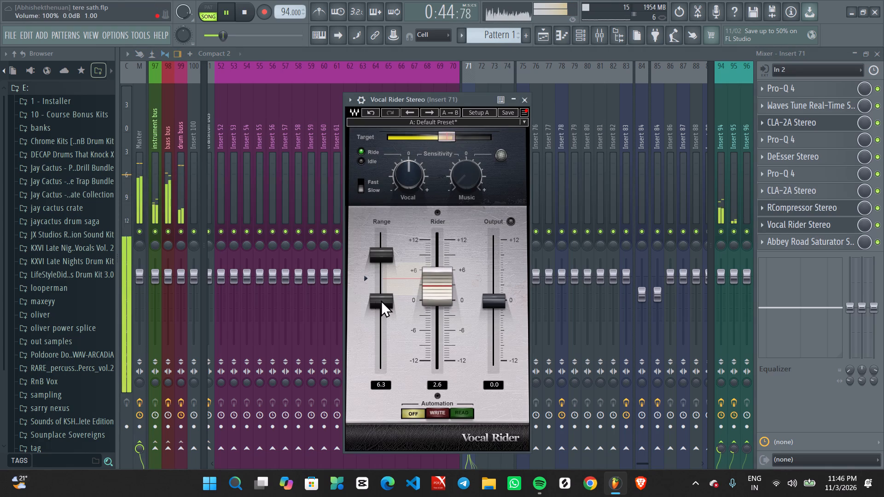
pyautogui.scroll(6, 381, 300)
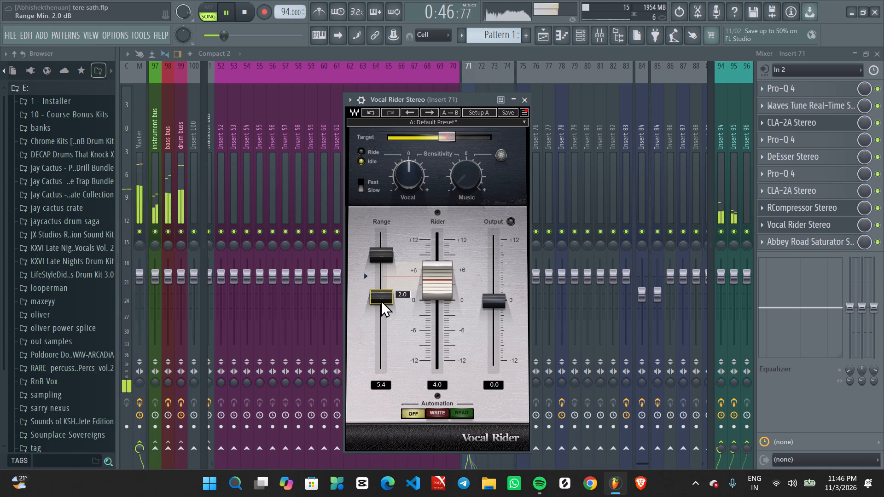
pyautogui.scroll(1, 381, 300)
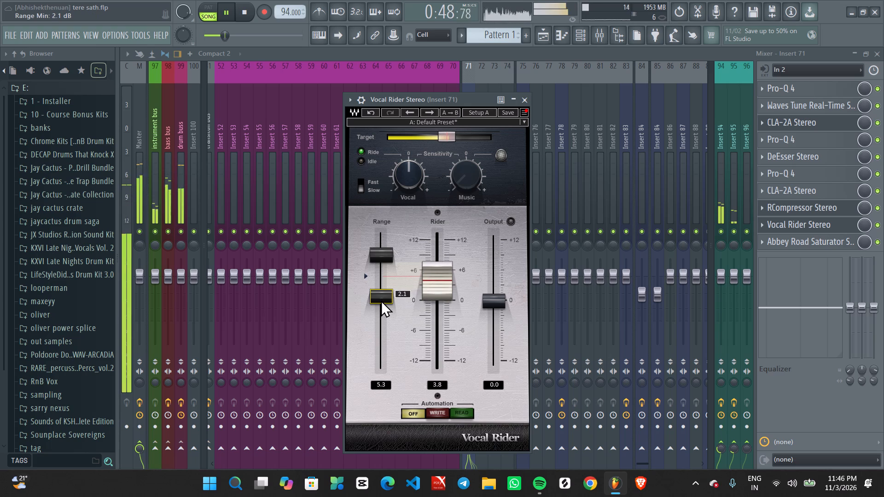
pyautogui.scroll(1, 381, 300)
pyautogui.click(524, 93)
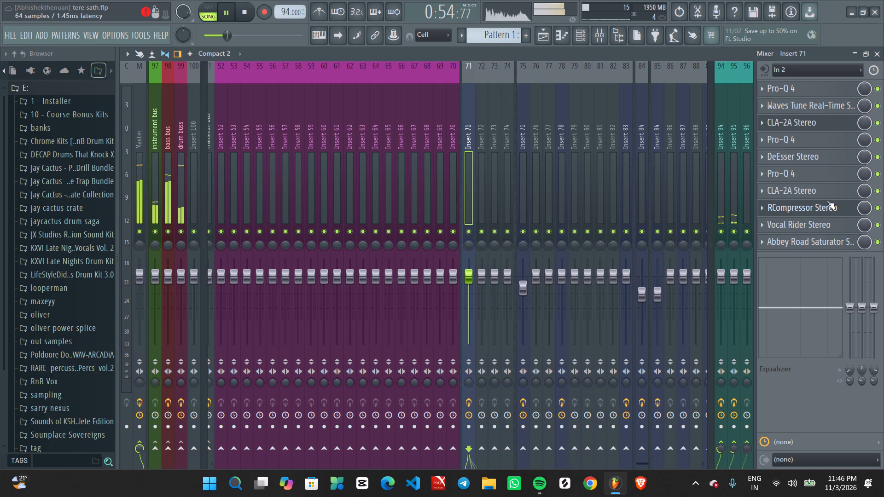
# Deepen band 2's narrow cut to about -4.8 dB near 9 kHz in Insert 71's slot 6 Pro-Q 4 and close it.
pyautogui.click(803, 173)
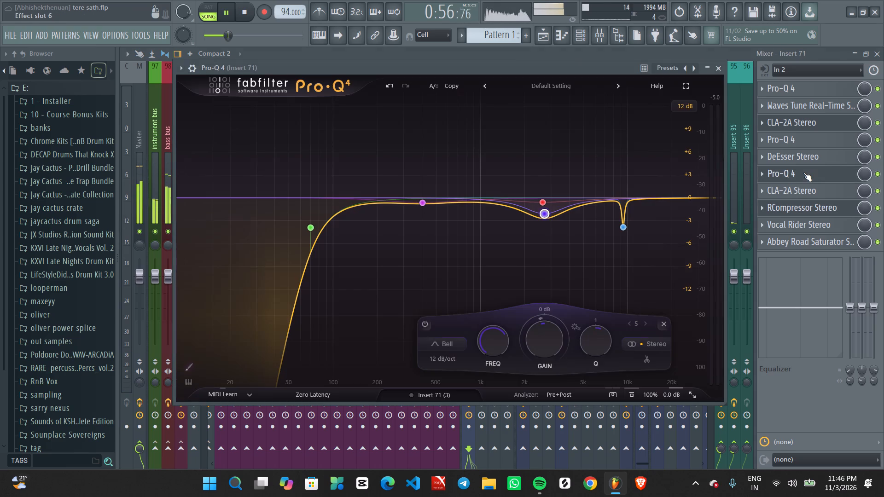
pyautogui.moveTo(622, 223); pyautogui.dragTo(620, 231)
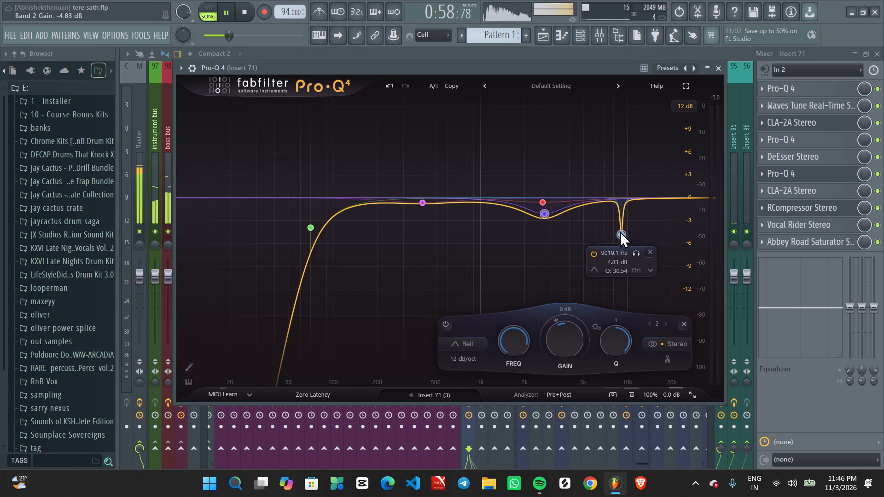
pyautogui.moveTo(620, 231); pyautogui.dragTo(620, 231)
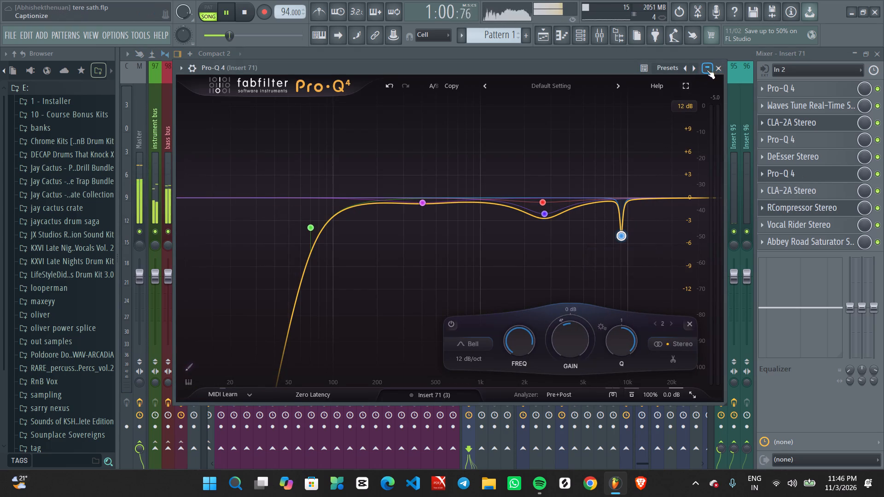
pyautogui.click(716, 70)
# Audition the vocals against the beat in the playlist, playing from around bar 5 and from around bar 13.
pyautogui.click(543, 35)
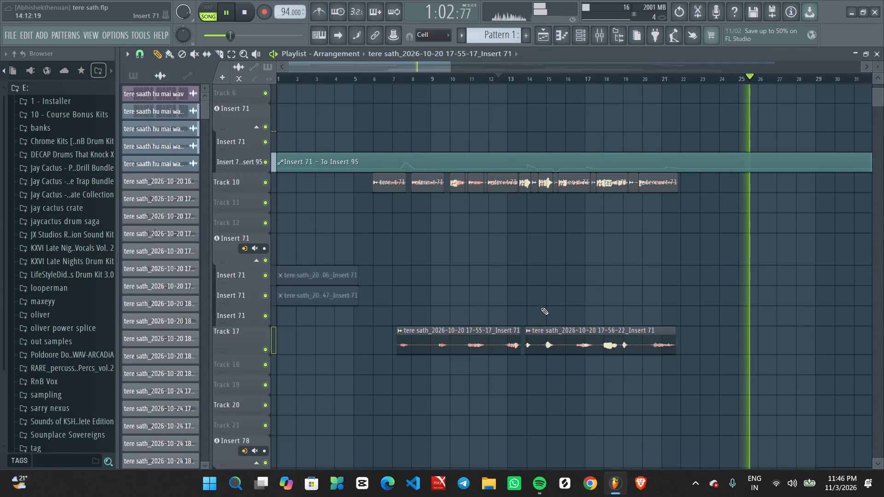
pyautogui.keyDown('ctrl'); pyautogui.scroll(-7, 506, 280); pyautogui.keyUp('ctrl')
pyautogui.scroll(7, 484, 282)
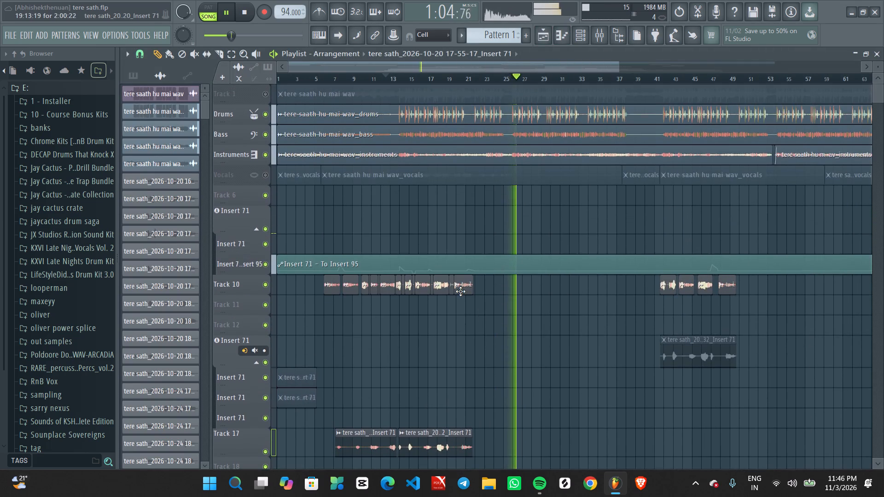
pyautogui.keyDown('ctrl'); pyautogui.scroll(3, 460, 291); pyautogui.keyUp('ctrl')
pyautogui.moveTo(500, 302); pyautogui.dragTo(570, 366, button='middle')
pyautogui.keyDown('ctrl'); pyautogui.scroll(-7, 571, 365); pyautogui.keyUp('ctrl')
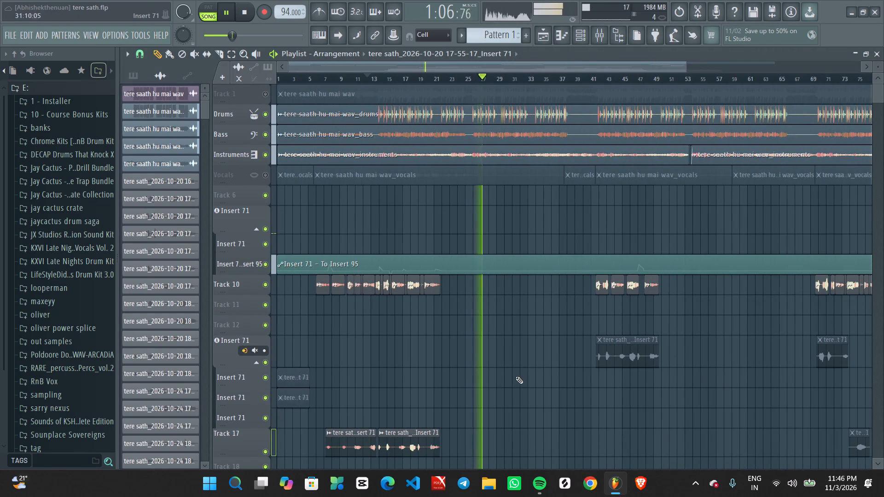
pyautogui.press('space')
pyautogui.press('space')
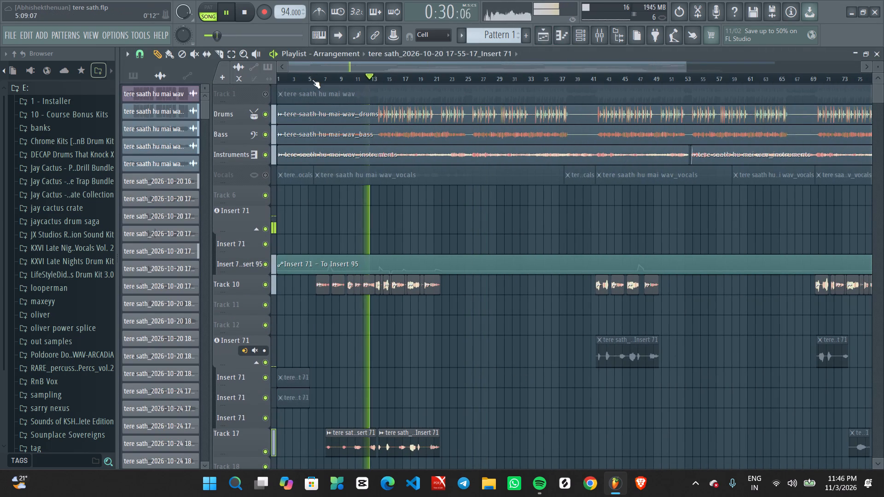
pyautogui.click(312, 80)
pyautogui.keyDown('ctrl'); pyautogui.scroll(3, 356, 412); pyautogui.keyUp('ctrl')
pyautogui.moveTo(346, 380); pyautogui.dragTo(449, 367, button='middle')
pyautogui.keyDown('ctrl'); pyautogui.scroll(2, 435, 367); pyautogui.keyUp('ctrl')
pyautogui.moveTo(384, 370); pyautogui.dragTo(424, 369, button='middle')
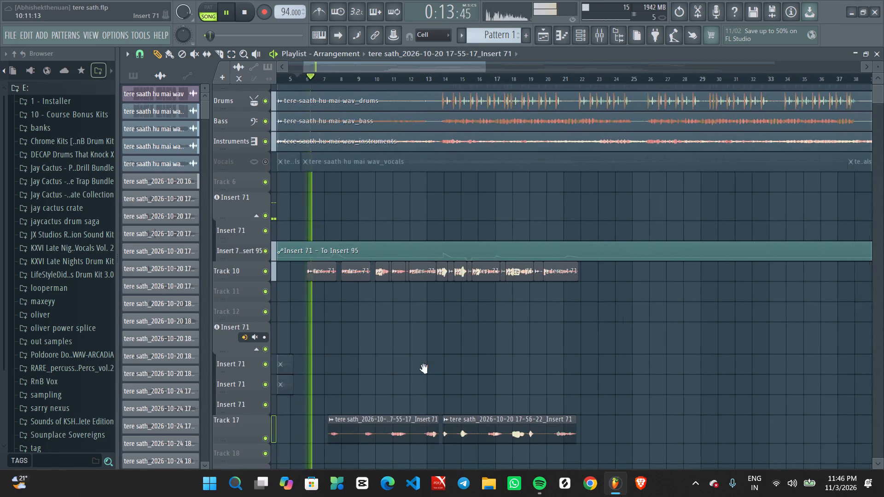
pyautogui.moveTo(424, 369); pyautogui.dragTo(495, 359, button='middle')
pyautogui.scroll(6, 415, 359)
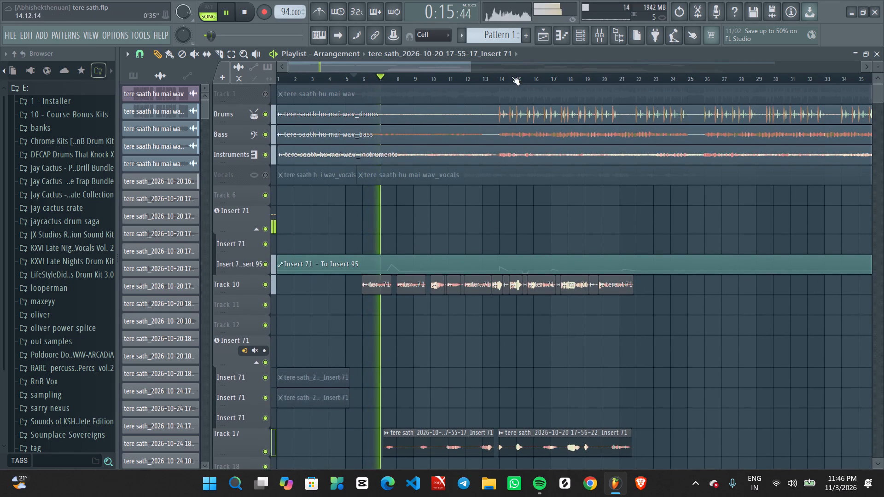
pyautogui.click(489, 74)
pyautogui.keyDown('ctrl'); pyautogui.scroll(2, 491, 206); pyautogui.keyUp('ctrl')
pyautogui.moveTo(539, 217); pyautogui.dragTo(504, 228, button='middle')
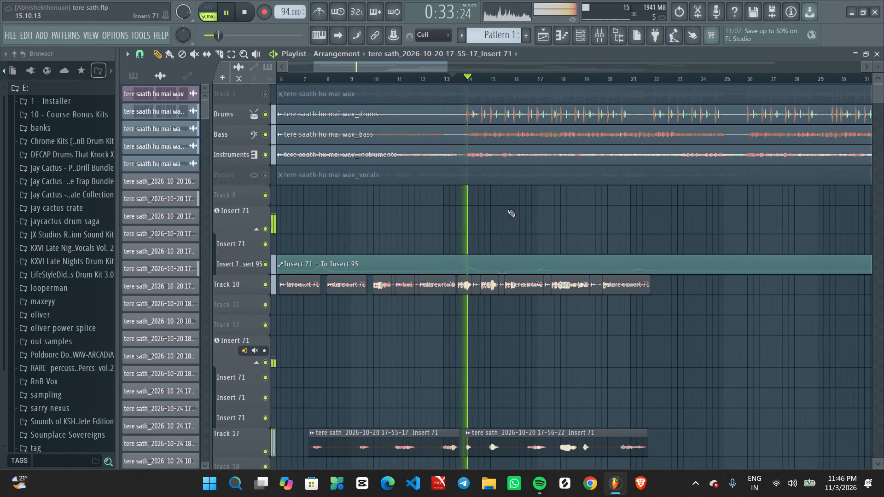
# Delete Virtual Mix Rack from slot 2 of the drum buss mixer track.
pyautogui.click(605, 40)
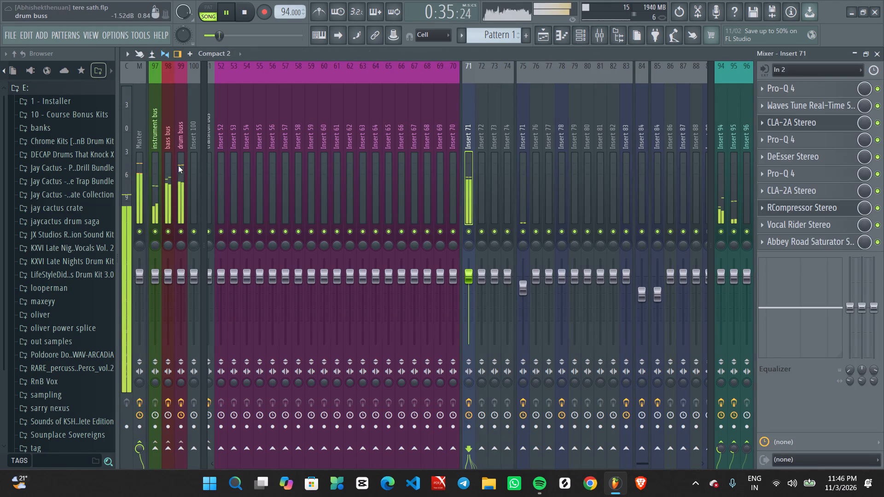
pyautogui.click(178, 166)
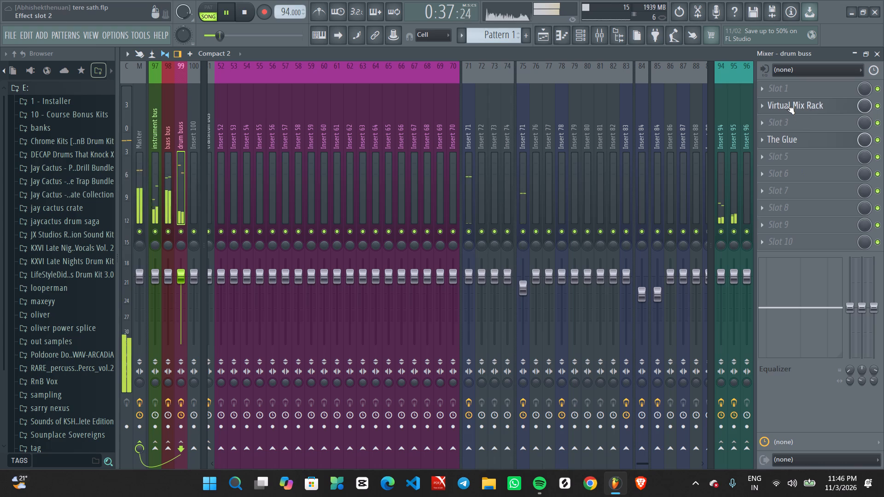
pyautogui.click(762, 107)
pyautogui.click(770, 127)
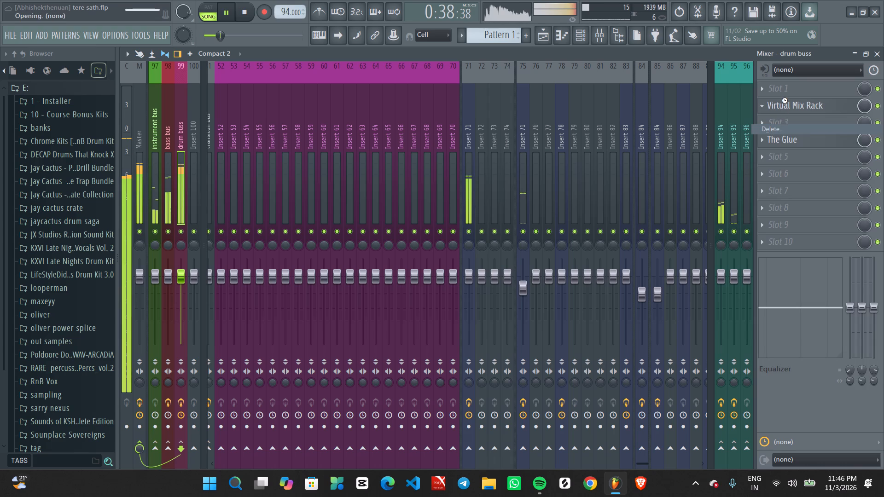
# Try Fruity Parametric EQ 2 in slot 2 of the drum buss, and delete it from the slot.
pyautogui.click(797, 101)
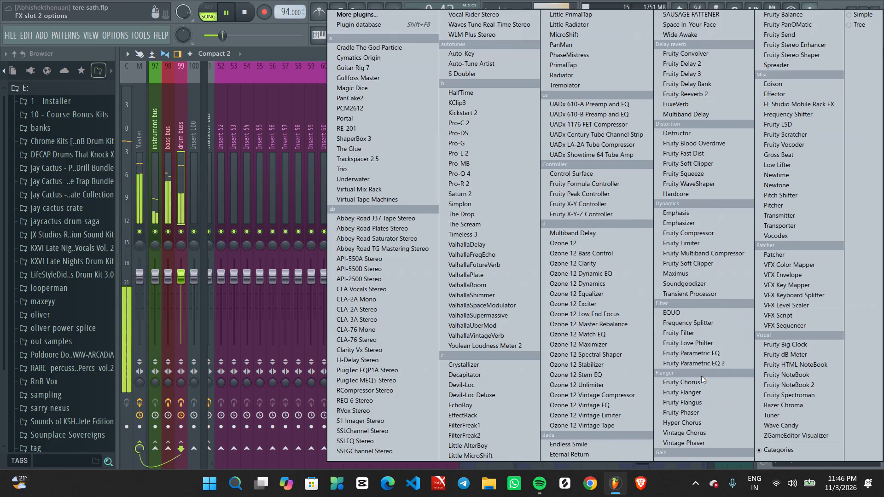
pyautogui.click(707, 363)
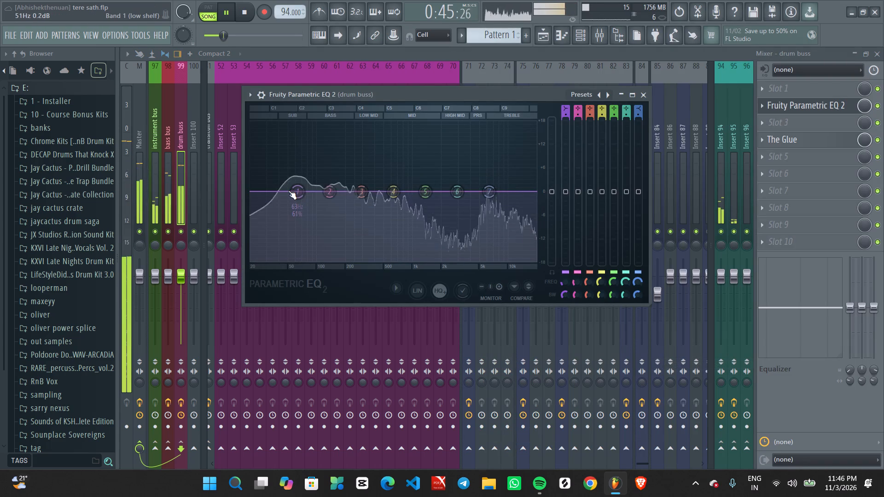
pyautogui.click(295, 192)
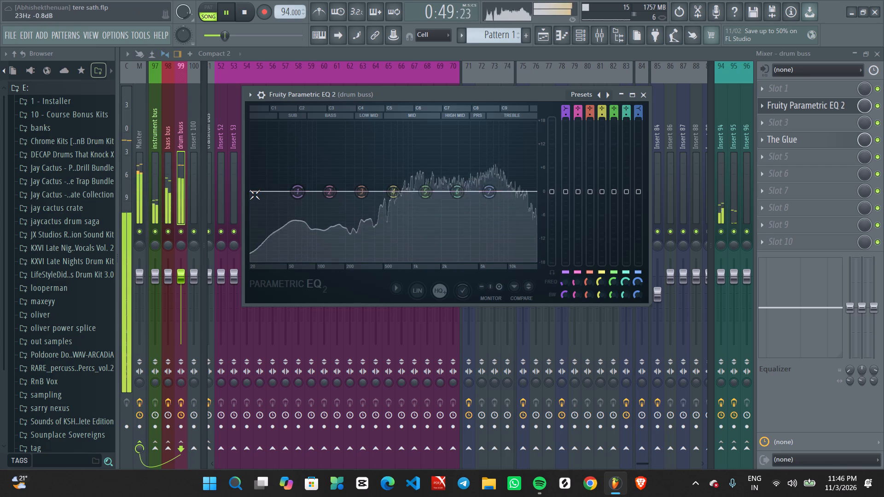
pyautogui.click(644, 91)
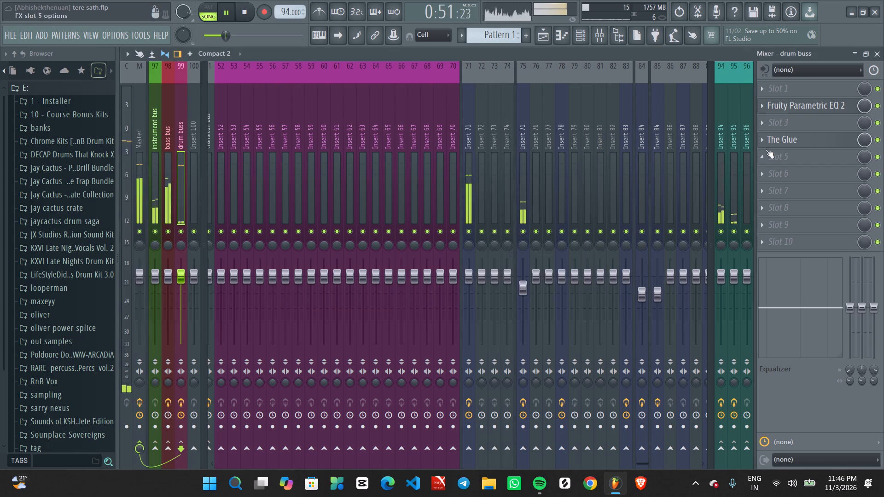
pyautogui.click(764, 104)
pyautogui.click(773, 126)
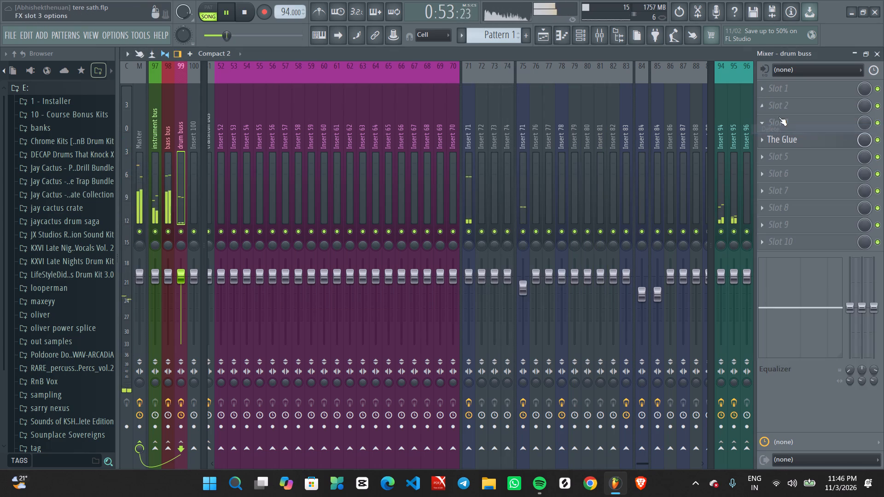
# Load Pro-Q 4 in slot 2 of the drum buss and reposition its window.
pyautogui.click(783, 107)
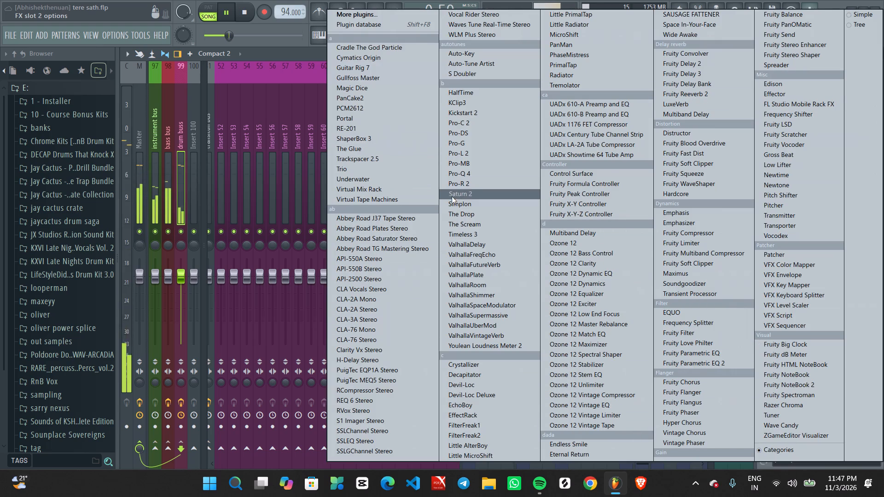
pyautogui.click(459, 173)
pyautogui.moveTo(430, 96); pyautogui.dragTo(432, 94)
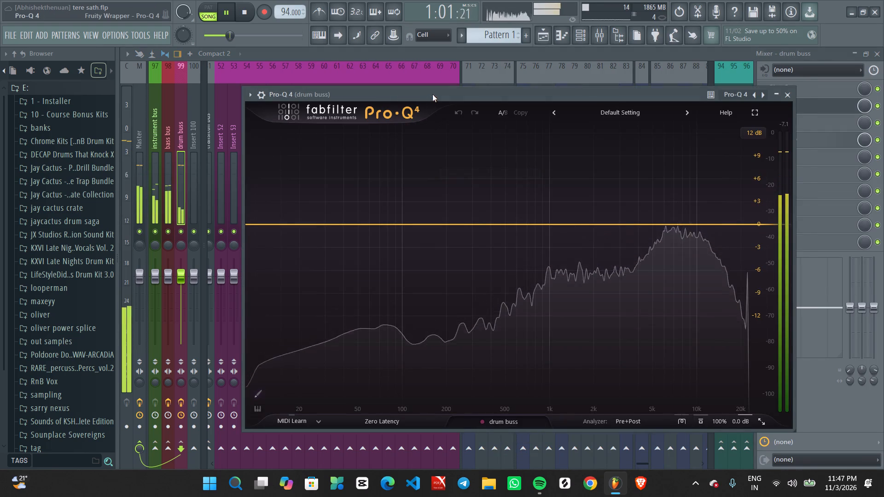
pyautogui.moveTo(432, 94); pyautogui.dragTo(444, 78)
# Restart playback and add an 18 dB/oct low cut near 12 Hz with Q about 0.75 in the drum buss Pro-Q 4.
pyautogui.press('space')
pyautogui.press('space')
pyautogui.moveTo(267, 209); pyautogui.dragTo(268, 216)
pyautogui.scroll(1, 268, 217)
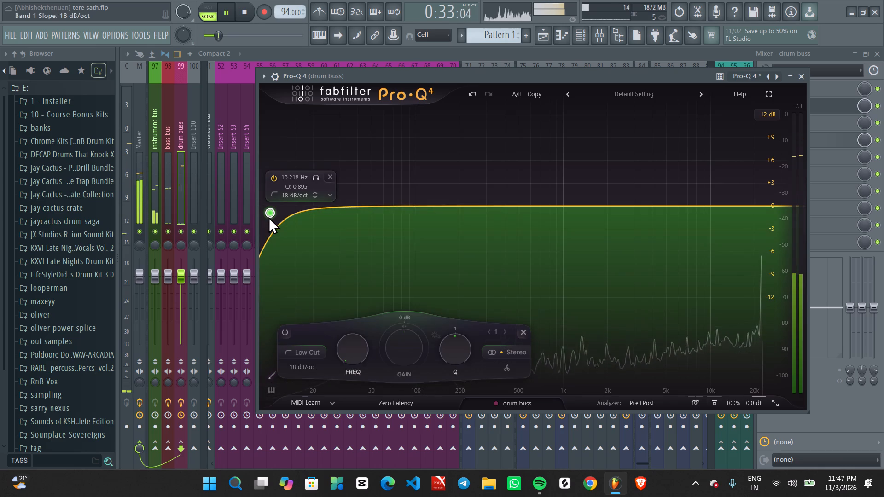
pyautogui.moveTo(268, 217); pyautogui.dragTo(278, 227)
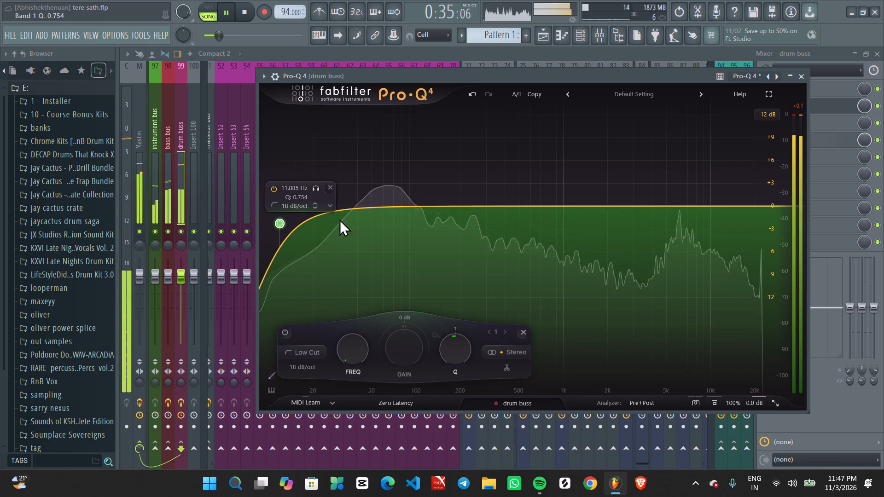
# Add a bell dip of about -1.3 dB near 5.2 kHz in the drum buss Pro-Q 4 and close it.
pyautogui.moveTo(686, 207); pyautogui.dragTo(657, 220)
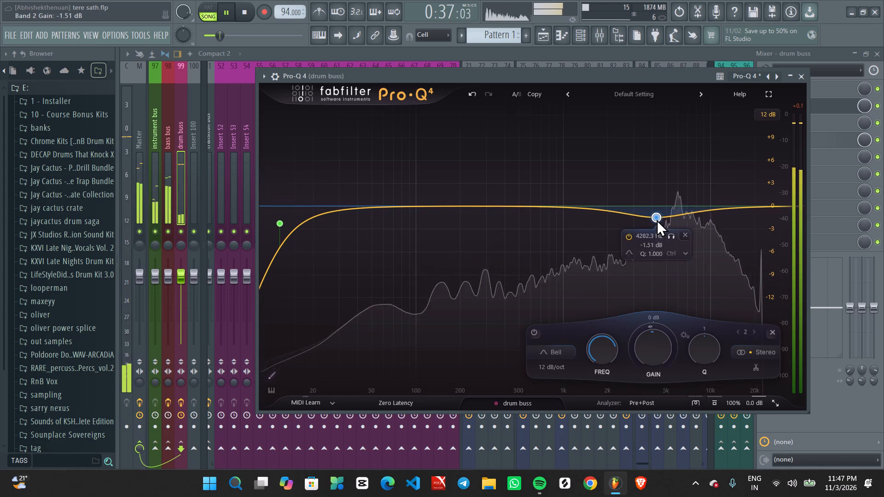
pyautogui.moveTo(657, 220); pyautogui.dragTo(669, 217)
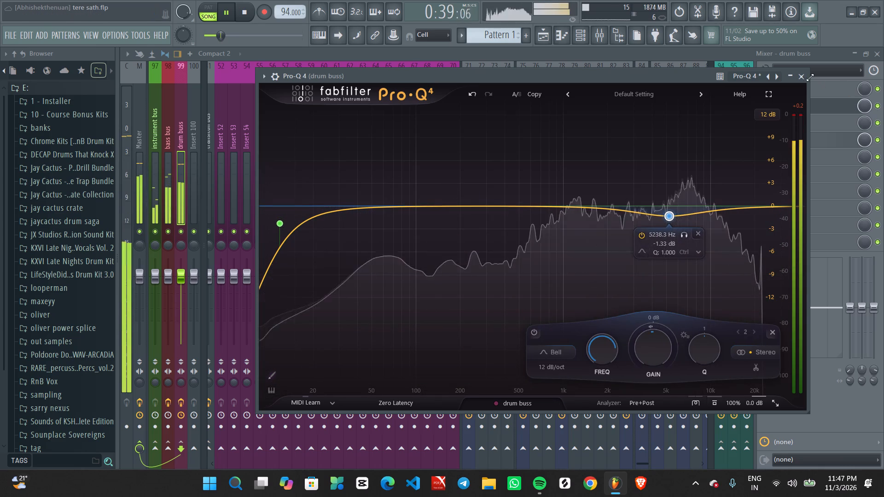
pyautogui.click(805, 75)
# Sidechain mixer track 71 to the drum buss track.
pyautogui.click(471, 163)
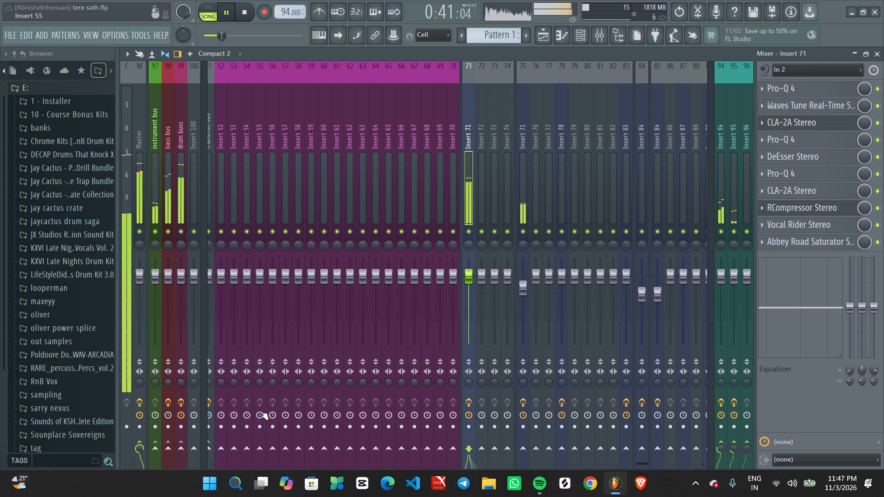
pyautogui.rightClick(183, 448)
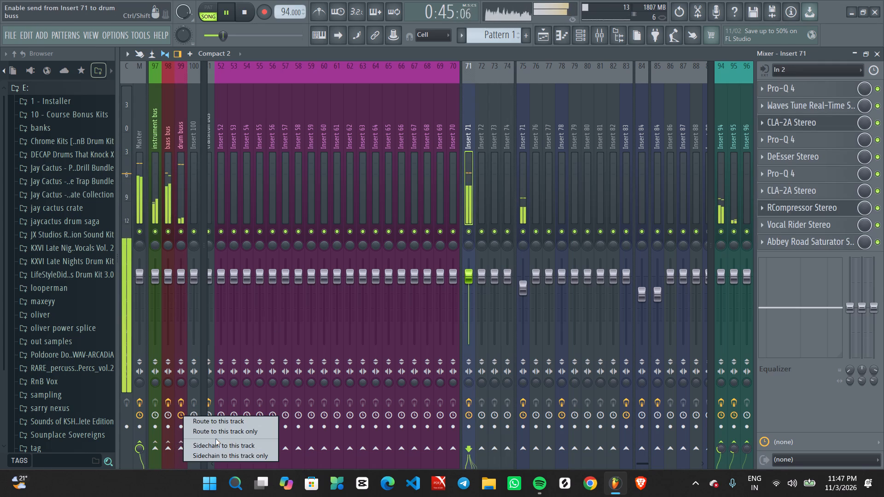
pyautogui.click(219, 444)
# Load Trackspacer 2.5 in slot 5 of the drum buss, ahead of The Glue, and reposition its window.
pyautogui.click(180, 181)
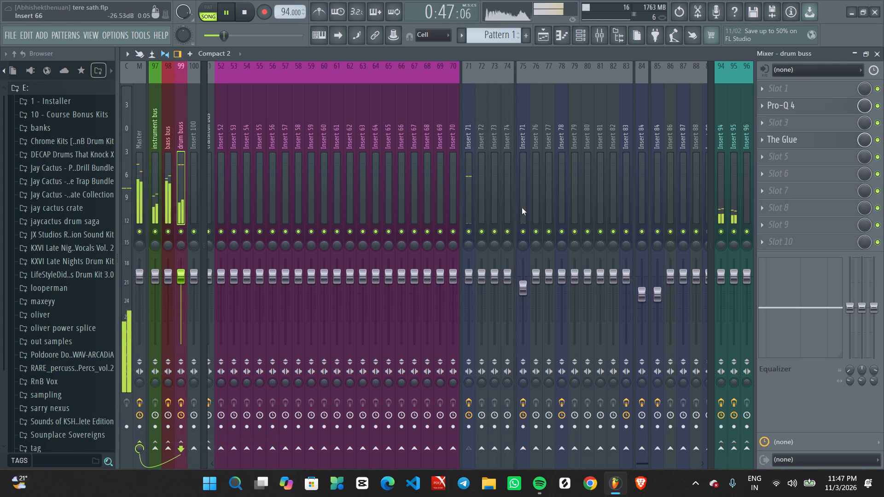
pyautogui.scroll(-2, 789, 141)
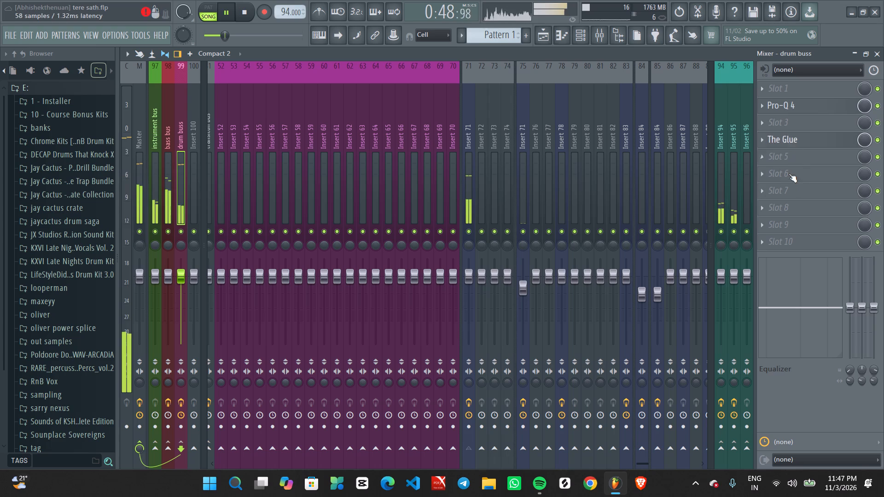
pyautogui.click(787, 154)
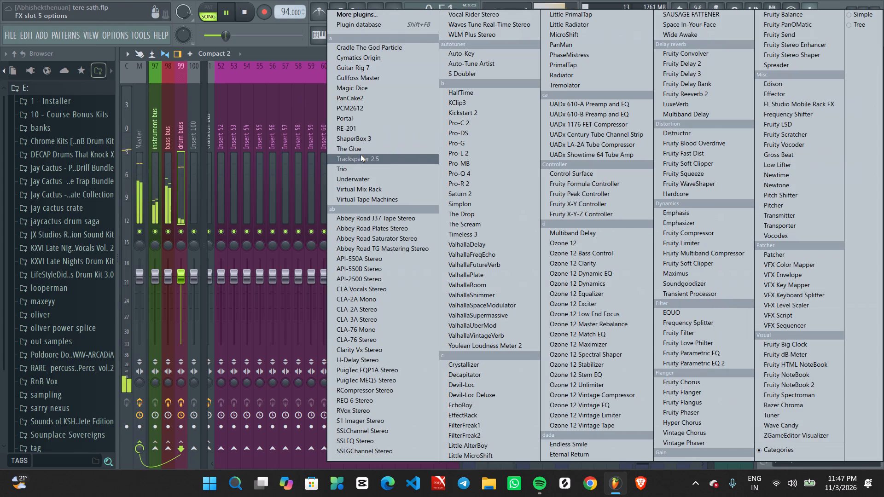
pyautogui.click(361, 156)
pyautogui.moveTo(377, 171); pyautogui.dragTo(386, 88)
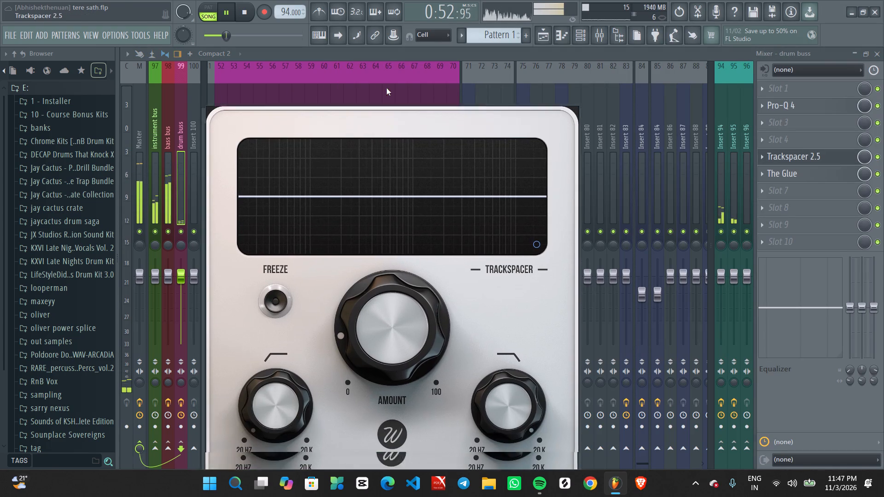
pyautogui.moveTo(386, 88); pyautogui.dragTo(389, 75)
# Restart playback and set the sidechain input of the drum buss Trackspacer to Insert 71 in its processing settings.
pyautogui.press('space')
pyautogui.press('space')
pyautogui.click(228, 77)
pyautogui.click(250, 88)
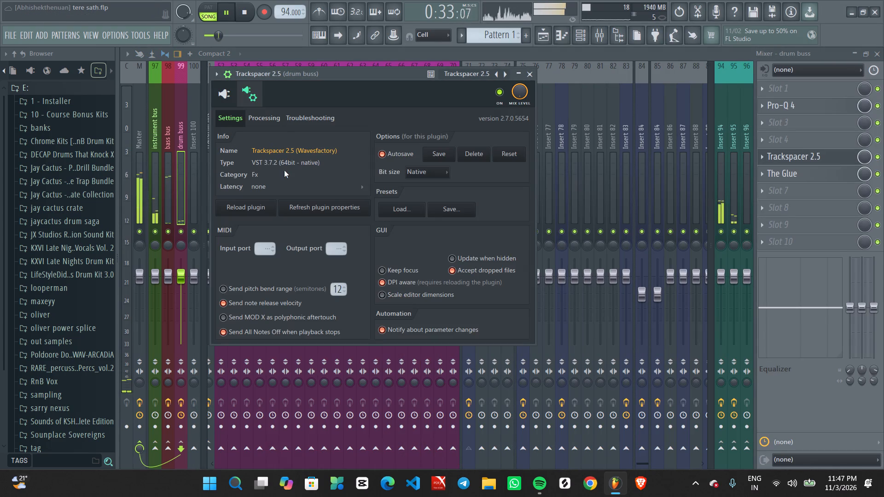
pyautogui.click(268, 116)
pyautogui.rightClick(240, 257)
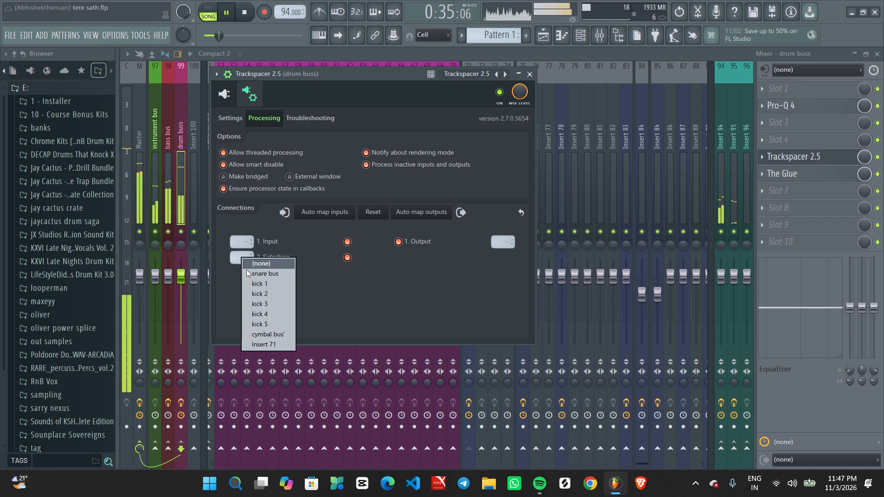
pyautogui.click(266, 347)
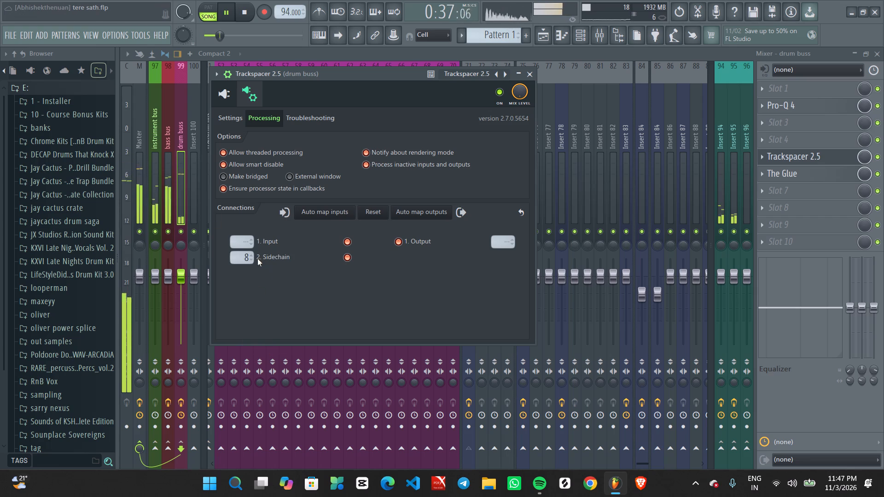
pyautogui.rightClick(245, 256)
pyautogui.click(271, 345)
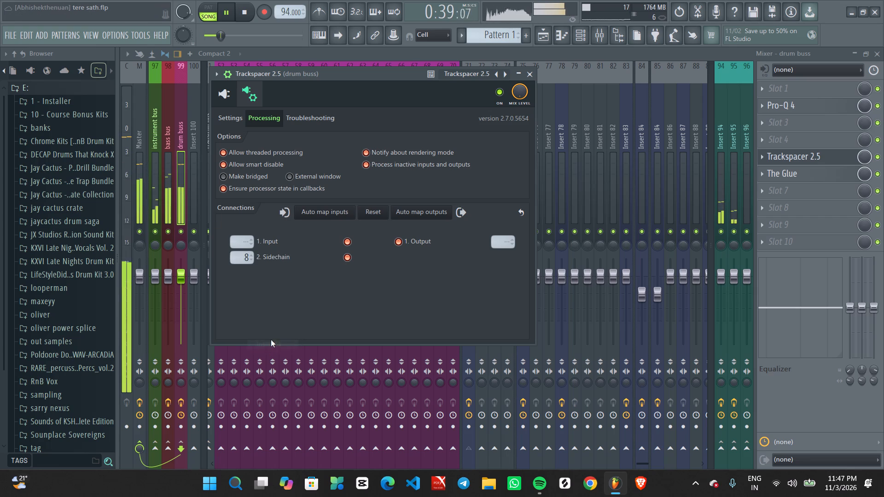
pyautogui.rightClick(238, 255)
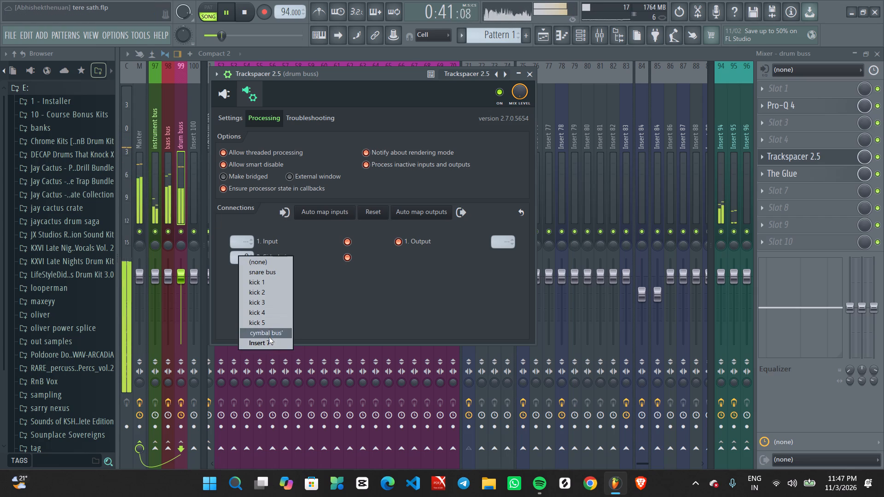
pyautogui.click(269, 342)
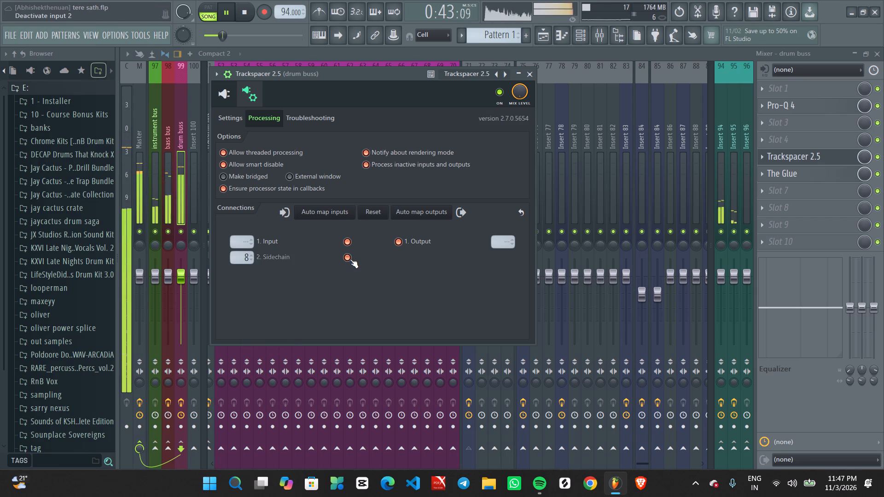
# Toggle Trackspacer's sidechain input off and on, reselect Insert 71 as its source, and return to the plugin's controls.
pyautogui.click(350, 259)
pyautogui.click(350, 259)
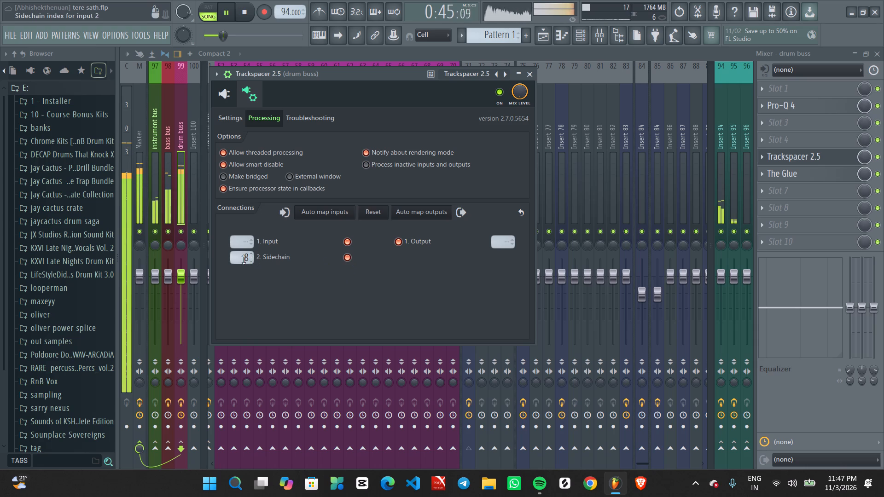
pyautogui.rightClick(240, 260)
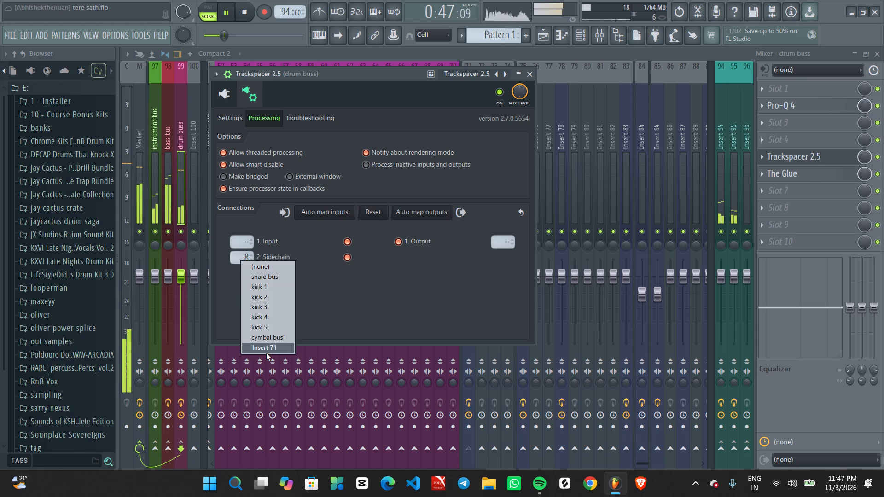
pyautogui.click(266, 352)
pyautogui.click(224, 98)
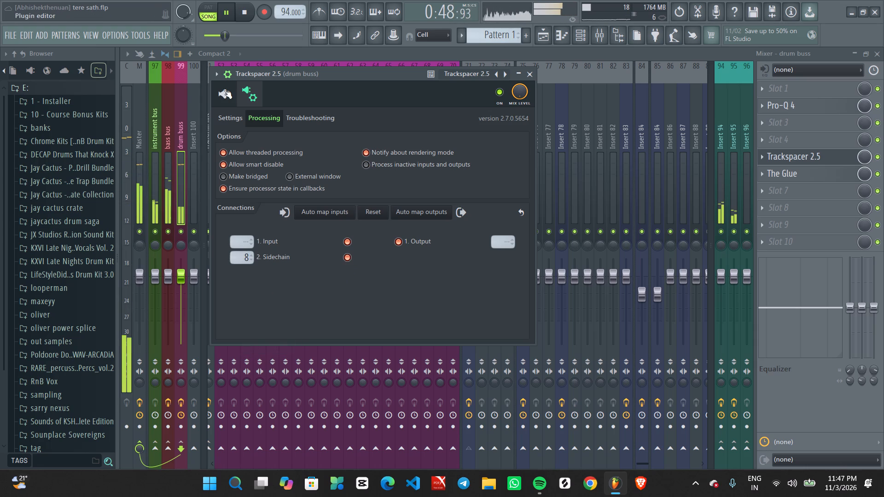
pyautogui.click(227, 74)
# Raise Trackspacer's low-cut, restart playback, and reduce the amount to a ratio of 0.9%.
pyautogui.scroll(6, 279, 374)
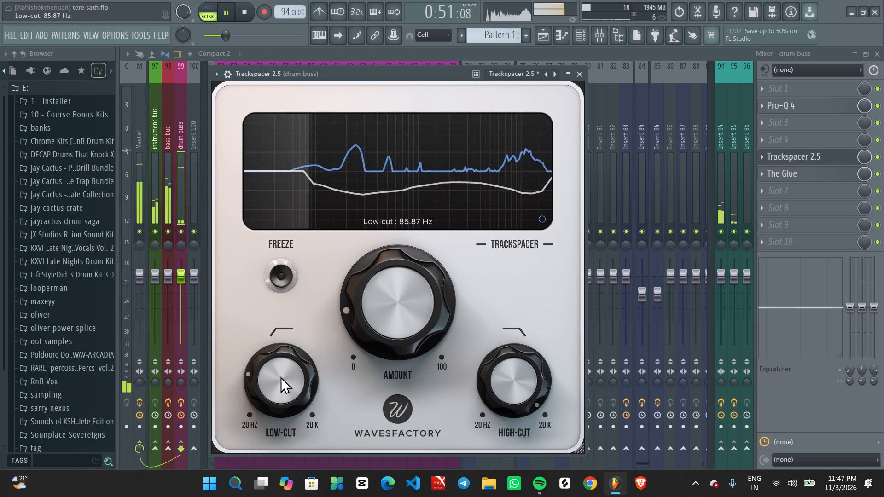
pyautogui.scroll(4, 280, 376)
pyautogui.press('space')
pyautogui.press('space')
pyautogui.scroll(-2, 398, 313)
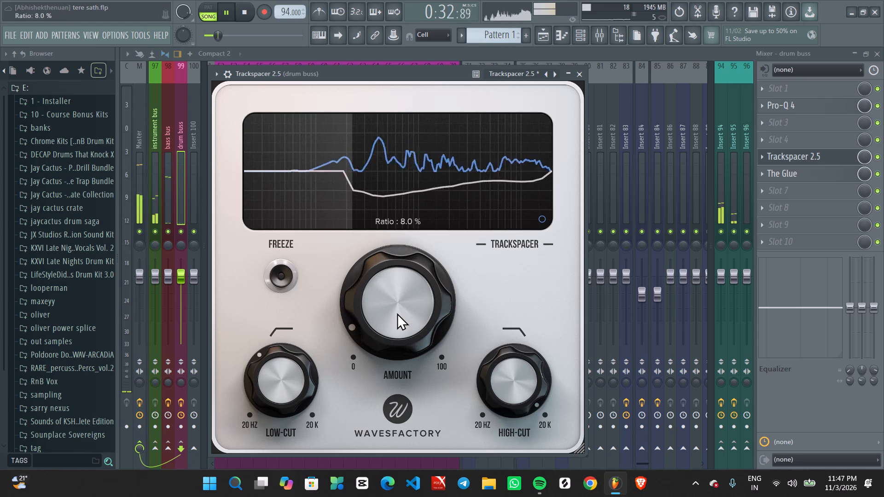
pyautogui.scroll(-2, 397, 313)
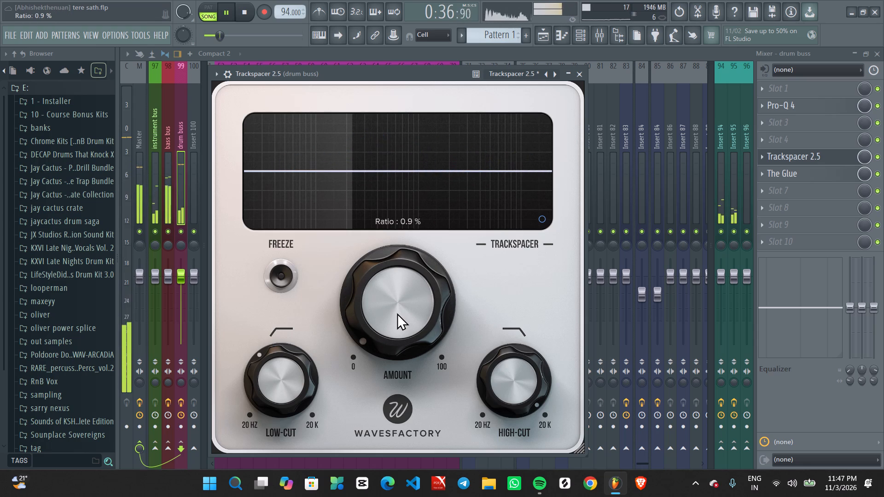
pyautogui.scroll(1, 397, 313)
pyautogui.scroll(-1, 397, 313)
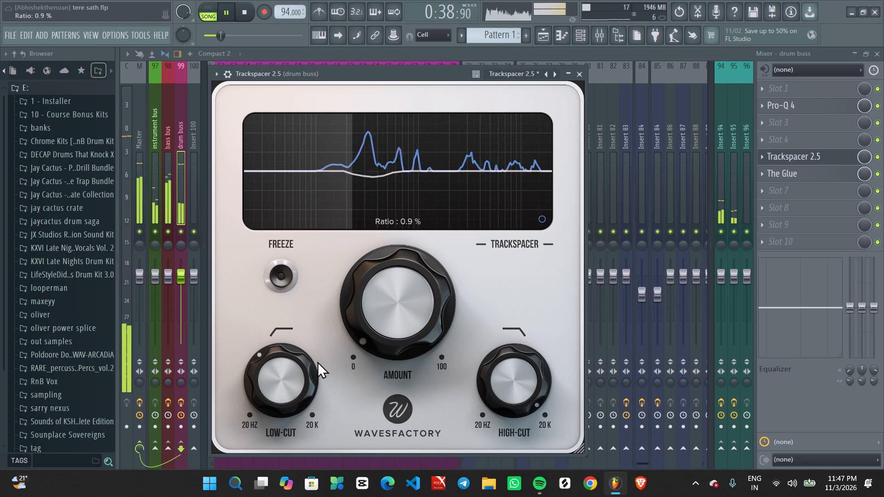
# Set Trackspacer's low-cut to about 369 Hz and high-cut to about 7.57 kHz, stop playback and close the plugin.
pyautogui.scroll(2, 285, 388)
pyautogui.scroll(-1, 285, 388)
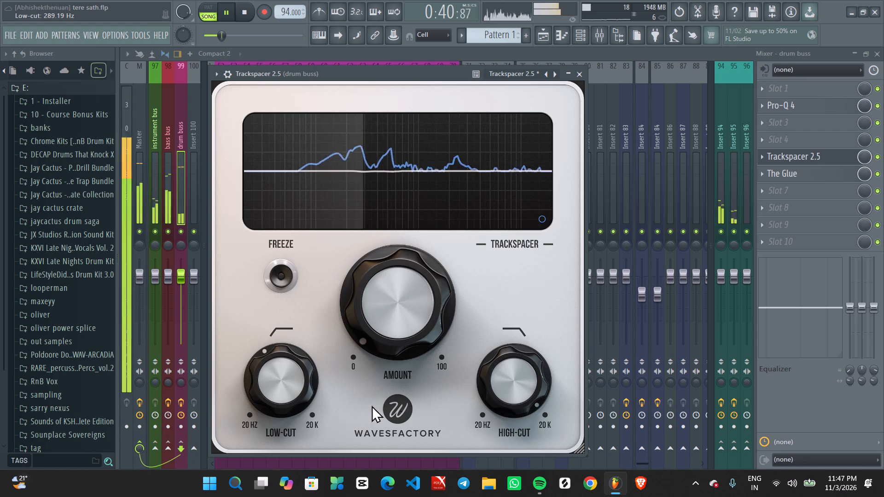
pyautogui.scroll(-4, 506, 393)
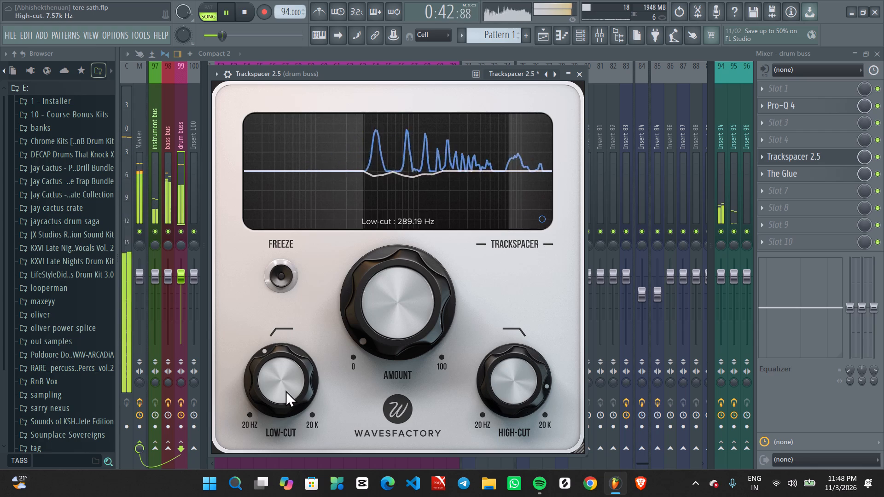
pyautogui.scroll(2, 279, 388)
pyautogui.scroll(-1, 279, 388)
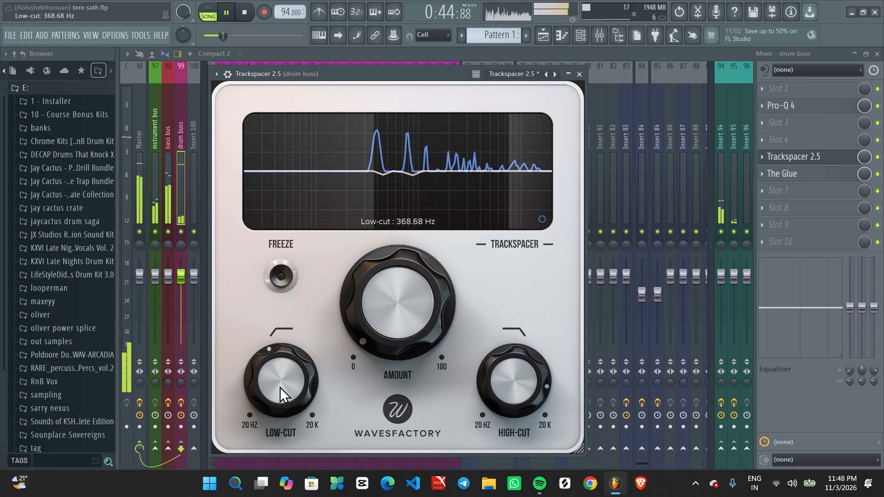
pyautogui.press('space')
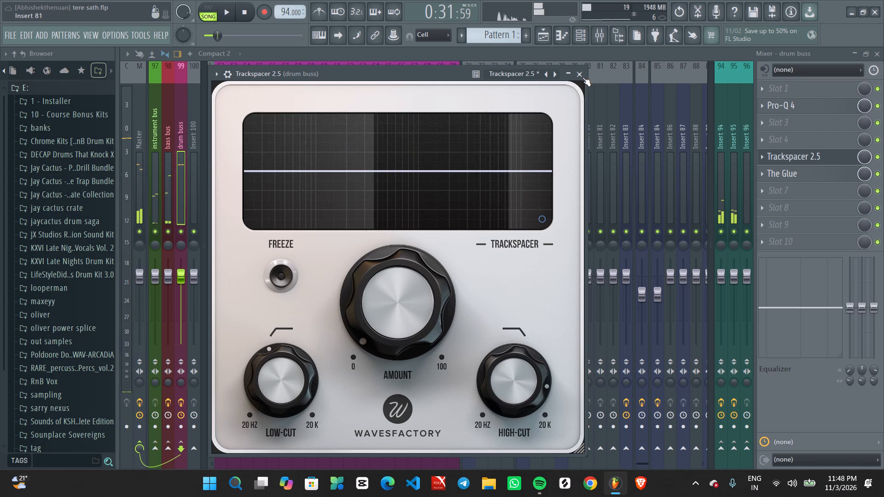
pyautogui.click(580, 75)
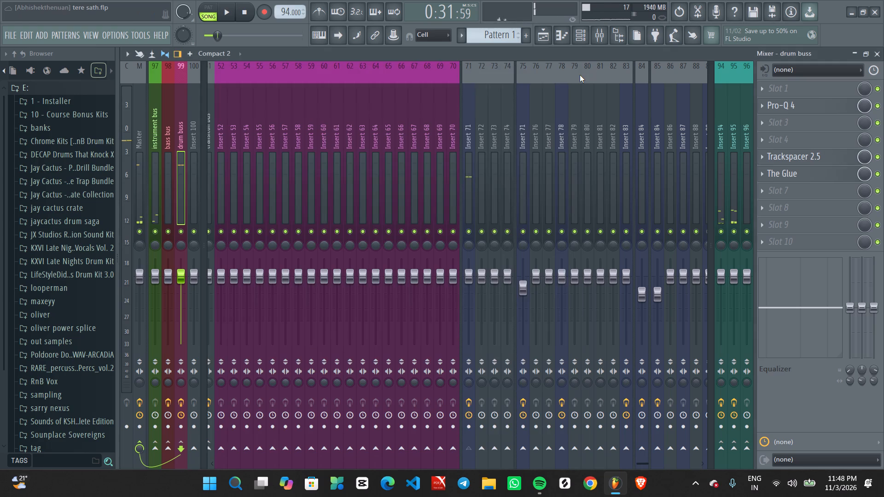
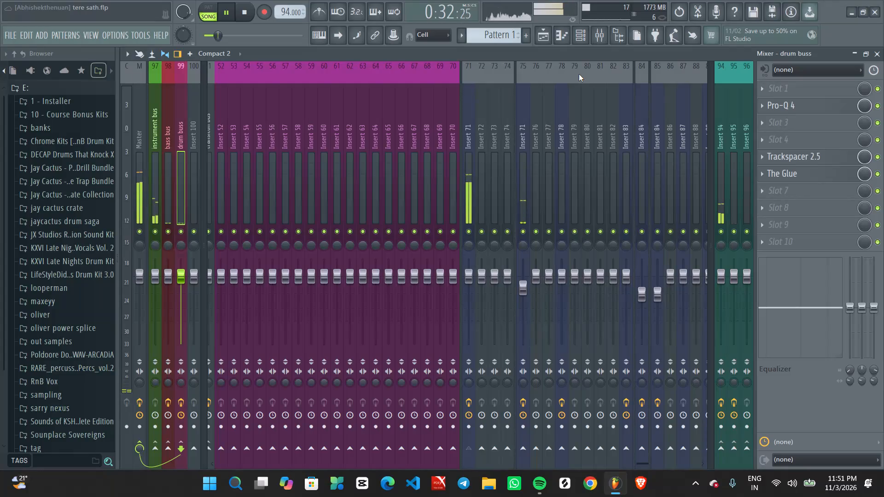
# Open RCompressor on Insert 71 (mixer track 71) and set its ratio to 1.79 and threshold to -16.9 dB.
pyautogui.click(467, 176)
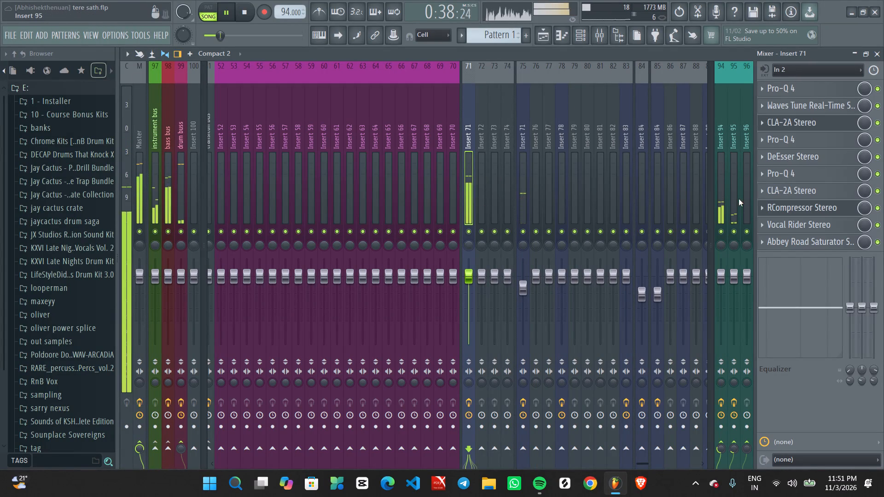
pyautogui.click(795, 214)
pyautogui.click(795, 214)
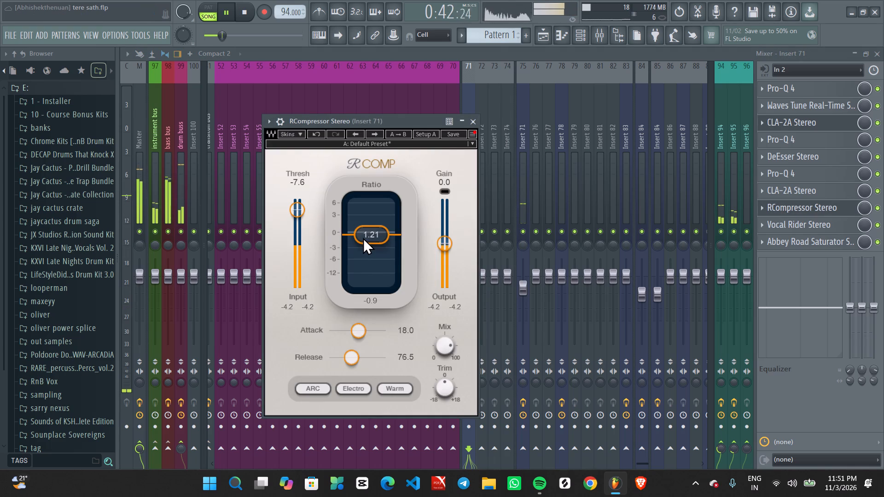
pyautogui.moveTo(367, 235); pyautogui.dragTo(373, 254)
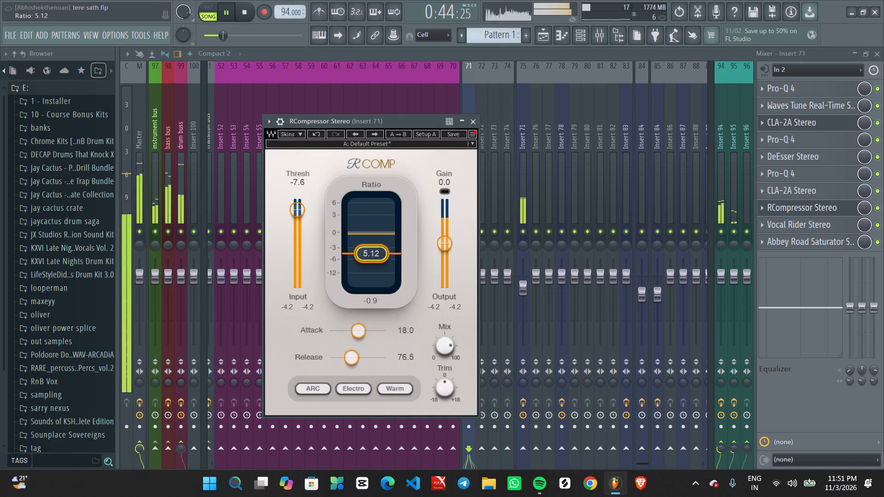
pyautogui.moveTo(373, 254); pyautogui.dragTo(373, 245)
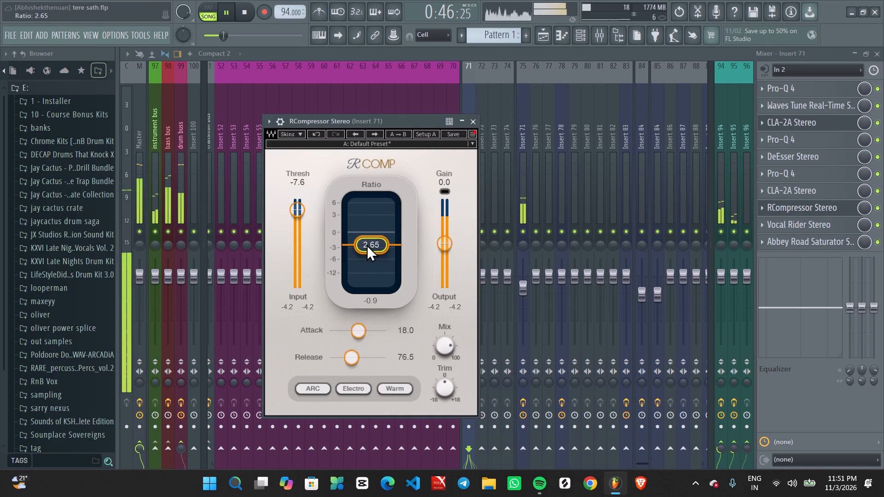
pyautogui.moveTo(366, 244); pyautogui.dragTo(366, 239)
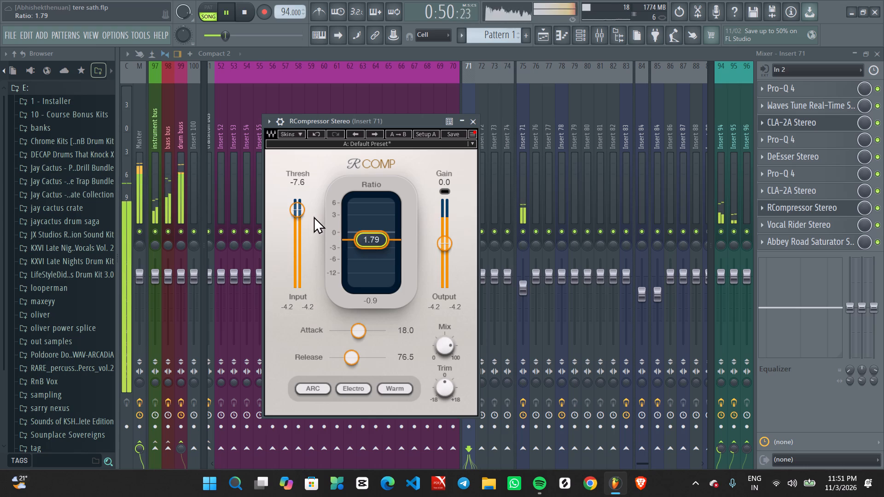
pyautogui.scroll(-10, 304, 211)
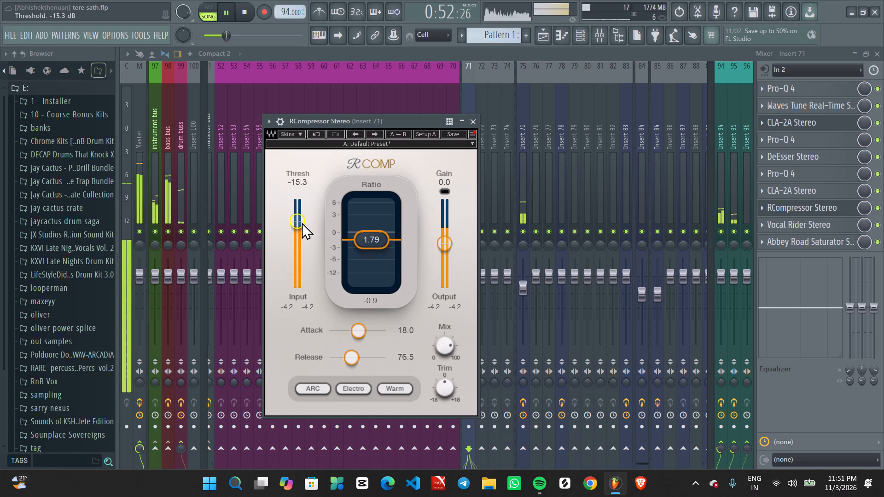
pyautogui.scroll(-4, 302, 222)
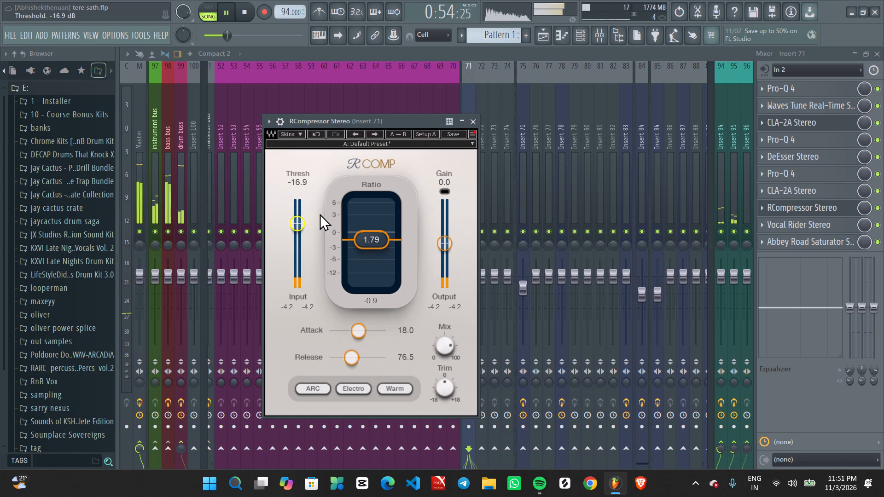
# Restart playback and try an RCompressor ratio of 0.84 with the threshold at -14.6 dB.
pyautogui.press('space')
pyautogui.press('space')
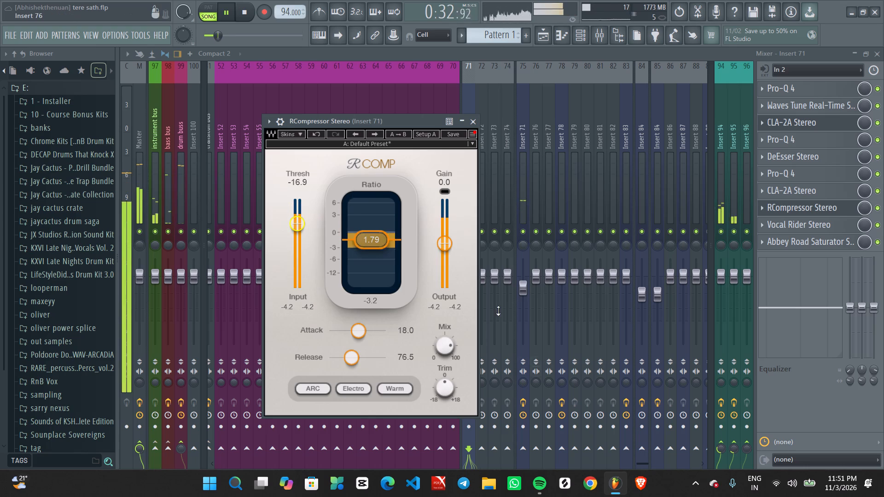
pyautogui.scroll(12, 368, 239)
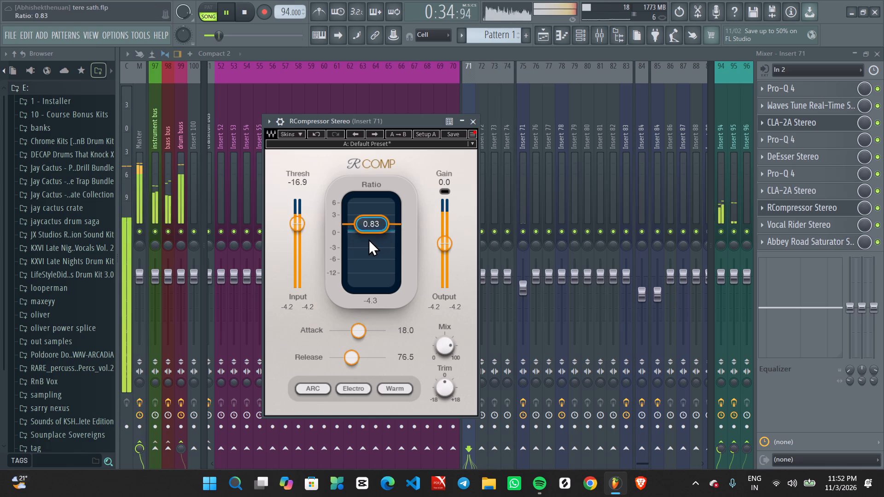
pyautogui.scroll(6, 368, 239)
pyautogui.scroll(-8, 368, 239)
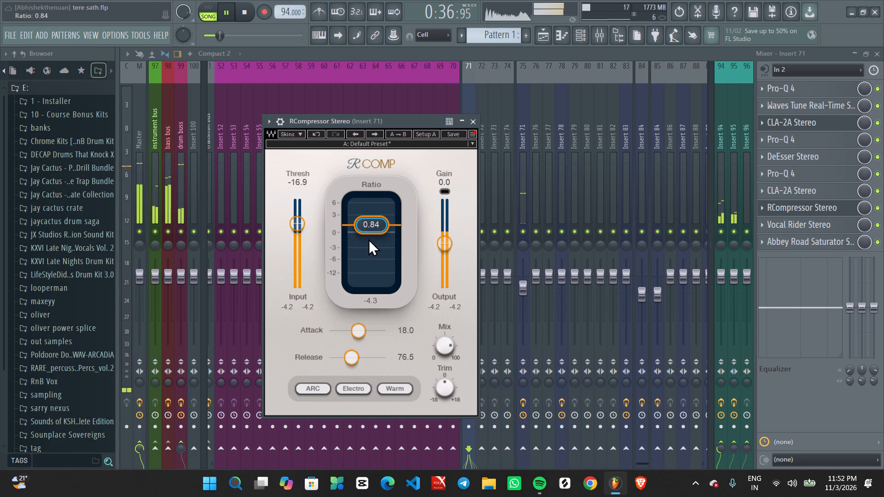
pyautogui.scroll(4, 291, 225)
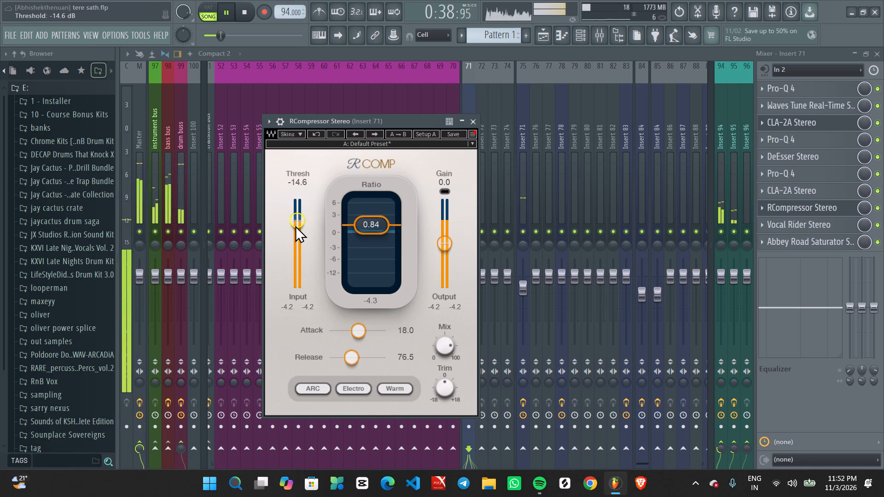
# Set RCompressor's attack to 7.50 ms, ratio to 1.24 and threshold to -15.4 dB, and close the plugin.
pyautogui.scroll(-7, 353, 332)
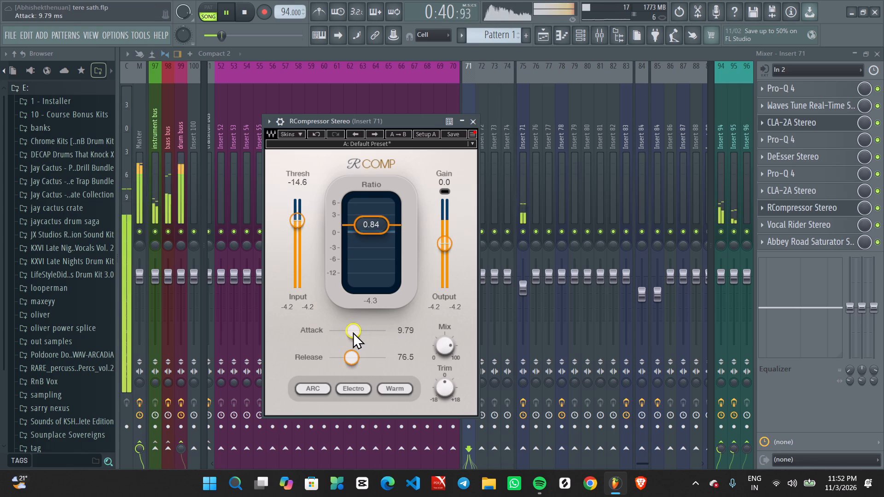
pyautogui.scroll(-4, 353, 332)
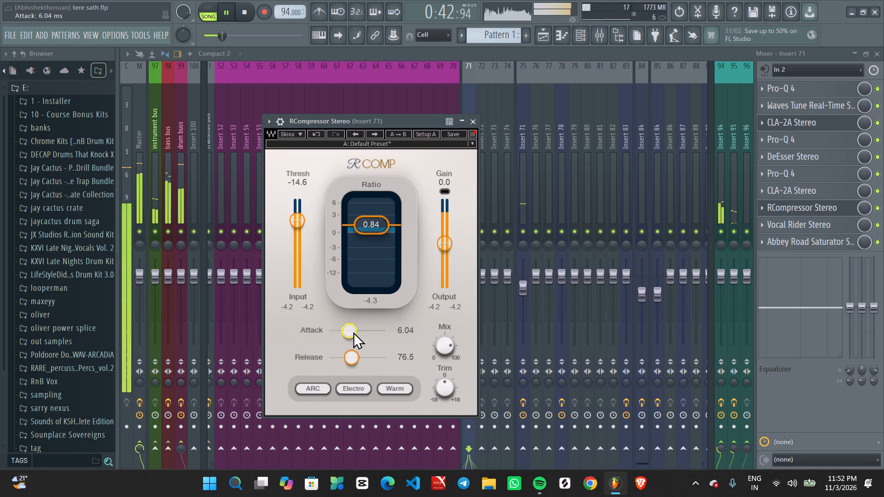
pyautogui.scroll(3, 353, 332)
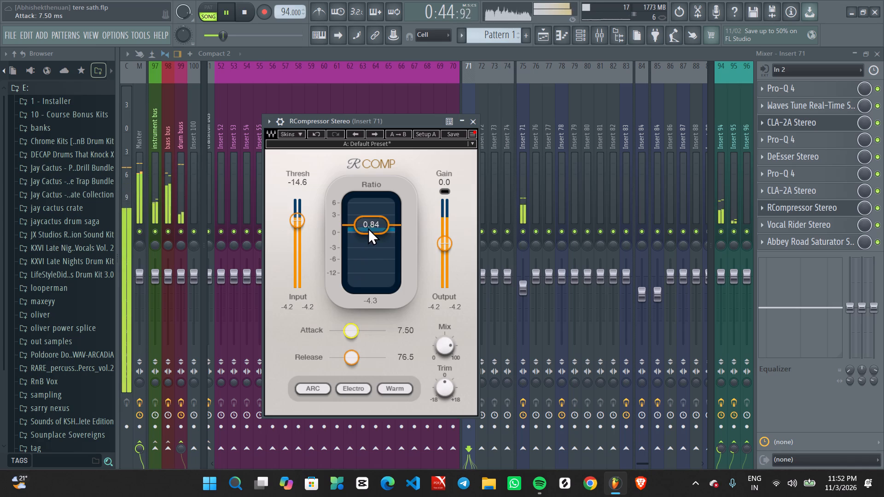
pyautogui.moveTo(368, 228); pyautogui.dragTo(366, 236)
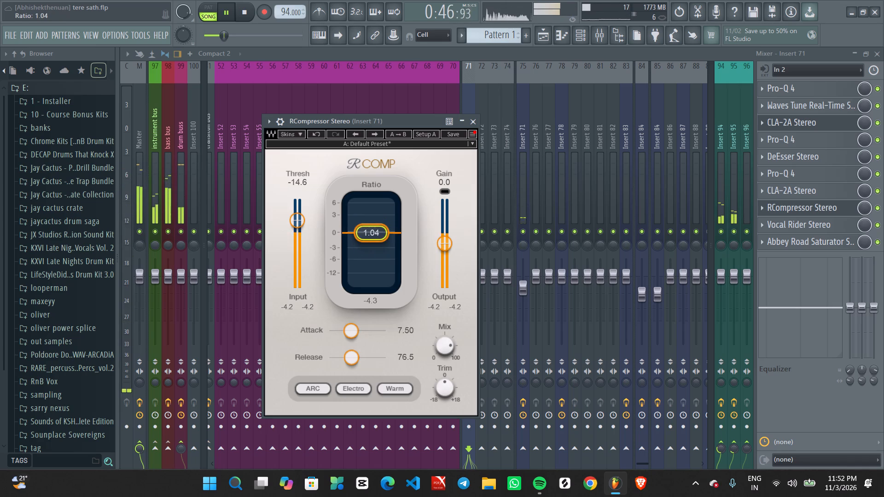
pyautogui.moveTo(366, 236); pyautogui.dragTo(368, 238)
pyautogui.scroll(-3, 301, 220)
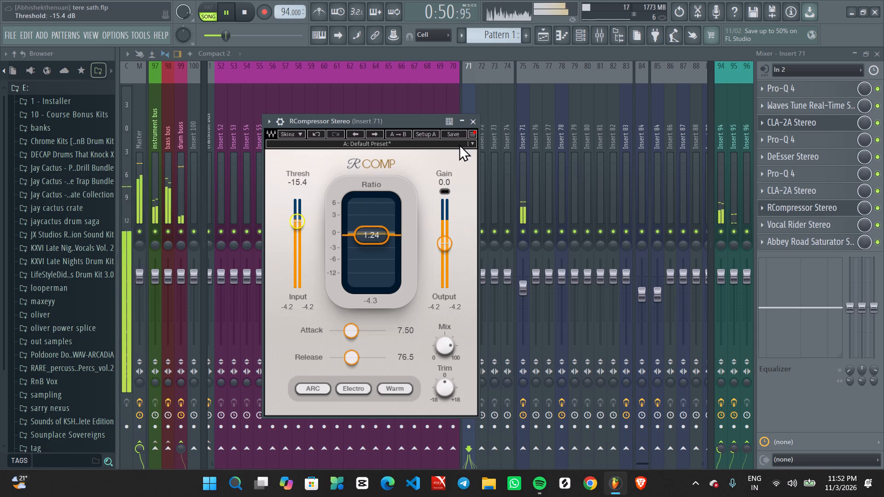
pyautogui.click(471, 123)
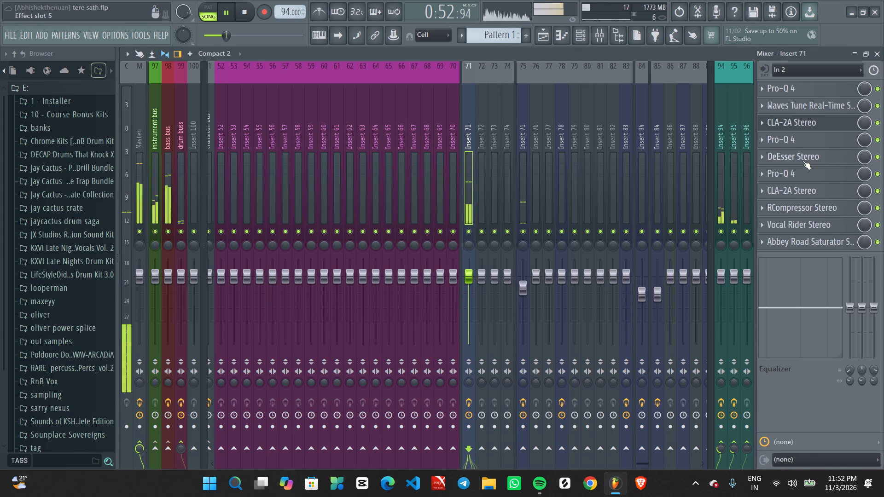
# Restart playback, set the threshold of Insert 71's DeEsser to -29.9 dB, and close the plugin.
pyautogui.press('space')
pyautogui.press('space')
pyautogui.click(817, 158)
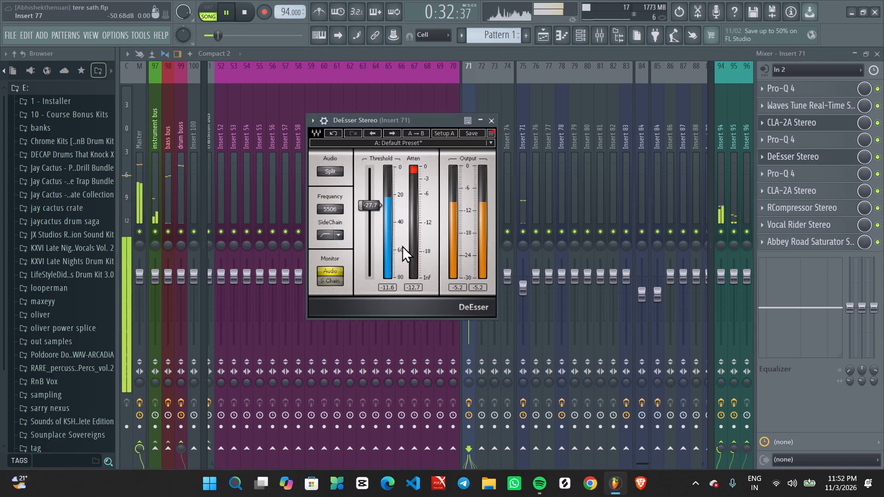
pyautogui.scroll(-3, 366, 206)
pyautogui.scroll(1, 366, 206)
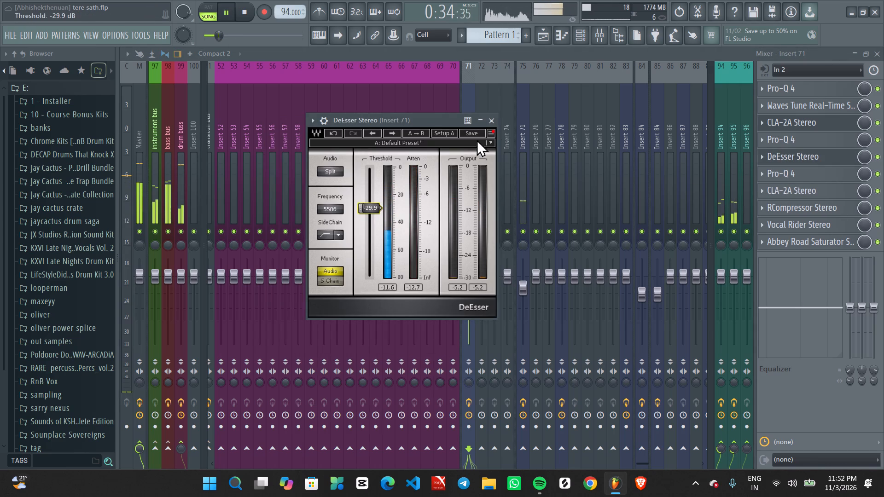
pyautogui.click(493, 120)
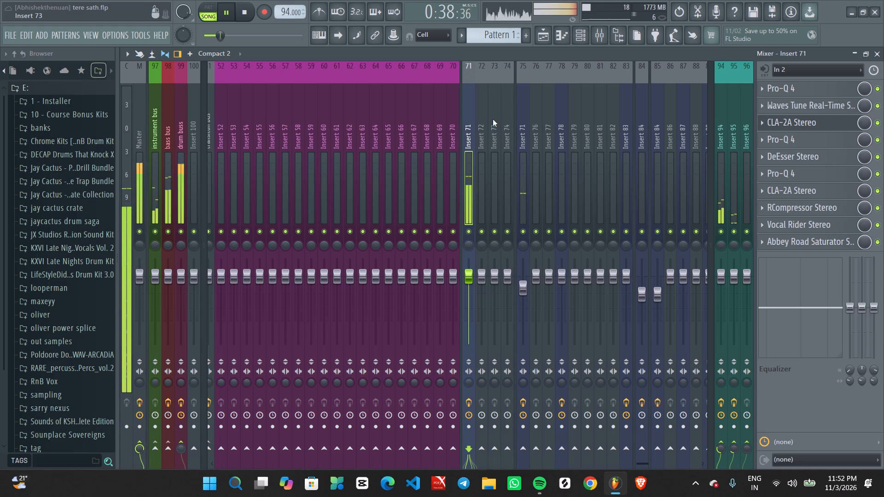
# Replace the Abbey Road Saturator in Insert 71's slot 10 with Virtual Tape Machines and reposition the plugin window.
pyautogui.click(761, 242)
pyautogui.click(779, 206)
pyautogui.click(785, 239)
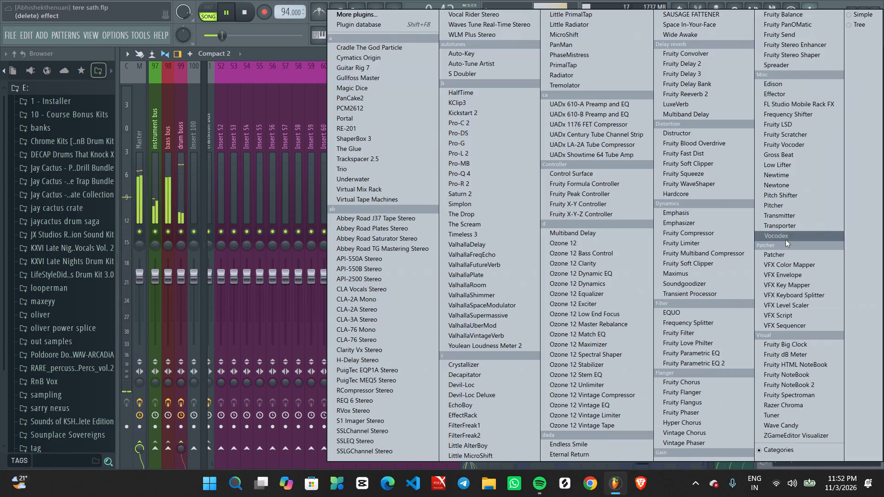
pyautogui.click(406, 201)
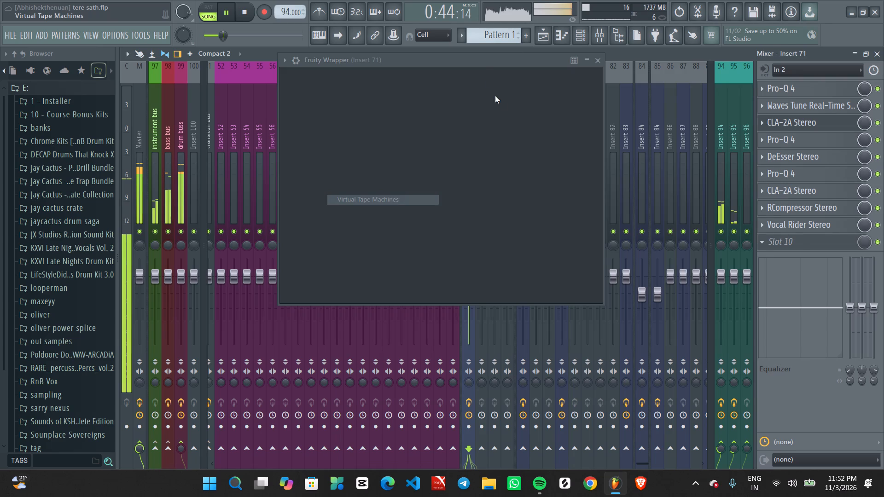
pyautogui.moveTo(484, 64); pyautogui.dragTo(446, 150)
# Set Virtual Tape Machines' output gain to -2.16 dB with input gain at 0.00 dB, audition from the playback start, and close it.
pyautogui.click(541, 221)
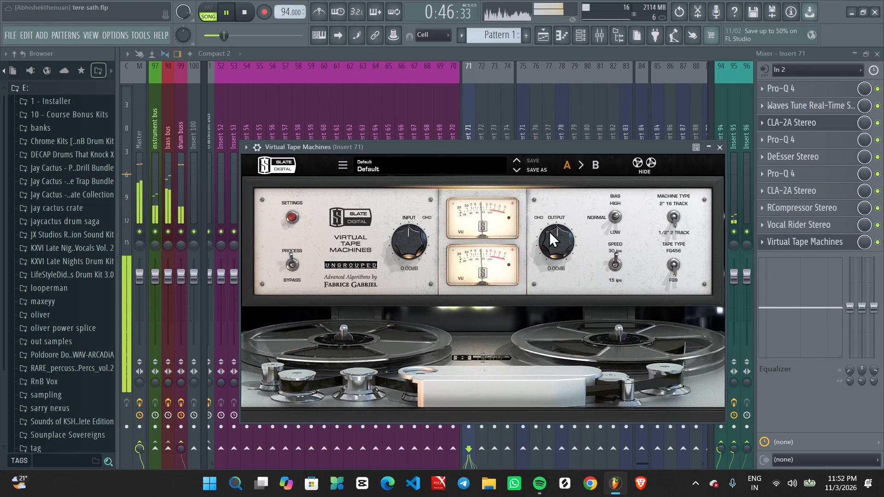
pyautogui.scroll(-1, 551, 234)
pyautogui.click(543, 218)
pyautogui.scroll(-1, 551, 235)
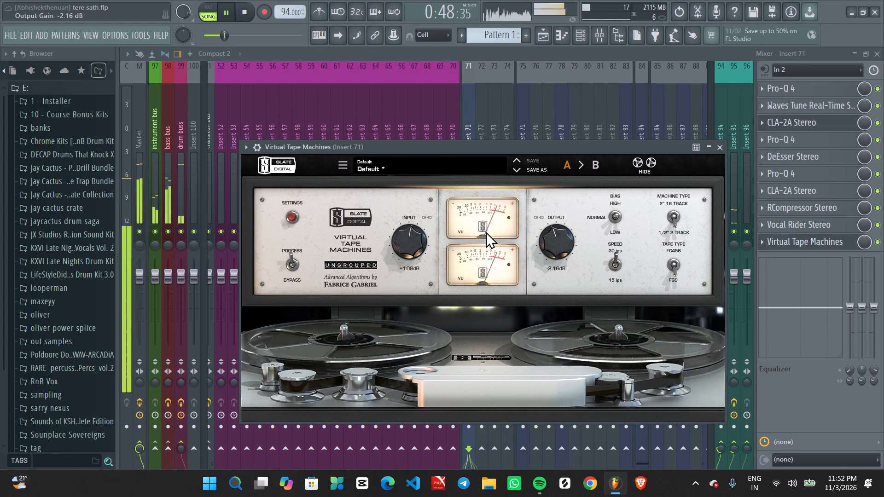
pyautogui.keyDown('alt'); pyautogui.click(406, 247); pyautogui.keyUp('alt')
pyautogui.press('space')
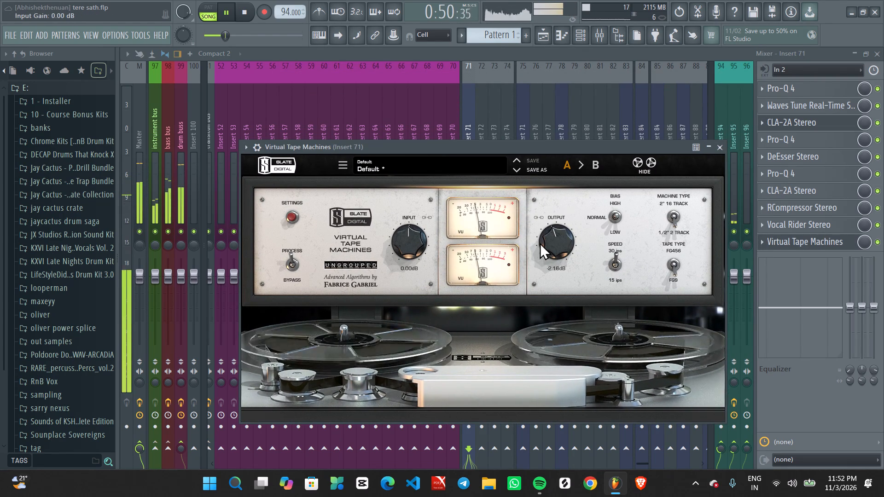
pyautogui.press('space')
pyautogui.click(563, 143)
pyautogui.press('space')
pyautogui.press('space')
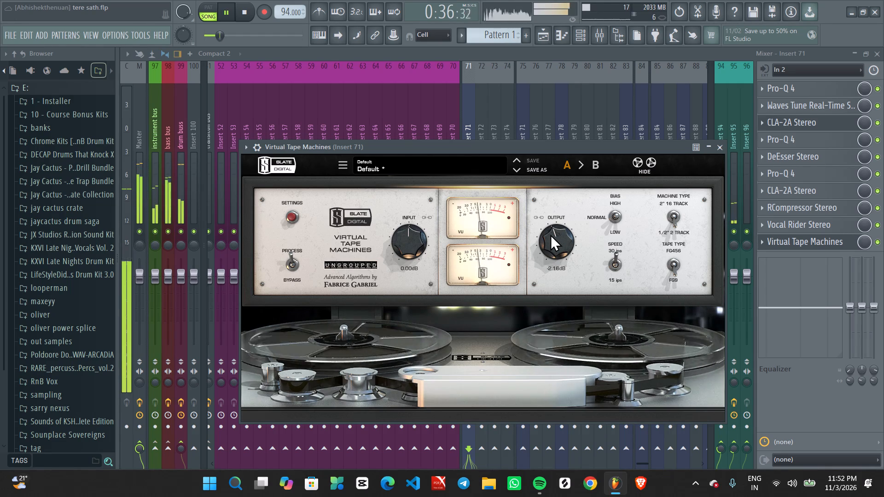
pyautogui.click(723, 148)
# Find the second vocal clip on Track 17 in the playlist and open its mixer track, track 75.
pyautogui.click(549, 41)
pyautogui.keyDown('ctrl'); pyautogui.scroll(-7, 511, 172); pyautogui.keyUp('ctrl')
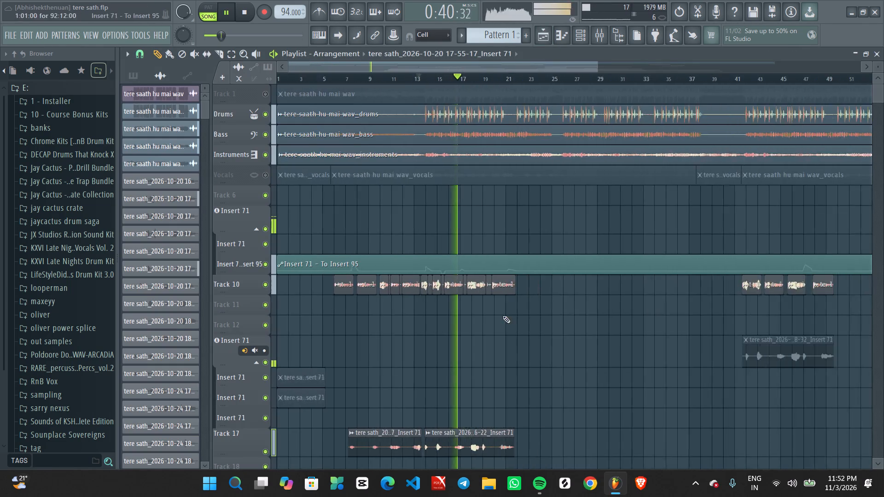
pyautogui.keyDown('ctrl'); pyautogui.scroll(-1, 503, 316); pyautogui.keyUp('ctrl')
pyautogui.keyDown('ctrl'); pyautogui.scroll(4, 443, 392); pyautogui.keyUp('ctrl')
pyautogui.moveTo(433, 416); pyautogui.dragTo(522, 241, button='middle')
pyautogui.keyDown('ctrl'); pyautogui.scroll(2, 492, 315); pyautogui.keyUp('ctrl')
pyautogui.moveTo(514, 335); pyautogui.dragTo(489, 296, button='middle')
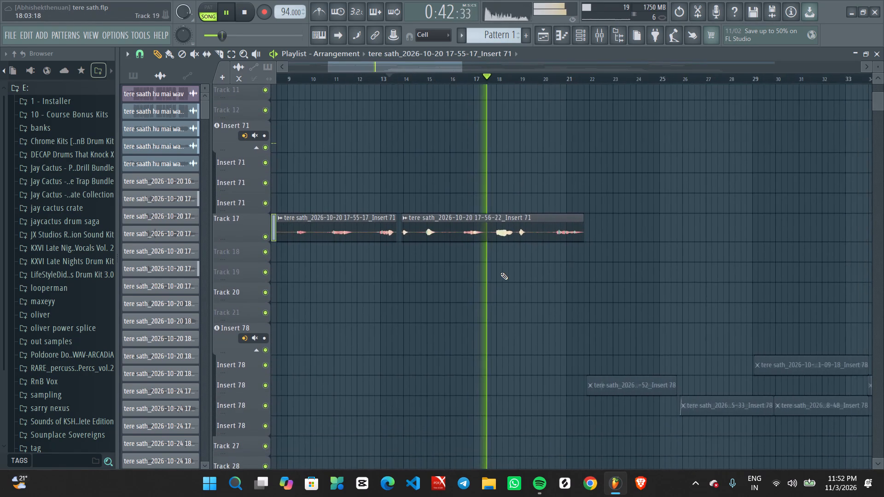
pyautogui.keyDown('ctrl'); pyautogui.scroll(-1, 500, 272); pyautogui.keyUp('ctrl')
pyautogui.keyDown('ctrl'); pyautogui.scroll(4, 500, 272); pyautogui.keyUp('ctrl')
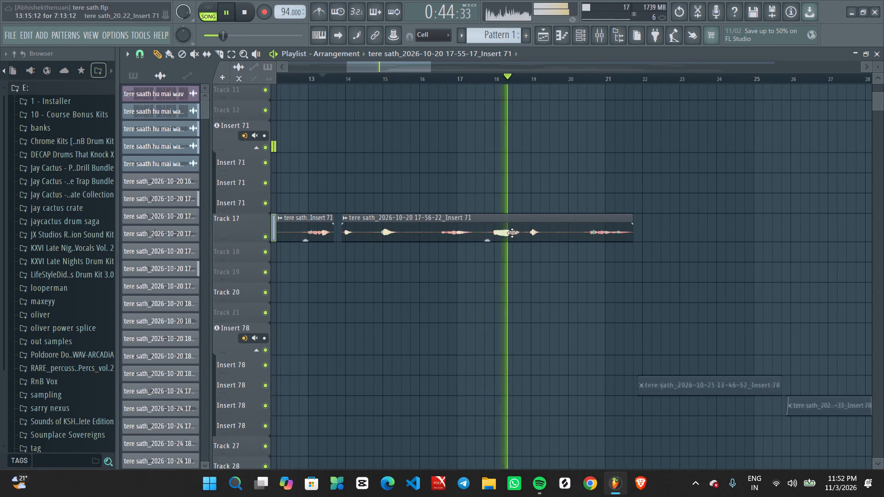
pyautogui.doubleClick(512, 231)
pyautogui.doubleClick(494, 174)
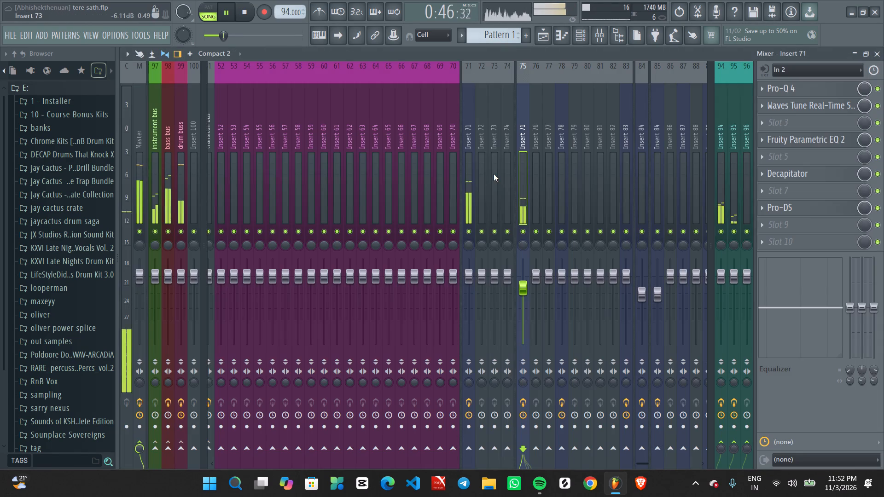
# Check the Decapitator settings on mixer track 75 and close the plugin.
pyautogui.click(824, 173)
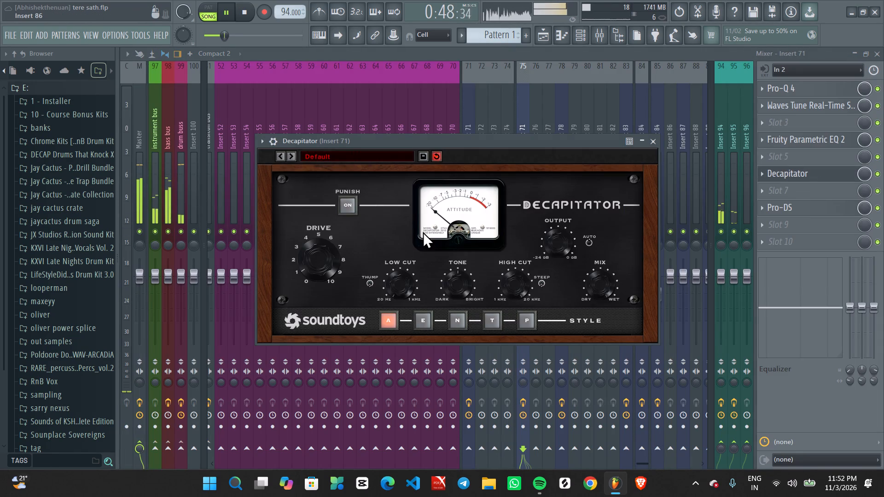
pyautogui.scroll(1, 332, 262)
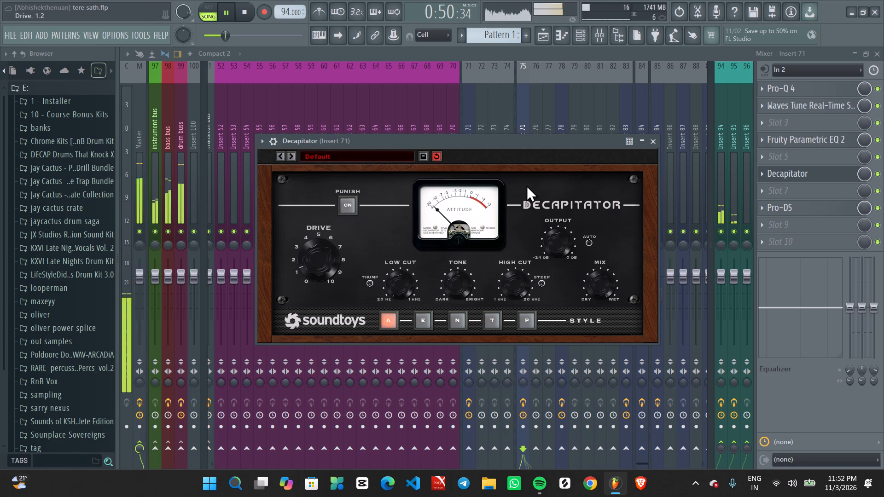
pyautogui.click(654, 144)
# Lower the Pro-DS threshold on mixer track 75, fine-tune it while replaying the vocal, and close the plugin.
pyautogui.click(798, 205)
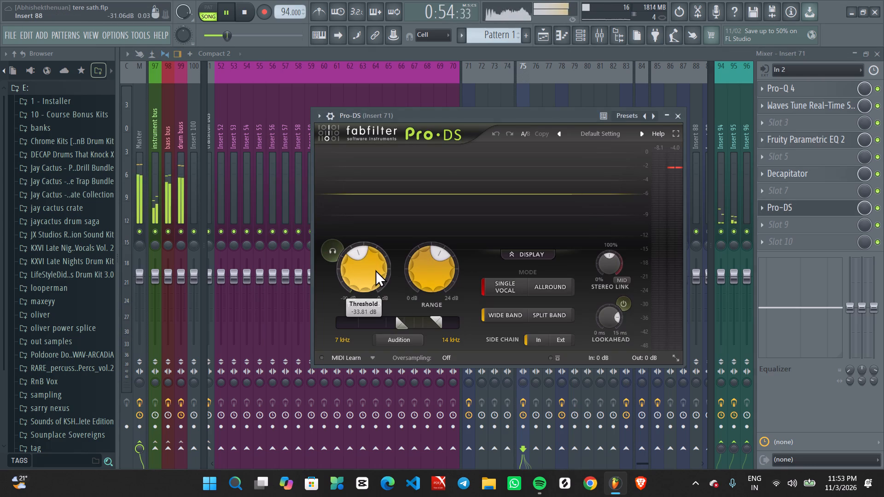
pyautogui.scroll(-1, 375, 270)
pyautogui.press('space')
pyautogui.press('space')
pyautogui.scroll(-4, 380, 268)
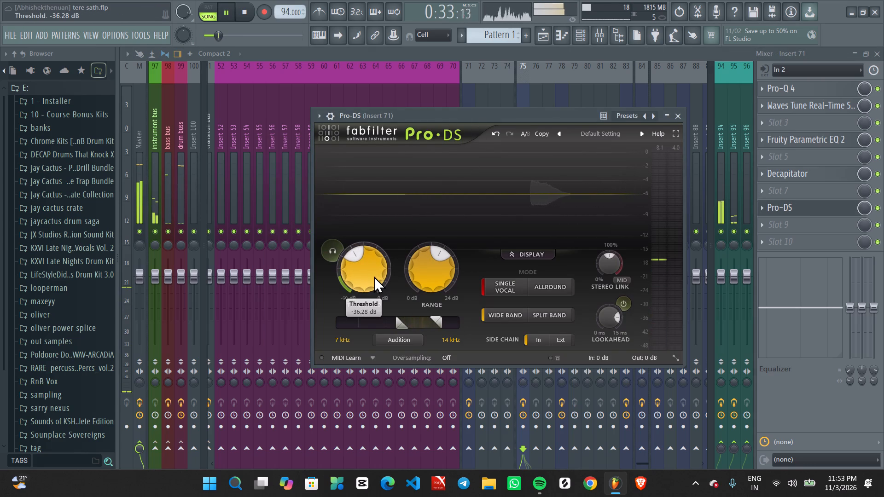
pyautogui.scroll(-9, 372, 276)
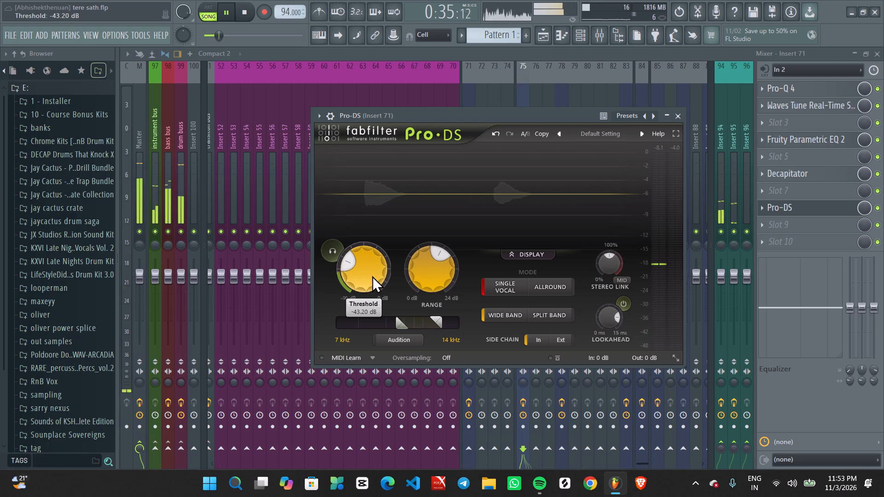
pyautogui.scroll(4, 372, 274)
pyautogui.click(680, 111)
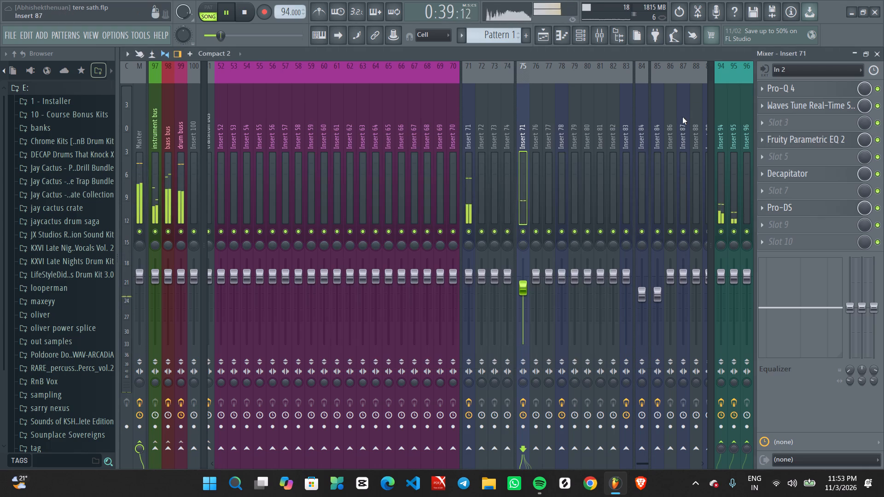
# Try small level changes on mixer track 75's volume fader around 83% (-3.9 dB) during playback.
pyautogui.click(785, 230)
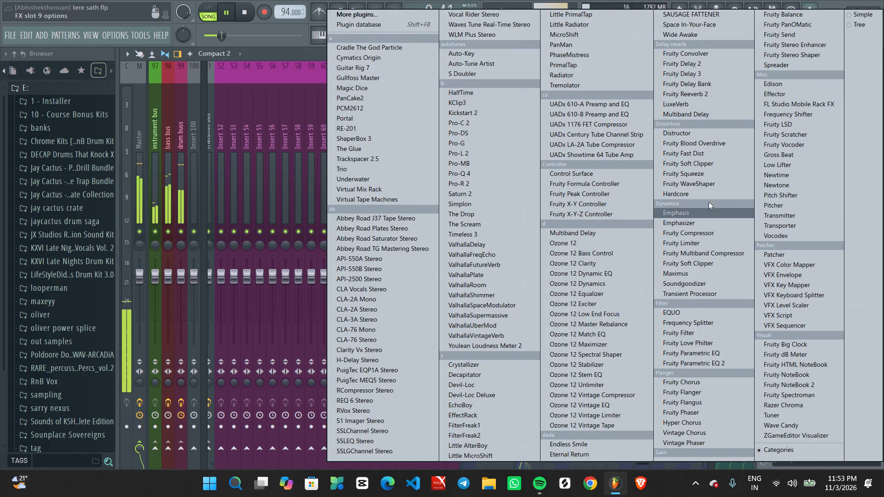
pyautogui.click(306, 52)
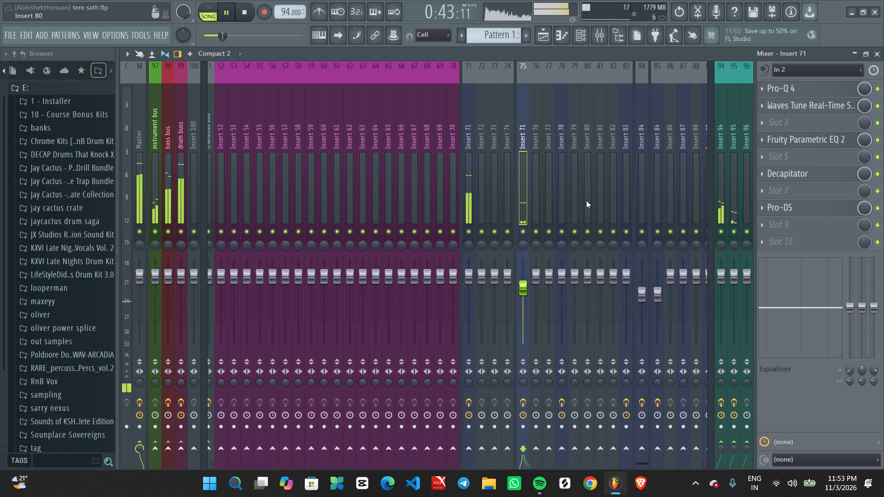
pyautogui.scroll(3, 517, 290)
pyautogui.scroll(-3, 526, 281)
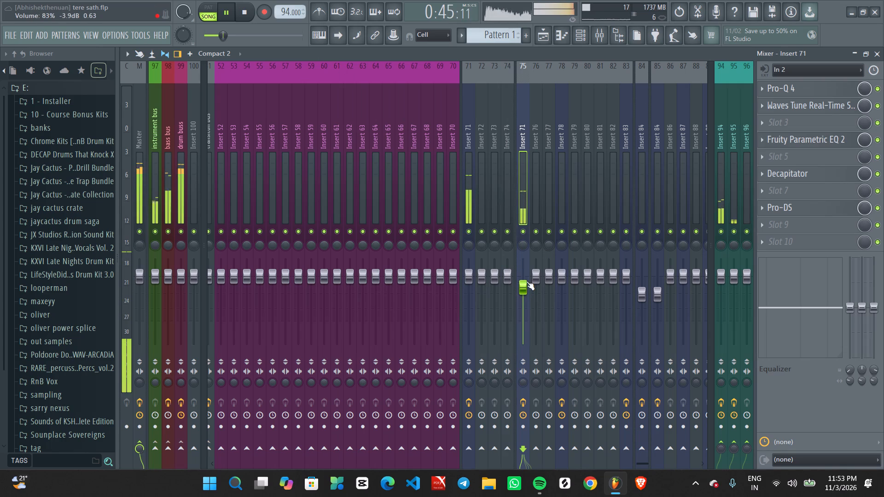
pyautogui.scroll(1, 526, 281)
# Play the arrangement from just before bar 41 and unmute the 17-58-32 vocal clip on the Insert 71 track.
pyautogui.click(543, 28)
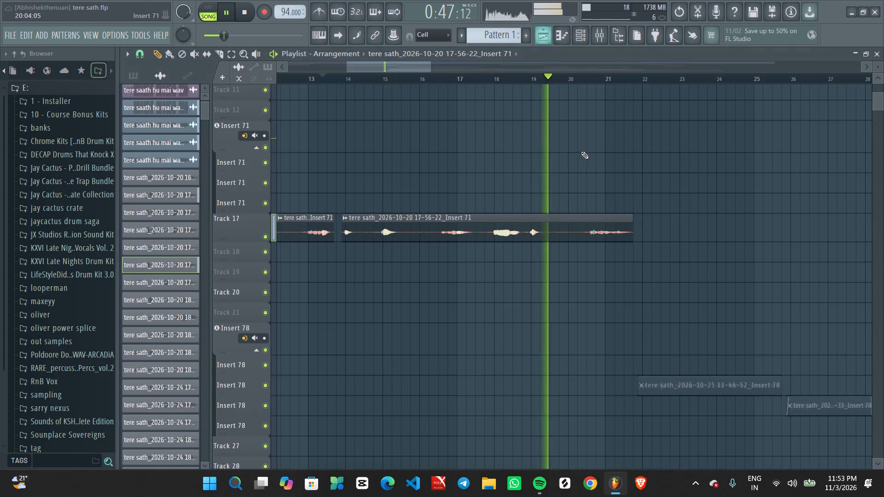
pyautogui.keyDown('ctrl'); pyautogui.scroll(-9, 584, 180); pyautogui.keyUp('ctrl')
pyautogui.keyDown('ctrl'); pyautogui.scroll(-5, 575, 252); pyautogui.keyUp('ctrl')
pyautogui.keyDown('ctrl'); pyautogui.scroll(2, 433, 325); pyautogui.keyUp('ctrl')
pyautogui.moveTo(450, 336); pyautogui.dragTo(538, 327, button='middle')
pyautogui.keyDown('ctrl'); pyautogui.scroll(2, 503, 335); pyautogui.keyUp('ctrl')
pyautogui.moveTo(531, 242); pyautogui.dragTo(528, 413, button='middle')
pyautogui.keyDown('ctrl'); pyautogui.scroll(-9, 534, 330); pyautogui.keyUp('ctrl')
pyautogui.keyDown('ctrl'); pyautogui.scroll(2, 553, 356); pyautogui.keyUp('ctrl')
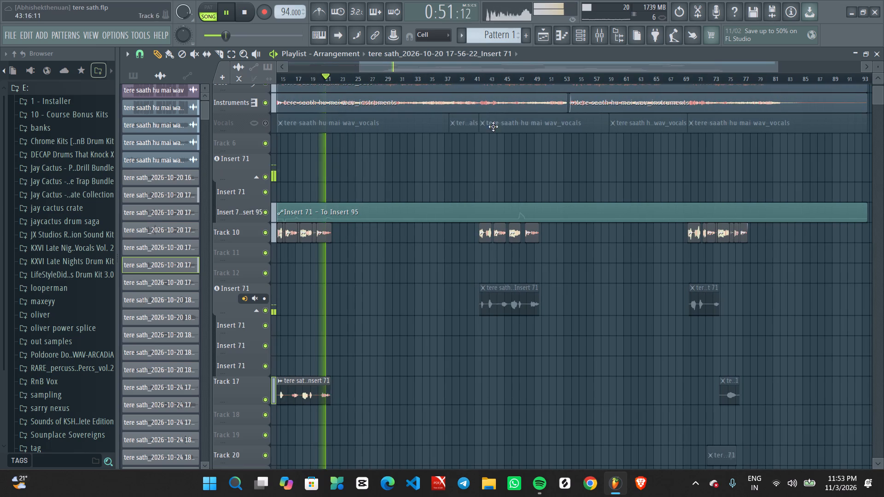
pyautogui.click(468, 79)
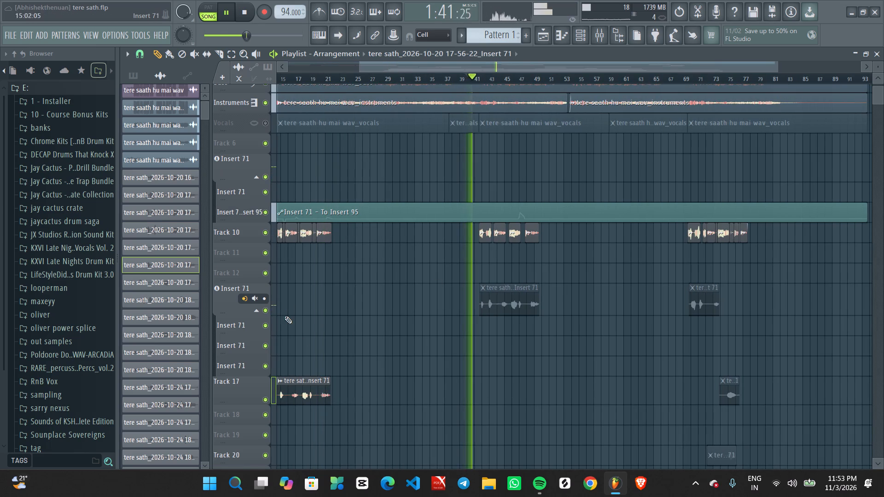
pyautogui.middleClick(561, 288)
pyautogui.rightClick(561, 288)
pyautogui.click(571, 269)
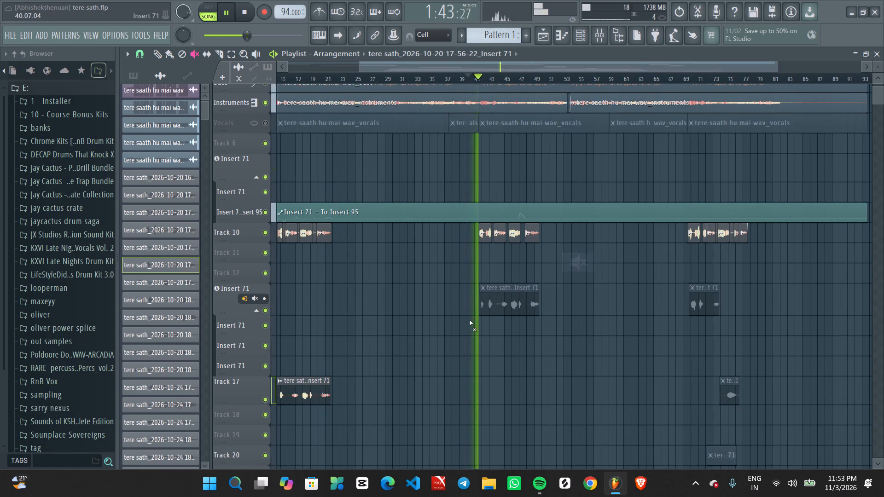
pyautogui.moveTo(470, 317); pyautogui.dragTo(529, 305)
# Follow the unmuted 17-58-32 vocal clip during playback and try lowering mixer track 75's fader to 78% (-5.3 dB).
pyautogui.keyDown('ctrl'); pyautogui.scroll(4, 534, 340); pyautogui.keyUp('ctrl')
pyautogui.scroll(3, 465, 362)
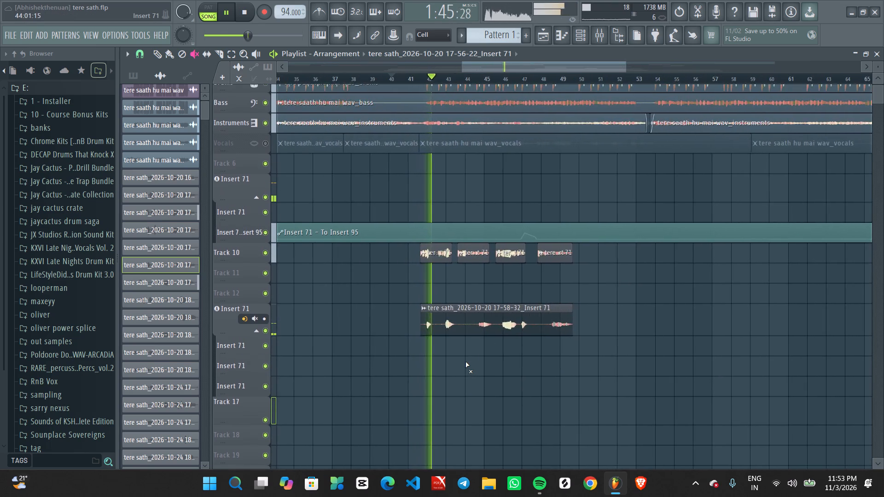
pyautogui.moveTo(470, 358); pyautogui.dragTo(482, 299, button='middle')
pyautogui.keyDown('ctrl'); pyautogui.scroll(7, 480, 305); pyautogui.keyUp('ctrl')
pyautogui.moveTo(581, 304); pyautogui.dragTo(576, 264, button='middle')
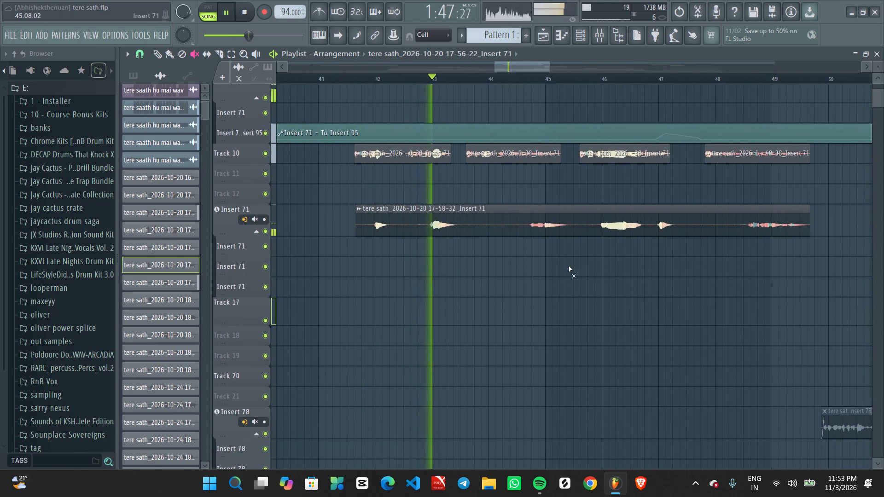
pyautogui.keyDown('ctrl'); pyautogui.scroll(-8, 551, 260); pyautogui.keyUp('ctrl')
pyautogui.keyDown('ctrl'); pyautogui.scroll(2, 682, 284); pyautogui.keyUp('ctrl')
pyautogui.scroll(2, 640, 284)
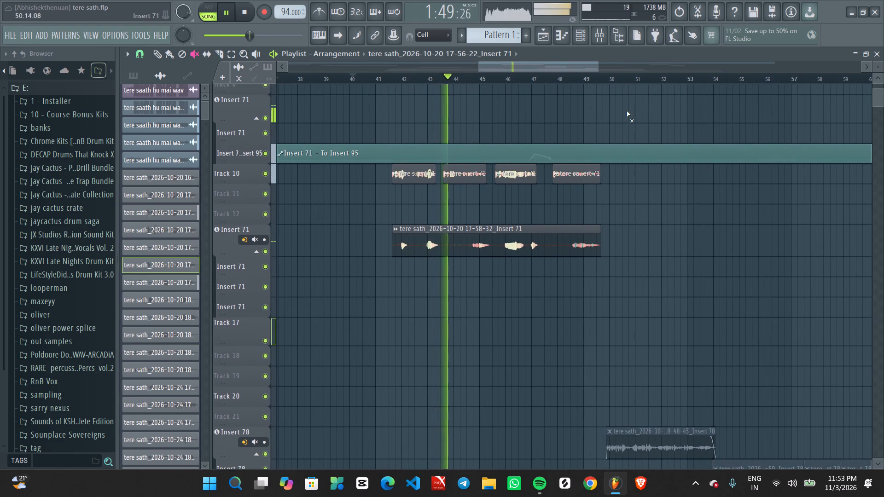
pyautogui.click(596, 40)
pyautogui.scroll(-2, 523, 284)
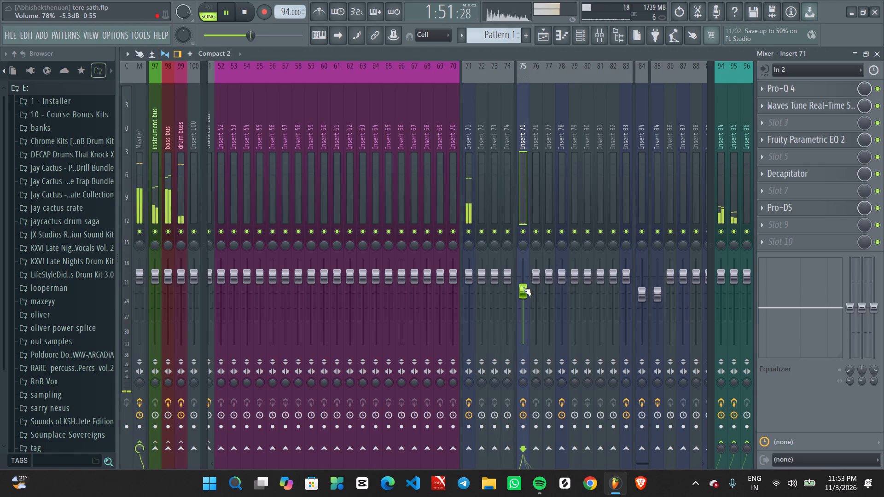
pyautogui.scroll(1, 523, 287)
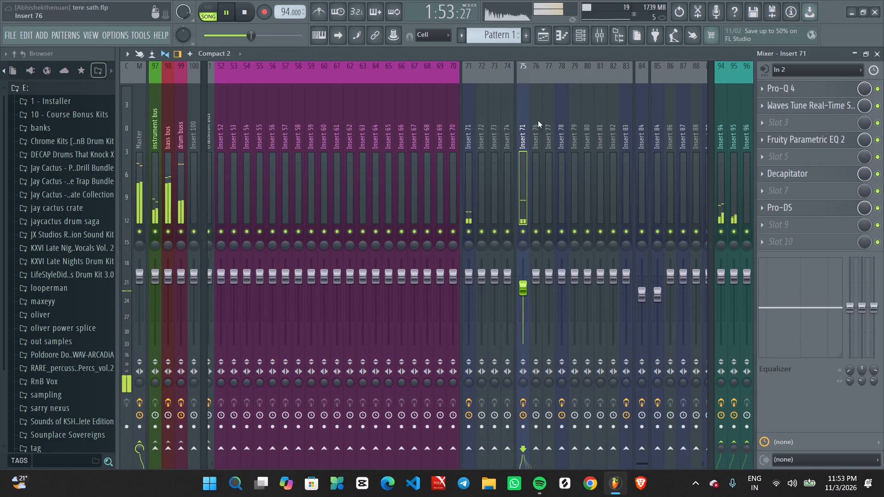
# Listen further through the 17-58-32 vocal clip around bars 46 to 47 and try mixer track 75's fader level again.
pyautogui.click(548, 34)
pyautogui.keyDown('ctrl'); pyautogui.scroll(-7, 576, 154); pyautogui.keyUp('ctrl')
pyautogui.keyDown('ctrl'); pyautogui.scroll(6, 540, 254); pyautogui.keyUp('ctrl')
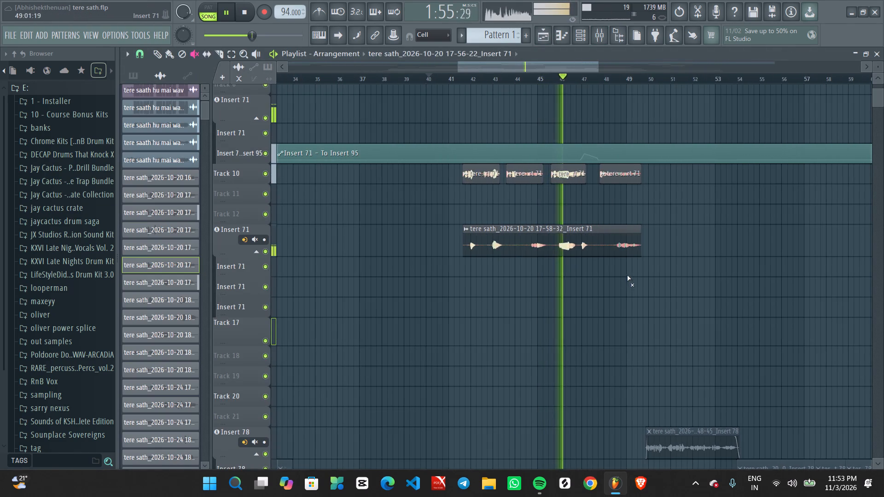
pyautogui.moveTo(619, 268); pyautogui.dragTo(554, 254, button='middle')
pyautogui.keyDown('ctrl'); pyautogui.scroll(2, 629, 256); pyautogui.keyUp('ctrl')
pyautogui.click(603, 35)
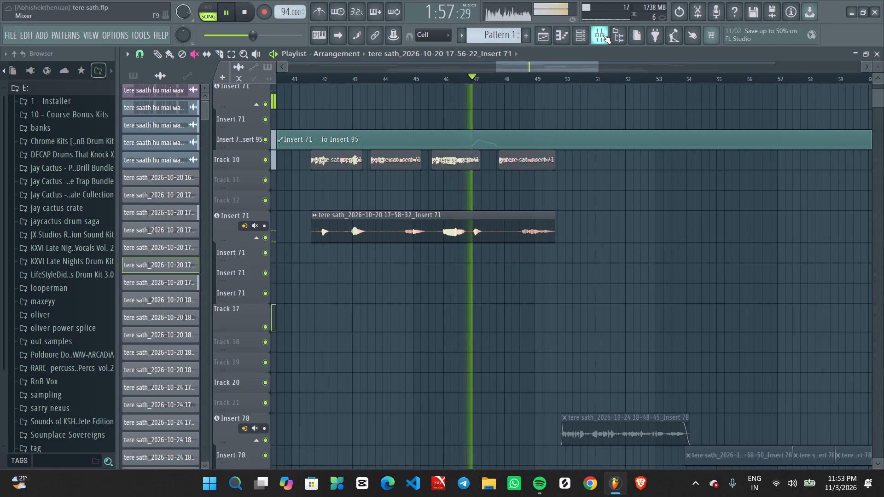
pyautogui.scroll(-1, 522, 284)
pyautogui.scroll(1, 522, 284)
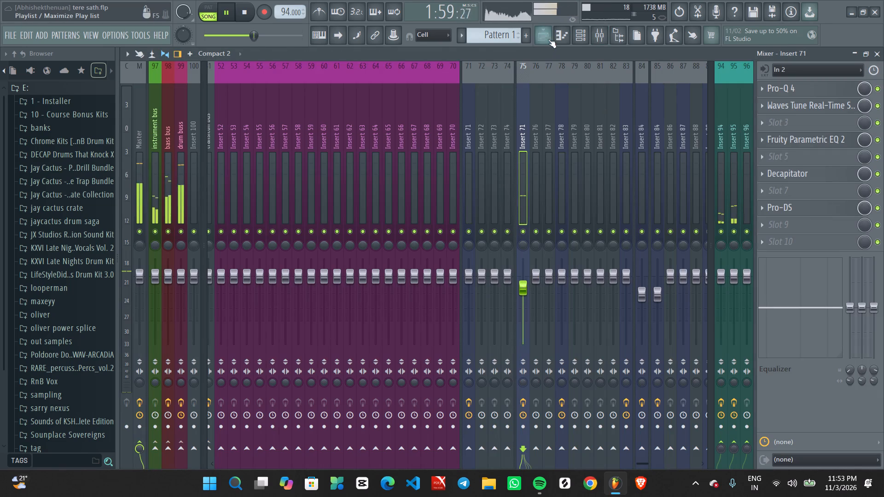
# Play from just before bar 69 and unmute the 18-10-56 vocal clip near bar 70 on the Insert 71 track.
pyautogui.click(547, 35)
pyautogui.keyDown('ctrl'); pyautogui.scroll(-5, 564, 192); pyautogui.keyUp('ctrl')
pyautogui.keyDown('ctrl'); pyautogui.scroll(5, 560, 256); pyautogui.keyUp('ctrl')
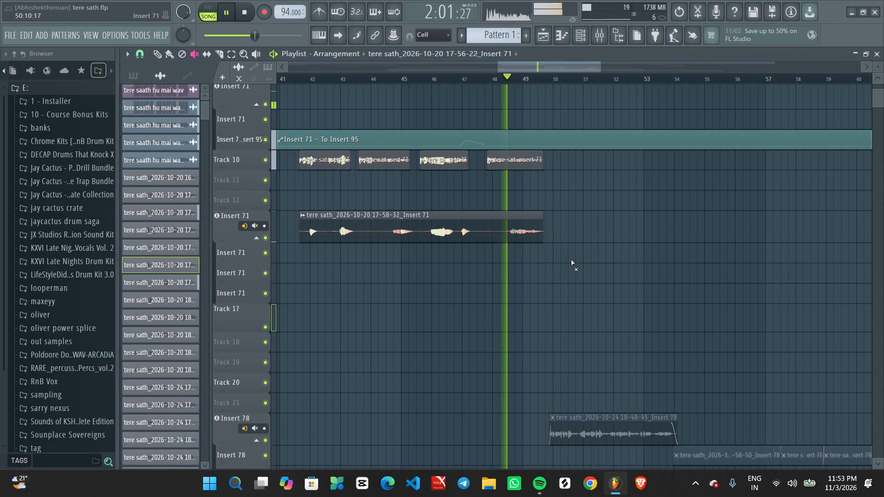
pyautogui.keyDown('ctrl'); pyautogui.scroll(3, 571, 260); pyautogui.keyUp('ctrl')
pyautogui.keyDown('ctrl'); pyautogui.scroll(-7, 645, 274); pyautogui.keyUp('ctrl')
pyautogui.moveTo(725, 273); pyautogui.dragTo(480, 267, button='middle')
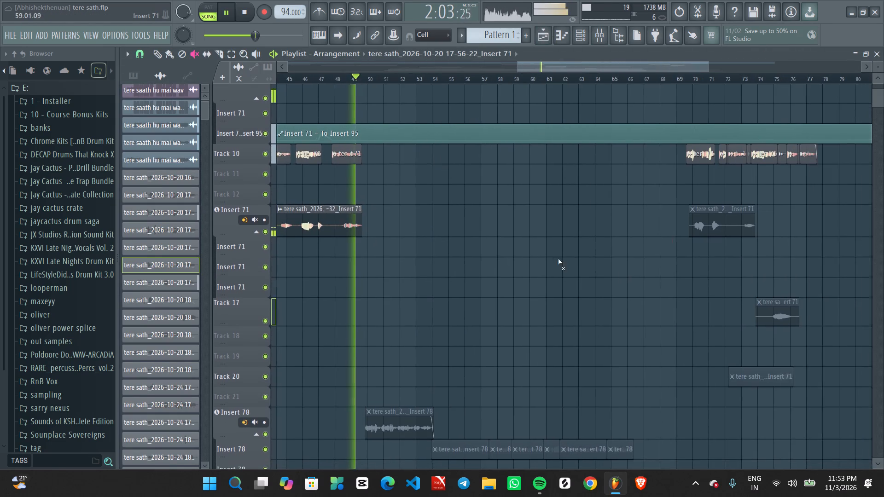
pyautogui.keyDown('ctrl'); pyautogui.scroll(1, 720, 221); pyautogui.keyUp('ctrl')
pyautogui.click(658, 75)
pyautogui.moveTo(689, 224); pyautogui.dragTo(767, 225)
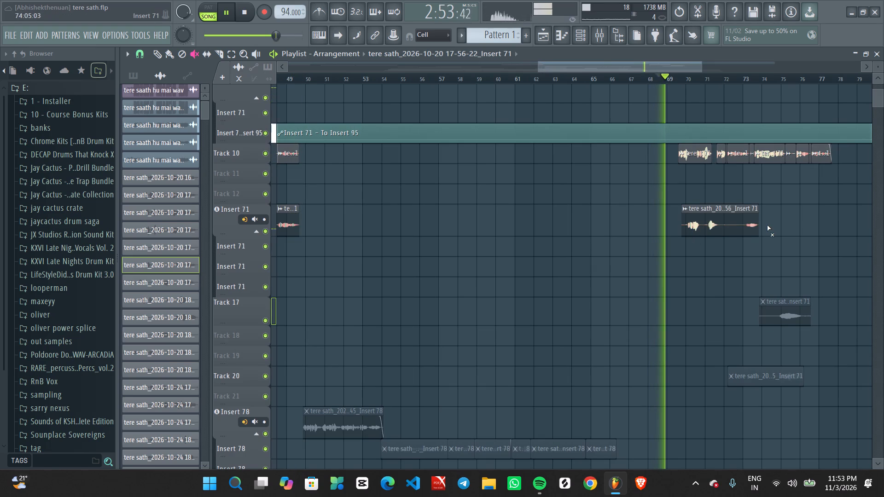
# Switch to the Draw tool and trim the start of the 18-10-56 vocal clip to 69:16:12, for a 3:14:00 length.
pyautogui.keyDown('ctrl'); pyautogui.scroll(6, 640, 274); pyautogui.keyUp('ctrl')
pyautogui.moveTo(697, 226); pyautogui.dragTo(477, 254, button='middle')
pyautogui.moveTo(481, 221); pyautogui.dragTo(485, 220, button='middle')
pyautogui.moveTo(483, 220); pyautogui.dragTo(488, 219, button='right')
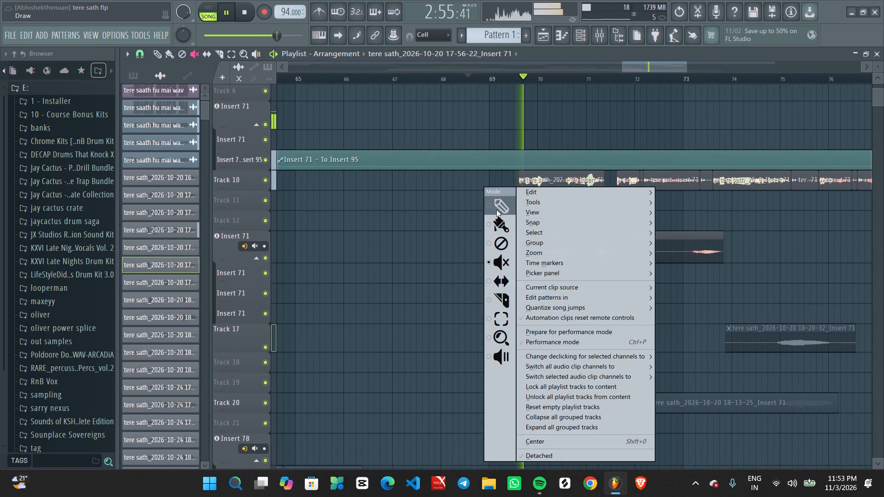
pyautogui.click(496, 209)
pyautogui.keyDown('ctrl'); pyautogui.scroll(4, 546, 254); pyautogui.keyUp('ctrl')
pyautogui.moveTo(506, 237); pyautogui.dragTo(512, 235)
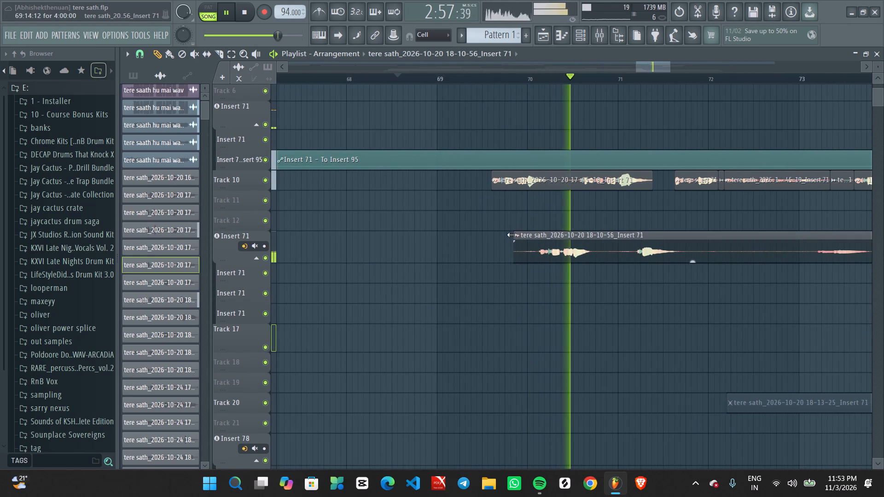
pyautogui.moveTo(512, 235); pyautogui.dragTo(526, 233)
# Open the 18-10-56 vocal clip's channel settings and jump to its assigned mixer track, 75.
pyautogui.keyDown('ctrl'); pyautogui.moveTo(746, 299); pyautogui.dragTo(639, 308, button='middle'); pyautogui.keyUp('ctrl')
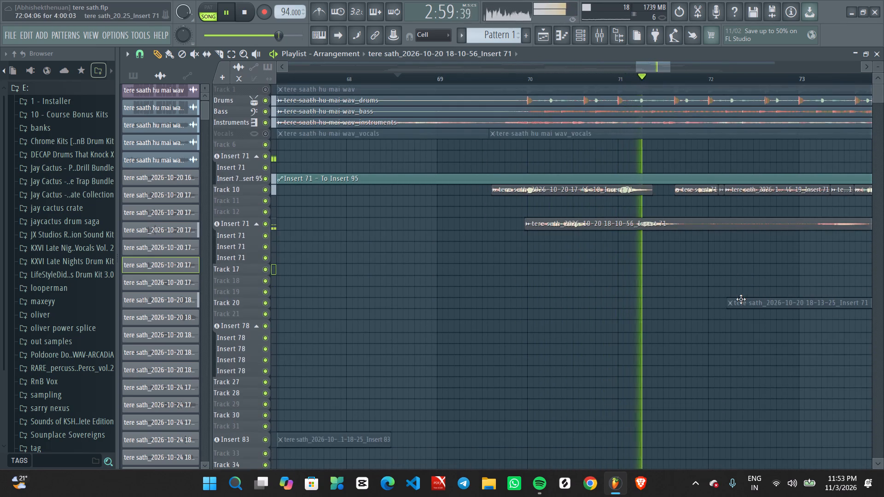
pyautogui.keyDown('alt'); pyautogui.scroll(4, 692, 295); pyautogui.keyUp('alt')
pyautogui.keyDown('ctrl'); pyautogui.scroll(1, 700, 260); pyautogui.keyUp('ctrl')
pyautogui.moveTo(687, 248); pyautogui.dragTo(607, 352, button='middle')
pyautogui.scroll(1, 605, 352)
pyautogui.keyDown('ctrl'); pyautogui.scroll(-2, 808, 257); pyautogui.keyUp('ctrl')
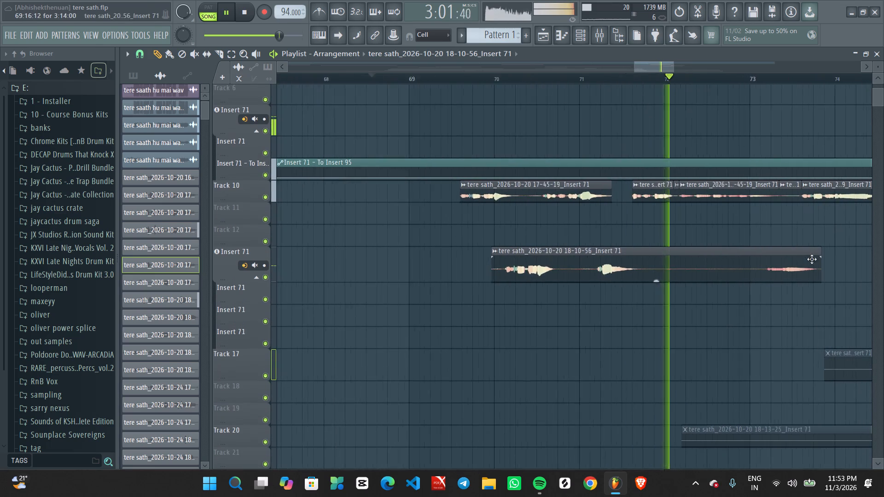
pyautogui.keyDown('ctrl'); pyautogui.scroll(1, 815, 283); pyautogui.keyUp('ctrl')
pyautogui.doubleClick(649, 276)
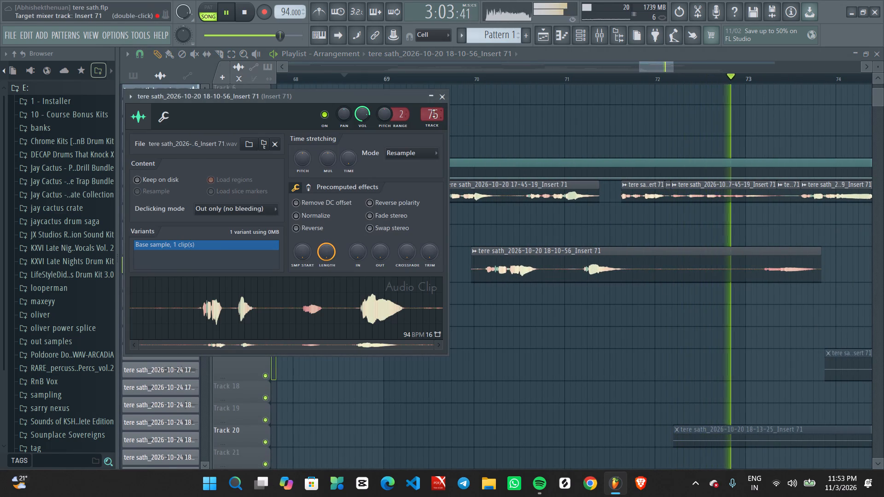
pyautogui.doubleClick(432, 113)
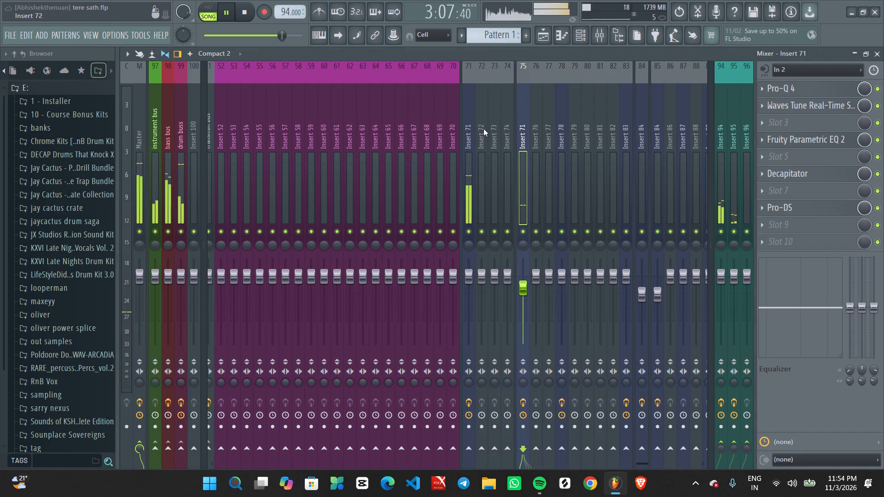
# Return to the playlist, replay the section from just before bar 69, and check the 18-10-56 vocal clip against Track 10.
pyautogui.click(545, 34)
pyautogui.keyDown('ctrl'); pyautogui.scroll(-9, 704, 278); pyautogui.keyUp('ctrl')
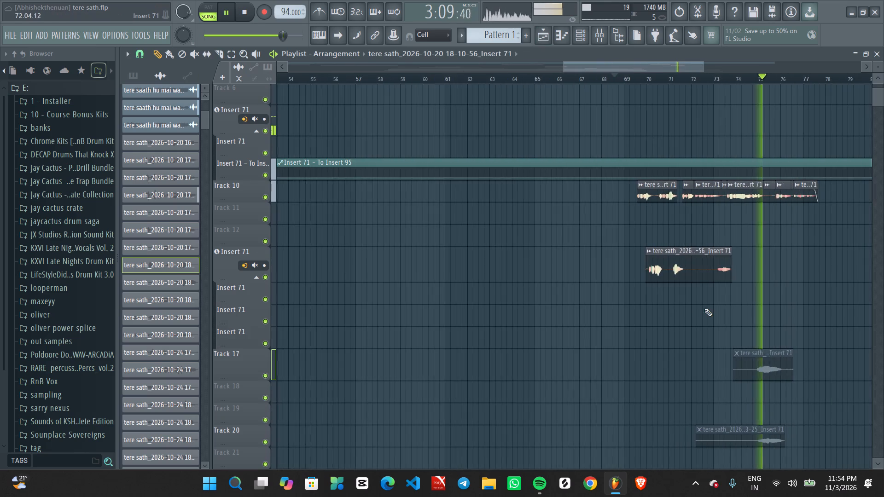
pyautogui.keyDown('ctrl'); pyautogui.scroll(-4, 797, 306); pyautogui.keyUp('ctrl')
pyautogui.keyDown('ctrl'); pyautogui.scroll(3, 782, 330); pyautogui.keyUp('ctrl')
pyautogui.moveTo(841, 323); pyautogui.dragTo(697, 305, button='middle')
pyautogui.press('space')
pyautogui.press('space')
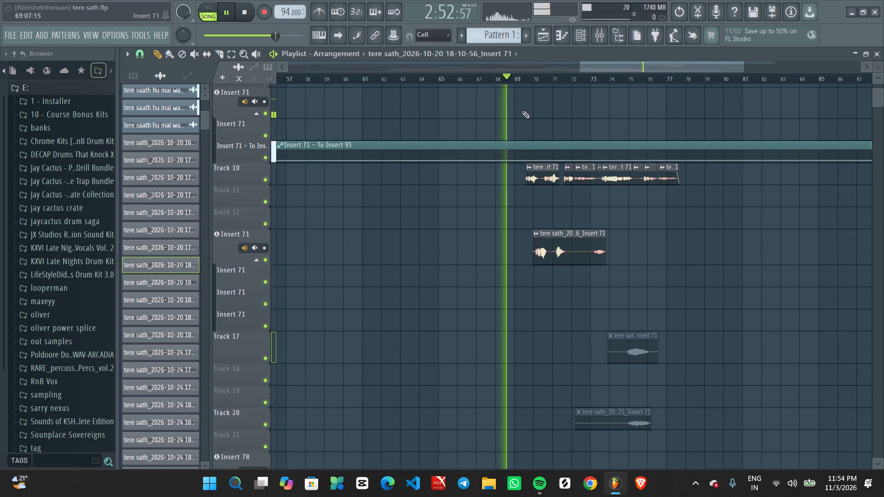
pyautogui.keyDown('ctrl'); pyautogui.scroll(11, 545, 324); pyautogui.keyUp('ctrl')
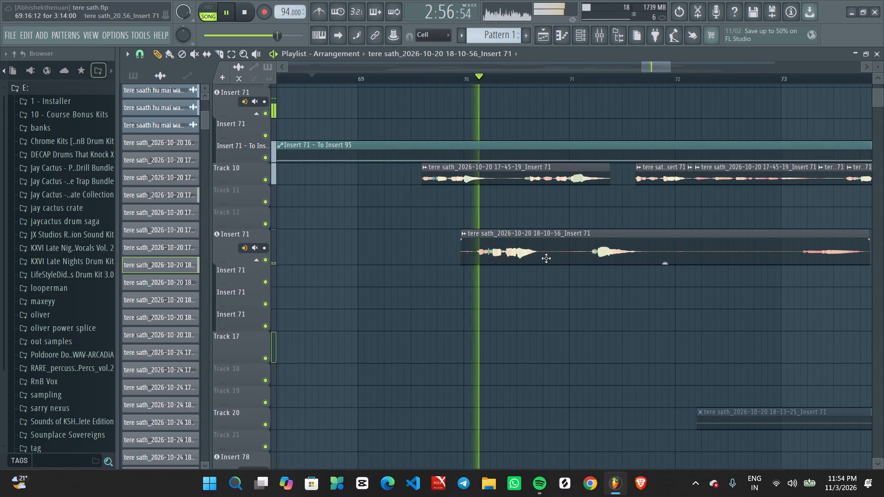
pyautogui.keyDown('ctrl'); pyautogui.scroll(-9, 546, 258); pyautogui.keyUp('ctrl')
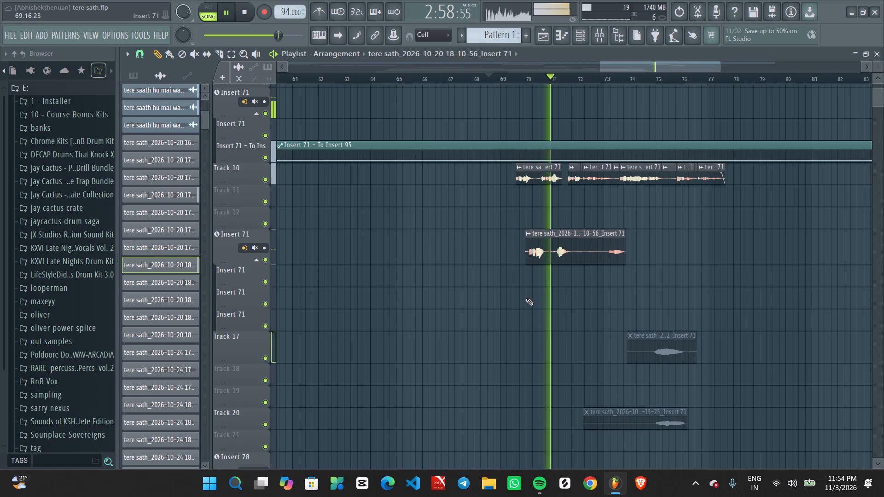
pyautogui.keyDown('ctrl'); pyautogui.scroll(-5, 526, 298); pyautogui.keyUp('ctrl')
pyautogui.keyDown('ctrl'); pyautogui.scroll(14, 530, 303); pyautogui.keyUp('ctrl')
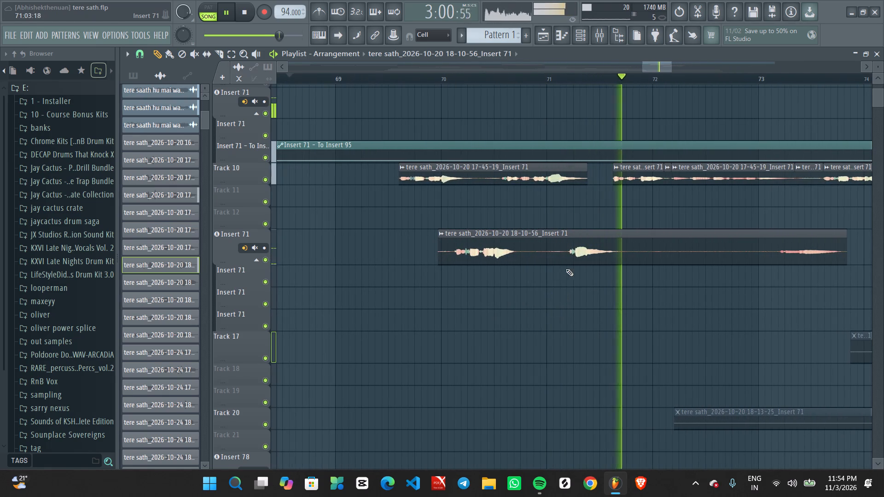
# Restart playback and set the 18-10-56 vocal clip's gain to 3.8 dB.
pyautogui.press('space')
pyautogui.press('space')
pyautogui.click(646, 260)
pyautogui.moveTo(642, 262); pyautogui.dragTo(646, 238)
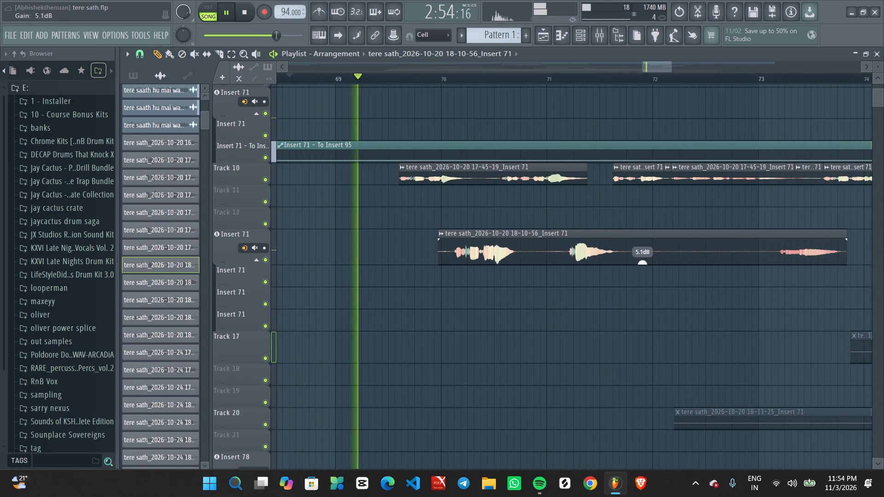
pyautogui.moveTo(646, 238); pyautogui.dragTo(647, 244)
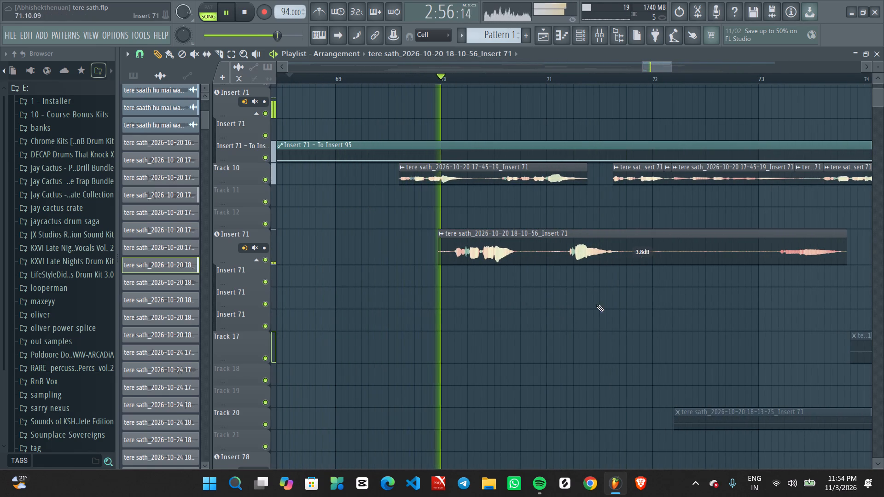
# Reassign the 18-10-56 vocal clip to mixer track 76, jump to that insert and check its signal against insert 75.
pyautogui.doubleClick(581, 259)
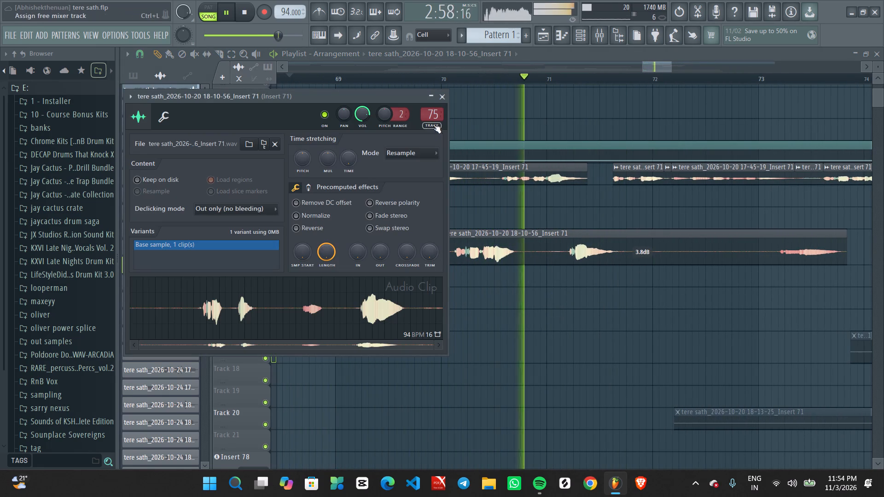
pyautogui.press('space')
pyautogui.scroll(1, 431, 117)
pyautogui.doubleClick(431, 117)
pyautogui.press('space')
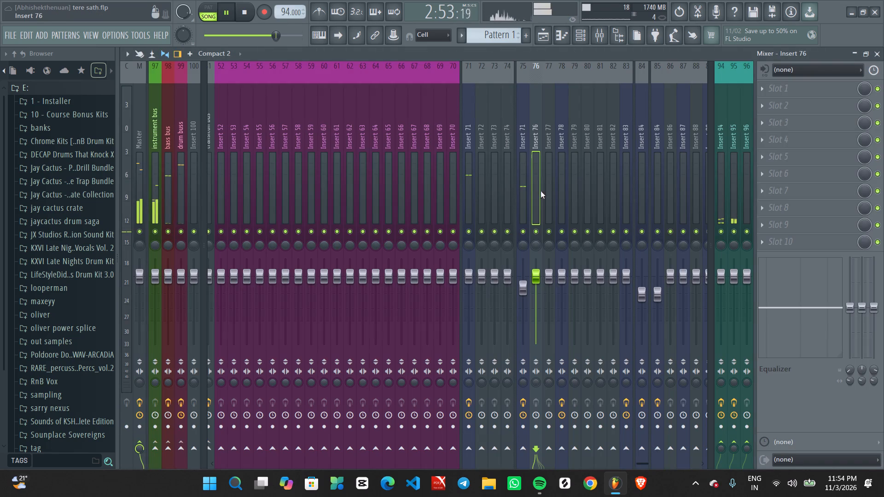
pyautogui.click(520, 184)
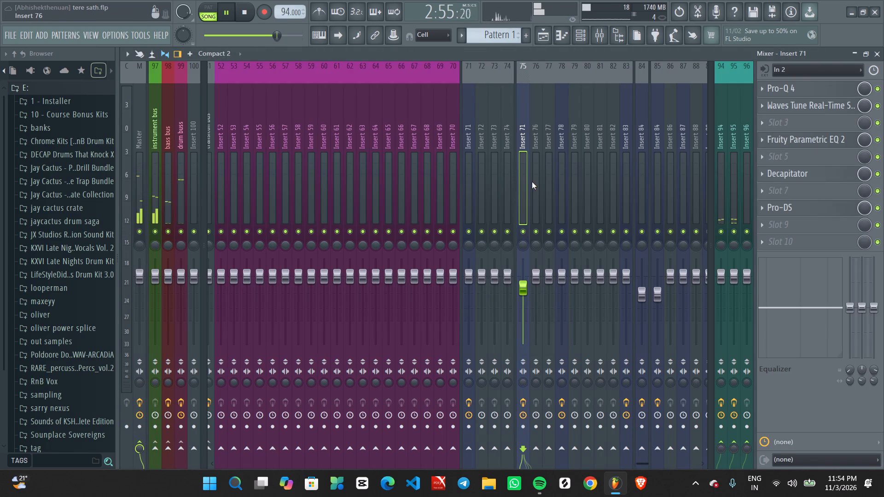
pyautogui.click(533, 182)
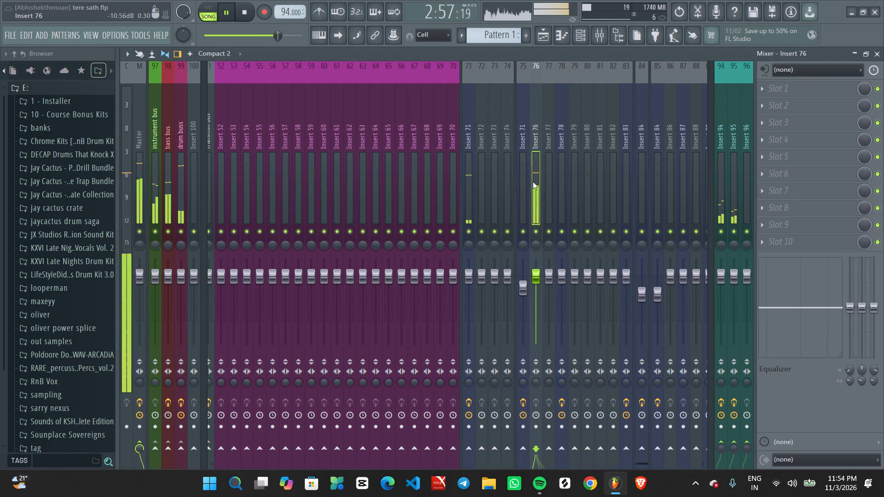
pyautogui.press('space')
# Load Waves Tune Real-Time Stereo in slot 1 of Insert 76 and set its scale to G Major.
pyautogui.click(797, 85)
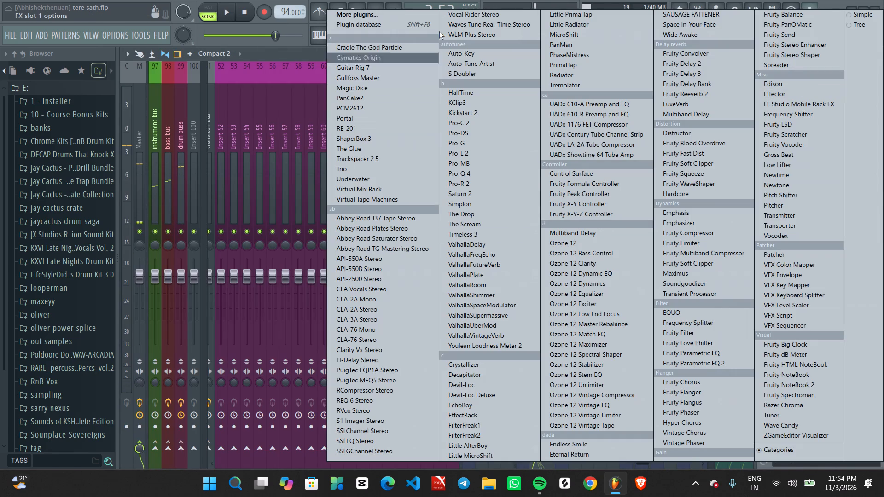
pyautogui.click(515, 27)
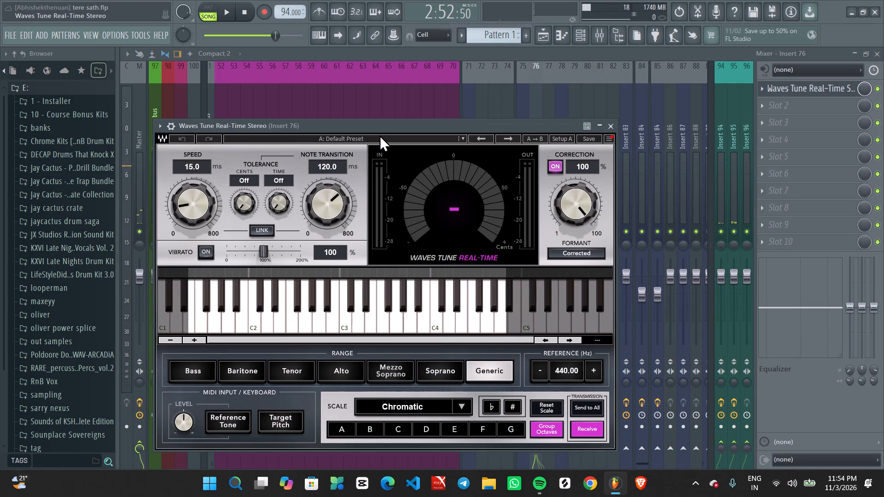
pyautogui.moveTo(382, 131); pyautogui.dragTo(419, 69)
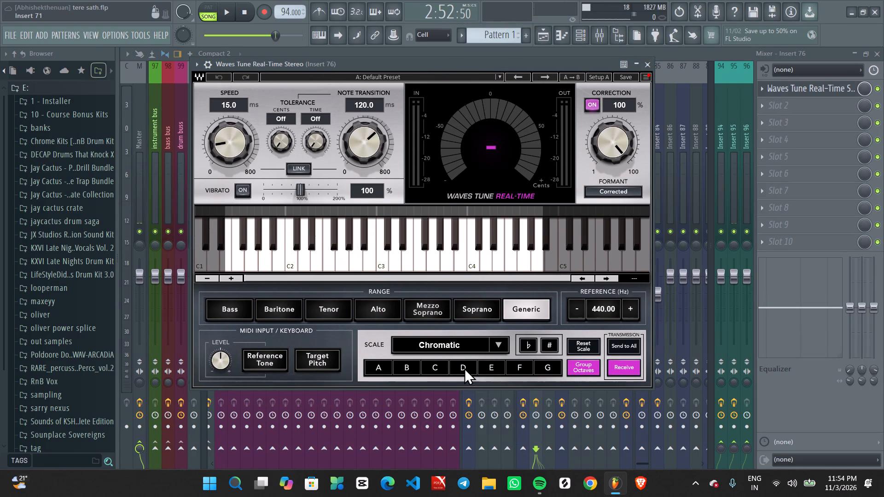
pyautogui.click(537, 369)
pyautogui.doubleClick(454, 341)
pyautogui.doubleClick(444, 341)
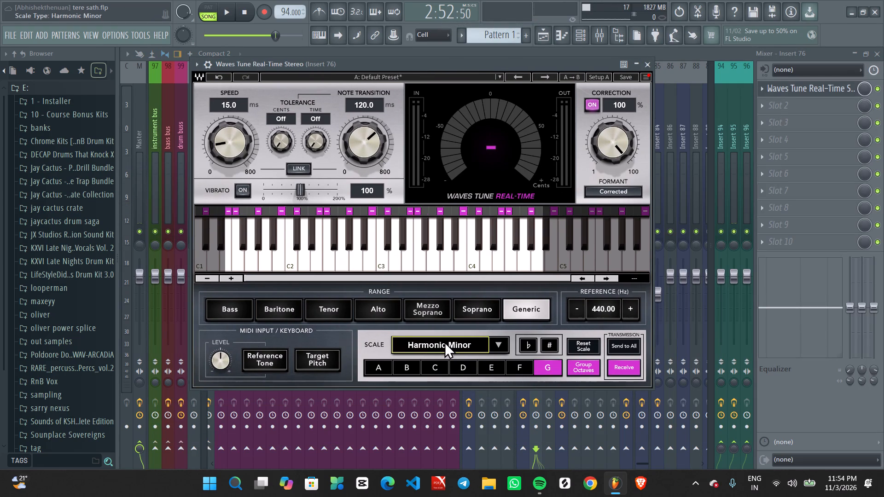
pyautogui.doubleClick(447, 342)
pyautogui.click(499, 341)
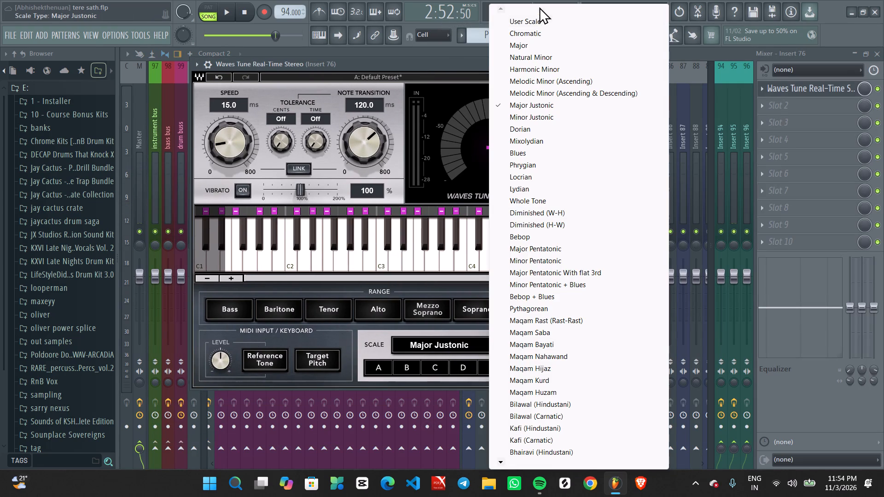
pyautogui.click(541, 42)
# During playback, set Waves Tune's speed to 21.8 ms, fine-tune its note transition near 120 ms, and close the plugin.
pyautogui.press('space')
pyautogui.scroll(1, 232, 156)
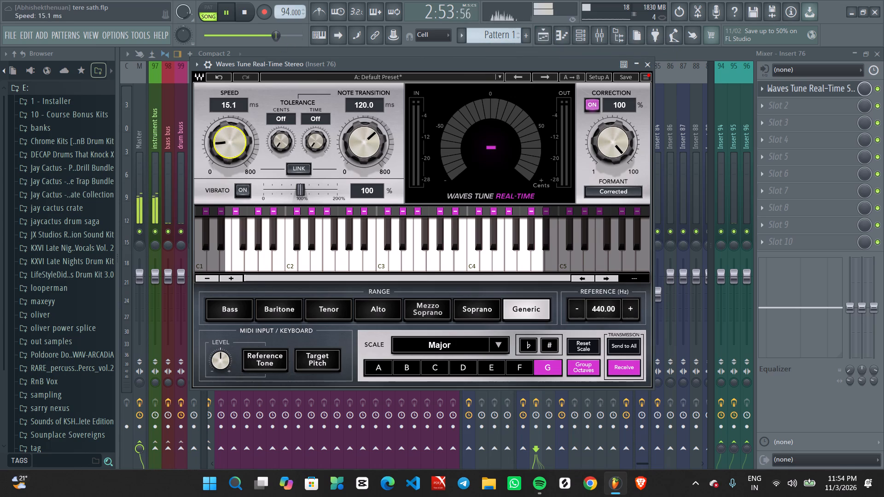
pyautogui.scroll(4, 232, 156)
pyautogui.scroll(-1, 381, 141)
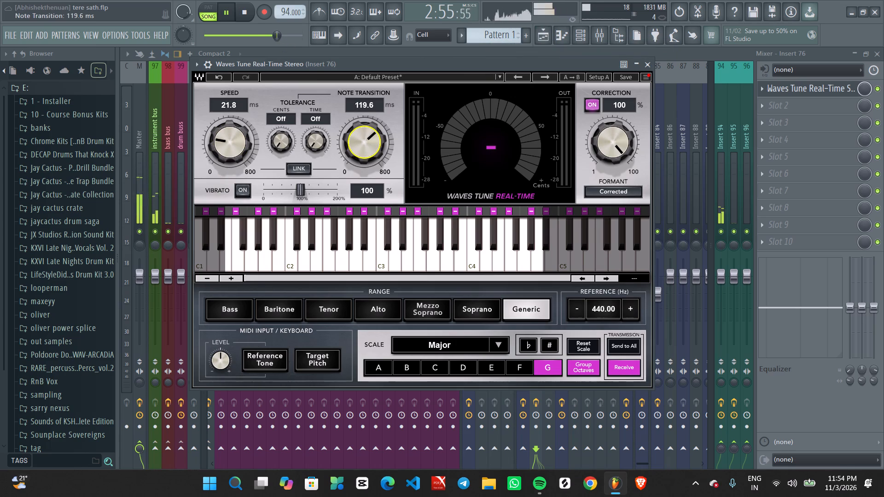
pyautogui.scroll(4, 378, 142)
pyautogui.click(649, 66)
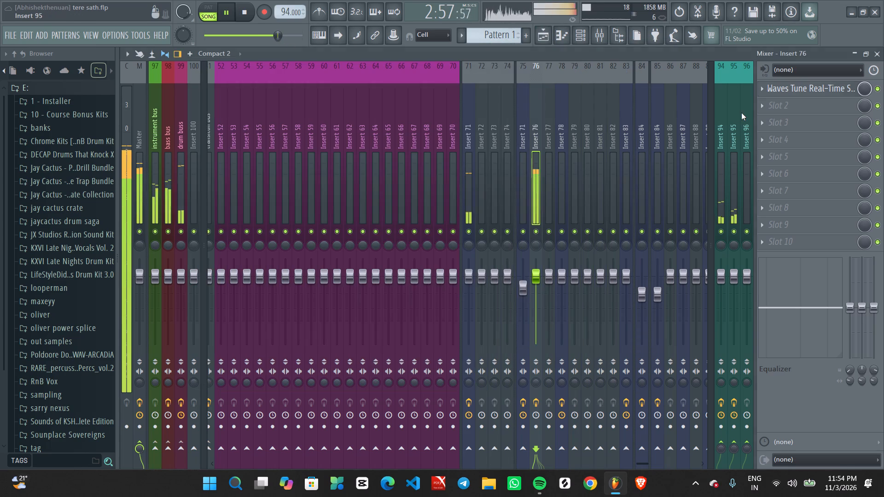
# Load Fruity Parametric EQ 2 in slot 2 of Insert 76 and roll off the lows with band 1 at about 89 Hz.
pyautogui.click(795, 112)
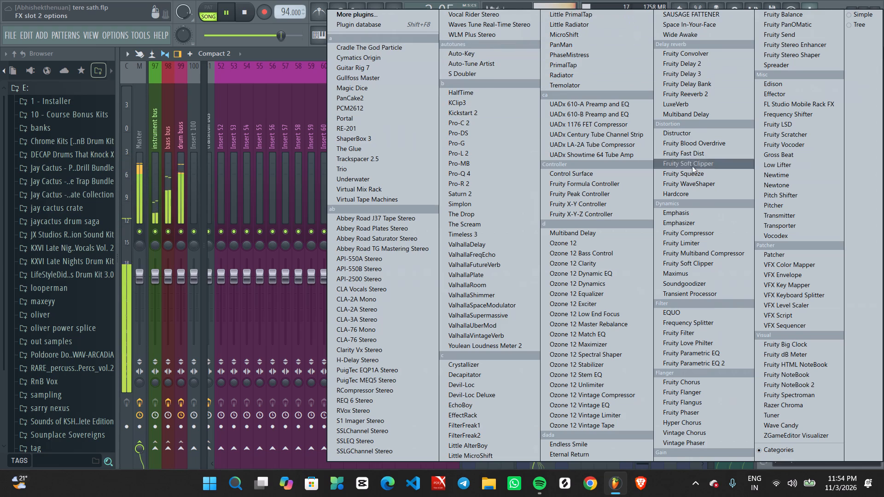
pyautogui.click(707, 367)
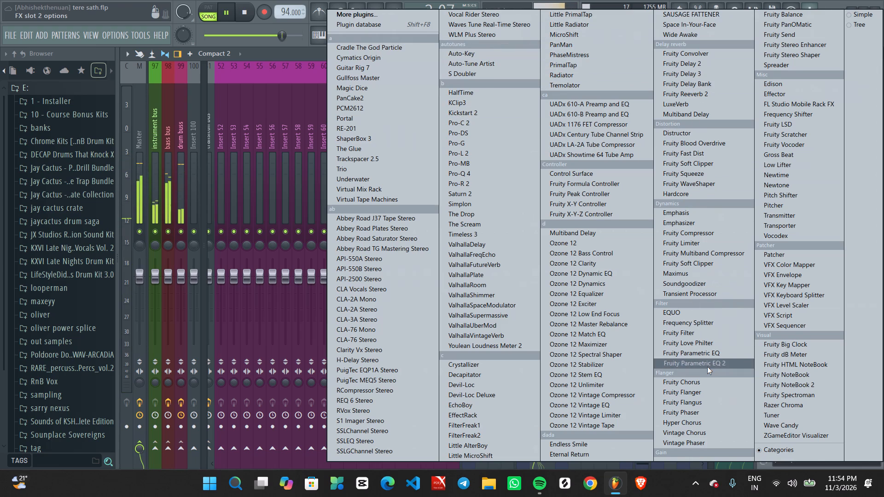
pyautogui.moveTo(225, 240); pyautogui.dragTo(237, 232)
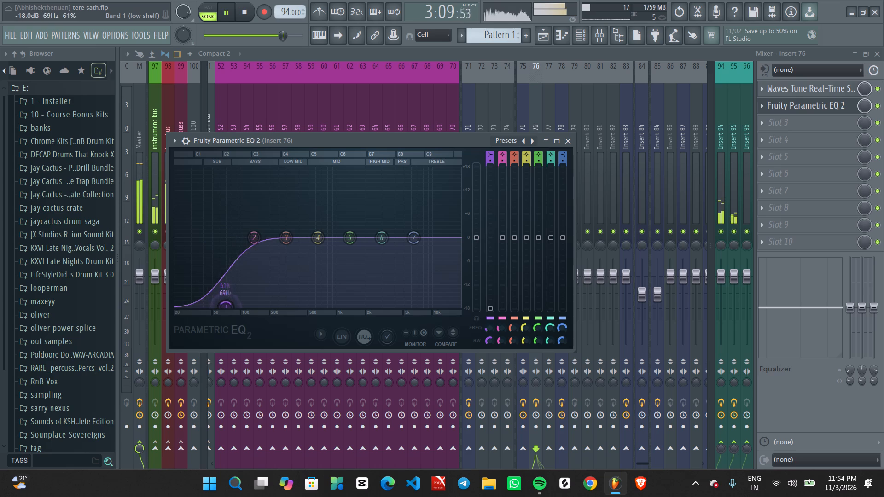
pyautogui.moveTo(237, 232); pyautogui.dragTo(271, 247)
pyautogui.press('space')
pyautogui.press('space')
pyautogui.moveTo(367, 144); pyautogui.dragTo(423, 78)
# Dip EQ band 4 just below 500 Hz, bands 5 and 6 by about 1.2 dB, and move band 1's roll-off higher.
pyautogui.moveTo(372, 177); pyautogui.dragTo(340, 236)
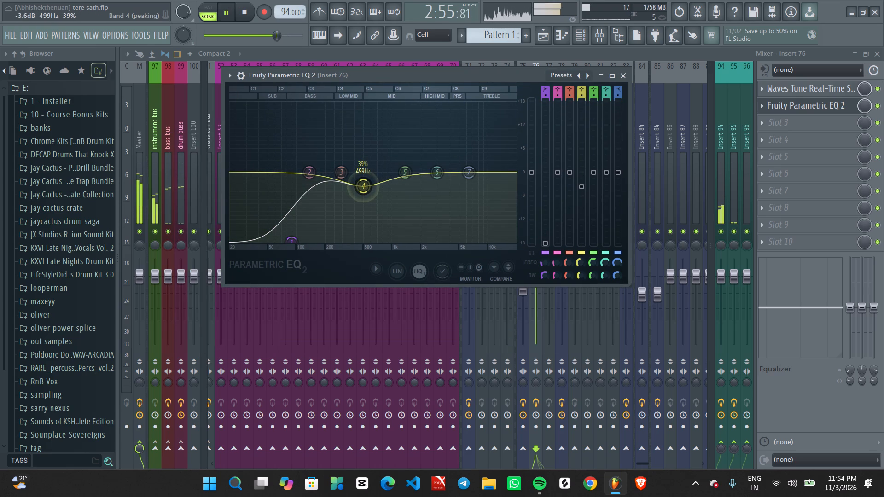
pyautogui.moveTo(340, 236); pyautogui.dragTo(331, 234)
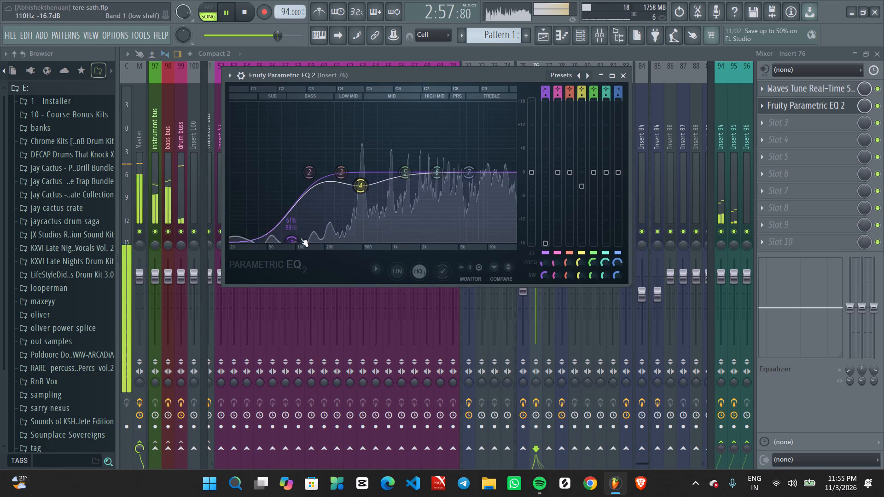
pyautogui.moveTo(299, 239); pyautogui.dragTo(361, 247)
pyautogui.moveTo(393, 175); pyautogui.dragTo(397, 194)
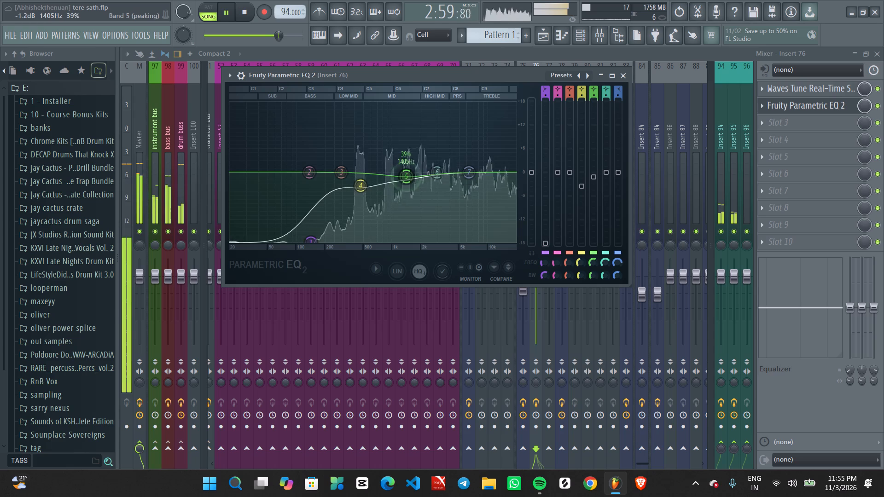
pyautogui.moveTo(397, 194); pyautogui.dragTo(397, 194)
pyautogui.moveTo(366, 185); pyautogui.dragTo(359, 178)
pyautogui.moveTo(431, 174); pyautogui.dragTo(434, 193)
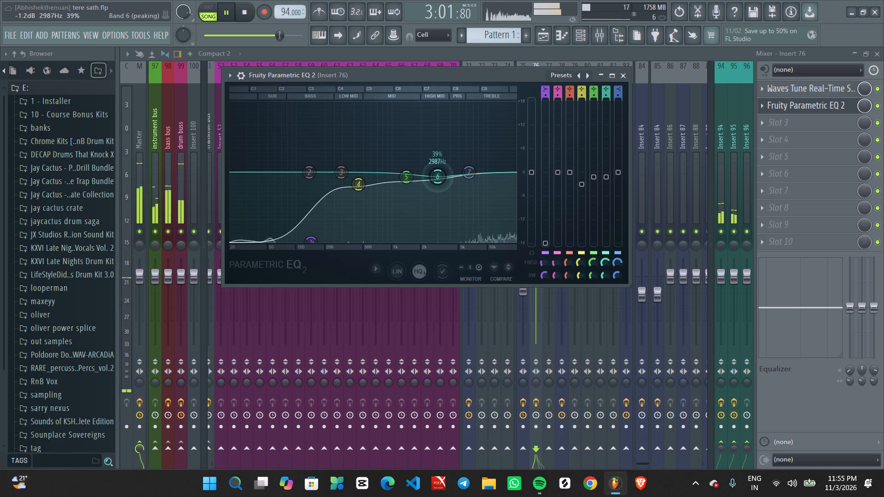
pyautogui.moveTo(434, 193); pyautogui.dragTo(434, 201)
pyautogui.click(621, 75)
# Restart playback, load CLA-2A Stereo in slot 4 of Insert 76, and set gain to 31.80 and peak reduction to about 45.8.
pyautogui.press('space')
pyautogui.press('space')
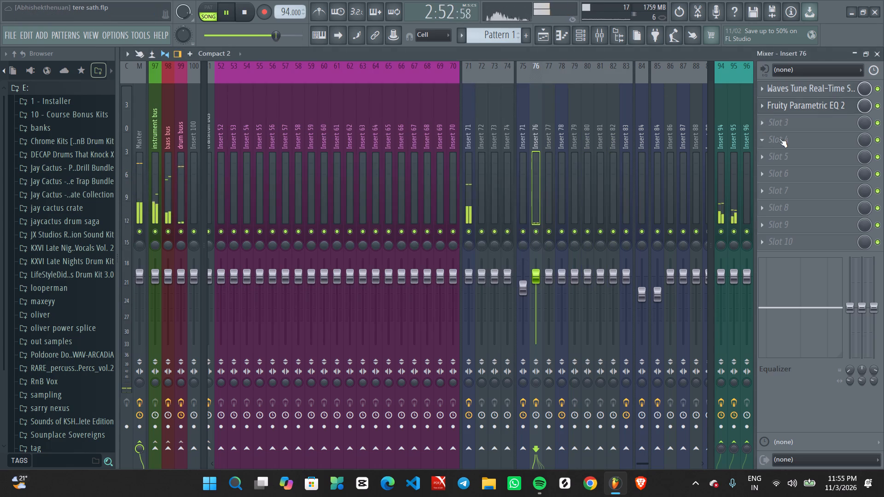
pyautogui.click(780, 139)
pyautogui.click(390, 311)
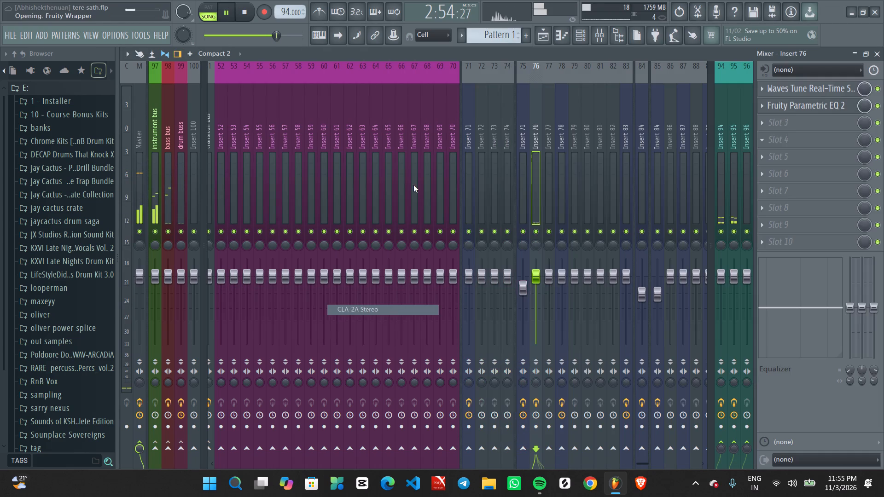
pyautogui.moveTo(399, 172); pyautogui.dragTo(441, 101)
pyautogui.scroll(-8, 356, 175)
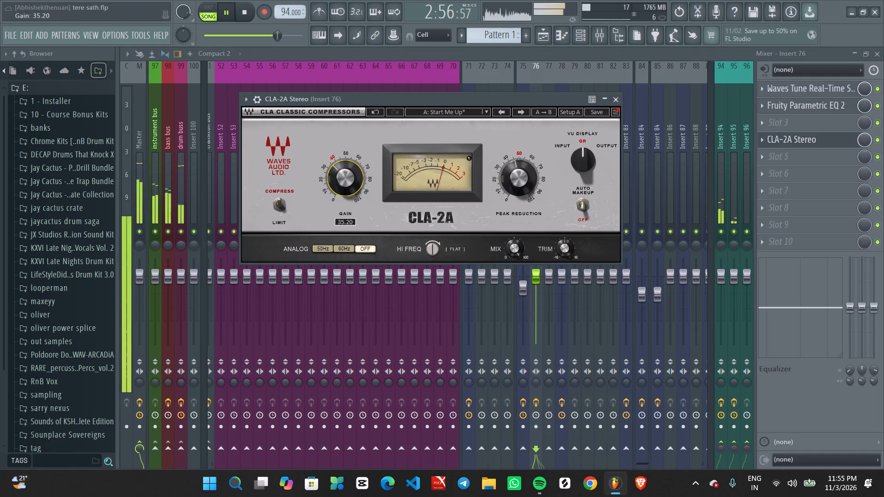
pyautogui.scroll(-2, 521, 178)
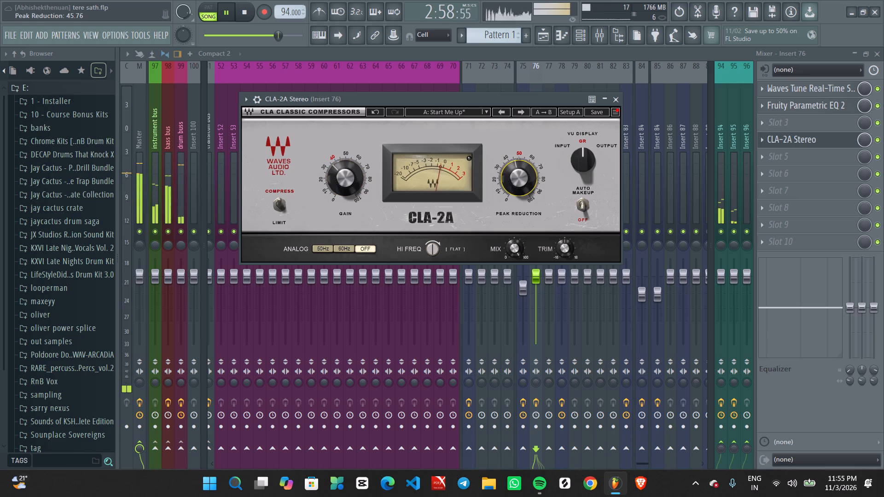
pyautogui.scroll(-9, 338, 179)
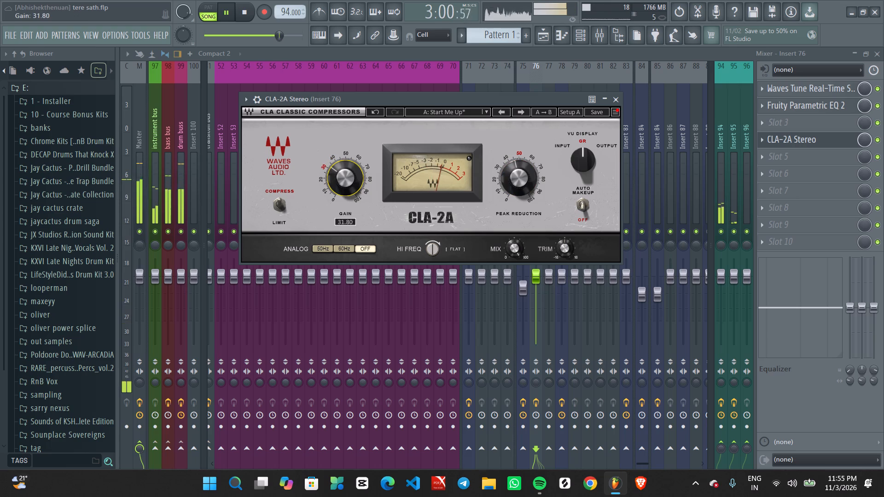
pyautogui.press('space')
pyautogui.press('space')
pyautogui.click(446, 101)
pyautogui.click(621, 99)
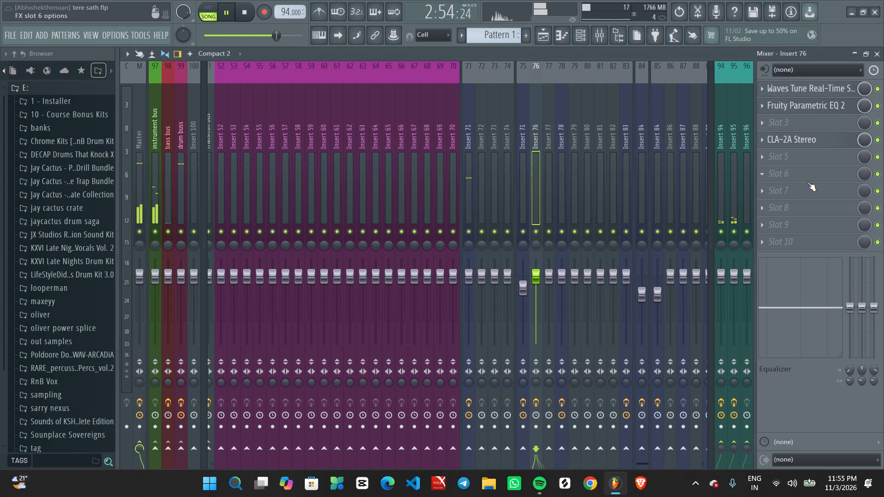
# Load Endless Smile in slot 7 of Insert 76 and raise its intensity from zero to at least 14%.
pyautogui.click(806, 190)
pyautogui.click(592, 445)
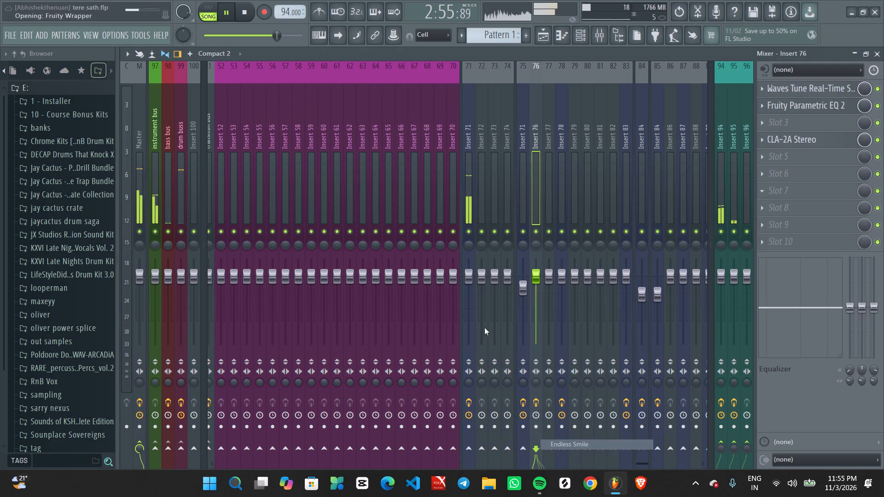
pyautogui.moveTo(350, 99); pyautogui.dragTo(421, 162)
pyautogui.scroll(15, 411, 247)
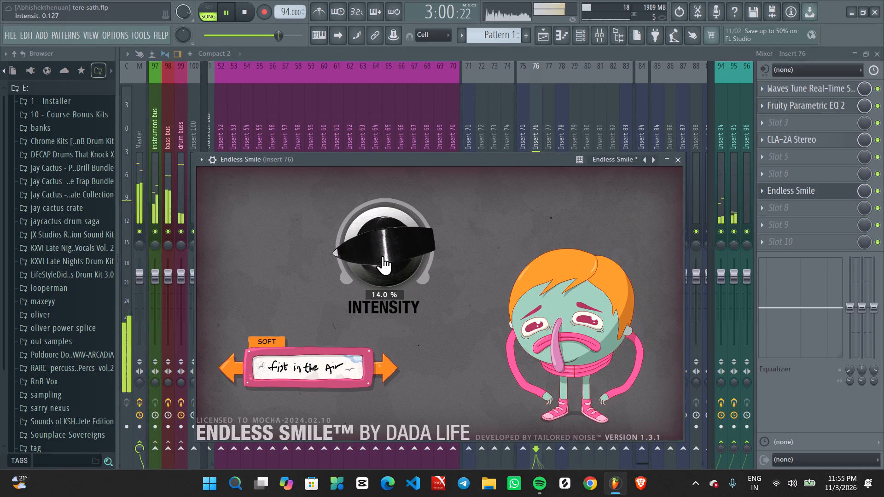
pyautogui.scroll(4, 383, 256)
# Restart playback, try Endless Smile intensities up to 29%, settle on 22%, and close the plugin.
pyautogui.press('space')
pyautogui.press('space')
pyautogui.moveTo(425, 161); pyautogui.dragTo(436, 144)
pyautogui.scroll(3, 393, 236)
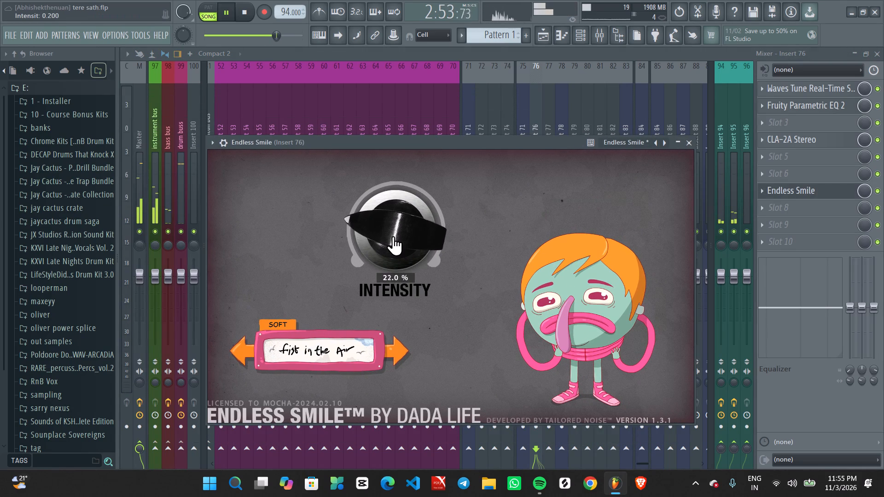
pyautogui.scroll(7, 393, 236)
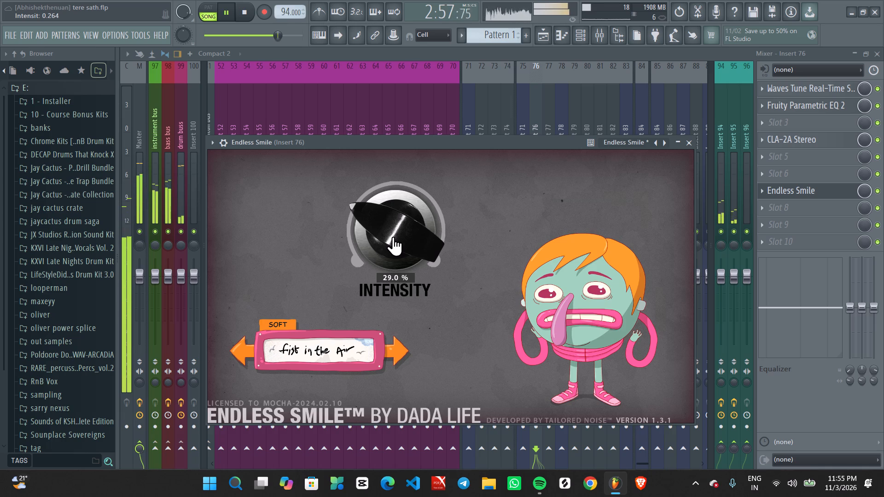
pyautogui.scroll(-4, 393, 237)
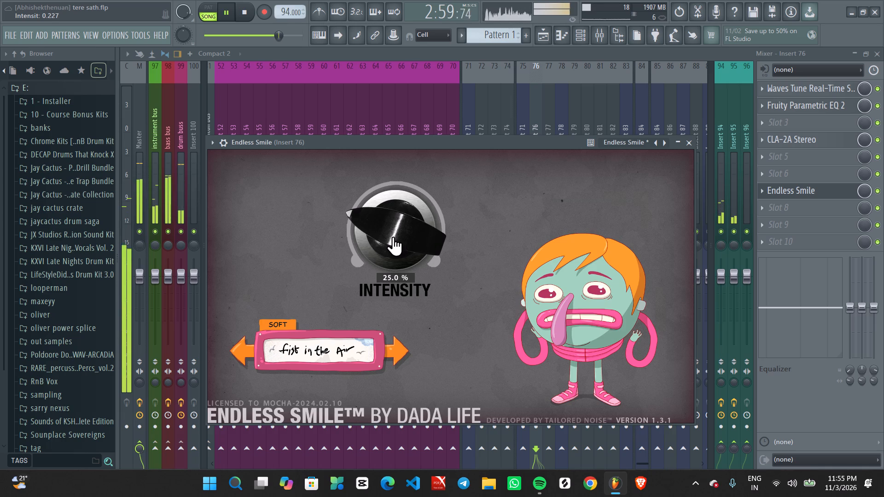
pyautogui.scroll(-3, 395, 237)
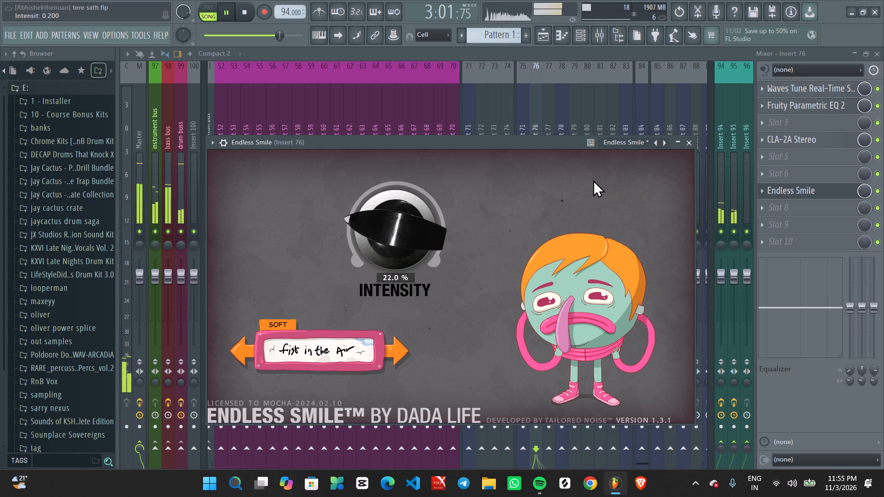
pyautogui.click(690, 145)
# Reopen Insert 76's CLA-2A and lower its peak reduction to 40.08 while replaying the section.
pyautogui.click(820, 142)
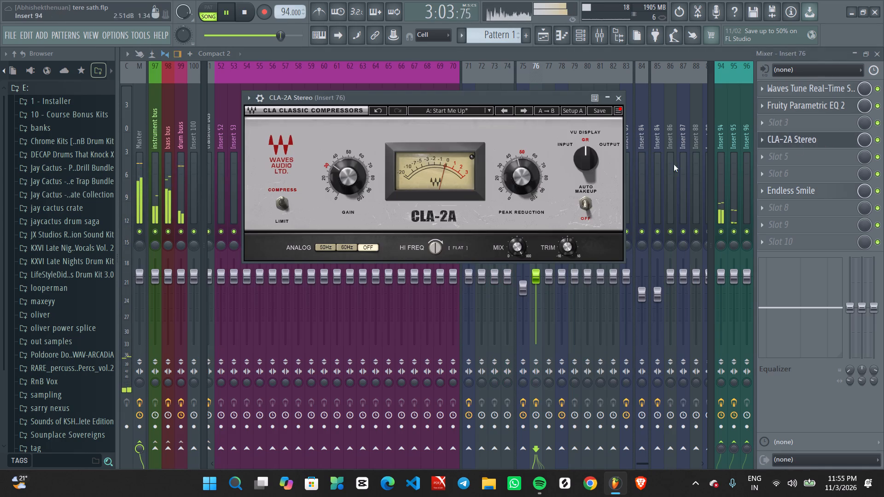
pyautogui.scroll(-9, 527, 170)
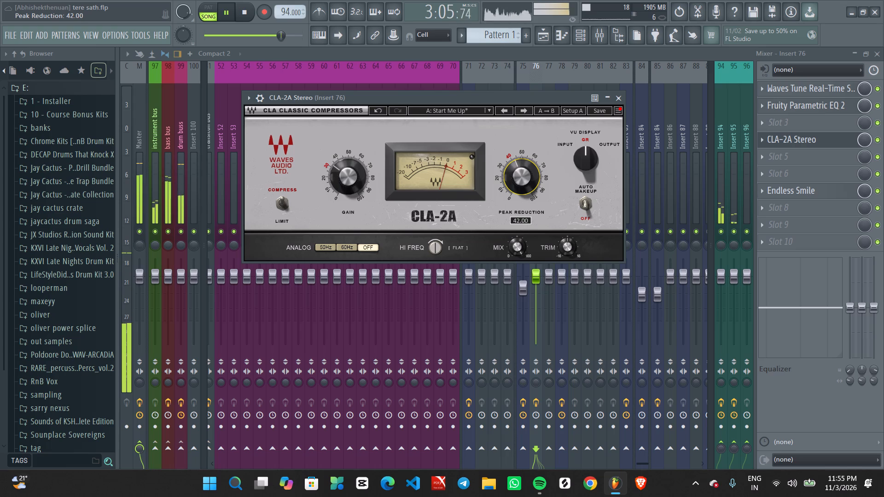
pyautogui.press('space')
pyautogui.press('space')
pyautogui.scroll(-5, 526, 171)
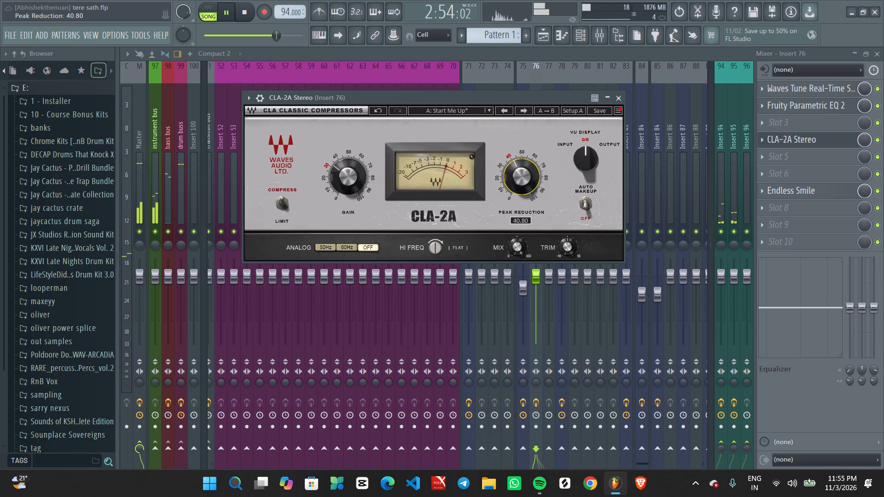
pyautogui.scroll(-4, 526, 172)
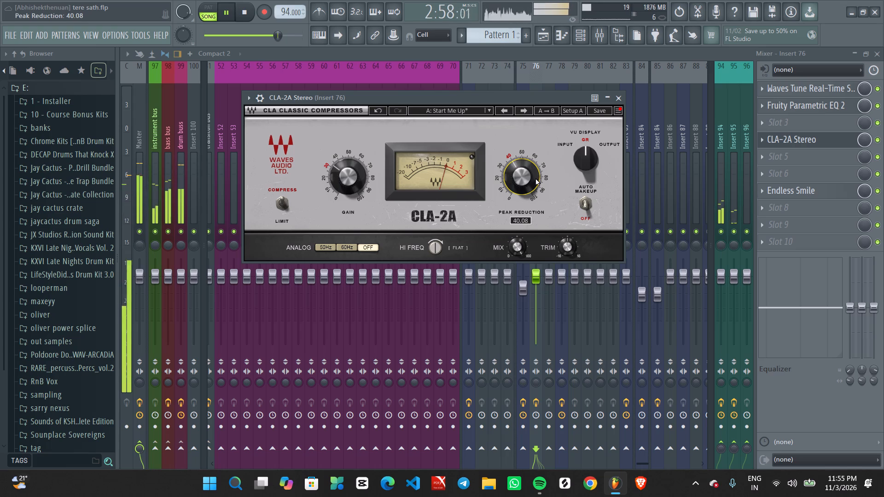
# Lower Endless Smile's intensity on Insert 76 to 20% and close the plugin.
pyautogui.click(620, 92)
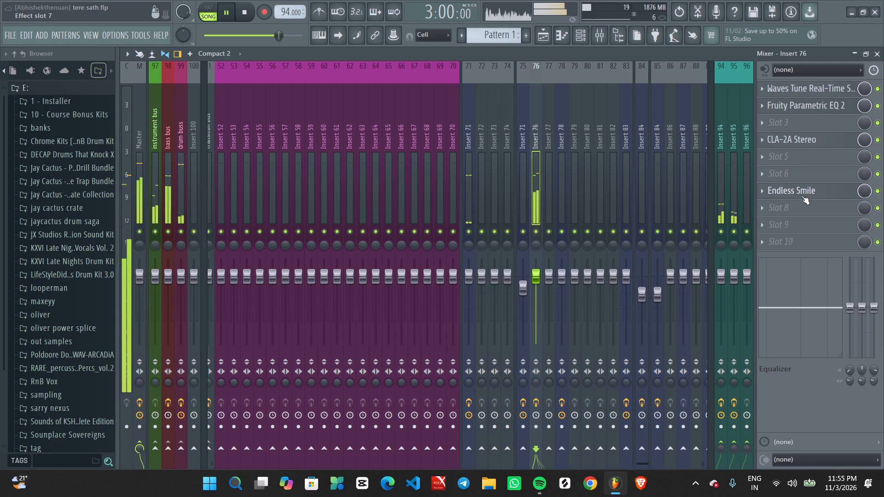
pyautogui.click(801, 196)
pyautogui.scroll(-2, 396, 248)
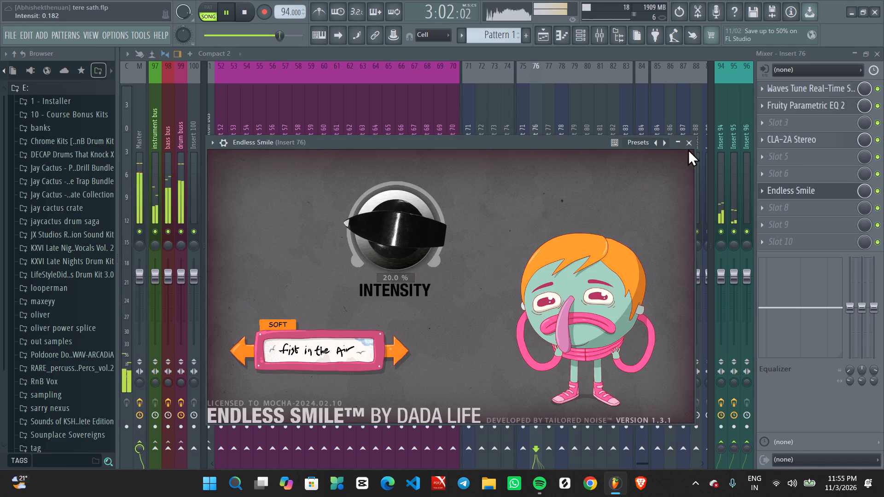
pyautogui.click(690, 147)
# Audition the muted 18-13-25 take on Track 20, then mute it again and unmute the 18-20-32 take on Track 17 instead.
pyautogui.click(536, 34)
pyautogui.keyDown('ctrl'); pyautogui.scroll(-9, 570, 148); pyautogui.keyUp('ctrl')
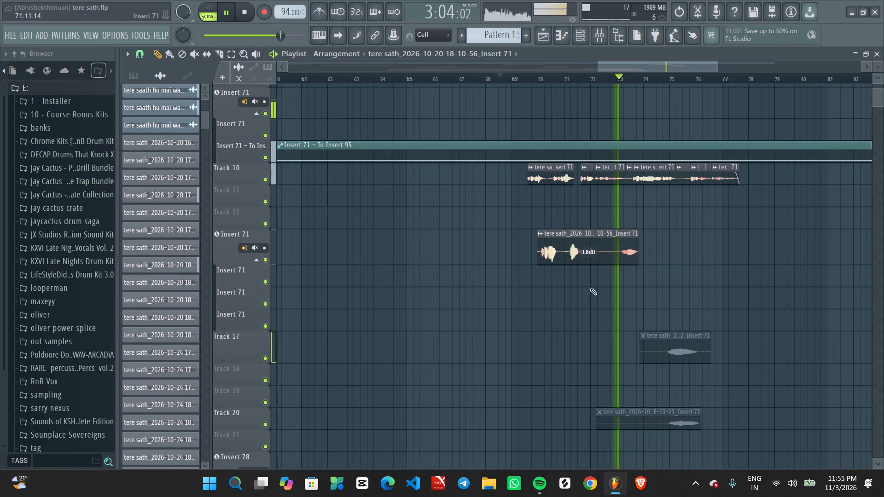
pyautogui.keyDown('ctrl'); pyautogui.scroll(5, 622, 323); pyautogui.keyUp('ctrl')
pyautogui.moveTo(685, 302); pyautogui.dragTo(611, 283, button='middle')
pyautogui.keyDown('ctrl'); pyautogui.scroll(2, 603, 288); pyautogui.keyUp('ctrl')
pyautogui.moveTo(606, 307); pyautogui.dragTo(594, 159, button='middle')
pyautogui.keyDown('ctrl'); pyautogui.scroll(-3, 592, 169); pyautogui.keyUp('ctrl')
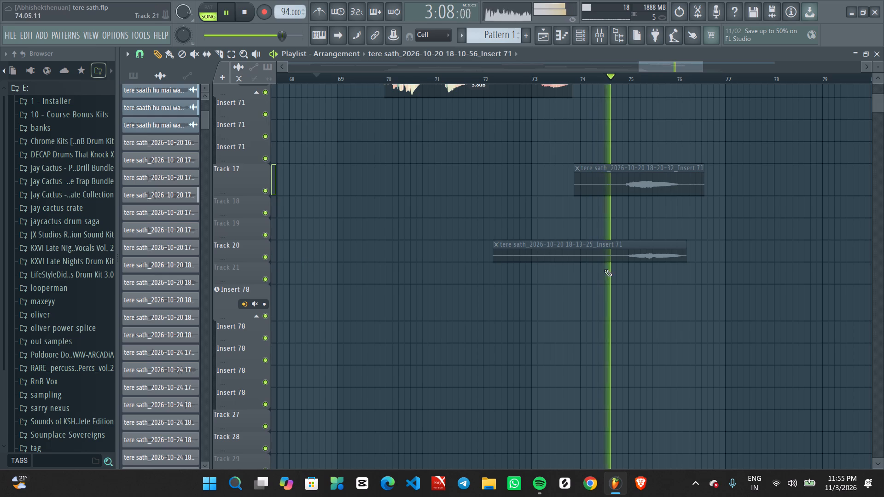
pyautogui.middleClick(539, 184)
pyautogui.rightClick(540, 185)
pyautogui.click(545, 266)
pyautogui.press('space')
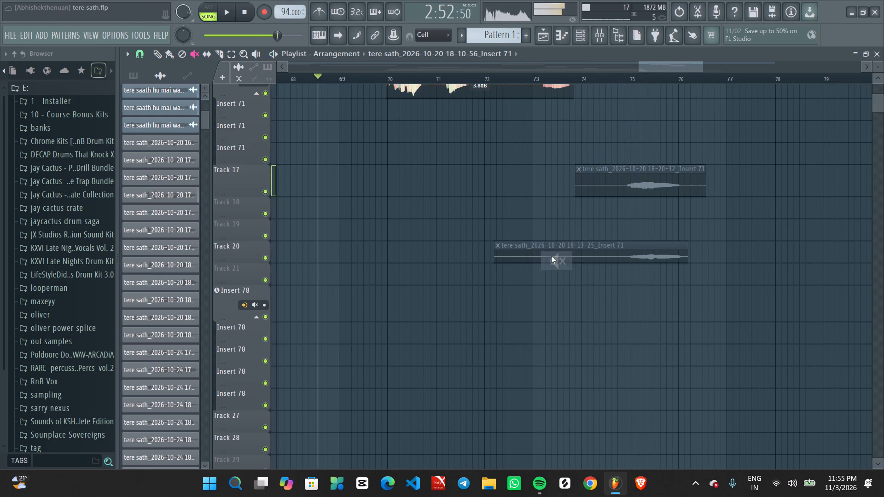
pyautogui.press('space')
pyautogui.click(573, 251)
pyautogui.click(615, 78)
pyautogui.keyDown('ctrl'); pyautogui.scroll(3, 651, 247); pyautogui.keyUp('ctrl')
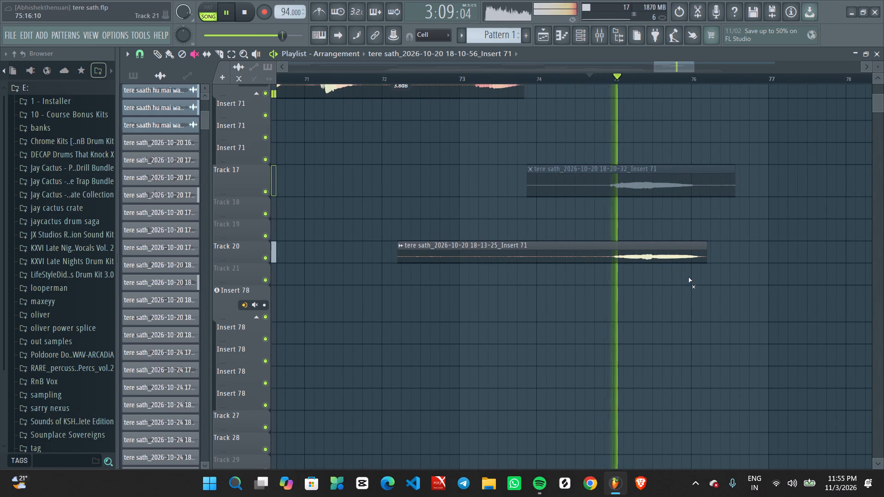
pyautogui.click(645, 183)
pyautogui.press('space')
pyautogui.press('space')
pyautogui.click(627, 251)
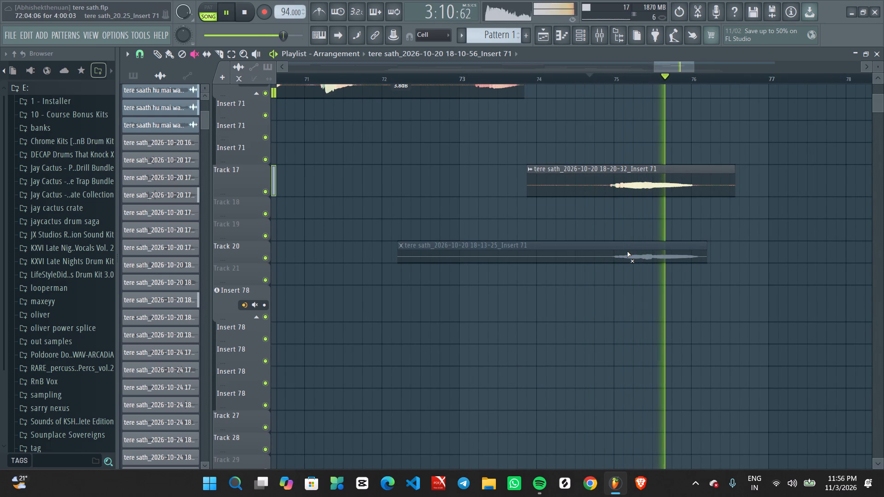
pyautogui.press('space')
# Route the 18-20-32 audio clip on Track 17 to mixer track 76 and resume playback.
pyautogui.middleClick(754, 159)
pyautogui.rightClick(756, 158)
pyautogui.click(724, 179)
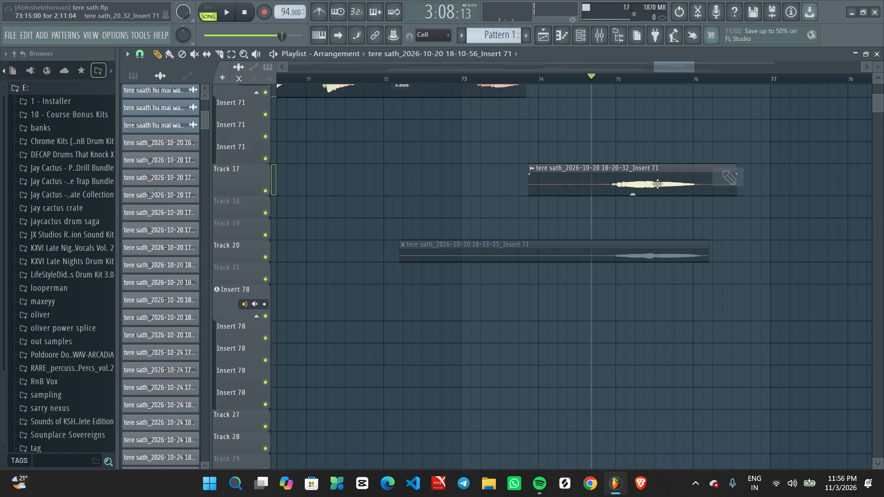
pyautogui.doubleClick(646, 185)
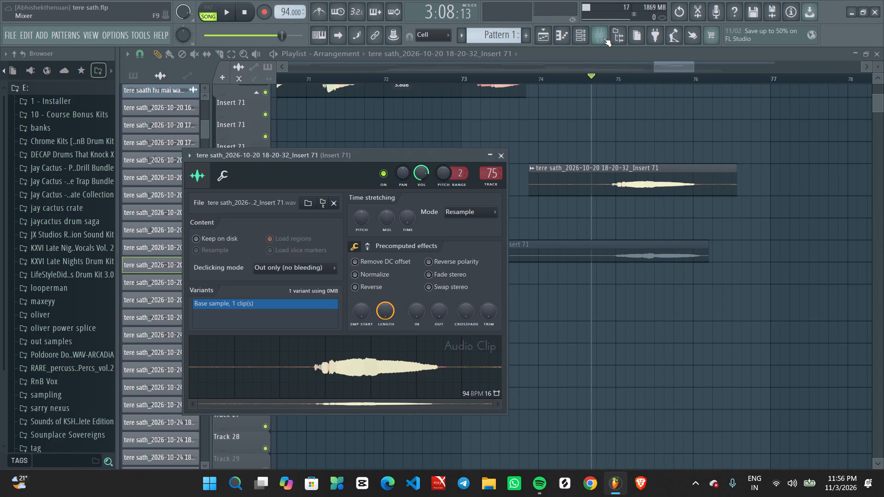
pyautogui.scroll(1, 483, 180)
pyautogui.press('space')
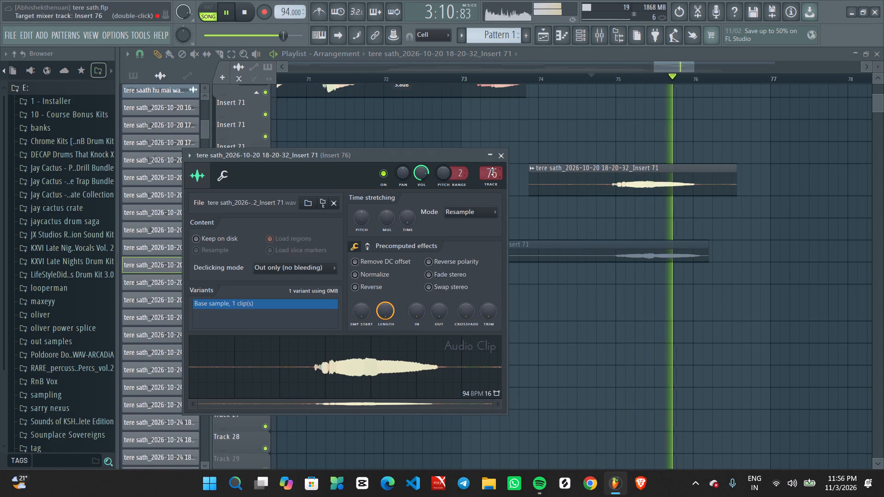
# Open Insert 76 in the mixer from the clip's channel settings and lower its volume fader slightly.
pyautogui.doubleClick(492, 171)
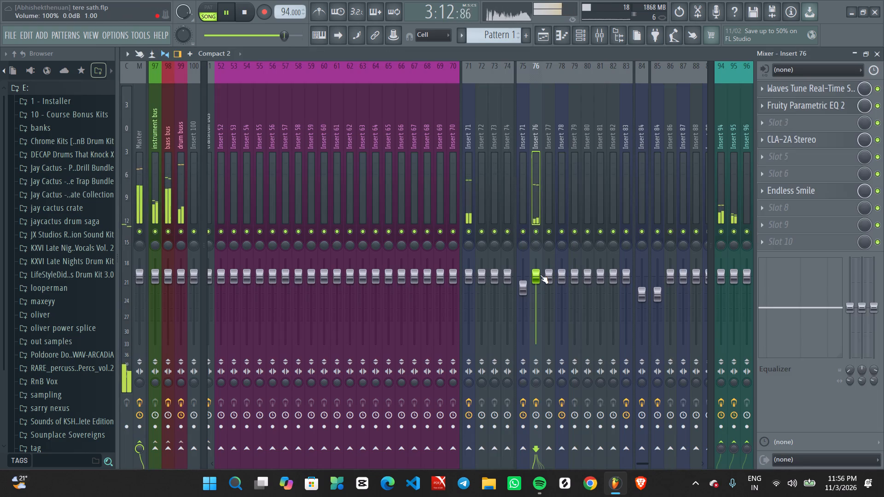
pyautogui.scroll(-2, 540, 275)
# Replay the arrangement from about bar 69 and look over the vocal clips across the whole song.
pyautogui.click(542, 38)
pyautogui.keyDown('ctrl'); pyautogui.scroll(-4, 600, 148); pyautogui.keyUp('ctrl')
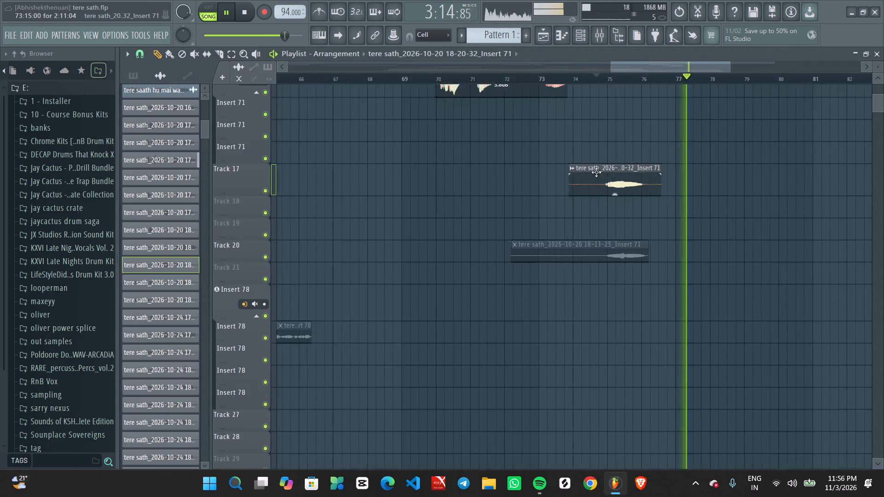
pyautogui.keyDown('ctrl'); pyautogui.scroll(-8, 596, 172); pyautogui.keyUp('ctrl')
pyautogui.keyDown('ctrl'); pyautogui.scroll(1, 487, 195); pyautogui.keyUp('ctrl')
pyautogui.keyDown('ctrl'); pyautogui.scroll(-3, 486, 196); pyautogui.keyUp('ctrl')
pyautogui.press('space')
pyautogui.press('space')
pyautogui.click(515, 76)
pyautogui.keyDown('ctrl'); pyautogui.scroll(5, 518, 193); pyautogui.keyUp('ctrl')
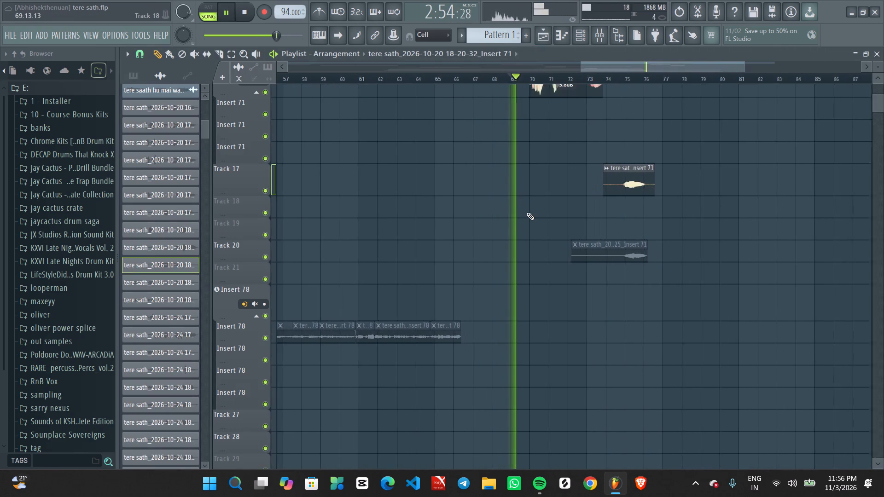
pyautogui.moveTo(535, 215); pyautogui.dragTo(498, 412, button='middle')
pyautogui.keyDown('alt'); pyautogui.scroll(-8, 514, 341); pyautogui.keyUp('alt')
pyautogui.keyDown('ctrl'); pyautogui.scroll(2, 506, 325); pyautogui.keyUp('ctrl')
pyautogui.moveTo(486, 325); pyautogui.dragTo(545, 325, button='middle')
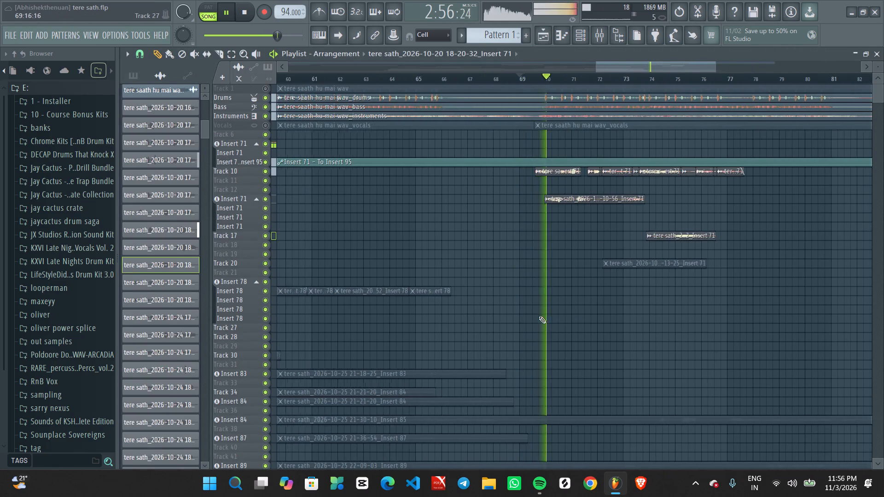
pyautogui.keyDown('ctrl'); pyautogui.scroll(-3, 518, 300); pyautogui.keyUp('ctrl')
pyautogui.keyDown('ctrl'); pyautogui.scroll(1, 518, 300); pyautogui.keyUp('ctrl')
pyautogui.keyDown('ctrl'); pyautogui.scroll(-9, 518, 300); pyautogui.keyUp('ctrl')
pyautogui.keyDown('ctrl'); pyautogui.scroll(2, 574, 289); pyautogui.keyUp('ctrl')
pyautogui.moveTo(643, 277); pyautogui.dragTo(750, 284, button='middle')
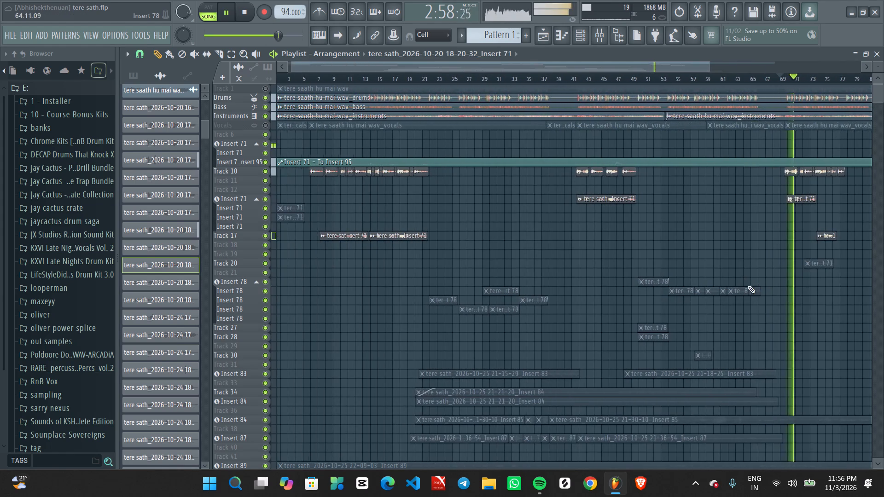
pyautogui.keyDown('ctrl'); pyautogui.scroll(-6, 735, 285); pyautogui.keyUp('ctrl')
pyautogui.keyDown('ctrl'); pyautogui.scroll(2, 634, 262); pyautogui.keyUp('ctrl')
pyautogui.moveTo(633, 261); pyautogui.dragTo(791, 270, button='middle')
pyautogui.keyDown('ctrl'); pyautogui.scroll(1, 585, 264); pyautogui.keyUp('ctrl')
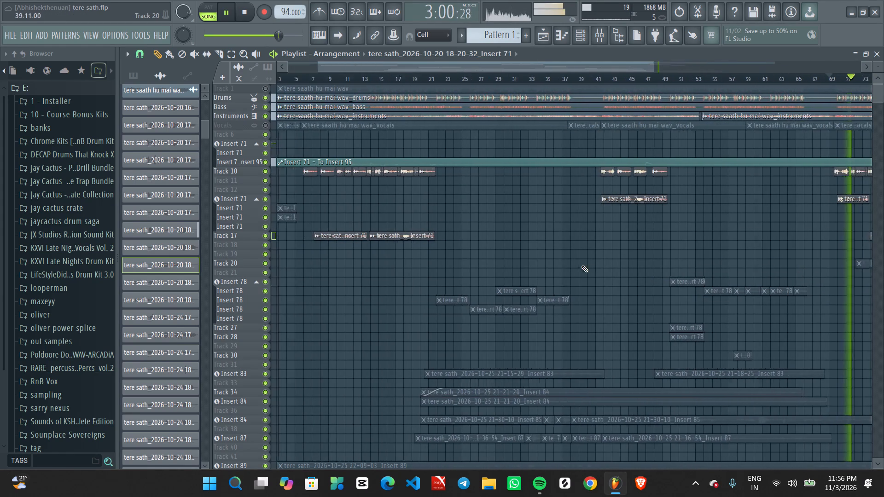
pyautogui.moveTo(565, 275); pyautogui.dragTo(800, 275, button='middle')
pyautogui.keyDown('ctrl'); pyautogui.scroll(-3, 803, 273); pyautogui.keyUp('ctrl')
pyautogui.keyDown('alt'); pyautogui.scroll(3, 792, 272); pyautogui.keyUp('alt')
pyautogui.keyDown('ctrl'); pyautogui.scroll(3, 817, 270); pyautogui.keyUp('ctrl')
pyautogui.moveTo(811, 268); pyautogui.dragTo(466, 274, button='middle')
pyautogui.keyDown('ctrl'); pyautogui.scroll(3, 550, 265); pyautogui.keyUp('ctrl')
# Reopen Endless Smile on Insert 76, reduce its intensity slightly, and close the plugin.
pyautogui.click(597, 35)
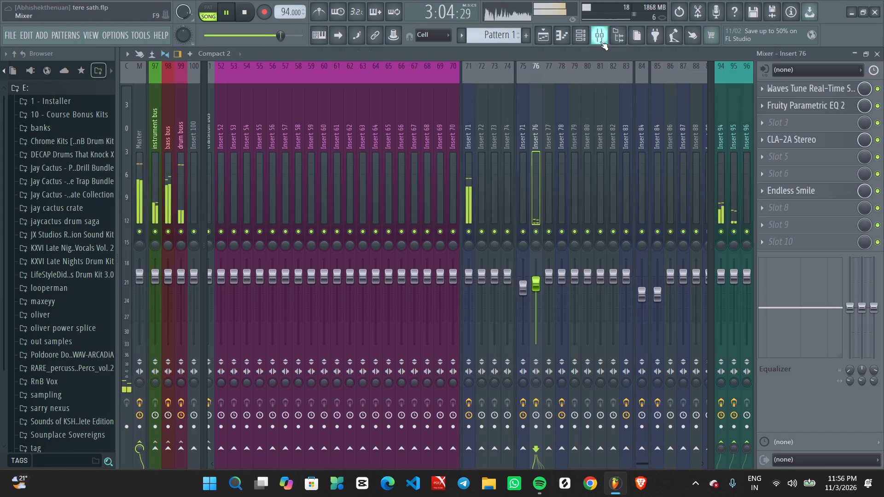
pyautogui.click(800, 196)
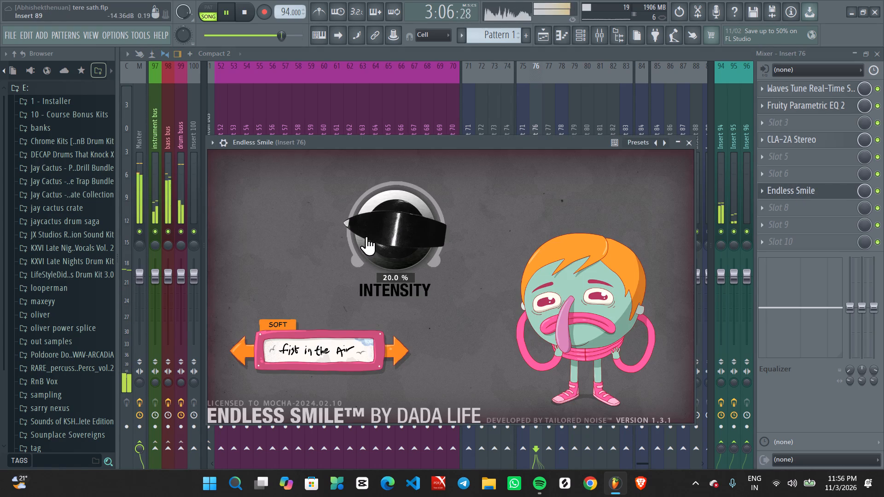
pyautogui.scroll(-1, 368, 233)
pyautogui.click(689, 139)
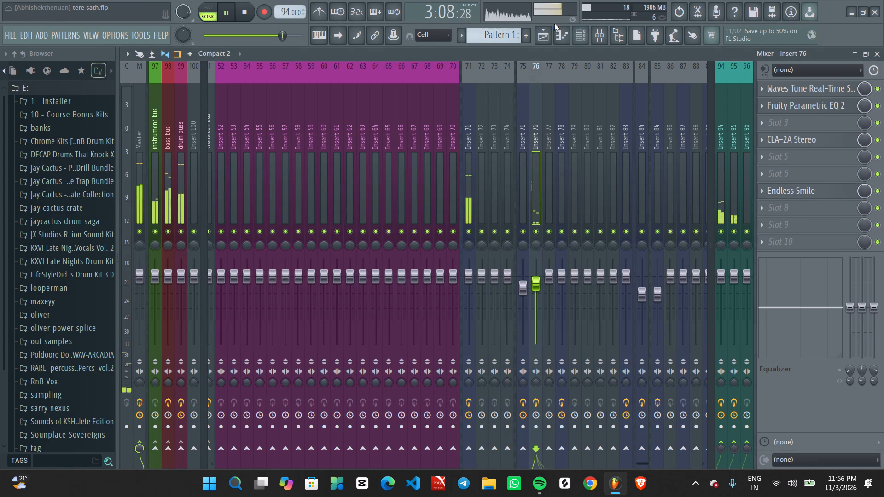
# Trim both ends of the 18-20-32 clip on Track 17 to span from just before bar 75 to just after bar 76.
pyautogui.click(541, 29)
pyautogui.keyDown('ctrl'); pyautogui.scroll(-8, 588, 158); pyautogui.keyUp('ctrl')
pyautogui.keyDown('ctrl'); pyautogui.scroll(6, 663, 246); pyautogui.keyUp('ctrl')
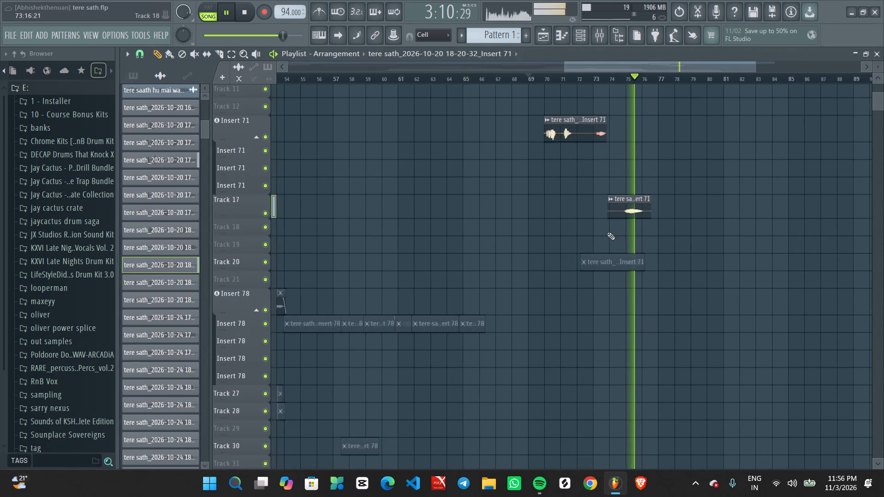
pyautogui.keyDown('ctrl'); pyautogui.scroll(7, 608, 232); pyautogui.keyUp('ctrl')
pyautogui.click(611, 197)
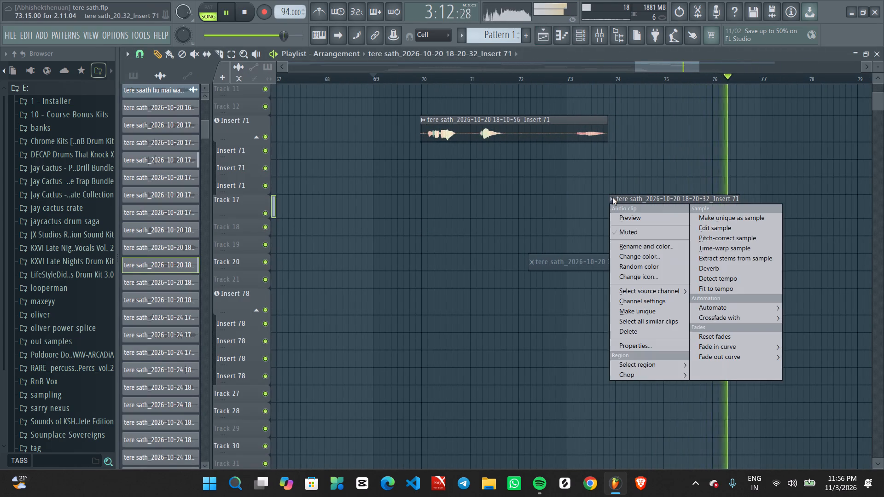
pyautogui.click(614, 184)
pyautogui.scroll(4, 608, 207)
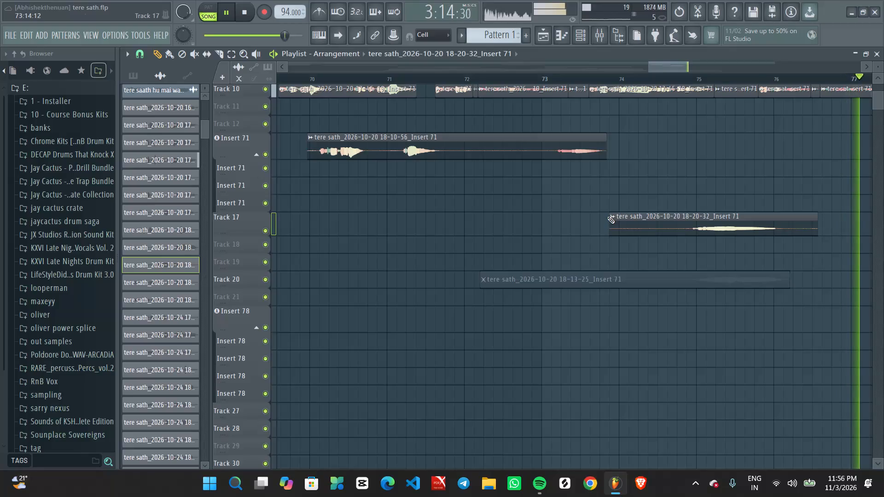
pyautogui.keyDown('alt'); pyautogui.moveTo(610, 216); pyautogui.dragTo(689, 214); pyautogui.keyUp('alt')
pyautogui.press('space')
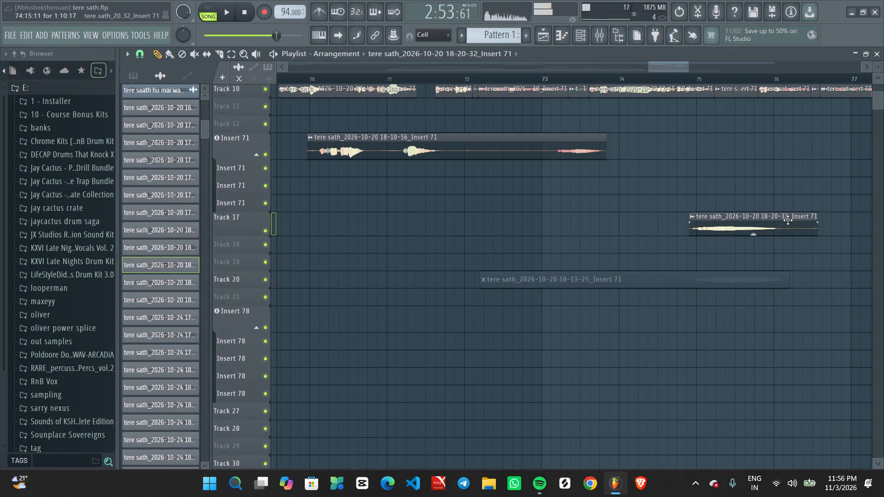
pyautogui.press('space')
pyautogui.keyDown('alt'); pyautogui.moveTo(817, 215); pyautogui.dragTo(783, 215); pyautogui.keyUp('alt')
# Trim the empty start of the 18-10-56 vocal clip to just after bar 70.
pyautogui.keyDown('ctrl'); pyautogui.scroll(1, 529, 260); pyautogui.keyUp('ctrl')
pyautogui.moveTo(484, 260); pyautogui.dragTo(745, 258, button='middle')
pyautogui.keyDown('ctrl'); pyautogui.scroll(3, 490, 251); pyautogui.keyUp('ctrl')
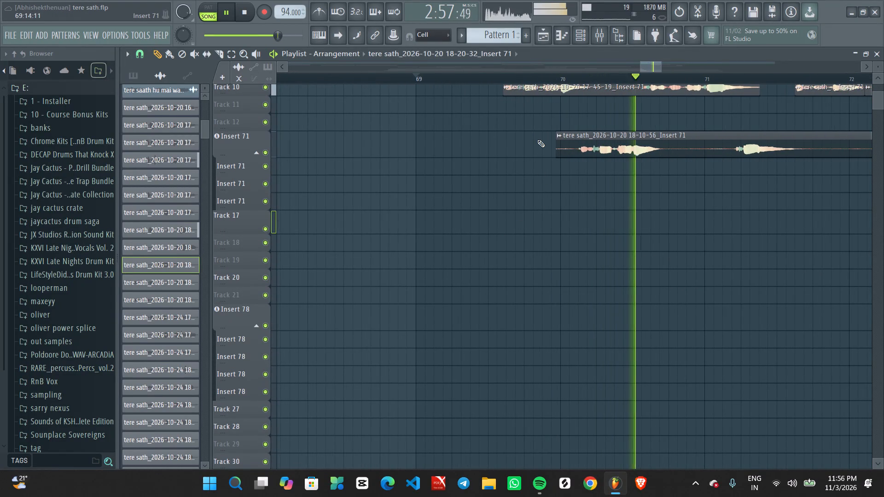
pyautogui.keyDown('alt'); pyautogui.click(557, 135); pyautogui.keyUp('alt')
pyautogui.keyDown('alt'); pyautogui.moveTo(554, 134); pyautogui.dragTo(557, 134); pyautogui.keyUp('alt')
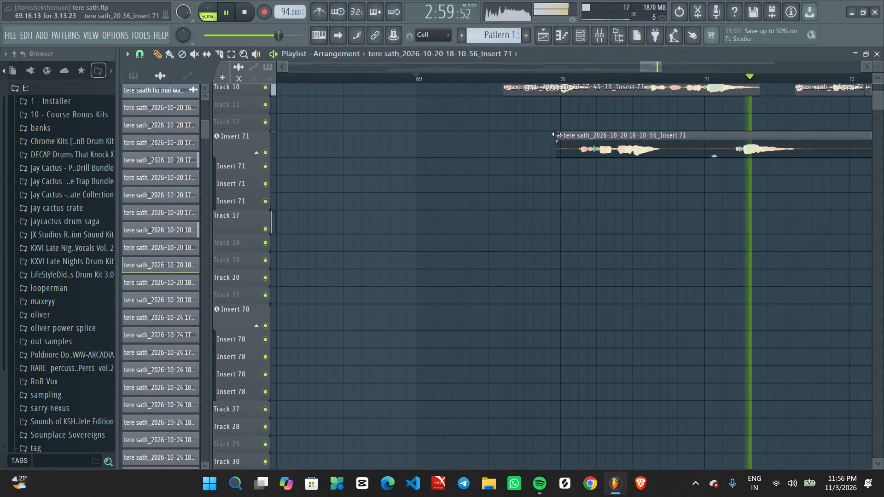
pyautogui.keyDown('alt'); pyautogui.moveTo(557, 134); pyautogui.dragTo(575, 134); pyautogui.keyUp('alt')
# Look over the trimmed vocal clips and the surrounding arrangement while the section plays.
pyautogui.keyDown('ctrl'); pyautogui.scroll(-11, 627, 173); pyautogui.keyUp('ctrl')
pyautogui.keyDown('ctrl'); pyautogui.scroll(2, 780, 174); pyautogui.keyUp('ctrl')
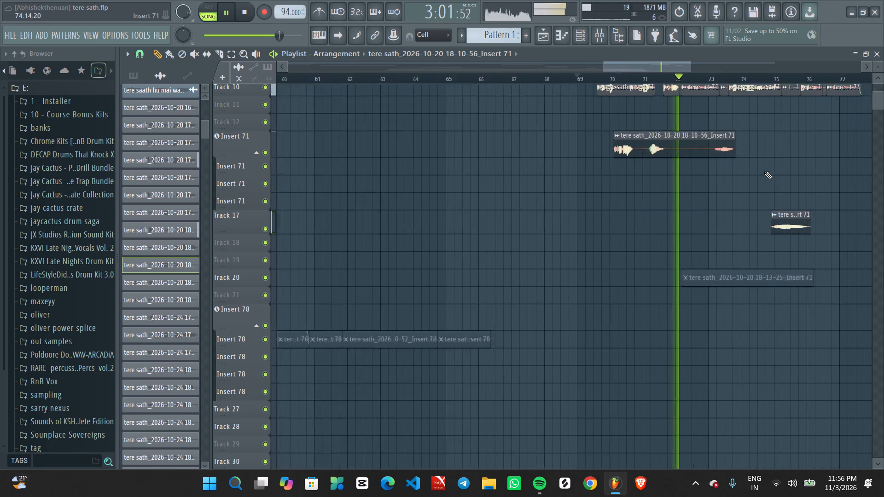
pyautogui.keyDown('ctrl'); pyautogui.scroll(5, 764, 171); pyautogui.keyUp('ctrl')
pyautogui.keyDown('ctrl'); pyautogui.scroll(4, 655, 201); pyautogui.keyUp('ctrl')
pyautogui.keyDown('ctrl'); pyautogui.scroll(-9, 643, 205); pyautogui.keyUp('ctrl')
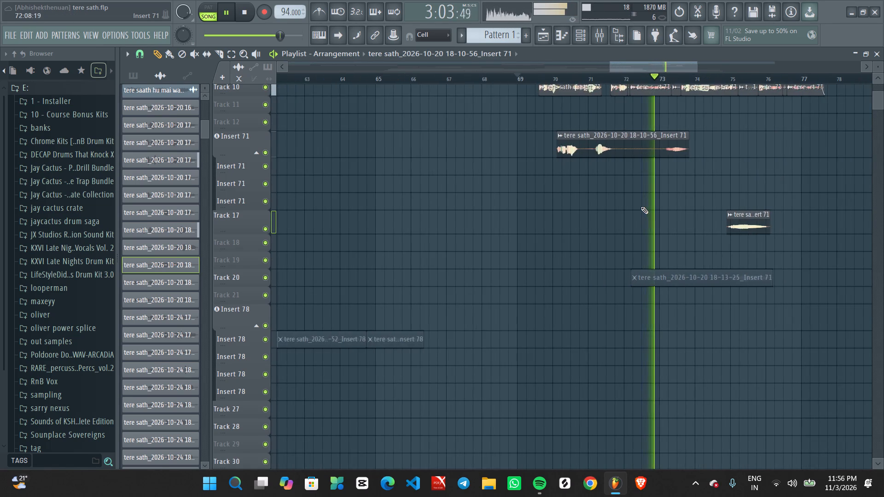
pyautogui.keyDown('alt'); pyautogui.scroll(-9, 641, 207); pyautogui.keyUp('alt')
pyautogui.keyDown('ctrl'); pyautogui.scroll(3, 653, 203); pyautogui.keyUp('ctrl')
pyautogui.moveTo(741, 194); pyautogui.dragTo(647, 227, button='middle')
pyautogui.keyDown('ctrl'); pyautogui.scroll(-5, 593, 248); pyautogui.keyUp('ctrl')
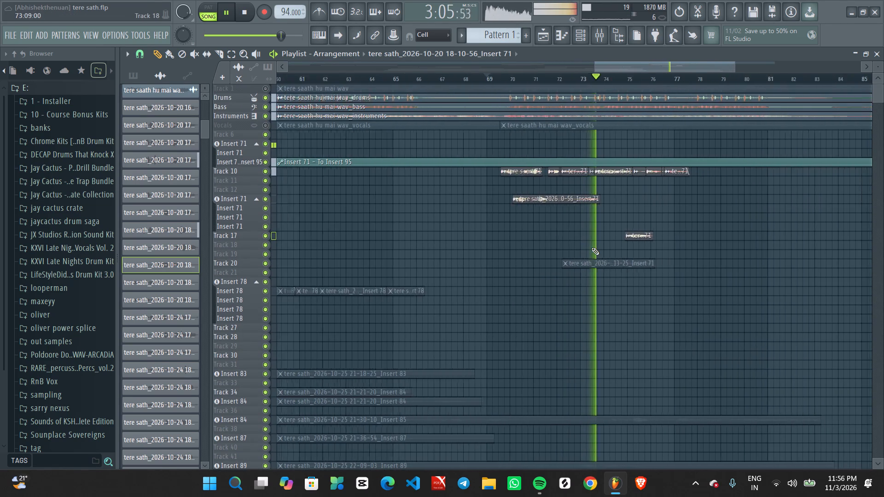
pyautogui.keyDown('ctrl'); pyautogui.scroll(-8, 592, 248); pyautogui.keyUp('ctrl')
# Load Fruity Parametric EQ 2 in slot 2 of the instrument bus and apply the 20Hz + 18kHz cut preset.
pyautogui.click(594, 38)
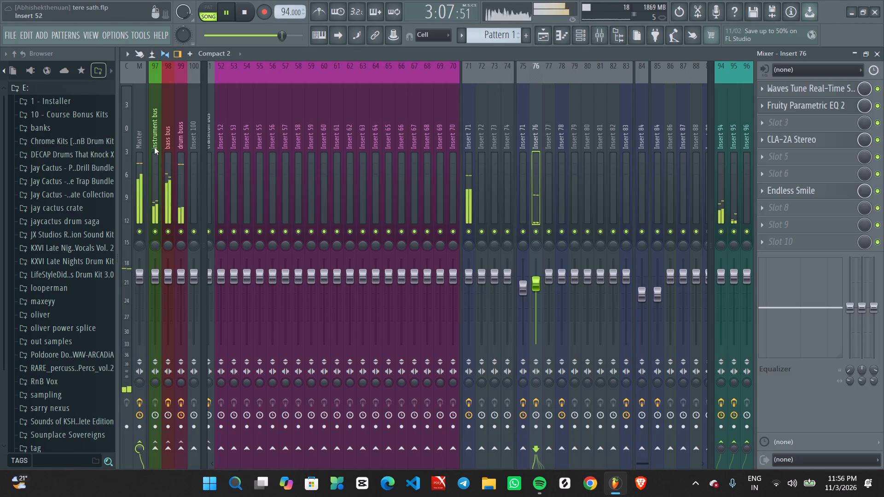
pyautogui.click(151, 162)
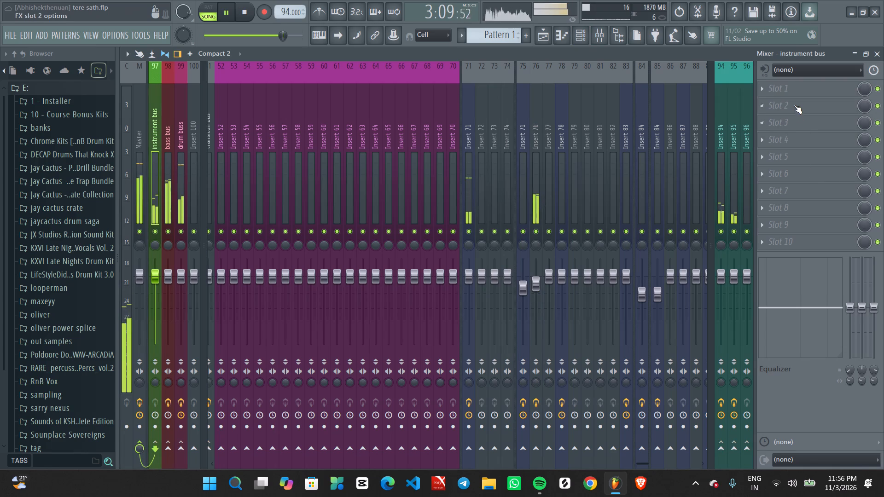
pyautogui.click(794, 104)
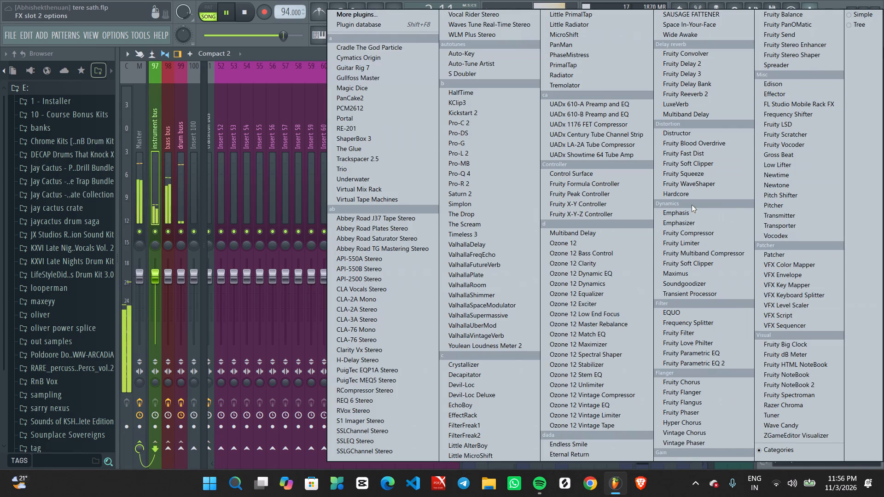
pyautogui.click(703, 367)
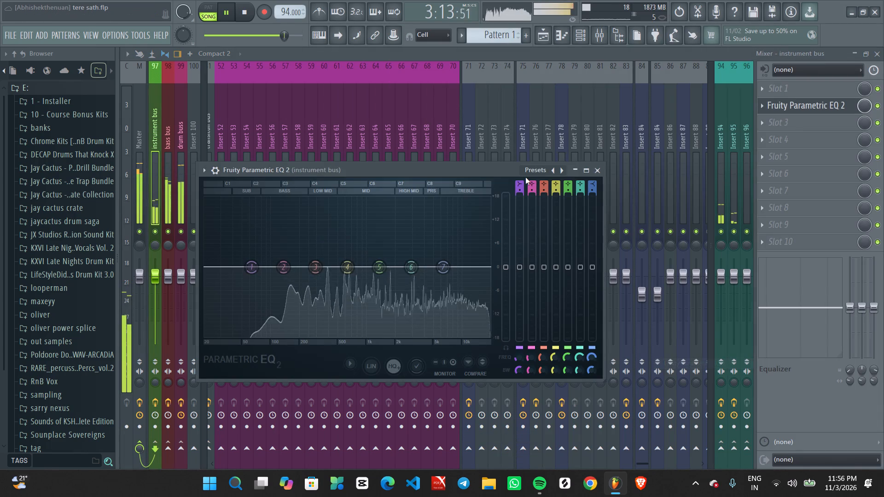
pyautogui.press('space')
pyautogui.press('space')
pyautogui.doubleClick(559, 171)
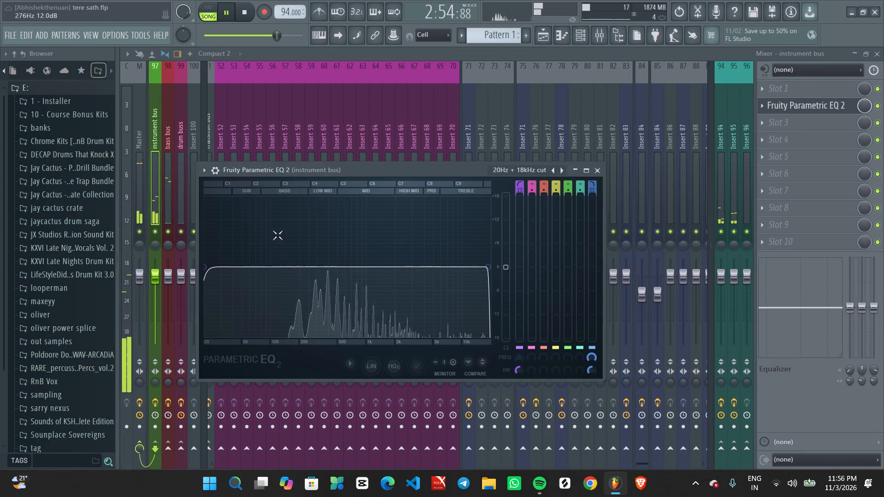
# Raise the instrument bus EQ's band 1 high-pass cutoff, trying 132 Hz and settling at about 100 Hz.
pyautogui.moveTo(208, 269); pyautogui.dragTo(461, 301)
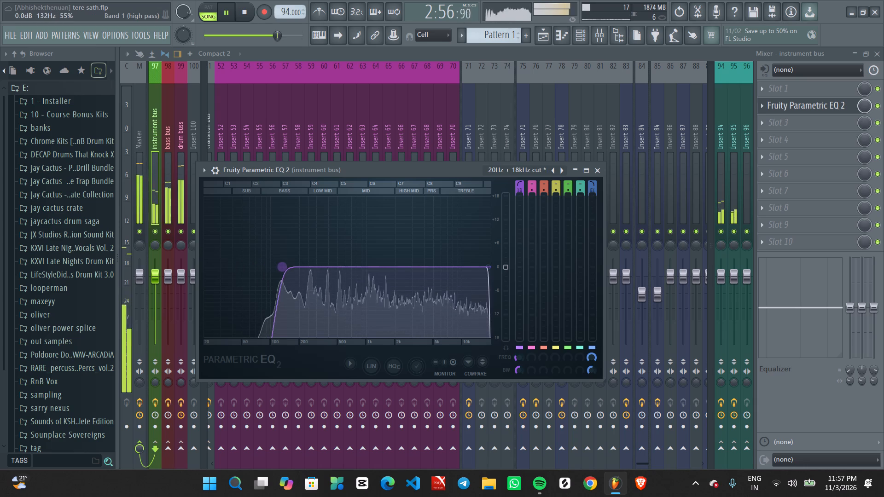
pyautogui.moveTo(461, 301); pyautogui.dragTo(429, 303)
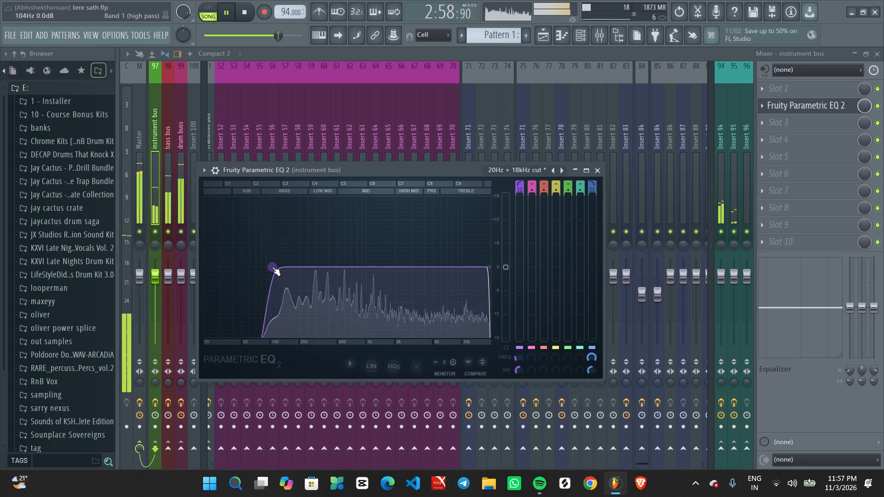
# Move Fruity Parametric EQ 2 down to slot 4 of the instrument bus.
pyautogui.click(599, 167)
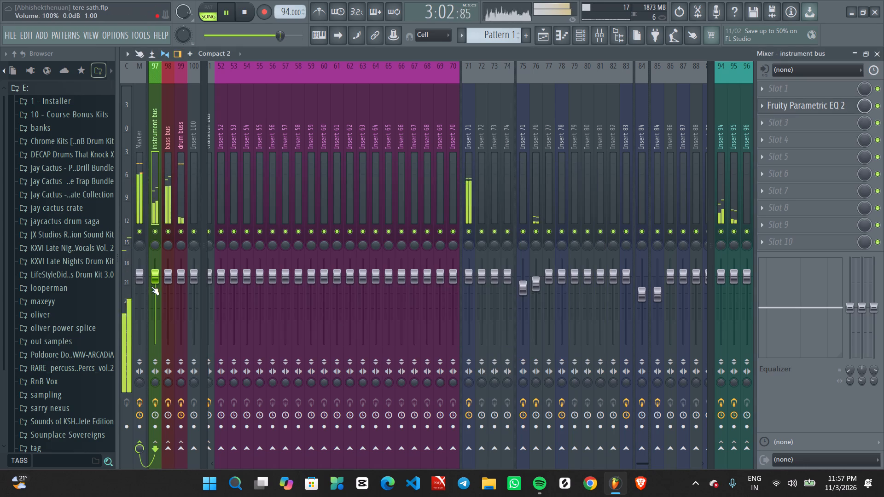
pyautogui.scroll(-2, 796, 110)
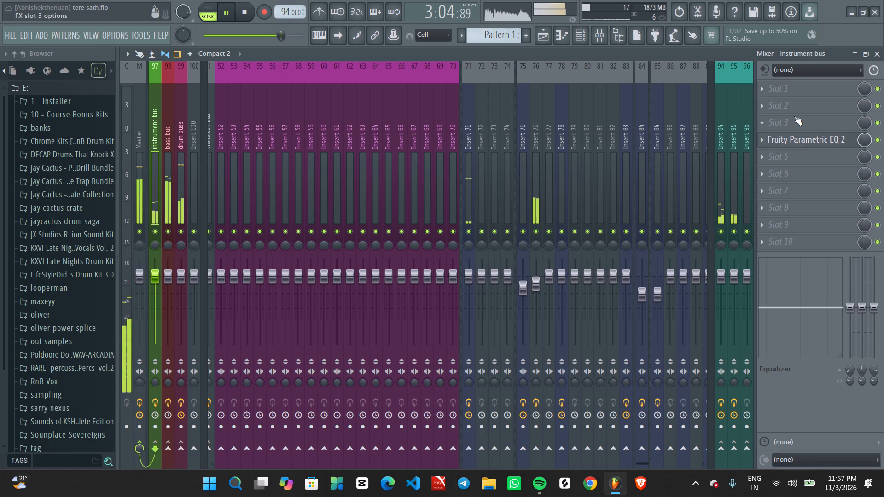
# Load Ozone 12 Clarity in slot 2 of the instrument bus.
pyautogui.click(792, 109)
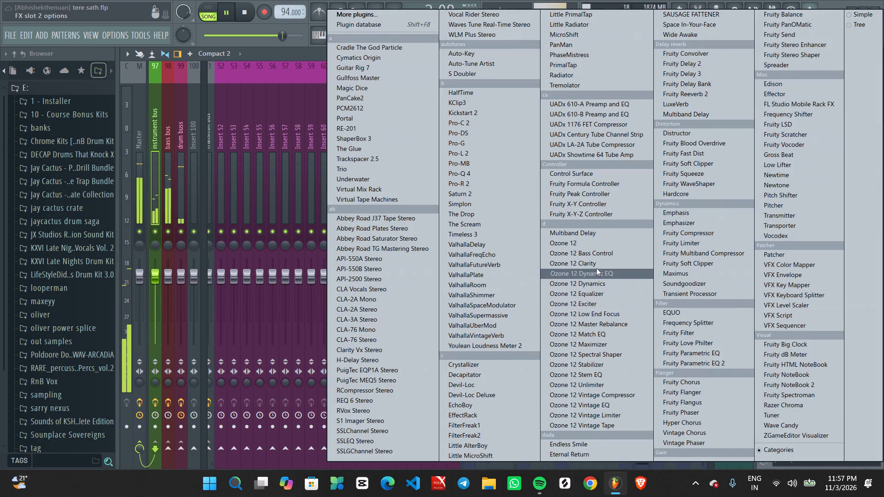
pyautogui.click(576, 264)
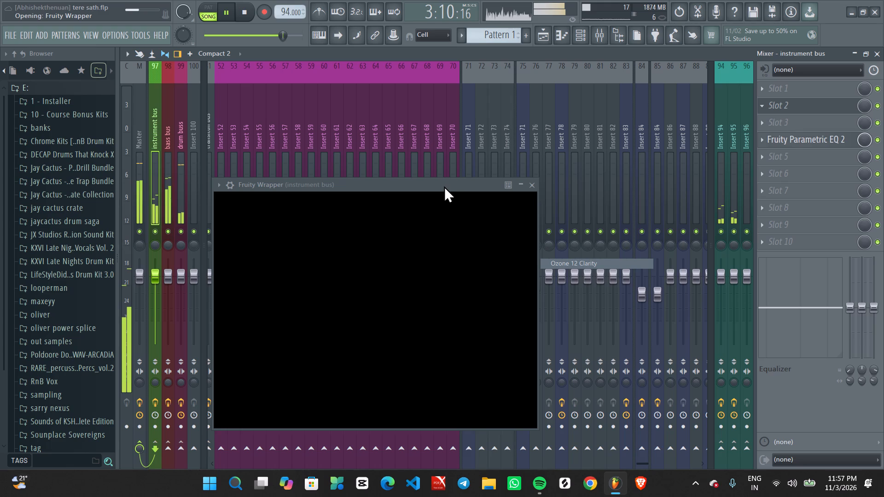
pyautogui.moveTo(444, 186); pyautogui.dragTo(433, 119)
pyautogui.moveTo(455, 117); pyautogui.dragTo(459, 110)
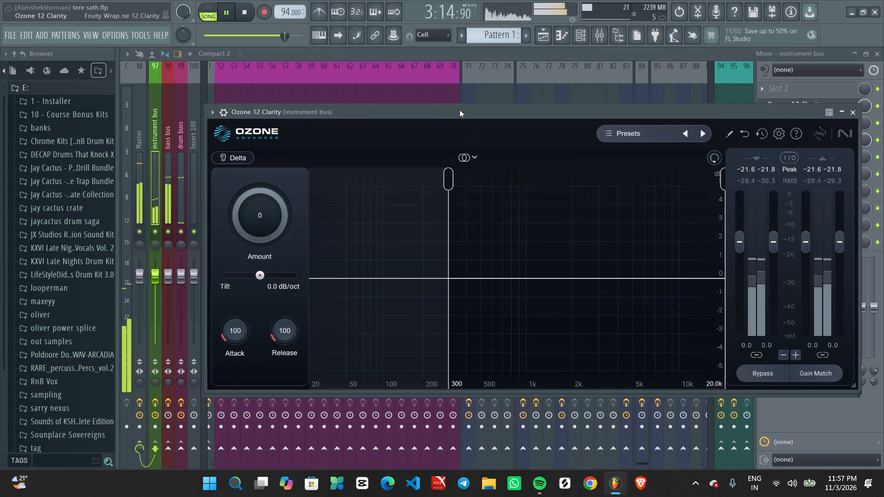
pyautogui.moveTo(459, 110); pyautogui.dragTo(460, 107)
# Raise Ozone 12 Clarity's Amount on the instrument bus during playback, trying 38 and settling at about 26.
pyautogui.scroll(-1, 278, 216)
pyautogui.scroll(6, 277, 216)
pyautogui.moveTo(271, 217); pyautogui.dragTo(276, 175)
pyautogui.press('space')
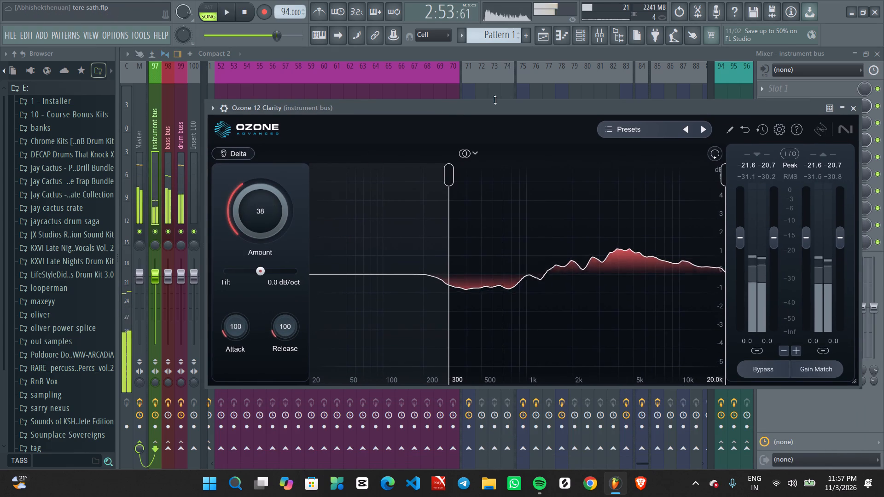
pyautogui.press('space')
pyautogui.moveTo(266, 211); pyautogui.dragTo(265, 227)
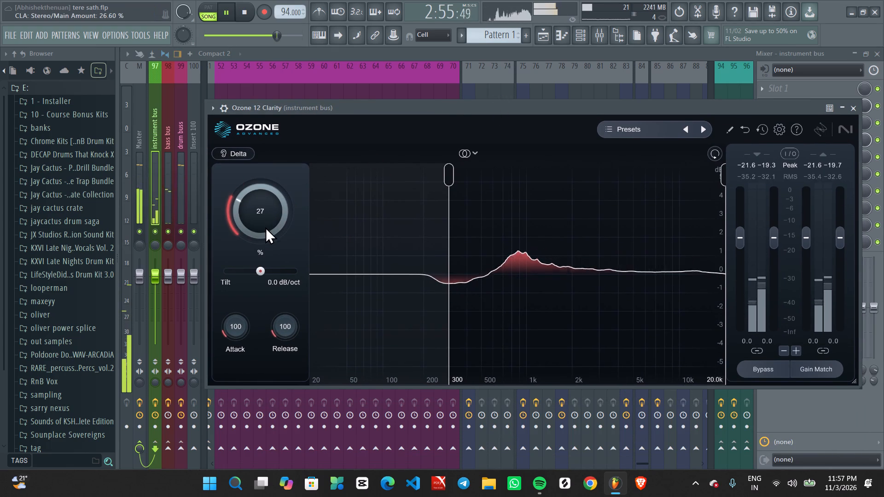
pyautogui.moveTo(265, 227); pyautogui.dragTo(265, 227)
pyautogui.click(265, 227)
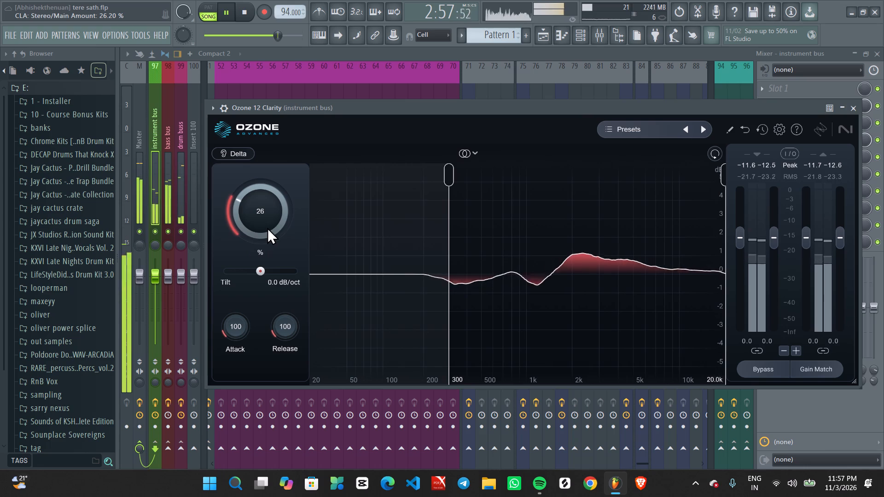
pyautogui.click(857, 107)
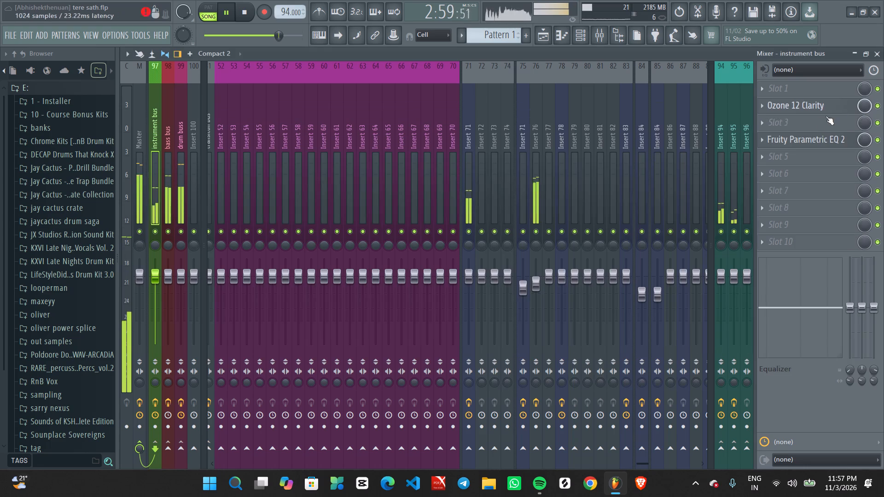
# Replace Ozone 12 Clarity in slot 2 of the instrument bus with Clarity Vx Stereo.
pyautogui.click(757, 107)
pyautogui.click(768, 136)
pyautogui.click(769, 132)
pyautogui.click(788, 108)
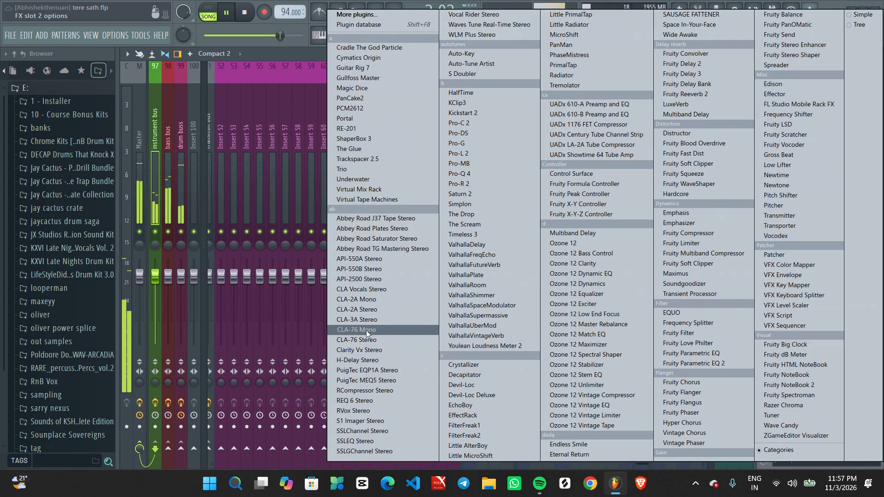
pyautogui.click(367, 354)
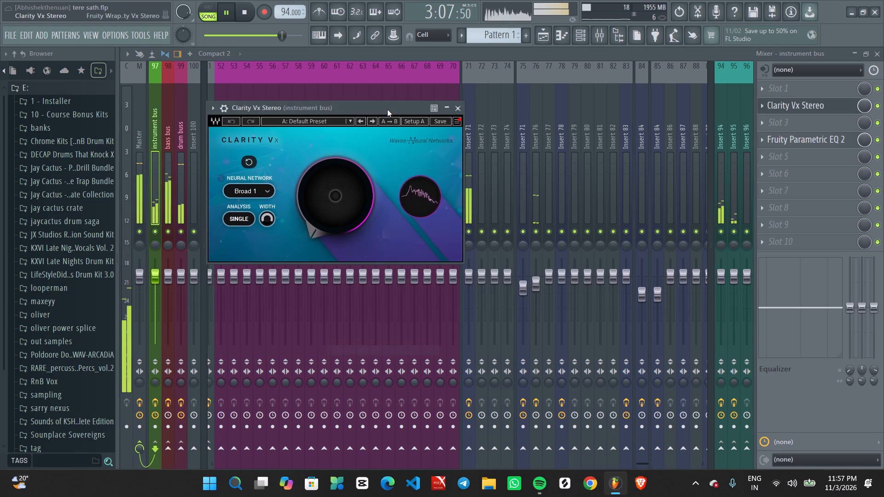
pyautogui.moveTo(387, 110); pyautogui.dragTo(475, 141)
# Set Clarity Vx Stereo's Ambience / Voice amount to about 24 on the instrument bus.
pyautogui.moveTo(425, 244); pyautogui.dragTo(409, 132)
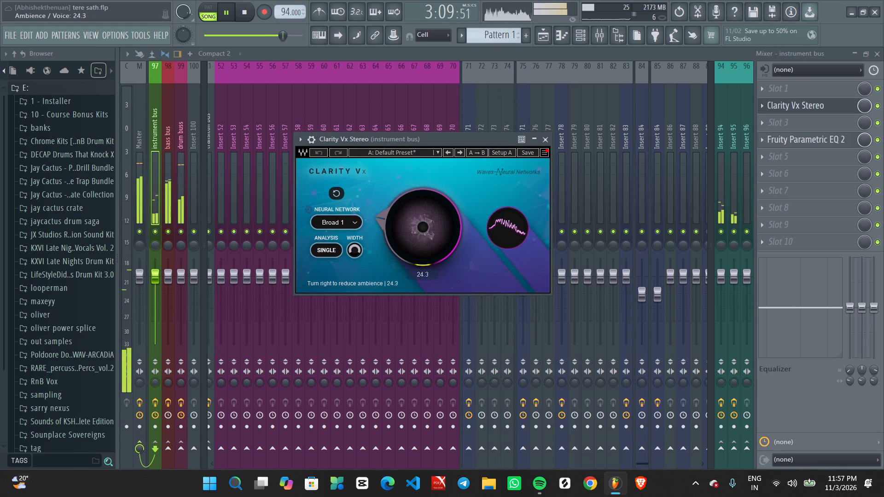
pyautogui.moveTo(409, 132); pyautogui.dragTo(410, 130)
pyautogui.moveTo(429, 223); pyautogui.dragTo(427, 232)
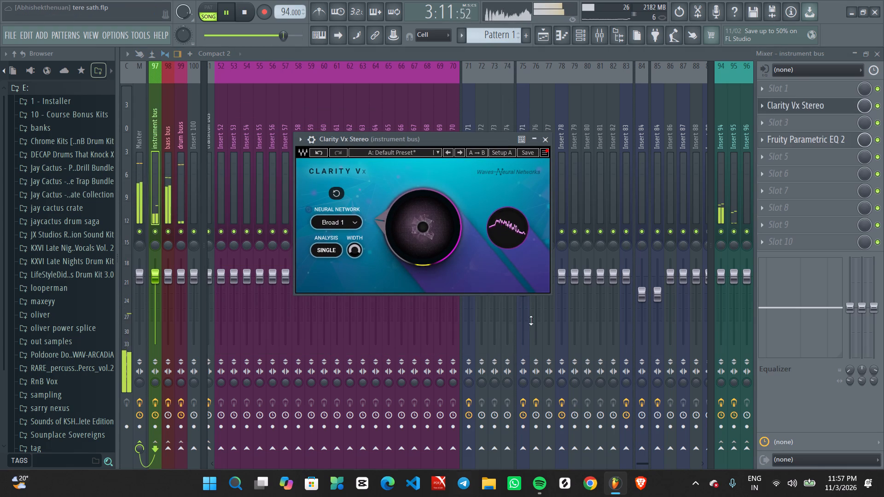
pyautogui.click(546, 135)
# Look over the arrangement in the playlist and audition the song from bar 5.
pyautogui.click(538, 36)
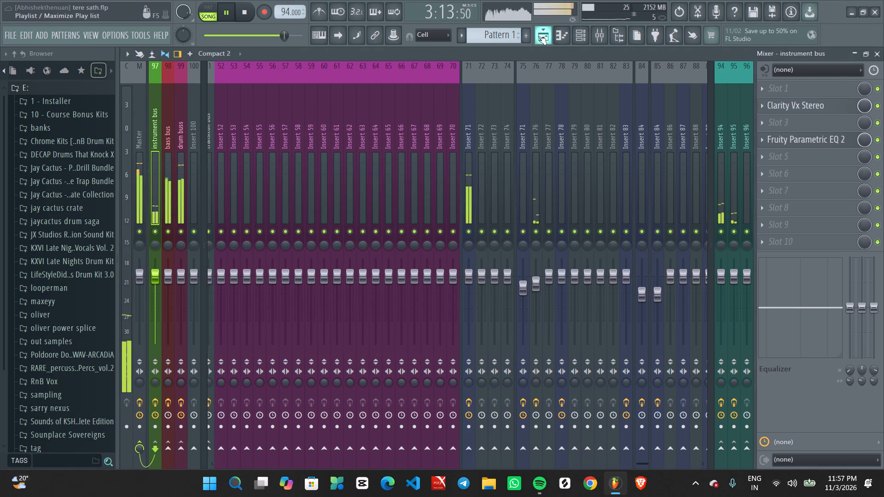
pyautogui.keyDown('ctrl'); pyautogui.scroll(-9, 568, 119); pyautogui.keyUp('ctrl')
pyautogui.keyDown('ctrl'); pyautogui.scroll(-3, 556, 201); pyautogui.keyUp('ctrl')
pyautogui.keyDown('ctrl'); pyautogui.scroll(3, 519, 251); pyautogui.keyUp('ctrl')
pyautogui.moveTo(523, 251); pyautogui.dragTo(616, 252, button='middle')
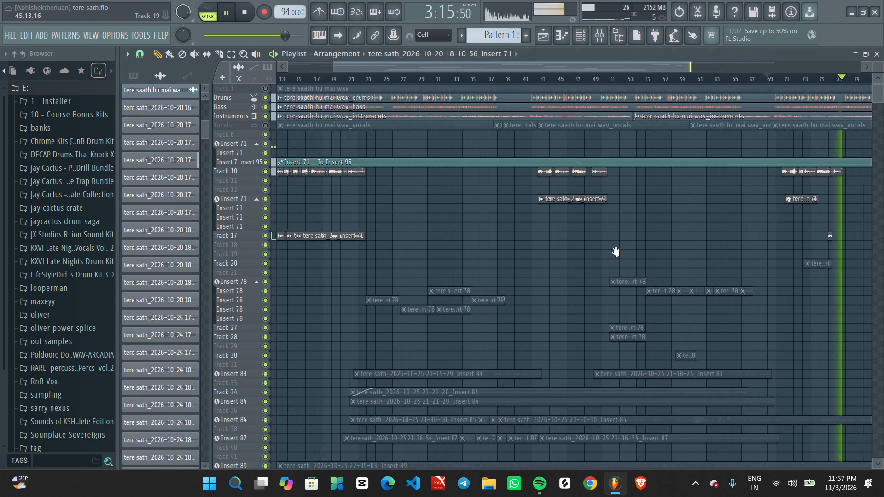
pyautogui.moveTo(616, 252); pyautogui.dragTo(639, 252, button='middle')
pyautogui.press('space')
pyautogui.keyDown('ctrl'); pyautogui.scroll(-7, 307, 92); pyautogui.keyUp('ctrl')
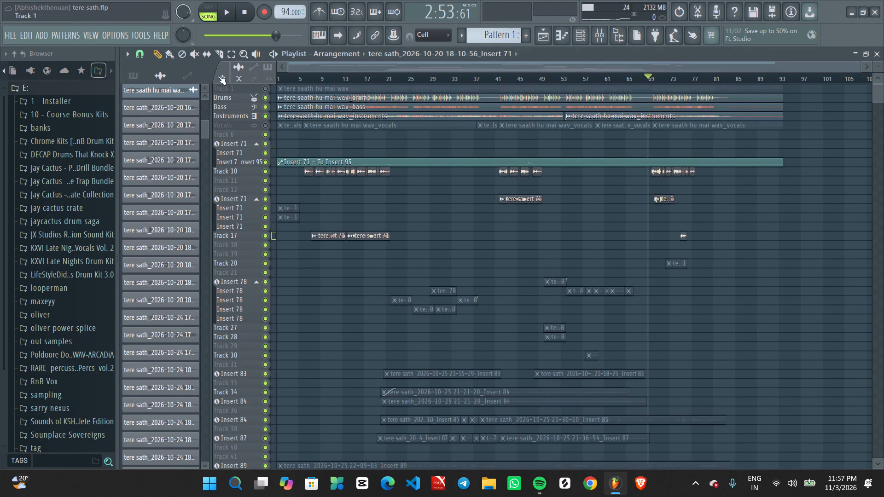
pyautogui.click(299, 78)
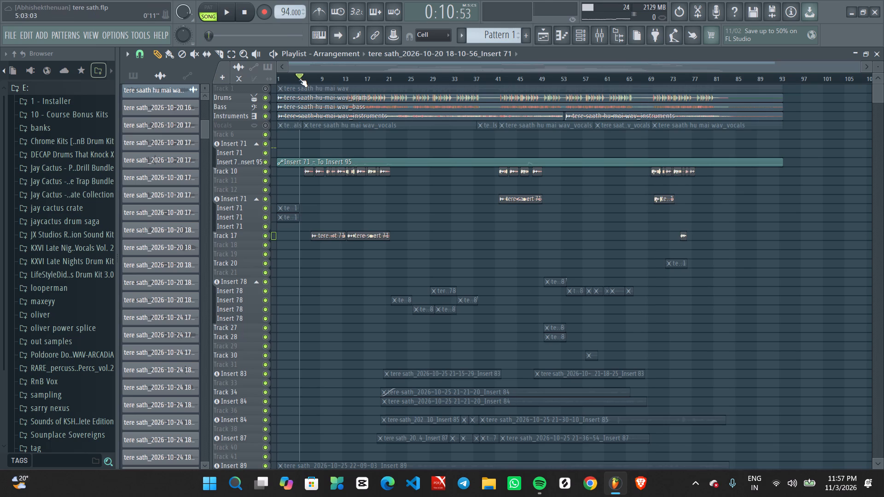
pyautogui.write('m')
pyautogui.press('space')
pyautogui.press('space')
pyautogui.press('space')
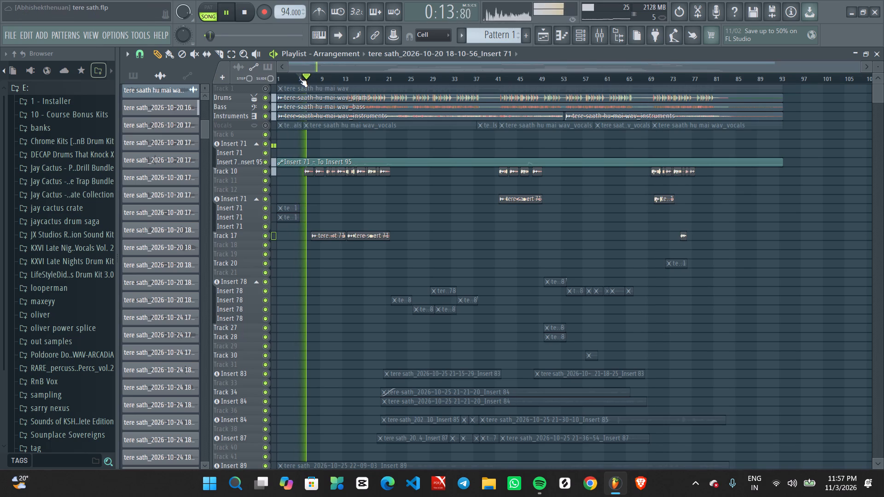
# Lower the threshold of Insert 71's DeEsser Stereo to -33.2 and audition the vocal.
pyautogui.click(600, 37)
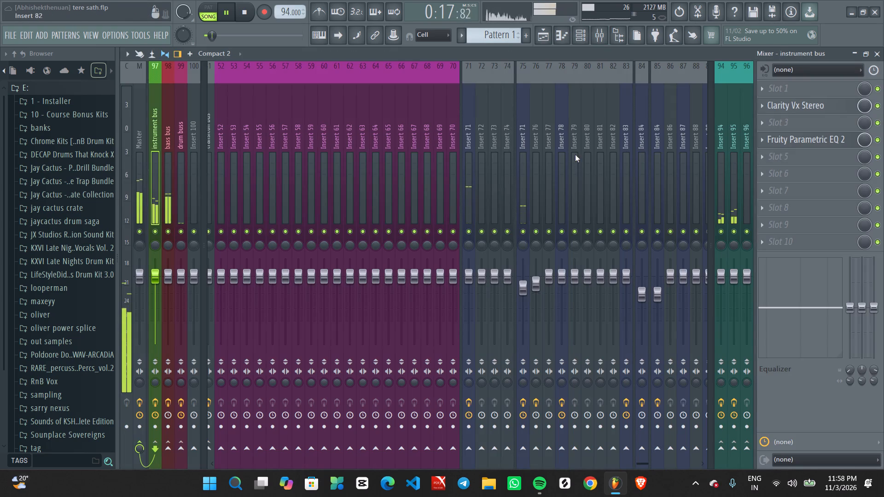
pyautogui.click(468, 170)
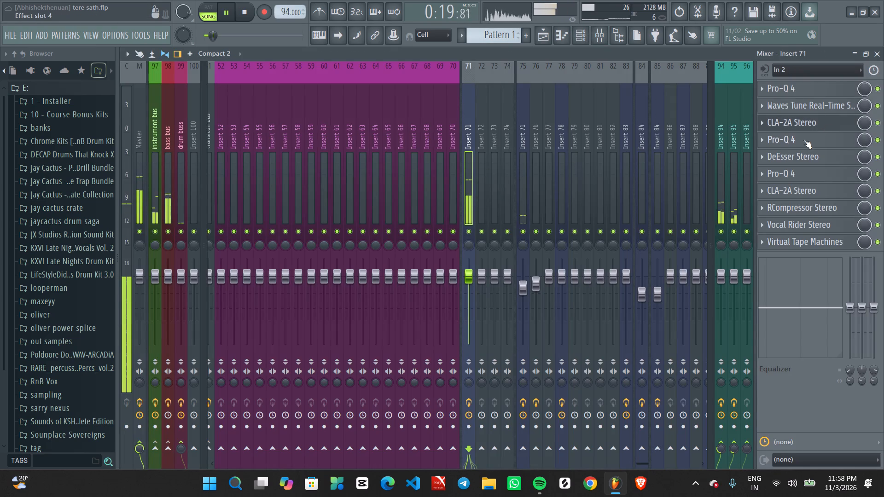
pyautogui.click(799, 158)
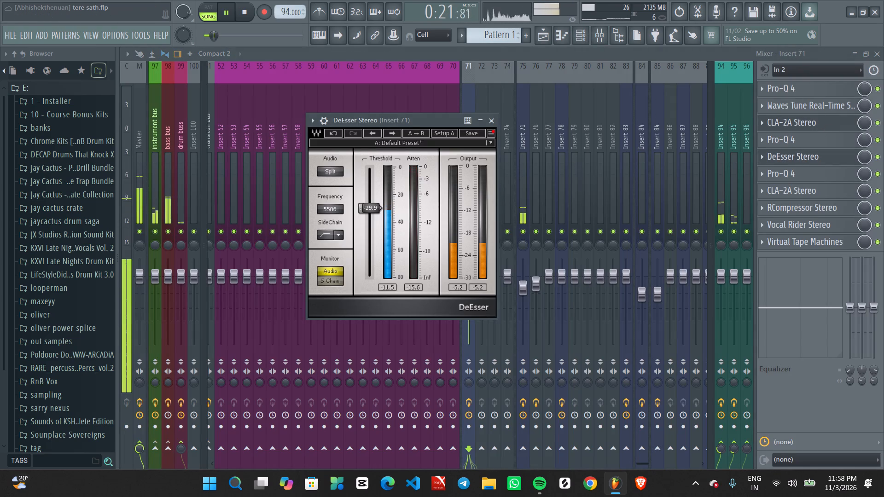
pyautogui.moveTo(366, 209); pyautogui.dragTo(367, 214)
pyautogui.press('space')
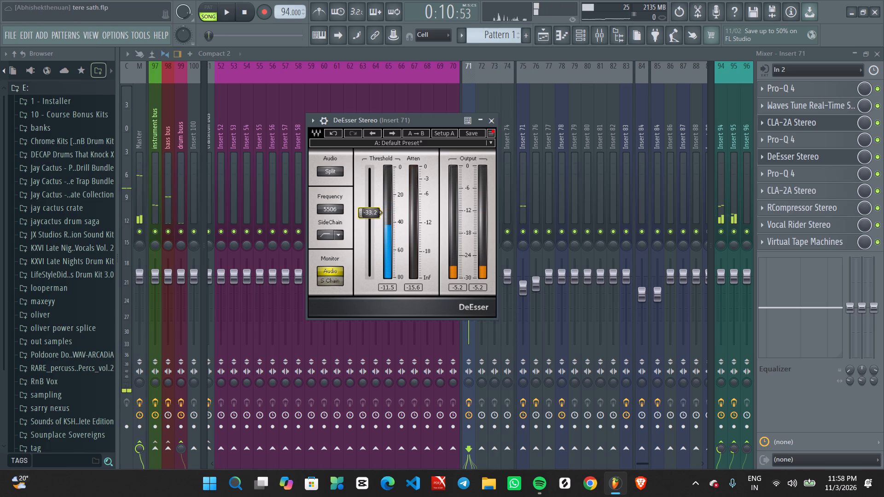
pyautogui.press('space')
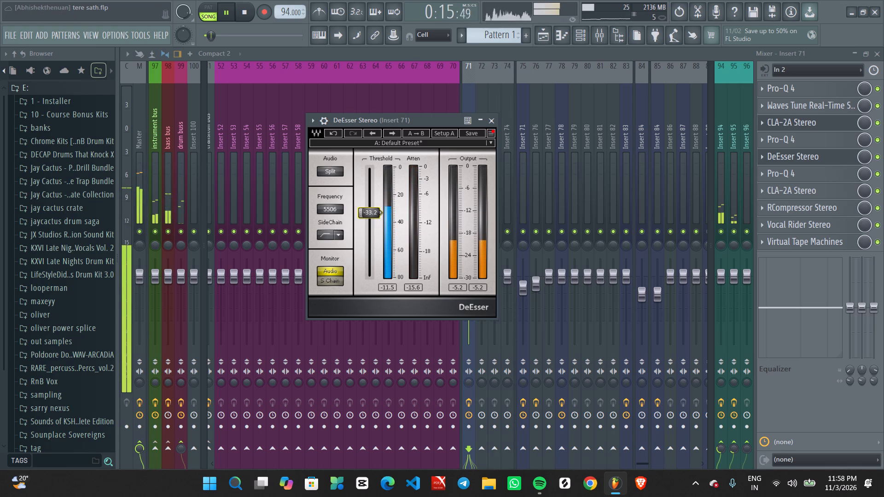
# Lower the gain of Insert 71's CLA-2A Stereo in slot 7 to about 27.8.
pyautogui.click(804, 192)
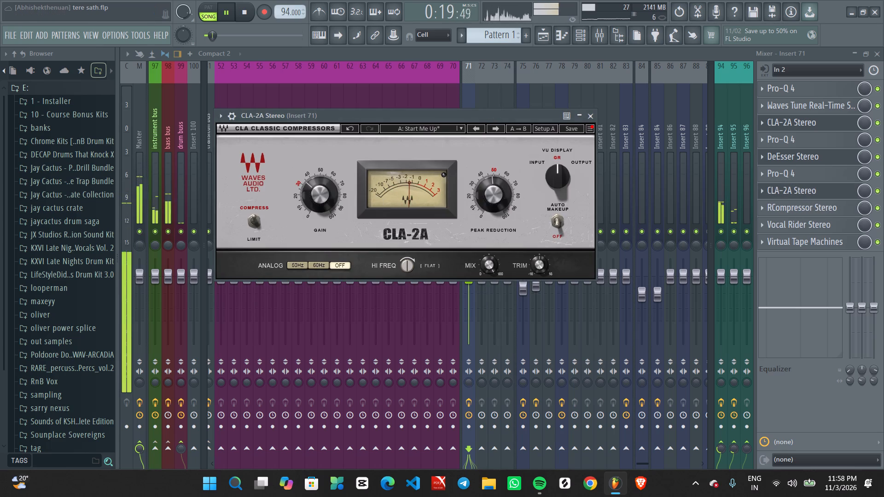
pyautogui.moveTo(320, 201); pyautogui.dragTo(331, 261)
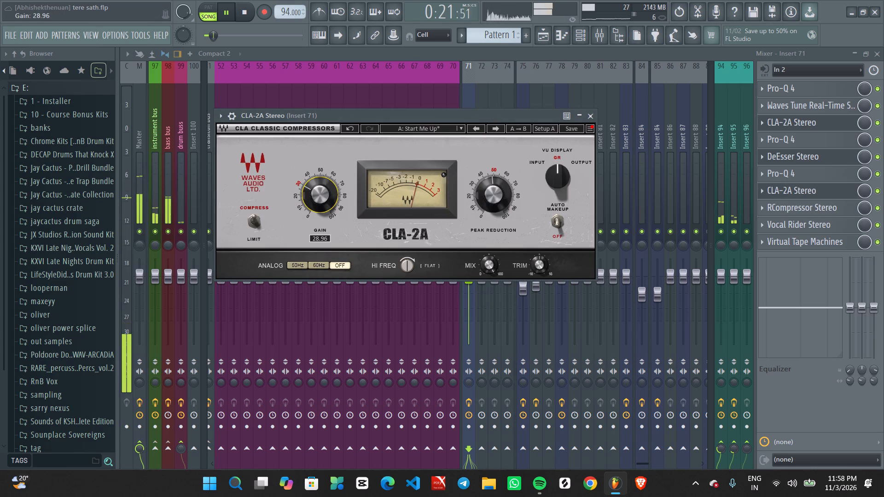
pyautogui.moveTo(331, 261); pyautogui.dragTo(331, 262)
pyautogui.moveTo(320, 200); pyautogui.dragTo(321, 207)
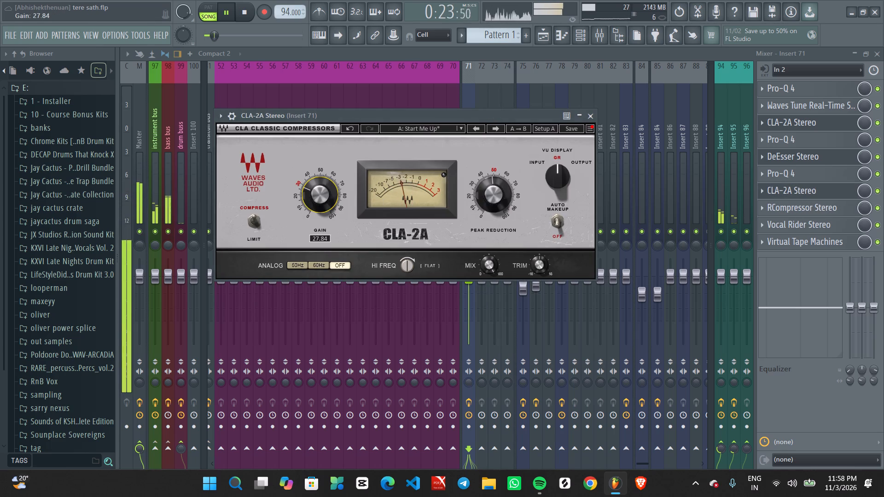
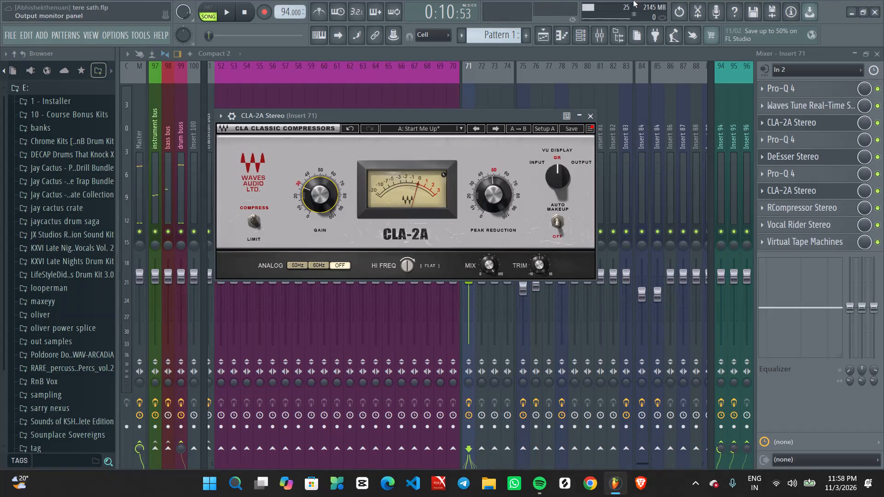
# Play the arrangement in the playlist at several places between bars 14 and 19 to examine the Insert 71 vocal phrases.
pyautogui.click(545, 35)
pyautogui.press('space')
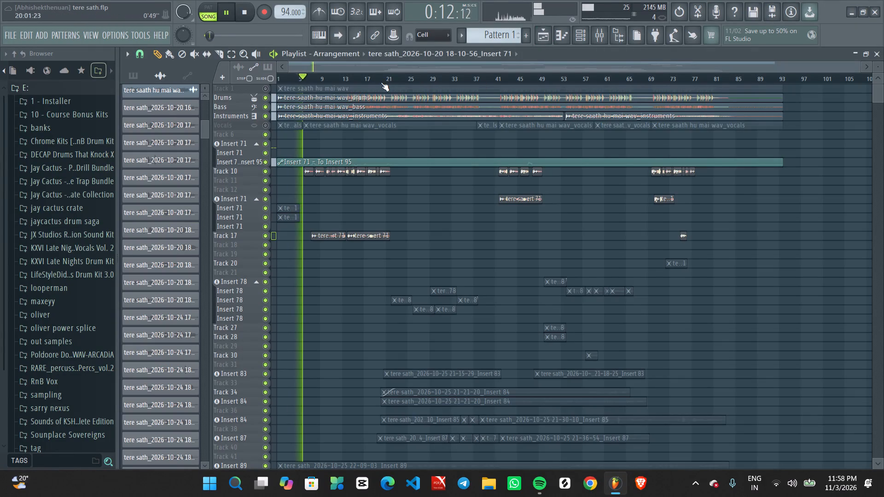
pyautogui.click(377, 77)
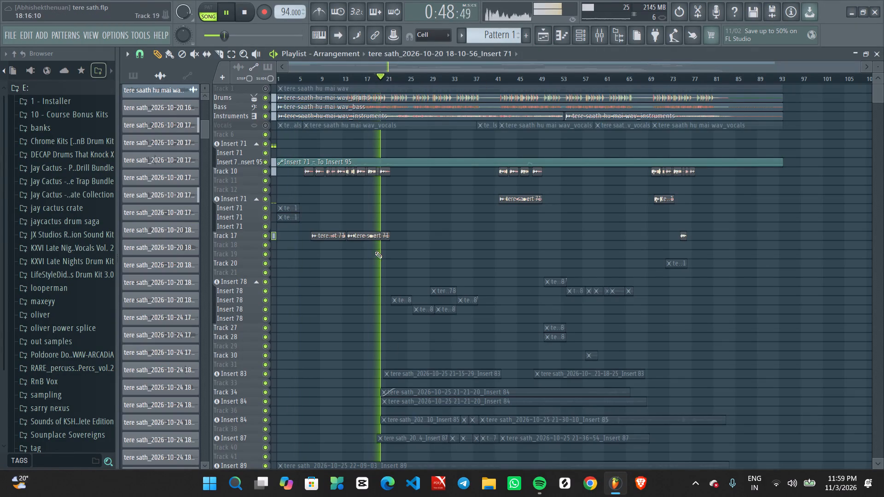
pyautogui.keyDown('alt'); pyautogui.scroll(5, 381, 198); pyautogui.keyUp('alt')
pyautogui.keyDown('ctrl'); pyautogui.scroll(5, 386, 195); pyautogui.keyUp('ctrl')
pyautogui.moveTo(382, 156); pyautogui.dragTo(460, 243, button='middle')
pyautogui.keyDown('ctrl'); pyautogui.scroll(2, 452, 241); pyautogui.keyUp('ctrl')
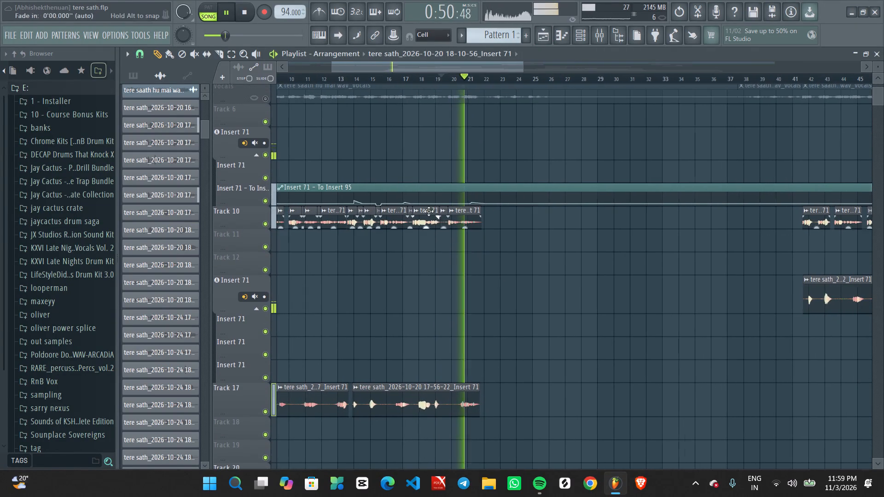
pyautogui.press('space')
pyautogui.press('space')
pyautogui.click(353, 83)
pyautogui.keyDown('ctrl'); pyautogui.scroll(2, 396, 257); pyautogui.keyUp('ctrl')
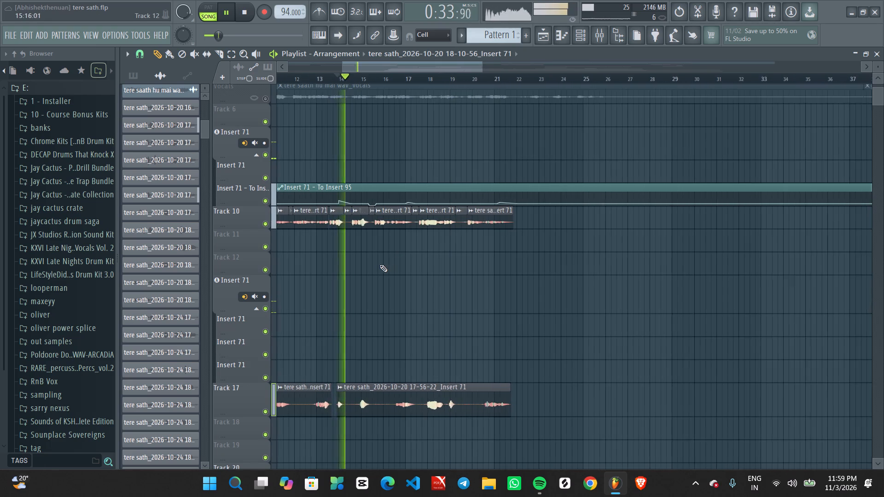
pyautogui.keyDown('ctrl'); pyautogui.scroll(2, 376, 265); pyautogui.keyUp('ctrl')
pyautogui.moveTo(372, 259); pyautogui.dragTo(438, 267, button='middle')
pyautogui.keyDown('ctrl'); pyautogui.scroll(8, 428, 261); pyautogui.keyUp('ctrl')
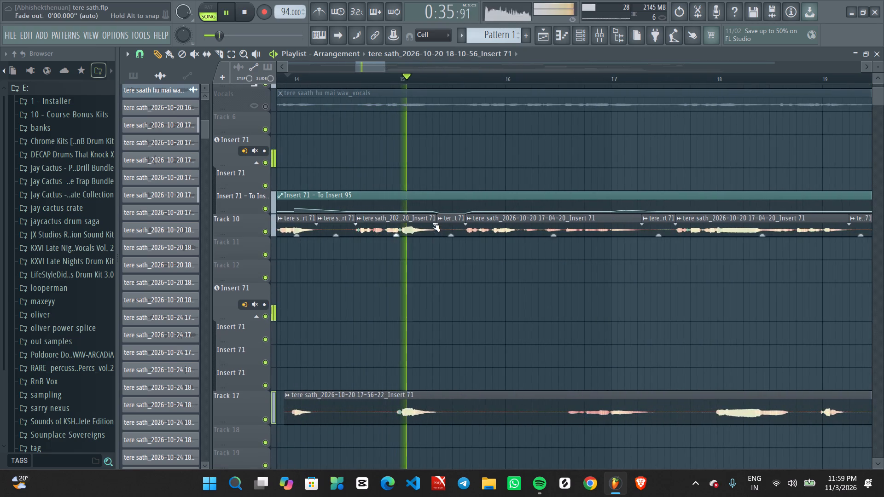
pyautogui.keyDown('ctrl'); pyautogui.scroll(-8, 445, 251); pyautogui.keyUp('ctrl')
pyautogui.keyDown('ctrl'); pyautogui.scroll(7, 471, 260); pyautogui.keyUp('ctrl')
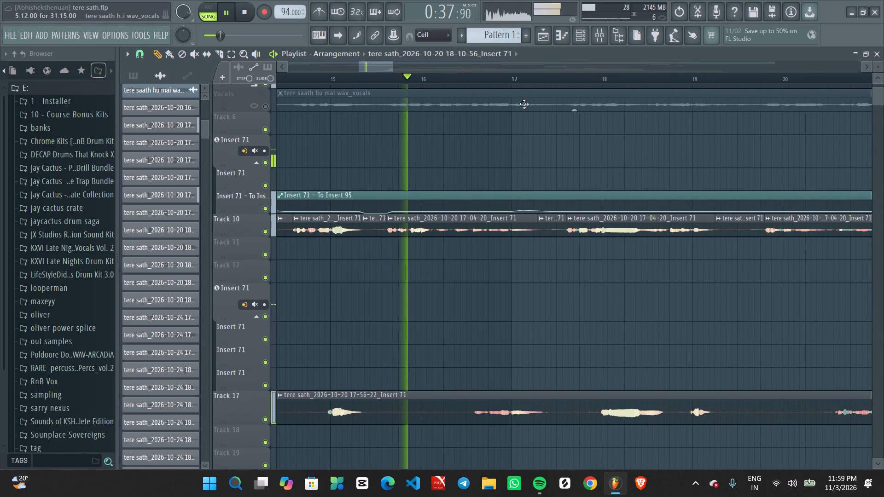
pyautogui.click(512, 79)
pyautogui.keyDown('ctrl'); pyautogui.scroll(-4, 587, 258); pyautogui.keyUp('ctrl')
pyautogui.keyDown('ctrl'); pyautogui.scroll(3, 683, 274); pyautogui.keyUp('ctrl')
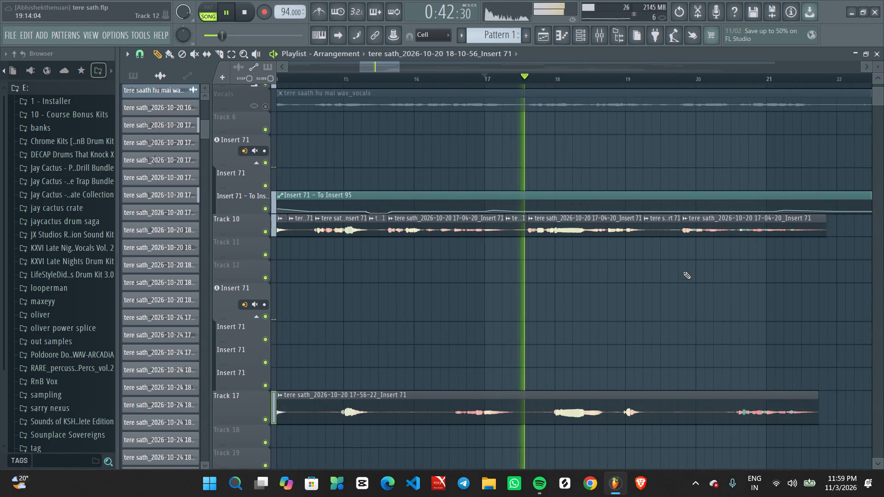
pyautogui.click(603, 75)
pyautogui.keyDown('ctrl'); pyautogui.scroll(2, 663, 238); pyautogui.keyUp('ctrl')
pyautogui.moveTo(660, 273); pyautogui.dragTo(640, 272, button='middle')
pyautogui.press('space')
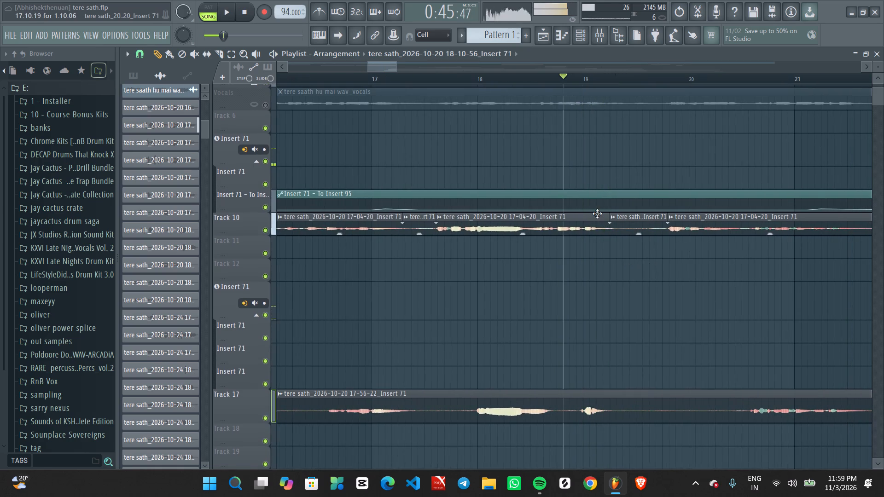
# Add a send peak just after bar 19 in the Insert 71 - To Insert 95 automation, returning to the pasted 15% value before bar 20, and audition it.
pyautogui.keyDown('ctrl'); pyautogui.scroll(9, 606, 218); pyautogui.keyUp('ctrl')
pyautogui.keyDown('alt'); pyautogui.scroll(4, 615, 263); pyautogui.keyUp('alt')
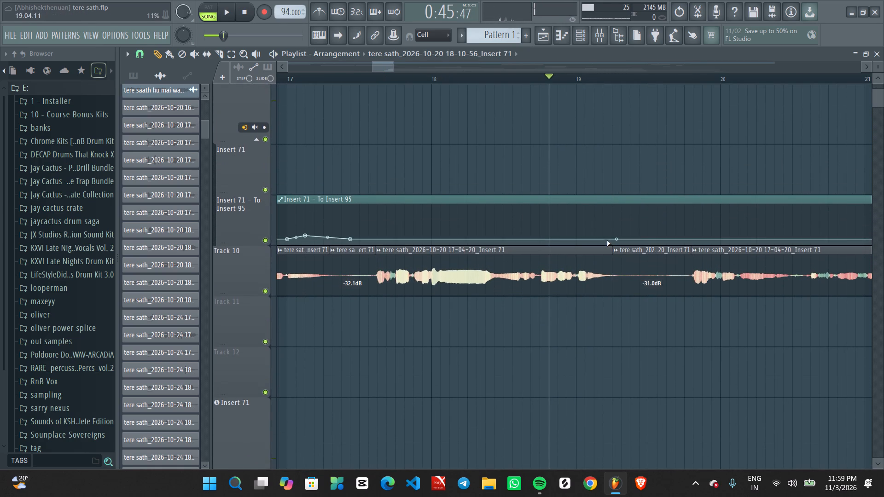
pyautogui.rightClick(605, 239)
pyautogui.rightClick(638, 238)
pyautogui.moveTo(632, 237); pyautogui.dragTo(623, 232)
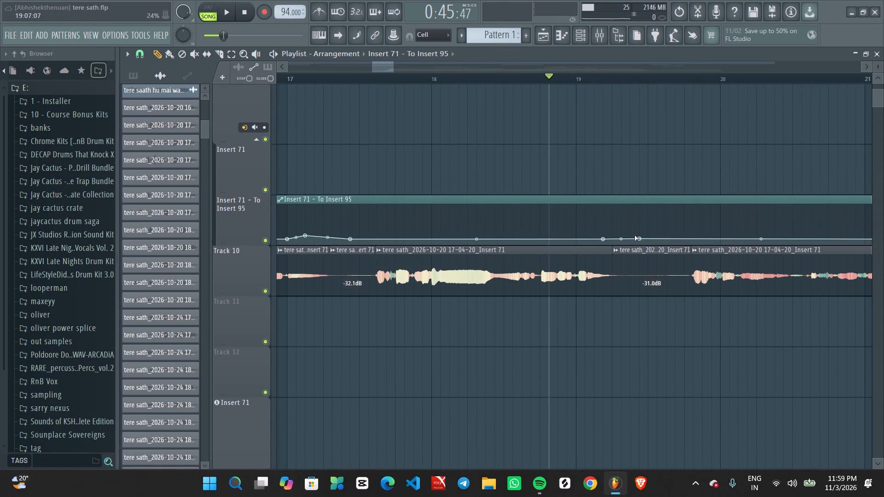
pyautogui.moveTo(639, 237); pyautogui.dragTo(621, 228)
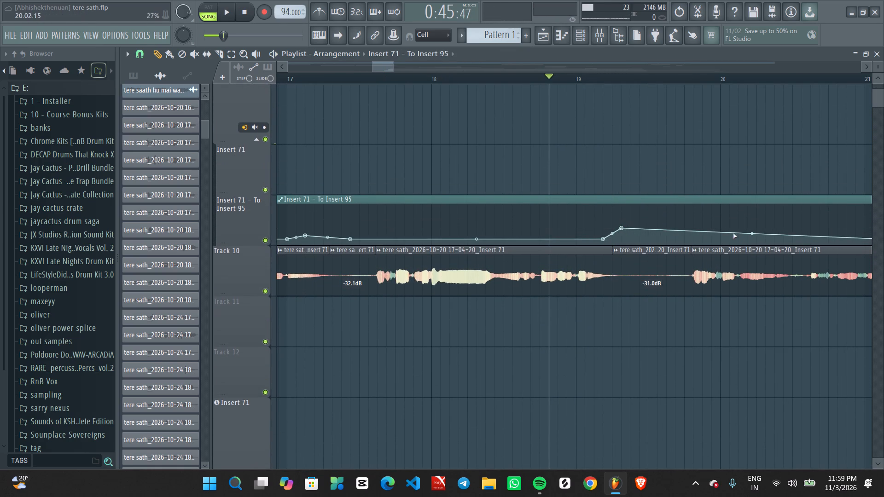
pyautogui.rightClick(684, 232)
pyautogui.moveTo(685, 232); pyautogui.dragTo(686, 238)
pyautogui.rightClick(685, 239)
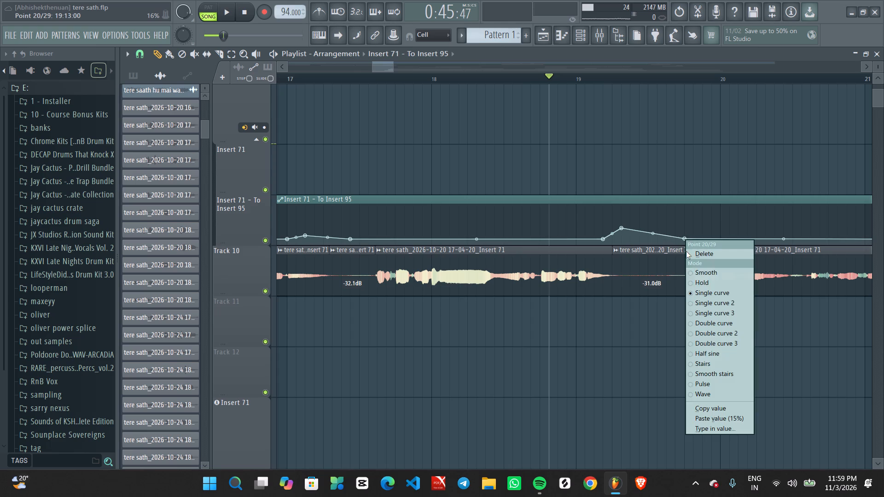
pyautogui.click(713, 422)
pyautogui.press('space')
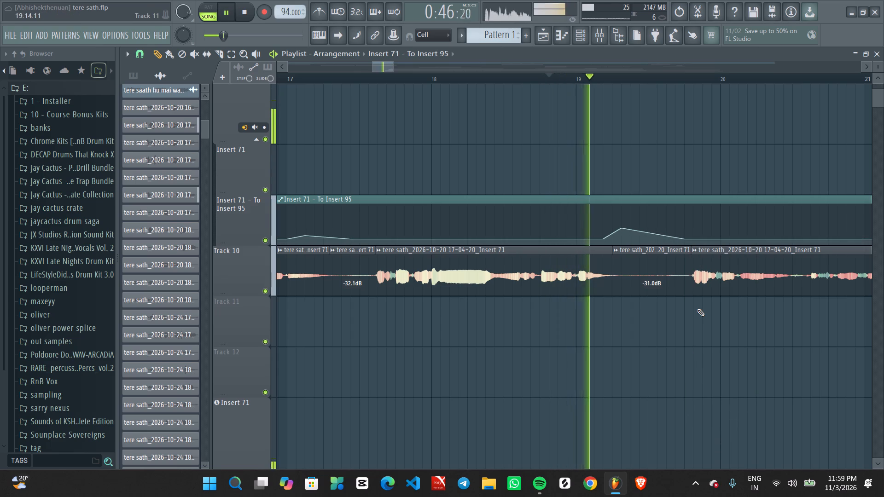
pyautogui.press('space')
pyautogui.press('space')
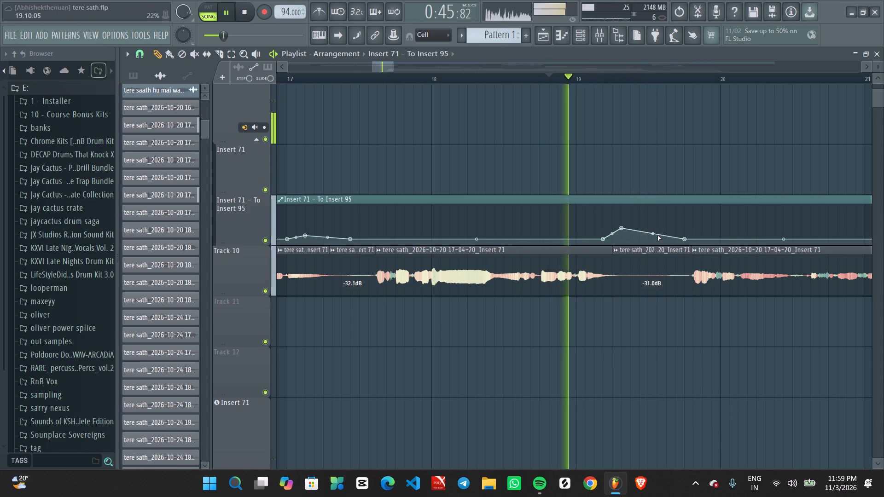
pyautogui.press('space')
# Raise the automation peak just after bar 19 further and play the passage again.
pyautogui.moveTo(621, 227); pyautogui.dragTo(621, 214)
pyautogui.press('space')
pyautogui.press('space')
pyautogui.press('space')
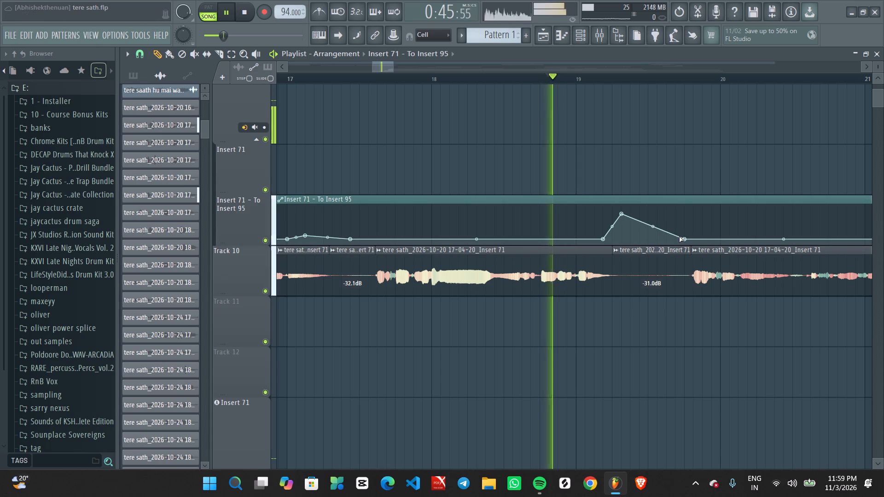
# Add a raised point before bar 20 so the send peak holds as a plateau with a vertical drop, and slightly lower the plateau's start.
pyautogui.rightClick(679, 237)
pyautogui.click(679, 237)
pyautogui.press('space')
pyautogui.moveTo(675, 237); pyautogui.dragTo(680, 214)
pyautogui.press('space')
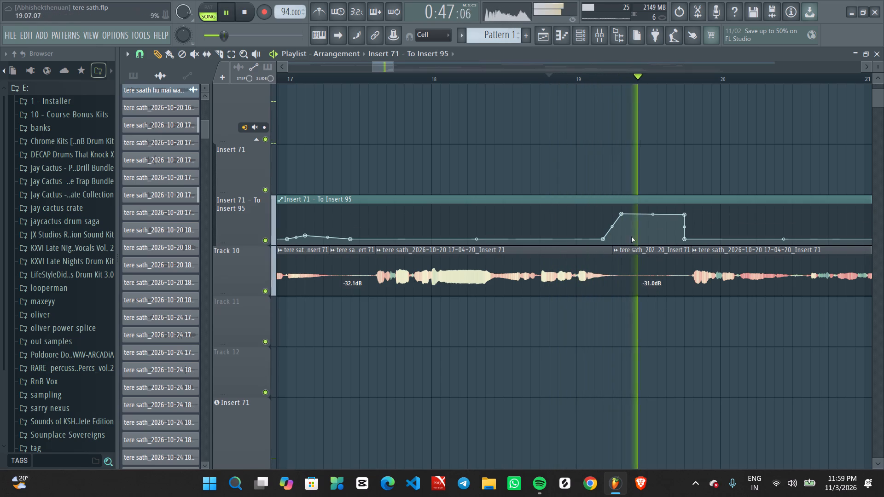
pyautogui.click(622, 215)
pyautogui.press('space')
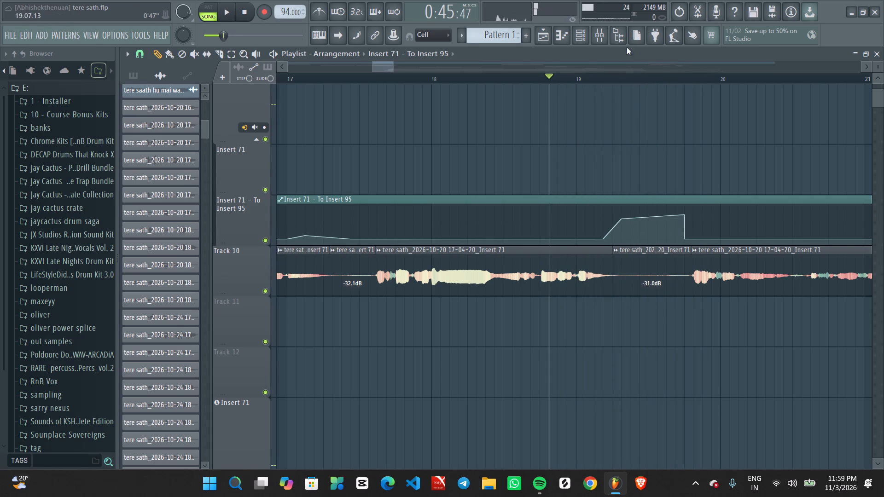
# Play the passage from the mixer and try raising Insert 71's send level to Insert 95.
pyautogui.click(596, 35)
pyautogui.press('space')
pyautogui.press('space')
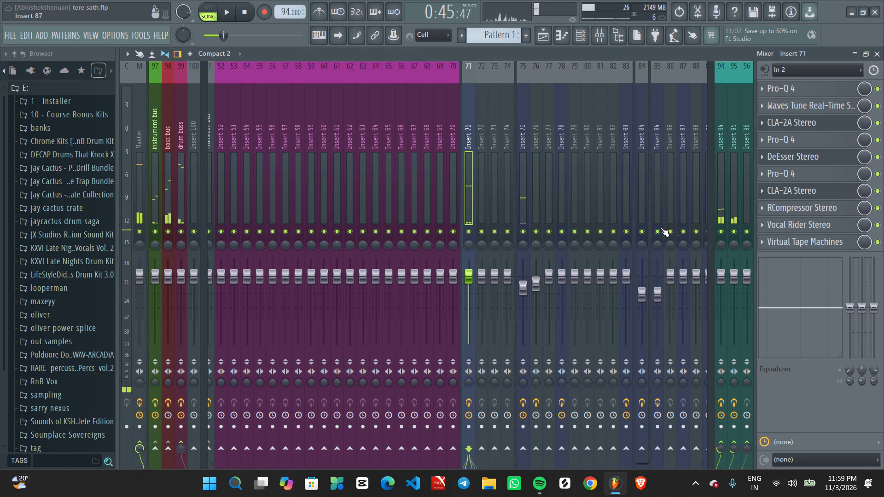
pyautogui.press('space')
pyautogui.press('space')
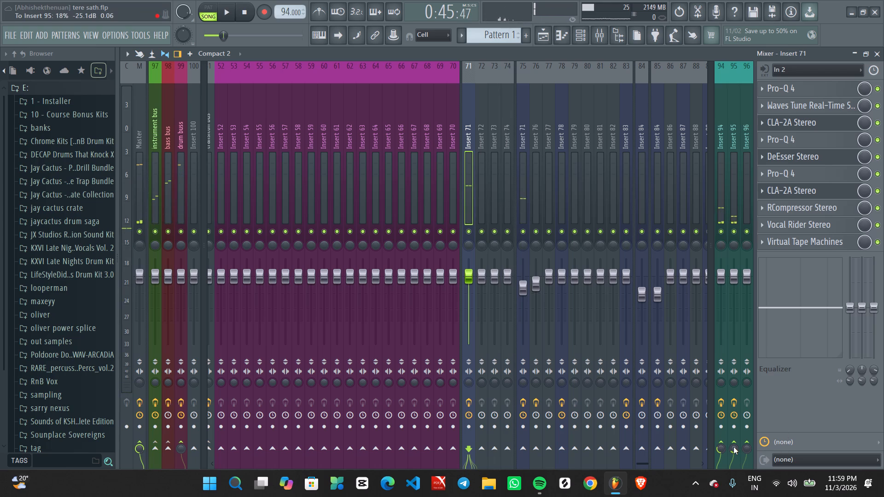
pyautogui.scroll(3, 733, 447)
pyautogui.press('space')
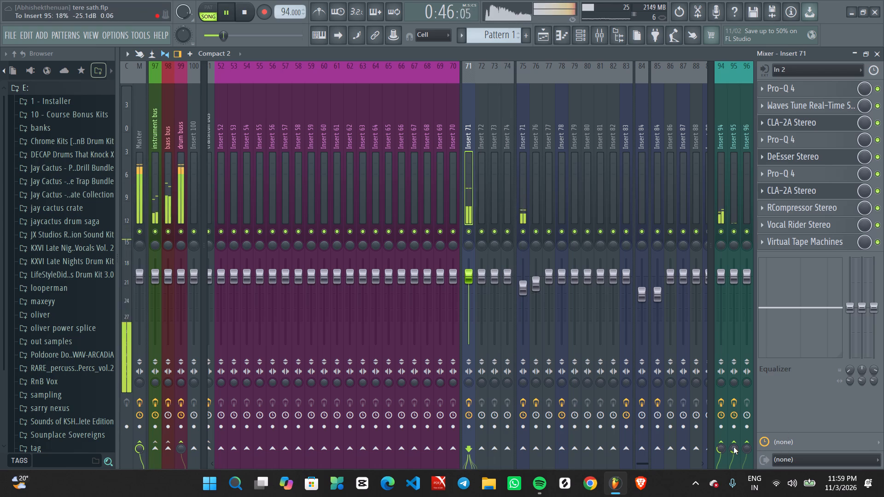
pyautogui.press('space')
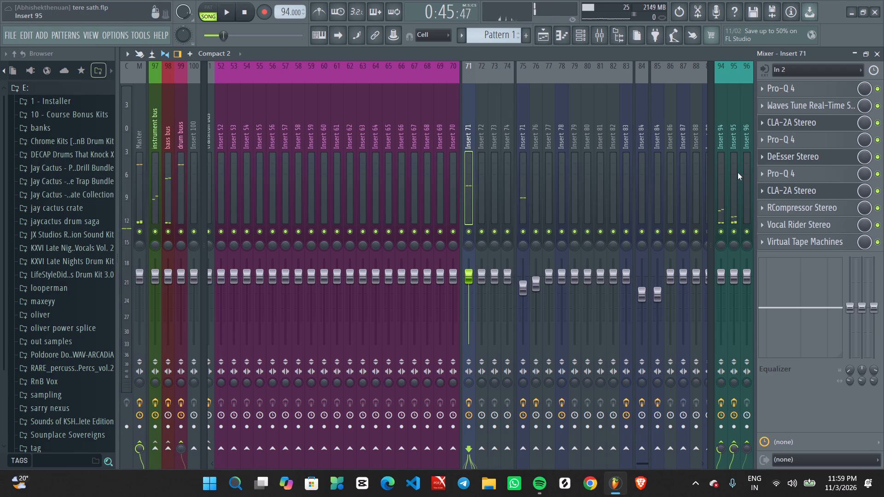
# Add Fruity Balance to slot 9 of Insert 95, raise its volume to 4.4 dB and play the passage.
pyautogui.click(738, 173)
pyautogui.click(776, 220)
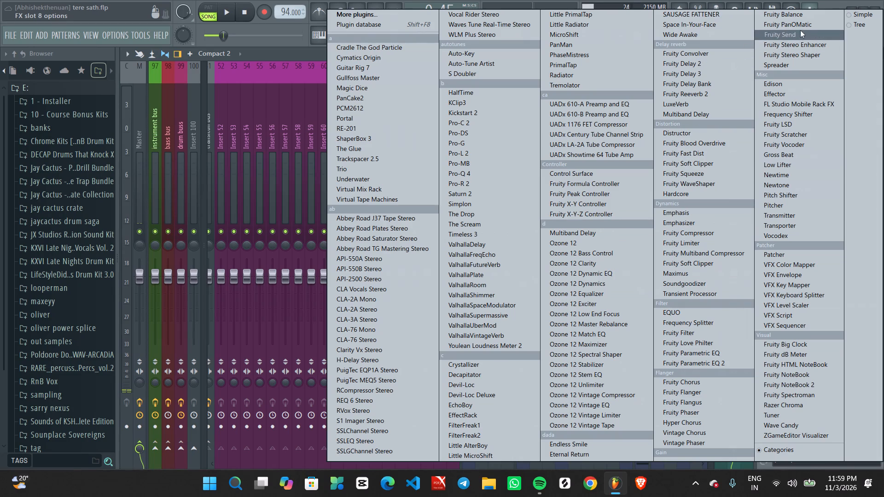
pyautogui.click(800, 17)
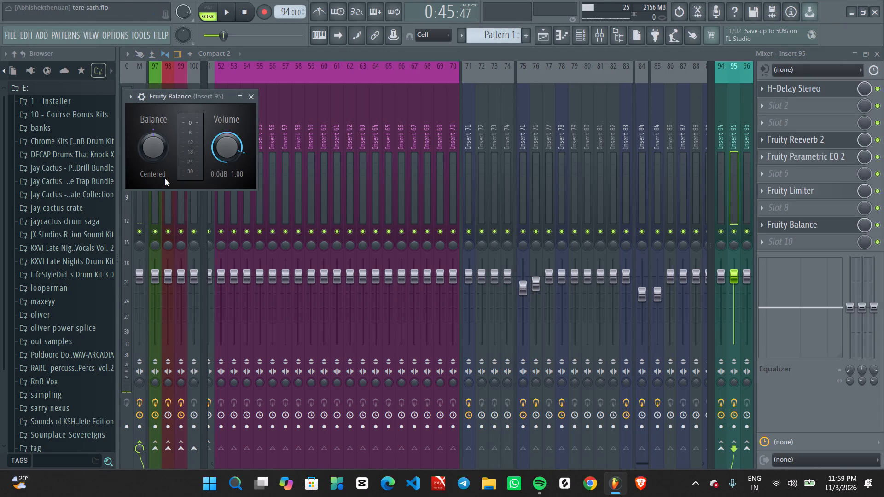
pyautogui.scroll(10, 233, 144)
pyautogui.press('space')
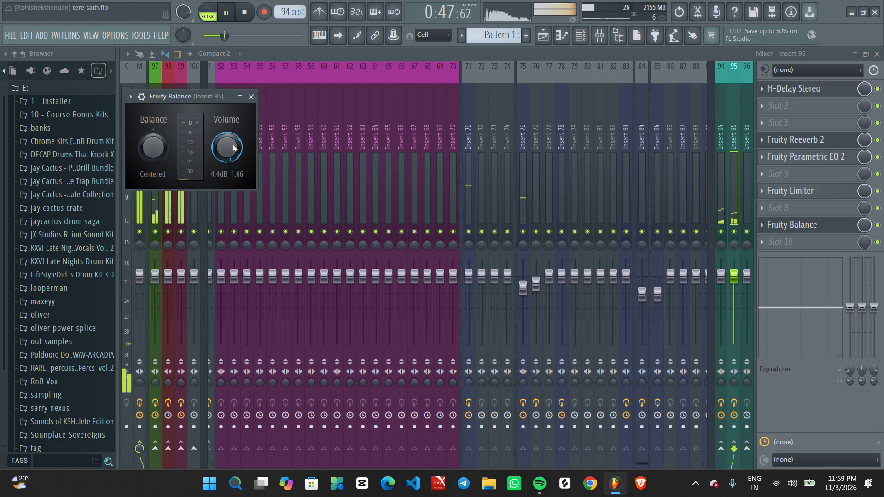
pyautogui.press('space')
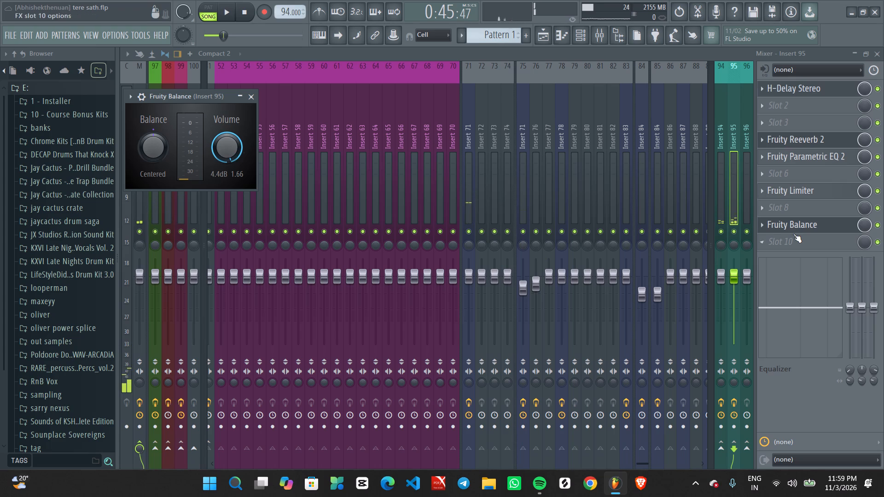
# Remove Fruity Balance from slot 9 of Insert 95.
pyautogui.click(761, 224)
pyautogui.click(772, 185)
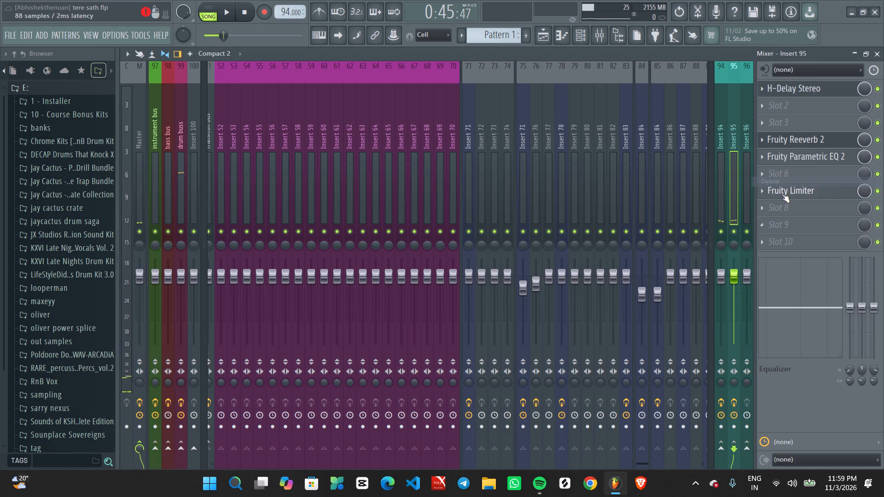
# Raise the compressor threshold of Insert 95's Fruity Limiter to -33.1 dB and play the passage.
pyautogui.click(782, 193)
pyautogui.scroll(1, 297, 307)
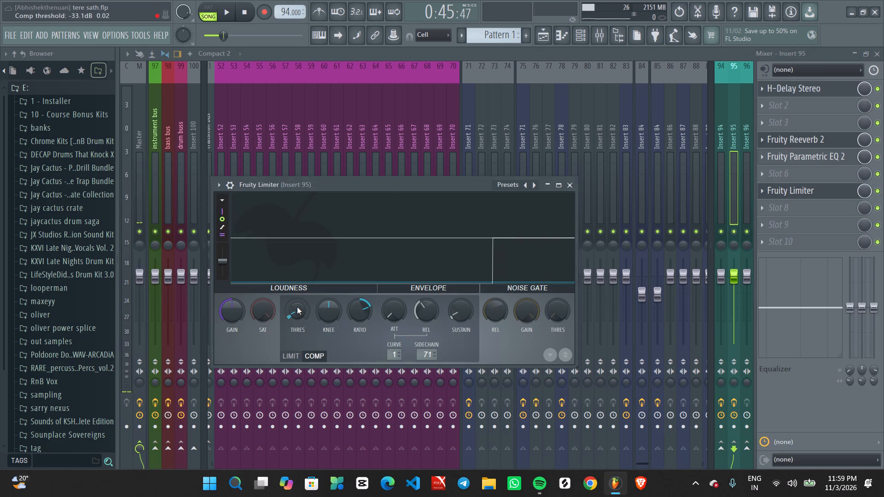
pyautogui.click(391, 191)
pyautogui.press('space')
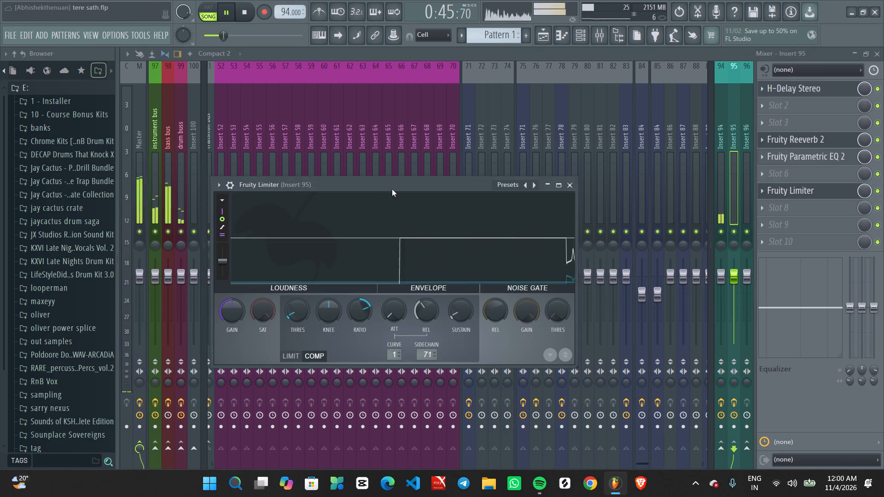
pyautogui.press('space')
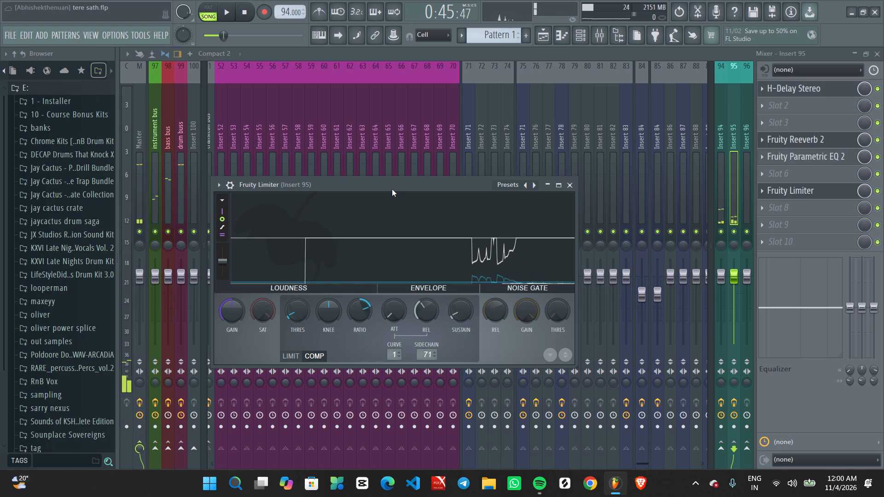
# Lower the wet level of Fruity Reeverb 2 on Insert 95 and play the passage.
pyautogui.click(830, 134)
pyautogui.click(812, 147)
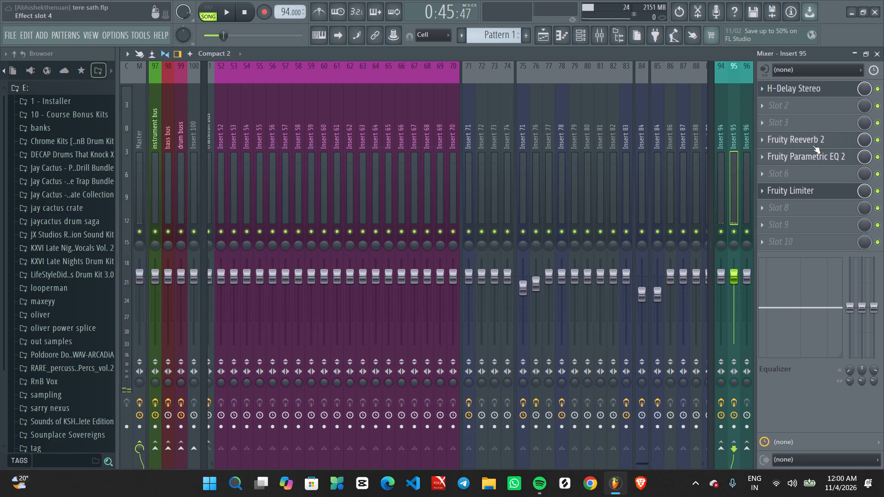
pyautogui.scroll(-8, 477, 185)
pyautogui.press('space')
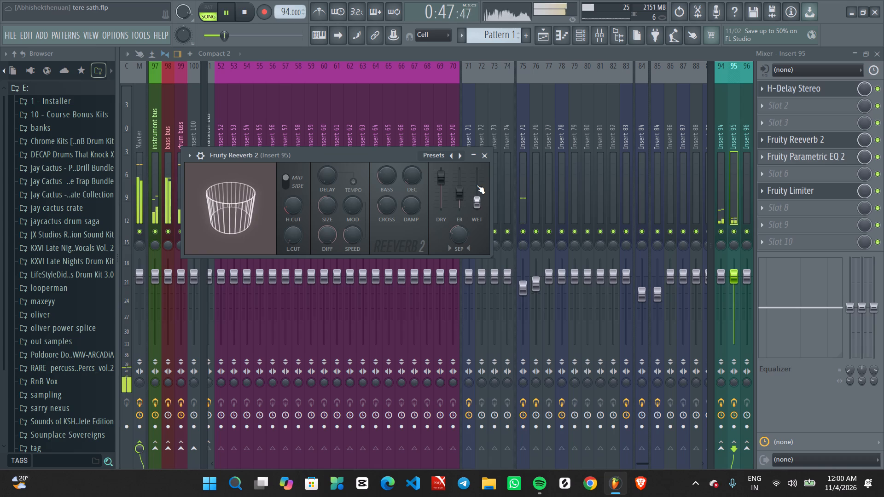
pyautogui.press('space')
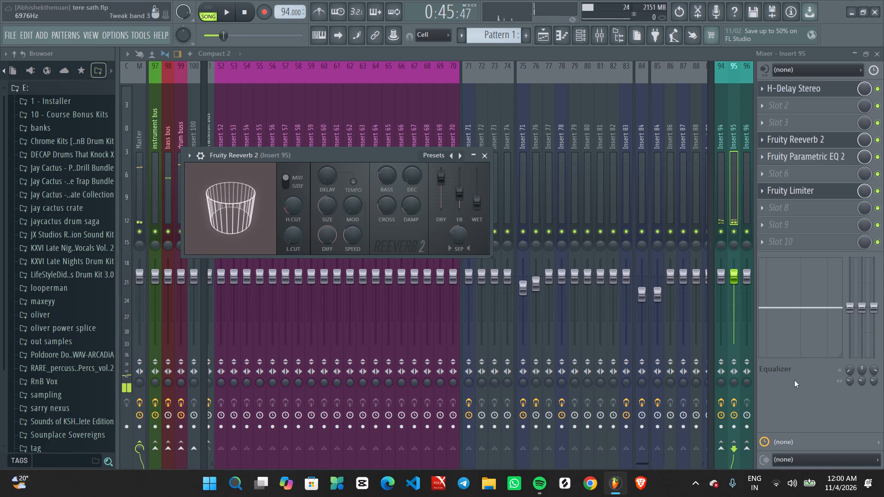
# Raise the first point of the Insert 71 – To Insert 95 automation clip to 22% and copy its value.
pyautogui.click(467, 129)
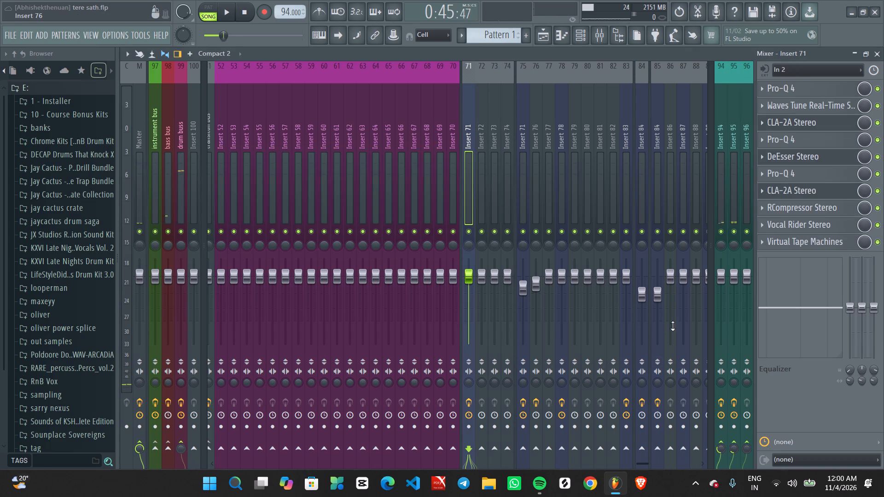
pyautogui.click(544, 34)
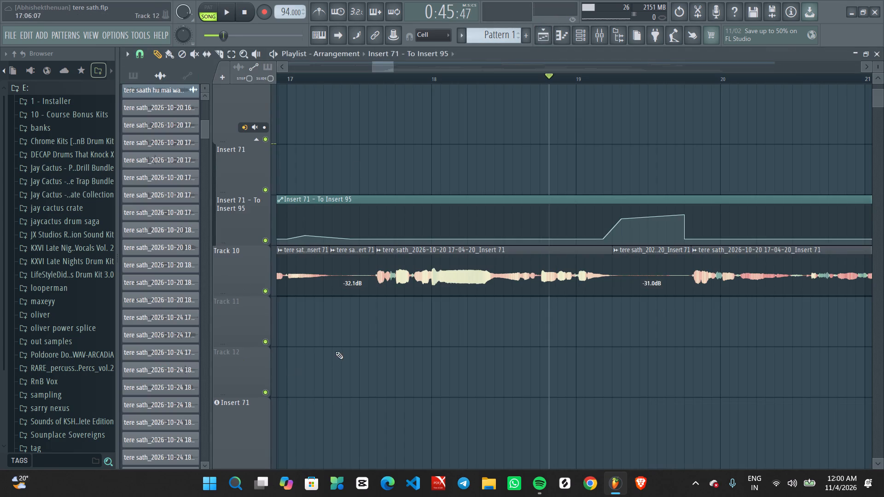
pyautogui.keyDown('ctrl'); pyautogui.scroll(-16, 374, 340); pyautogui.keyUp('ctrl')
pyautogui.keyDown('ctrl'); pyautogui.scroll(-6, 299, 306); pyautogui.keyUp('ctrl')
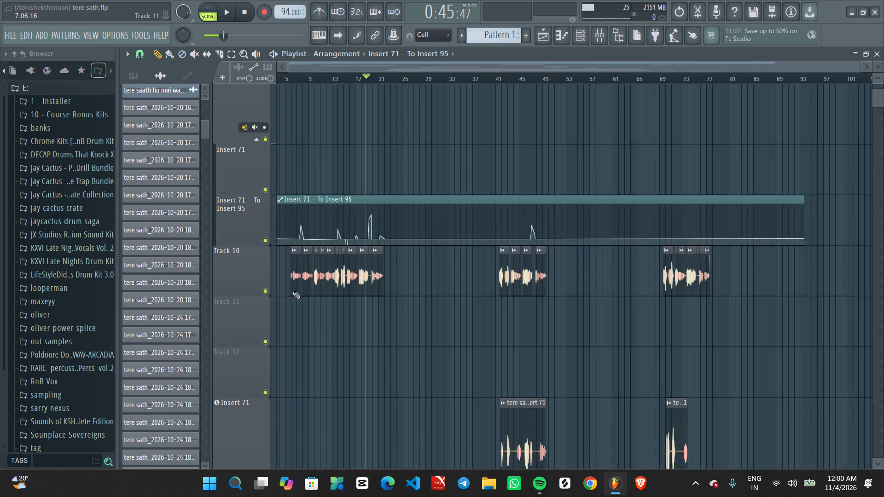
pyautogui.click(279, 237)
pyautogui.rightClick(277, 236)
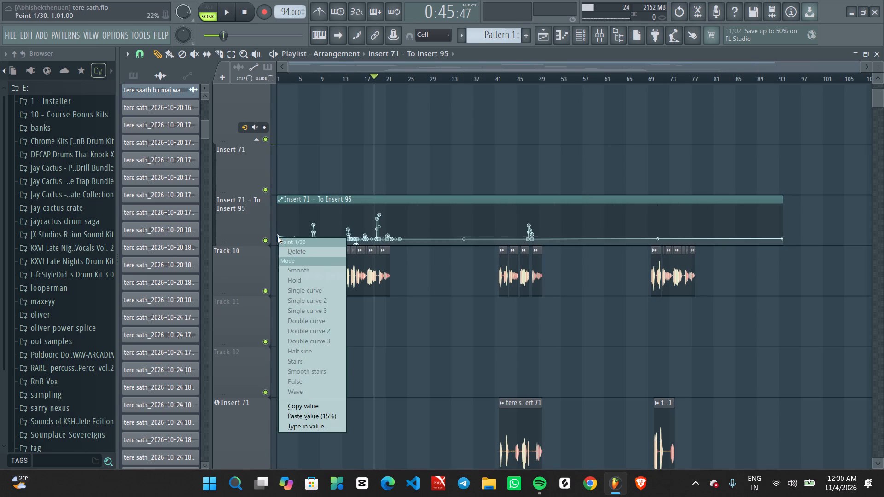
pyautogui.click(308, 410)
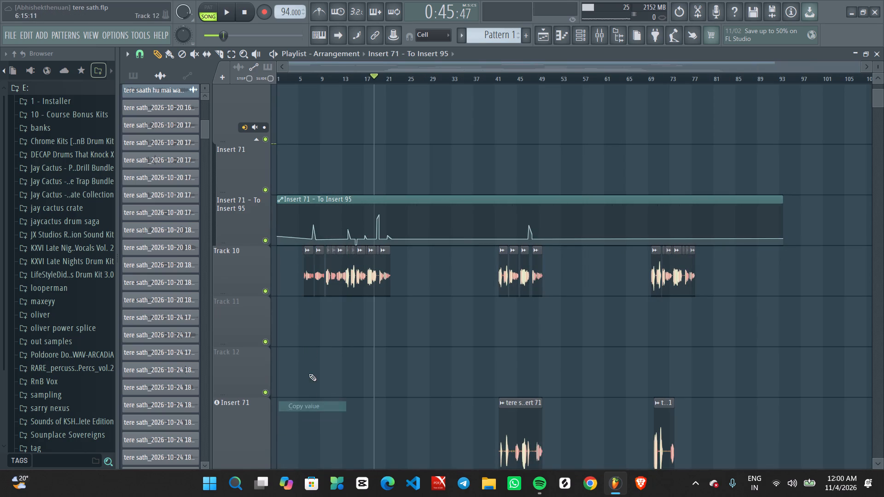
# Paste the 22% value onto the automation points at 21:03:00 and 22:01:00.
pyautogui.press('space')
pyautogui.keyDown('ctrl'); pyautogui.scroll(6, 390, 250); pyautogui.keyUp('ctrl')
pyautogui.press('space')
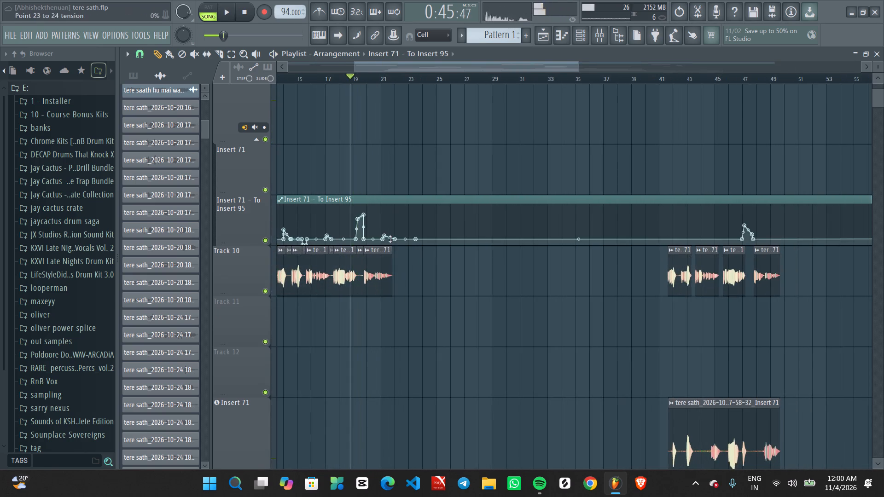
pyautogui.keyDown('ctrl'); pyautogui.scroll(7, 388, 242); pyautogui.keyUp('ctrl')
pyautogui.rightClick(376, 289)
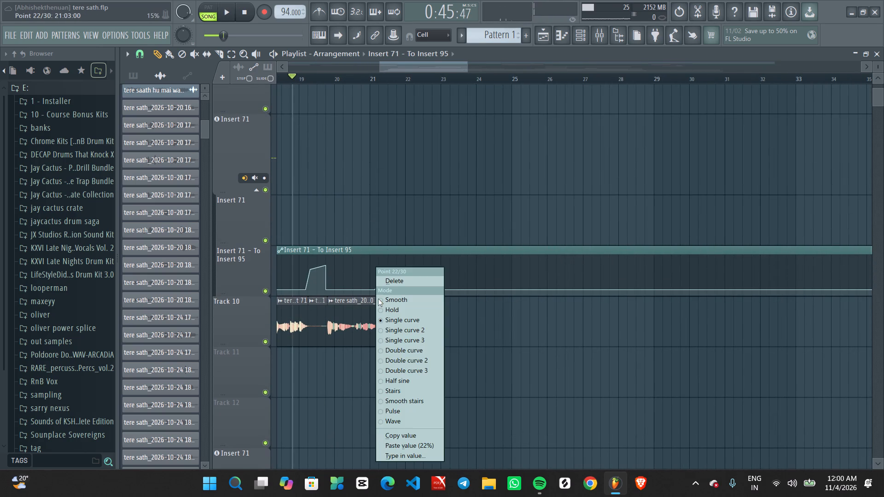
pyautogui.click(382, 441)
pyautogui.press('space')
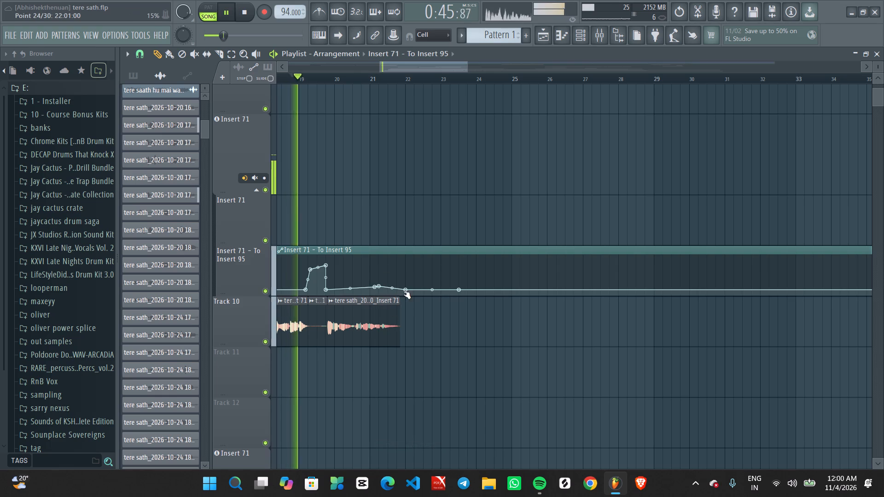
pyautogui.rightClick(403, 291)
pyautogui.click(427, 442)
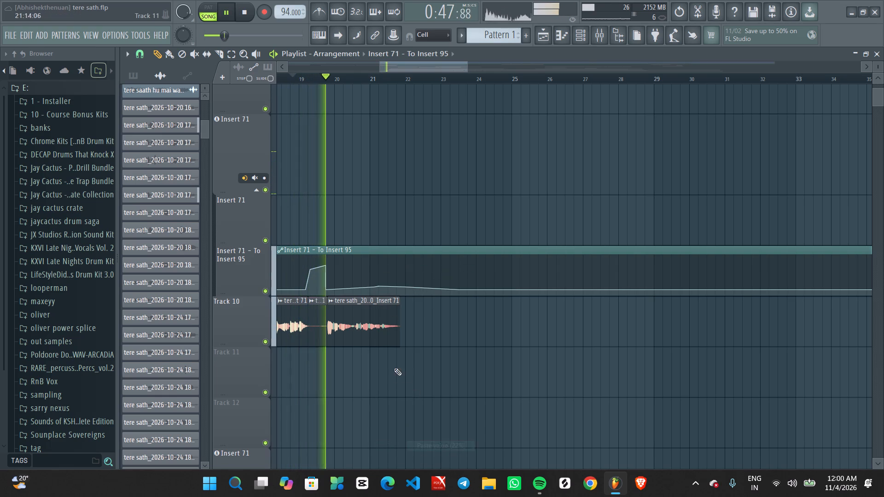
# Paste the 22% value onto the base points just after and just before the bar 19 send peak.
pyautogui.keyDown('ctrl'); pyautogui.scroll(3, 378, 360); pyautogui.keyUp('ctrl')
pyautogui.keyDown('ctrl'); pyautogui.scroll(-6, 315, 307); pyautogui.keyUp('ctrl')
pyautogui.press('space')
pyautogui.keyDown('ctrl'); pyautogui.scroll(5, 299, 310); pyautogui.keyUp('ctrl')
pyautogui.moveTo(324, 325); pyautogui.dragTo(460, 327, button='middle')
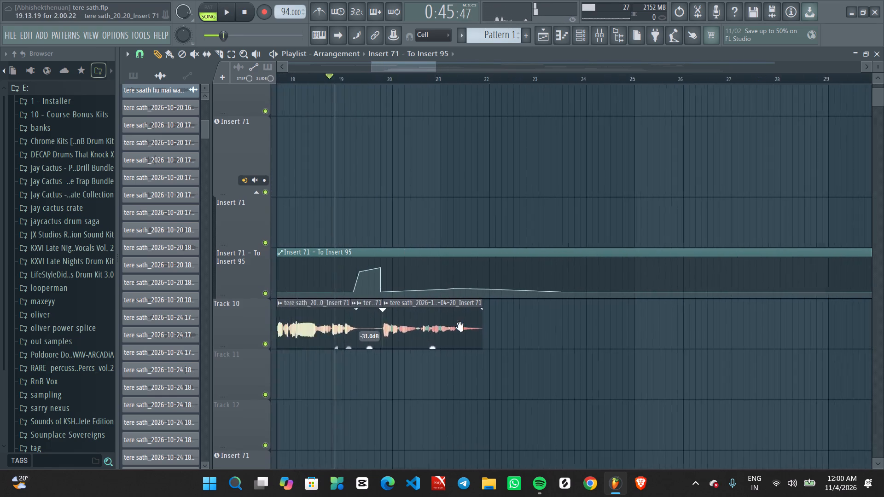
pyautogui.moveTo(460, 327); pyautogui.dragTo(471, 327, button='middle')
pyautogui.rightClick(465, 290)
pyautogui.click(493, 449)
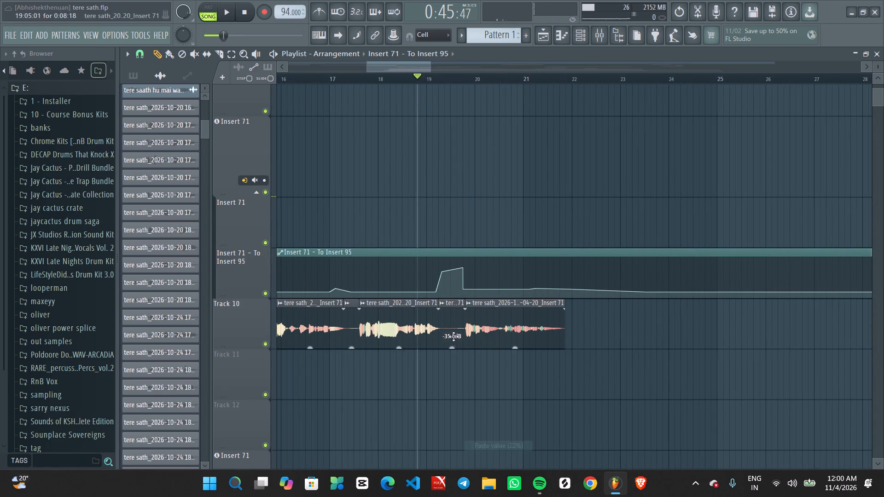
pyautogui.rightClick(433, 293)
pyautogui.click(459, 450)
# Play the passage through the bar 19 throw to examine the raised send level.
pyautogui.press('space')
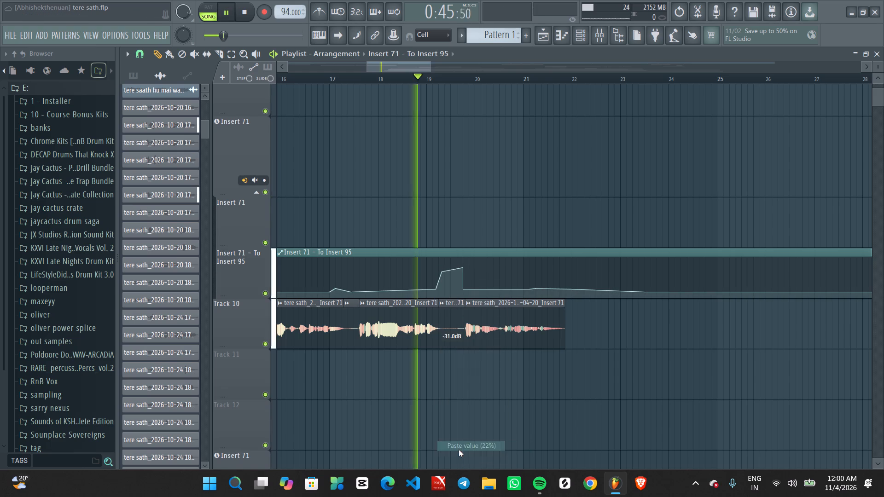
pyautogui.keyDown('ctrl'); pyautogui.scroll(4, 458, 416); pyautogui.keyUp('ctrl')
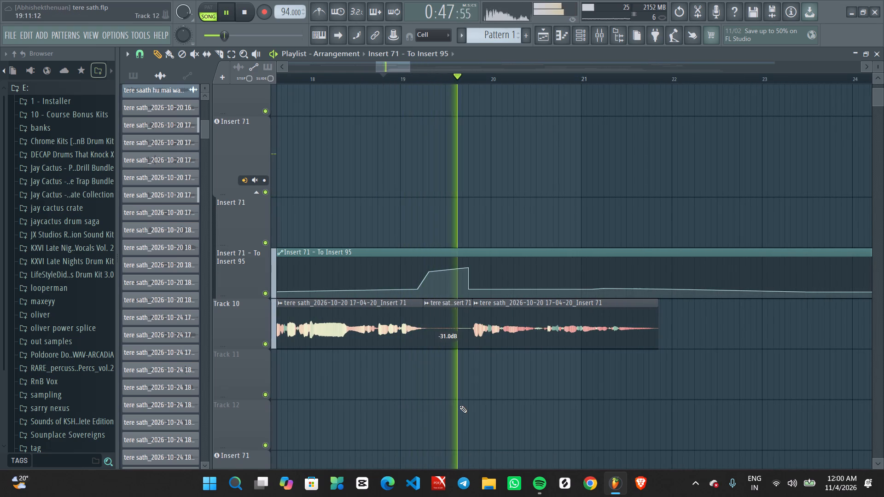
pyautogui.keyDown('ctrl'); pyautogui.scroll(1, 459, 405); pyautogui.keyUp('ctrl')
pyautogui.keyDown('ctrl'); pyautogui.scroll(-8, 459, 405); pyautogui.keyUp('ctrl')
pyautogui.keyDown('ctrl'); pyautogui.scroll(-9, 468, 368); pyautogui.keyUp('ctrl')
pyautogui.keyDown('ctrl'); pyautogui.scroll(2, 443, 367); pyautogui.keyUp('ctrl')
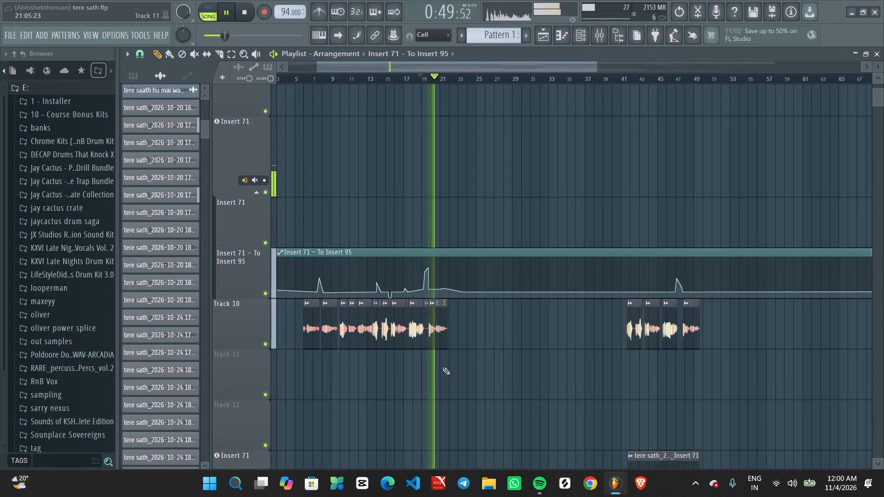
pyautogui.keyDown('ctrl'); pyautogui.scroll(6, 442, 367); pyautogui.keyUp('ctrl')
pyautogui.press('space')
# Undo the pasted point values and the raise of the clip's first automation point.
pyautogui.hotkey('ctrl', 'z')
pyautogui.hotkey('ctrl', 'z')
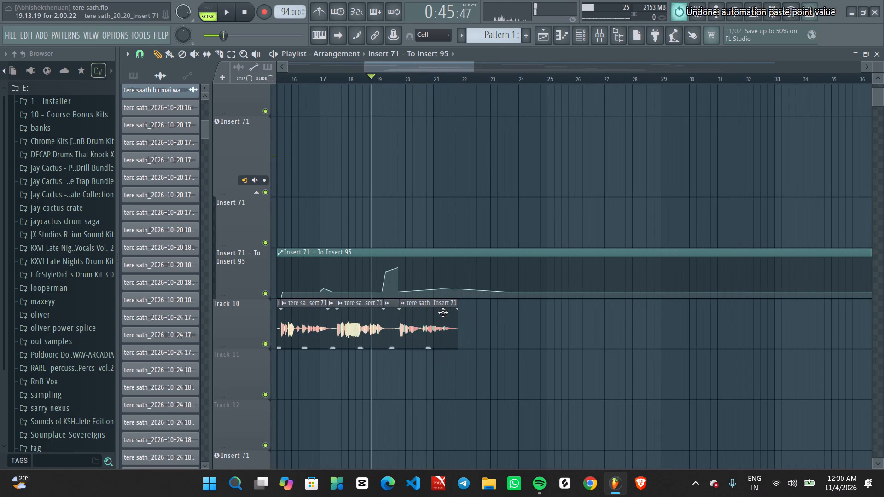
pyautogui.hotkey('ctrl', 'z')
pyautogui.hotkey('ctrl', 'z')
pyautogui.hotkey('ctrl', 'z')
# Undo the last Fruity Reeverb 2 wet level change while playing the passage.
pyautogui.hotkey('ctrl', 'space')
pyautogui.keyDown('ctrl'); pyautogui.scroll(-9, 436, 348); pyautogui.keyUp('ctrl')
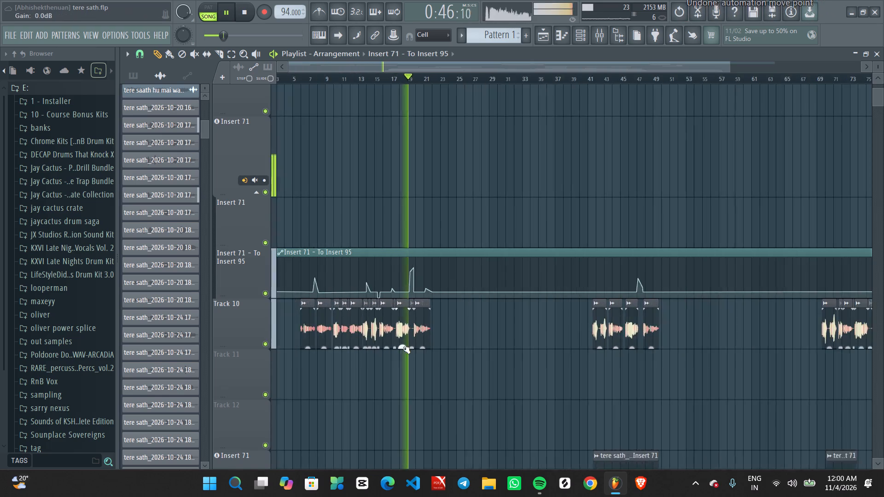
pyautogui.keyDown('ctrl'); pyautogui.scroll(-5, 320, 329); pyautogui.keyUp('ctrl')
pyautogui.hotkey('ctrl', 'z')
pyautogui.keyDown('ctrl'); pyautogui.scroll(3, 292, 310); pyautogui.keyUp('ctrl')
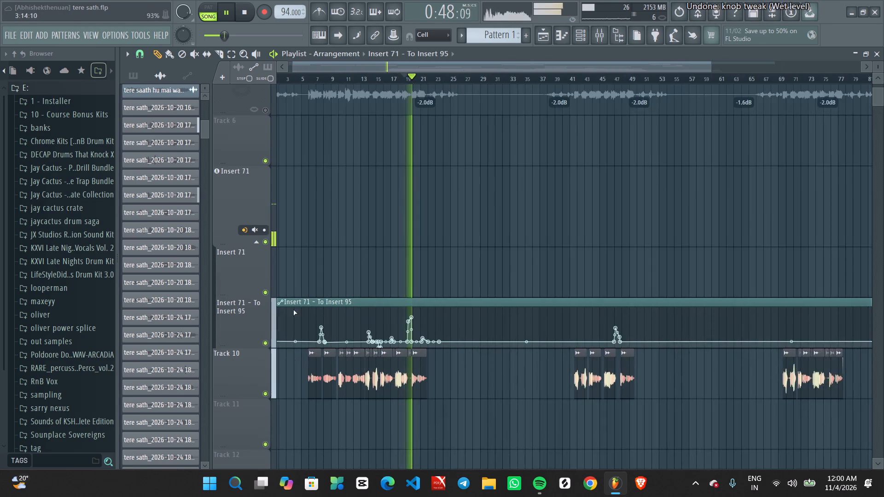
pyautogui.keyDown('ctrl'); pyautogui.scroll(10, 376, 342); pyautogui.keyUp('ctrl')
pyautogui.moveTo(504, 409); pyautogui.dragTo(518, 318, button='middle')
pyautogui.press('space')
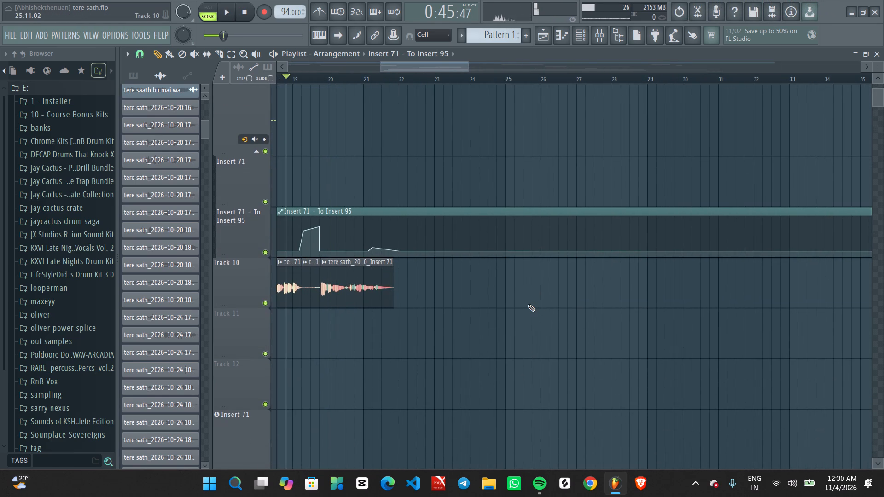
# On Insert 95, move Fruity Parametric EQ 2 down to slot 6 and load Decapitator into slot 5.
pyautogui.click(596, 34)
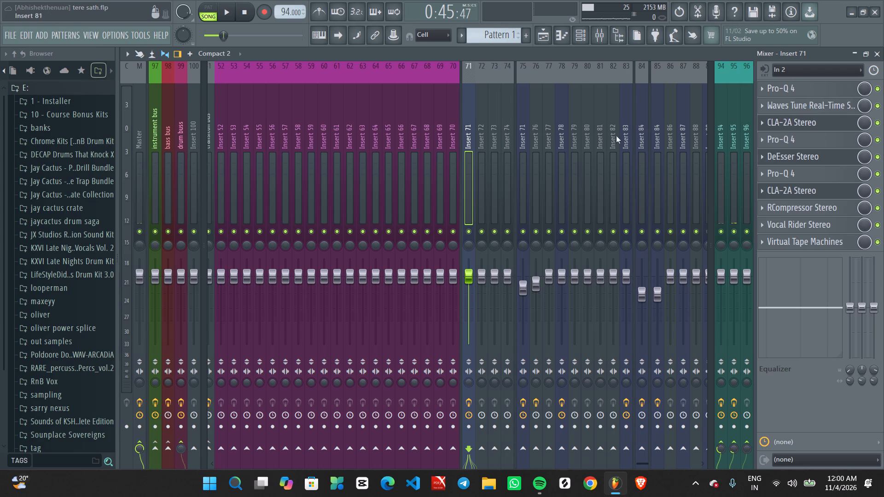
pyautogui.click(716, 150)
pyautogui.click(733, 150)
pyautogui.click(793, 98)
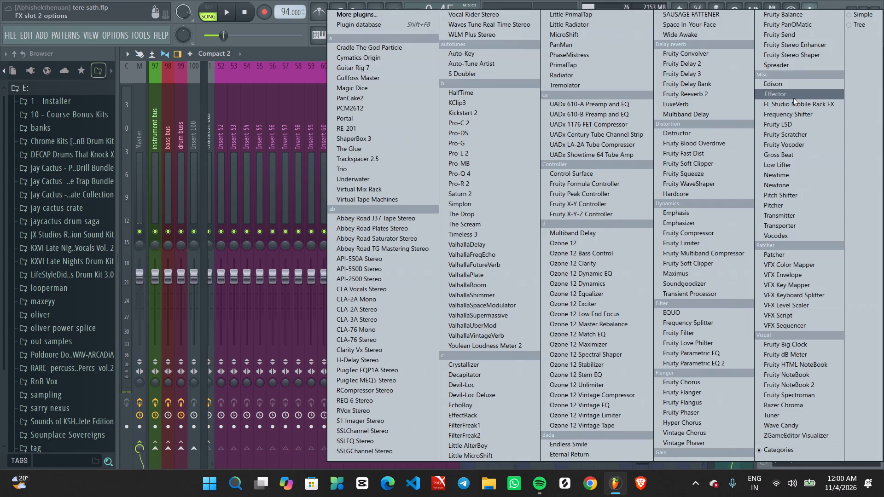
pyautogui.click(297, 51)
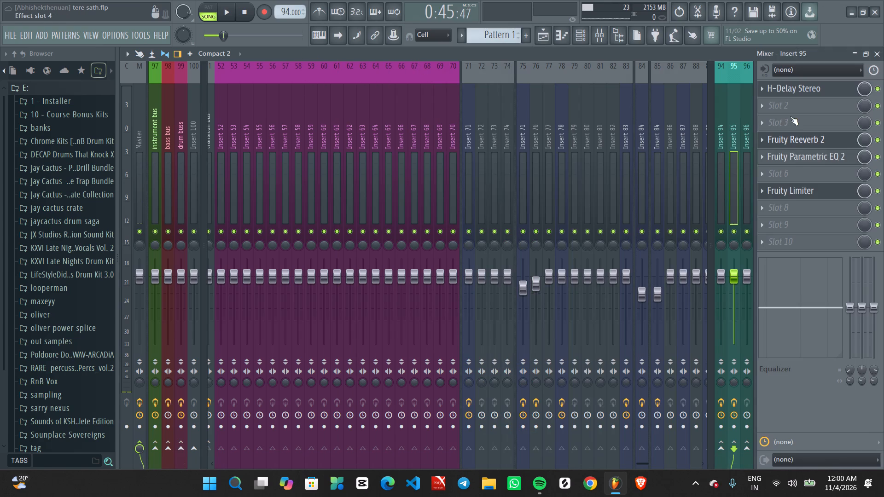
pyautogui.scroll(-1, 791, 155)
pyautogui.click(788, 153)
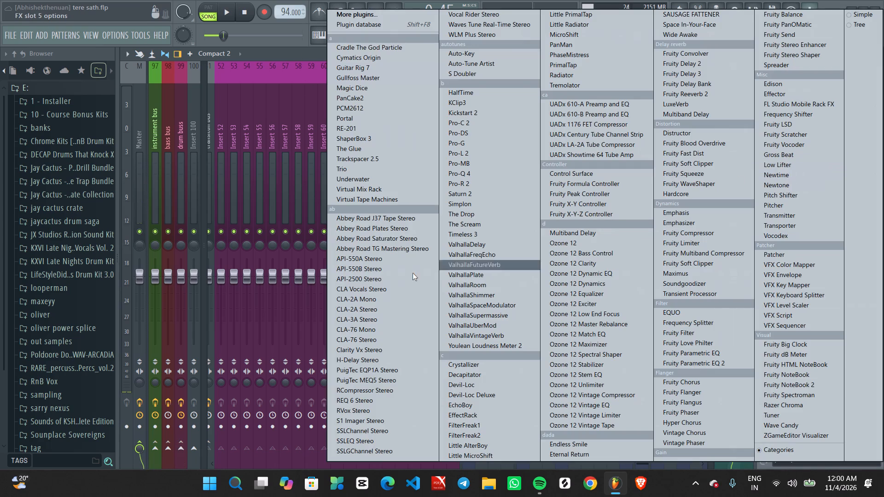
pyautogui.click(487, 375)
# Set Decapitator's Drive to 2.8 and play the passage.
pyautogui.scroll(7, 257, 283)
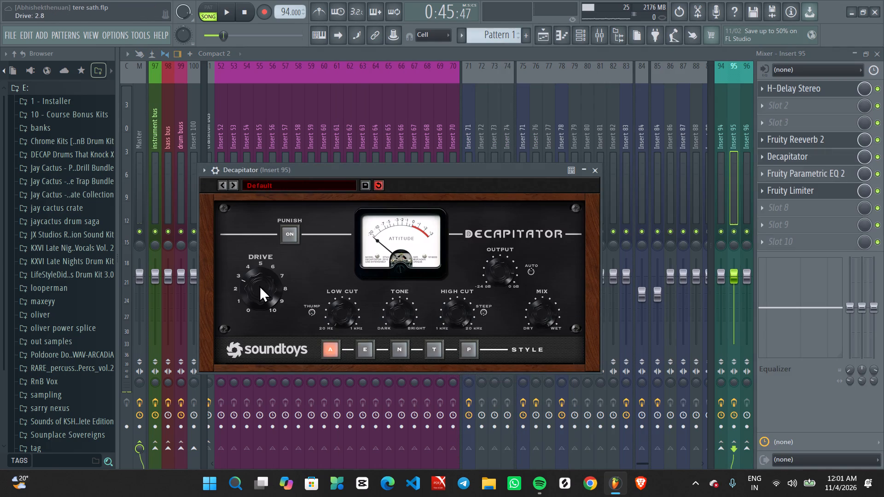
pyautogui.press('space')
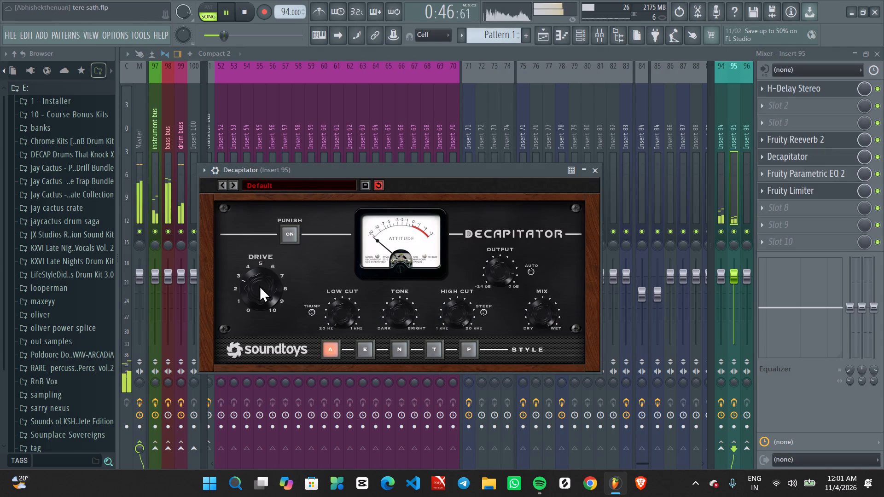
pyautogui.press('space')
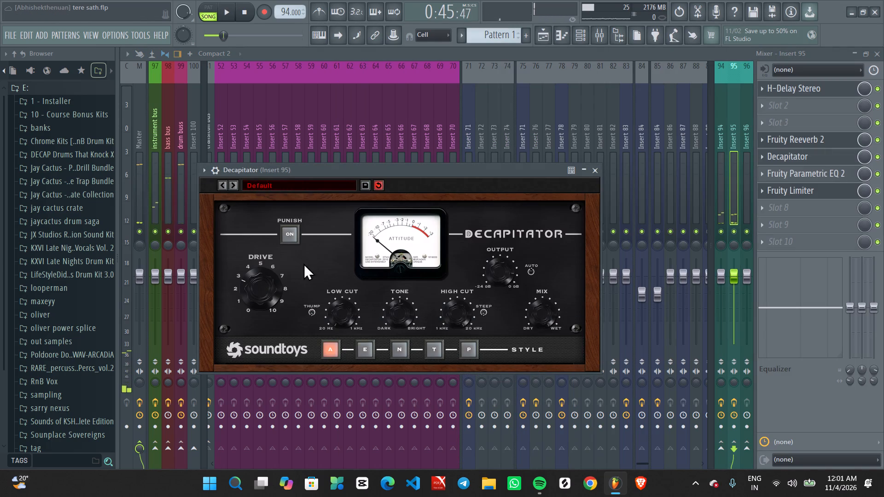
# Set Decapitator's Drive to 6.8, play the passage several times and close the plugin window.
pyautogui.scroll(15, 258, 290)
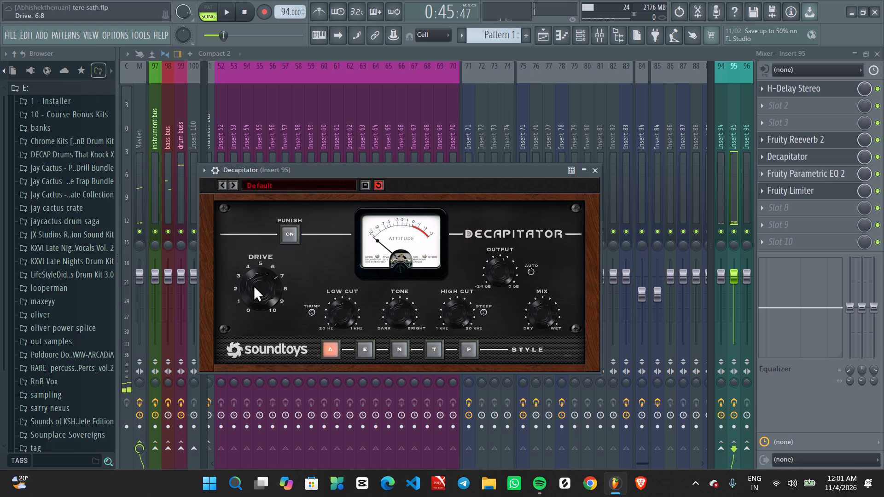
pyautogui.press('space')
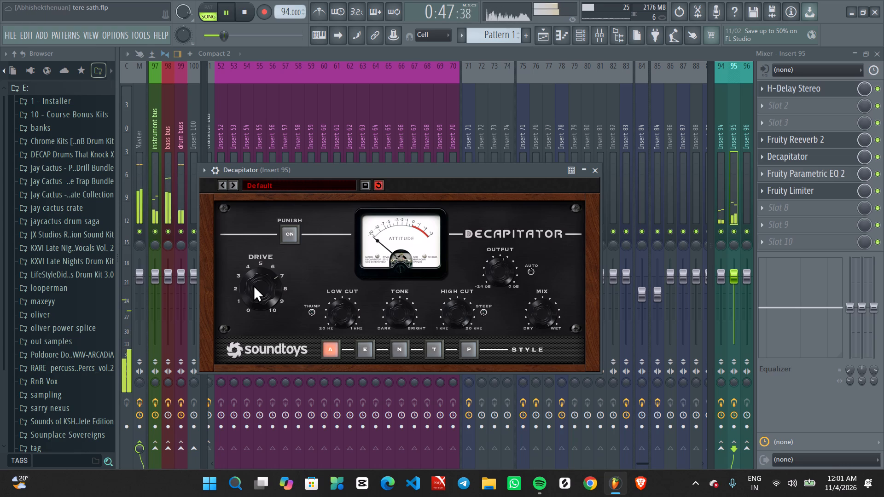
pyautogui.press('space')
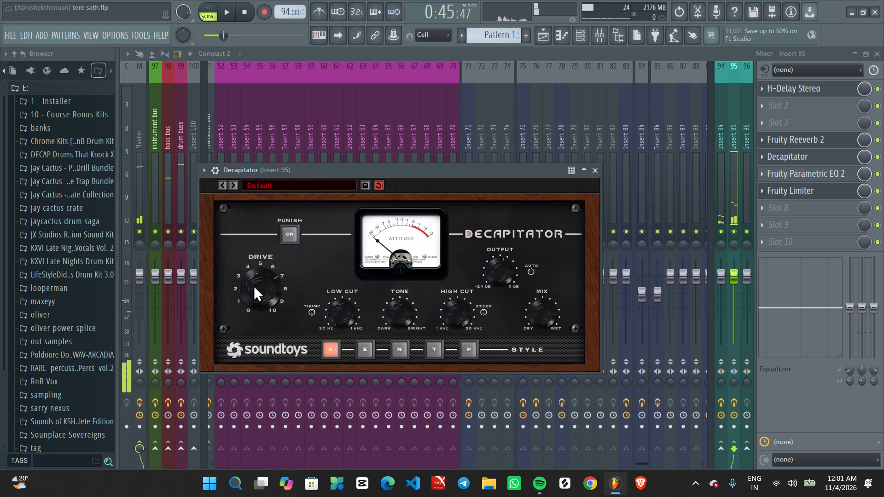
pyautogui.press('space')
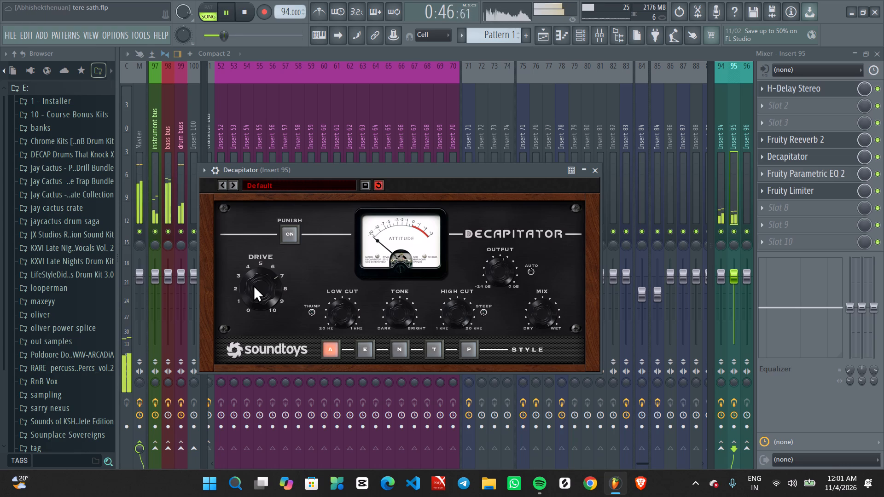
pyautogui.press('space')
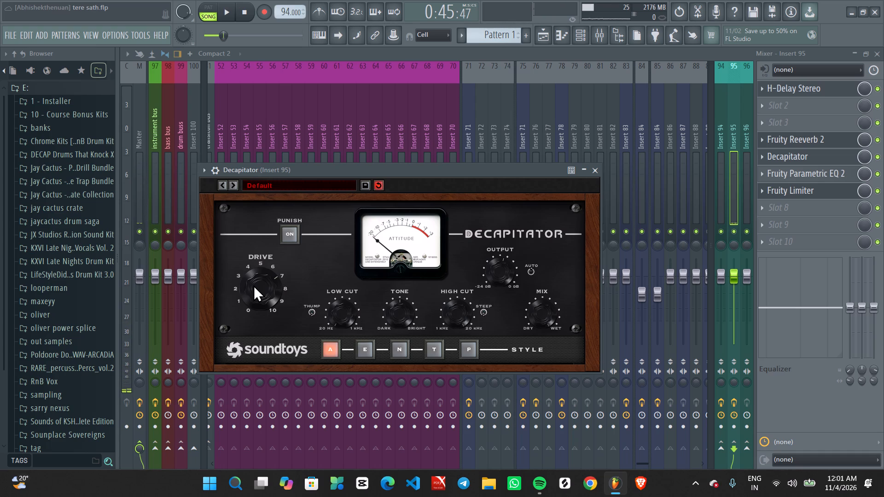
pyautogui.press('space')
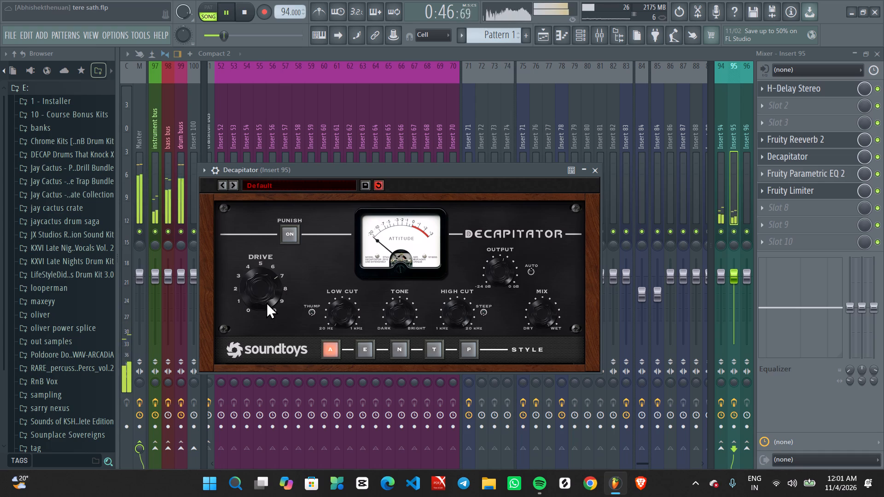
pyautogui.press('space')
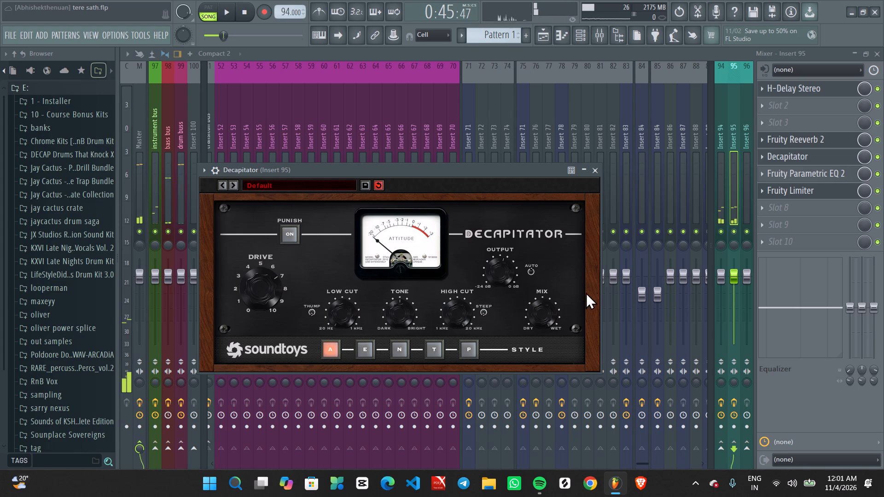
pyautogui.click(594, 173)
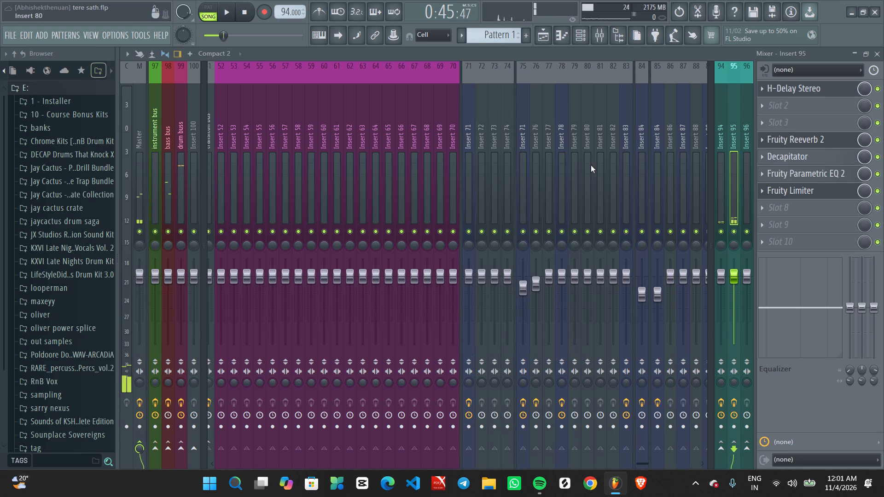
# Raise the send automation point at 19:06:00, the first point of the bar 19 throw's peak, to 100%.
pyautogui.click(541, 31)
pyautogui.keyDown('ctrl'); pyautogui.scroll(4, 474, 274); pyautogui.keyUp('ctrl')
pyautogui.keyDown('ctrl'); pyautogui.scroll(3, 367, 305); pyautogui.keyUp('ctrl')
pyautogui.moveTo(423, 320); pyautogui.dragTo(883, 318, button='middle')
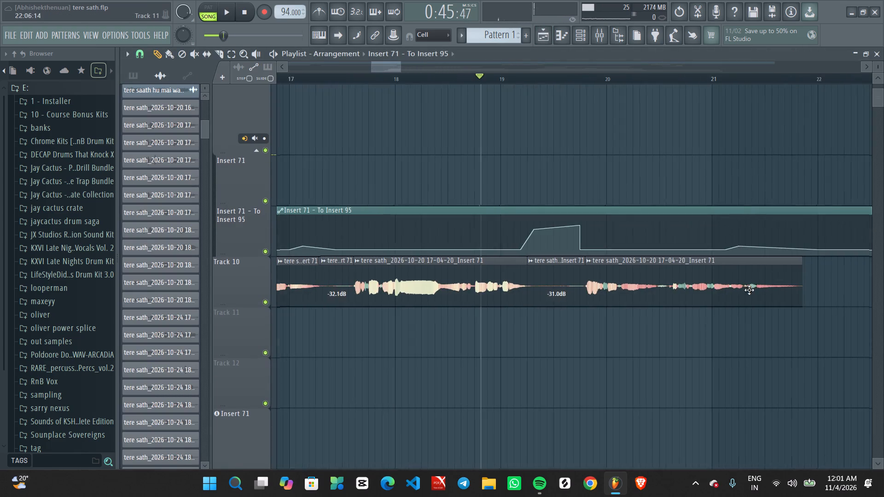
pyautogui.keyDown('ctrl'); pyautogui.scroll(3, 524, 236); pyautogui.keyUp('ctrl')
pyautogui.moveTo(546, 228); pyautogui.dragTo(544, 206)
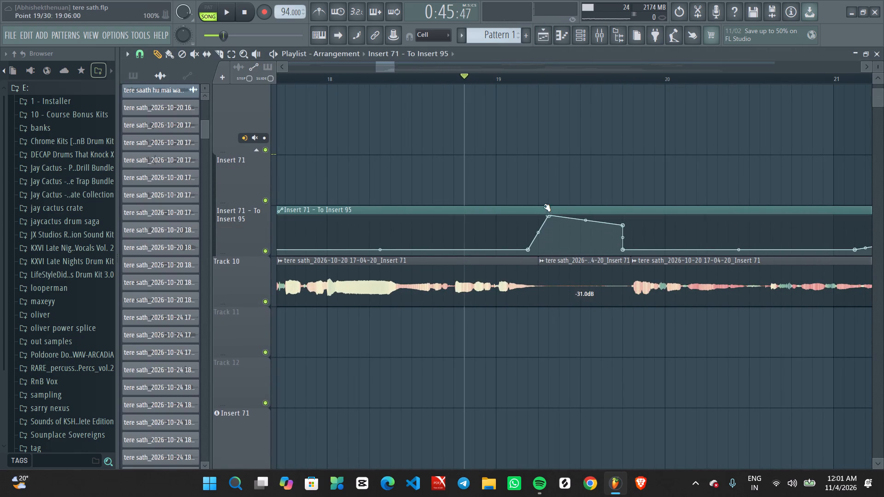
# Raise the end point of the bar 19 throw's peak to the top, level with the peak's first point.
pyautogui.moveTo(544, 206); pyautogui.dragTo(545, 205)
pyautogui.press('space')
pyautogui.moveTo(622, 222); pyautogui.dragTo(624, 204)
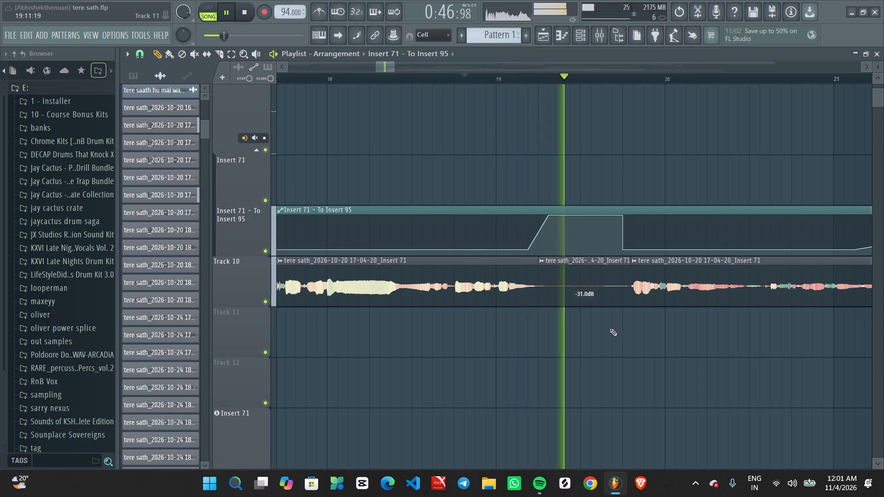
# Play the passage from late bar 18 through the bar 19 throw several times, restarting from different spots to judge the delay.
pyautogui.keyDown('ctrl'); pyautogui.scroll(-2, 610, 328); pyautogui.keyUp('ctrl')
pyautogui.press('space')
pyautogui.keyDown('ctrl'); pyautogui.scroll(5, 605, 320); pyautogui.keyUp('ctrl')
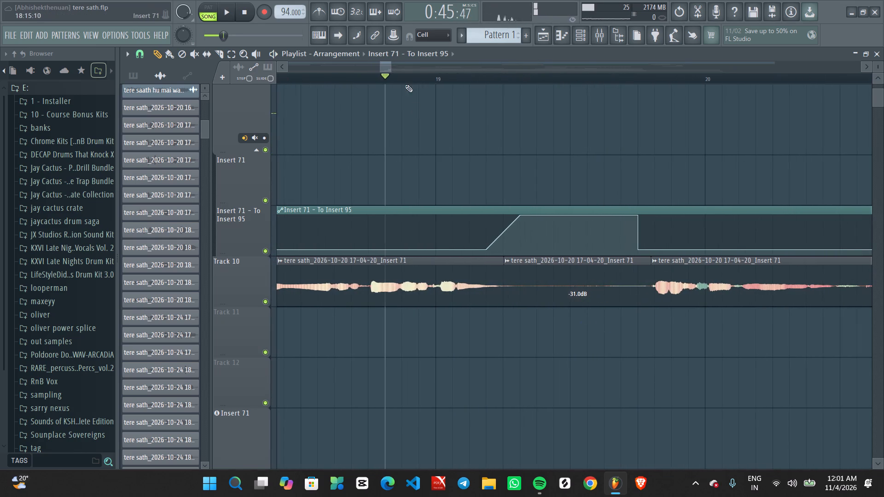
pyautogui.click(395, 77)
pyautogui.press('space')
pyautogui.keyDown('ctrl'); pyautogui.scroll(4, 502, 298); pyautogui.keyUp('ctrl')
pyautogui.moveTo(569, 347); pyautogui.dragTo(558, 343, button='middle')
pyautogui.keyDown('ctrl'); pyautogui.scroll(-2, 555, 343); pyautogui.keyUp('ctrl')
pyautogui.hotkey('ctrl', 'space')
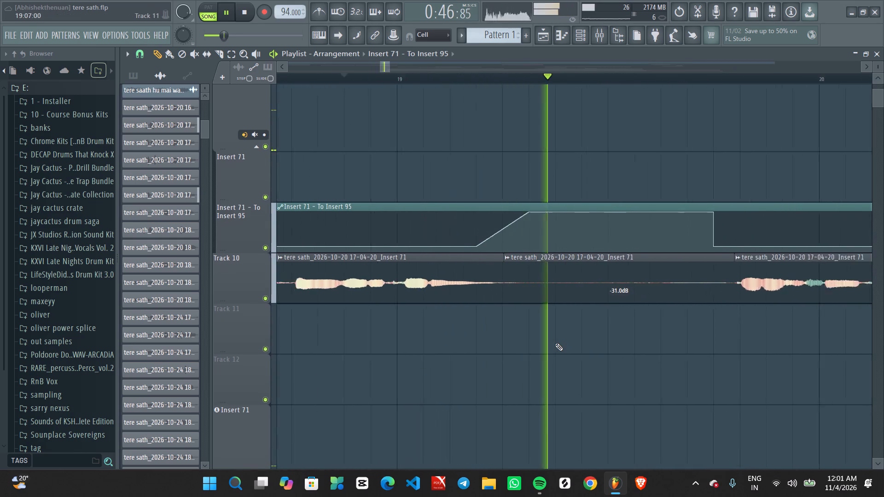
pyautogui.keyDown('ctrl'); pyautogui.scroll(-2, 555, 343); pyautogui.keyUp('ctrl')
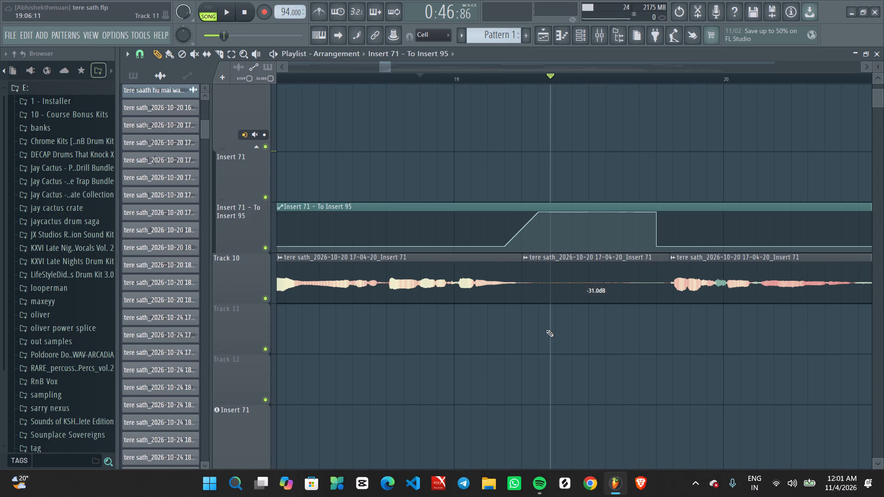
pyautogui.press('space')
pyautogui.keyDown('ctrl'); pyautogui.scroll(3, 644, 367); pyautogui.keyUp('ctrl')
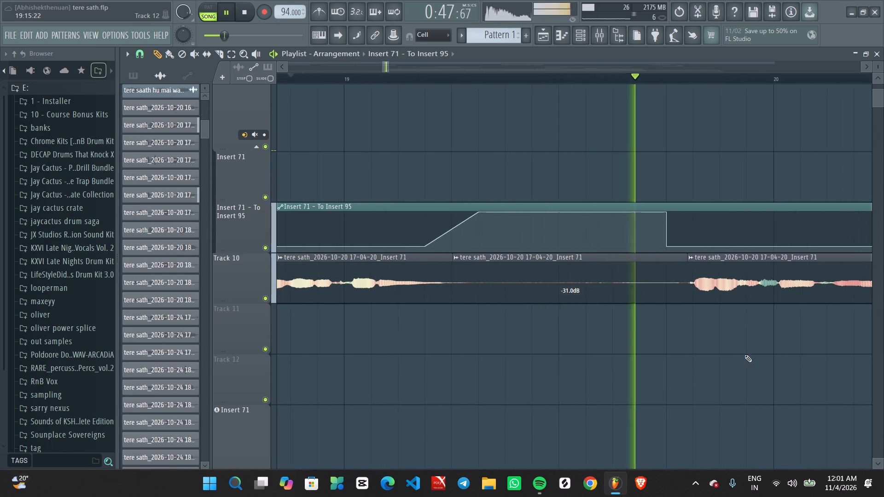
pyautogui.moveTo(740, 352); pyautogui.dragTo(714, 347, button='middle')
pyautogui.keyDown('ctrl'); pyautogui.scroll(-4, 642, 316); pyautogui.keyUp('ctrl')
pyautogui.press('space')
pyautogui.click(402, 80)
pyautogui.press('space')
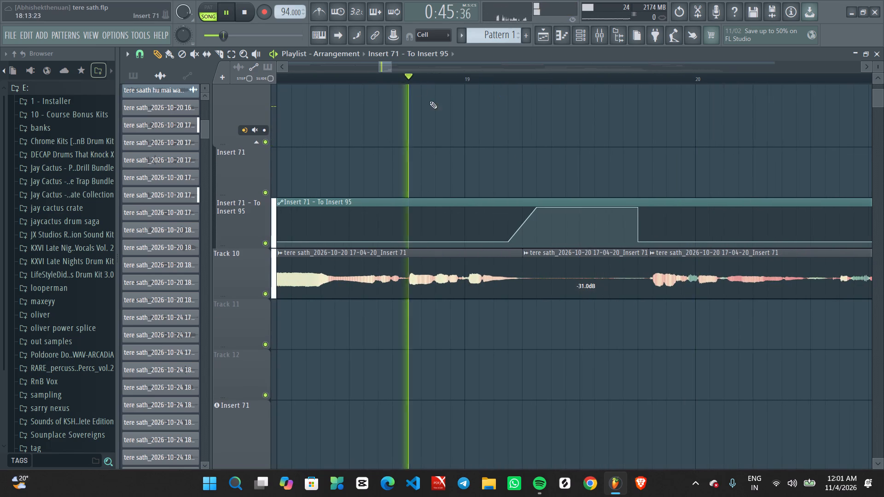
pyautogui.keyDown('ctrl'); pyautogui.scroll(2, 547, 358); pyautogui.keyUp('ctrl')
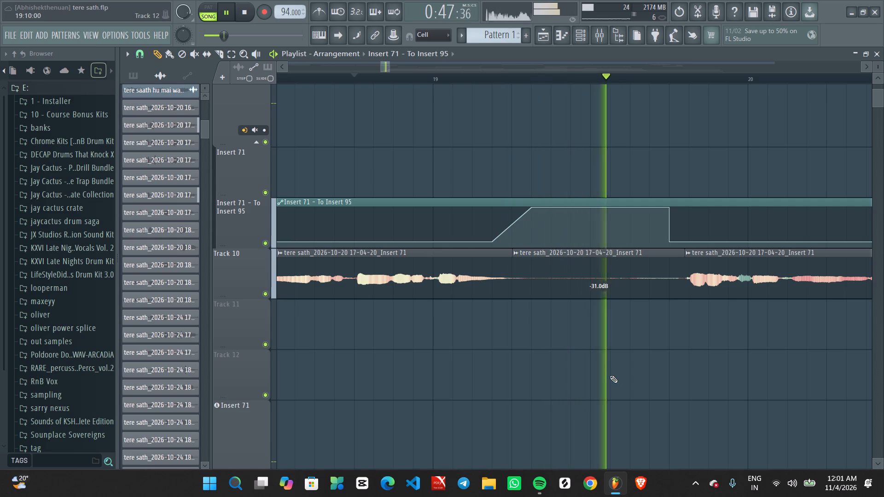
pyautogui.keyDown('ctrl'); pyautogui.scroll(-3, 610, 375); pyautogui.keyUp('ctrl')
pyautogui.press('space')
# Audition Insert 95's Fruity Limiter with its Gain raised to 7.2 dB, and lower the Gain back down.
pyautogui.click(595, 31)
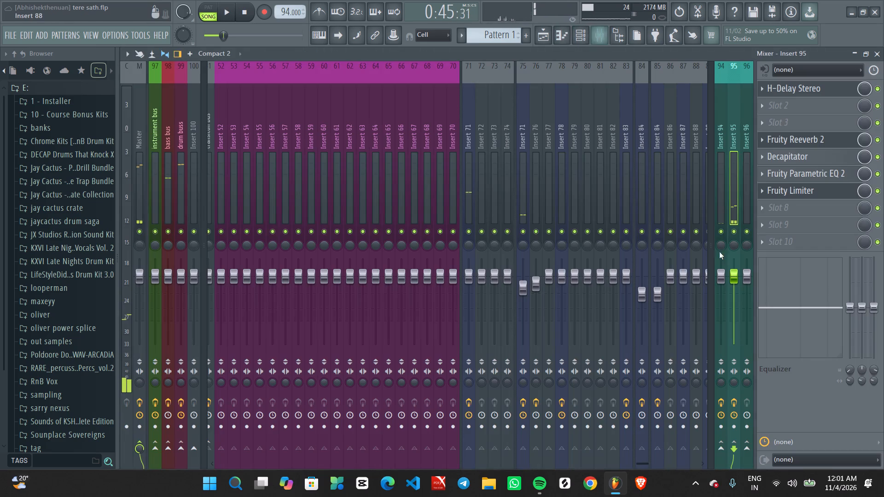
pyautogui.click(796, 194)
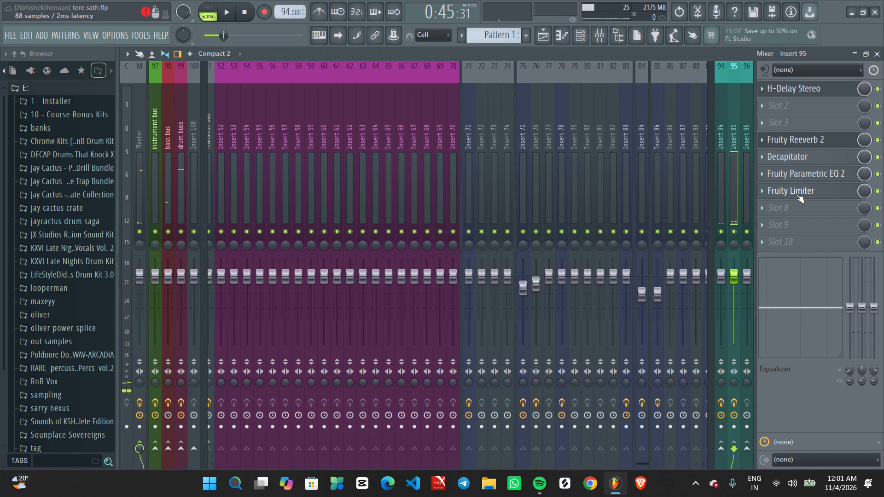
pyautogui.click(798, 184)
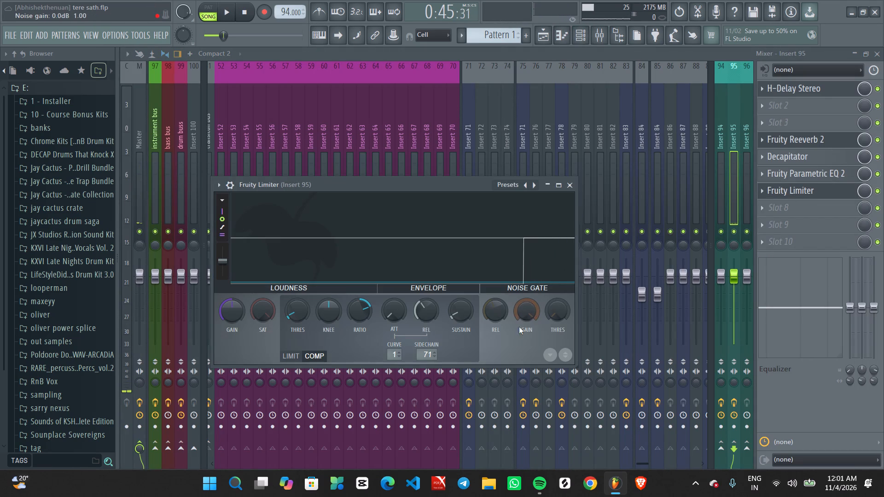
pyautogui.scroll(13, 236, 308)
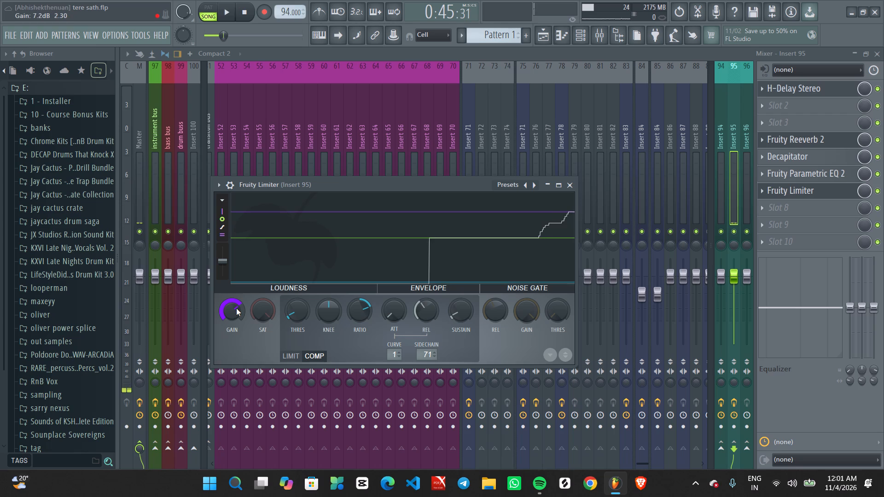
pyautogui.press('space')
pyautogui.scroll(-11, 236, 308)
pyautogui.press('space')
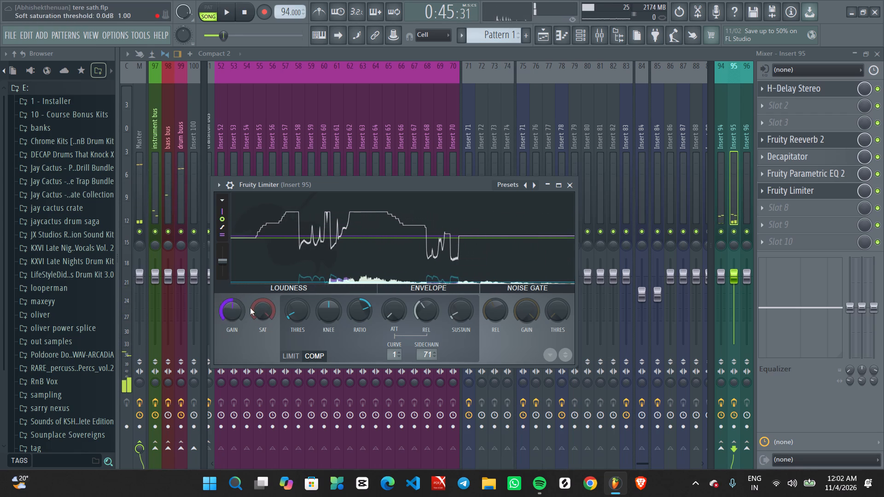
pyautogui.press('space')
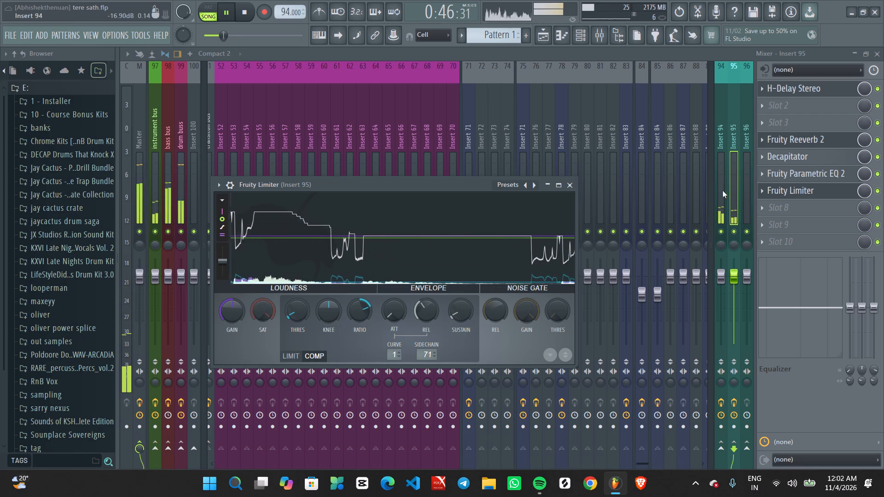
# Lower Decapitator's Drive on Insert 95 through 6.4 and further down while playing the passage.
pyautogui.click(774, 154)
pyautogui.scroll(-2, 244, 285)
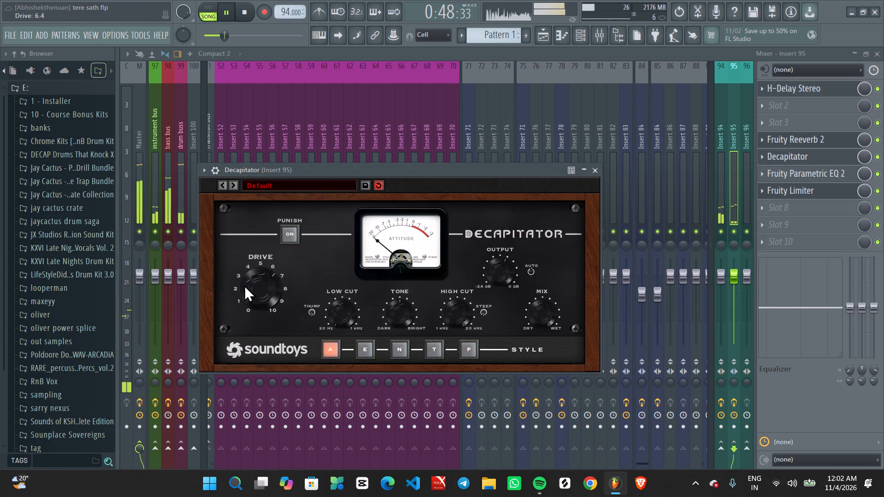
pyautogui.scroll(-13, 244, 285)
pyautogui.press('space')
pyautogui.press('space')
# Adjust the Wet level of Insert 95's Fruity Reeverb 2 while playing, lowering it to 38% or below and bringing it partway back up.
pyautogui.click(817, 134)
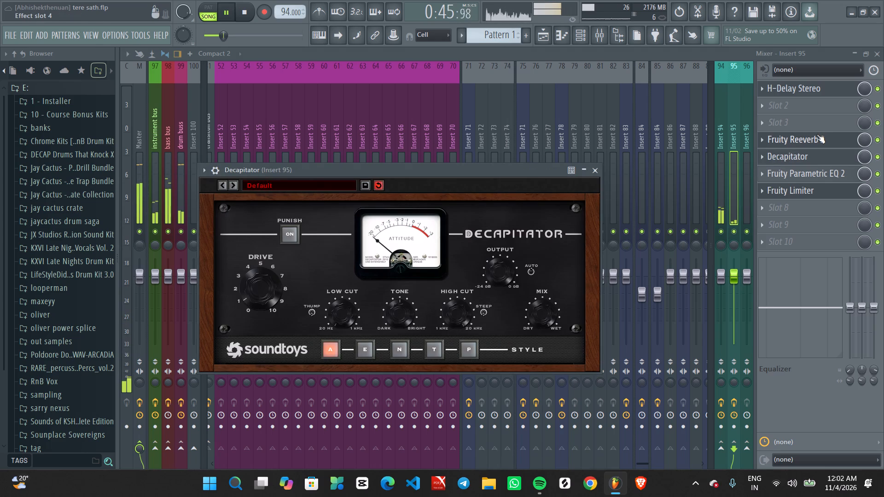
pyautogui.press('space')
pyautogui.press('space')
pyautogui.click(843, 144)
pyautogui.press('space')
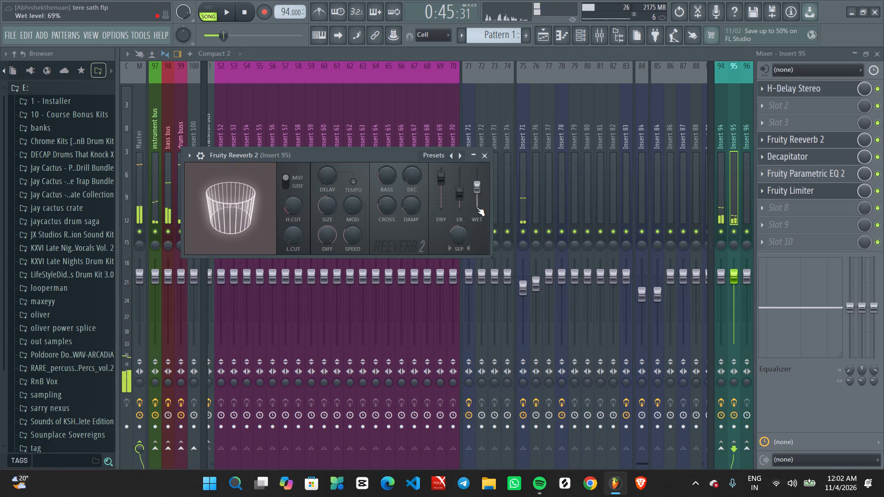
pyautogui.scroll(-7, 474, 196)
pyautogui.press('space')
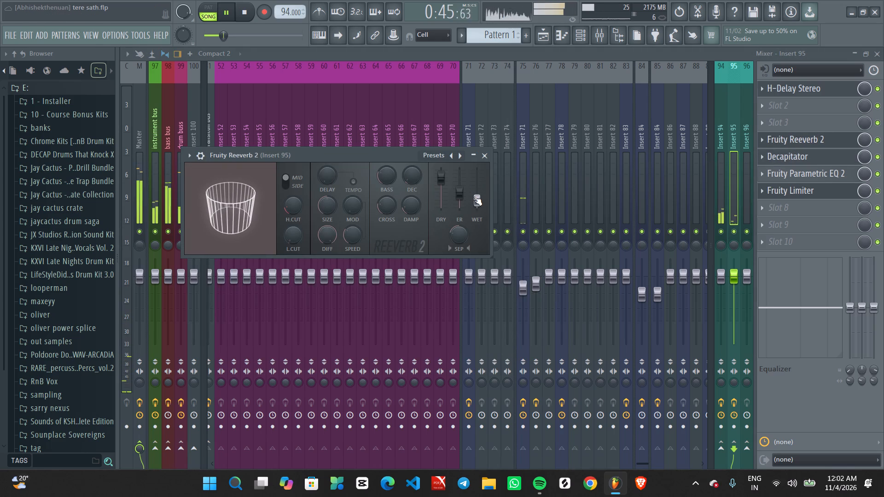
pyautogui.scroll(2, 474, 196)
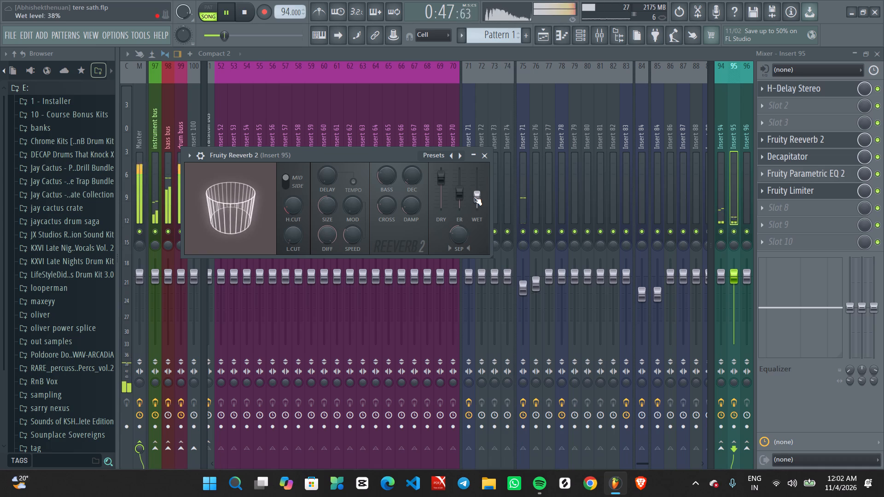
pyautogui.scroll(3, 474, 196)
pyautogui.press('space')
pyautogui.press('space')
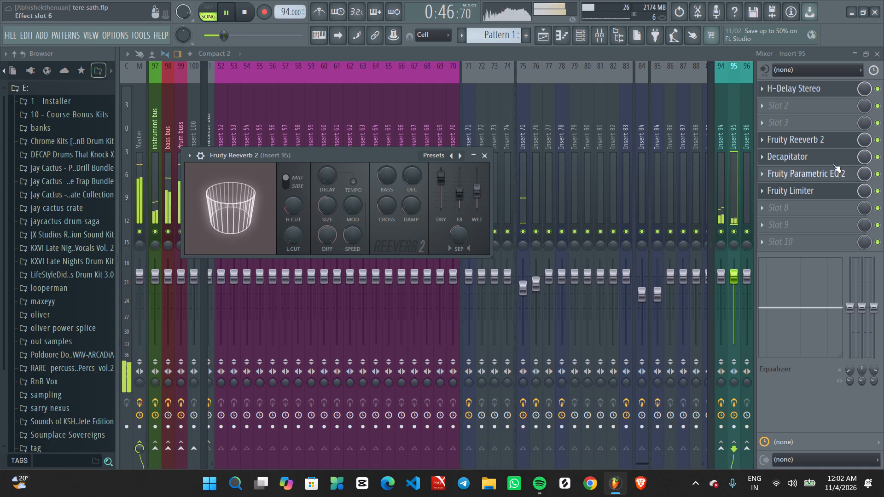
pyautogui.press('space')
# Delete Decapitator from slot 5 of Insert 95.
pyautogui.click(826, 156)
pyautogui.click(758, 158)
pyautogui.click(764, 180)
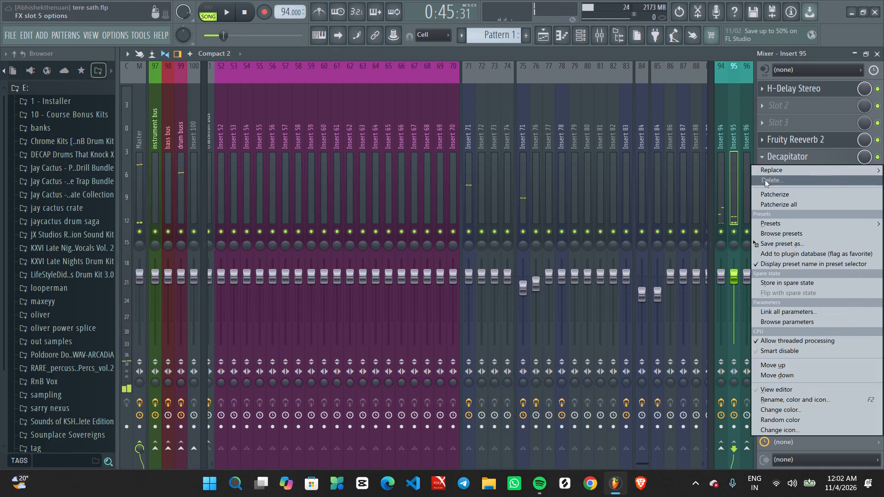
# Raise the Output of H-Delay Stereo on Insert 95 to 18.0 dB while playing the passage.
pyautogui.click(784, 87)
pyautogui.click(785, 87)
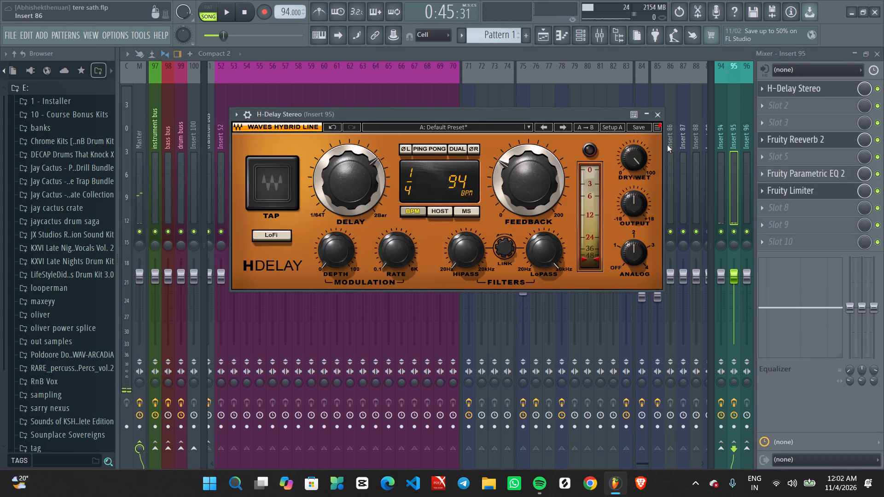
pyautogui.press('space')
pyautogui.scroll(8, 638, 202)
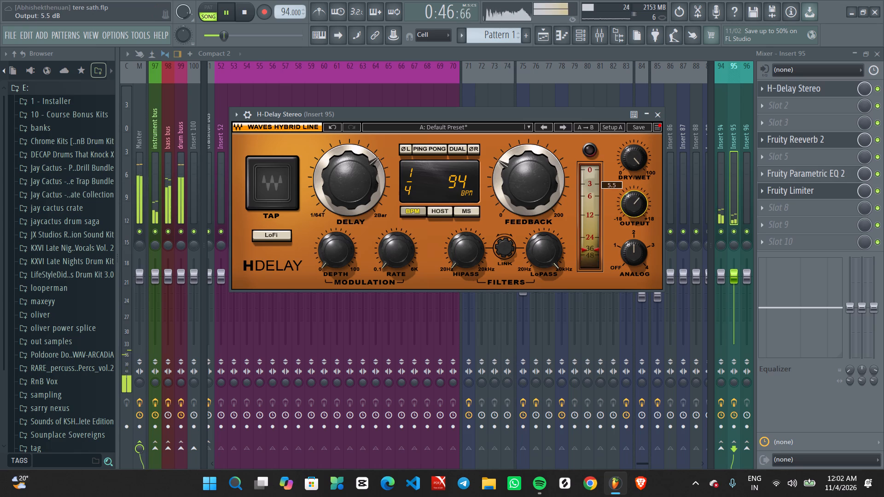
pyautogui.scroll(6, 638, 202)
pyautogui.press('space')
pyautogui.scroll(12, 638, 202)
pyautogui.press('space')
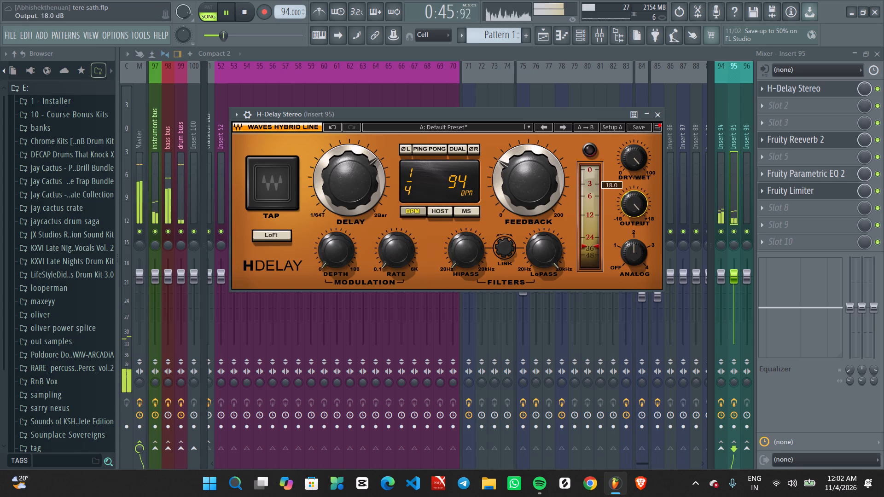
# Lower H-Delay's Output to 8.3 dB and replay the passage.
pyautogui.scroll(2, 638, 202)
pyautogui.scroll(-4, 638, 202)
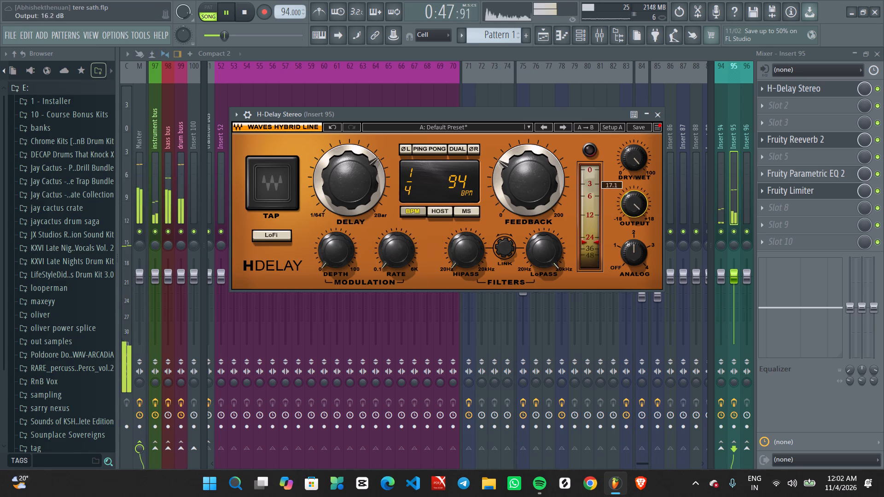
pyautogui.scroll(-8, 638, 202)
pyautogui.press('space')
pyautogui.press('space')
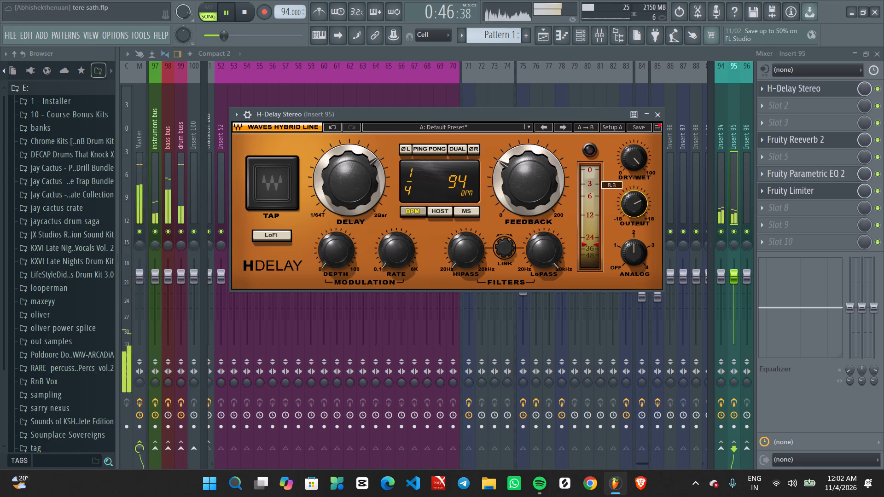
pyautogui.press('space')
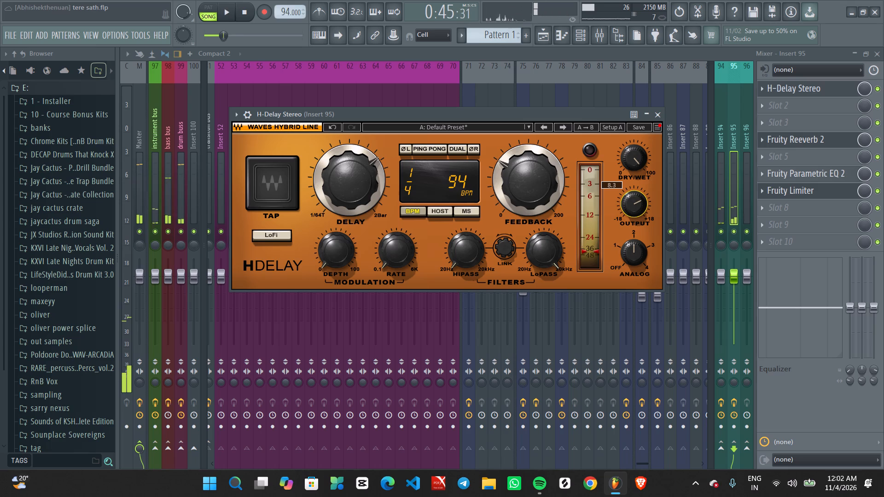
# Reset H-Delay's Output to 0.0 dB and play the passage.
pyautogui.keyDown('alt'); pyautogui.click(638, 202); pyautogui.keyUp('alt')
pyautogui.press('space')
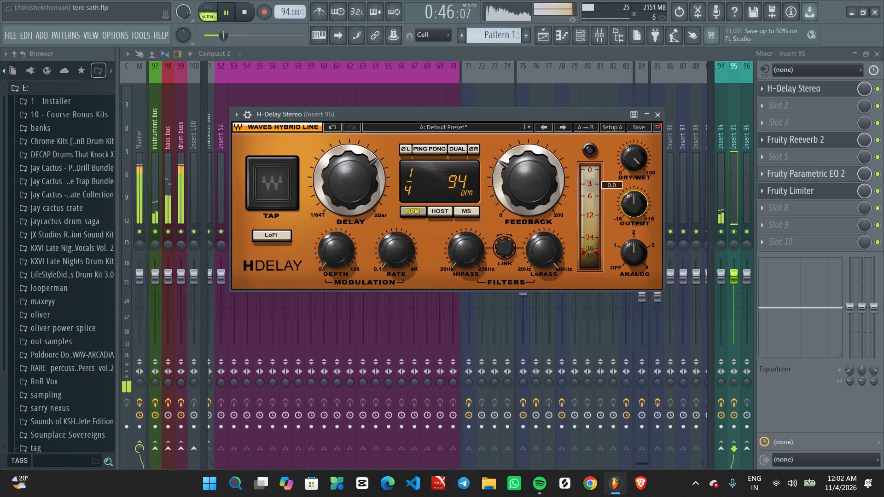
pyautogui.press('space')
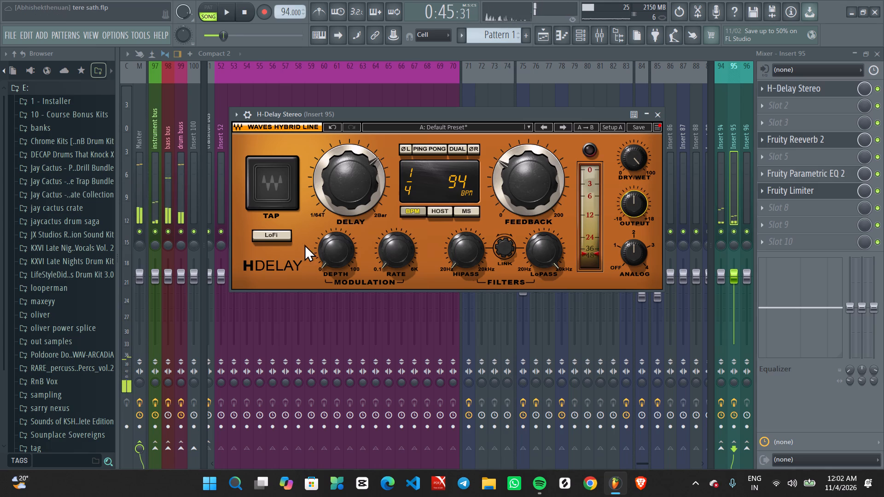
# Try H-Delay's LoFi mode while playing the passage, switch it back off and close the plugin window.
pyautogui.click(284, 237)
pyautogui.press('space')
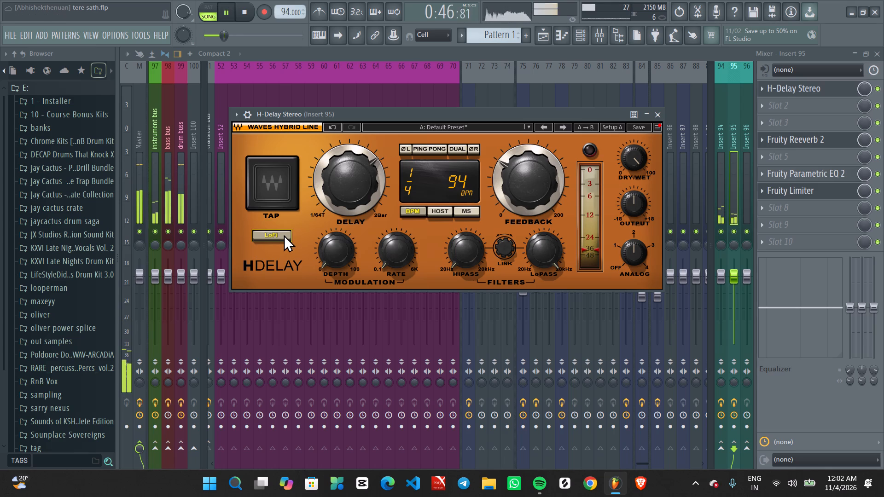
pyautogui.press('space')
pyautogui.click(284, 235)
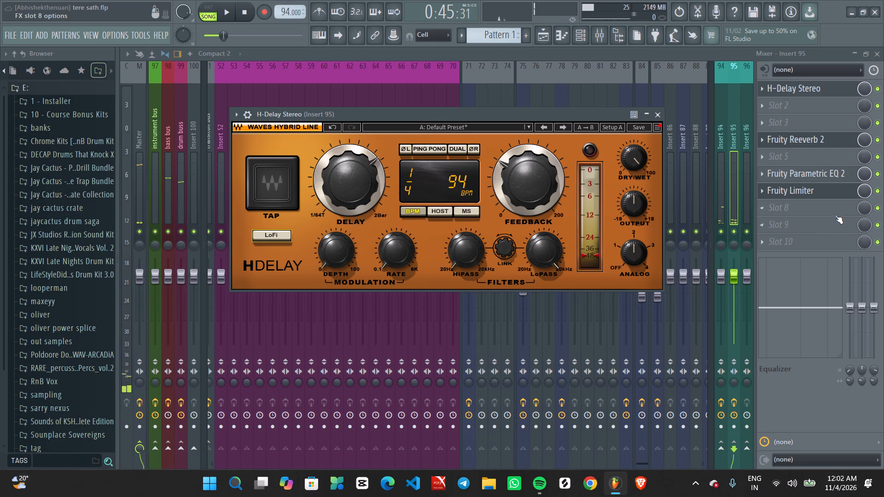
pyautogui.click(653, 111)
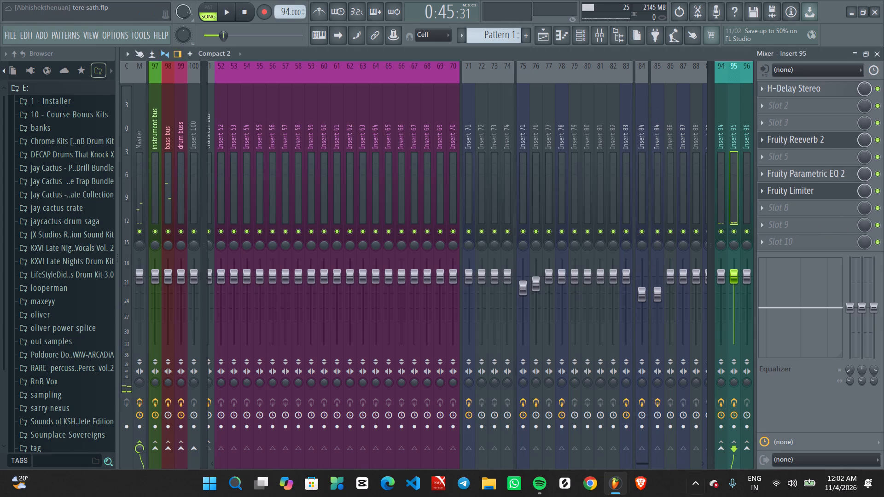
# Examine the Insert 71 to Insert 95 send automation and the vocal clips in the playlist, playing the passage briefly.
pyautogui.click(541, 37)
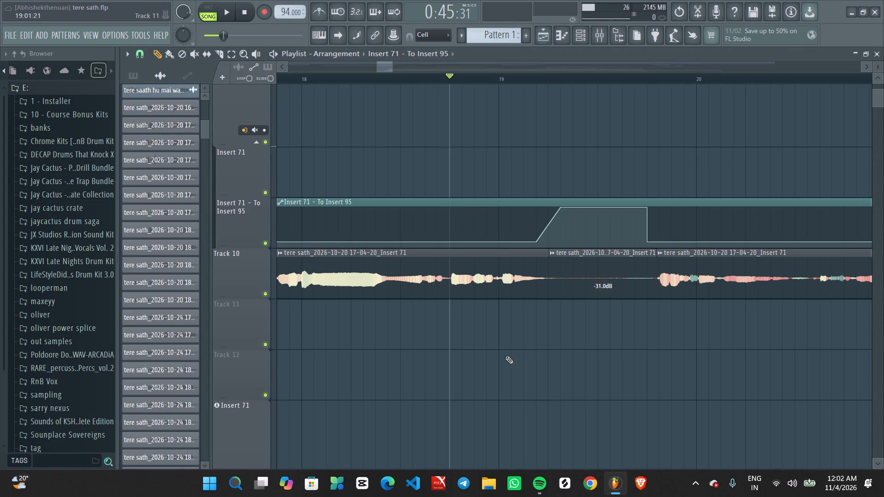
pyautogui.keyDown('ctrl'); pyautogui.scroll(-8, 494, 350); pyautogui.keyUp('ctrl')
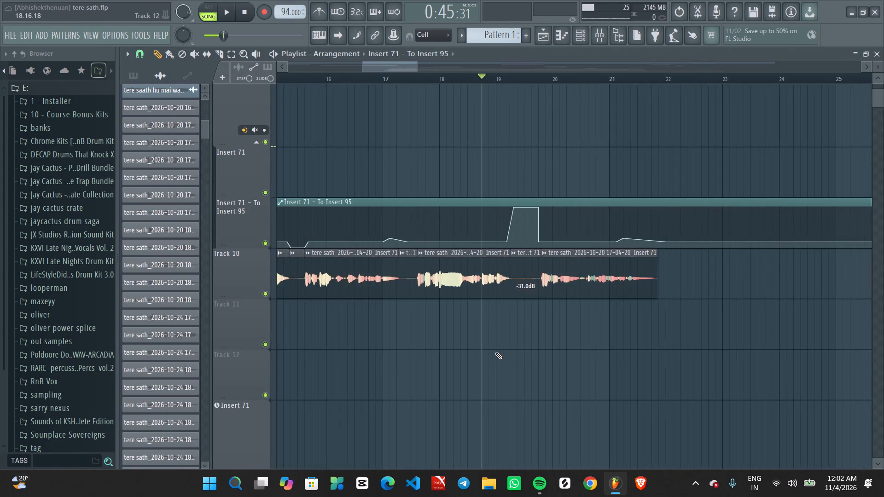
pyautogui.keyDown('ctrl'); pyautogui.scroll(-18, 495, 352); pyautogui.keyUp('ctrl')
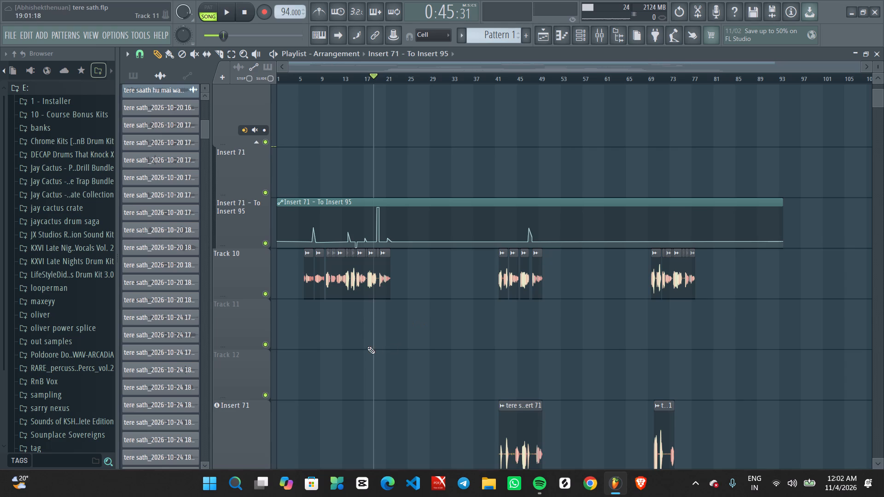
pyautogui.keyDown('ctrl'); pyautogui.scroll(3, 365, 346); pyautogui.keyUp('ctrl')
pyautogui.moveTo(373, 344); pyautogui.dragTo(644, 344, button='middle')
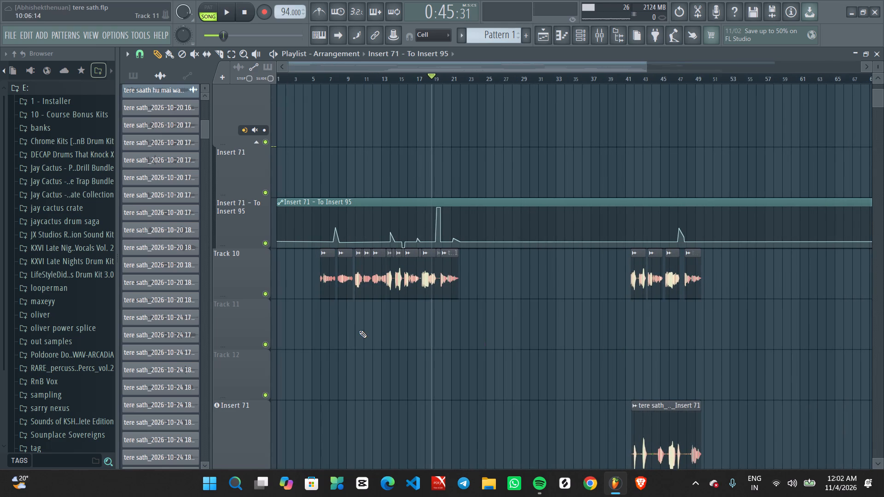
pyautogui.keyDown('ctrl'); pyautogui.scroll(2, 361, 330); pyautogui.keyUp('ctrl')
pyautogui.moveTo(380, 332); pyautogui.dragTo(510, 332, button='middle')
pyautogui.press('space')
pyautogui.keyDown('ctrl'); pyautogui.scroll(2, 459, 325); pyautogui.keyUp('ctrl')
pyautogui.moveTo(373, 347); pyautogui.dragTo(591, 347, button='middle')
pyautogui.press('space')
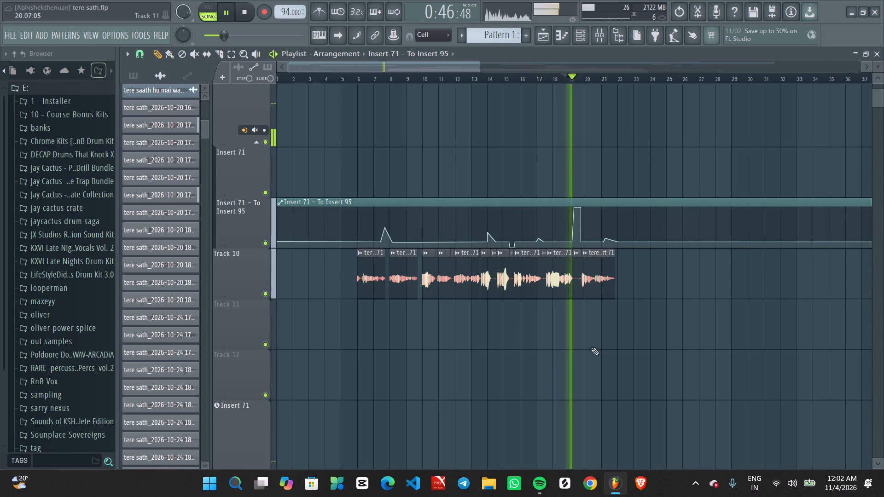
# Load Decapitator into the empty slot 5 of Insert 95, between Fruity Reeverb 2 and Fruity Parametric EQ 2.
pyautogui.click(603, 24)
pyautogui.click(602, 31)
pyautogui.click(813, 90)
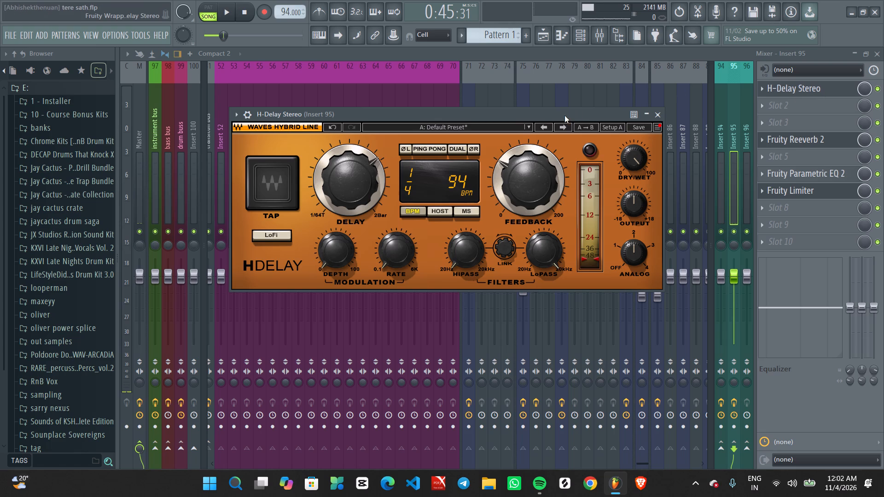
pyautogui.moveTo(564, 116); pyautogui.dragTo(574, 116)
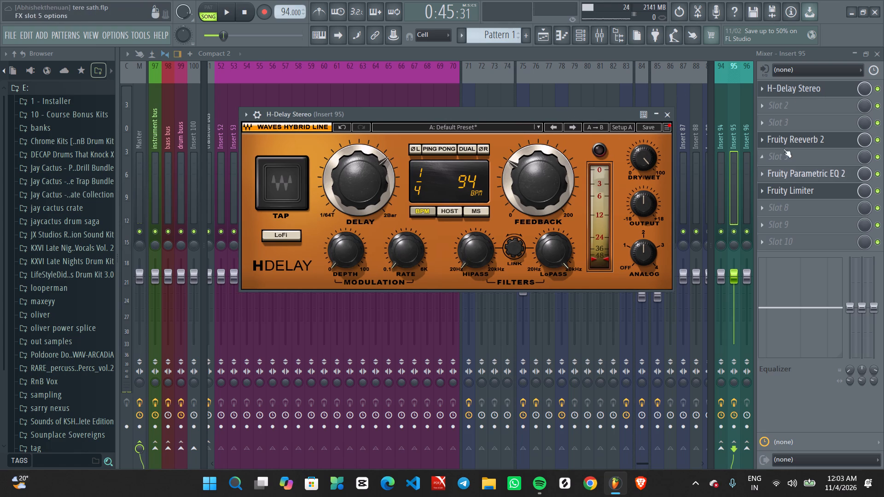
pyautogui.click(780, 156)
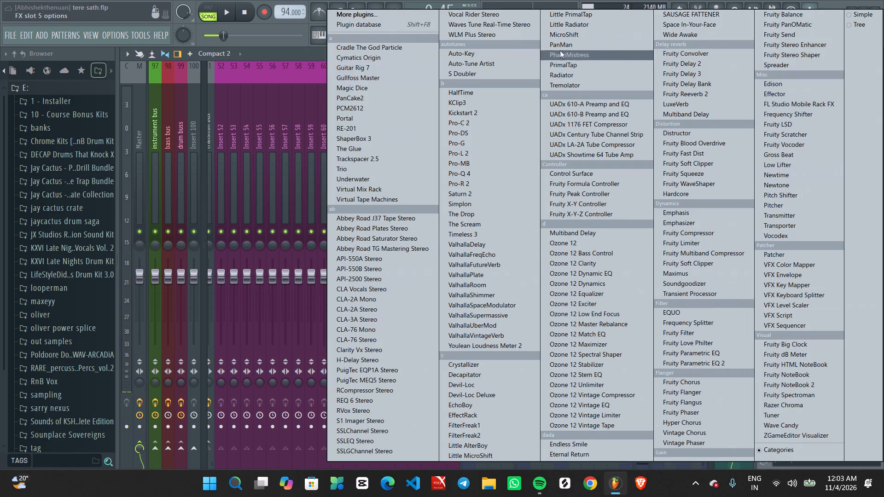
pyautogui.click(495, 373)
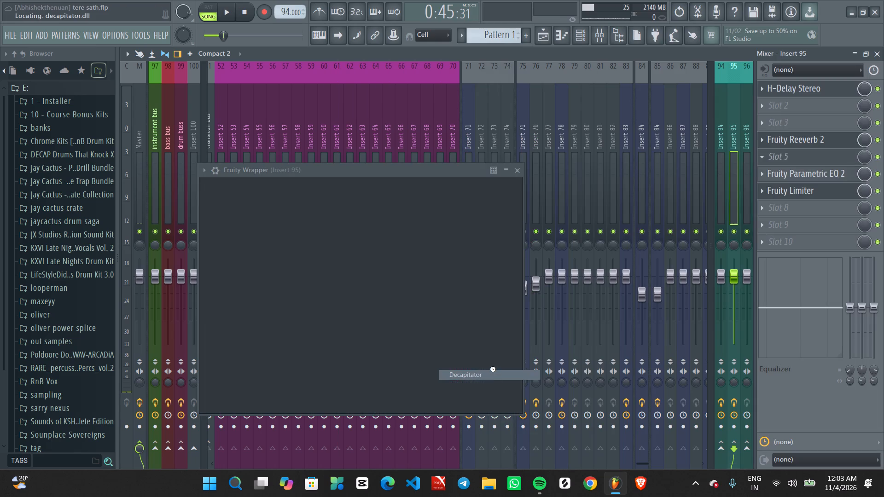
pyautogui.moveTo(448, 164); pyautogui.dragTo(457, 163)
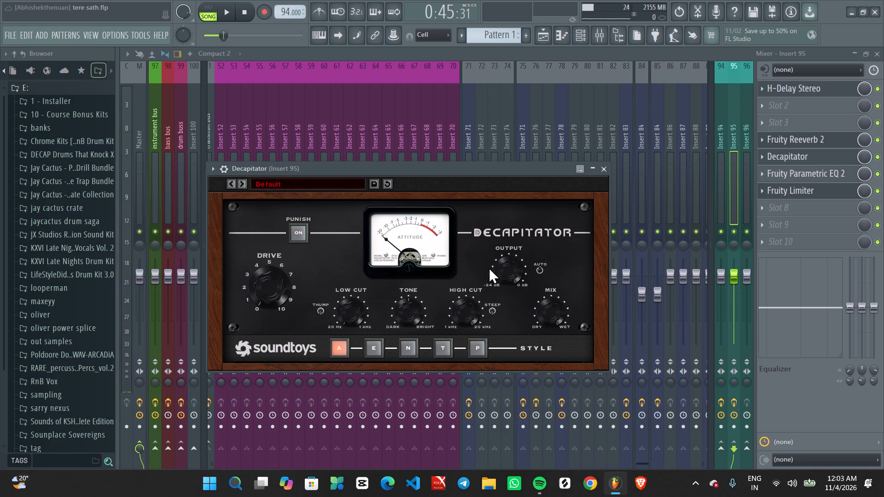
# Set Decapitator to Style N, raise its Drive to 6.8 while auditioning the passage, and close its window.
pyautogui.click(414, 344)
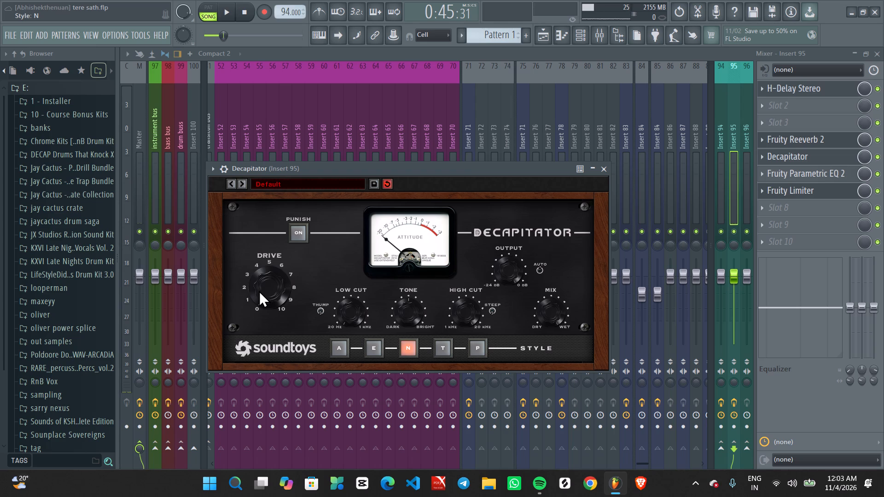
pyautogui.click(399, 166)
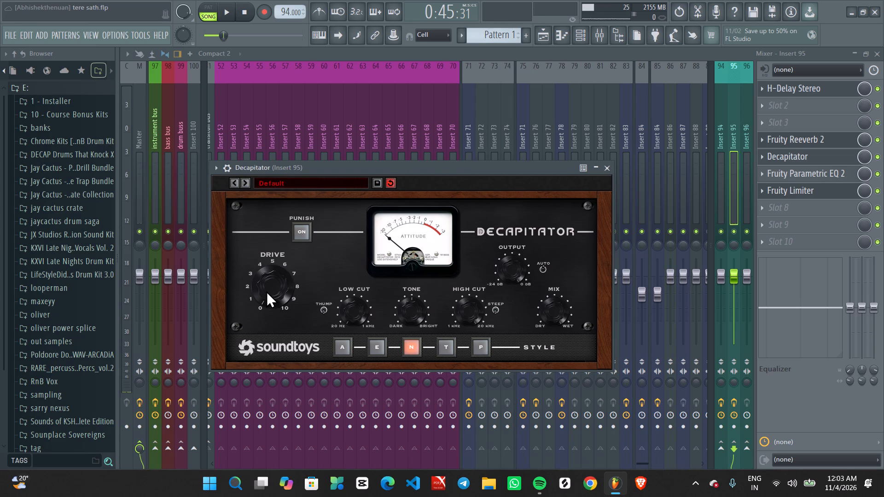
pyautogui.press('space')
pyautogui.press('space')
pyautogui.scroll(7, 264, 291)
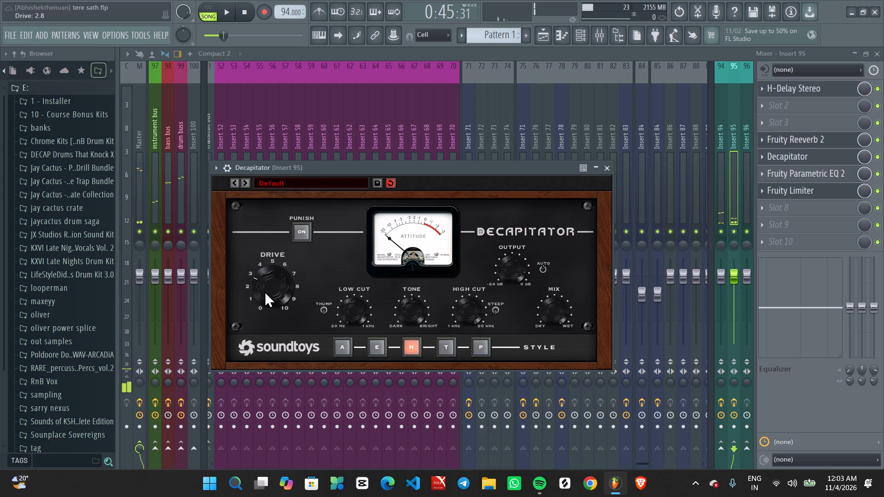
pyautogui.scroll(4, 264, 291)
pyautogui.press('space')
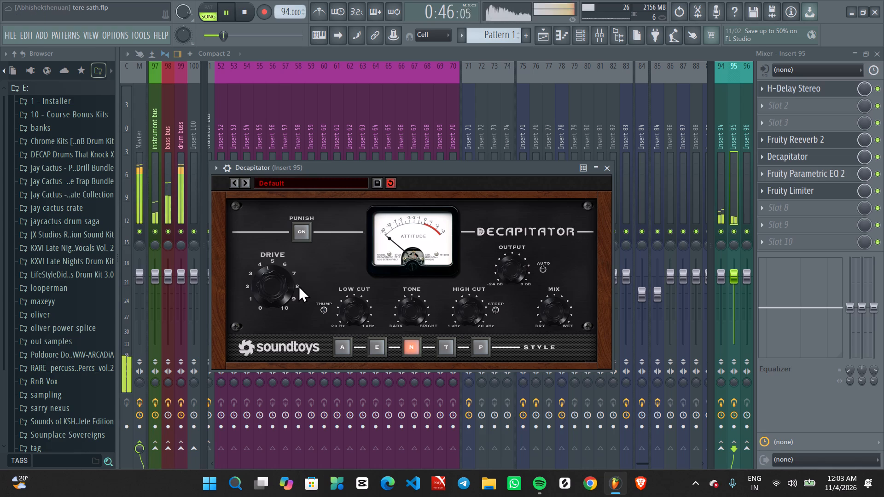
pyautogui.scroll(6, 273, 292)
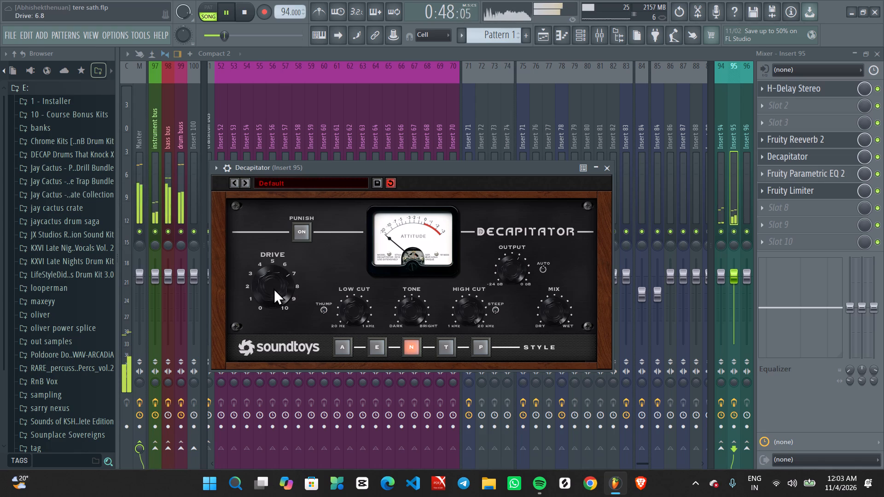
pyautogui.press('space')
pyautogui.click(609, 168)
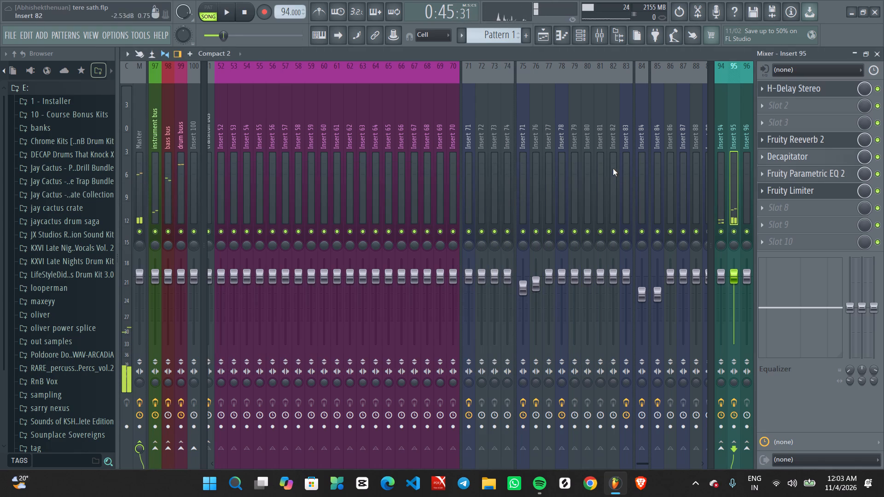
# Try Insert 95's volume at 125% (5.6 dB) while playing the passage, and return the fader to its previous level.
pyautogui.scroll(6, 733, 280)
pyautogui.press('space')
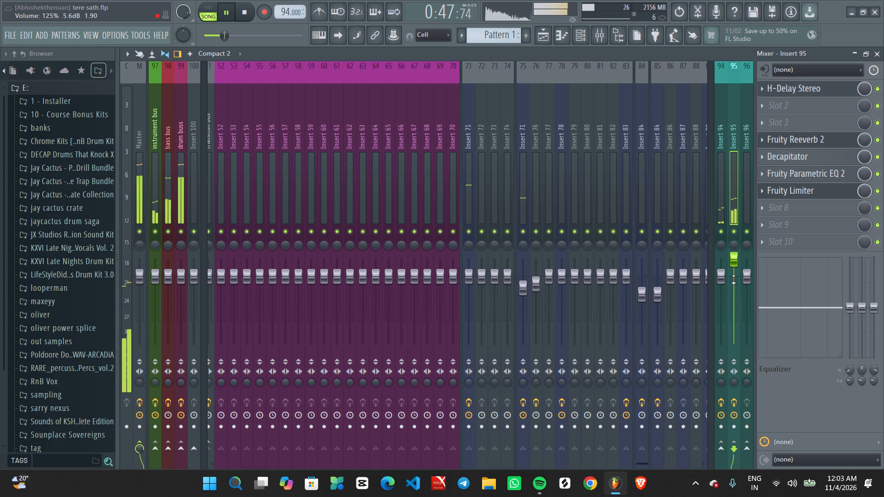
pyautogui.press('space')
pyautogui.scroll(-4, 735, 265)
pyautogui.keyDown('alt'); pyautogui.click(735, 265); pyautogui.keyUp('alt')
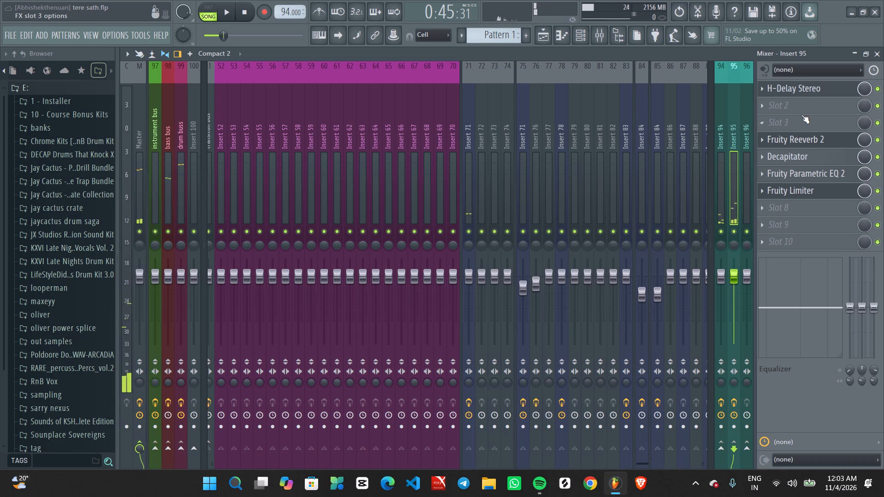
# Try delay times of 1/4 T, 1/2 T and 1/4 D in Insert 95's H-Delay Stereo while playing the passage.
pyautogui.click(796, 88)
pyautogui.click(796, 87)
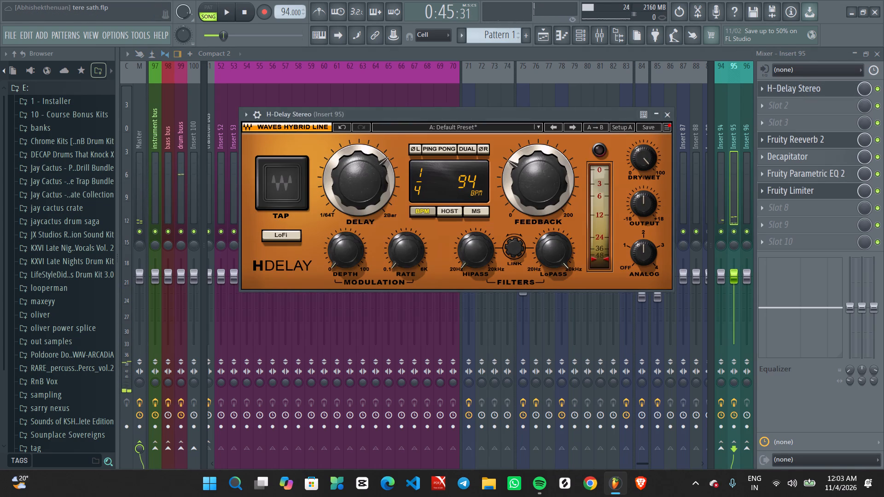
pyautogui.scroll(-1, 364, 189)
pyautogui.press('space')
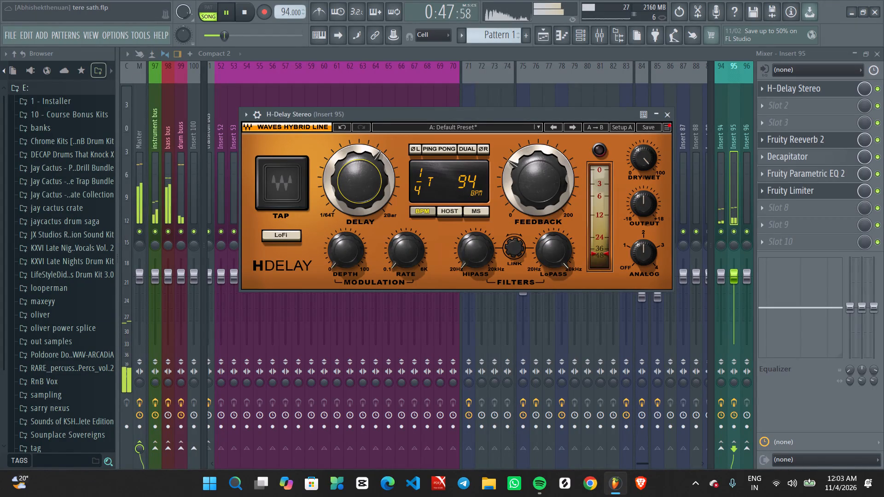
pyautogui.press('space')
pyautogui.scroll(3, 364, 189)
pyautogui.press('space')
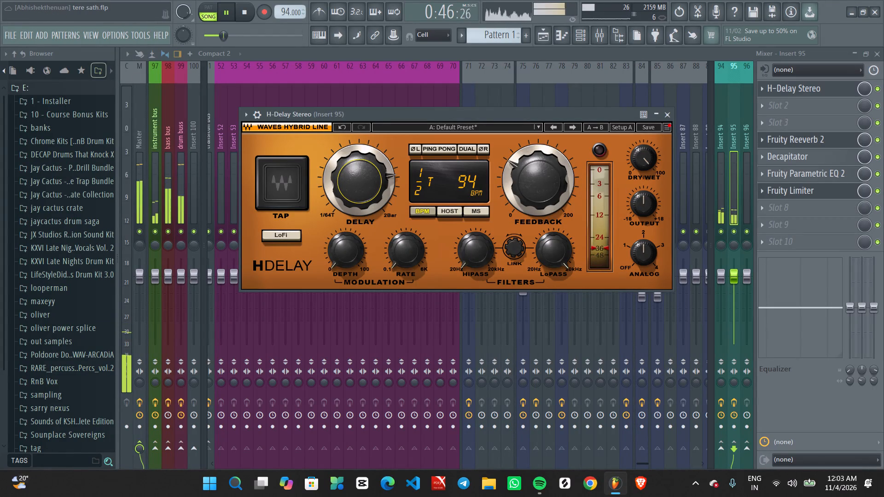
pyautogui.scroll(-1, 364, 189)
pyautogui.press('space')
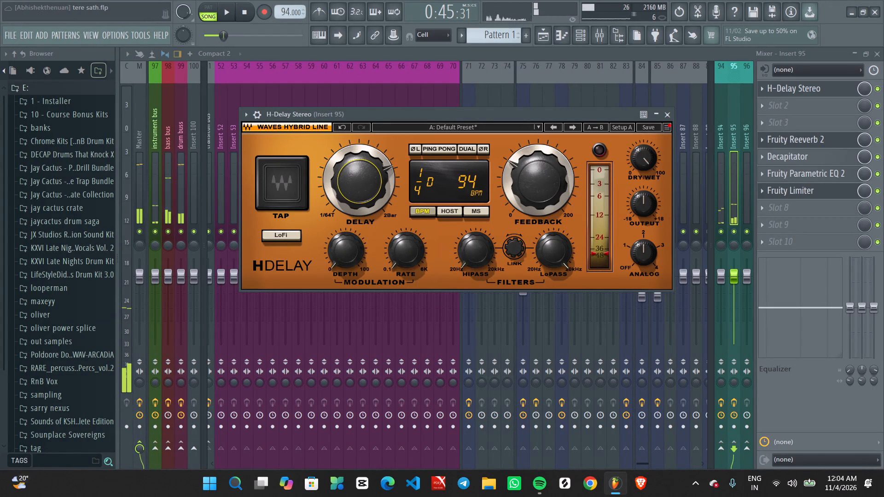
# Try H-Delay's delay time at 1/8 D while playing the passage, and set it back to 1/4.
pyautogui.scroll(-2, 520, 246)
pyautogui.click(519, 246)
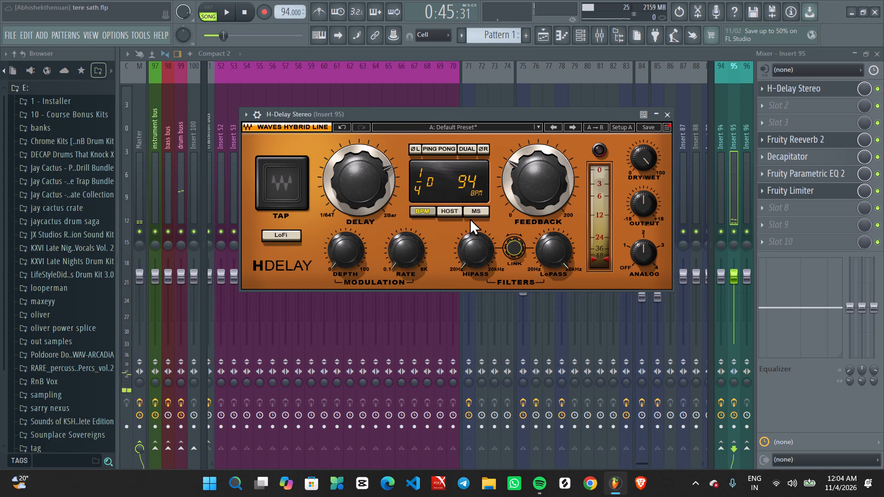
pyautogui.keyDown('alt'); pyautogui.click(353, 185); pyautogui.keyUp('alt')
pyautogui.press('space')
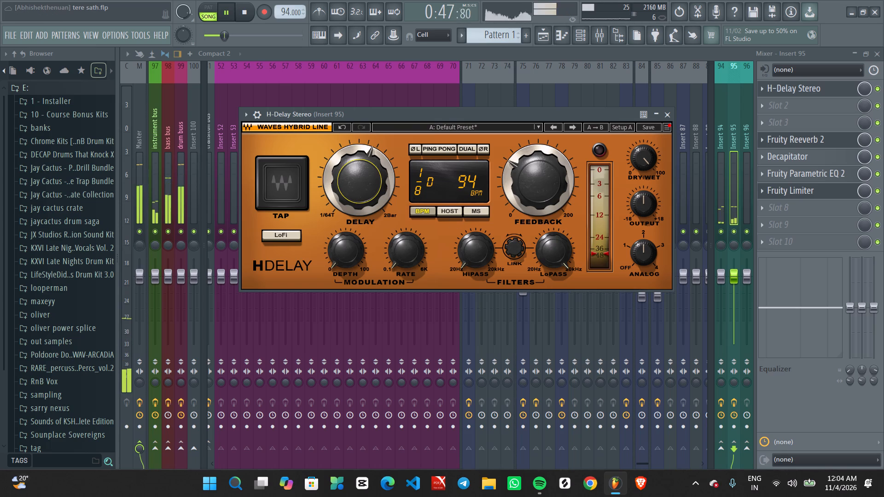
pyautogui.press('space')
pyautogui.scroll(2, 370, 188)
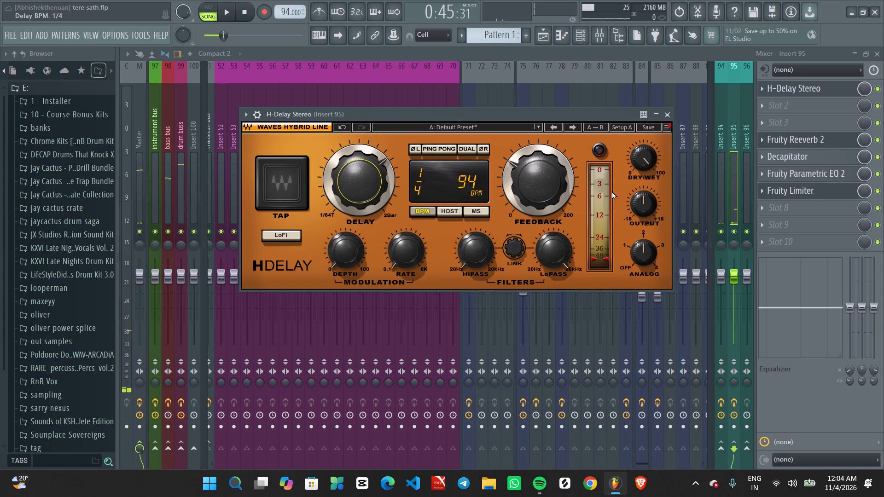
# Check how Insert 95's Fruity Limiter reacts while playing the passage, and close its window.
pyautogui.press('space')
pyautogui.click(809, 195)
pyautogui.click(809, 195)
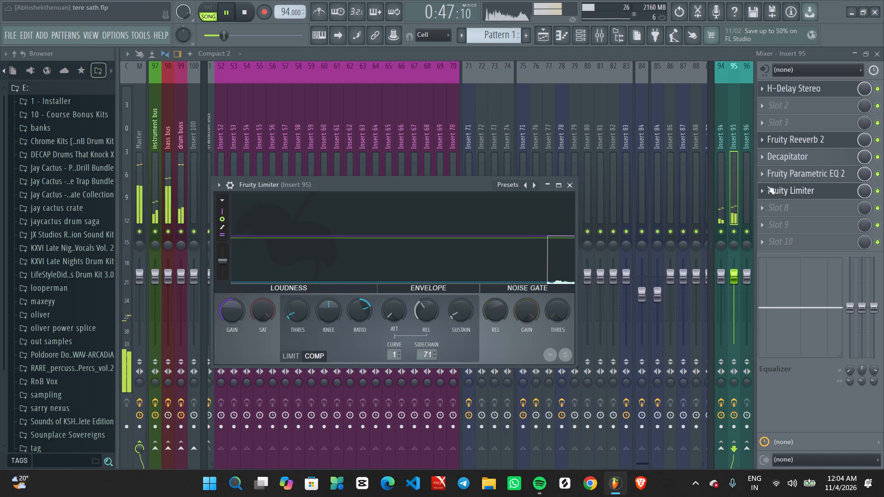
pyautogui.press('space')
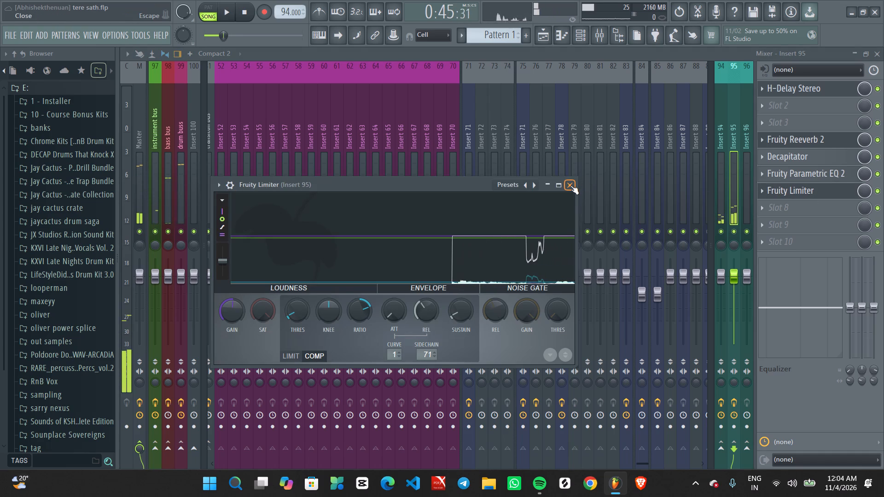
pyautogui.click(570, 185)
# Move the low-pass band 7 of Insert 95's Fruity Parametric EQ 2 to about 17.5 kHz and close the EQ.
pyautogui.press('space')
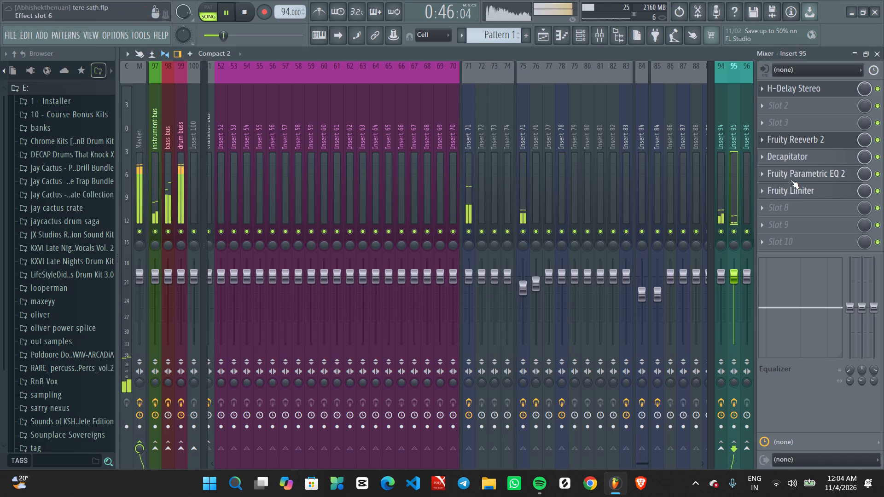
pyautogui.click(791, 174)
pyautogui.press('space')
pyautogui.moveTo(438, 235); pyautogui.dragTo(476, 242)
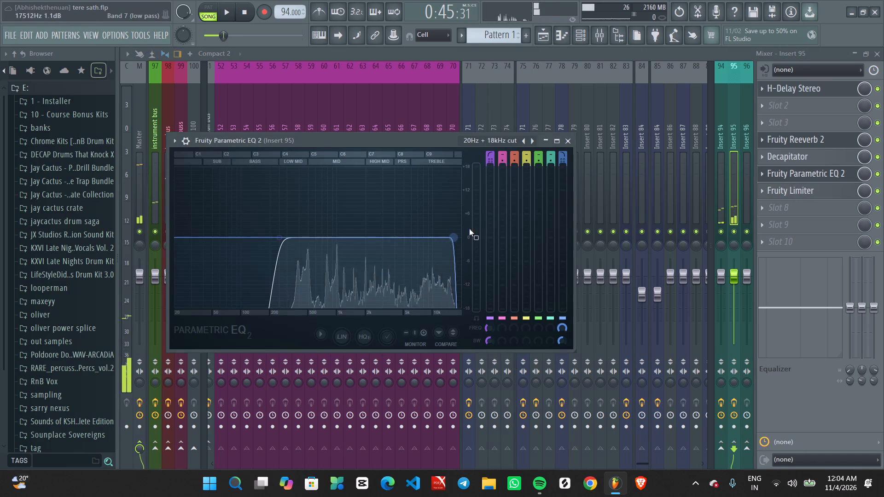
pyautogui.click(570, 143)
# Move Fruity Limiter down to slot 8 on Insert 95 and load a second Fruity Parametric EQ 2 into slot 7.
pyautogui.press('space')
pyautogui.scroll(-1, 843, 195)
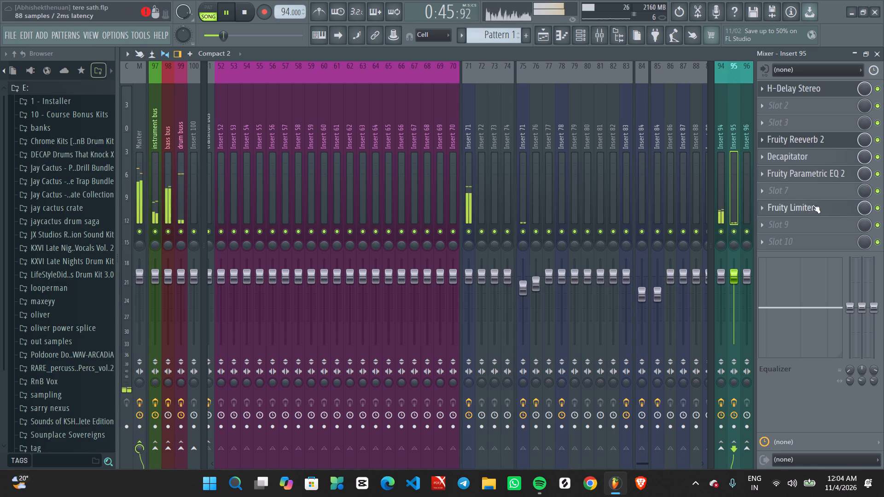
pyautogui.click(794, 195)
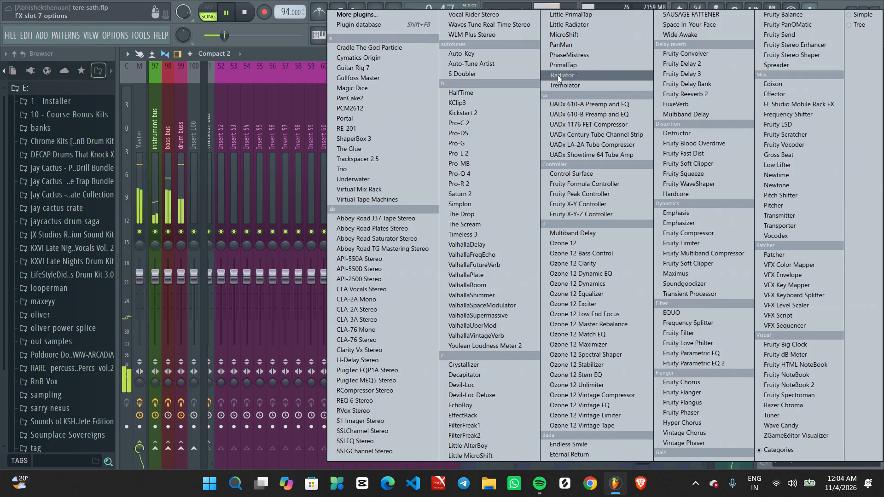
pyautogui.press('space')
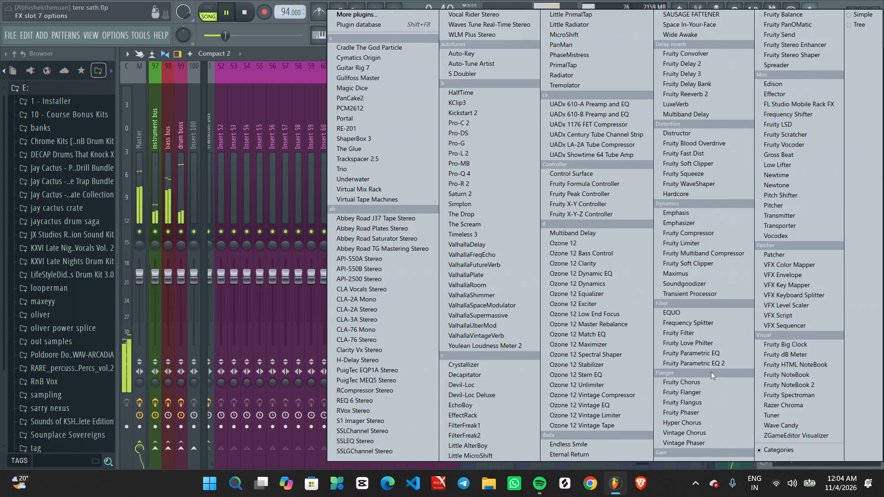
pyautogui.click(707, 364)
pyautogui.press('space')
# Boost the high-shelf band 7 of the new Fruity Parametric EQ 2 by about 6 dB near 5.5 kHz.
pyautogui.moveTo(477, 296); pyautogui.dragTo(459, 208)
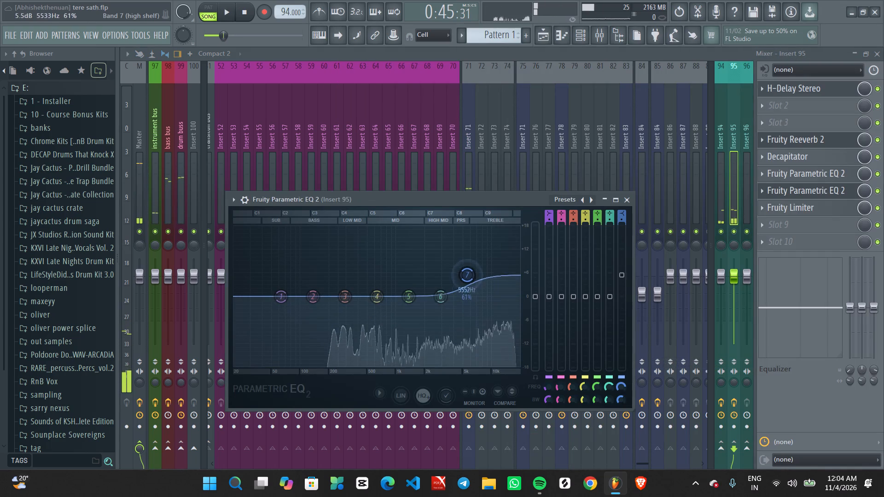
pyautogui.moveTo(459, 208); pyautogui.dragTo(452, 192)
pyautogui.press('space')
# Boost band 6 at about 2676 Hz and pull the band 7 high shelf slightly below 0 dB while playing the passage.
pyautogui.moveTo(434, 299); pyautogui.dragTo(422, 224)
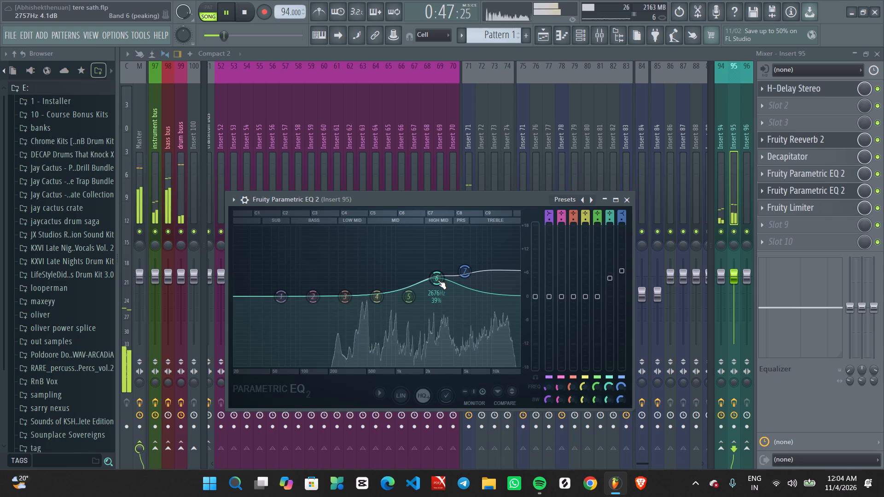
pyautogui.moveTo(462, 275); pyautogui.dragTo(469, 417)
pyautogui.press('space')
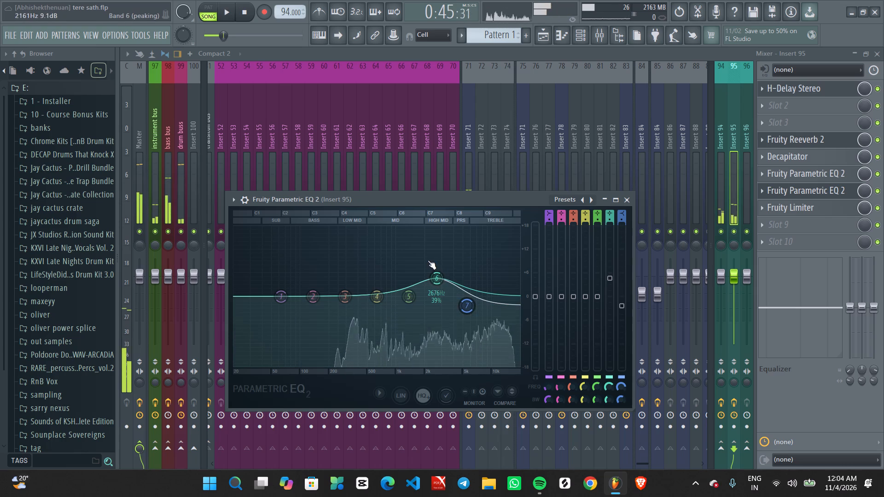
# Lower band 6 of Insert 95's second Fruity Parametric EQ 2 back to about 0 dB, close the EQ and audition the passage.
pyautogui.moveTo(429, 282); pyautogui.dragTo(433, 350)
pyautogui.press('space')
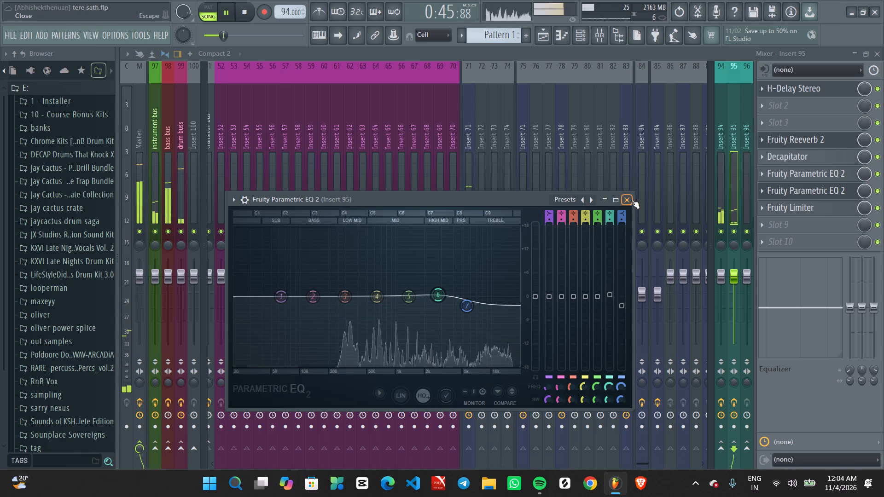
pyautogui.click(626, 200)
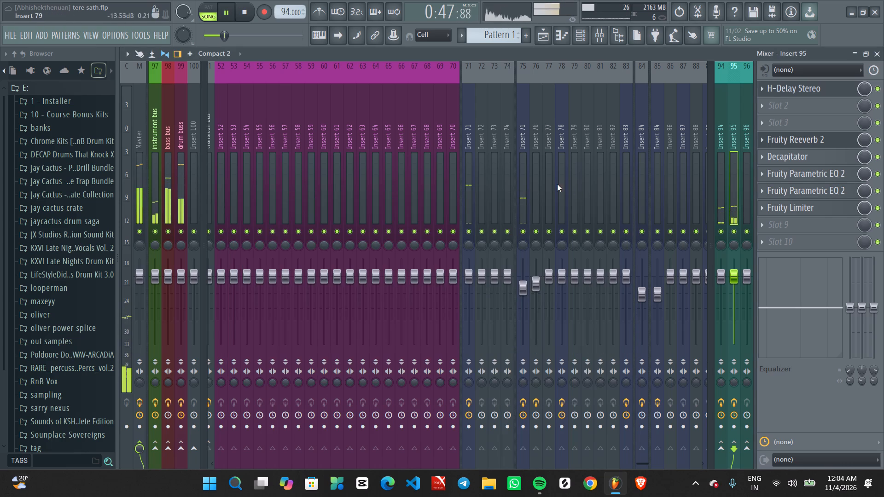
pyautogui.press('space')
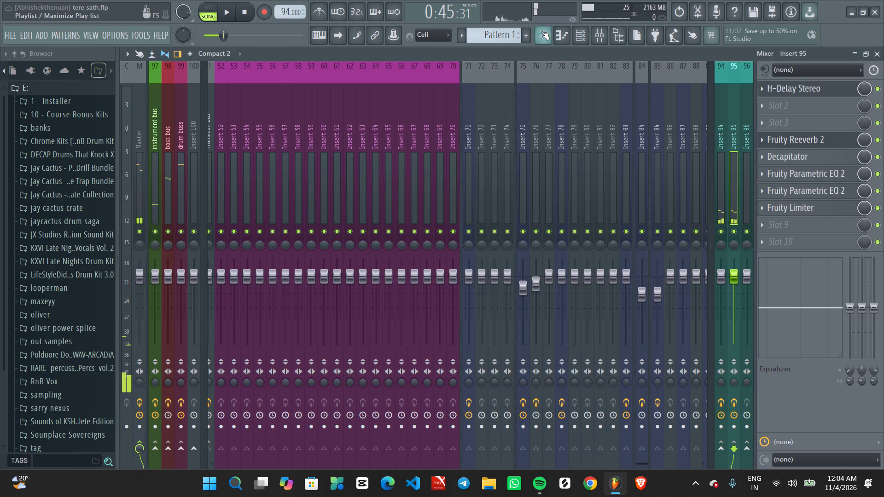
# Play the arrangement from about bar 4, just before the first Track 10 vocal clips.
pyautogui.click(542, 31)
pyautogui.keyDown('ctrl'); pyautogui.scroll(-9, 538, 63); pyautogui.keyUp('ctrl')
pyautogui.click(305, 74)
pyautogui.press('space')
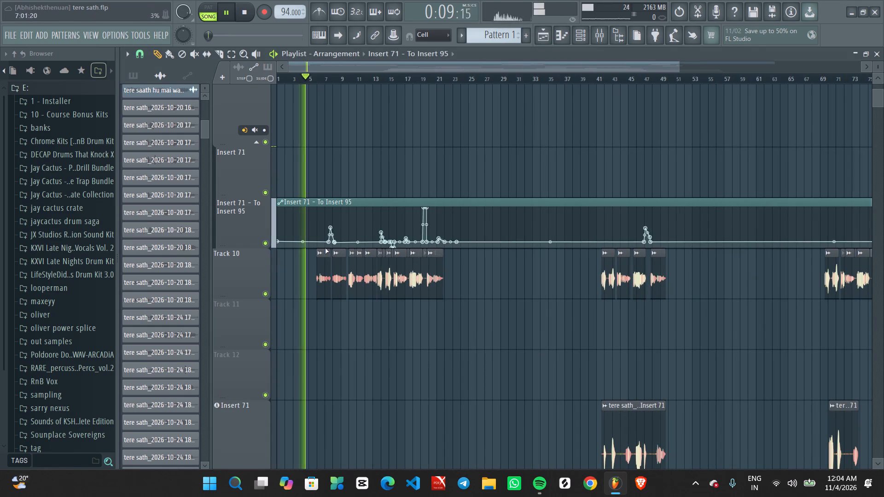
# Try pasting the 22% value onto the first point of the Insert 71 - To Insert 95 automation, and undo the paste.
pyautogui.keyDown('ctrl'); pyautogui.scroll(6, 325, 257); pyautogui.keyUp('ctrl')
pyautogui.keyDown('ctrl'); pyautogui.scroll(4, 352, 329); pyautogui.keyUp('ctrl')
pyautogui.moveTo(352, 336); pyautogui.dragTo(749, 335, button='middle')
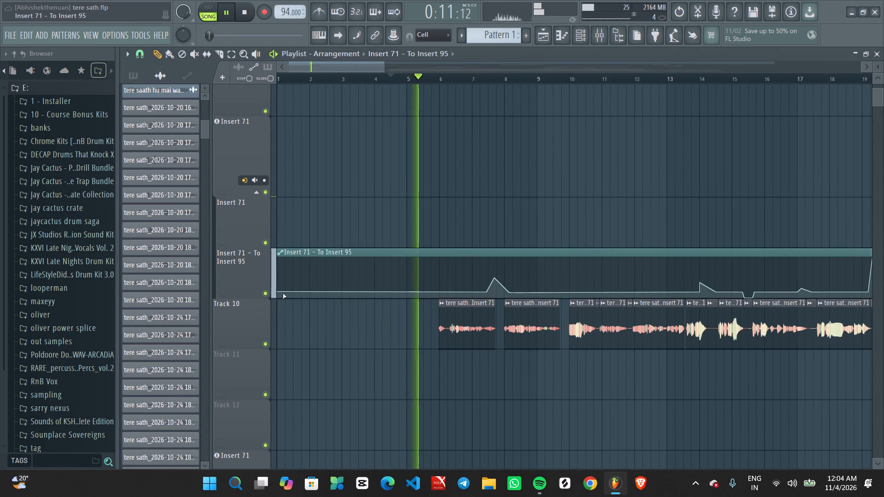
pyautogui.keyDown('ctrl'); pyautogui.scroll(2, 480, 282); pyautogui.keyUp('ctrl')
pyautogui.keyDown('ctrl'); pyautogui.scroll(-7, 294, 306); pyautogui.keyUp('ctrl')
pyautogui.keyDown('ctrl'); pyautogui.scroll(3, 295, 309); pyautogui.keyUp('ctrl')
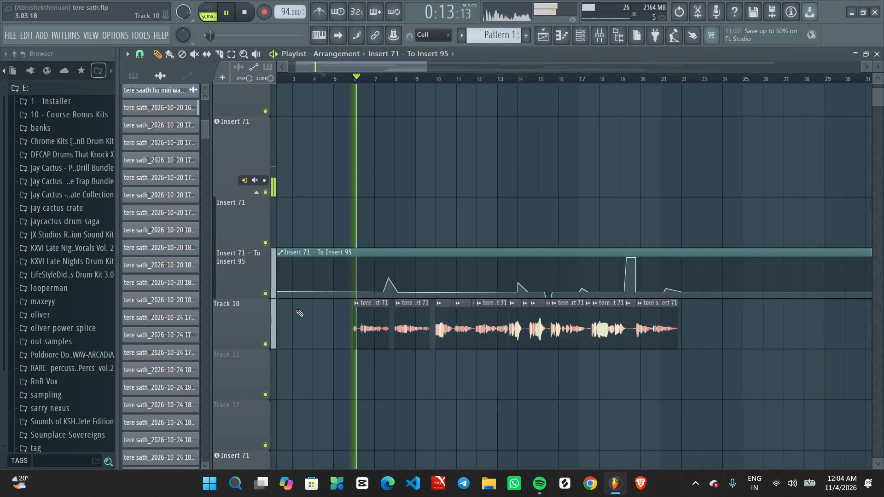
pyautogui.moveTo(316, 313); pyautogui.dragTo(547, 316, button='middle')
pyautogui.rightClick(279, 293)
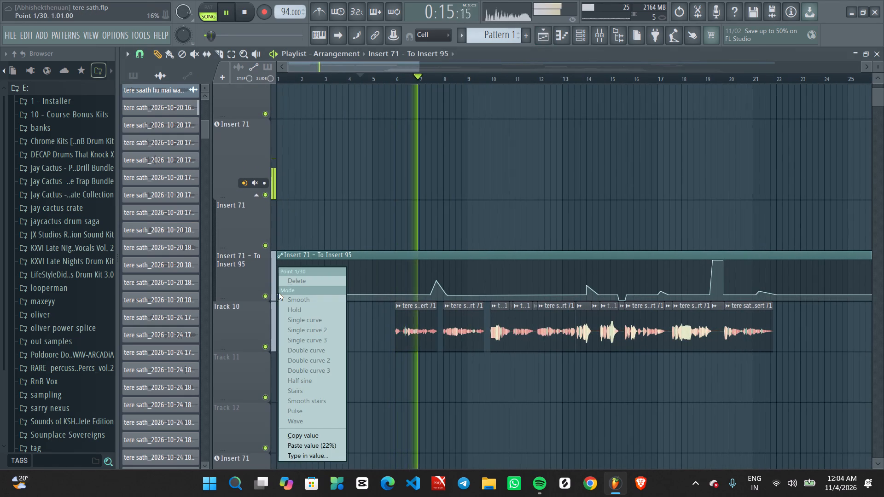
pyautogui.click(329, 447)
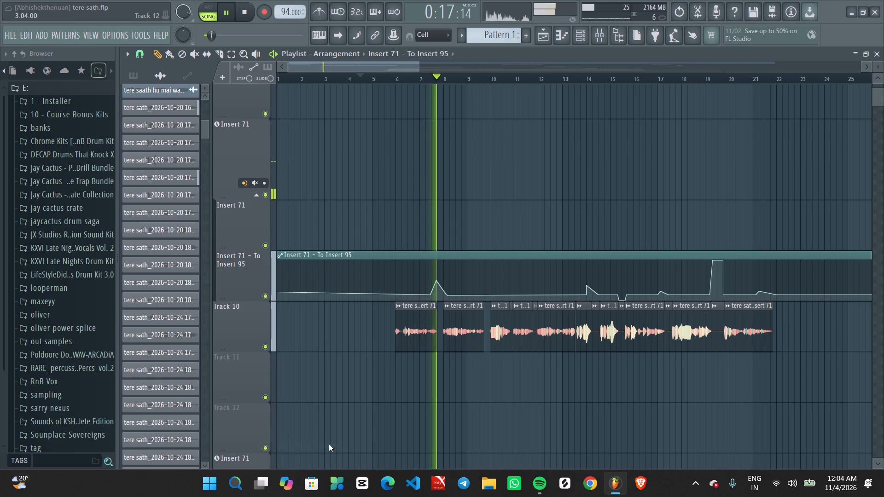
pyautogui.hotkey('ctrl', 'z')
# Copy the value of the first point in the Insert 71 - To Insert 95 automation clip.
pyautogui.rightClick(277, 293)
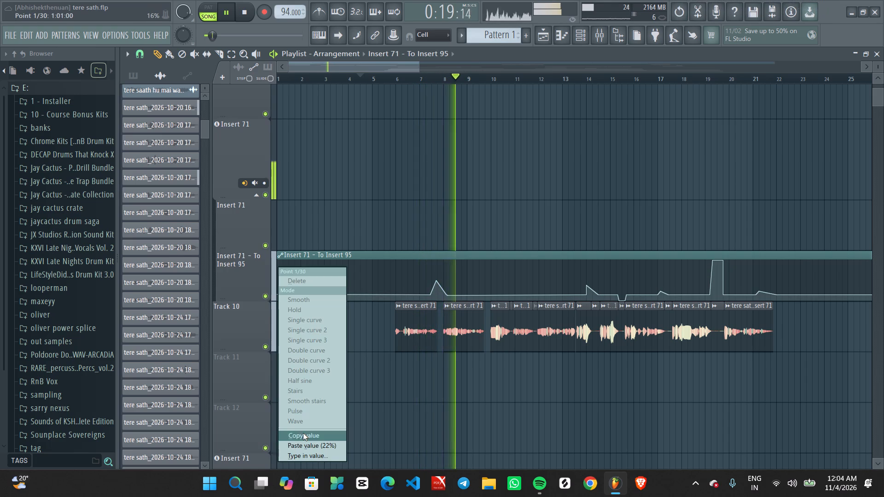
pyautogui.click(303, 433)
pyautogui.keyDown('ctrl'); pyautogui.scroll(4, 465, 387); pyautogui.keyUp('ctrl')
pyautogui.moveTo(500, 399); pyautogui.dragTo(509, 329, button='middle')
pyautogui.keyDown('ctrl'); pyautogui.scroll(-2, 493, 329); pyautogui.keyUp('ctrl')
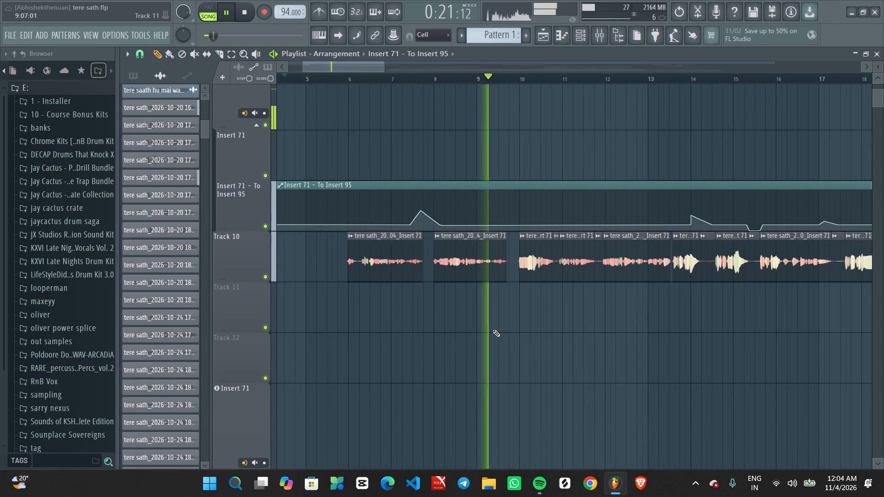
pyautogui.keyDown('ctrl'); pyautogui.scroll(-6, 493, 329); pyautogui.keyUp('ctrl')
# Set the compressor threshold of Insert 95's Fruity Limiter to about -33.1 dB during playback, stop playback and close the limiter.
pyautogui.click(605, 36)
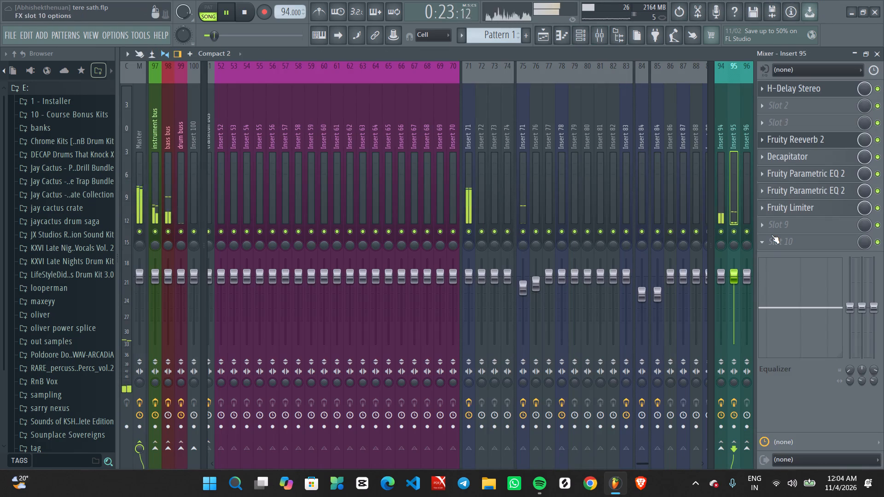
pyautogui.click(773, 211)
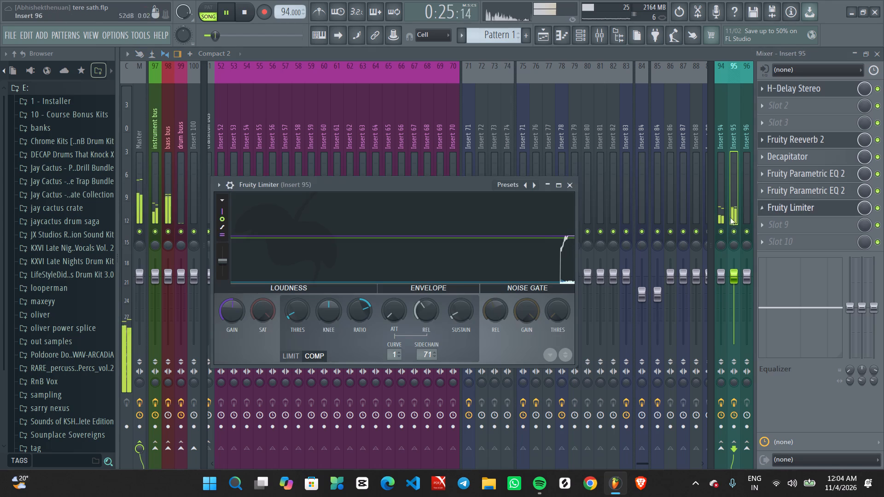
pyautogui.scroll(-9, 303, 308)
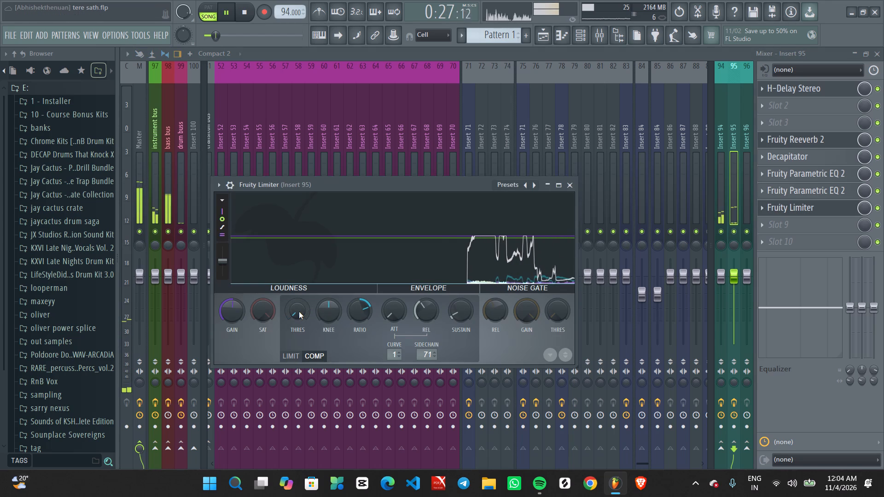
pyautogui.scroll(2, 299, 312)
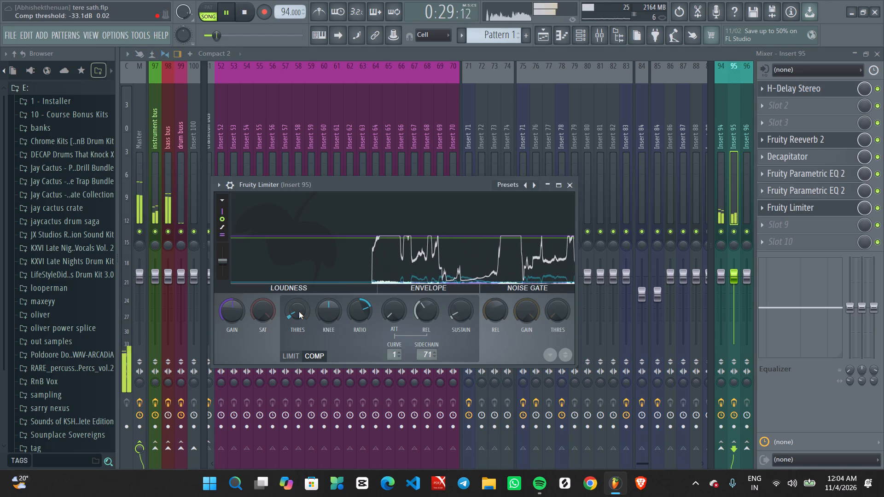
pyautogui.press('space')
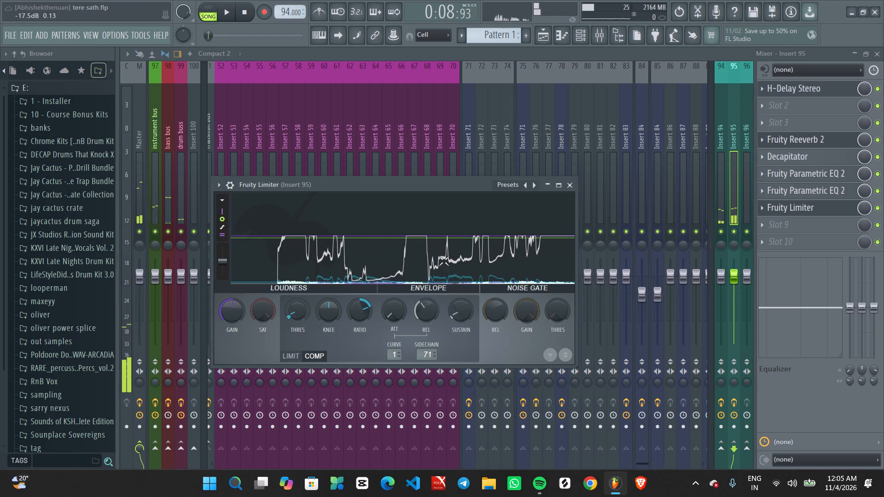
pyautogui.click(569, 189)
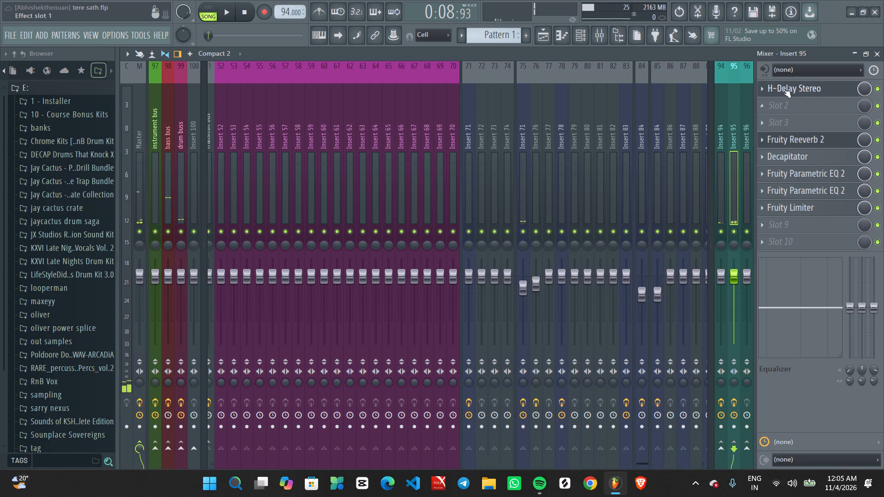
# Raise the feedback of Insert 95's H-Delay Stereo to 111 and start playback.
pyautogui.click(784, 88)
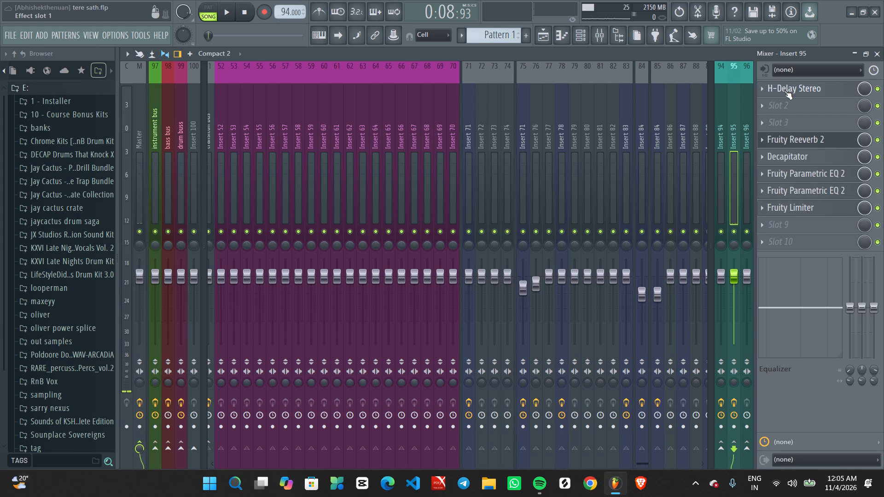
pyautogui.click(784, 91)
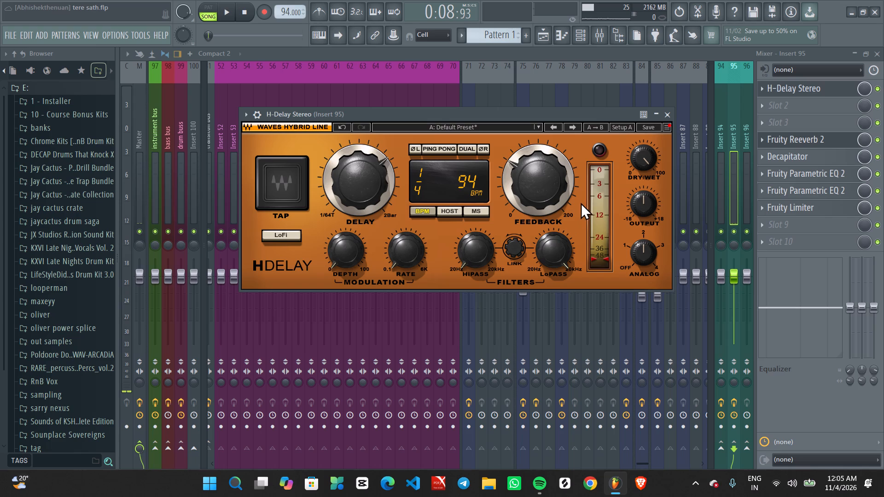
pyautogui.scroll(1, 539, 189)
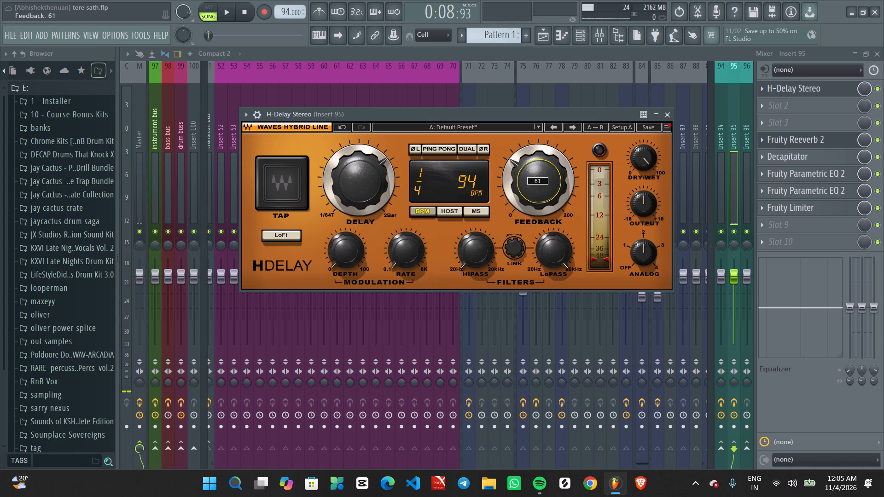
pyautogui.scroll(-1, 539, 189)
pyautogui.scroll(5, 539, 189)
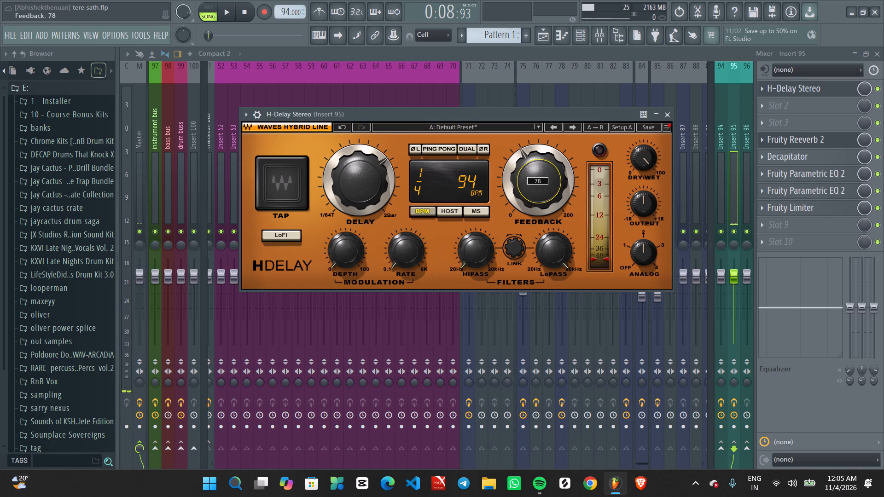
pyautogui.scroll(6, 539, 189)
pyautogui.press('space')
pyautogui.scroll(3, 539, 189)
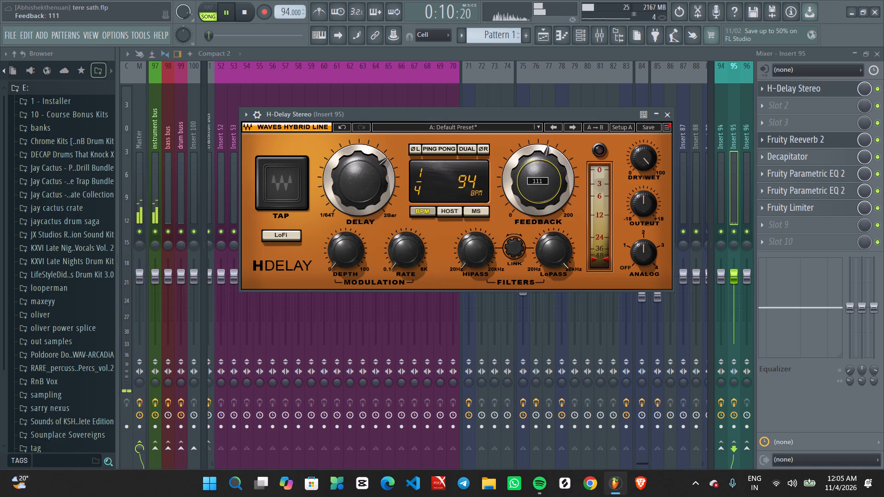
# Listen to the first vocal phrases against the Insert 71 - To Insert 95 automation, check Insert 95's level in the mixer and stop playback.
pyautogui.click(544, 35)
pyautogui.keyDown('ctrl'); pyautogui.scroll(3, 360, 235); pyautogui.keyUp('ctrl')
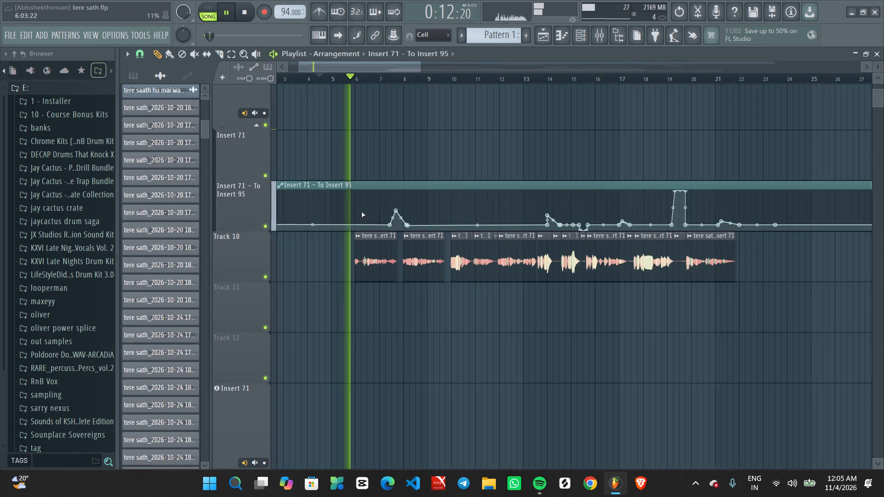
pyautogui.keyDown('ctrl'); pyautogui.scroll(2, 408, 284); pyautogui.keyUp('ctrl')
pyautogui.moveTo(382, 331); pyautogui.dragTo(520, 331, button='middle')
pyautogui.scroll(1, 521, 332)
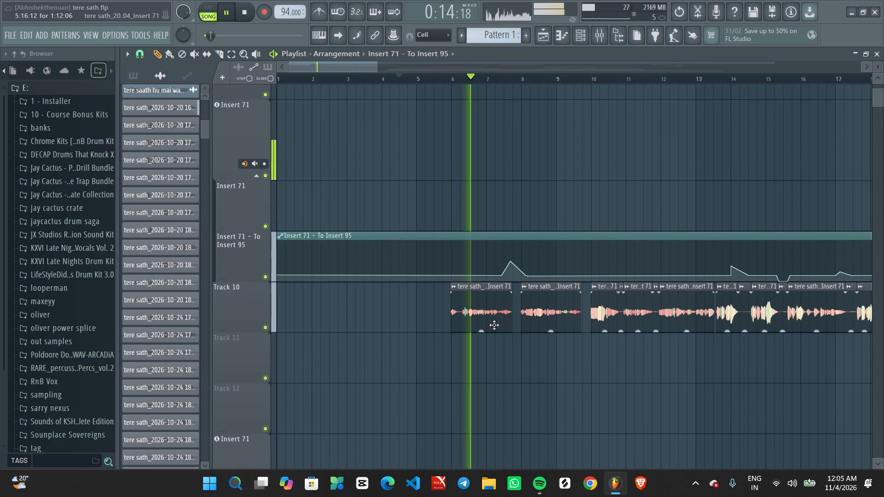
pyautogui.keyDown('alt'); pyautogui.scroll(-7, 494, 325); pyautogui.keyUp('alt')
pyautogui.keyDown('ctrl'); pyautogui.scroll(3, 491, 358); pyautogui.keyUp('ctrl')
pyautogui.moveTo(608, 363); pyautogui.dragTo(505, 358, button='middle')
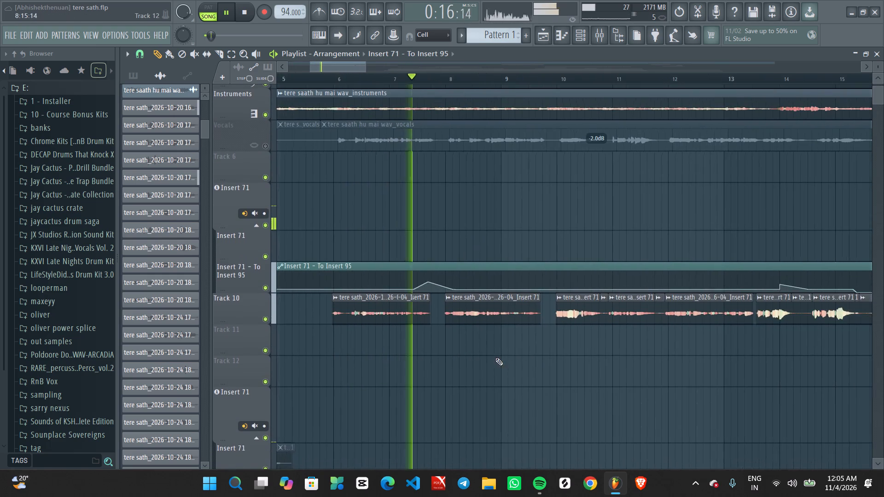
pyautogui.keyDown('ctrl'); pyautogui.scroll(-2, 478, 352); pyautogui.keyUp('ctrl')
pyautogui.click(602, 35)
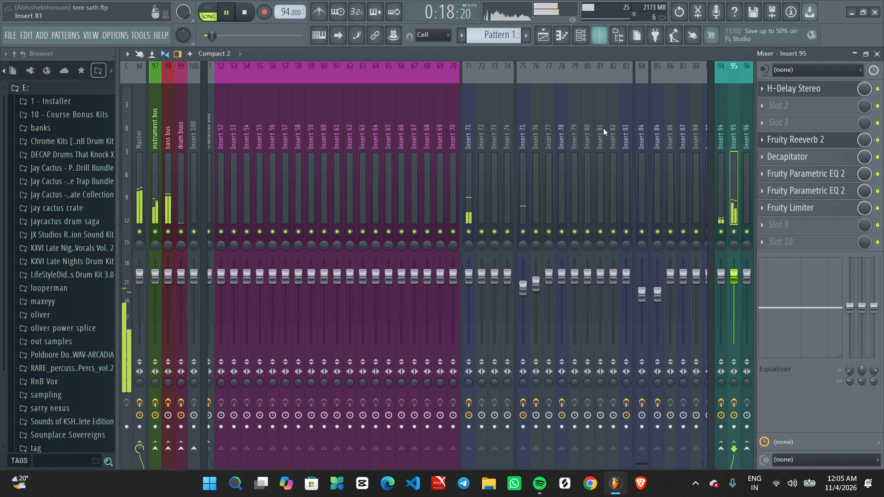
pyautogui.press('space')
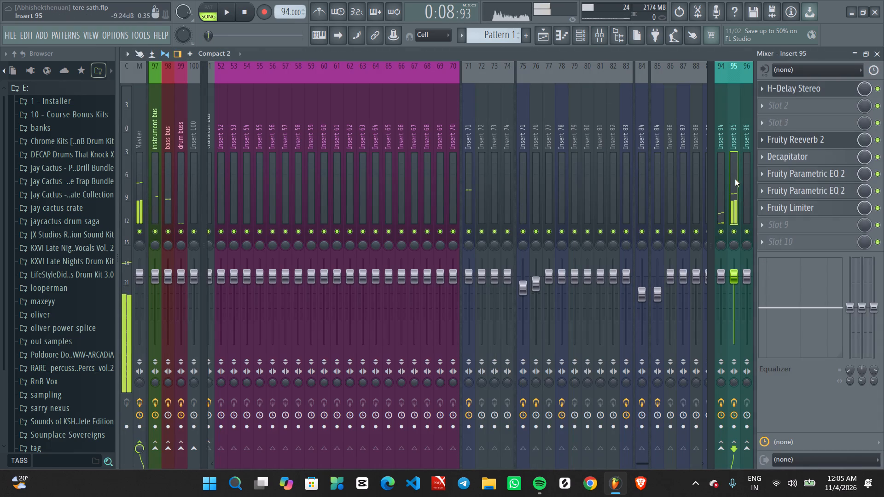
# Check Decapitator on Insert 95 and delete it from slot 5.
pyautogui.click(735, 179)
pyautogui.click(788, 160)
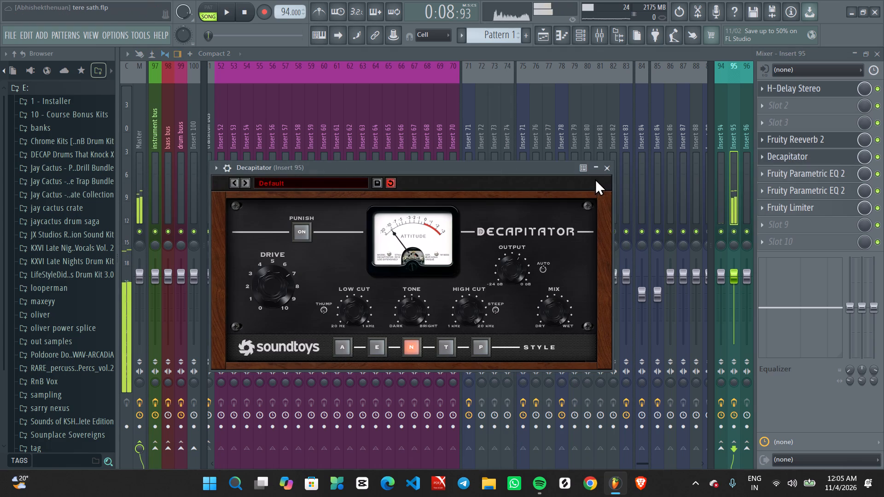
pyautogui.click(605, 169)
pyautogui.click(761, 156)
pyautogui.click(763, 183)
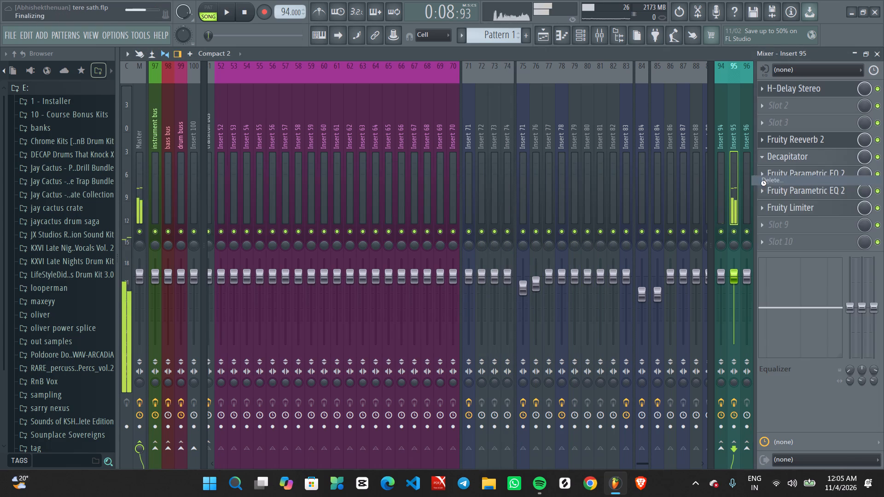
# Replace H-Delay Stereo in slot 1 of Insert 95 with Fruity Delay 3.
pyautogui.click(761, 92)
pyautogui.click(776, 113)
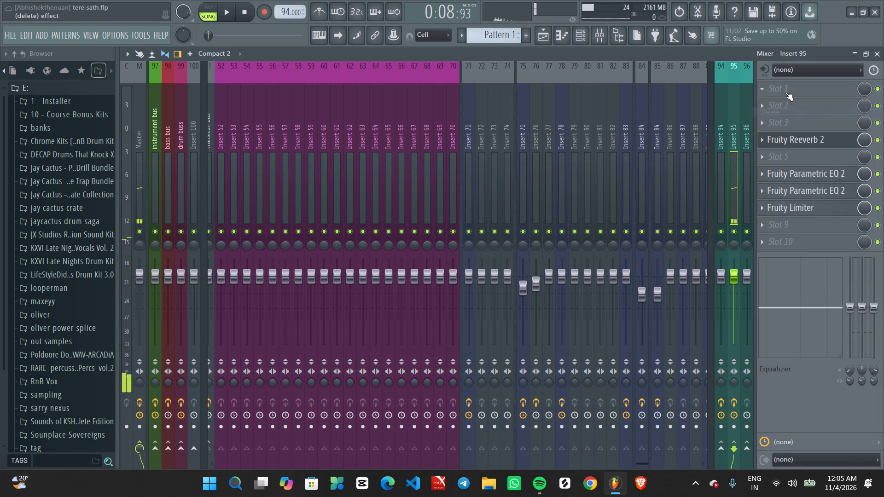
pyautogui.click(785, 92)
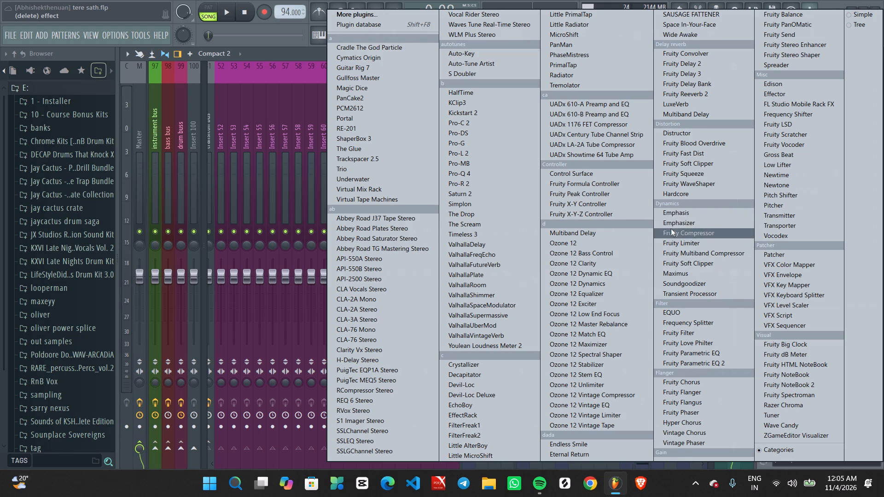
pyautogui.click(690, 75)
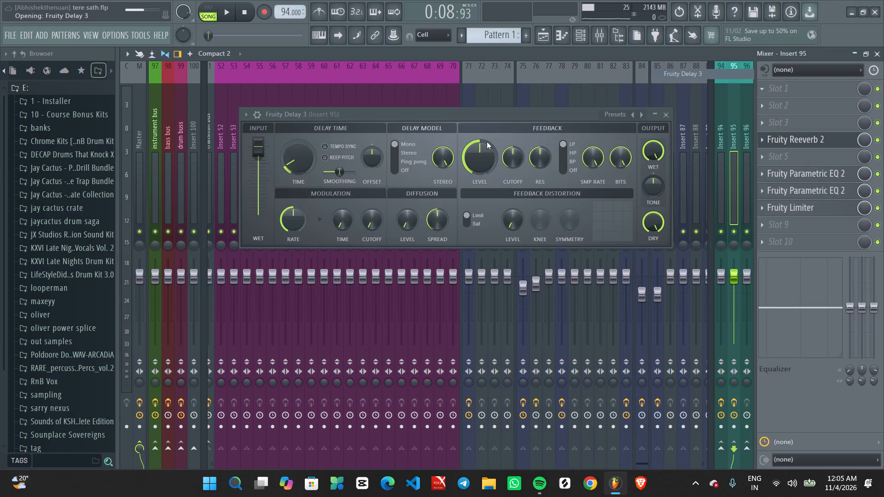
# Shorten Fruity Delay 3's tempo-synced delay time and lower its feedback level to about 53% while playing the passage.
pyautogui.press('space')
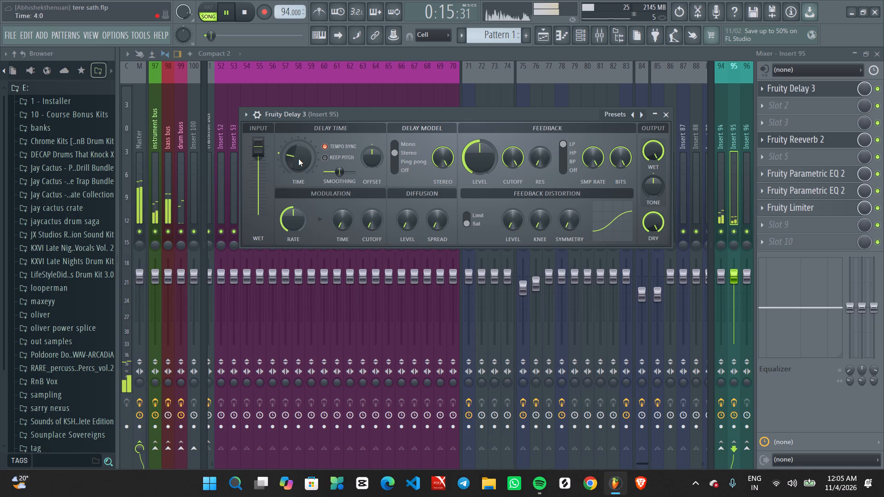
pyautogui.scroll(-2, 295, 162)
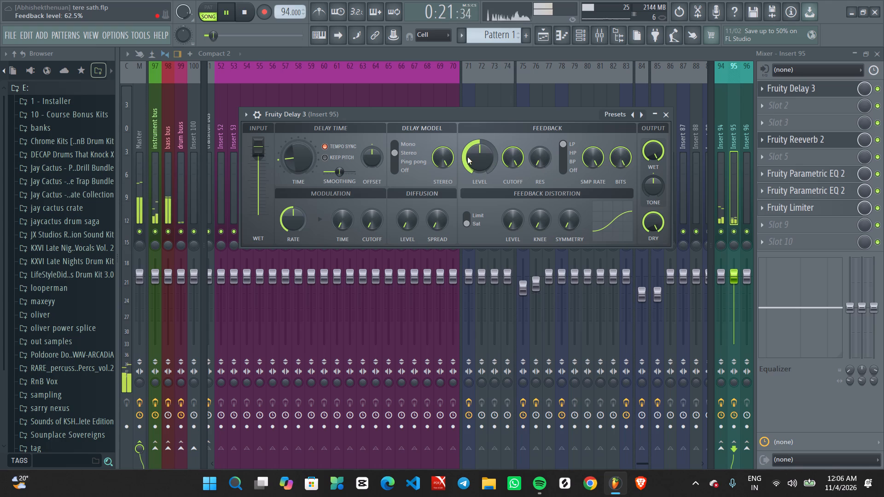
pyautogui.scroll(-3, 476, 160)
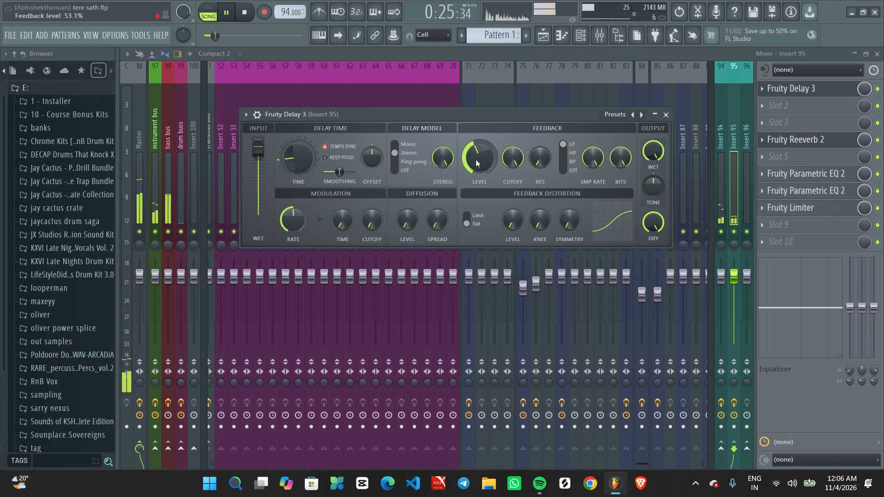
# Raise the dipped point just after bar 15 in the Insert 71 - To Insert 95 automation to 13% and resume playback.
pyautogui.click(542, 35)
pyautogui.scroll(1, 600, 195)
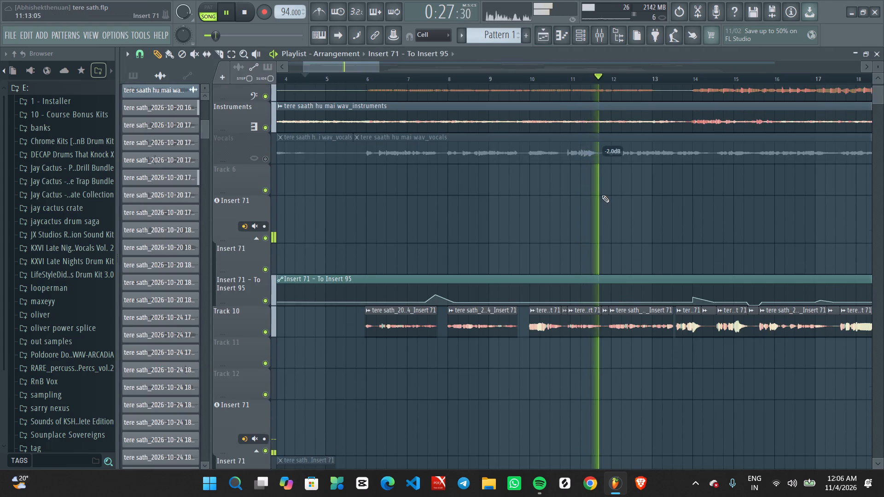
pyautogui.scroll(3, 672, 214)
pyautogui.keyDown('ctrl'); pyautogui.scroll(2, 770, 255); pyautogui.keyUp('ctrl')
pyautogui.moveTo(720, 307); pyautogui.dragTo(597, 231, button='middle')
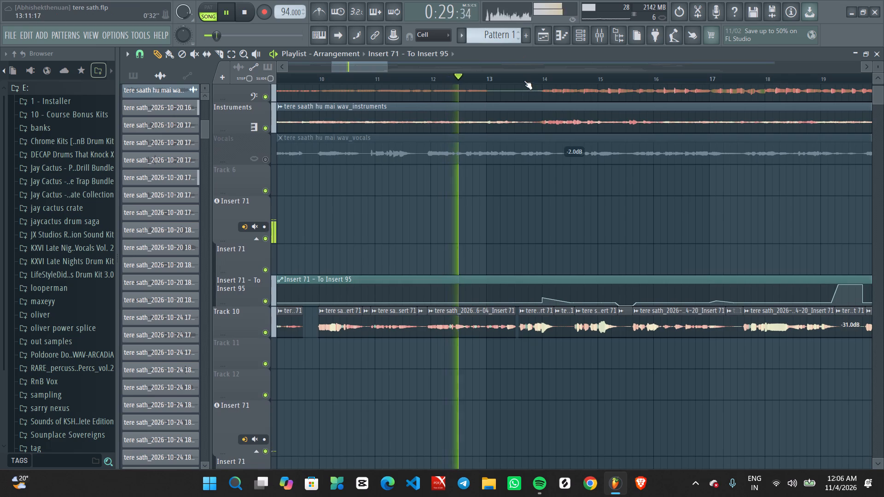
pyautogui.click(524, 81)
pyautogui.keyDown('ctrl'); pyautogui.scroll(2, 570, 209); pyautogui.keyUp('ctrl')
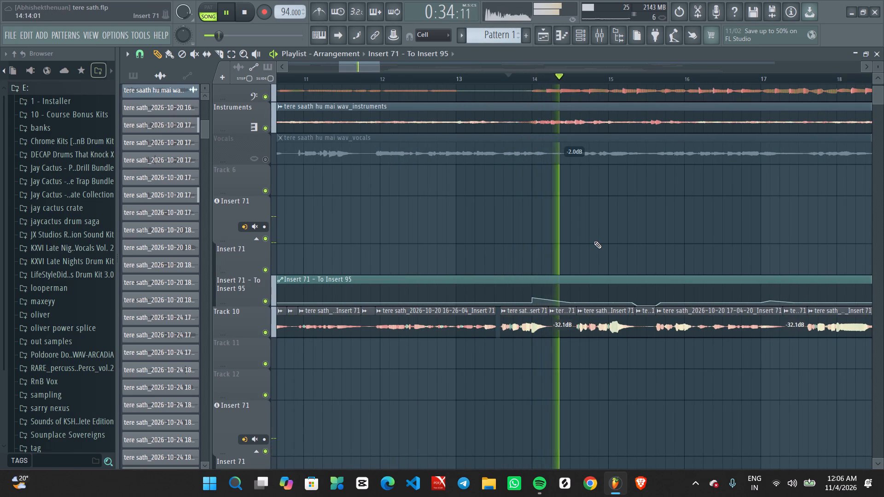
pyautogui.keyDown('ctrl'); pyautogui.scroll(-4, 594, 241); pyautogui.keyUp('ctrl')
pyautogui.keyDown('ctrl'); pyautogui.scroll(4, 653, 271); pyautogui.keyUp('ctrl')
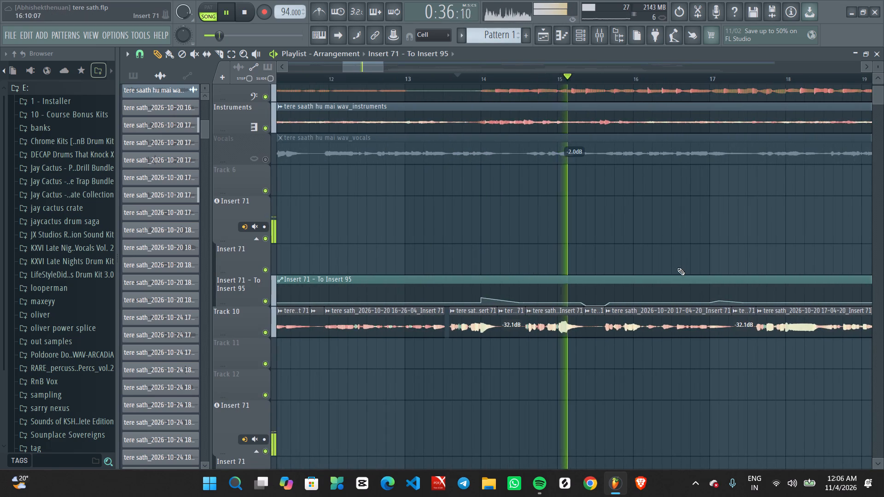
pyautogui.moveTo(675, 261); pyautogui.dragTo(648, 256, button='middle')
pyautogui.press('space')
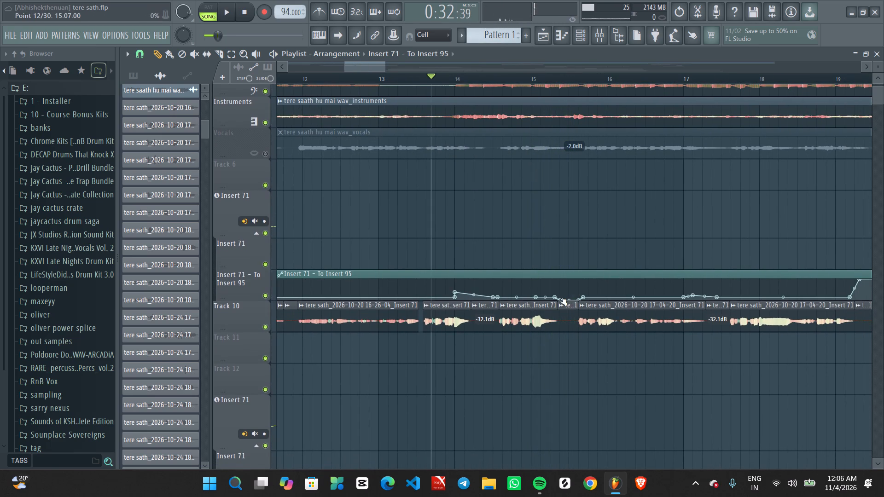
pyautogui.moveTo(561, 301); pyautogui.dragTo(575, 297)
pyautogui.press('space')
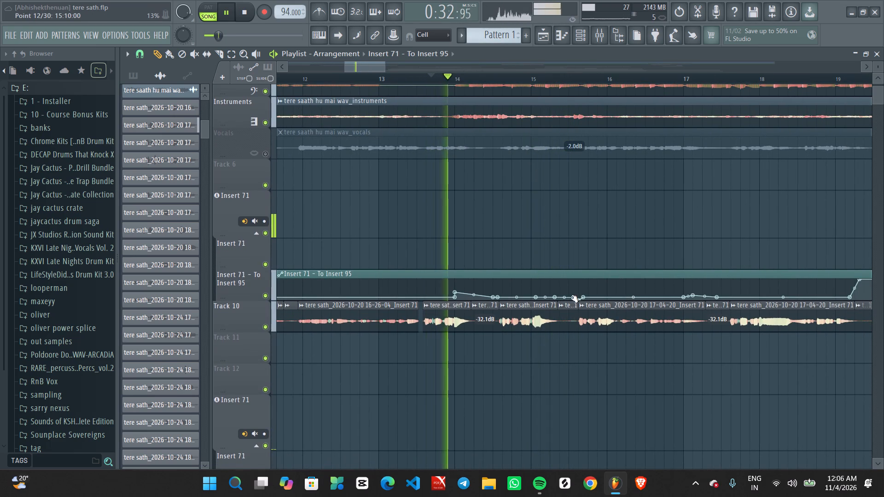
# Compare tempo-synced delay times in Insert 95's Fruity Delay 3 against playback and set the time to about 2:0.
pyautogui.click(595, 37)
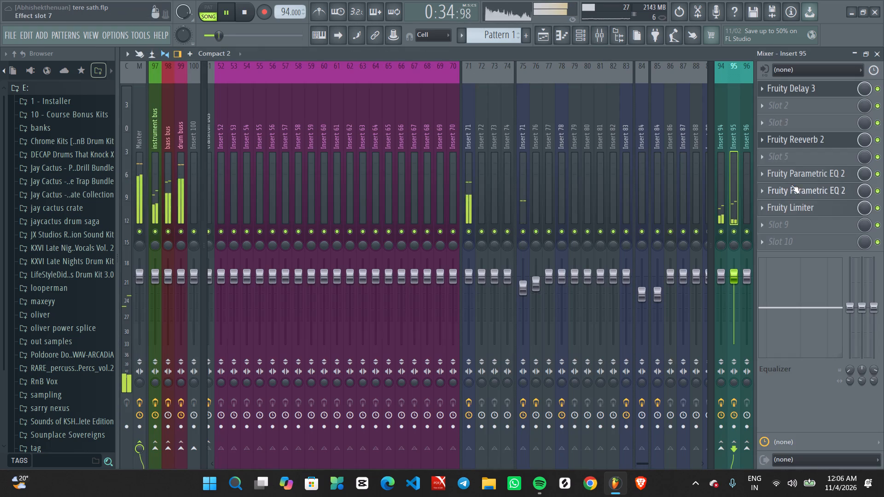
pyautogui.press('space')
pyautogui.click(792, 82)
pyautogui.click(793, 88)
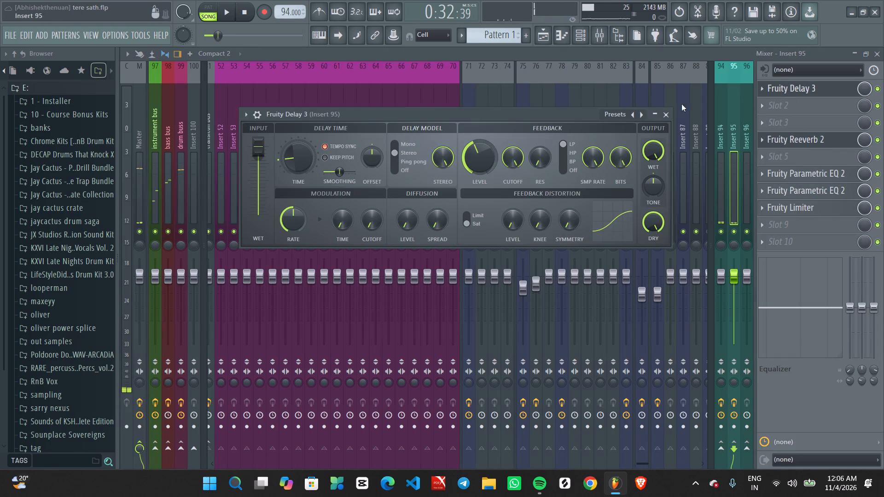
pyautogui.press('space')
pyautogui.scroll(-3, 287, 157)
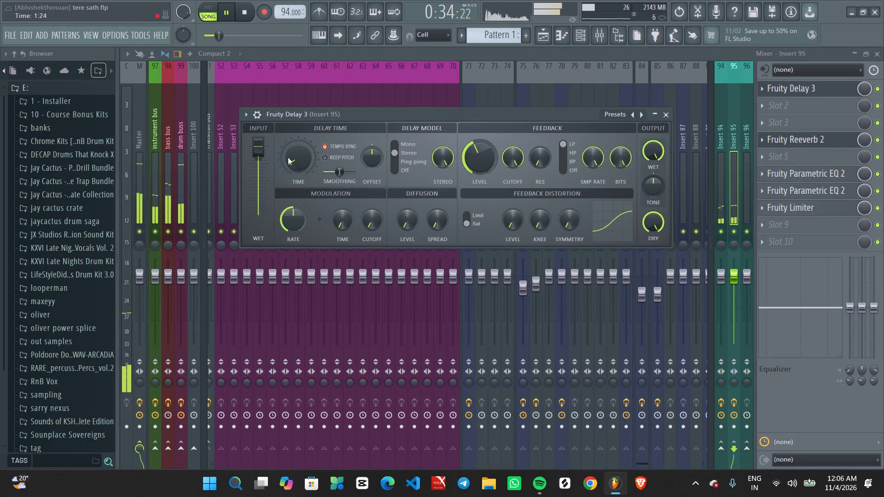
pyautogui.press('space')
pyautogui.scroll(1, 288, 157)
pyautogui.press('space')
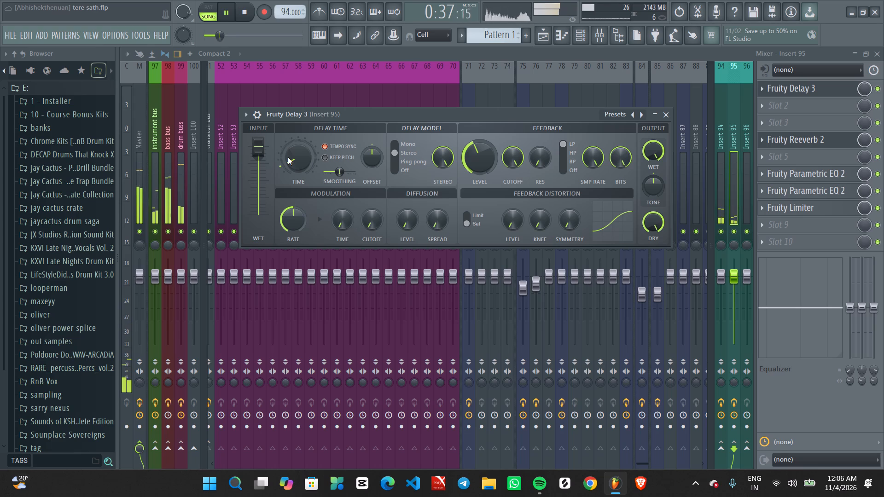
pyautogui.press('space')
pyautogui.scroll(2, 288, 157)
pyautogui.press('space')
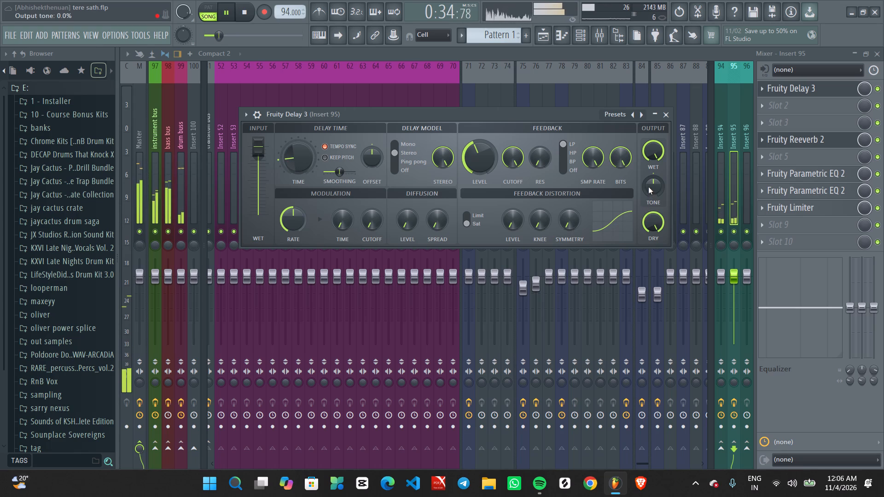
pyautogui.scroll(-2, 309, 157)
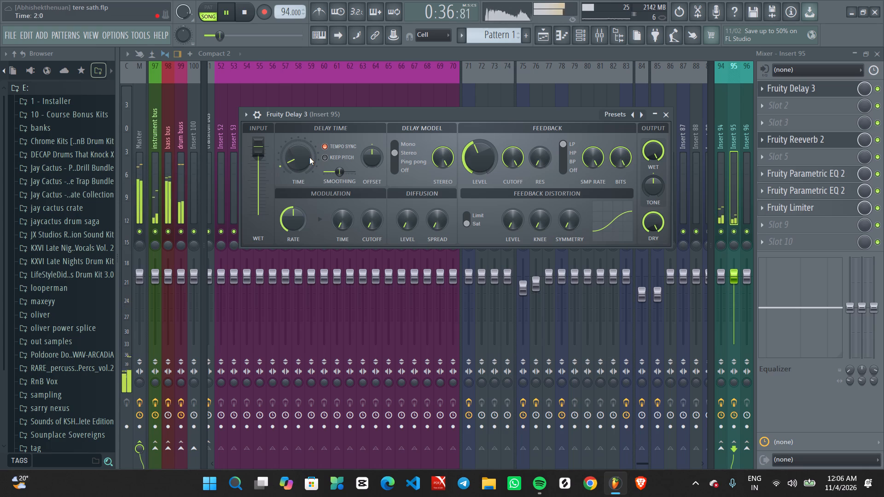
pyautogui.press('space')
pyautogui.press('space')
pyautogui.scroll(1, 309, 157)
pyautogui.scroll(-1, 309, 157)
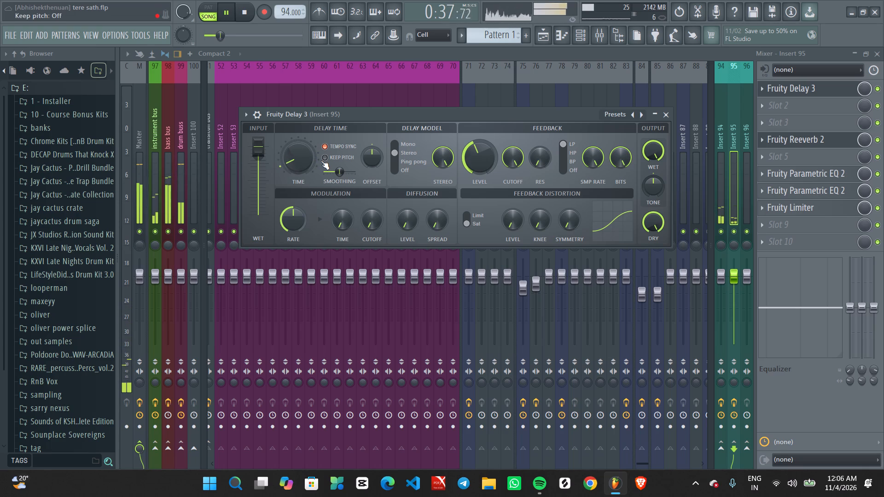
# Delete Fruity Parametric EQ 2 from slot 6 of Insert 95.
pyautogui.click(761, 173)
pyautogui.click(765, 185)
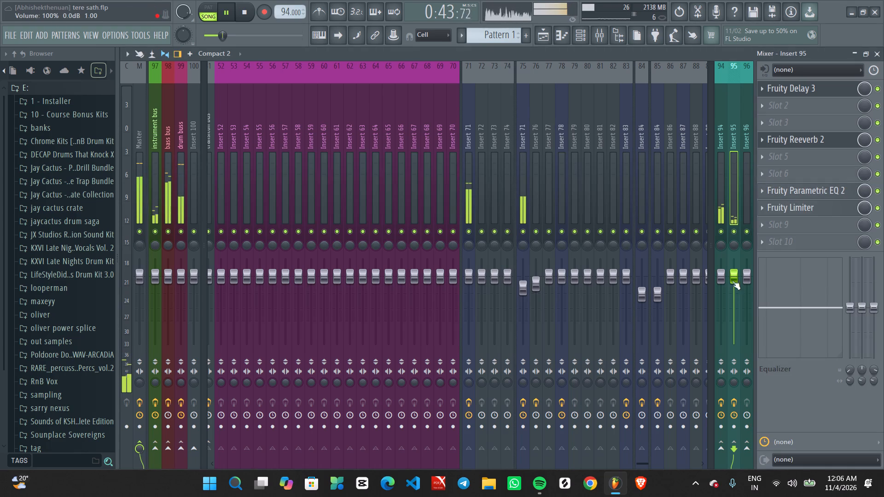
# Check the Insert 71 vocal tracks in the mixer and listen to the Insert 71 - To Insert 95 automation up to the throw near bar 19.
pyautogui.click(521, 158)
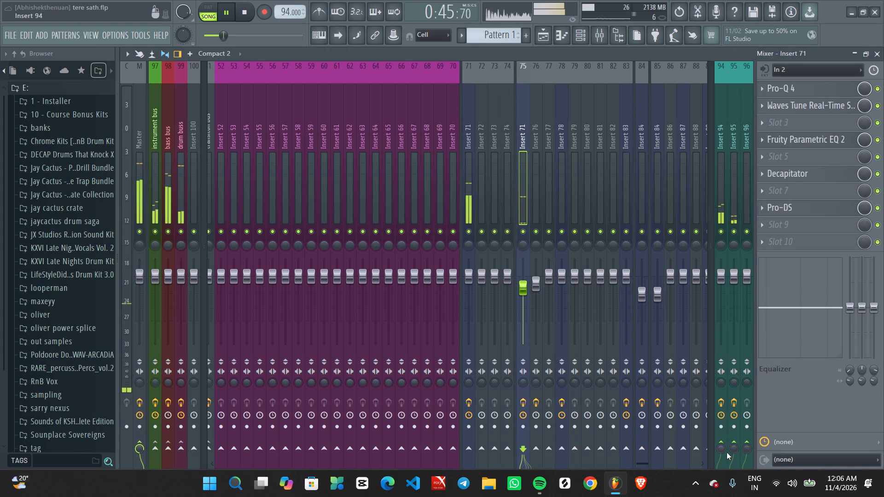
pyautogui.press('space')
pyautogui.press('space')
pyautogui.click(468, 189)
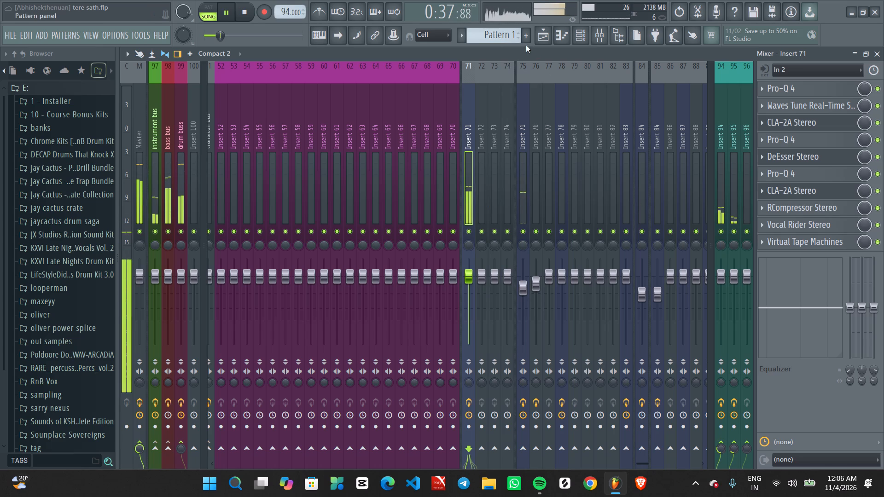
pyautogui.click(537, 41)
pyautogui.keyDown('shift'); pyautogui.scroll(2, 630, 253); pyautogui.keyUp('shift')
pyautogui.moveTo(471, 248); pyautogui.dragTo(506, 254, button='middle')
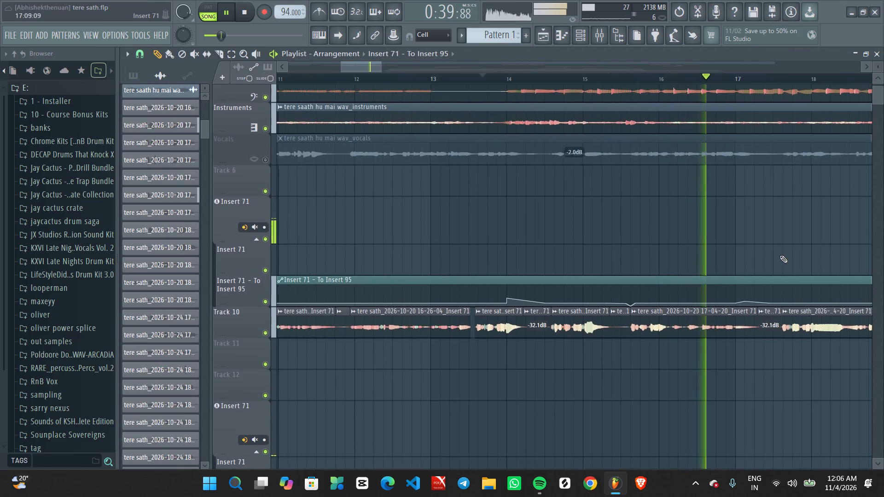
pyautogui.moveTo(773, 253); pyautogui.dragTo(464, 232, button='middle')
pyautogui.keyDown('shift'); pyautogui.scroll(3, 582, 267); pyautogui.keyUp('shift')
pyautogui.keyDown('ctrl'); pyautogui.scroll(-2, 591, 253); pyautogui.keyUp('ctrl')
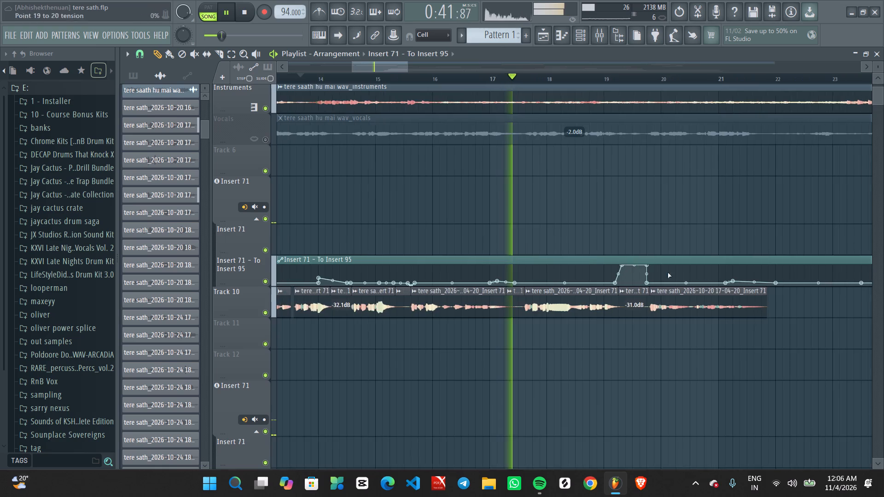
pyautogui.keyDown('ctrl'); pyautogui.scroll(6, 719, 273); pyautogui.keyUp('ctrl')
pyautogui.moveTo(651, 240); pyautogui.dragTo(631, 243, button='middle')
pyautogui.click(369, 79)
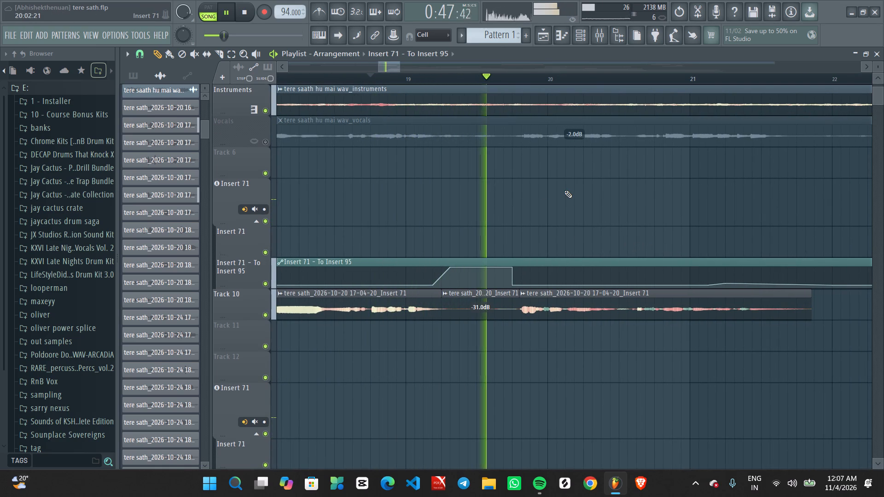
# Lower the wet level of Fruity Reeverb 2 on Insert 95 to about 31% while playing the delay throw.
pyautogui.click(605, 36)
pyautogui.press('space')
pyautogui.press('space')
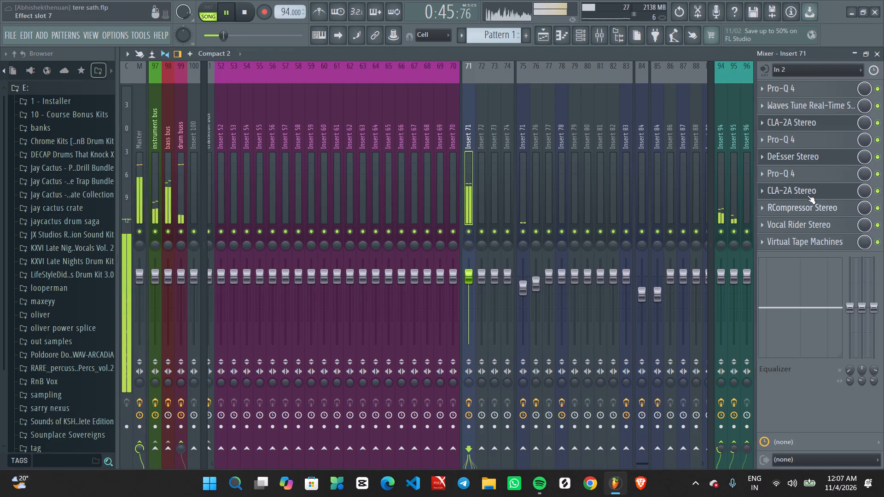
pyautogui.click(731, 153)
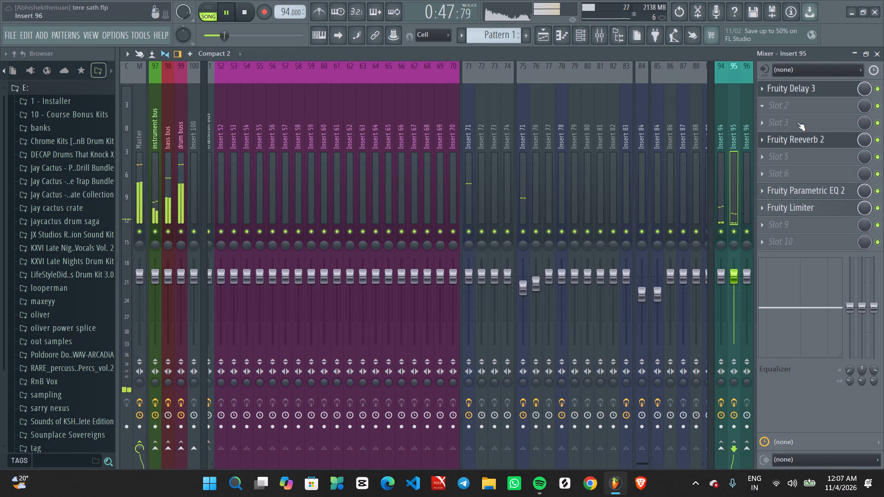
pyautogui.press('space')
pyautogui.click(804, 139)
pyautogui.click(797, 142)
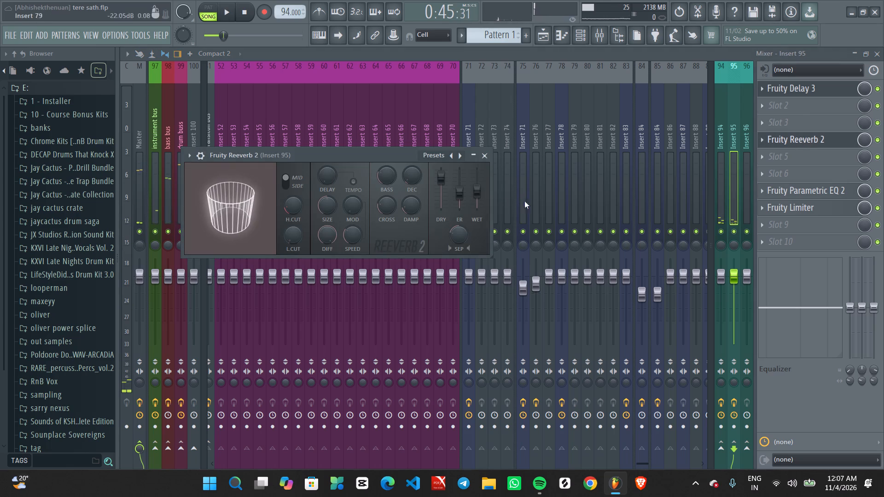
pyautogui.press('space')
pyautogui.scroll(-4, 473, 192)
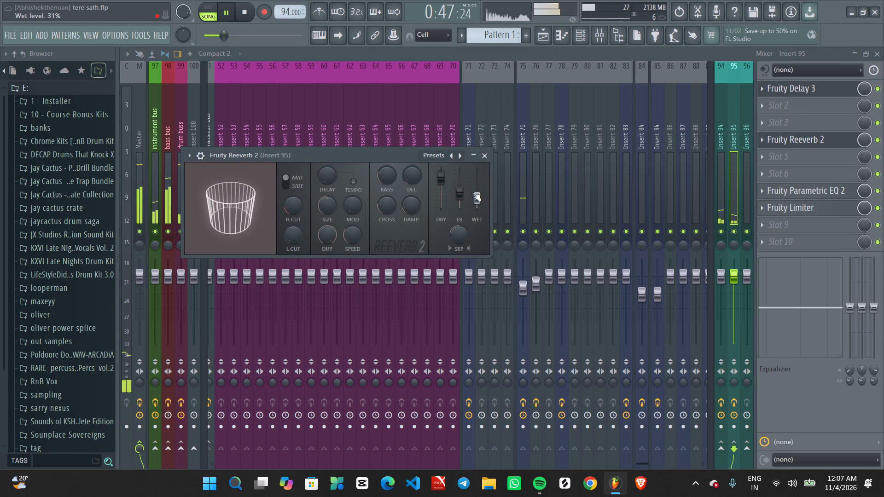
pyautogui.press('space')
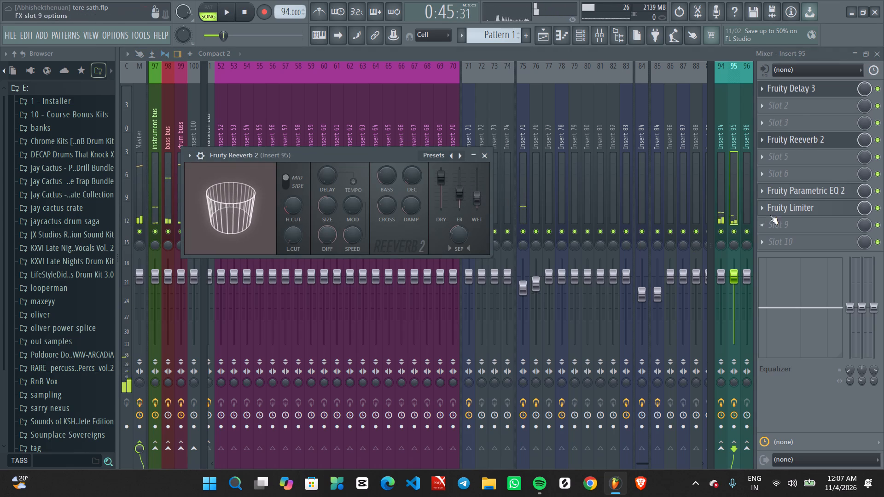
# Lower the compressor threshold of Insert 95's Fruity Limiter slightly and check its gain while replaying the throw.
pyautogui.click(800, 188)
pyautogui.press('space')
pyautogui.click(629, 202)
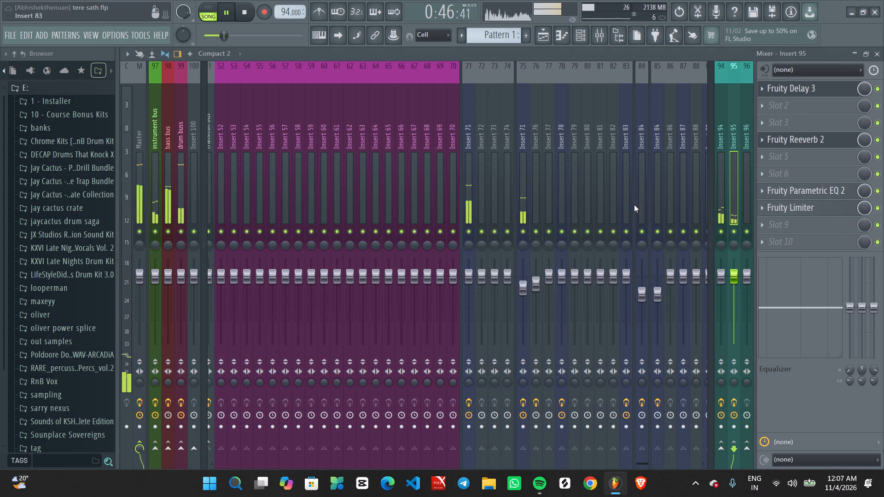
pyautogui.click(778, 208)
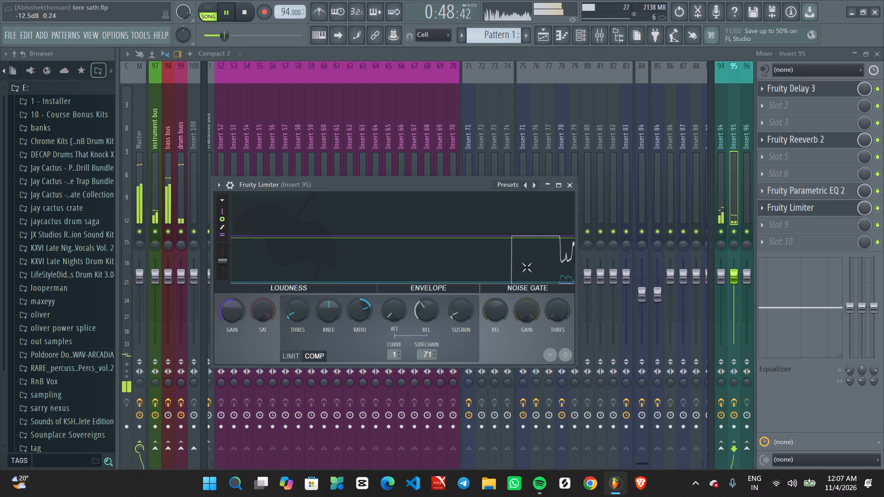
pyautogui.press('space')
pyautogui.press('space')
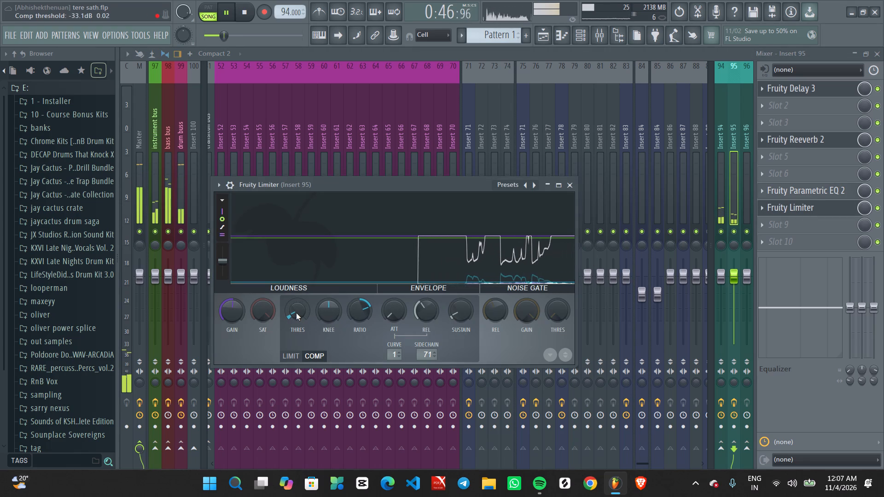
pyautogui.scroll(-2, 364, 314)
pyautogui.keyDown('alt'); pyautogui.click(226, 311); pyautogui.keyUp('alt')
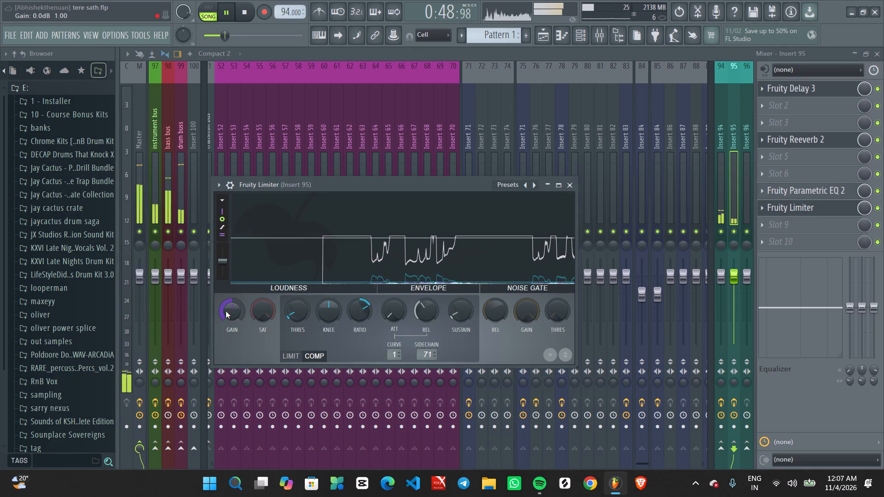
pyautogui.press('space')
pyautogui.press('space')
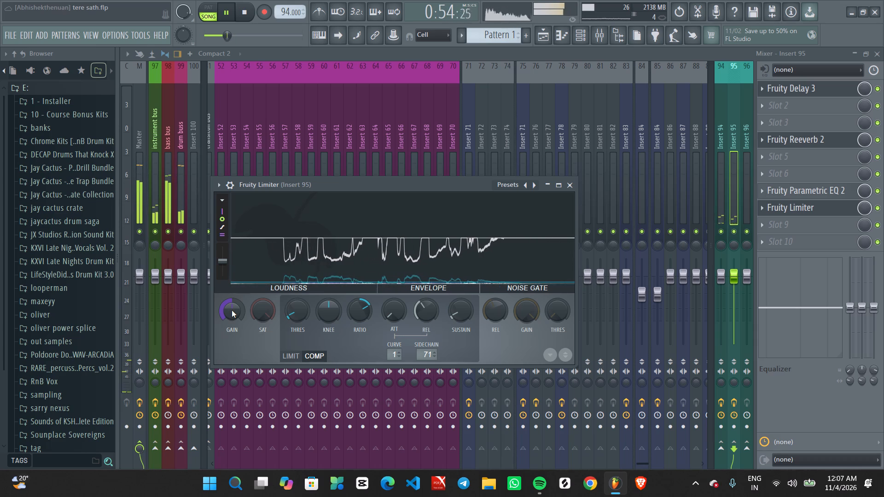
# Listen to the Insert 71 vocal clips and the Insert 71 - To Insert 95 automation in the Playlist from bar 41 onward.
pyautogui.click(541, 38)
pyautogui.keyDown('ctrl'); pyautogui.scroll(-5, 606, 196); pyautogui.keyUp('ctrl')
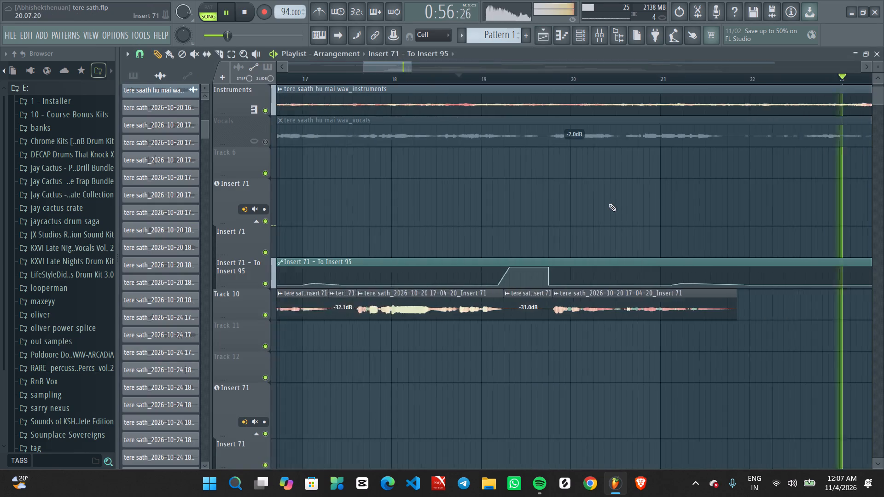
pyautogui.keyDown('ctrl'); pyautogui.scroll(-4, 609, 204); pyautogui.keyUp('ctrl')
pyautogui.keyDown('ctrl'); pyautogui.scroll(-8, 708, 214); pyautogui.keyUp('ctrl')
pyautogui.moveTo(816, 189); pyautogui.dragTo(500, 287, button='middle')
pyautogui.keyDown('ctrl'); pyautogui.scroll(-7, 494, 290); pyautogui.keyUp('ctrl')
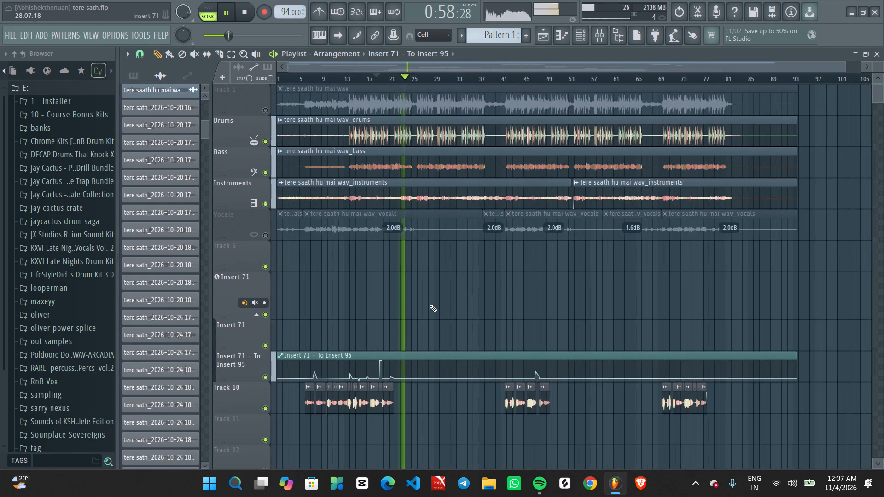
pyautogui.keyDown('ctrl'); pyautogui.scroll(4, 440, 305); pyautogui.keyUp('ctrl')
pyautogui.click(521, 77)
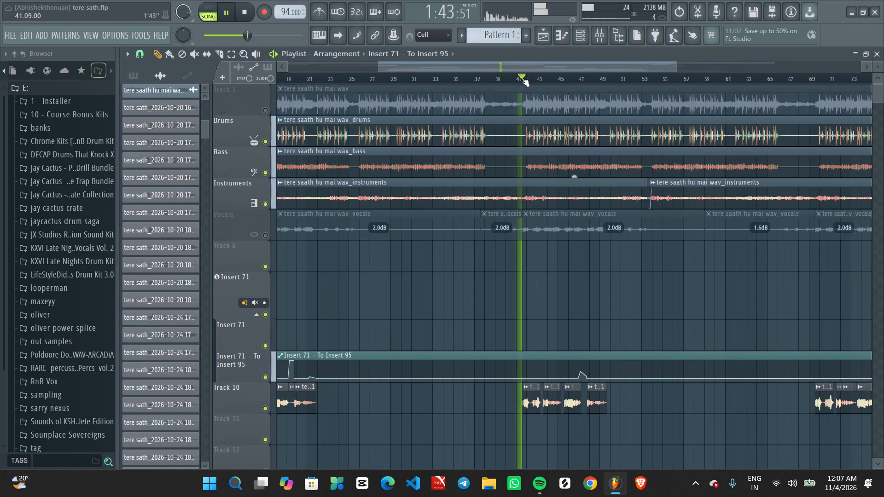
pyautogui.keyDown('ctrl'); pyautogui.scroll(9, 552, 307); pyautogui.keyUp('ctrl')
pyautogui.moveTo(590, 332); pyautogui.dragTo(599, 284, button='middle')
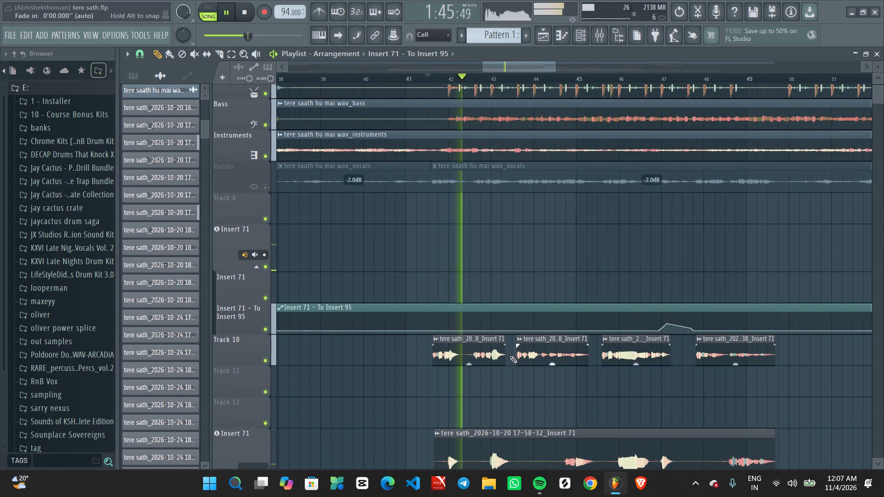
pyautogui.keyDown('ctrl'); pyautogui.scroll(2, 500, 393); pyautogui.keyUp('ctrl')
pyautogui.moveTo(517, 419); pyautogui.dragTo(502, 334, button='middle')
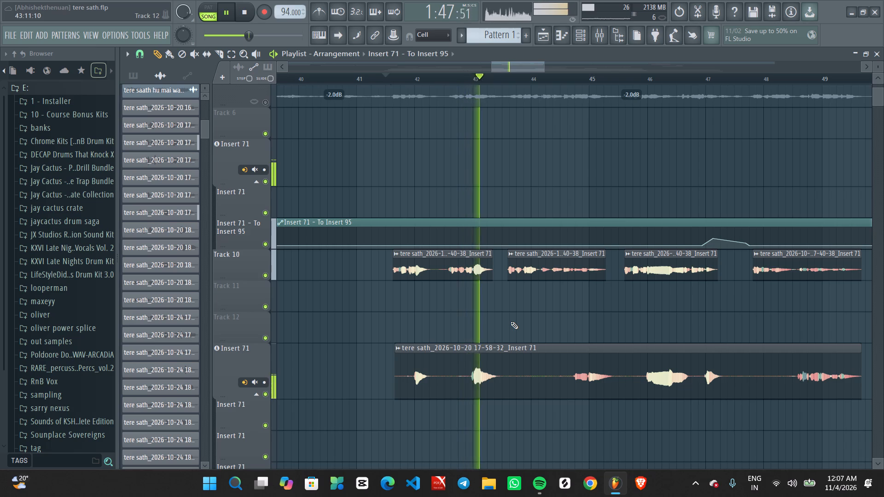
pyautogui.keyDown('ctrl'); pyautogui.scroll(2, 529, 326); pyautogui.keyUp('ctrl')
pyautogui.moveTo(630, 320); pyautogui.dragTo(589, 324, button='middle')
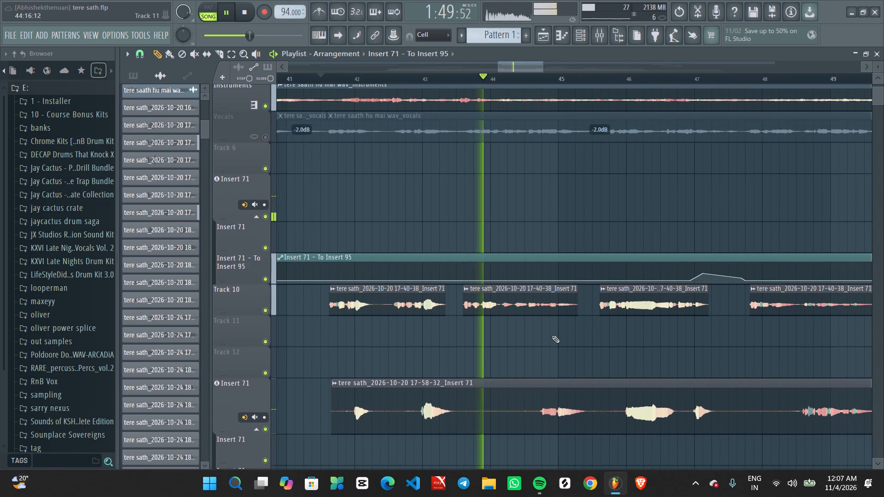
pyautogui.keyDown('ctrl'); pyautogui.scroll(-6, 525, 331); pyautogui.keyUp('ctrl')
pyautogui.scroll(13, 518, 329)
pyautogui.keyDown('ctrl'); pyautogui.scroll(3, 518, 329); pyautogui.keyUp('ctrl')
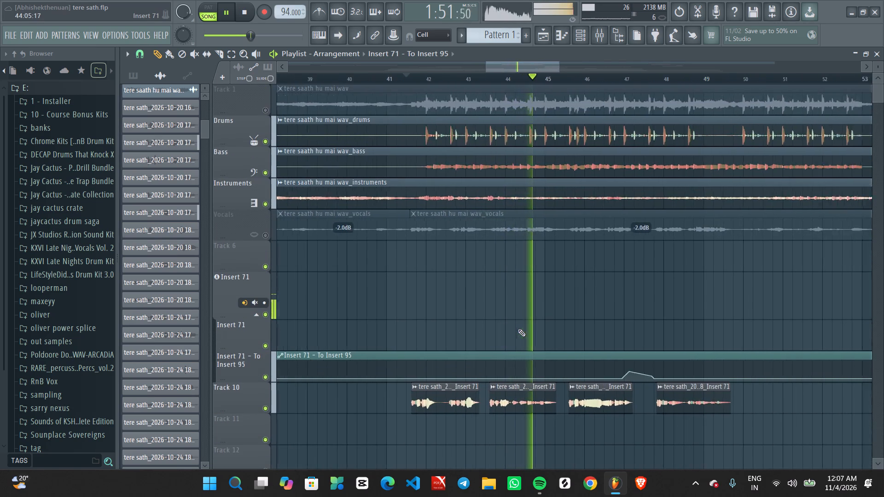
pyautogui.moveTo(624, 376); pyautogui.dragTo(557, 256, button='middle')
pyautogui.keyDown('ctrl'); pyautogui.scroll(6, 495, 339); pyautogui.keyUp('ctrl')
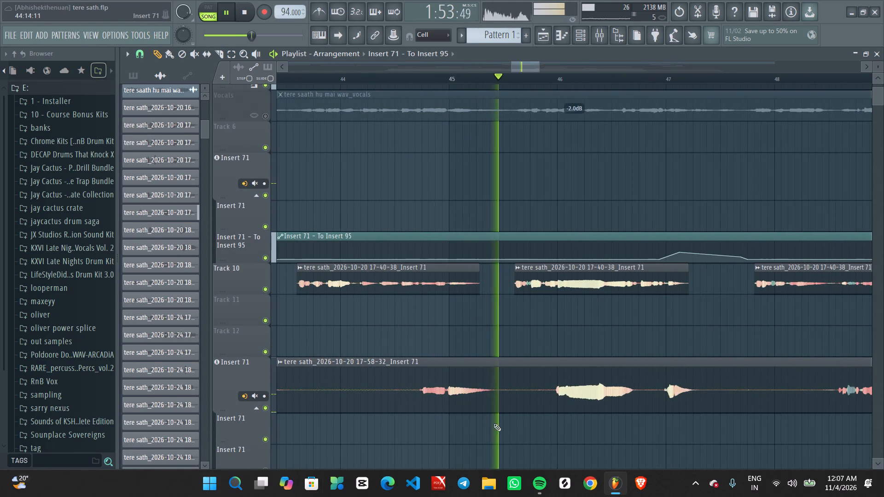
pyautogui.keyDown('ctrl'); pyautogui.scroll(2, 588, 417); pyautogui.keyUp('ctrl')
pyautogui.moveTo(615, 424); pyautogui.dragTo(565, 360, button='middle')
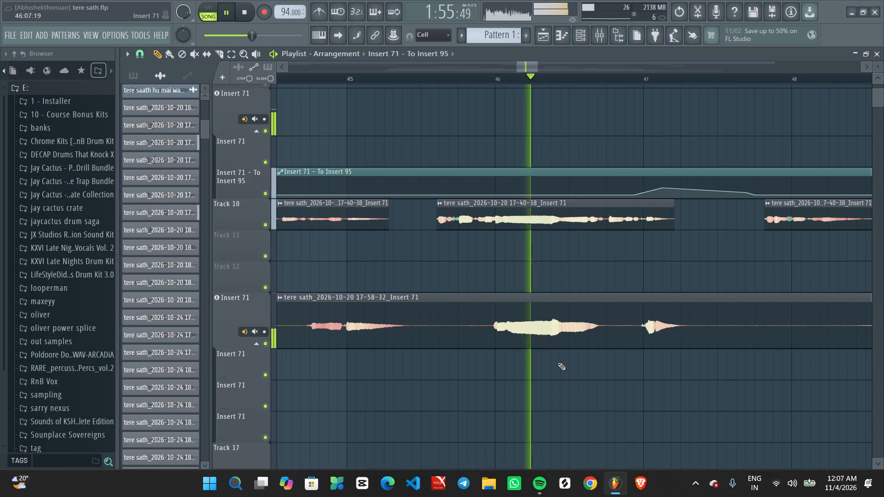
pyautogui.keyDown('ctrl'); pyautogui.scroll(-1, 558, 363); pyautogui.keyUp('ctrl')
pyautogui.keyDown('ctrl'); pyautogui.scroll(3, 556, 347); pyautogui.keyUp('ctrl')
# Slice the lower Insert 71 vocal clip before and after the phrase at bar 46 and reduce that piece's gain to -5.9 dB.
pyautogui.middleClick(532, 266)
pyautogui.rightClick(533, 266)
pyautogui.click(544, 301)
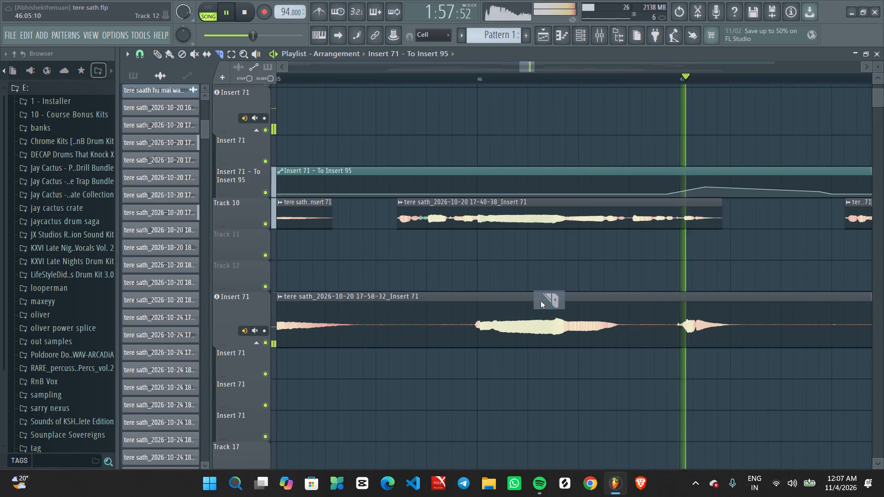
pyautogui.click(430, 327)
pyautogui.click(642, 319)
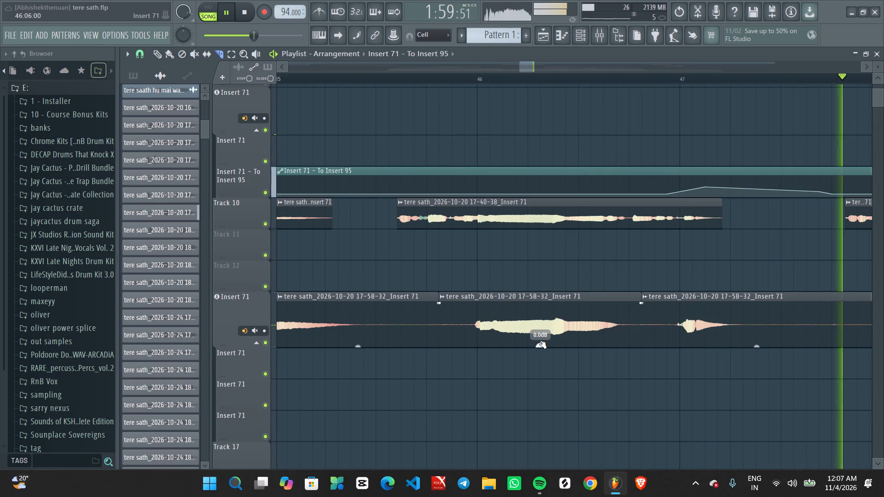
pyautogui.moveTo(540, 343); pyautogui.dragTo(553, 370)
pyautogui.keyDown('ctrl'); pyautogui.scroll(-8, 672, 252); pyautogui.keyUp('ctrl')
pyautogui.keyDown('ctrl'); pyautogui.scroll(-8, 738, 246); pyautogui.keyUp('ctrl')
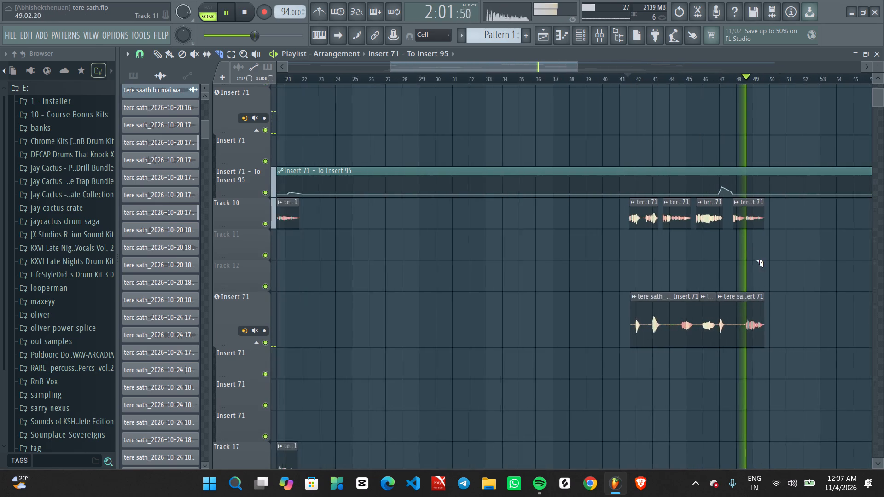
pyautogui.keyDown('ctrl'); pyautogui.scroll(4, 755, 260); pyautogui.keyUp('ctrl')
pyautogui.moveTo(768, 262); pyautogui.dragTo(635, 263, button='middle')
pyautogui.middleClick(598, 135)
pyautogui.rightClick(599, 133)
pyautogui.click(614, 145)
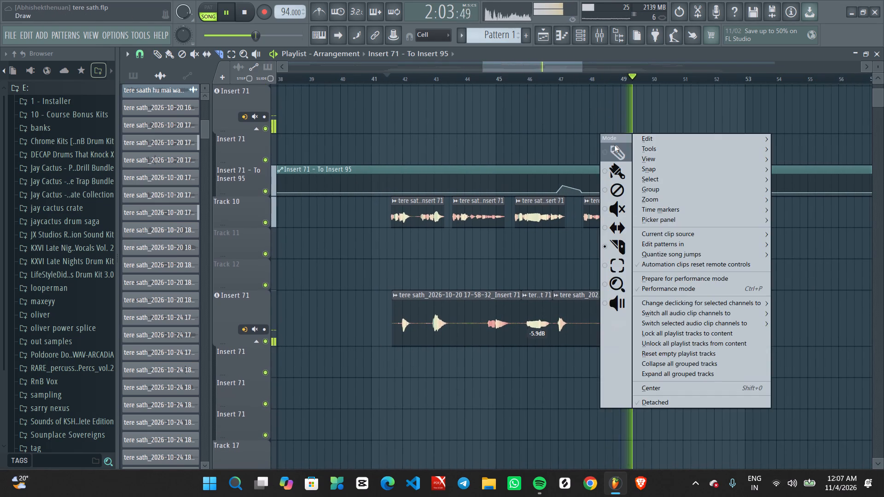
# Adjust the level of the bar 47 throw's end point in the Insert 71 - To Insert 95 automation, replaying the passage to check it.
pyautogui.press('space')
pyautogui.press('space')
pyautogui.click(547, 72)
pyautogui.click(548, 74)
pyautogui.keyDown('ctrl'); pyautogui.scroll(7, 564, 189); pyautogui.keyUp('ctrl')
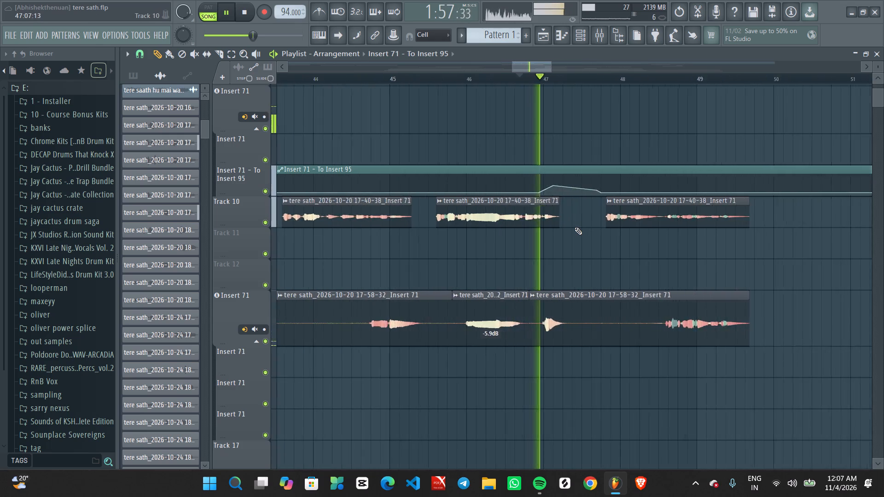
pyautogui.keyDown('ctrl'); pyautogui.scroll(4, 575, 229); pyautogui.keyUp('ctrl')
pyautogui.press('space')
pyautogui.click(627, 190)
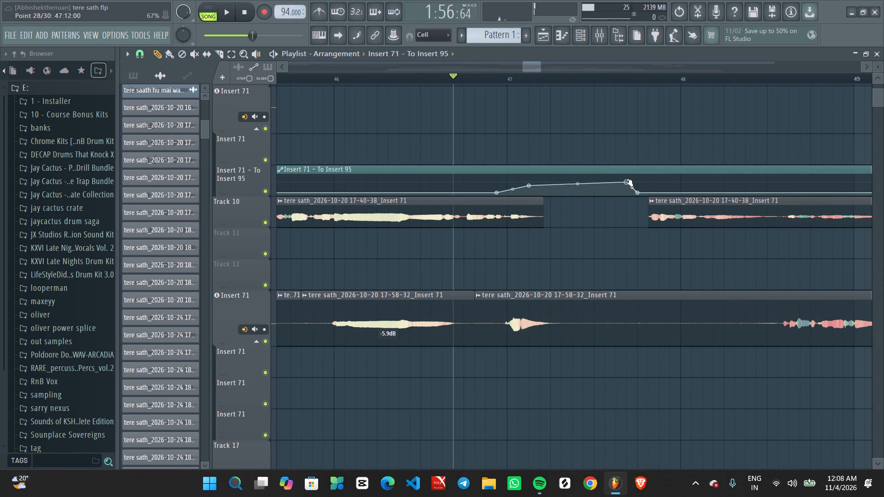
pyautogui.press('space')
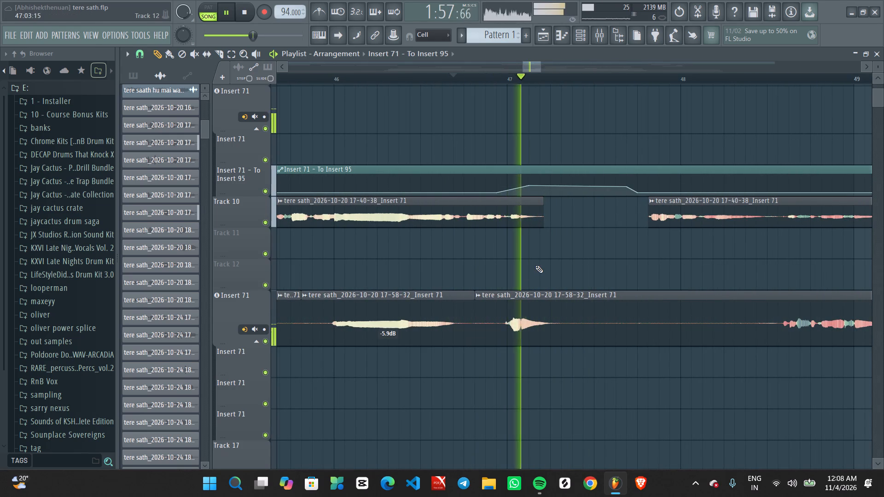
pyautogui.click(629, 189)
pyautogui.press('space')
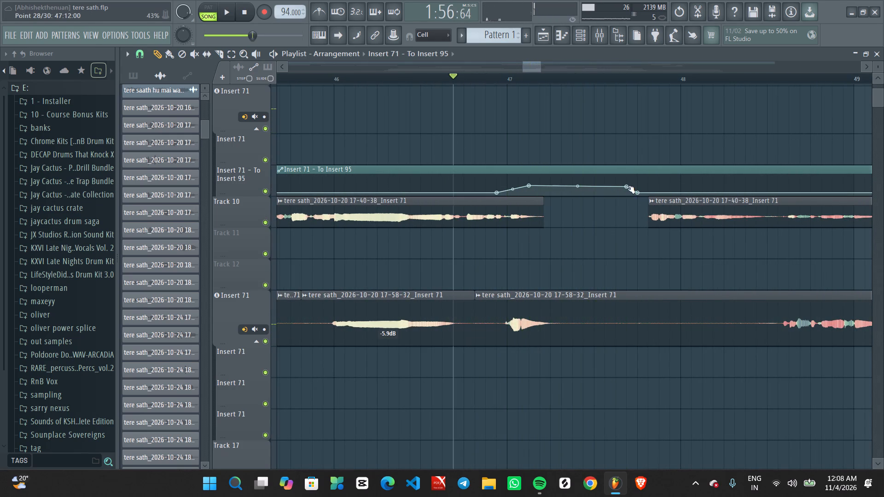
pyautogui.moveTo(628, 187); pyautogui.dragTo(619, 191)
pyautogui.click(607, 32)
pyautogui.press('space')
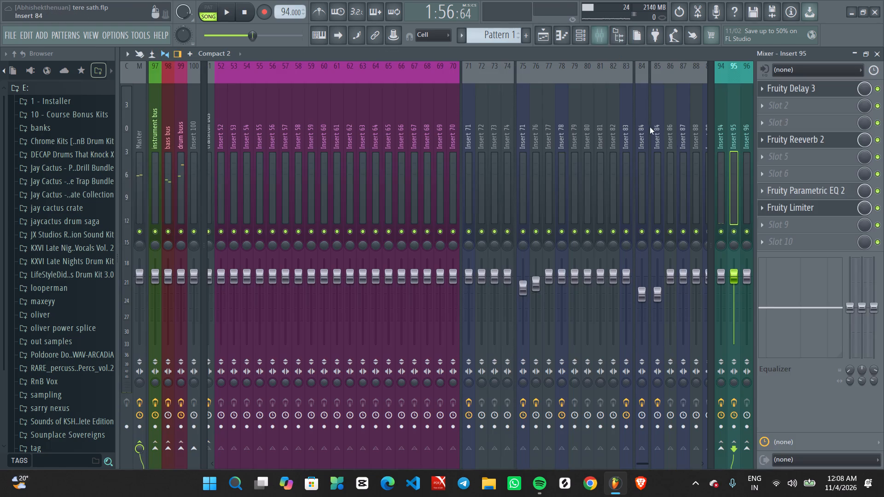
pyautogui.press('space')
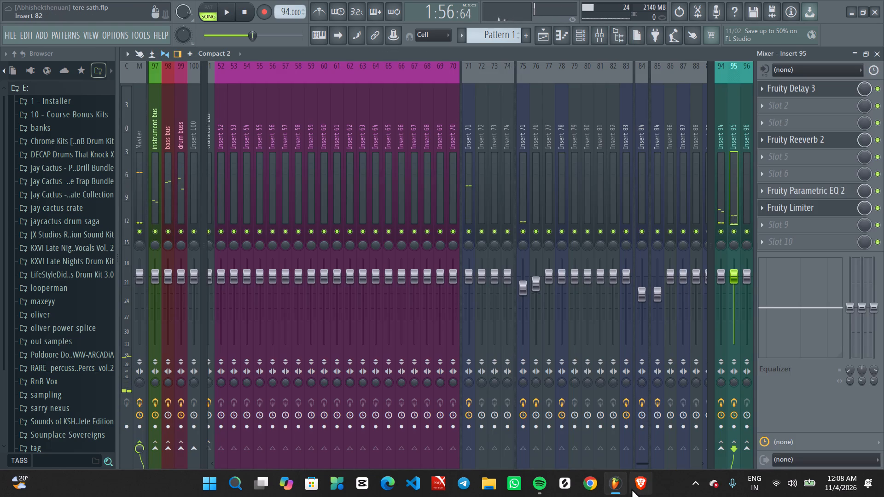
# Switch to Brave, search YouTube for "how i put delay on vocals" and open the Short "How to Vocal delay in FL Studio".
pyautogui.click(633, 488)
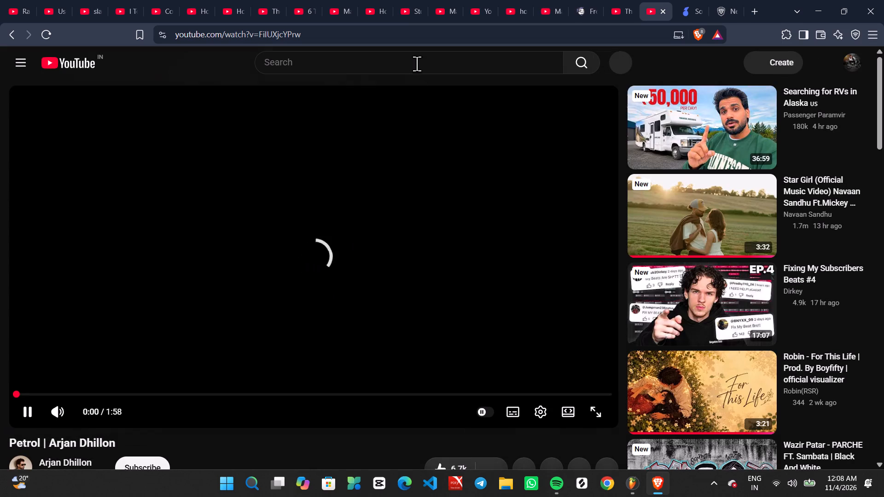
pyautogui.click(418, 61)
pyautogui.write('how i put delay on vocals')
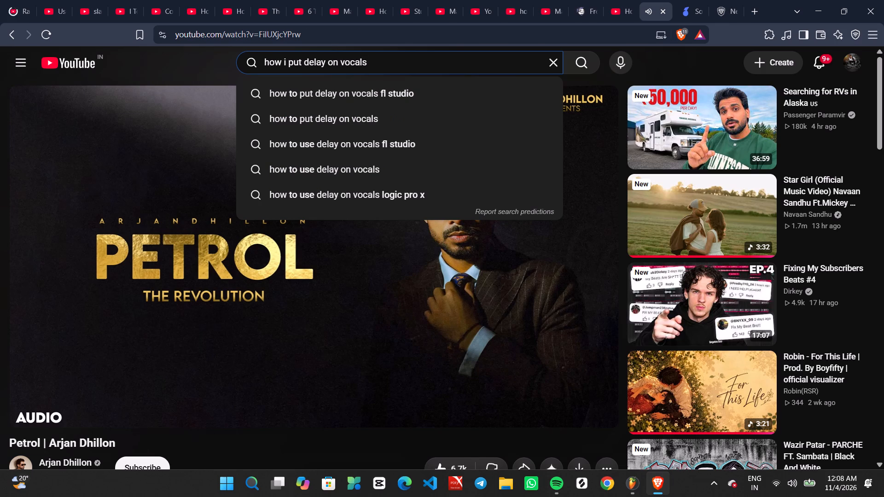
pyautogui.press('Return')
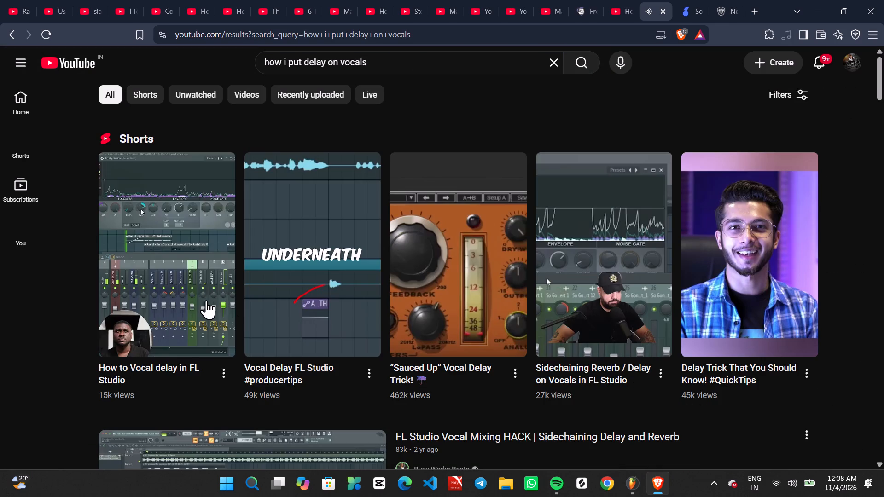
pyautogui.click(190, 277)
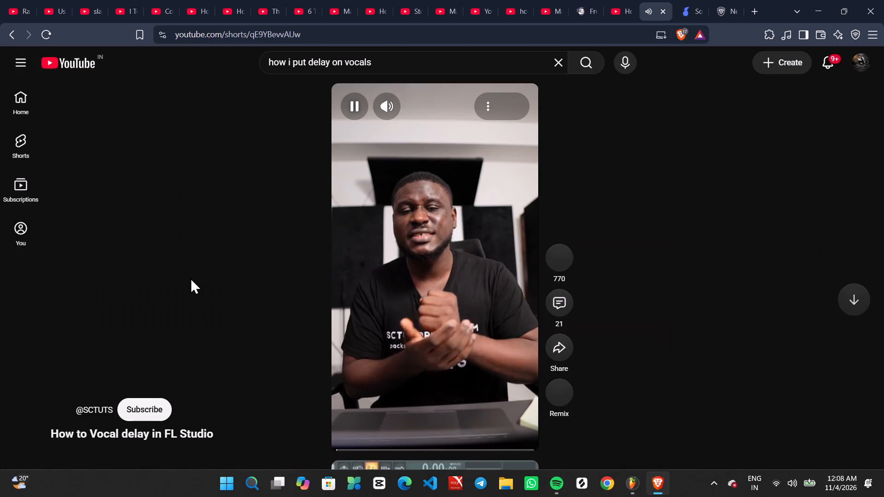
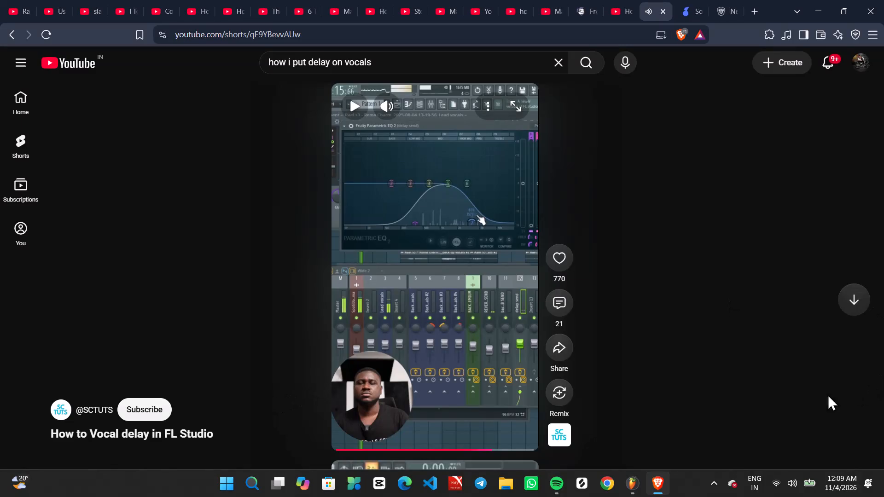
# Switch to FL Studio and move Fruity Parametric EQ 2 below Fruity Limiter in Insert 95's effect chain.
pyautogui.click(639, 486)
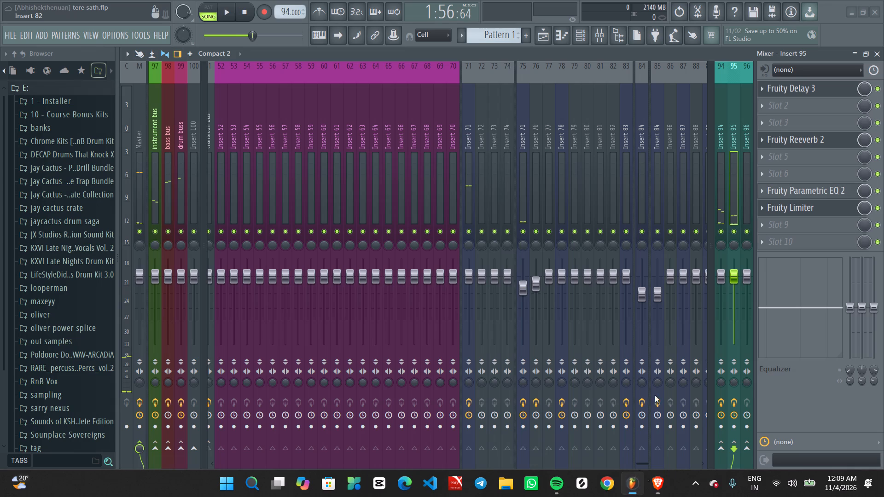
pyautogui.press('space')
pyautogui.press('space')
pyautogui.click(736, 156)
pyautogui.press('space')
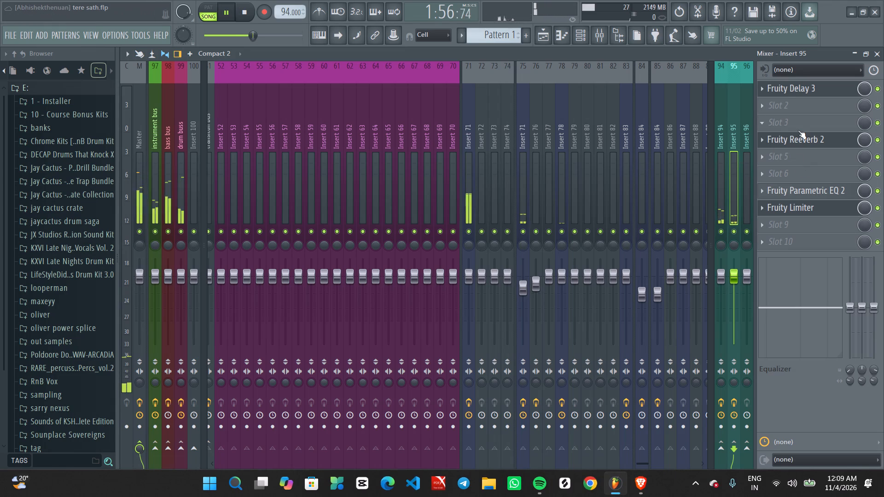
pyautogui.press('space')
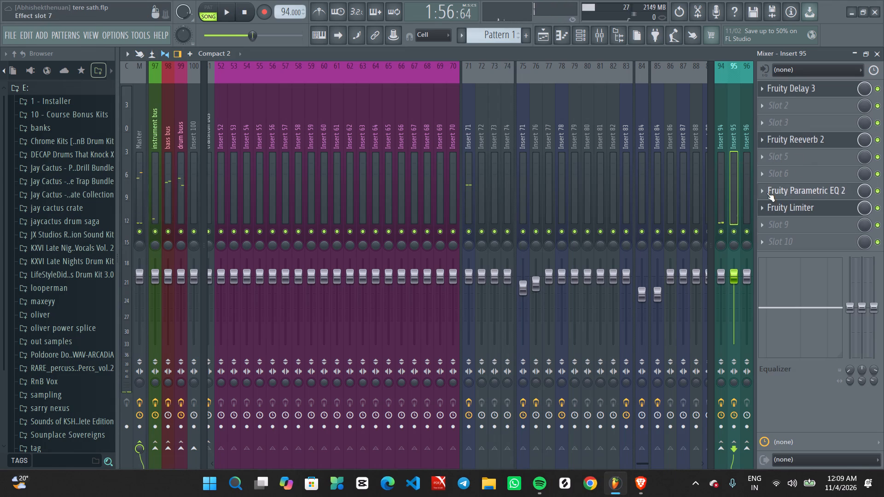
pyautogui.click(773, 213)
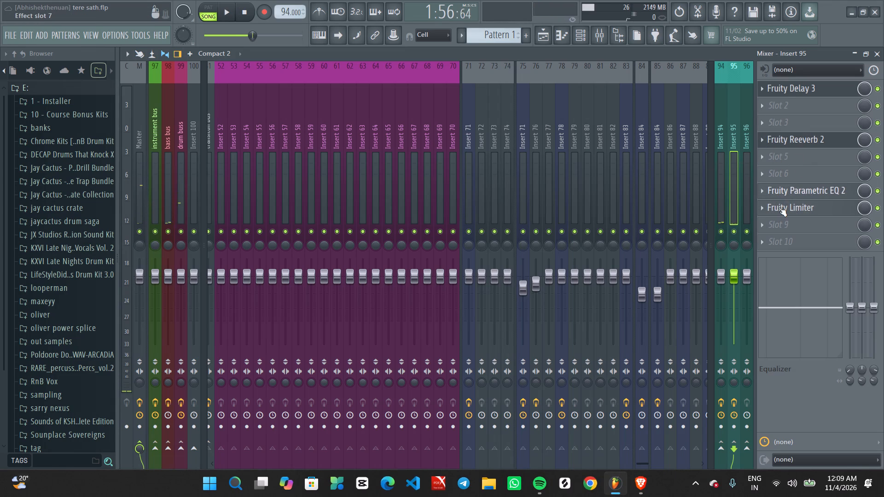
pyautogui.scroll(-1, 779, 191)
# Pull band 1 of Insert 95's Fruity Parametric EQ 2 down to -18 dB and raise its frequency to cut the lows.
pyautogui.click(789, 208)
pyautogui.press('space')
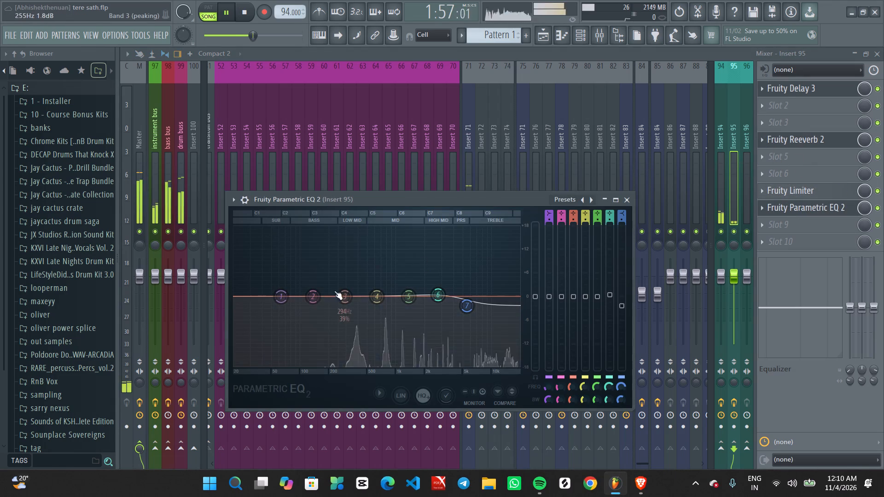
pyautogui.moveTo(263, 315); pyautogui.dragTo(277, 345)
pyautogui.press('space')
pyautogui.moveTo(275, 295); pyautogui.dragTo(395, 252)
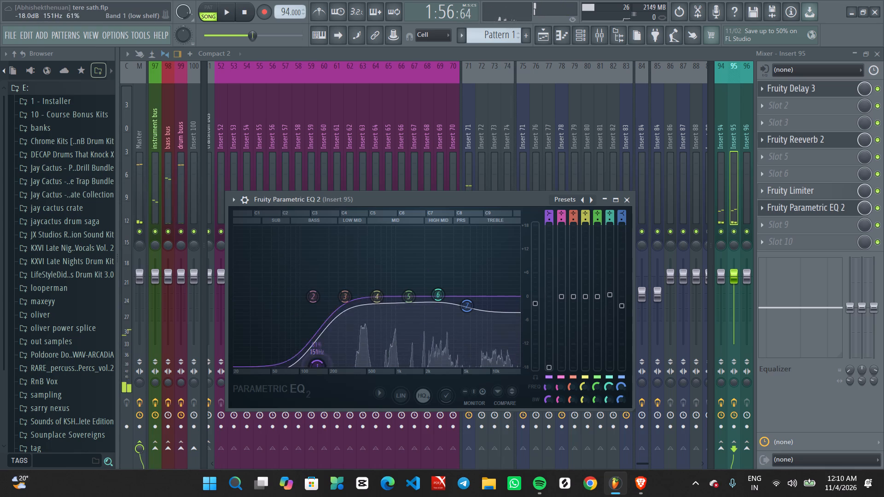
pyautogui.moveTo(395, 252); pyautogui.dragTo(509, 340)
pyautogui.press('space')
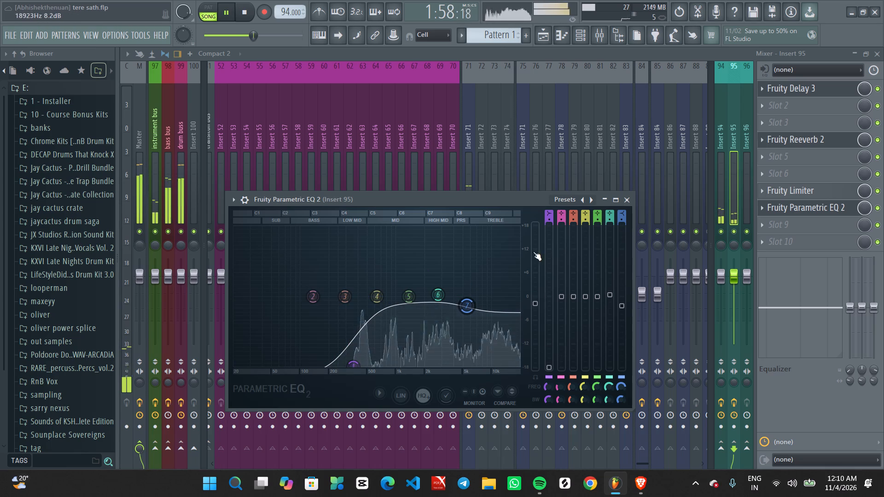
pyautogui.press('space')
pyautogui.click(627, 203)
# Lower the compressor ratio and adjust the knee in Insert 95's Fruity Limiter, replaying the passage to compare.
pyautogui.click(824, 191)
pyautogui.press('space')
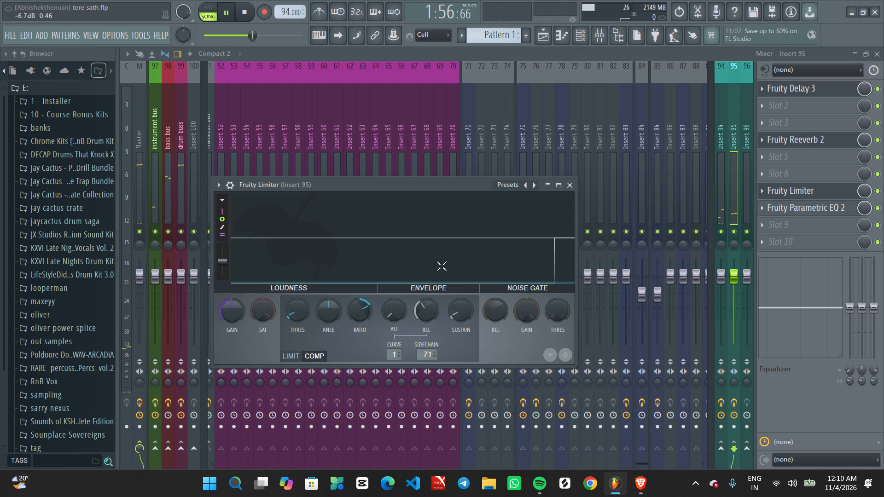
pyautogui.keyDown('alt'); pyautogui.click(370, 306); pyautogui.keyUp('alt')
pyautogui.press('space')
pyautogui.scroll(-7, 299, 312)
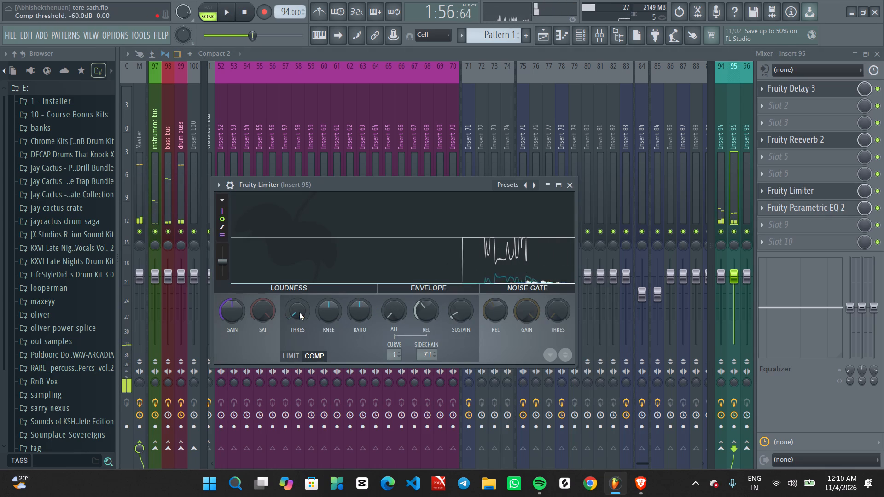
pyautogui.scroll(-2, 299, 312)
pyautogui.press('space')
pyautogui.scroll(19, 326, 310)
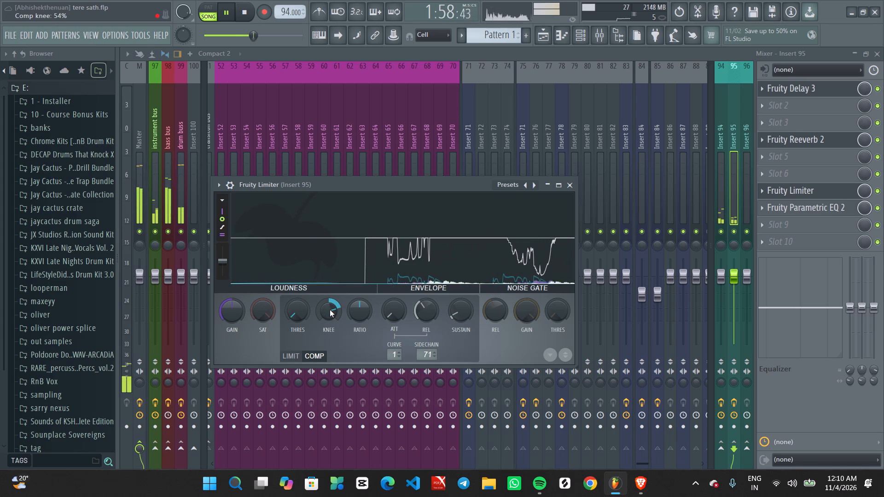
pyautogui.scroll(-7, 330, 310)
pyautogui.press('space')
pyautogui.press('space')
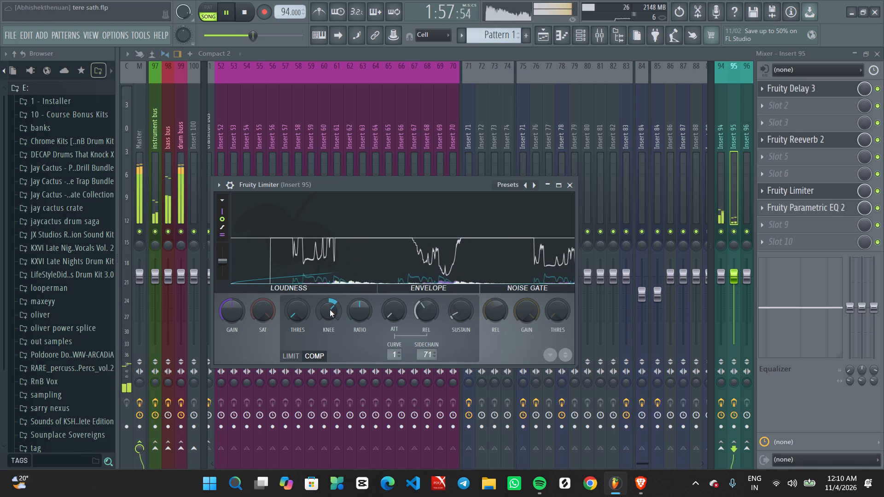
pyautogui.scroll(-2, 330, 310)
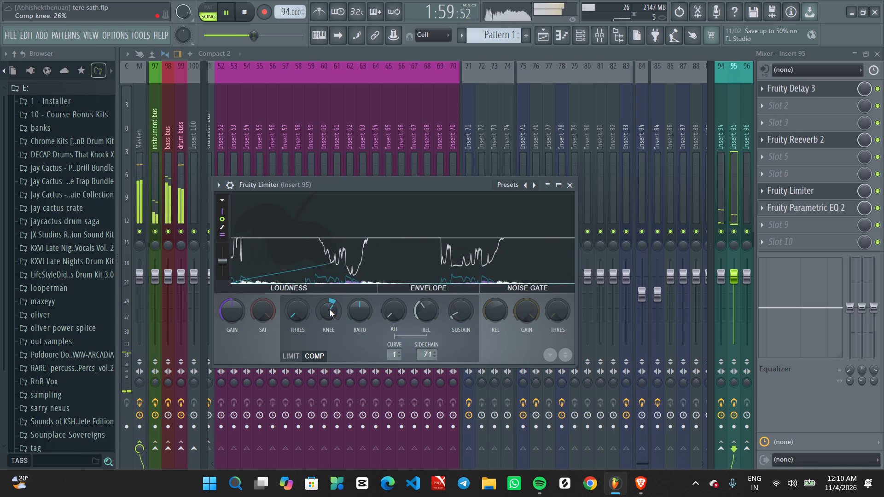
pyautogui.scroll(-3, 330, 310)
pyautogui.press('space')
pyautogui.scroll(-1, 330, 310)
pyautogui.scroll(1, 330, 310)
pyautogui.press('space')
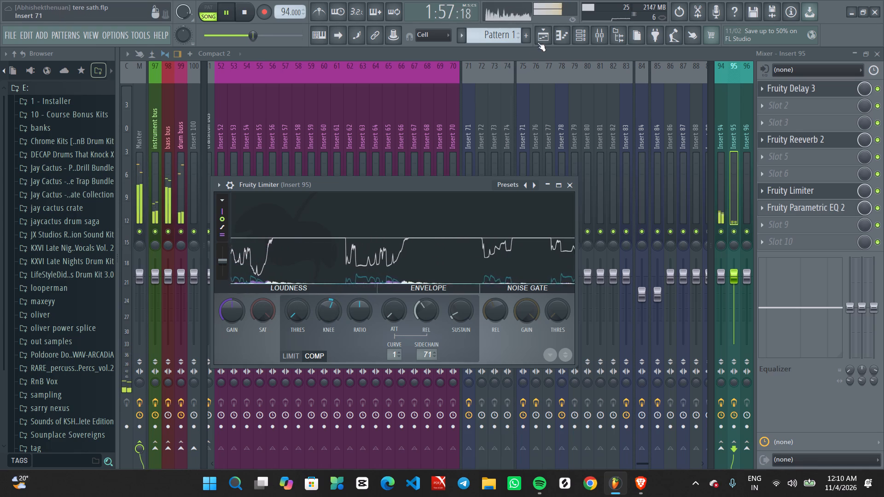
# Listen through bars 47 to 49 in the Playlist and examine the Insert 71 vocal clips and send automation.
pyautogui.click(539, 38)
pyautogui.keyDown('ctrl'); pyautogui.scroll(3, 580, 270); pyautogui.keyUp('ctrl')
pyautogui.moveTo(590, 264); pyautogui.dragTo(610, 207, button='middle')
pyautogui.keyDown('ctrl'); pyautogui.scroll(-5, 602, 203); pyautogui.keyUp('ctrl')
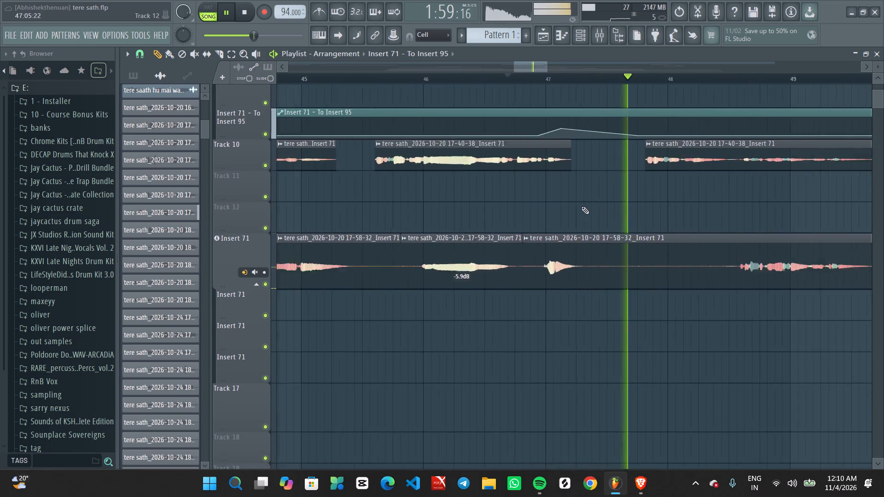
pyautogui.keyDown('ctrl'); pyautogui.scroll(-12, 582, 207); pyautogui.keyUp('ctrl')
pyautogui.scroll(1, 577, 201)
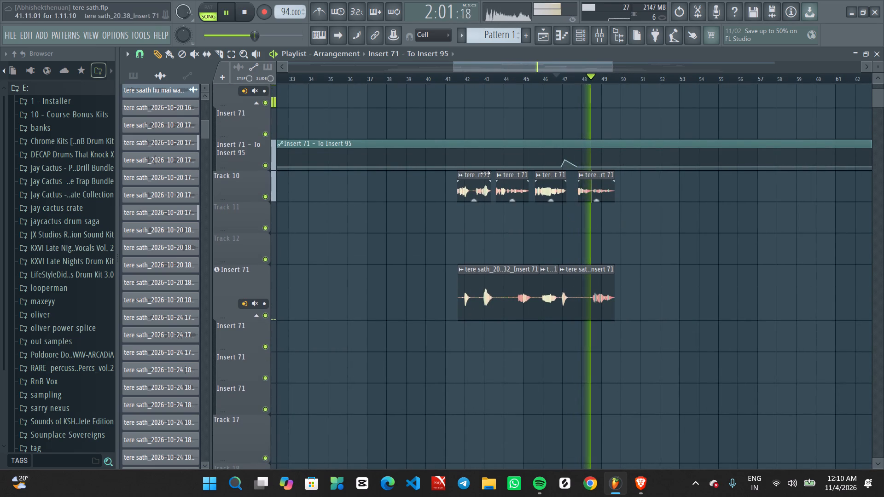
pyautogui.keyDown('ctrl'); pyautogui.scroll(-8, 511, 216); pyautogui.keyUp('ctrl')
pyautogui.scroll(2, 420, 205)
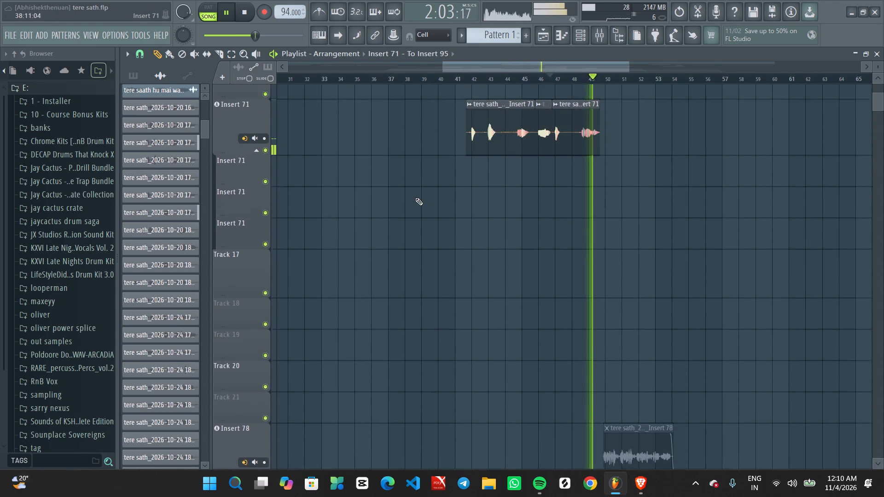
pyautogui.scroll(-10, 415, 198)
pyautogui.moveTo(366, 212); pyautogui.dragTo(507, 364, button='middle')
pyautogui.scroll(8, 366, 254)
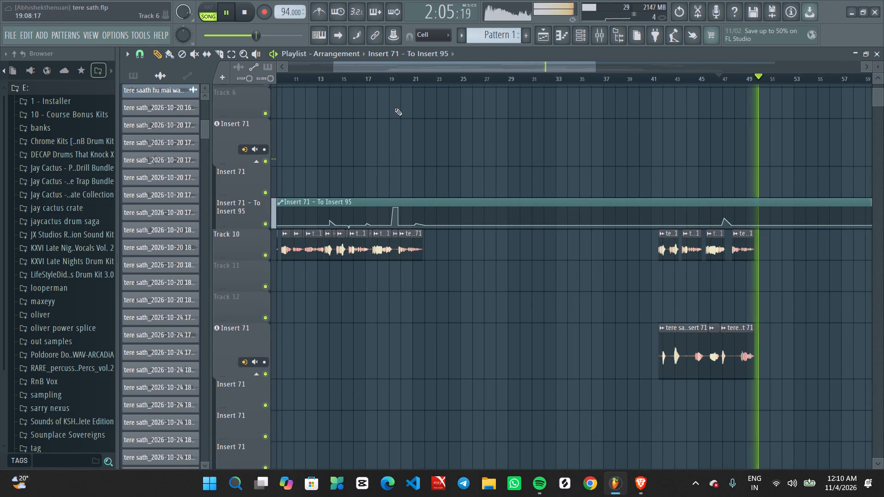
# Listen to the passage around bar 19 and delete the -31.0 dB vocal clip piece on Track 10 under the throw.
pyautogui.click(382, 75)
pyautogui.keyDown('ctrl'); pyautogui.scroll(14, 394, 313); pyautogui.keyUp('ctrl')
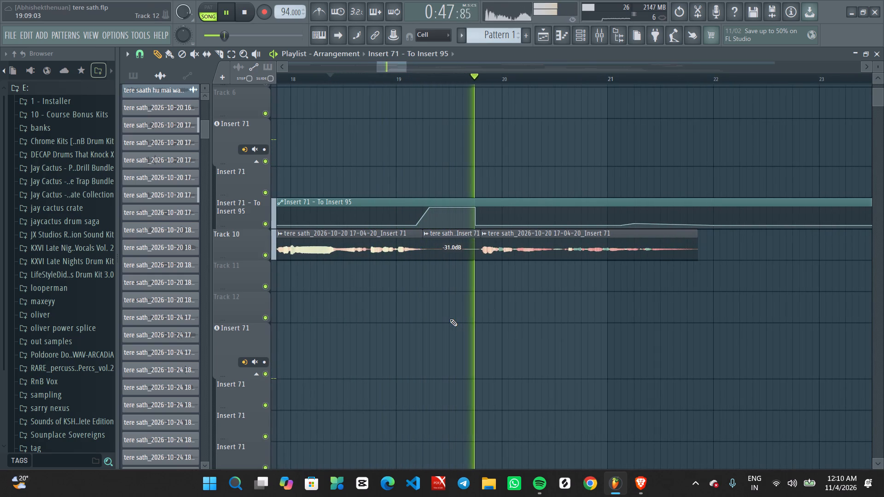
pyautogui.keyDown('ctrl'); pyautogui.scroll(-8, 474, 267); pyautogui.keyUp('ctrl')
pyautogui.keyDown('ctrl'); pyautogui.scroll(-4, 507, 290); pyautogui.keyUp('ctrl')
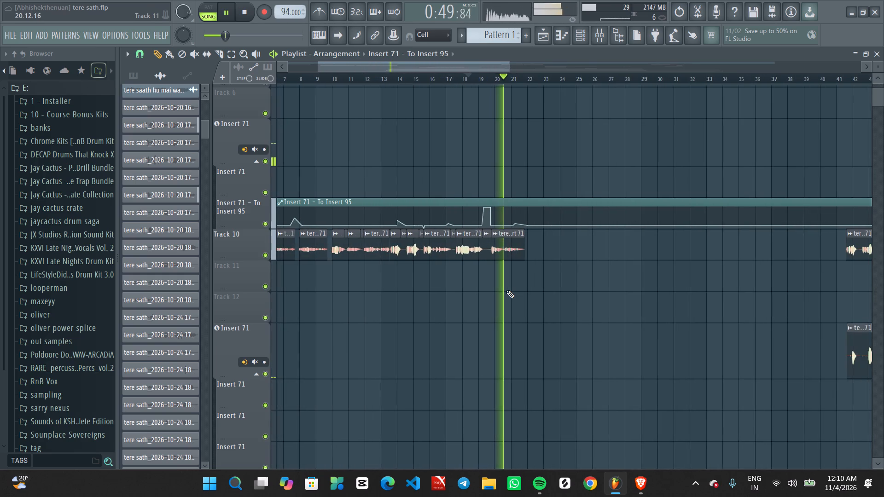
pyautogui.keyDown('ctrl'); pyautogui.scroll(-6, 506, 290); pyautogui.keyUp('ctrl')
pyautogui.keyDown('ctrl'); pyautogui.scroll(16, 442, 290); pyautogui.keyUp('ctrl')
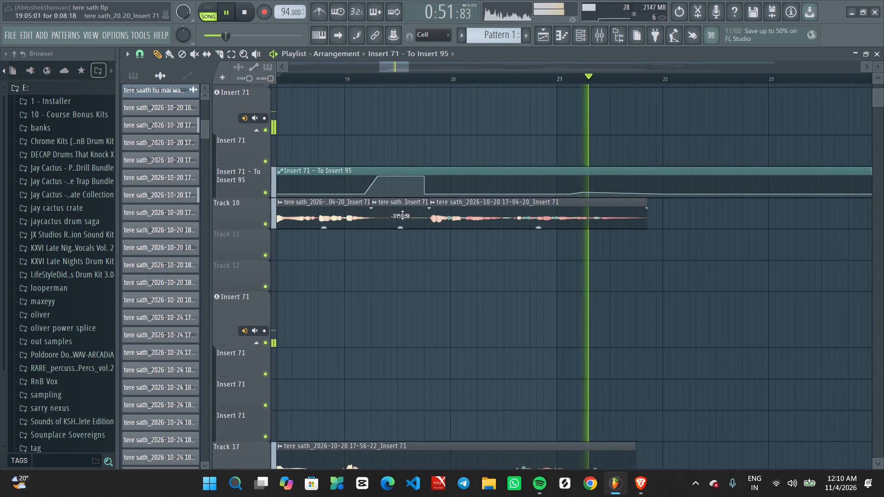
pyautogui.rightClick(397, 202)
pyautogui.press('space')
pyautogui.press('space')
pyautogui.click(310, 81)
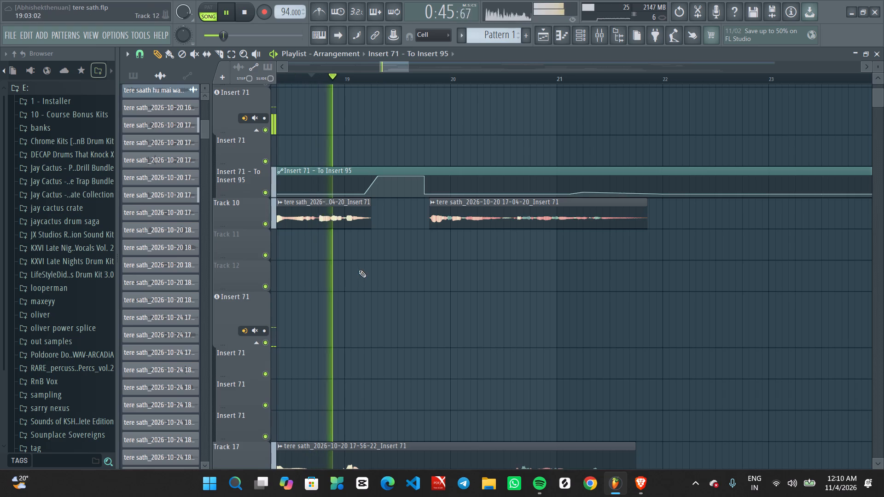
pyautogui.press('space')
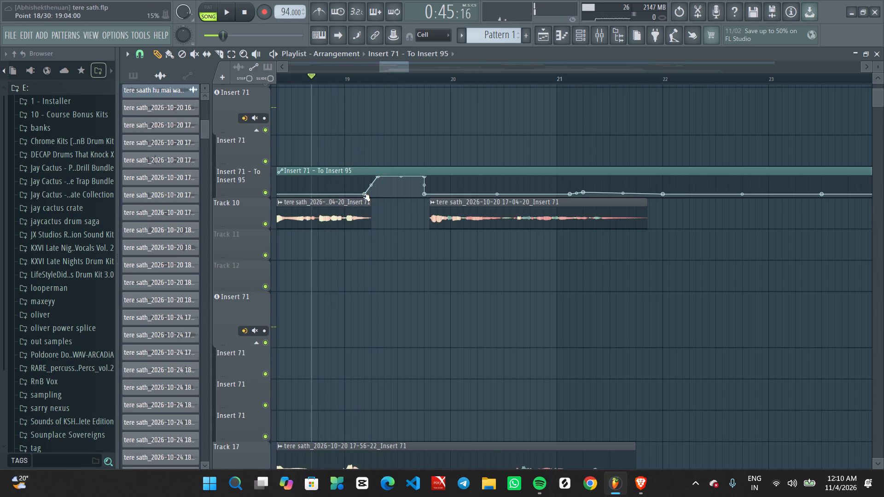
# Move the bar 19 throw's ramp start to 18:16:00 and its peak to 19:05:00 in the Insert 71 - To Insert 95 automation.
pyautogui.moveTo(364, 196); pyautogui.dragTo(335, 197)
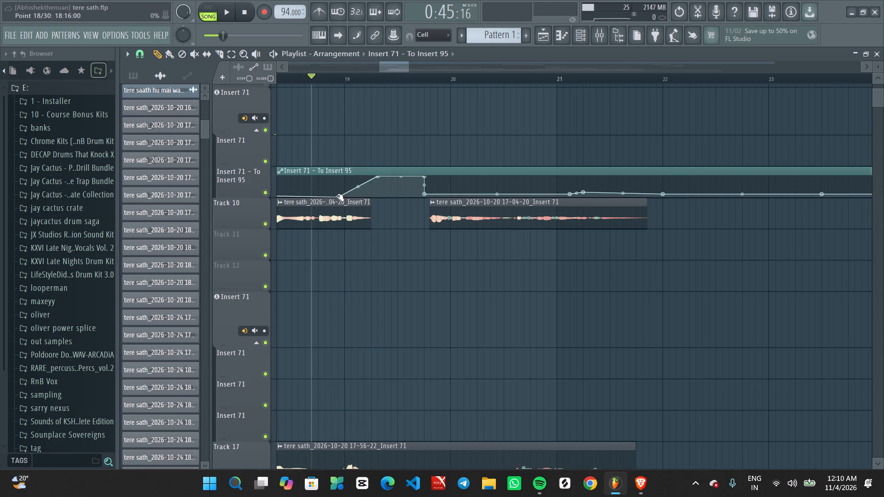
pyautogui.rightClick(337, 196)
pyautogui.click(378, 375)
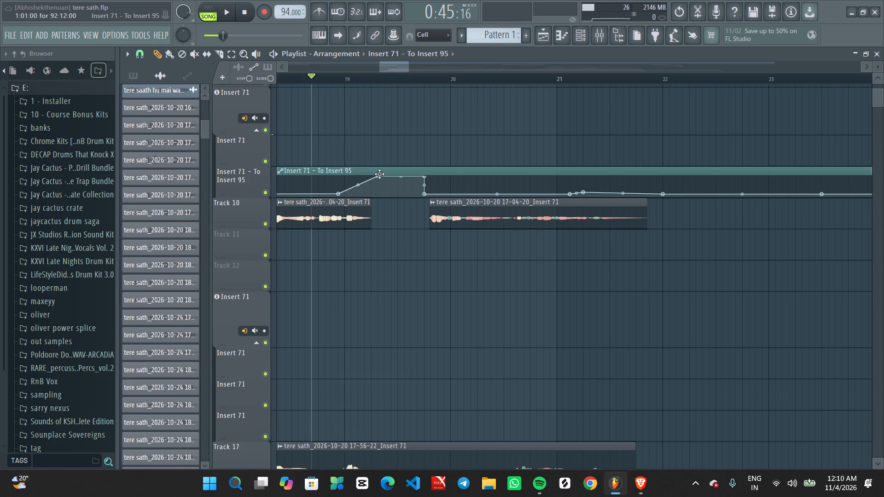
pyautogui.moveTo(377, 176); pyautogui.dragTo(356, 174)
pyautogui.press('space')
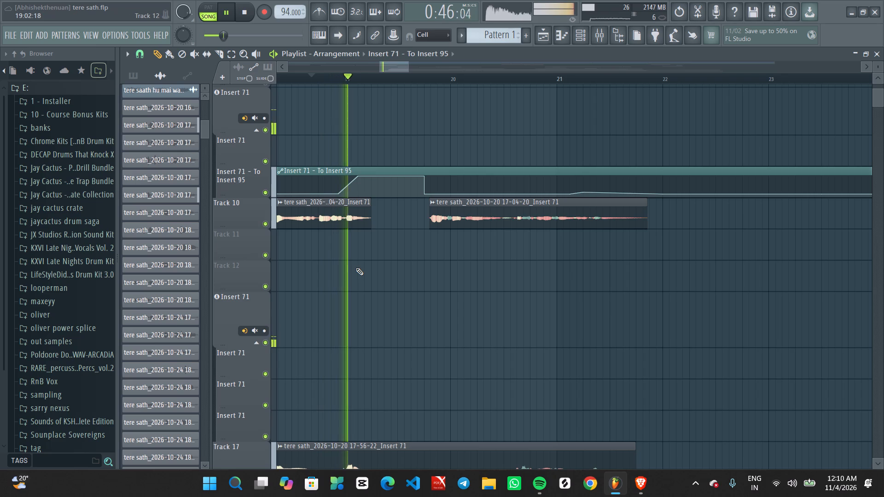
pyautogui.moveTo(360, 178); pyautogui.dragTo(369, 175)
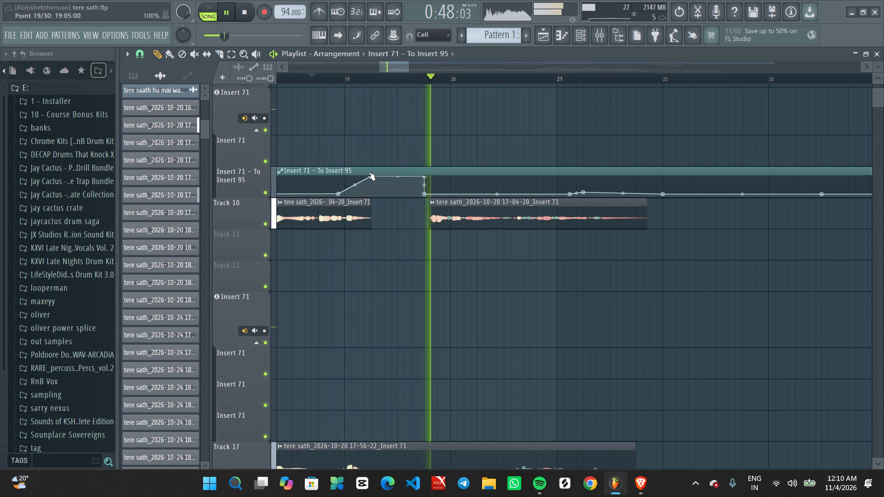
pyautogui.moveTo(369, 175); pyautogui.dragTo(374, 175)
pyautogui.press('space')
pyautogui.press('space')
# Increase the delay time of Insert 95's Fruity Delay 3, replaying the bar 19 throw to judge it.
pyautogui.click(601, 36)
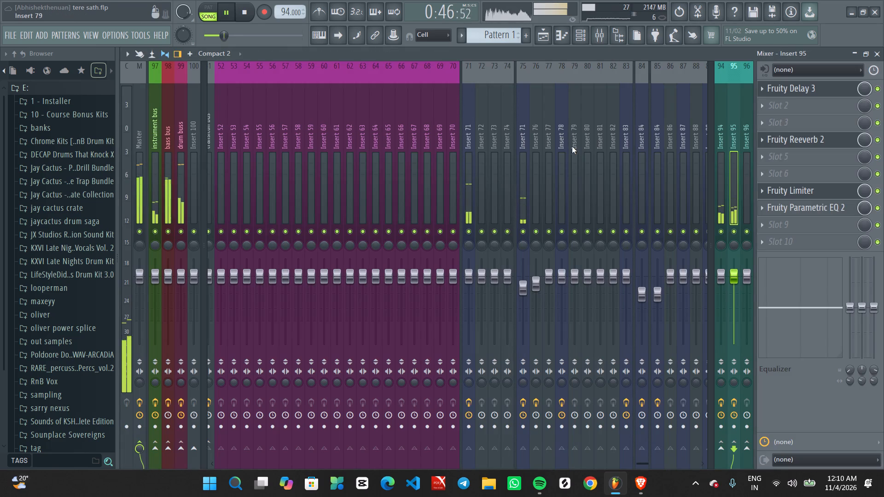
pyautogui.click(737, 145)
pyautogui.press('space')
pyautogui.click(810, 96)
pyautogui.click(810, 96)
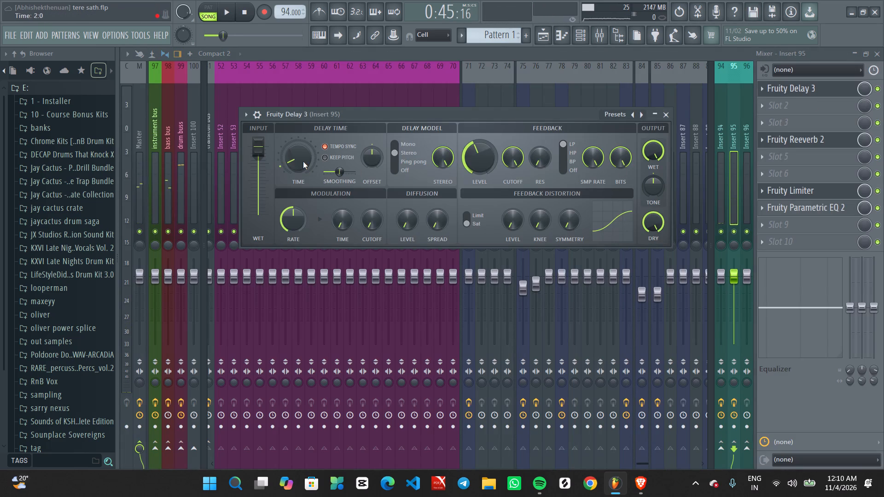
pyautogui.scroll(6, 303, 161)
pyautogui.press('space')
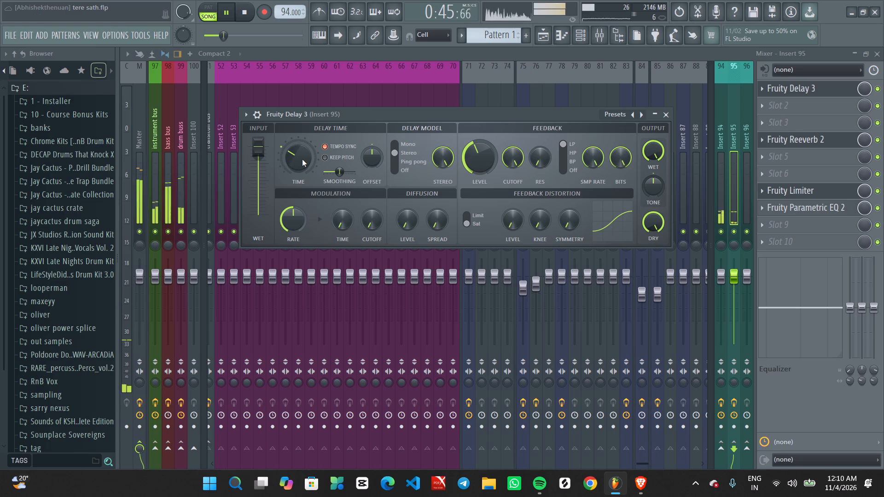
pyautogui.scroll(-2, 302, 159)
pyautogui.press('space')
pyautogui.press('space')
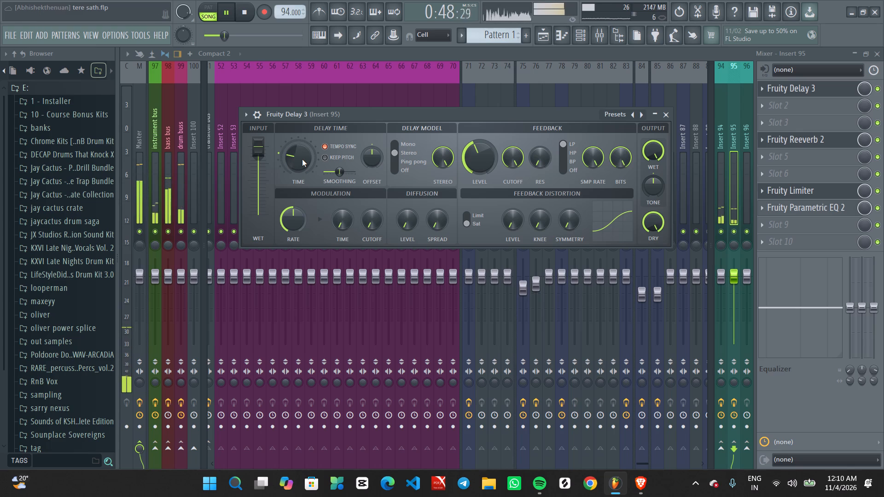
pyautogui.press('space')
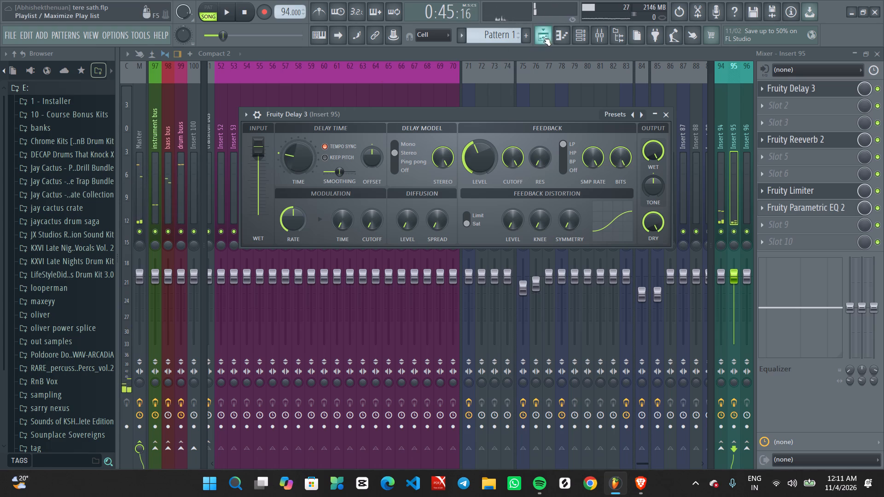
# Raise the falloff point of the bar 14 throw in the Insert 71 - To Insert 95 automation, holding the send until about mid-bar.
pyautogui.click(544, 36)
pyautogui.keyDown('ctrl'); pyautogui.scroll(-17, 473, 109); pyautogui.keyUp('ctrl')
pyautogui.press('space')
pyautogui.scroll(8, 318, 235)
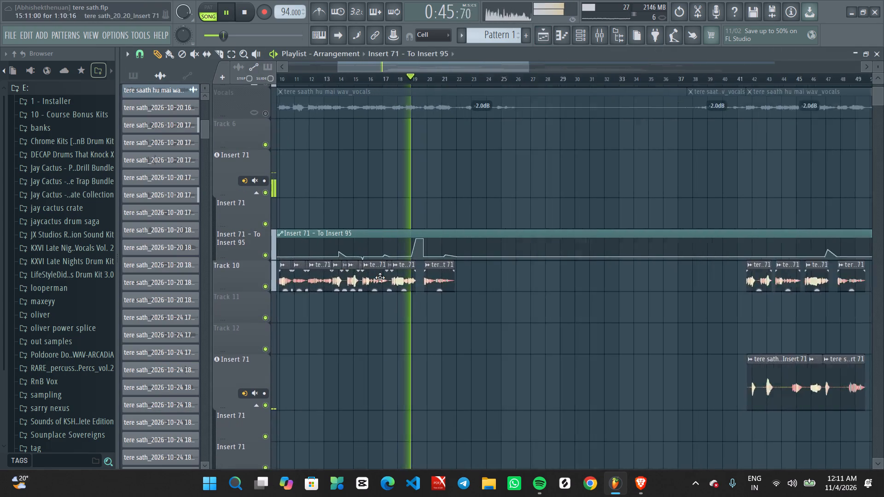
pyautogui.scroll(1, 380, 277)
pyautogui.keyDown('ctrl'); pyautogui.scroll(6, 426, 340); pyautogui.keyUp('ctrl')
pyautogui.moveTo(405, 386); pyautogui.dragTo(728, 260, button='middle')
pyautogui.keyDown('ctrl'); pyautogui.scroll(-2, 483, 206); pyautogui.keyUp('ctrl')
pyautogui.keyDown('ctrl'); pyautogui.scroll(-3, 374, 198); pyautogui.keyUp('ctrl')
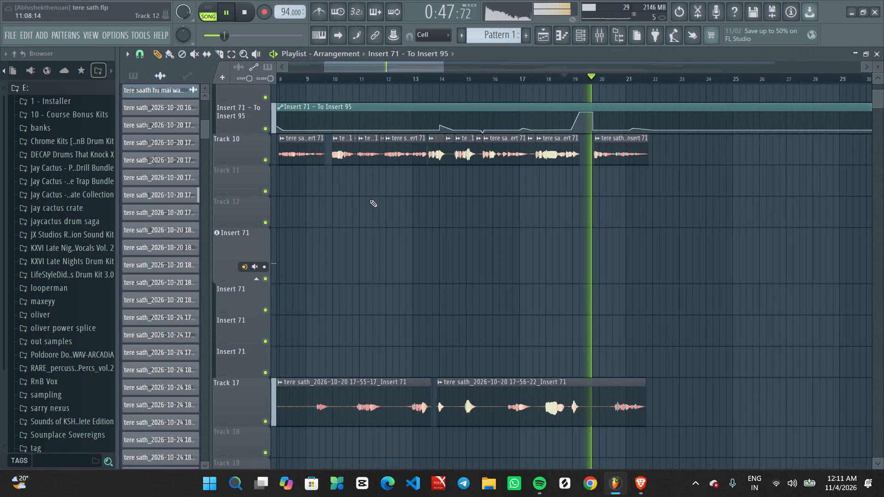
pyautogui.keyDown('ctrl'); pyautogui.scroll(5, 419, 188); pyautogui.keyUp('ctrl')
pyautogui.press('space')
pyautogui.click(452, 79)
pyautogui.press('space')
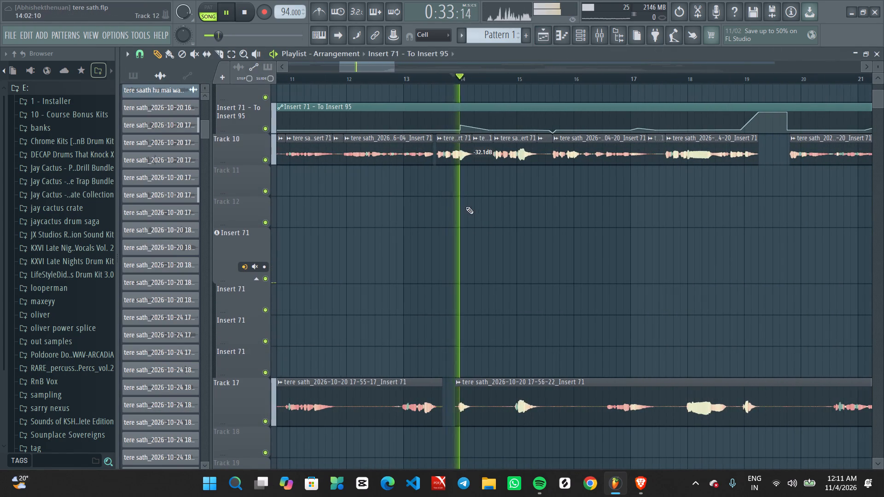
pyautogui.keyDown('ctrl'); pyautogui.scroll(7, 466, 207); pyautogui.keyUp('ctrl')
pyautogui.press('space')
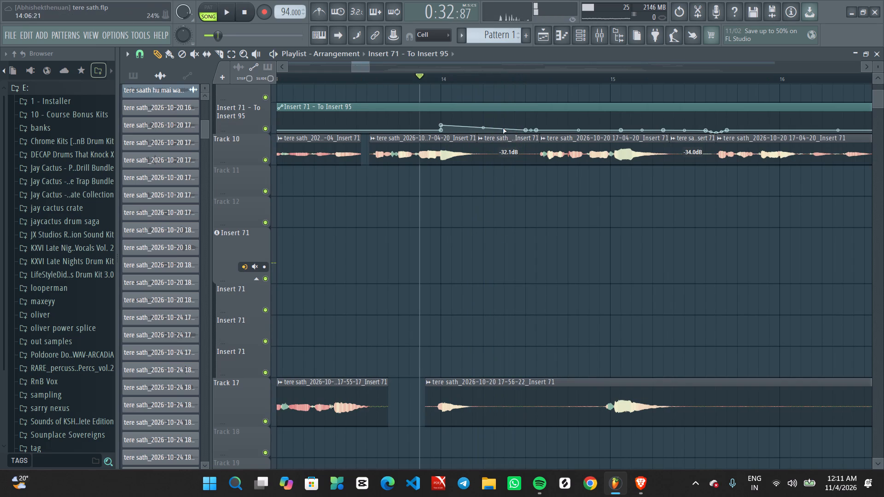
pyautogui.moveTo(525, 131); pyautogui.dragTo(525, 125)
pyautogui.press('space')
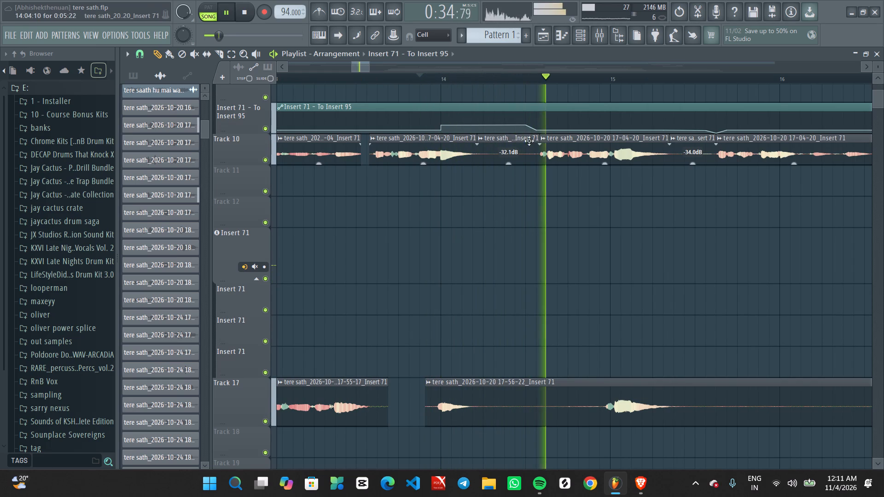
pyautogui.moveTo(528, 125); pyautogui.dragTo(517, 126)
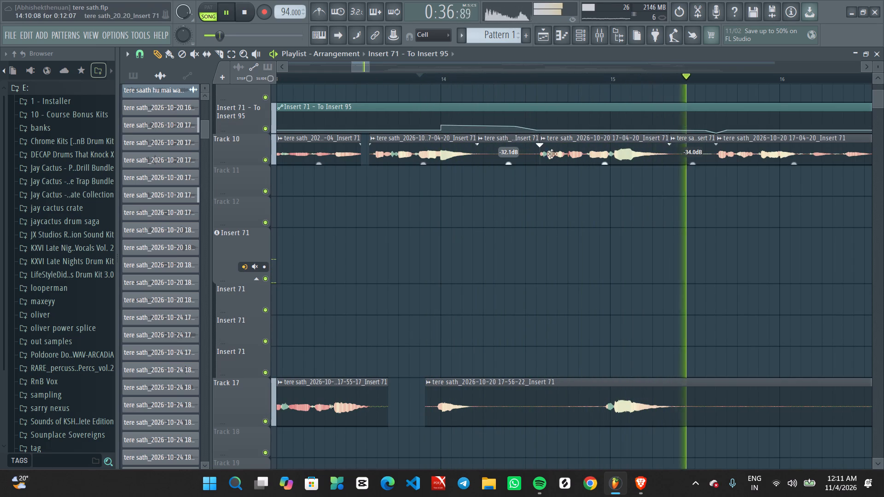
# Listen through bars 15 to 20 and examine the vocal clips and send automation, replaying the bar 19 throw.
pyautogui.keyDown('ctrl'); pyautogui.scroll(-6, 570, 158); pyautogui.keyUp('ctrl')
pyautogui.keyDown('ctrl'); pyautogui.scroll(5, 614, 178); pyautogui.keyUp('ctrl')
pyautogui.keyDown('ctrl'); pyautogui.scroll(2, 743, 179); pyautogui.keyUp('ctrl')
pyautogui.moveTo(787, 171); pyautogui.dragTo(610, 159, button='middle')
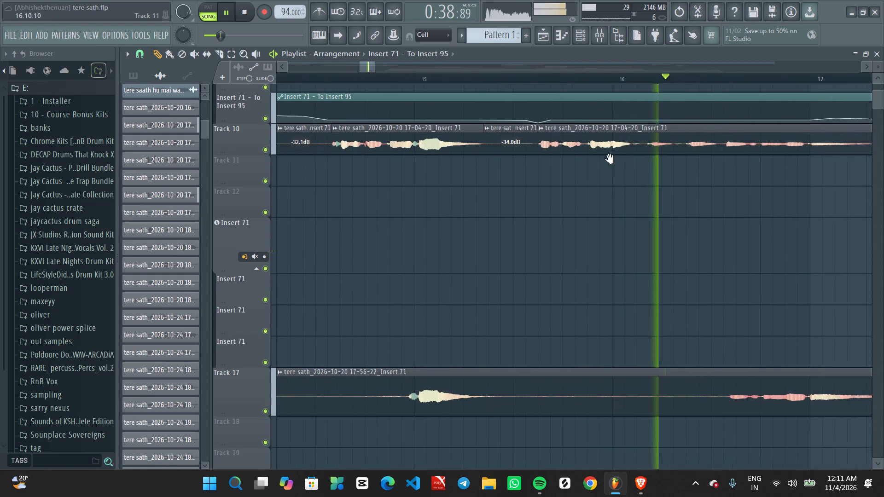
pyautogui.moveTo(610, 159); pyautogui.dragTo(560, 159, button='middle')
pyautogui.keyDown('ctrl'); pyautogui.scroll(-9, 613, 153); pyautogui.keyUp('ctrl')
pyautogui.keyDown('ctrl'); pyautogui.scroll(8, 633, 178); pyautogui.keyUp('ctrl')
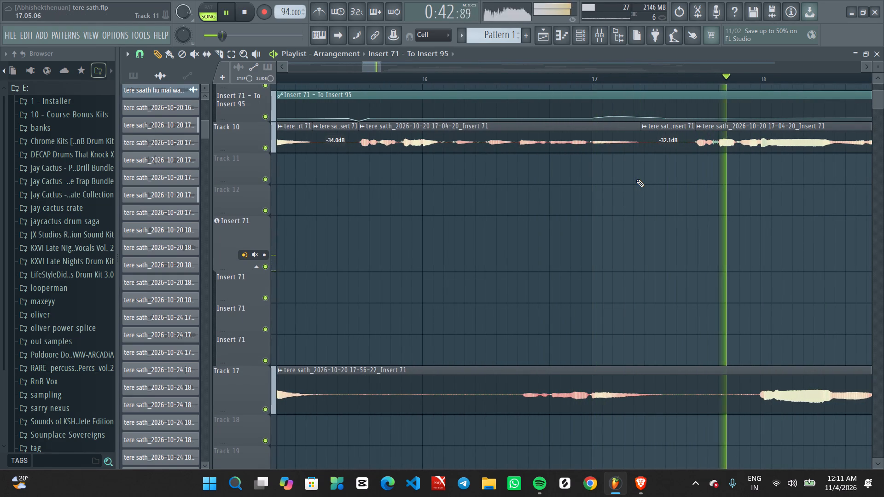
pyautogui.keyDown('ctrl'); pyautogui.scroll(-10, 689, 214); pyautogui.keyUp('ctrl')
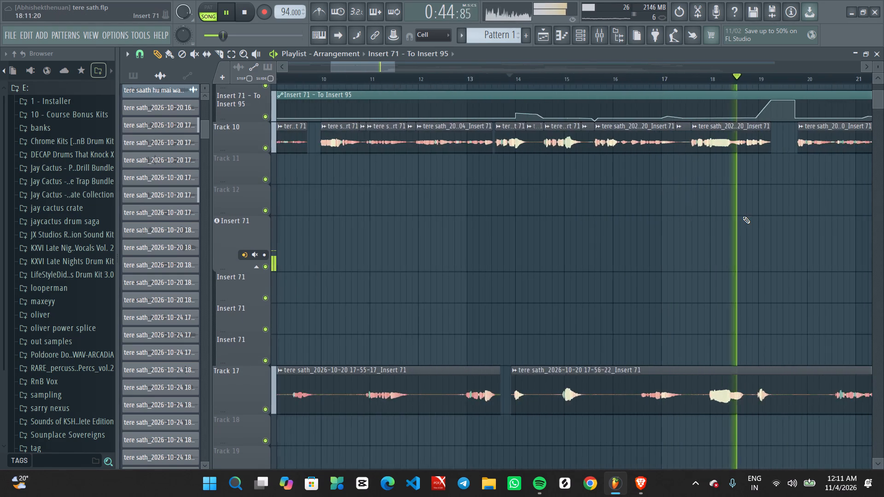
pyautogui.keyDown('ctrl'); pyautogui.scroll(-3, 743, 216); pyautogui.keyUp('ctrl')
pyautogui.moveTo(764, 215); pyautogui.dragTo(579, 218, button='middle')
pyautogui.keyDown('ctrl'); pyautogui.scroll(7, 576, 218); pyautogui.keyUp('ctrl')
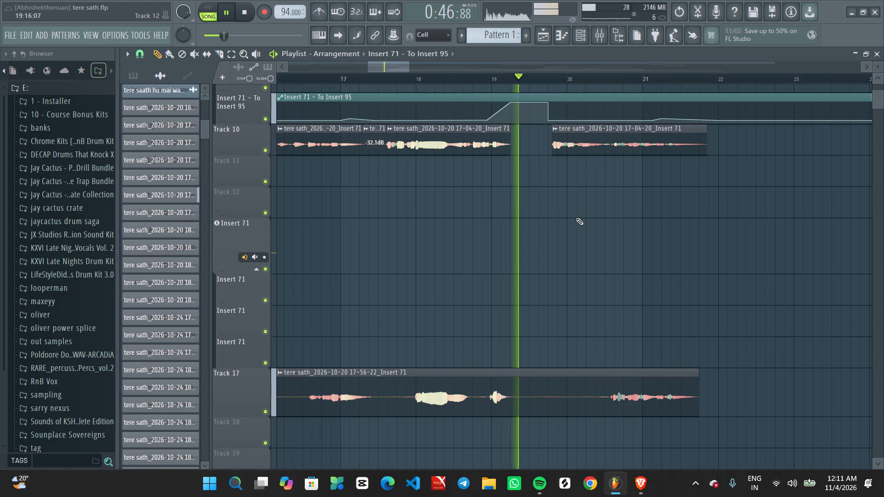
pyautogui.keyDown('ctrl'); pyautogui.scroll(3, 586, 218); pyautogui.keyUp('ctrl')
pyautogui.moveTo(687, 214); pyautogui.dragTo(620, 216, button='middle')
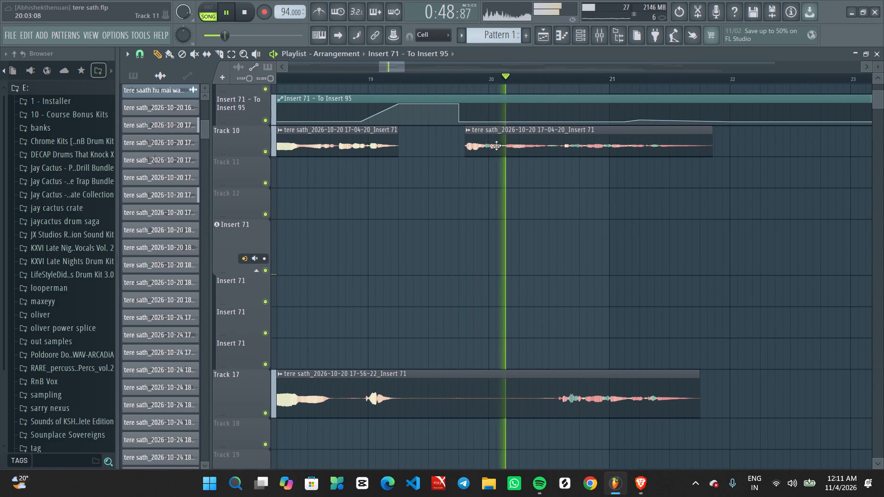
pyautogui.press('space')
pyautogui.press('space')
pyautogui.click(337, 77)
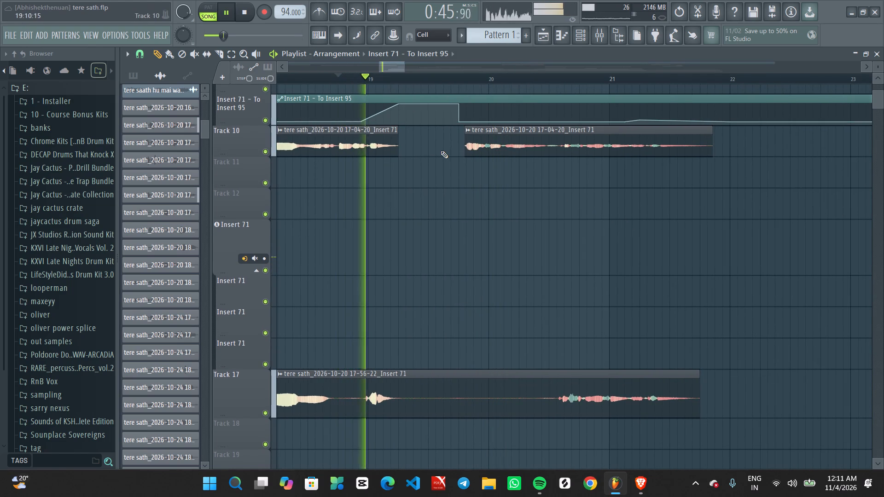
pyautogui.press('space')
# Adjust the compressor knee on Insert 95's Fruity Limiter while replaying the bar 19 throw.
pyautogui.click(599, 35)
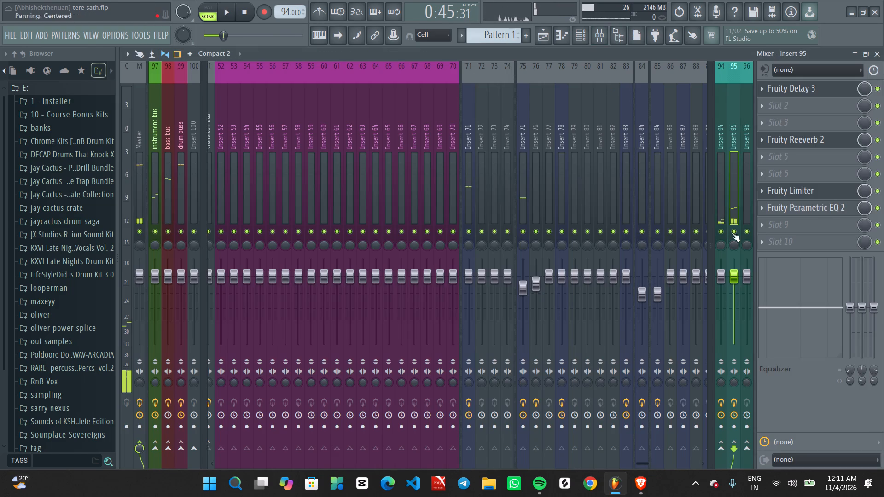
pyautogui.click(789, 196)
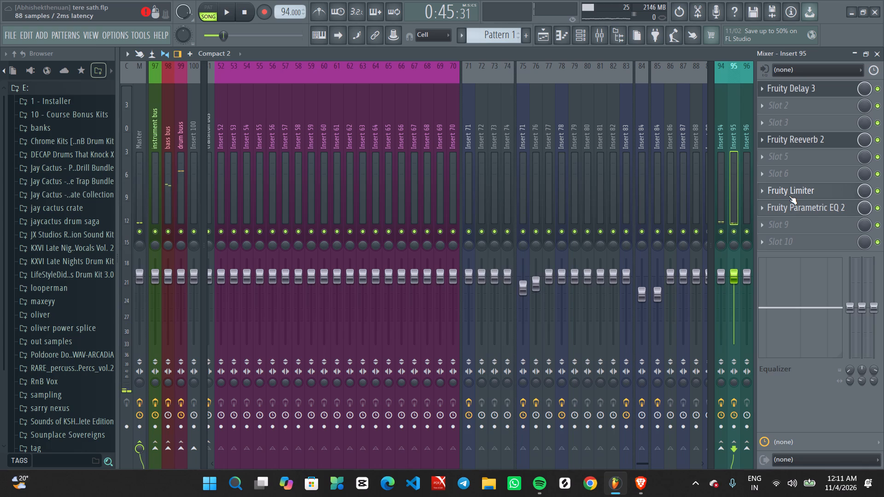
pyautogui.click(789, 196)
pyautogui.press('space')
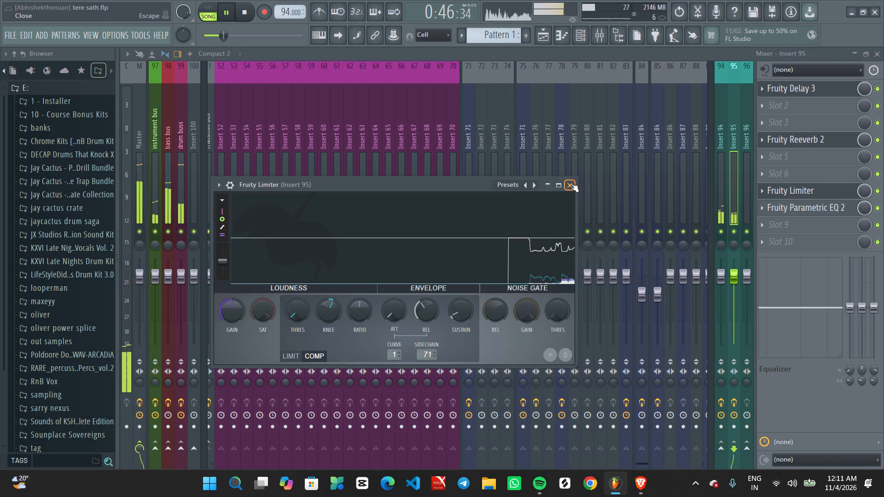
pyautogui.scroll(-1, 336, 309)
pyautogui.scroll(1, 333, 310)
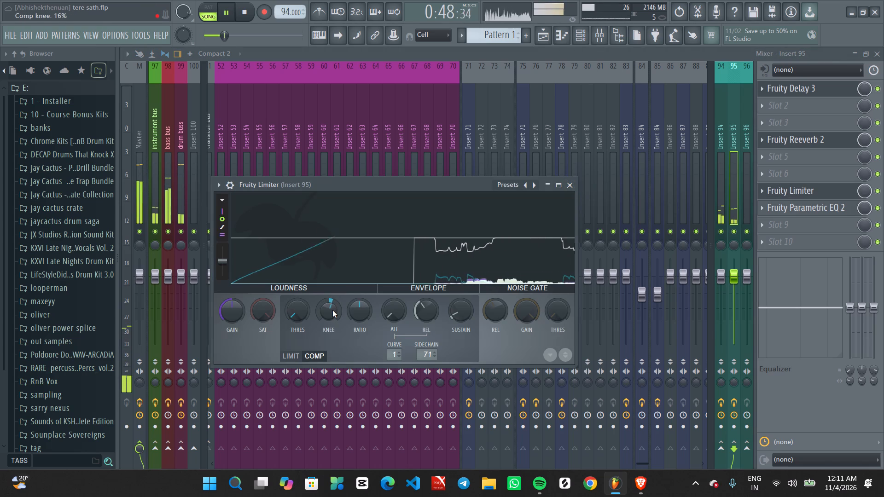
pyautogui.scroll(2, 332, 310)
pyautogui.press('space')
pyautogui.press('space')
pyautogui.click(573, 187)
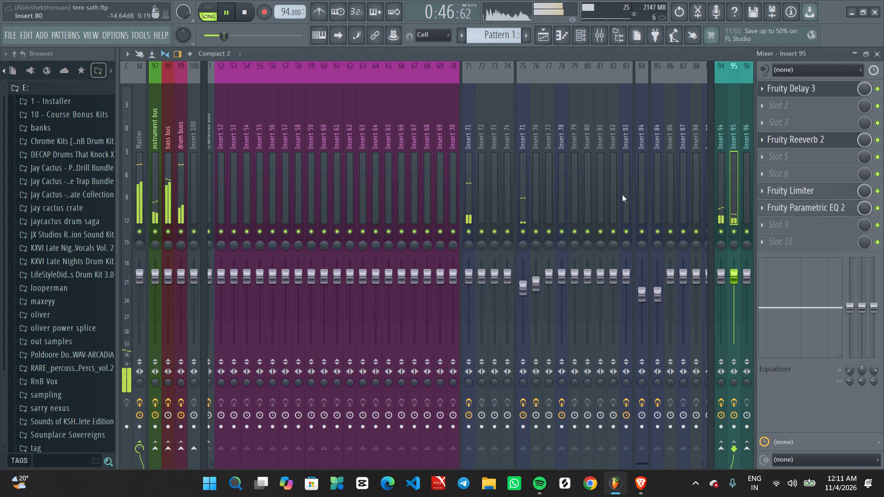
# Raise the main level of Insert 95's Fruity Parametric EQ 2 slightly, replaying the bar 19 throw to judge it.
pyautogui.click(819, 212)
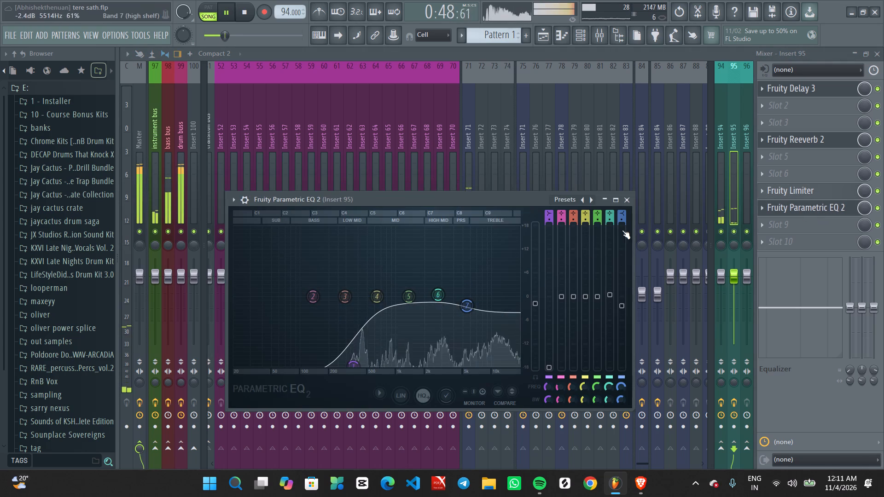
pyautogui.click(630, 202)
pyautogui.press('space')
pyautogui.press('space')
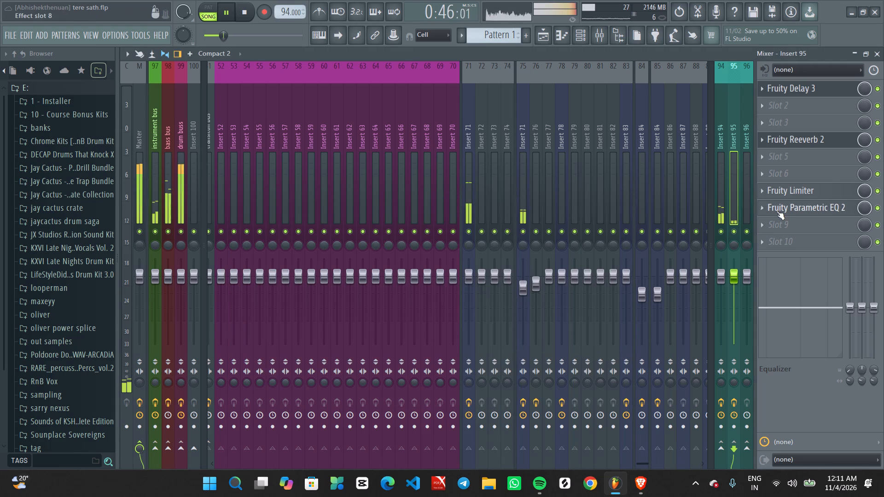
pyautogui.click(776, 211)
pyautogui.moveTo(538, 297); pyautogui.dragTo(535, 219)
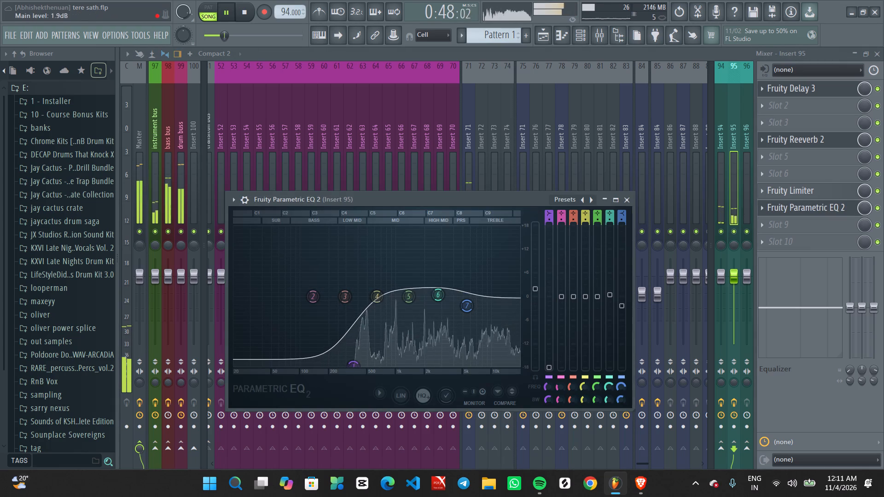
pyautogui.moveTo(535, 219); pyautogui.dragTo(531, 274)
pyautogui.press('space')
pyautogui.press('space')
# Reshape the bar 47 throw in the Insert 71 - To Insert 95 automation, holding the send high until about two thirds through the bar.
pyautogui.click(546, 32)
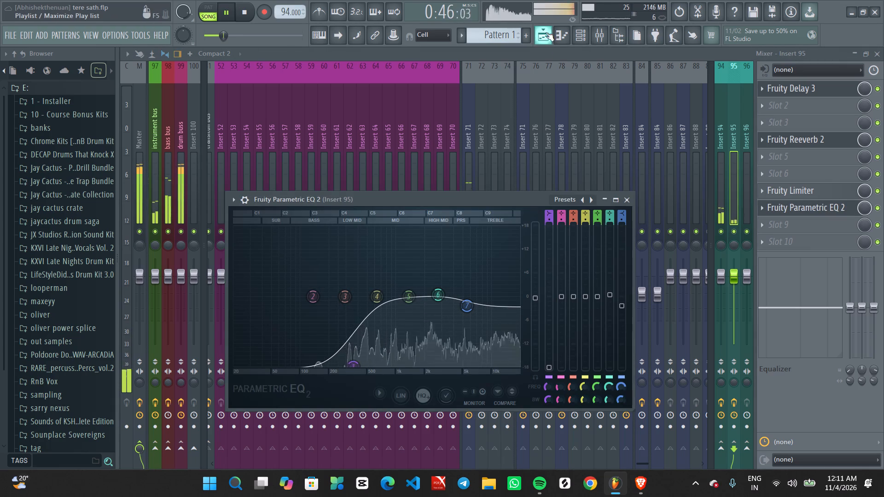
pyautogui.keyDown('ctrl'); pyautogui.scroll(-13, 557, 225); pyautogui.keyUp('ctrl')
pyautogui.keyDown('ctrl'); pyautogui.scroll(1, 550, 295); pyautogui.keyUp('ctrl')
pyautogui.keyDown('ctrl'); pyautogui.scroll(-3, 550, 295); pyautogui.keyUp('ctrl')
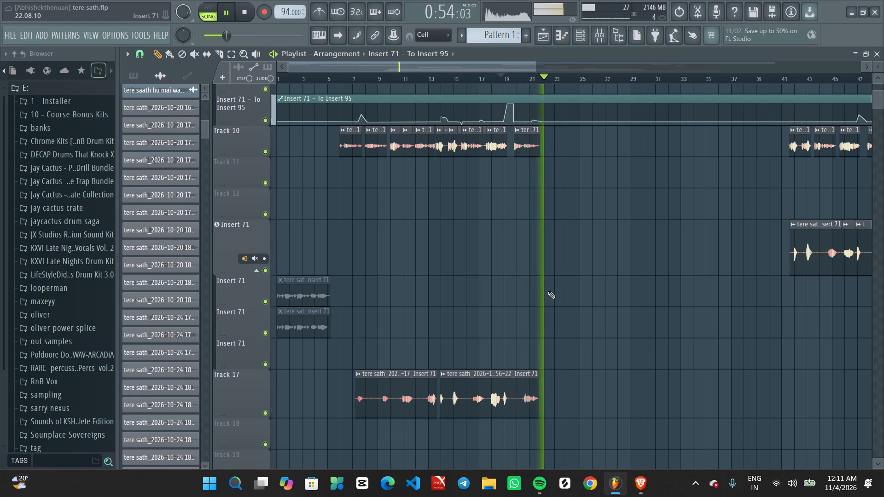
pyautogui.click(833, 81)
pyautogui.keyDown('ctrl'); pyautogui.scroll(6, 869, 202); pyautogui.keyUp('ctrl')
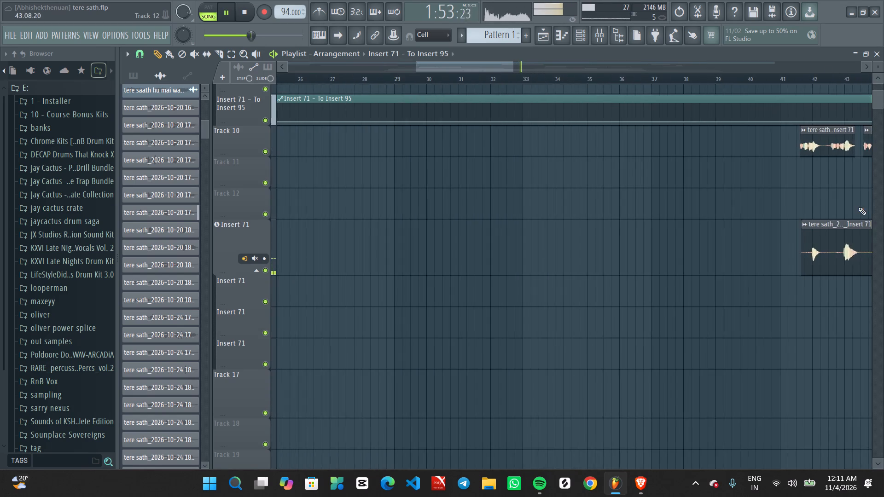
pyautogui.moveTo(820, 207); pyautogui.dragTo(386, 205, button='middle')
pyautogui.keyDown('ctrl'); pyautogui.scroll(4, 529, 168); pyautogui.keyUp('ctrl')
pyautogui.click(516, 80)
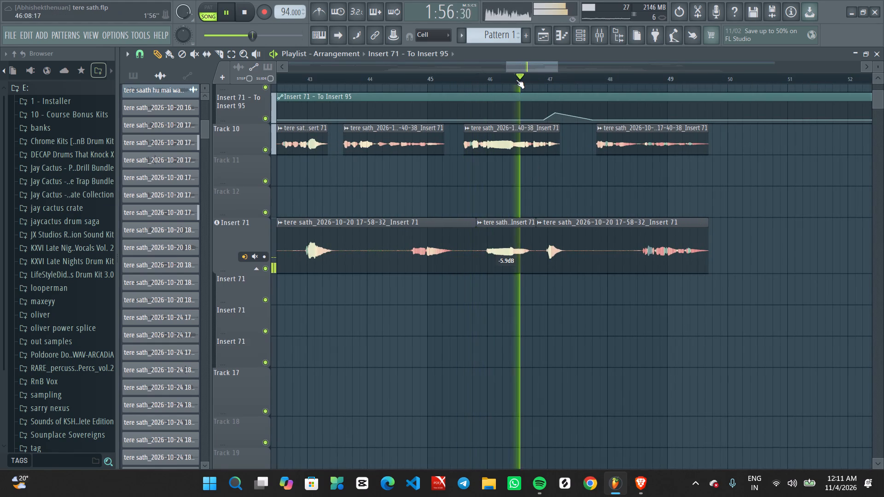
pyautogui.keyDown('ctrl'); pyautogui.scroll(4, 598, 129); pyautogui.keyUp('ctrl')
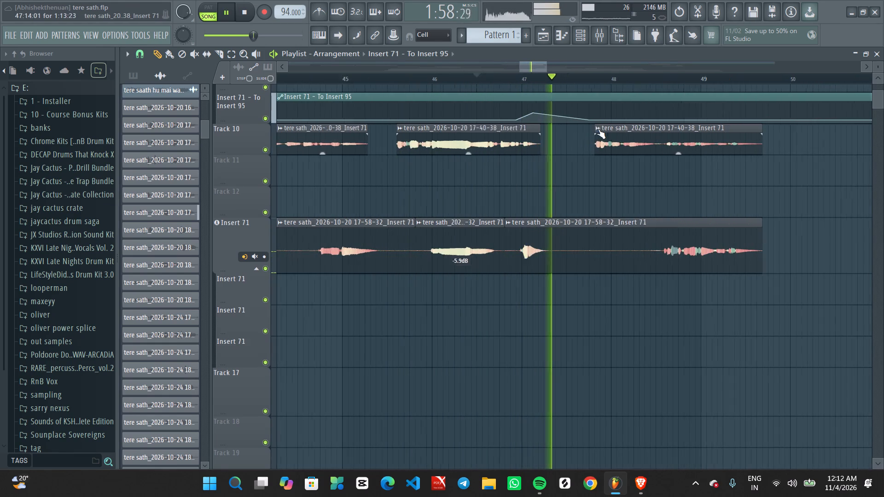
pyautogui.press('space')
pyautogui.moveTo(574, 118); pyautogui.dragTo(581, 111)
pyautogui.press('space')
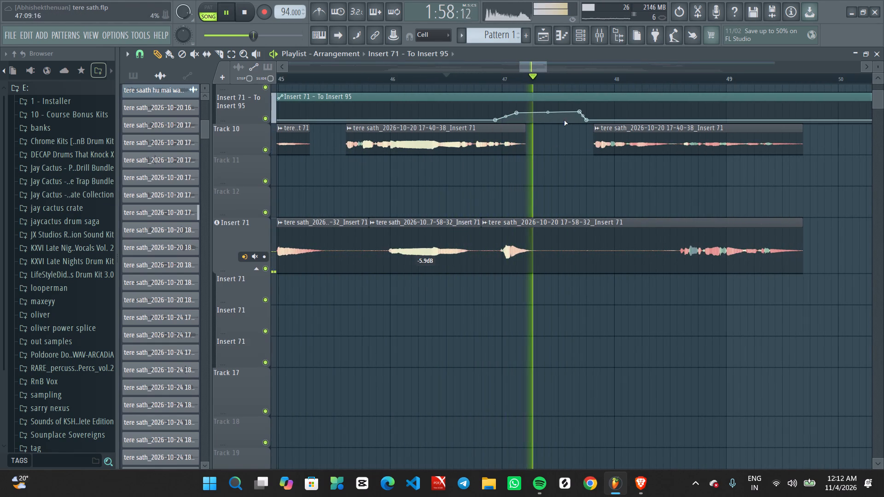
pyautogui.click(577, 111)
pyautogui.keyDown('ctrl'); pyautogui.scroll(-8, 567, 141); pyautogui.keyUp('ctrl')
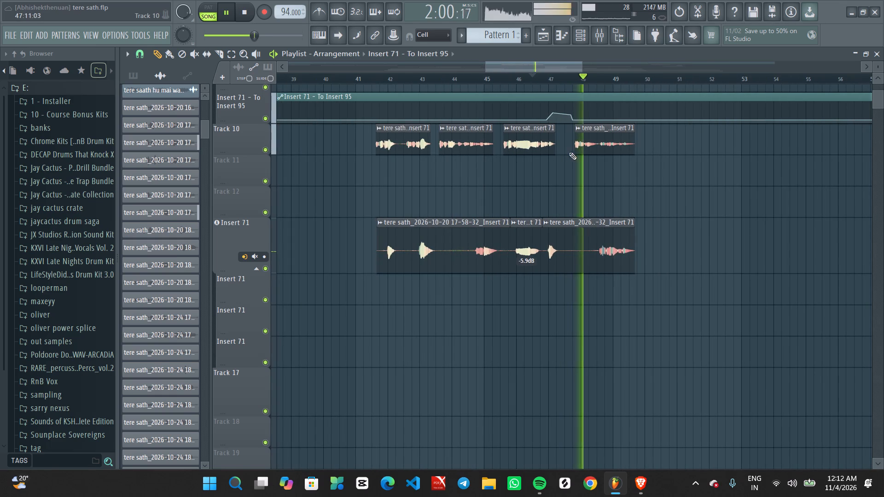
pyautogui.press('space')
pyautogui.press('space')
pyautogui.press('space')
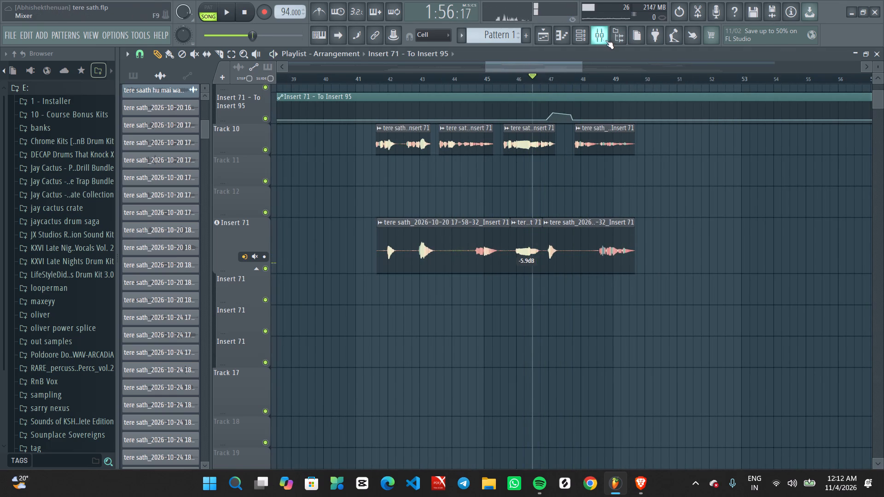
# Adjust the wet level of Insert 95's Fruity Reeverb 2 to roughly match its ER level, replaying the bar 47 throw to judge it.
pyautogui.click(605, 40)
pyautogui.press('space')
pyautogui.click(789, 150)
pyautogui.press('space')
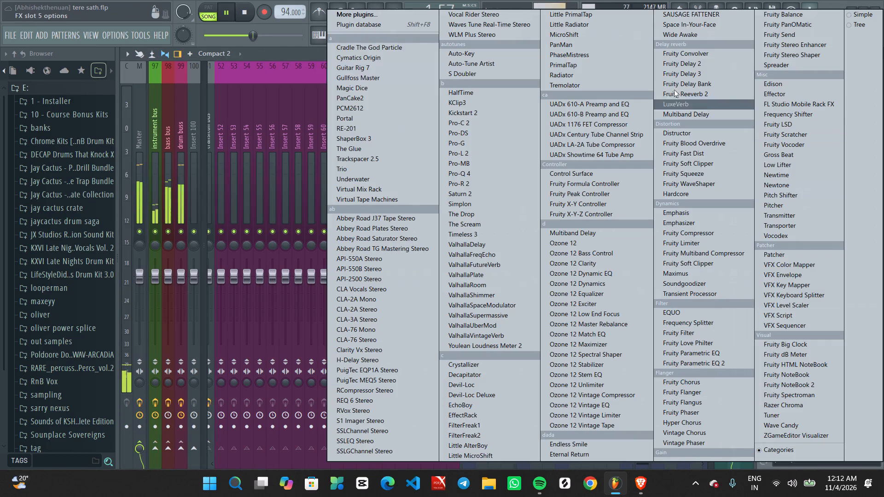
pyautogui.press('space')
pyautogui.click(297, 50)
pyautogui.press('space')
pyautogui.press('space')
pyautogui.click(807, 138)
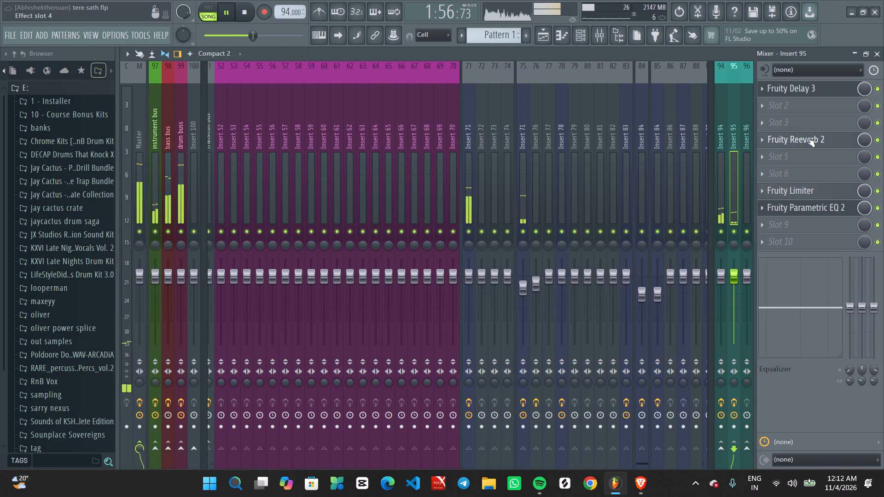
pyautogui.click(807, 138)
pyautogui.moveTo(477, 199); pyautogui.dragTo(472, 122)
pyautogui.press('space')
pyautogui.press('space')
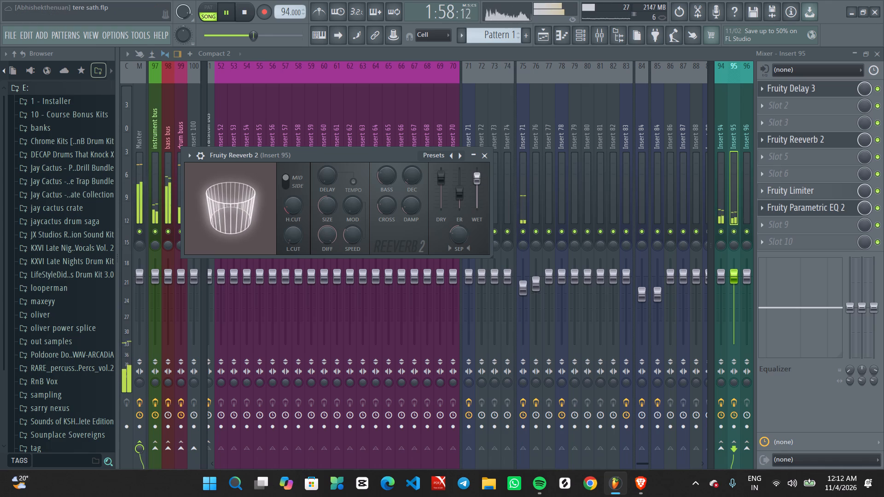
pyautogui.moveTo(472, 122); pyautogui.dragTo(481, 168)
pyautogui.press('space')
pyautogui.press('space')
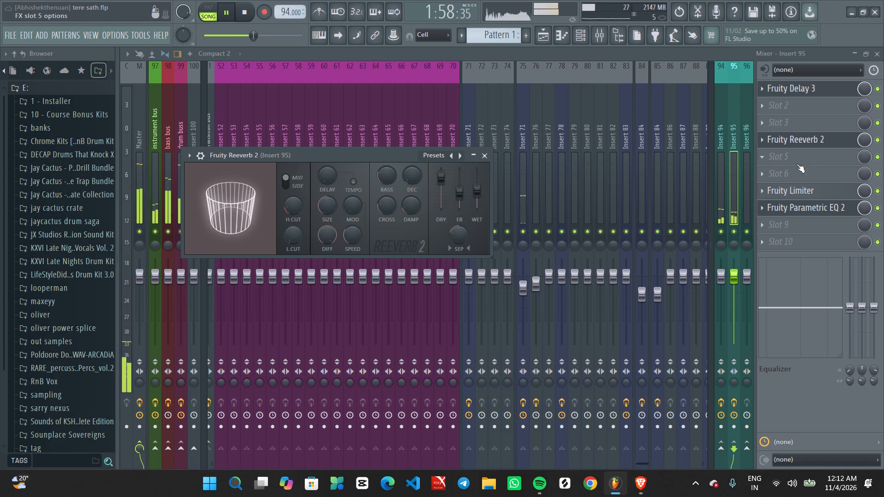
pyautogui.moveTo(474, 188); pyautogui.dragTo(475, 198)
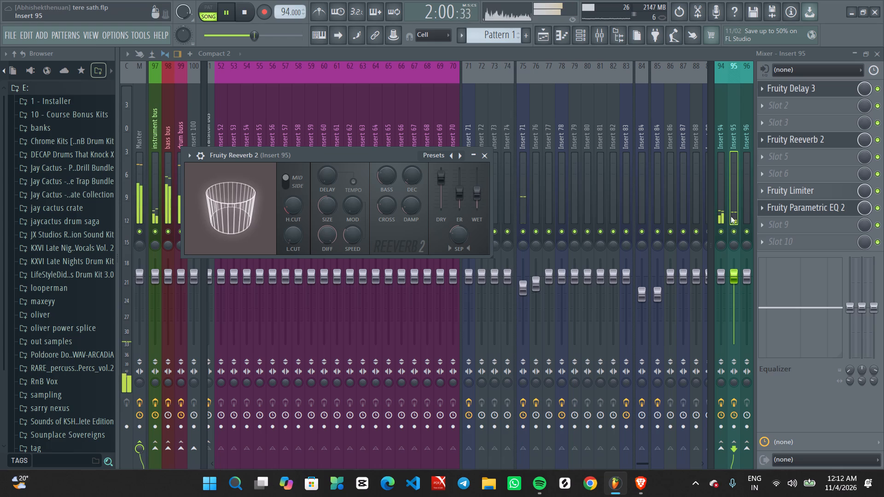
# Move playback in the arrangement to just before the vocal section that starts around bar 70.
pyautogui.click(542, 41)
pyautogui.keyDown('ctrl'); pyautogui.scroll(-6, 631, 150); pyautogui.keyUp('ctrl')
pyautogui.keyDown('ctrl'); pyautogui.scroll(7, 654, 176); pyautogui.keyUp('ctrl')
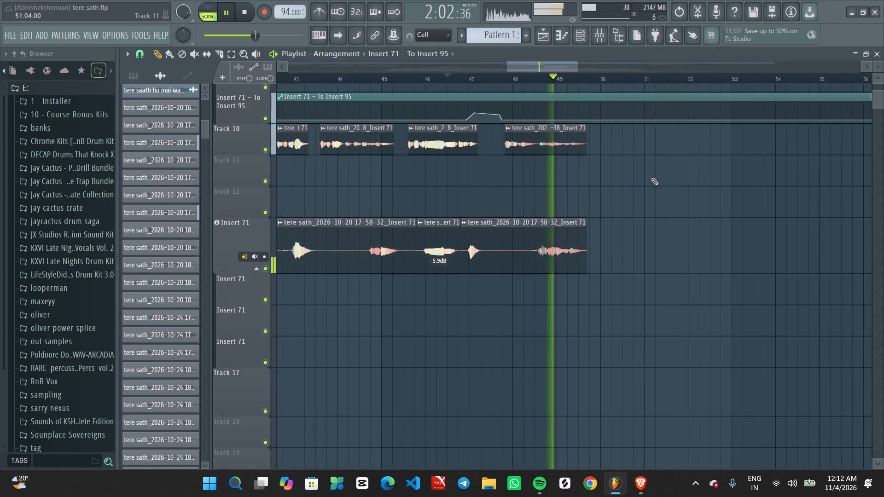
pyautogui.keyDown('ctrl'); pyautogui.scroll(5, 651, 178); pyautogui.keyUp('ctrl')
pyautogui.keyDown('ctrl'); pyautogui.scroll(-12, 583, 180); pyautogui.keyUp('ctrl')
pyautogui.keyDown('ctrl'); pyautogui.scroll(1, 560, 181); pyautogui.keyUp('ctrl')
pyautogui.keyDown('ctrl'); pyautogui.scroll(-11, 560, 181); pyautogui.keyUp('ctrl')
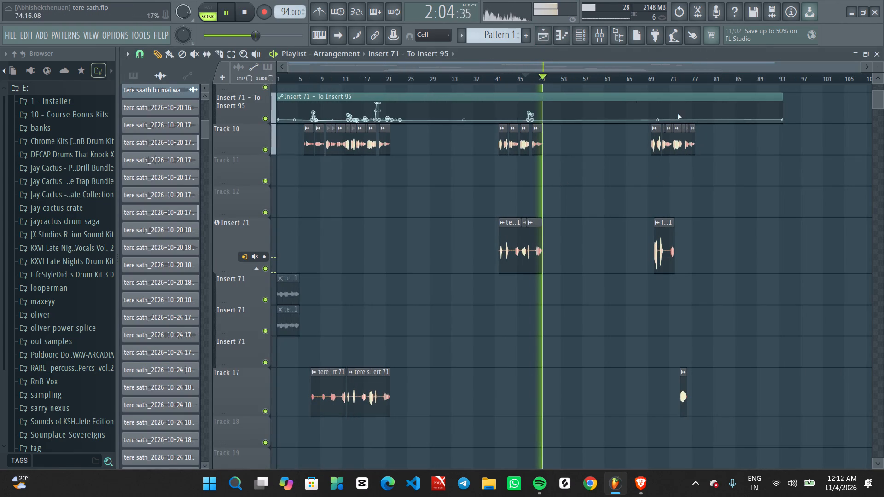
pyautogui.click(640, 73)
pyautogui.keyDown('ctrl'); pyautogui.scroll(4, 651, 170); pyautogui.keyUp('ctrl')
pyautogui.moveTo(618, 211); pyautogui.dragTo(631, 207, button='middle')
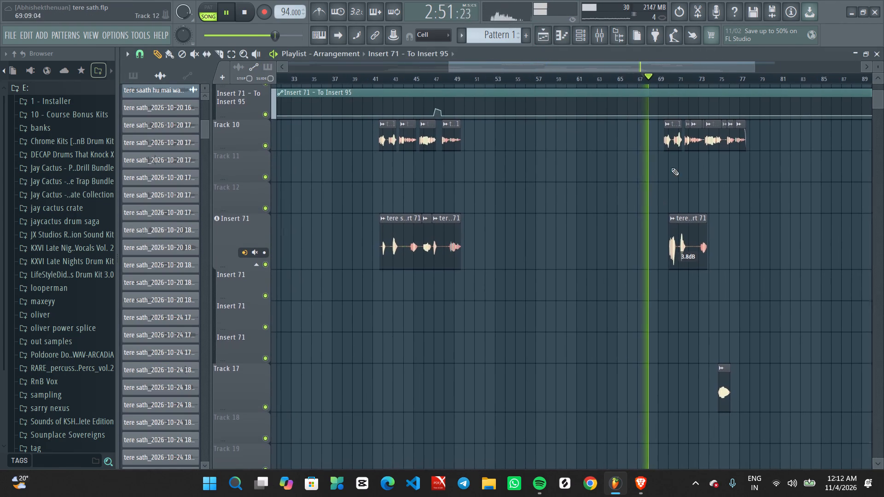
pyautogui.click(666, 76)
pyautogui.scroll(6, 651, 217)
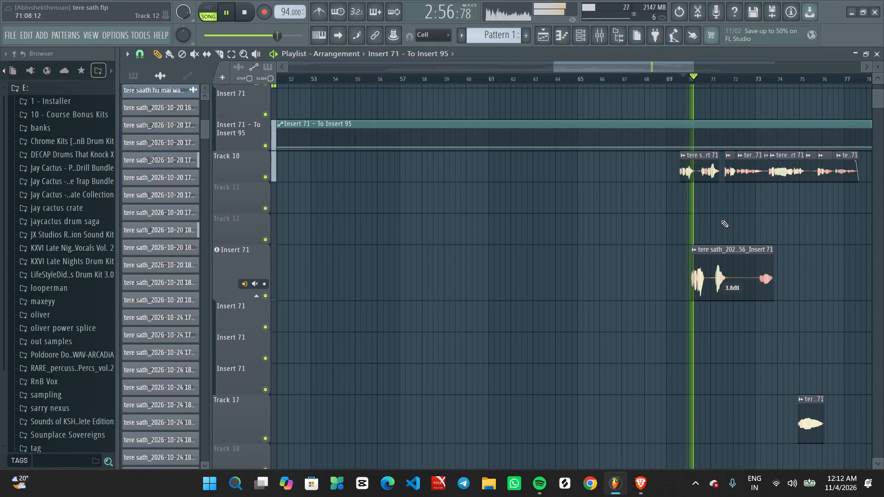
pyautogui.keyDown('ctrl'); pyautogui.scroll(2, 721, 220); pyautogui.keyUp('ctrl')
pyautogui.moveTo(767, 216); pyautogui.dragTo(625, 190, button='middle')
pyautogui.keyDown('ctrl'); pyautogui.scroll(3, 593, 202); pyautogui.keyUp('ctrl')
# Lower Insert 76's fader to about -6.4 dB while replaying the bar 70 vocals, and select that insert.
pyautogui.click(599, 30)
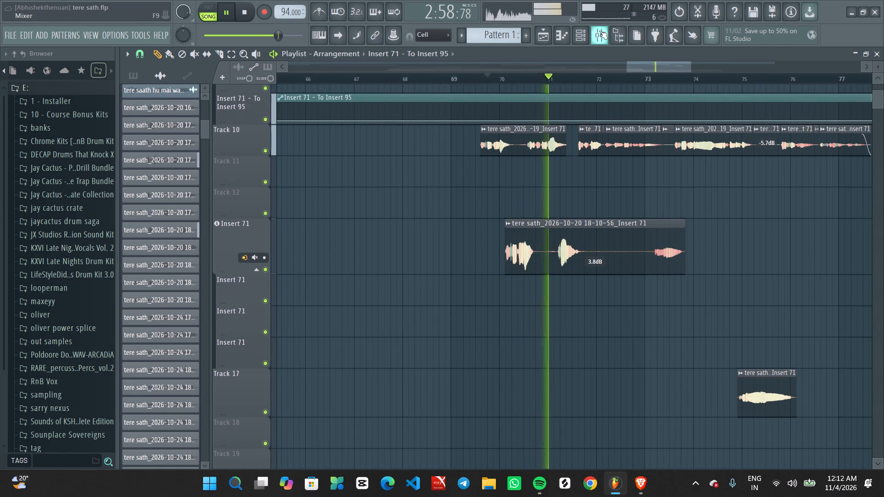
pyautogui.scroll(-3, 539, 284)
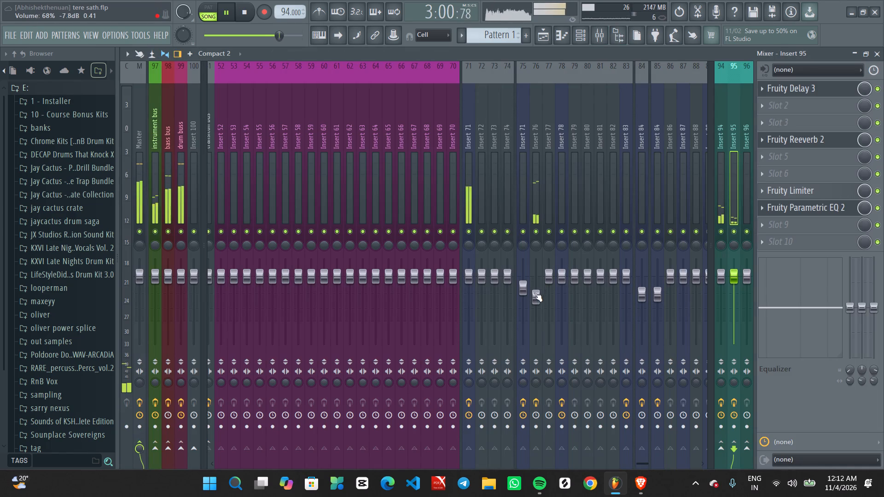
pyautogui.scroll(-2, 534, 293)
pyautogui.scroll(1, 532, 301)
pyautogui.press('space')
pyautogui.press('space')
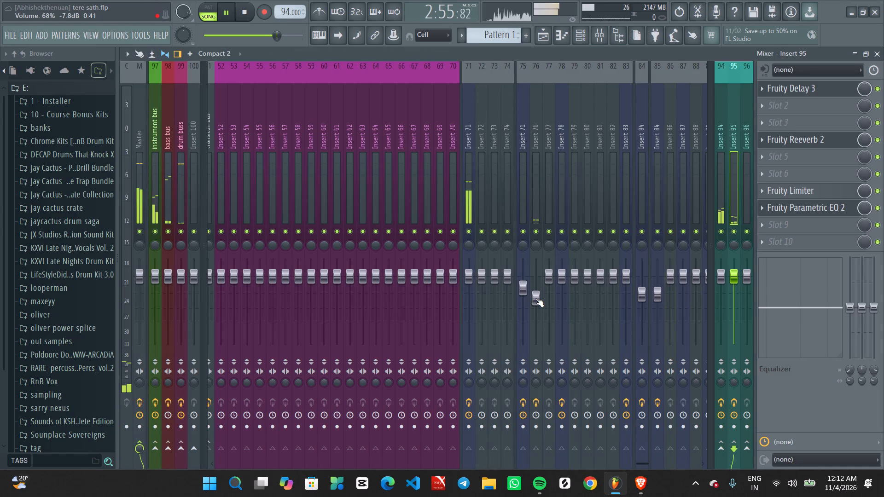
pyautogui.scroll(1, 535, 298)
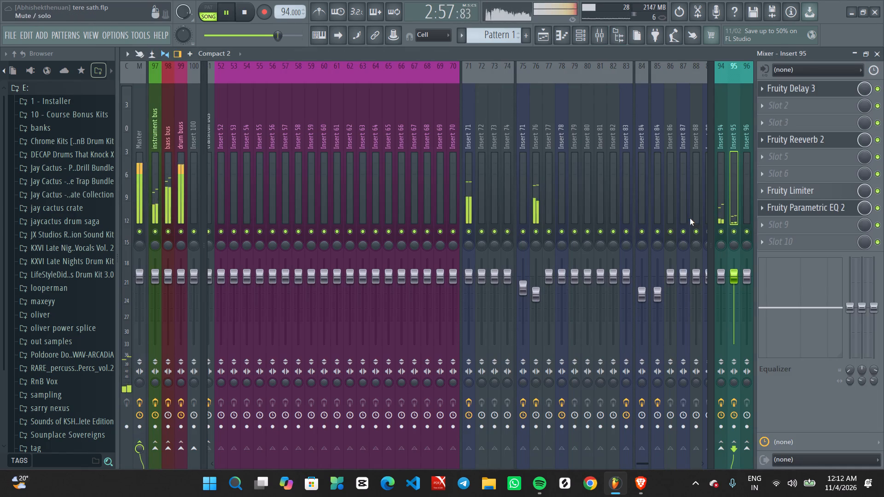
pyautogui.click(537, 171)
pyautogui.press('space')
pyautogui.press('space')
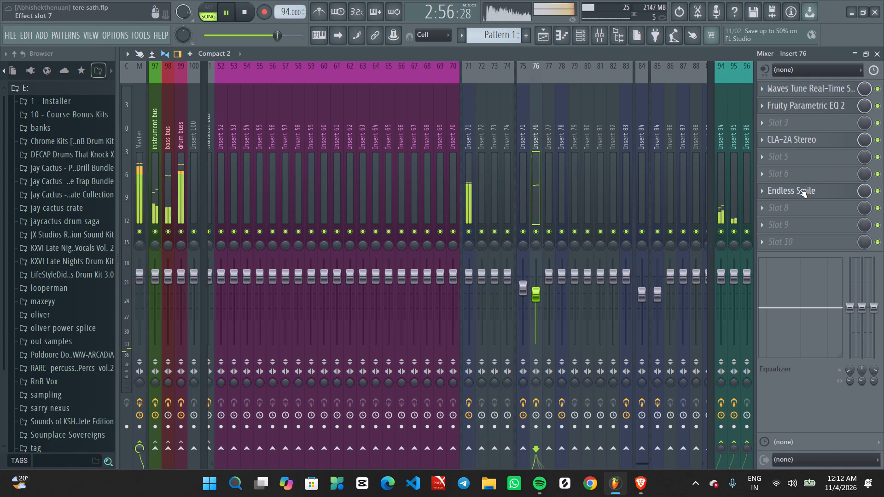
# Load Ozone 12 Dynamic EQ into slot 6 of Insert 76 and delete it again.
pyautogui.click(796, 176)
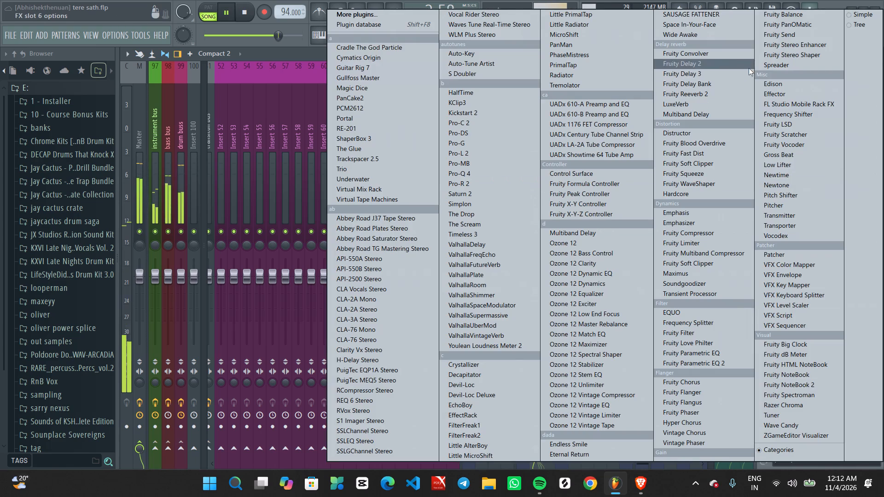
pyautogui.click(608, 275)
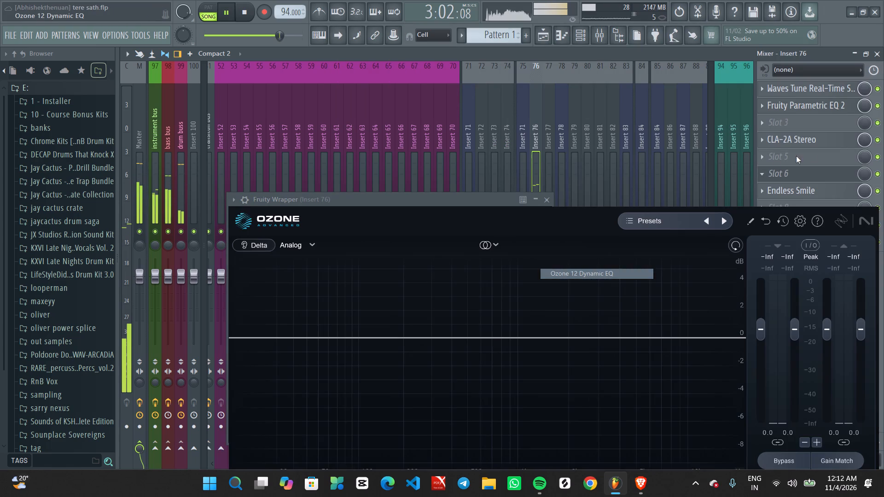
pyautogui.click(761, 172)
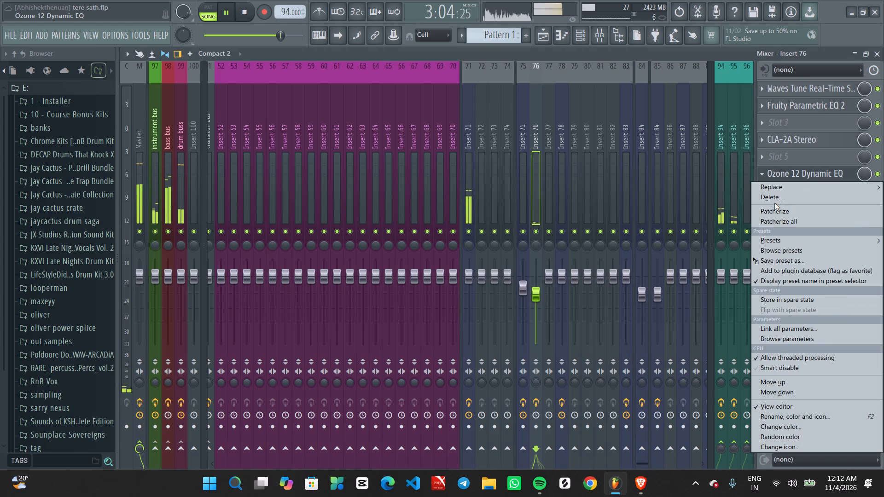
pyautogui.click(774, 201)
# Load Fruity Parametric EQ 2 into Insert 76's slot 6 with the 20Hz + 18kHz cut preset, and raise its low cut to roughly 150 Hz.
pyautogui.click(782, 174)
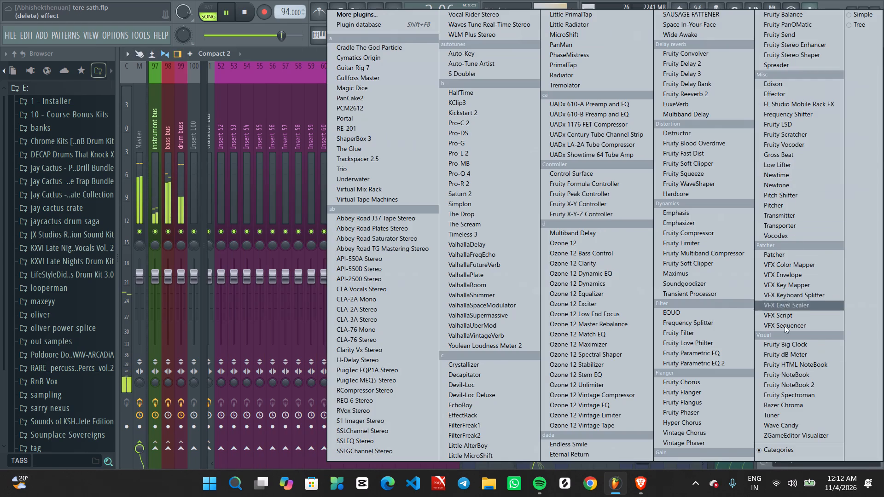
pyautogui.click(705, 362)
pyautogui.press('space')
pyautogui.press('space')
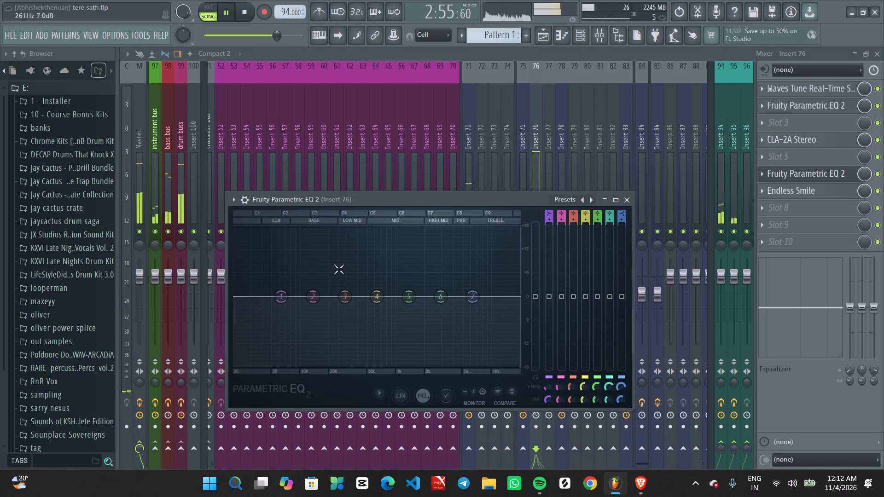
pyautogui.doubleClick(590, 202)
pyautogui.press('space')
pyautogui.press('space')
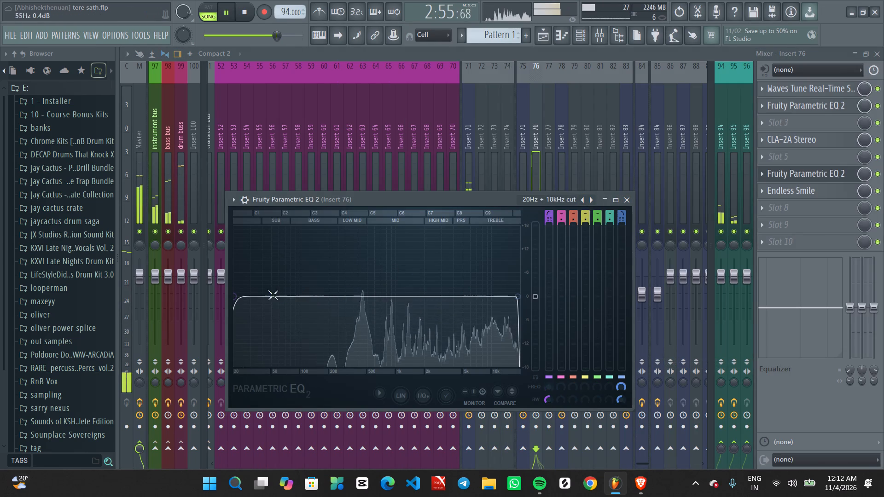
pyautogui.moveTo(245, 293); pyautogui.dragTo(519, 333)
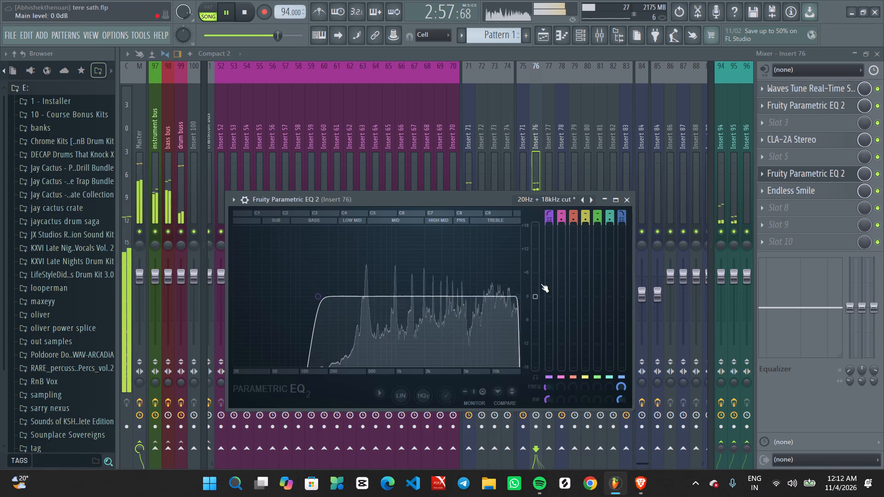
# Move Endless Smile down to slot 9 on Insert 76 and load a second Fruity Parametric EQ 2 in slot 7.
pyautogui.scroll(-2, 797, 190)
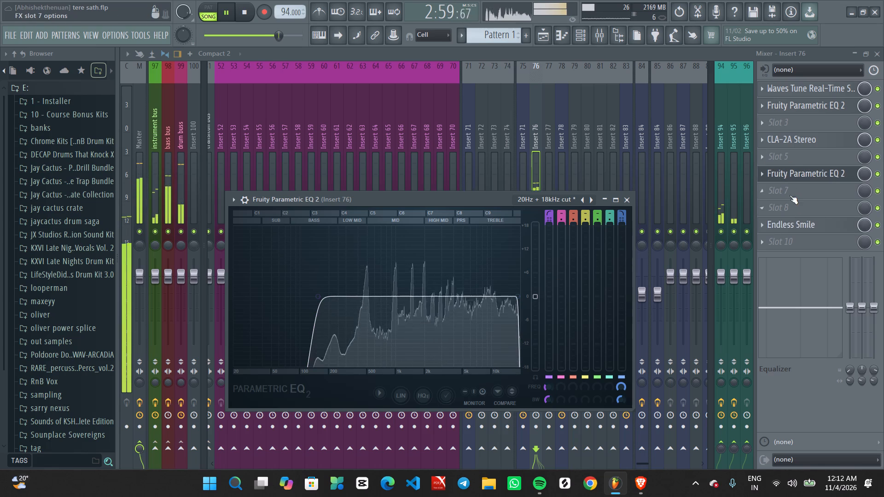
pyautogui.click(790, 195)
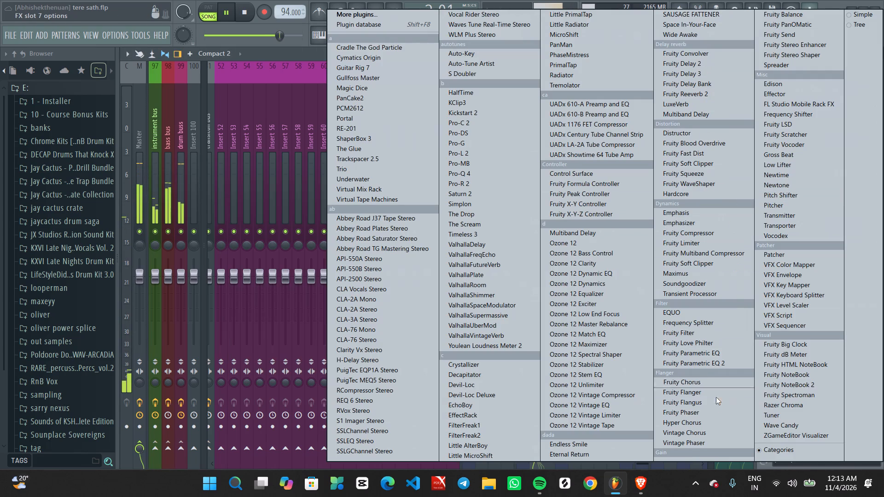
pyautogui.click(735, 361)
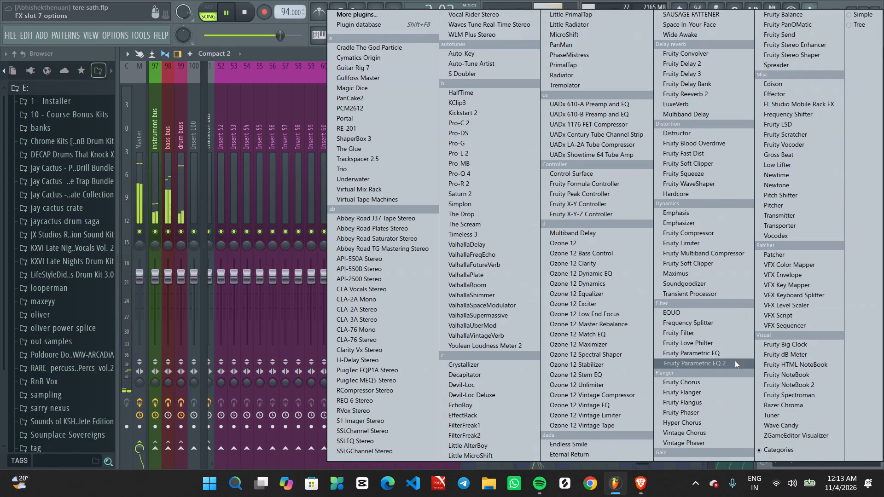
# On the slot 7 EQ, dip band 5 a few decibels around 600 Hz and lower band 6 slightly while replaying the vocals.
pyautogui.moveTo(313, 205); pyautogui.dragTo(306, 295)
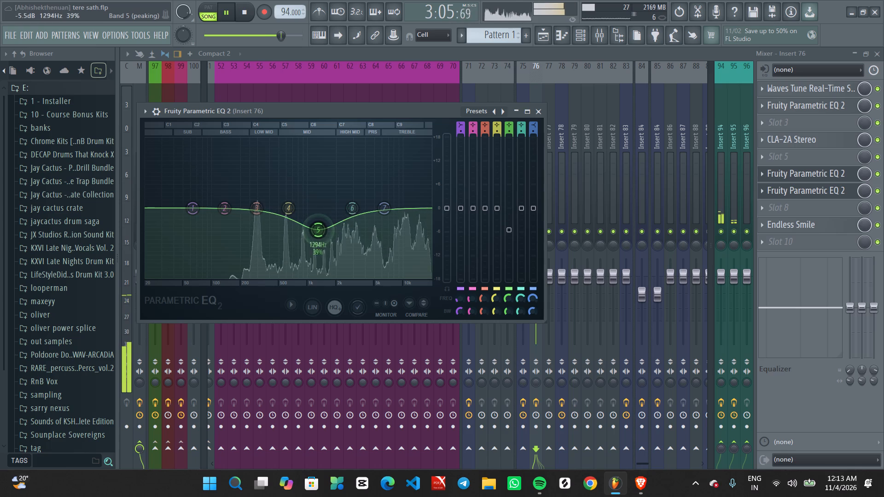
pyautogui.moveTo(306, 295); pyautogui.dragTo(212, 260)
pyautogui.press('space')
pyautogui.press('space')
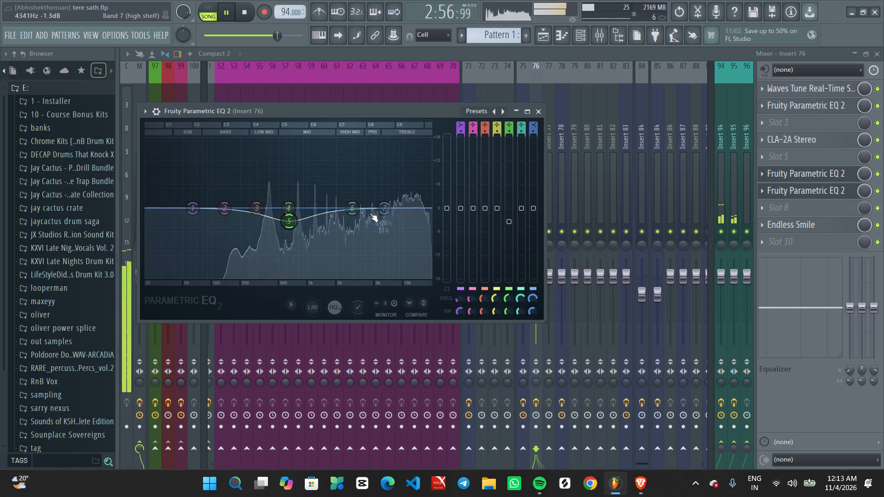
pyautogui.moveTo(350, 210); pyautogui.dragTo(349, 223)
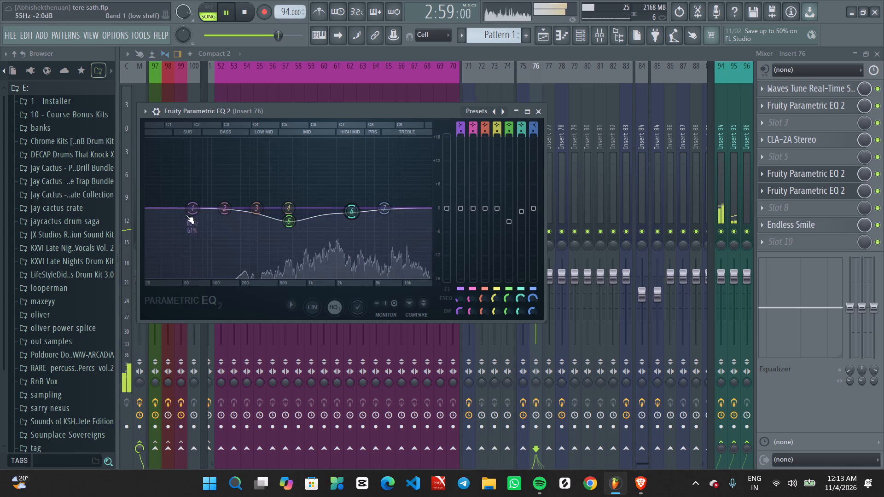
# Pull the slot 7 EQ's band 1 low shelf fully down at just above 200 Hz, and deepen the band 5 dip slightly.
pyautogui.moveTo(185, 213); pyautogui.dragTo(338, 347)
pyautogui.press('space')
pyautogui.press('space')
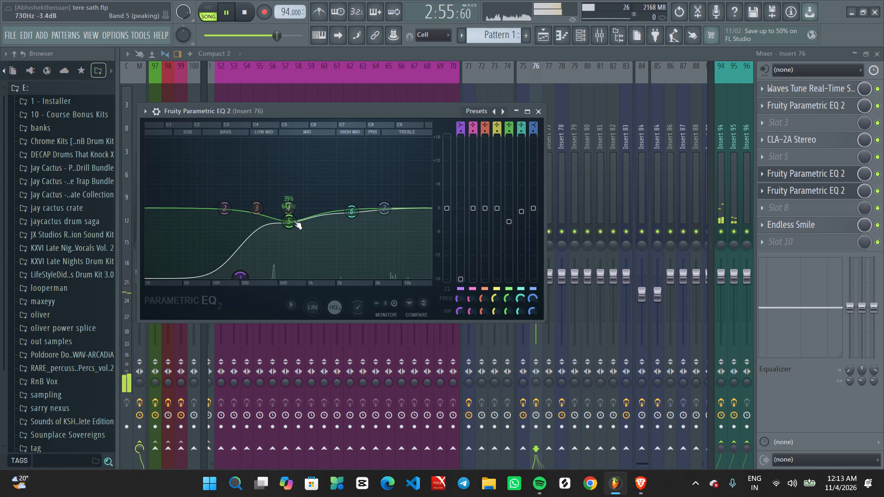
pyautogui.moveTo(291, 219); pyautogui.dragTo(289, 235)
pyautogui.moveTo(249, 273); pyautogui.dragTo(250, 252)
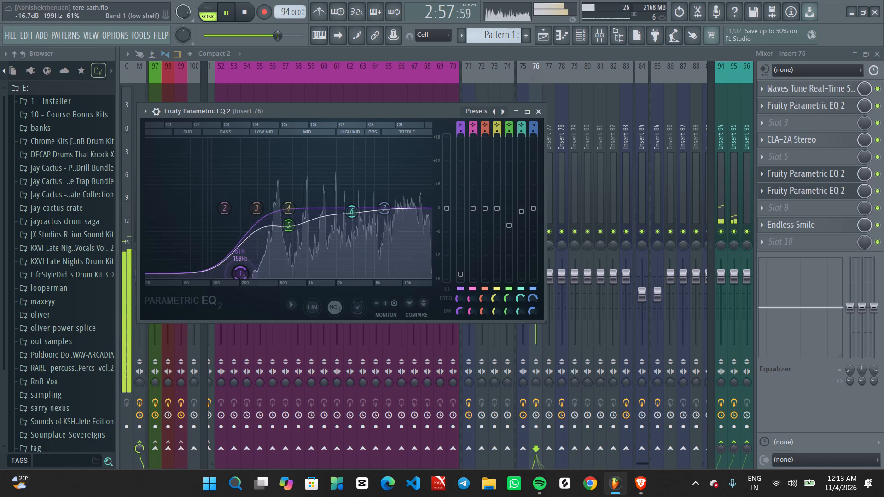
pyautogui.moveTo(250, 252); pyautogui.dragTo(283, 276)
# Shift band 5 below 400 Hz with a slight cut, dip band 6 between 1 and 2 kHz, and trim the band 7 high shelf slightly.
pyautogui.moveTo(345, 214); pyautogui.dragTo(344, 229)
pyautogui.moveTo(286, 226); pyautogui.dragTo(221, 146)
pyautogui.press('space')
pyautogui.press('space')
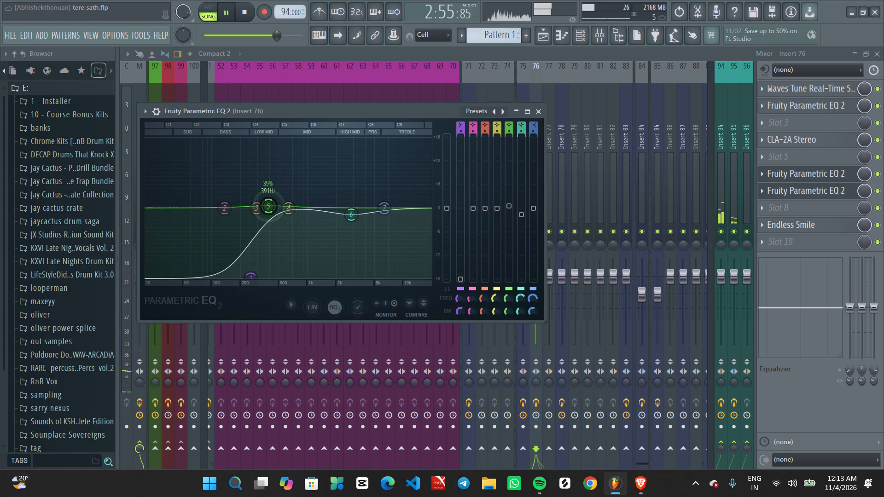
pyautogui.moveTo(221, 146); pyautogui.dragTo(210, 179)
pyautogui.moveTo(350, 212); pyautogui.dragTo(302, 251)
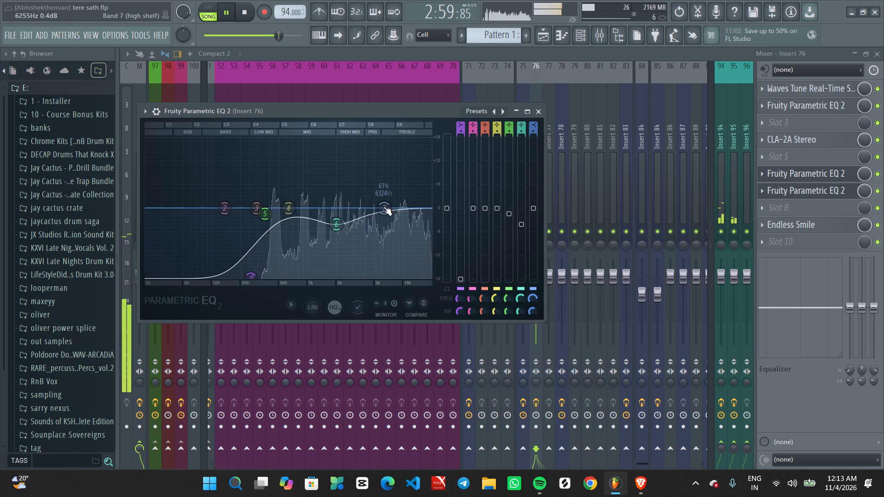
pyautogui.moveTo(383, 208); pyautogui.dragTo(379, 220)
pyautogui.moveTo(333, 223); pyautogui.dragTo(303, 224)
pyautogui.moveTo(327, 225); pyautogui.dragTo(325, 218)
pyautogui.click(540, 116)
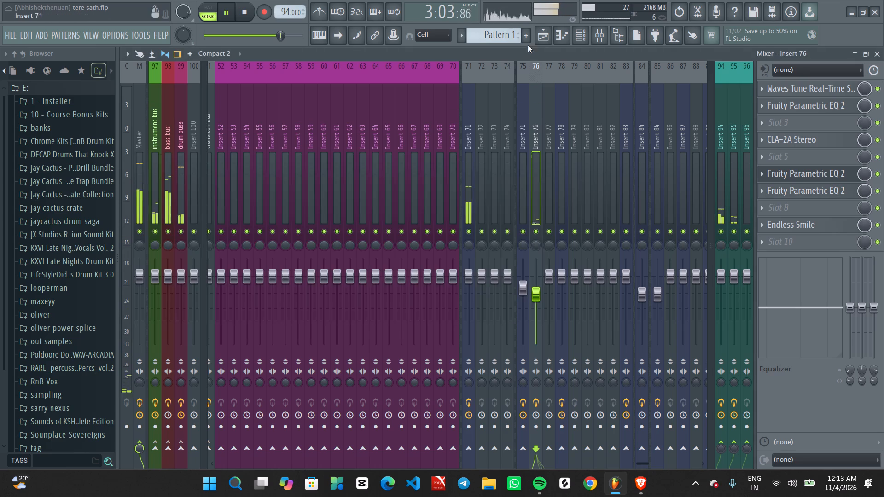
# Raise Insert 76's fader slightly, to roughly -5 dB, while replaying the bar 70 vocals to judge the balance.
pyautogui.click(539, 35)
pyautogui.keyDown('ctrl'); pyautogui.scroll(-9, 579, 169); pyautogui.keyUp('ctrl')
pyautogui.keyDown('ctrl'); pyautogui.scroll(5, 652, 250); pyautogui.keyUp('ctrl')
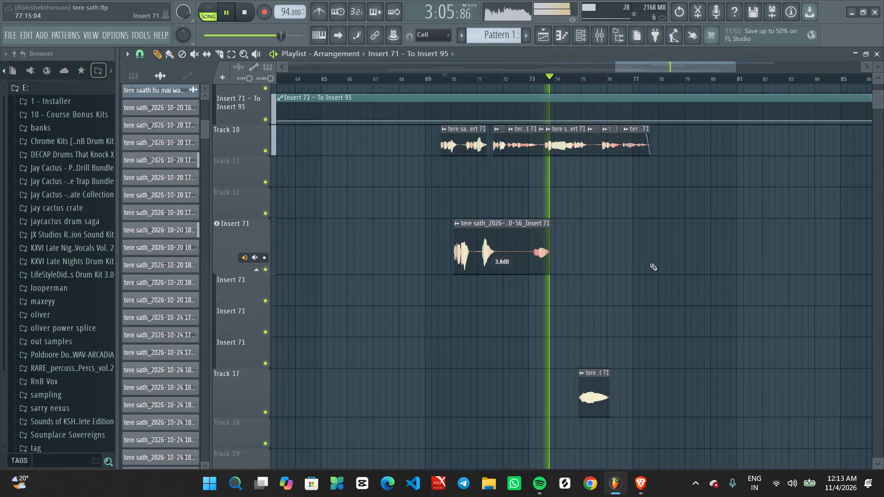
pyautogui.moveTo(640, 259); pyautogui.dragTo(603, 250, button='middle')
pyautogui.keyDown('ctrl'); pyautogui.scroll(2, 562, 244); pyautogui.keyUp('ctrl')
pyautogui.press('space')
pyautogui.press('space')
pyautogui.keyDown('ctrl'); pyautogui.scroll(2, 437, 127); pyautogui.keyUp('ctrl')
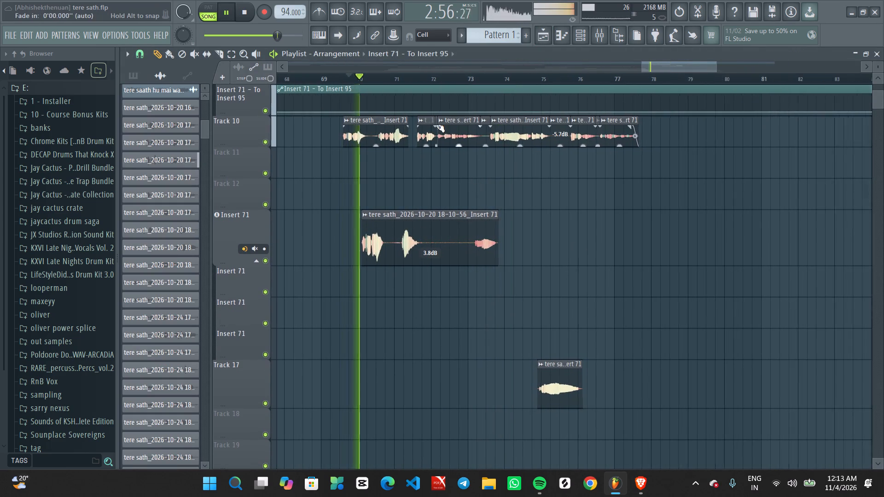
pyautogui.keyDown('ctrl'); pyautogui.scroll(2, 438, 127); pyautogui.keyUp('ctrl')
pyautogui.click(604, 29)
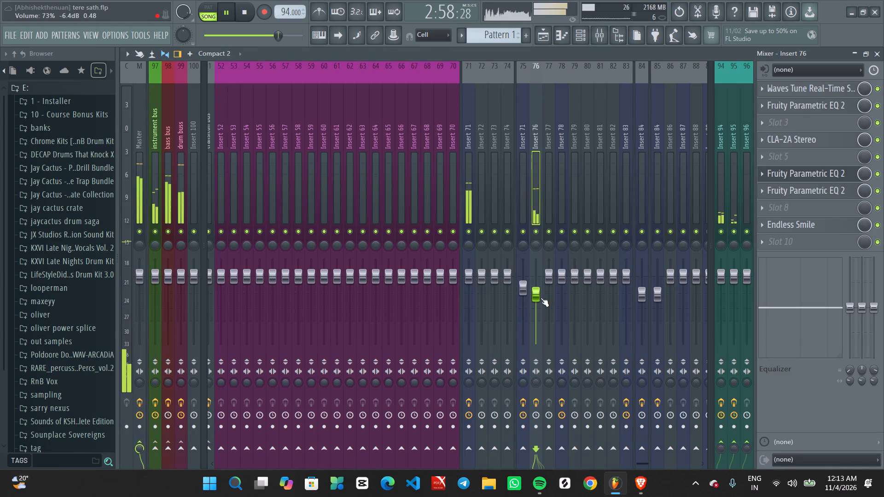
pyautogui.scroll(4, 541, 298)
pyautogui.scroll(-3, 538, 292)
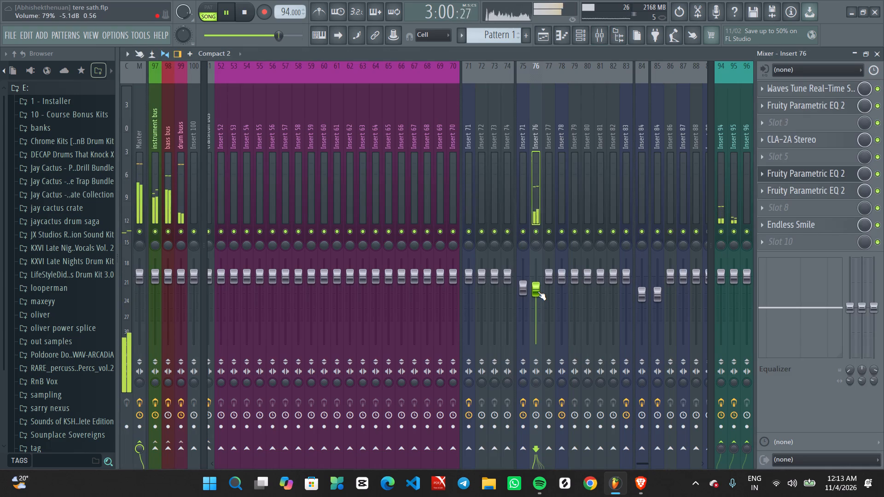
pyautogui.press('space')
pyautogui.press('space')
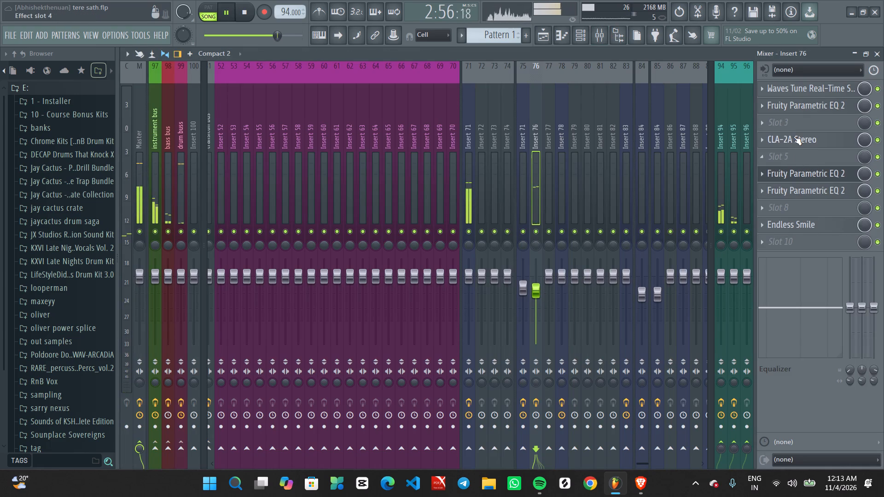
# Adjust the peak reduction of Insert 76's CLA-2A compressor to about 43.7 while replaying the bar 70 vocals.
pyautogui.click(793, 136)
pyautogui.scroll(-5, 525, 173)
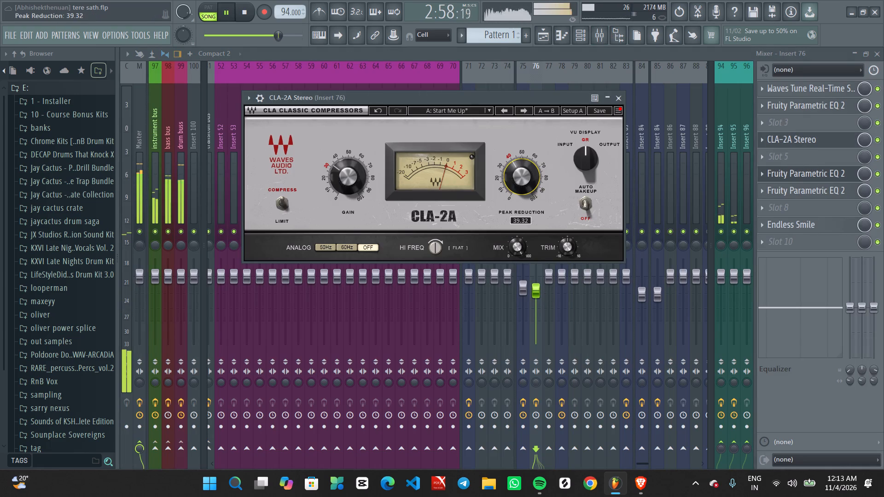
pyautogui.scroll(-2, 514, 177)
pyautogui.scroll(16, 514, 177)
pyautogui.scroll(-7, 514, 176)
pyautogui.press('space')
pyautogui.press('space')
pyautogui.scroll(-1, 514, 176)
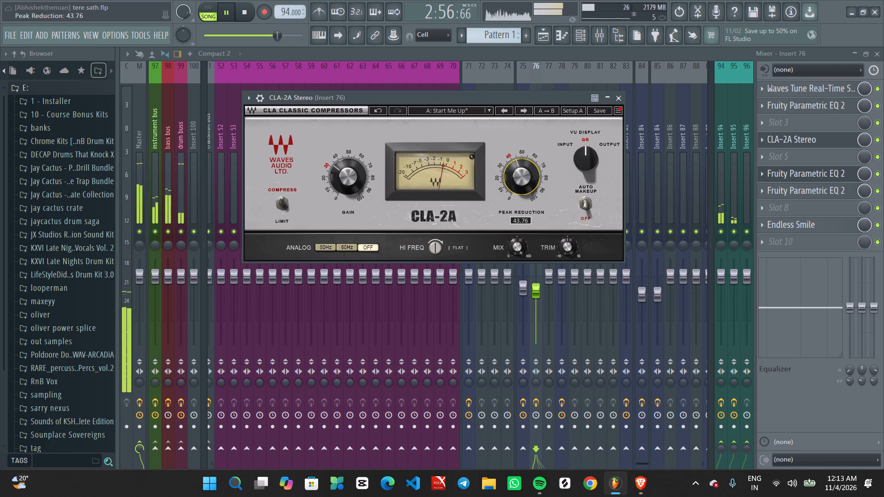
pyautogui.scroll(-1, 514, 176)
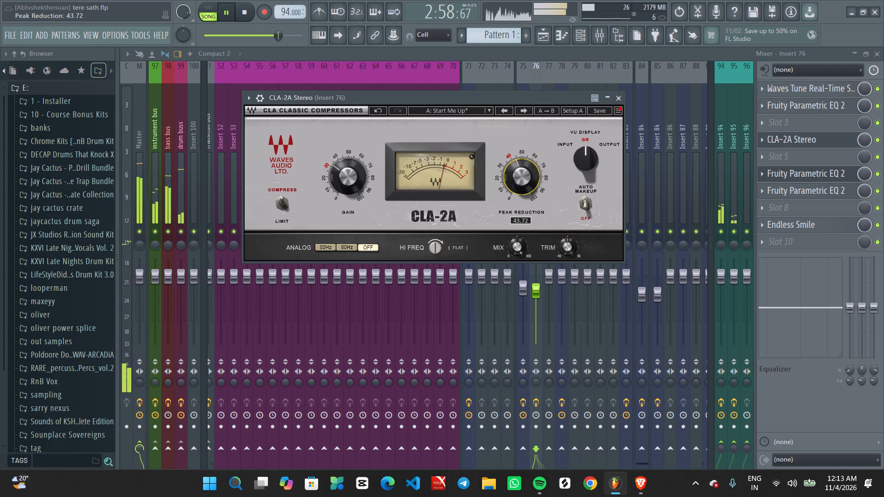
# Raise the peak reduction of Insert 76's CLA-2A compressor to about 45.9 while replaying the vocals around bar 70.
pyautogui.scroll(3, 514, 176)
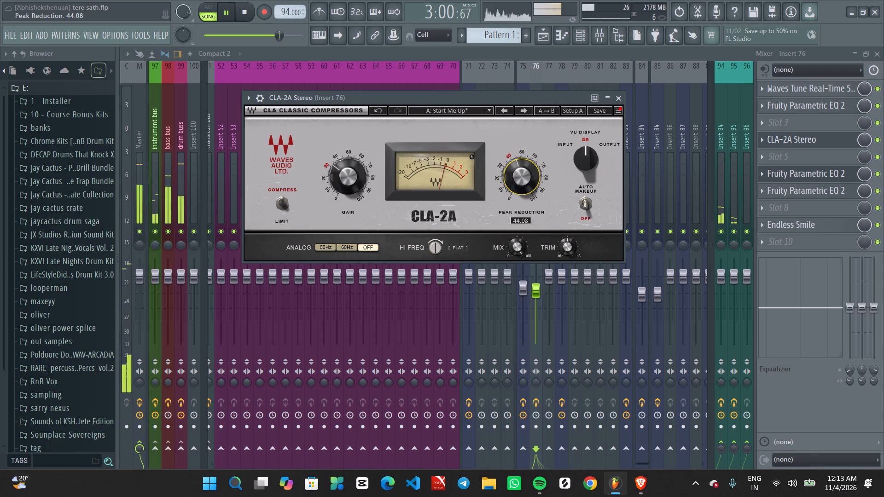
pyautogui.scroll(3, 514, 176)
pyautogui.press('space')
pyautogui.press('space')
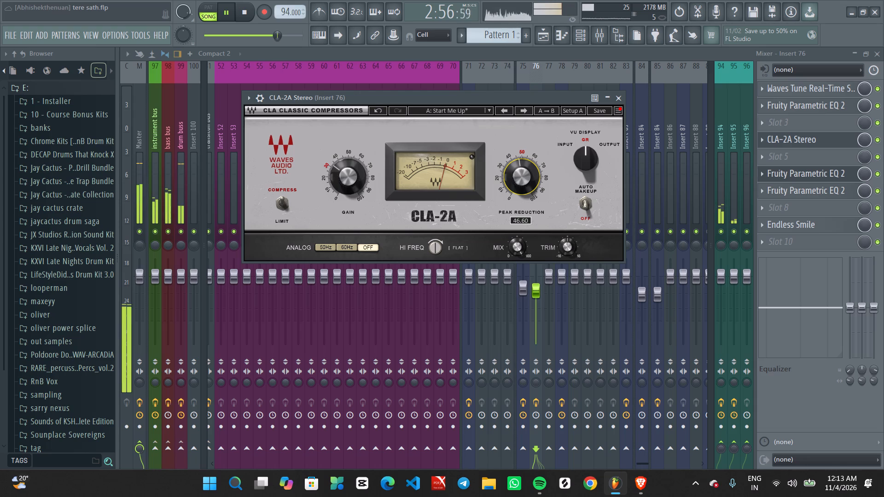
pyautogui.scroll(-4, 514, 176)
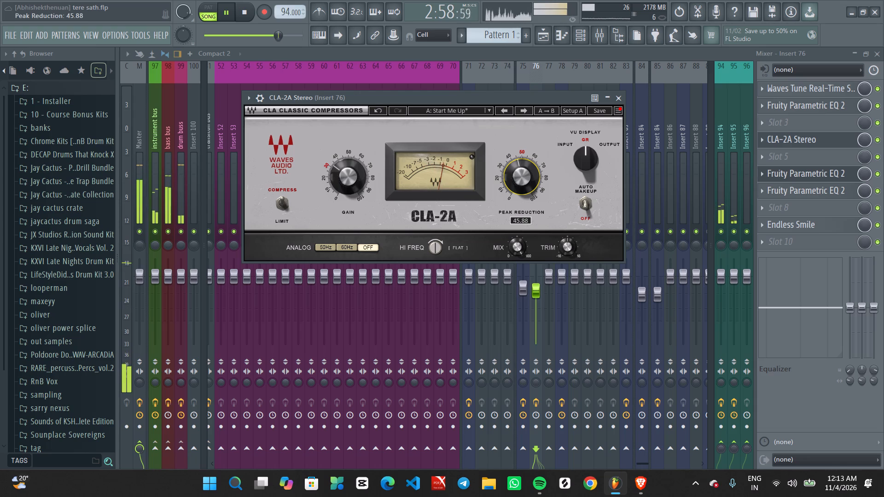
pyautogui.click(616, 99)
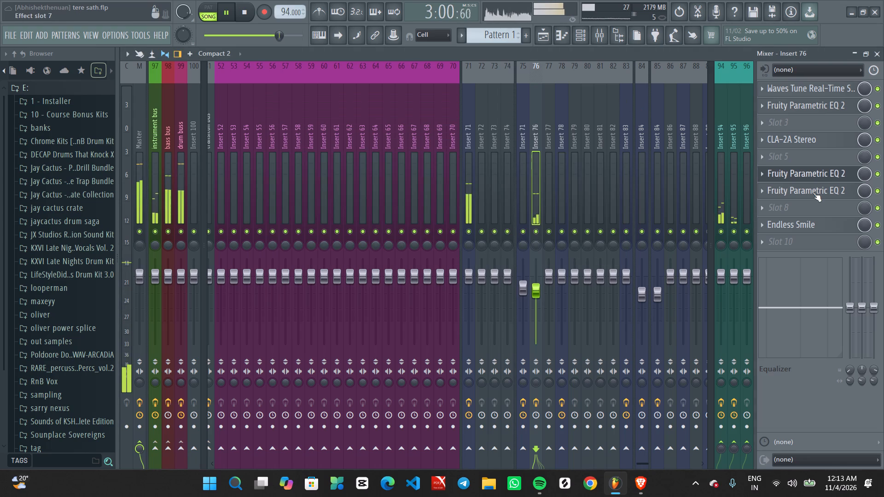
# Lower the Endless Smile intensity on Insert 76 slightly, to below 16%.
pyautogui.click(811, 229)
pyautogui.scroll(-2, 407, 230)
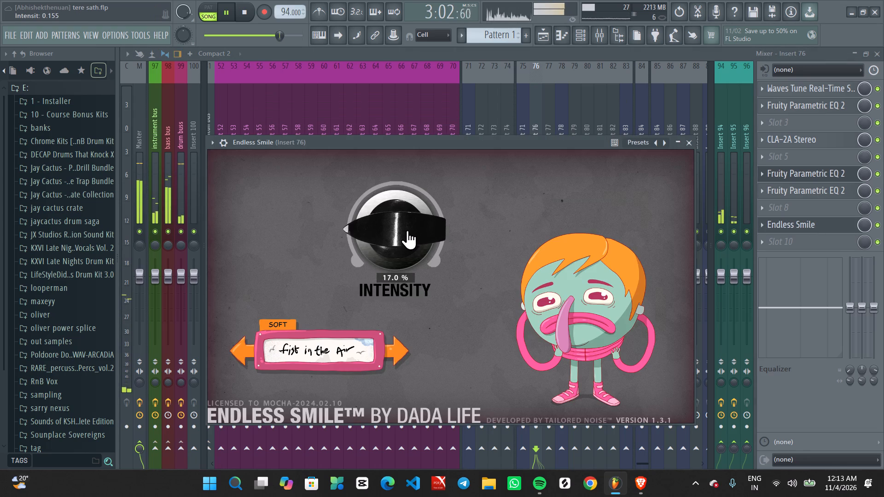
pyautogui.scroll(-1, 407, 230)
pyautogui.click(694, 143)
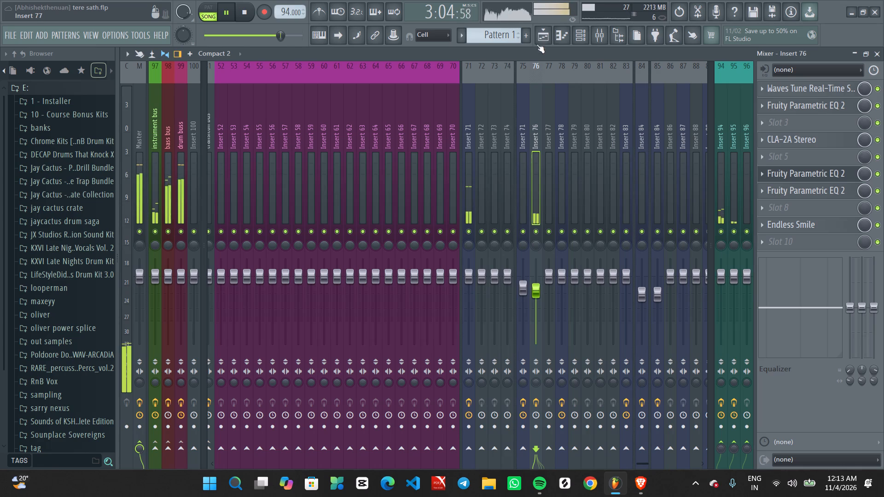
# Review the vocal clips in the playlist while listening through bars 74 to 76, and restart playback near the song's beginning.
pyautogui.click(536, 35)
pyautogui.keyDown('ctrl'); pyautogui.scroll(-9, 524, 99); pyautogui.keyUp('ctrl')
pyautogui.keyDown('ctrl'); pyautogui.scroll(6, 538, 350); pyautogui.keyUp('ctrl')
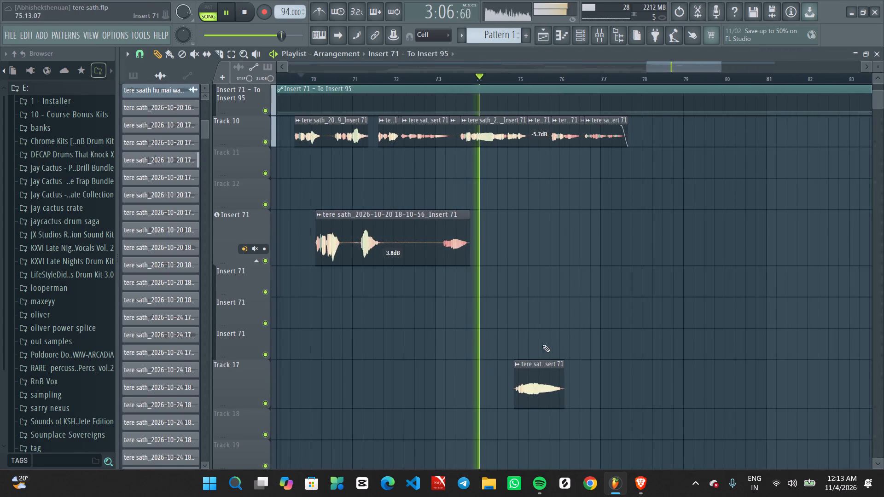
pyautogui.moveTo(538, 343); pyautogui.dragTo(517, 301, button='middle')
pyautogui.keyDown('ctrl'); pyautogui.scroll(5, 518, 299); pyautogui.keyUp('ctrl')
pyautogui.keyDown('ctrl'); pyautogui.scroll(-4, 496, 263); pyautogui.keyUp('ctrl')
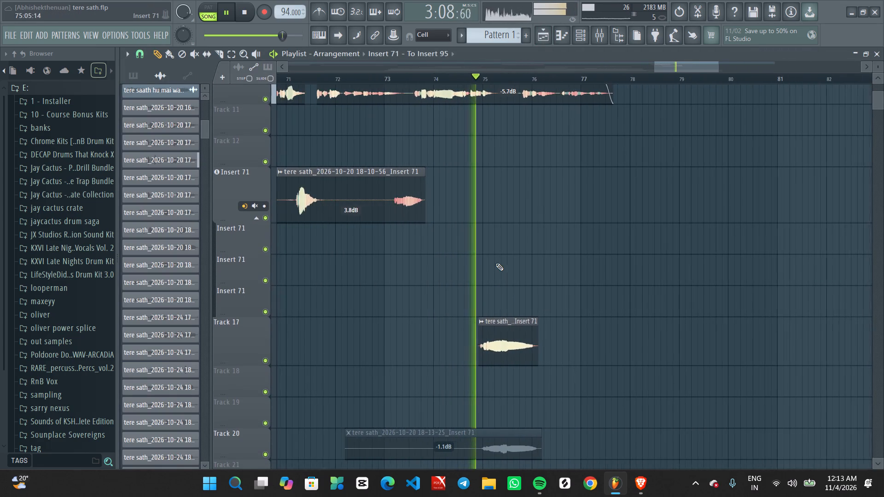
pyautogui.keyDown('ctrl'); pyautogui.scroll(3, 498, 269); pyautogui.keyUp('ctrl')
pyautogui.moveTo(497, 285); pyautogui.dragTo(518, 279, button='middle')
pyautogui.keyDown('ctrl'); pyautogui.scroll(-9, 518, 278); pyautogui.keyUp('ctrl')
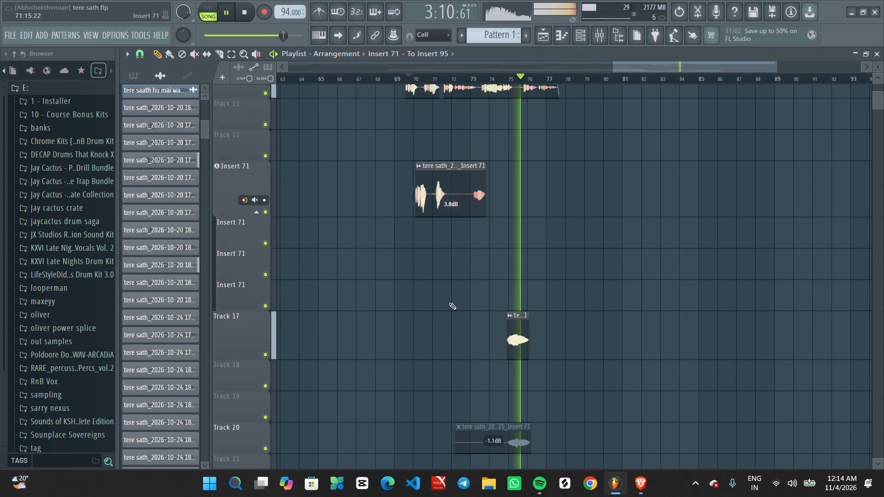
pyautogui.keyDown('ctrl'); pyautogui.scroll(-8, 446, 303); pyautogui.keyUp('ctrl')
pyautogui.keyDown('ctrl'); pyautogui.scroll(2, 347, 348); pyautogui.keyUp('ctrl')
pyautogui.moveTo(328, 283); pyautogui.dragTo(396, 294, button='middle')
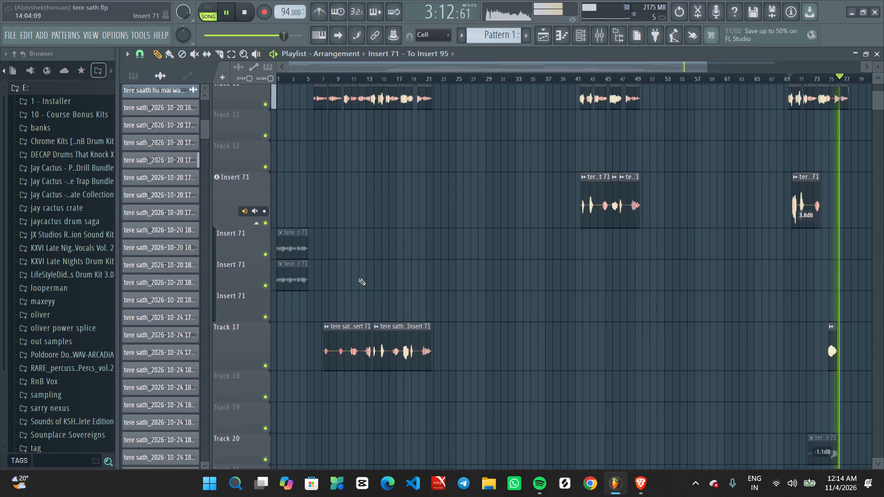
pyautogui.press('space')
pyautogui.press('space')
pyautogui.click(302, 76)
# Raise the gain of Track 17's vocal clip at bar 75 to about 0.7 dB, replaying from around bar 74 to judge it.
pyautogui.keyDown('ctrl'); pyautogui.scroll(3, 557, 303); pyautogui.keyUp('ctrl')
pyautogui.moveTo(695, 311); pyautogui.dragTo(327, 297, button='middle')
pyautogui.keyDown('ctrl'); pyautogui.scroll(2, 644, 320); pyautogui.keyUp('ctrl')
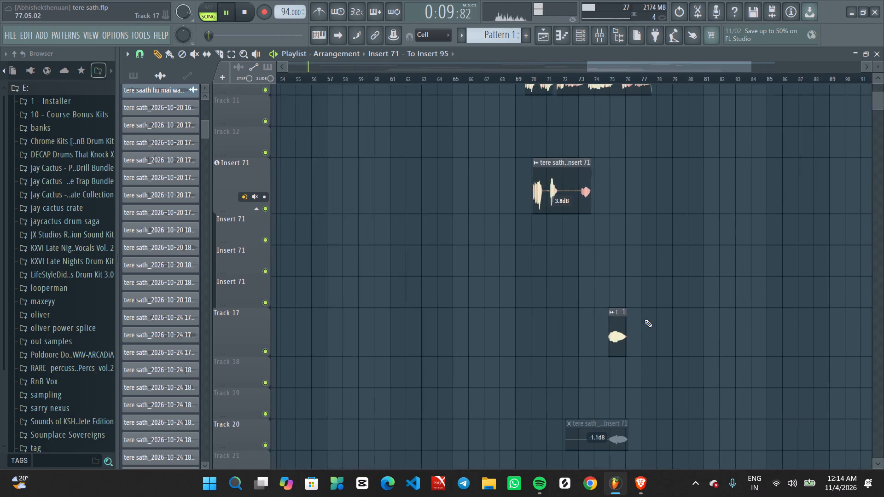
pyautogui.keyDown('ctrl'); pyautogui.scroll(3, 645, 320); pyautogui.keyUp('ctrl')
pyautogui.moveTo(603, 353); pyautogui.dragTo(605, 343)
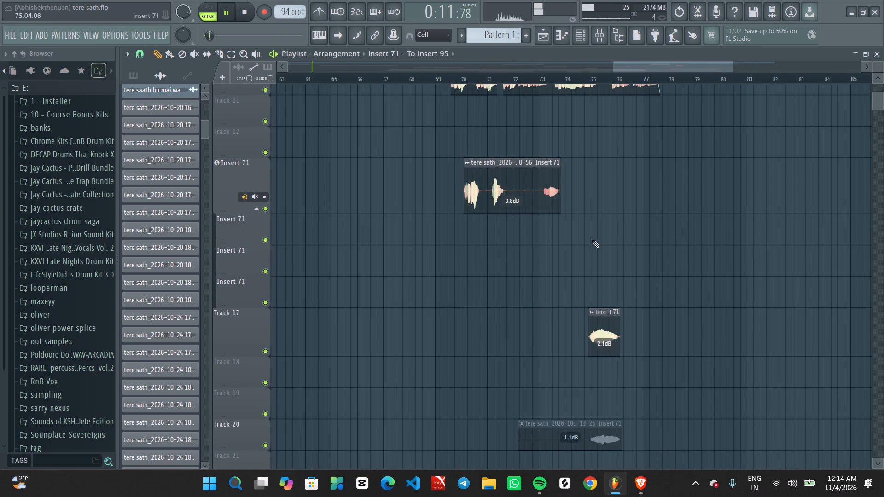
pyautogui.click(576, 85)
pyautogui.click(571, 78)
pyautogui.keyDown('ctrl'); pyautogui.scroll(3, 623, 376); pyautogui.keyUp('ctrl')
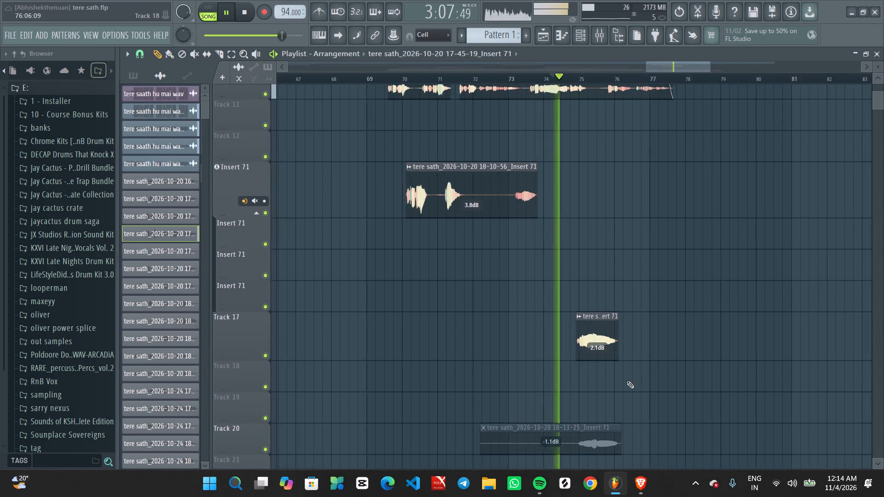
pyautogui.keyDown('ctrl'); pyautogui.scroll(3, 627, 381); pyautogui.keyUp('ctrl')
pyautogui.keyDown('ctrl'); pyautogui.scroll(3, 586, 381); pyautogui.keyUp('ctrl')
pyautogui.moveTo(564, 356); pyautogui.dragTo(564, 362)
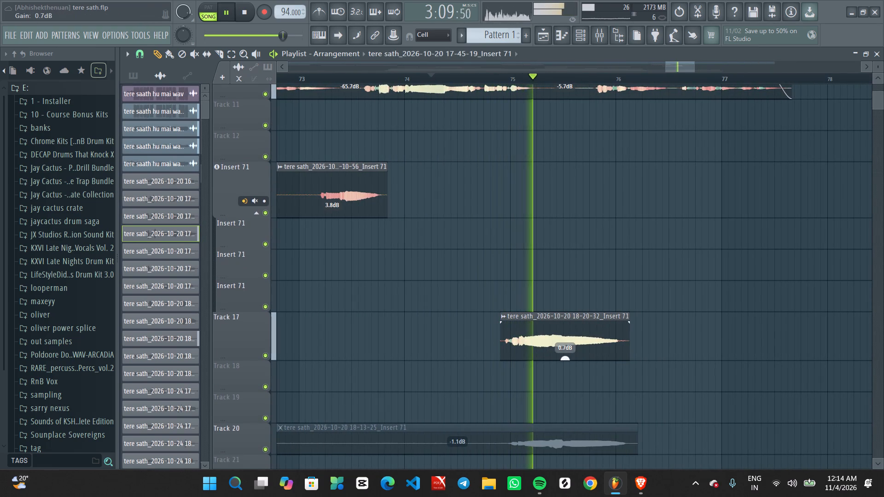
pyautogui.moveTo(564, 362); pyautogui.dragTo(565, 361)
# Replay the opening verse from around bar 5 and check its lead vocals against the Track 17 clips.
pyautogui.keyDown('ctrl'); pyautogui.scroll(-20, 470, 341); pyautogui.keyUp('ctrl')
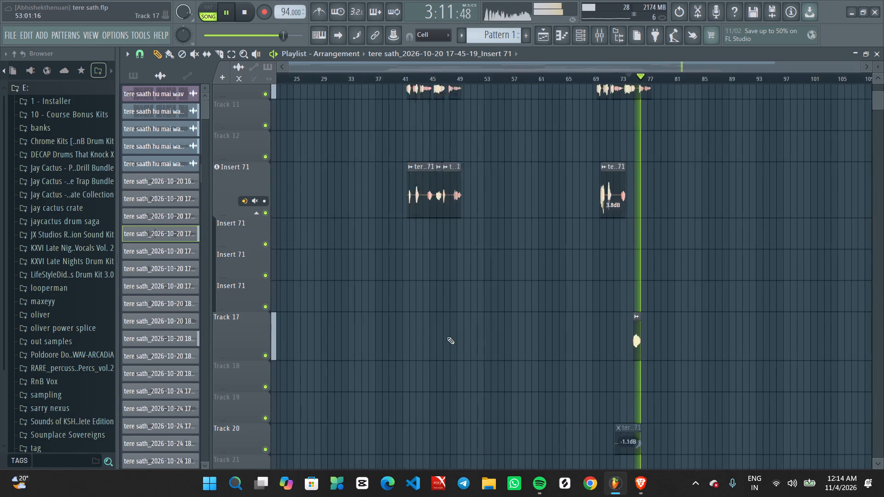
pyautogui.keyDown('ctrl'); pyautogui.scroll(-3, 447, 337); pyautogui.keyUp('ctrl')
pyautogui.press('space')
pyautogui.moveTo(289, 74); pyautogui.dragTo(257, 85)
pyautogui.press('space')
pyautogui.keyDown('ctrl'); pyautogui.scroll(4, 370, 271); pyautogui.keyUp('ctrl')
pyautogui.moveTo(370, 294); pyautogui.dragTo(503, 297, button='middle')
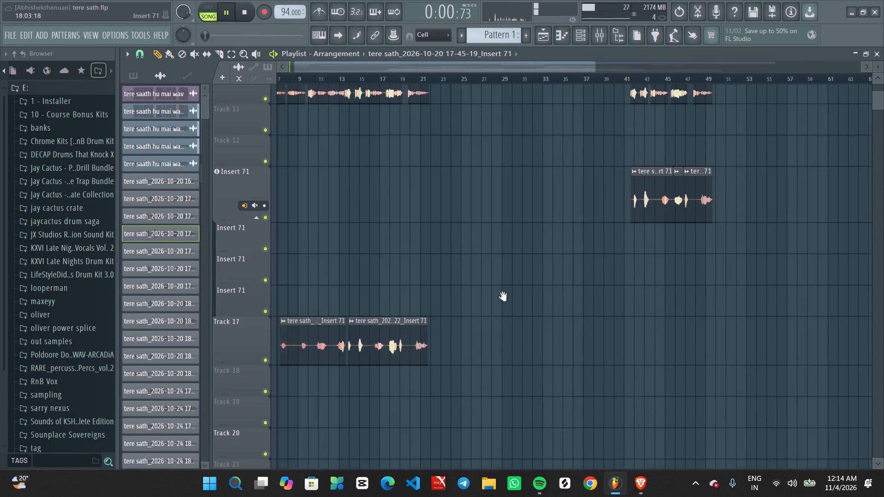
pyautogui.moveTo(503, 297); pyautogui.dragTo(562, 294, button='middle')
pyautogui.click(322, 77)
pyautogui.keyDown('ctrl'); pyautogui.scroll(3, 335, 218); pyautogui.keyUp('ctrl')
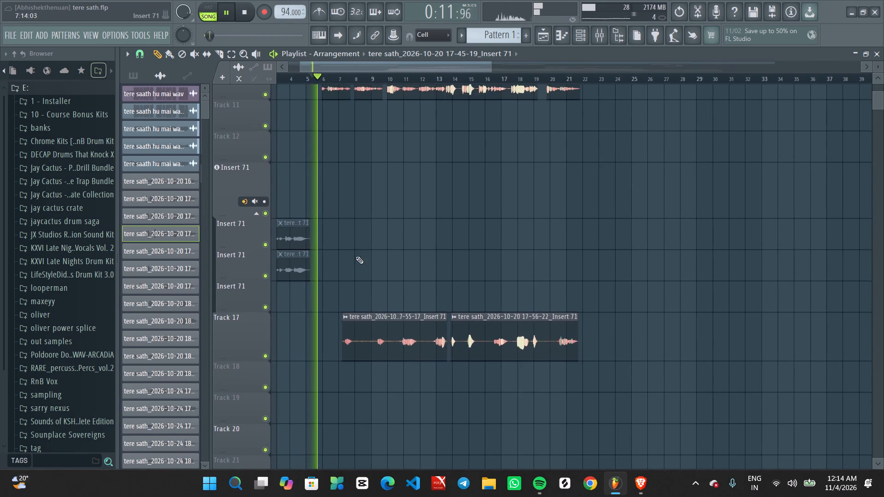
pyautogui.moveTo(361, 263); pyautogui.dragTo(381, 346, button='middle')
pyautogui.keyDown('ctrl'); pyautogui.scroll(2, 381, 350); pyautogui.keyUp('ctrl')
pyautogui.keyDown('alt'); pyautogui.scroll(-7, 400, 275); pyautogui.keyUp('alt')
pyautogui.keyDown('ctrl'); pyautogui.scroll(3, 382, 292); pyautogui.keyUp('ctrl')
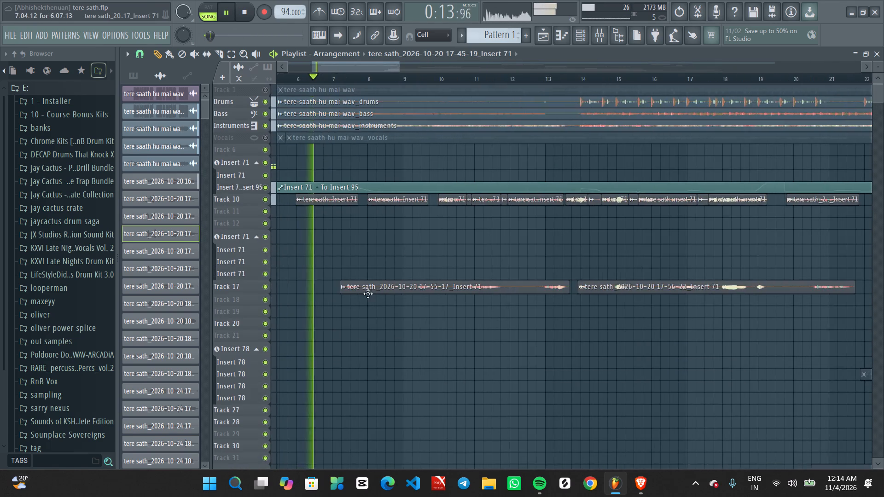
pyautogui.moveTo(376, 296); pyautogui.dragTo(468, 315, button='middle')
pyautogui.keyDown('ctrl'); pyautogui.scroll(-7, 449, 311); pyautogui.keyUp('ctrl')
# Raise the gain of the slot 7 CLA-2A on Insert 71 to a little above 31 while the opening verse plays.
pyautogui.click(599, 38)
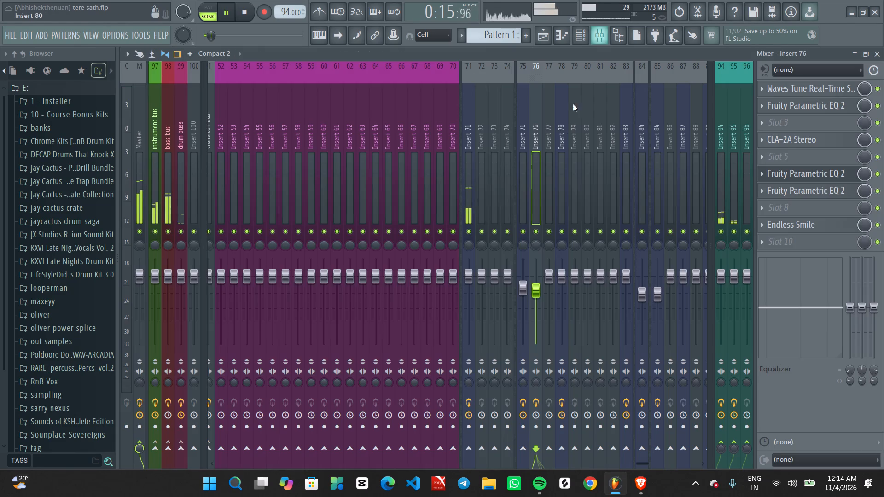
pyautogui.click(467, 183)
pyautogui.click(798, 196)
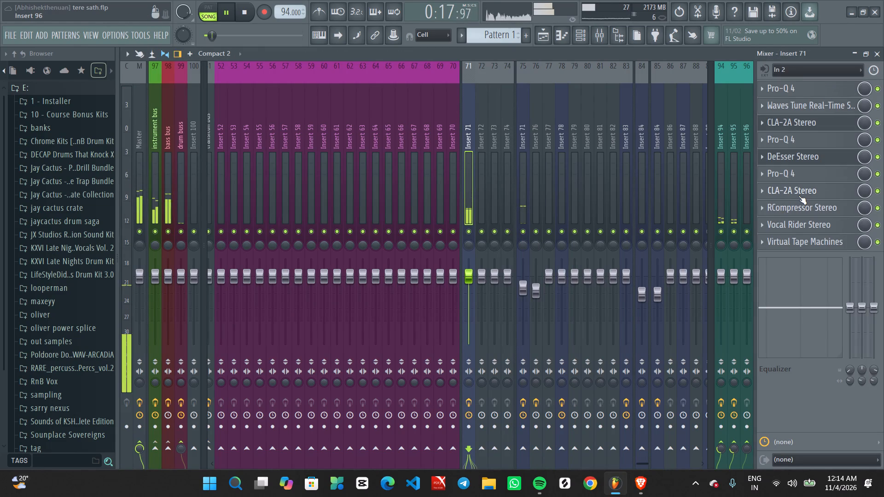
pyautogui.click(798, 196)
pyautogui.scroll(3, 320, 193)
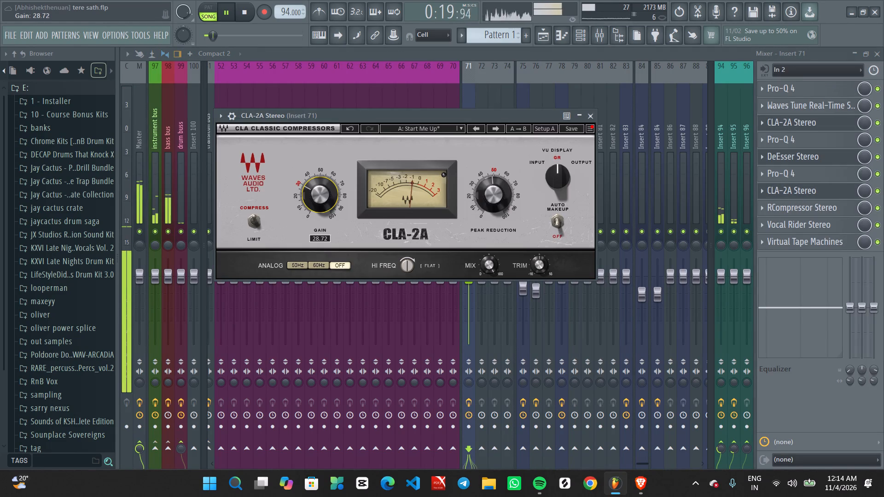
pyautogui.scroll(8, 320, 193)
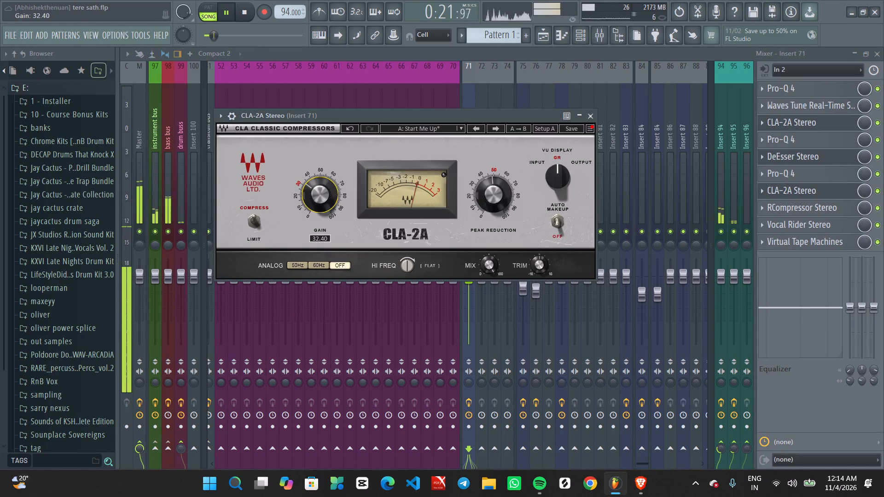
pyautogui.scroll(1, 320, 193)
pyautogui.scroll(-5, 320, 193)
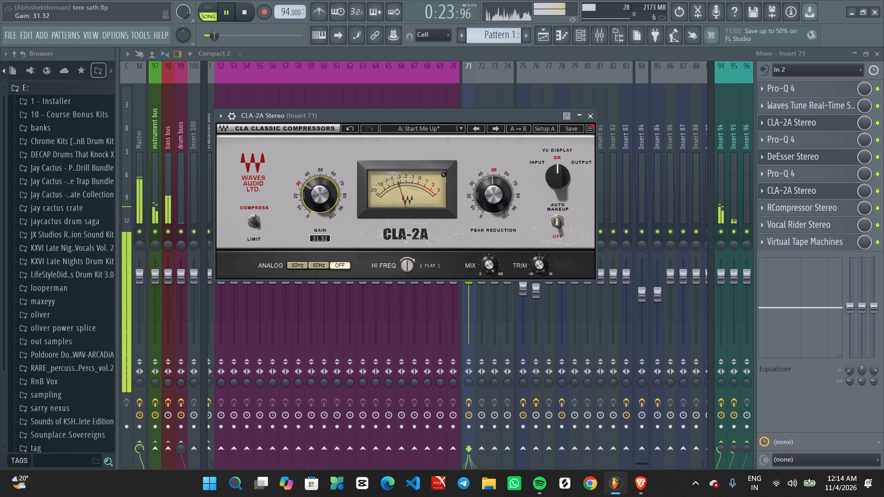
pyautogui.scroll(-1, 320, 193)
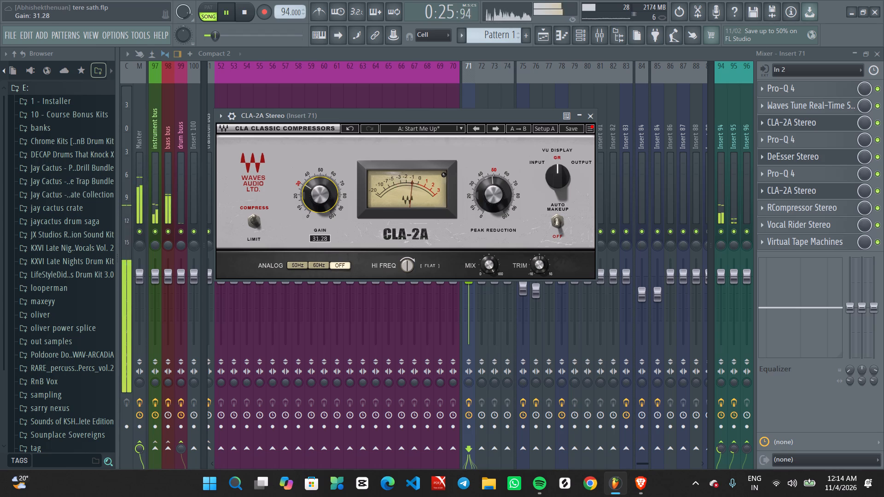
pyautogui.scroll(1, 320, 193)
pyautogui.click(592, 114)
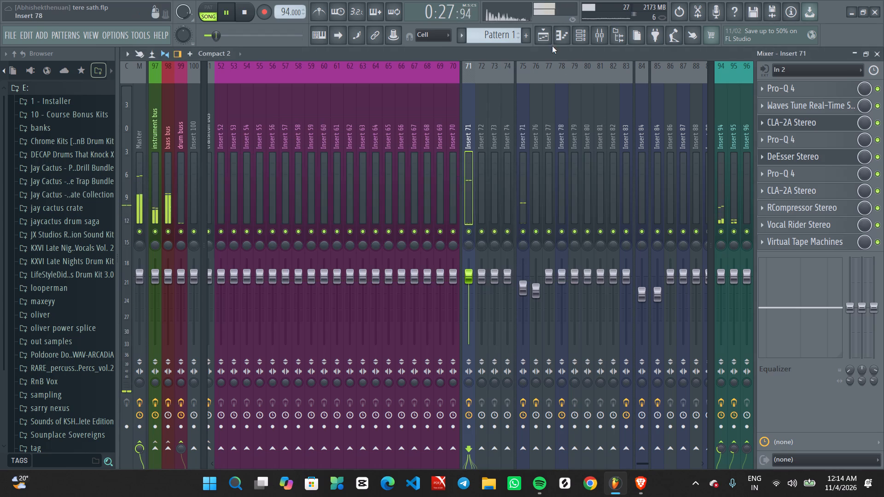
# Listen through bars 12 to 16 in the playlist, checking the verse vocals, their Track 17 layer and the Insert 95 send automation.
pyautogui.click(546, 36)
pyautogui.keyDown('ctrl'); pyautogui.scroll(-7, 517, 149); pyautogui.keyUp('ctrl')
pyautogui.keyDown('ctrl'); pyautogui.scroll(6, 404, 261); pyautogui.keyUp('ctrl')
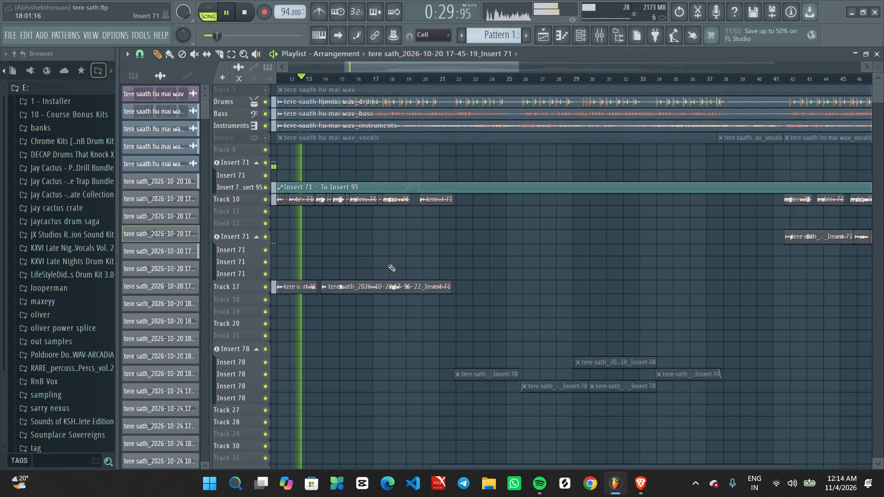
pyautogui.moveTo(370, 267); pyautogui.dragTo(420, 282, button='middle')
pyautogui.keyDown('alt'); pyautogui.scroll(4, 413, 279); pyautogui.keyUp('alt')
pyautogui.keyDown('ctrl'); pyautogui.scroll(3, 398, 266); pyautogui.keyUp('ctrl')
pyautogui.moveTo(396, 260); pyautogui.dragTo(431, 305, button='middle')
pyautogui.keyDown('ctrl'); pyautogui.scroll(4, 409, 306); pyautogui.keyUp('ctrl')
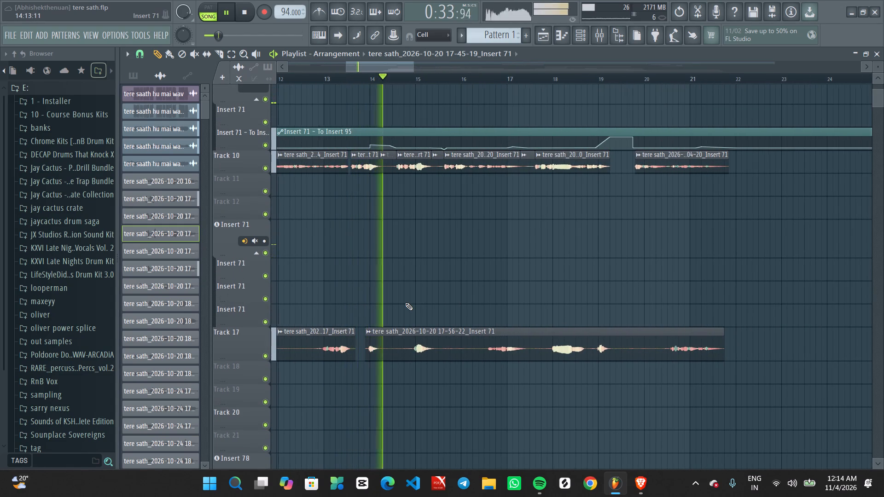
pyautogui.scroll(1, 405, 303)
pyautogui.moveTo(407, 302); pyautogui.dragTo(446, 306, button='middle')
pyautogui.keyDown('ctrl'); pyautogui.scroll(-7, 489, 292); pyautogui.keyUp('ctrl')
pyautogui.keyDown('ctrl'); pyautogui.scroll(5, 462, 304); pyautogui.keyUp('ctrl')
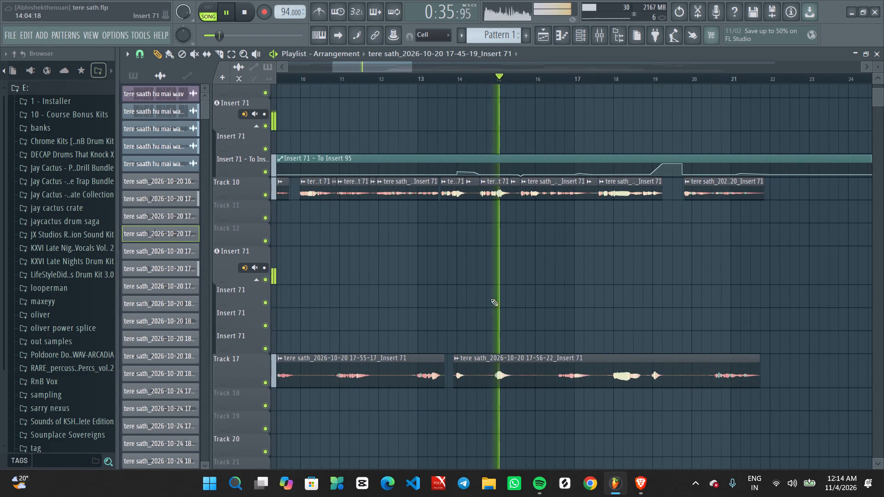
pyautogui.moveTo(538, 288); pyautogui.dragTo(527, 286, button='middle')
pyautogui.scroll(1, 523, 285)
pyautogui.keyDown('ctrl'); pyautogui.scroll(-5, 495, 290); pyautogui.keyUp('ctrl')
pyautogui.scroll(12, 483, 289)
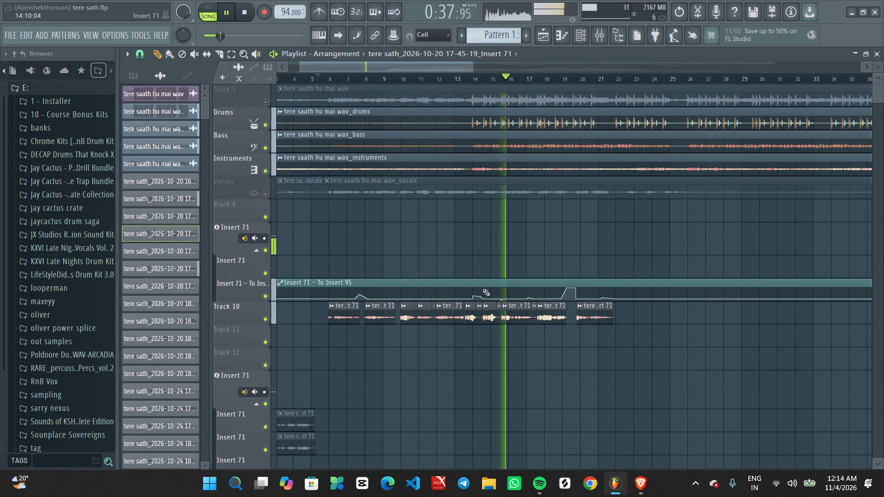
pyautogui.keyDown('ctrl'); pyautogui.scroll(-4, 483, 289); pyautogui.keyUp('ctrl')
pyautogui.keyDown('ctrl'); pyautogui.scroll(1, 483, 289); pyautogui.keyUp('ctrl')
pyautogui.keyDown('ctrl'); pyautogui.scroll(-3, 483, 289); pyautogui.keyUp('ctrl')
pyautogui.keyDown('ctrl'); pyautogui.scroll(3, 449, 341); pyautogui.keyUp('ctrl')
pyautogui.moveTo(390, 380); pyautogui.dragTo(498, 398, button='middle')
pyautogui.keyDown('ctrl'); pyautogui.scroll(4, 520, 368); pyautogui.keyUp('ctrl')
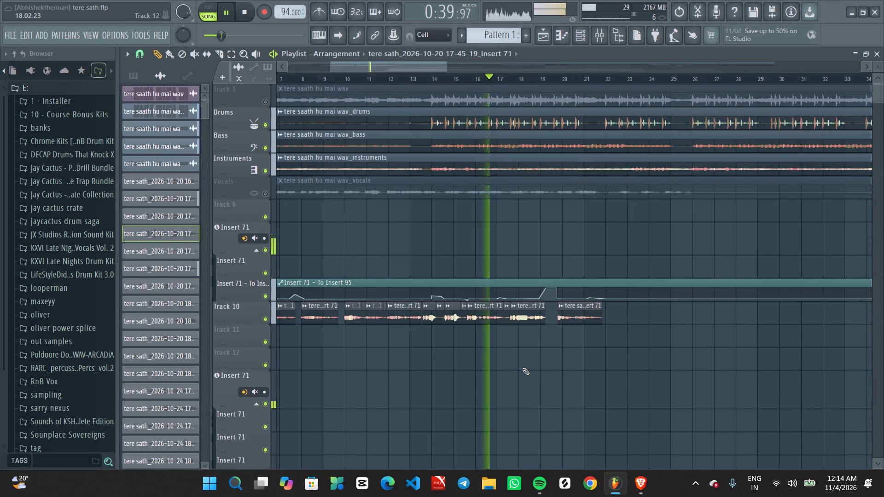
# Play on from around bar 18 to check the delay throw and the closing vocal phrase up to bar 21.
pyautogui.click(532, 76)
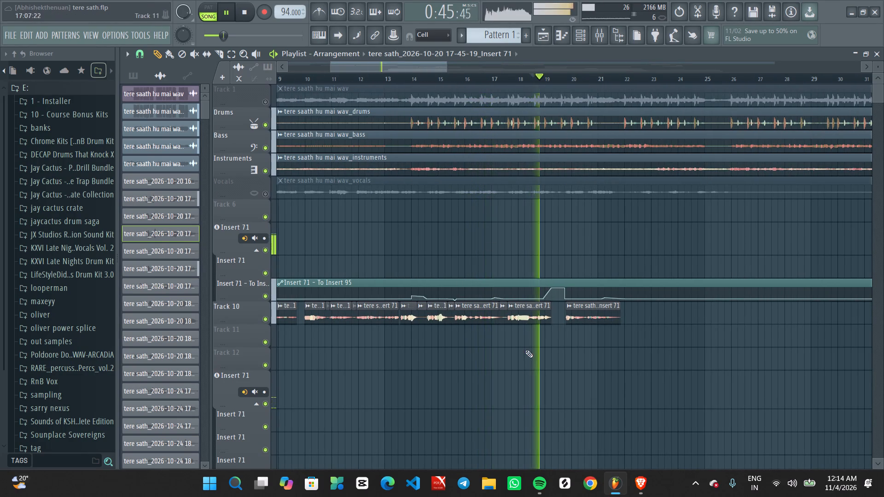
pyautogui.keyDown('ctrl'); pyautogui.scroll(4, 558, 362); pyautogui.keyUp('ctrl')
pyautogui.moveTo(620, 376); pyautogui.dragTo(588, 375, button='middle')
pyautogui.keyDown('ctrl'); pyautogui.scroll(-8, 552, 374); pyautogui.keyUp('ctrl')
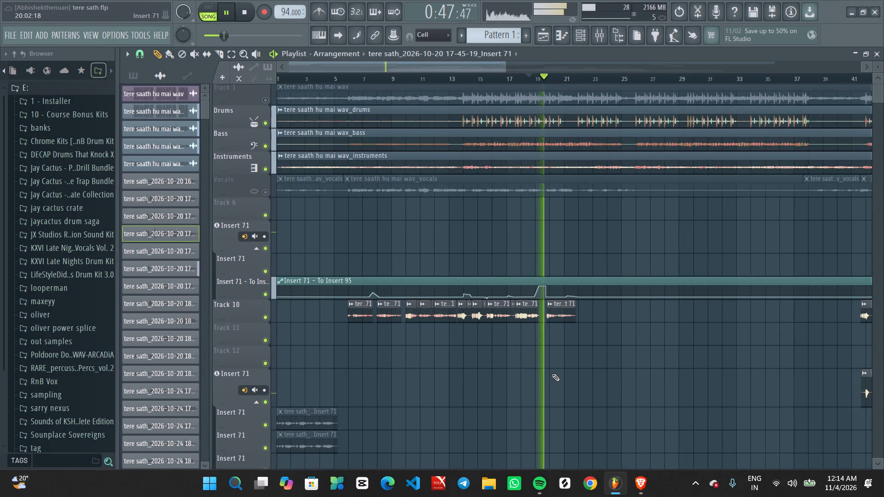
pyautogui.keyDown('ctrl'); pyautogui.scroll(-7, 552, 374); pyautogui.keyUp('ctrl')
pyautogui.keyDown('ctrl'); pyautogui.scroll(2, 483, 402); pyautogui.keyUp('ctrl')
pyautogui.moveTo(469, 405); pyautogui.dragTo(547, 411, button='middle')
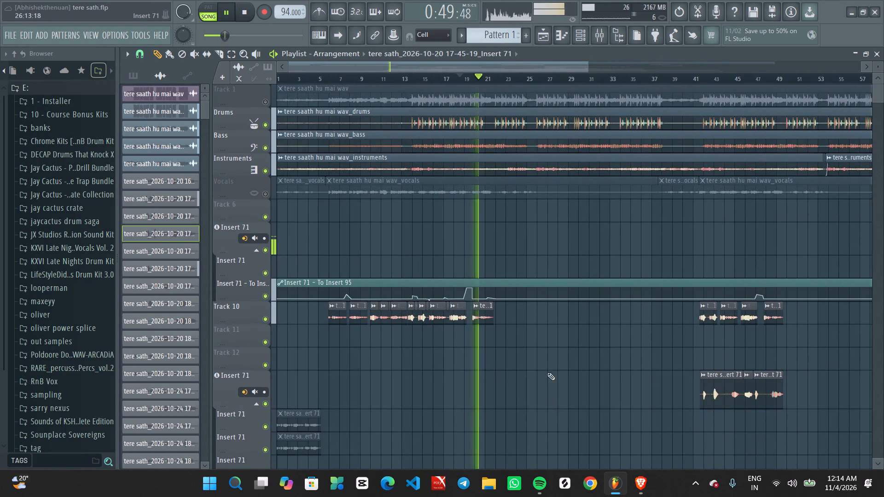
pyautogui.keyDown('ctrl'); pyautogui.scroll(2, 543, 333); pyautogui.keyUp('ctrl')
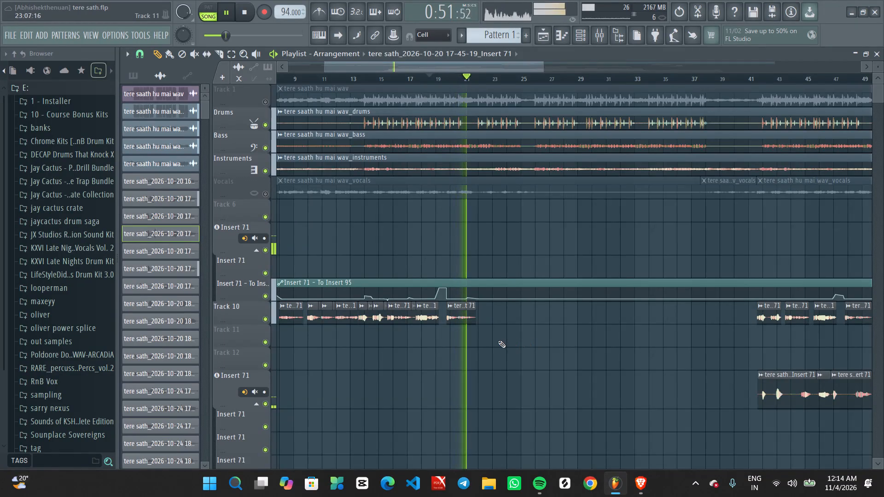
pyautogui.keyDown('ctrl'); pyautogui.scroll(2, 497, 341); pyautogui.keyUp('ctrl')
# Unmute Track 1, which holds the full song audio.
pyautogui.click(265, 99)
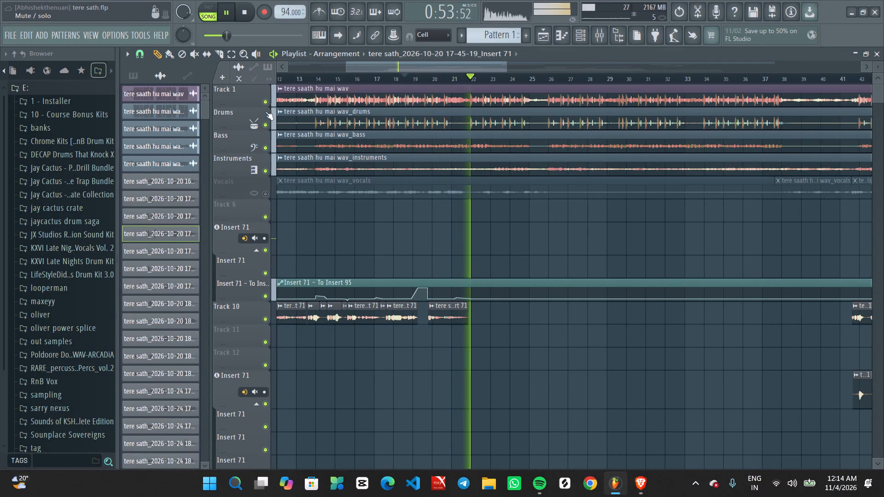
# Mute the Instruments, Bass and Drums tracks and listen to the full song audio alone from around bar 22.
pyautogui.click(262, 167)
pyautogui.click(263, 150)
pyautogui.click(263, 127)
pyautogui.keyDown('ctrl'); pyautogui.scroll(-3, 509, 185); pyautogui.keyUp('ctrl')
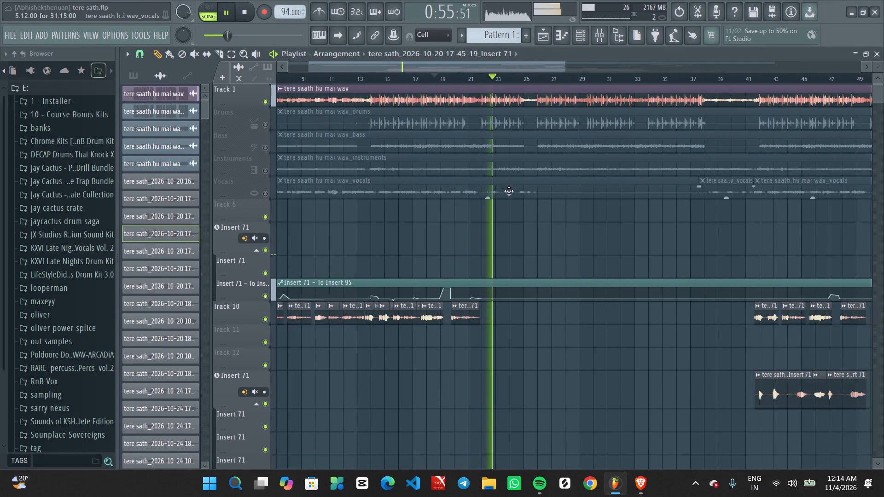
pyautogui.keyDown('ctrl'); pyautogui.scroll(-3, 509, 191); pyautogui.keyUp('ctrl')
pyautogui.keyDown('ctrl'); pyautogui.scroll(3, 465, 212); pyautogui.keyUp('ctrl')
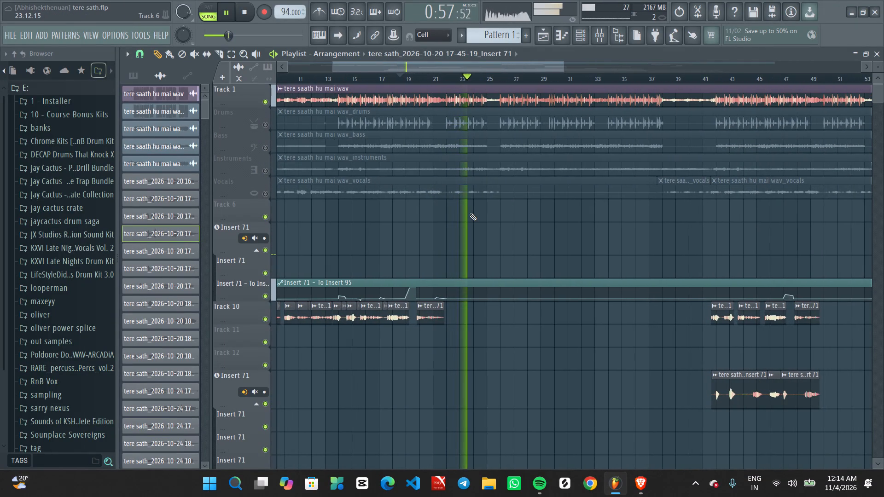
# Mute Track 1 and unmute the Drums, Bass and Instruments tracks, keeping the Vocals track muted.
pyautogui.click(266, 100)
pyautogui.click(267, 122)
pyautogui.click(265, 151)
pyautogui.click(264, 178)
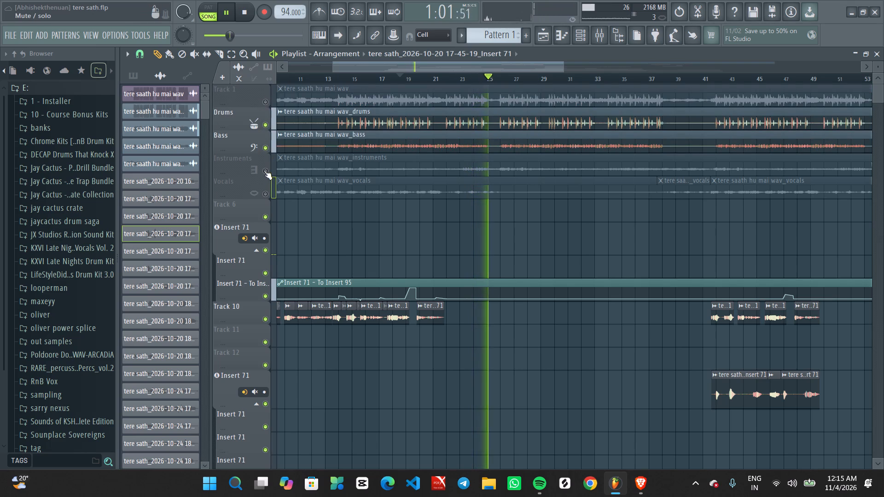
pyautogui.click(264, 171)
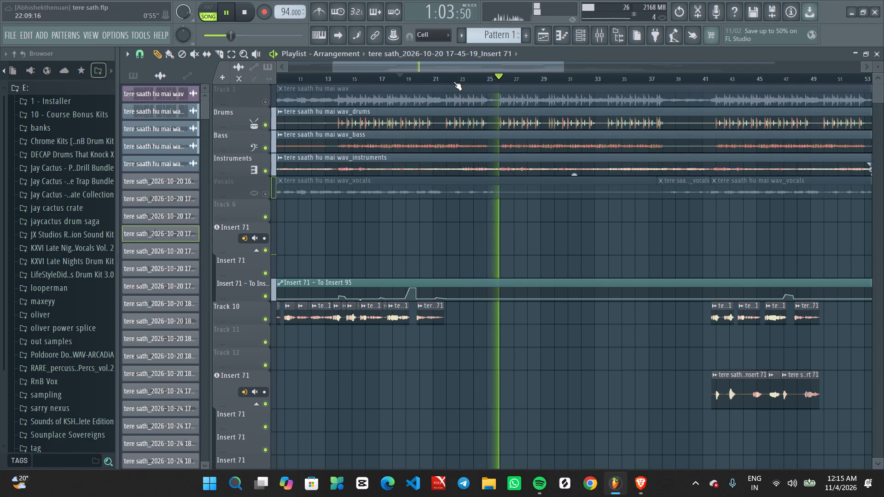
# Unmute the three consecutive Insert 78 vocal clips between bars 22 and 34, and play across the join near bar 25.
pyautogui.click(457, 77)
pyautogui.scroll(-15, 471, 237)
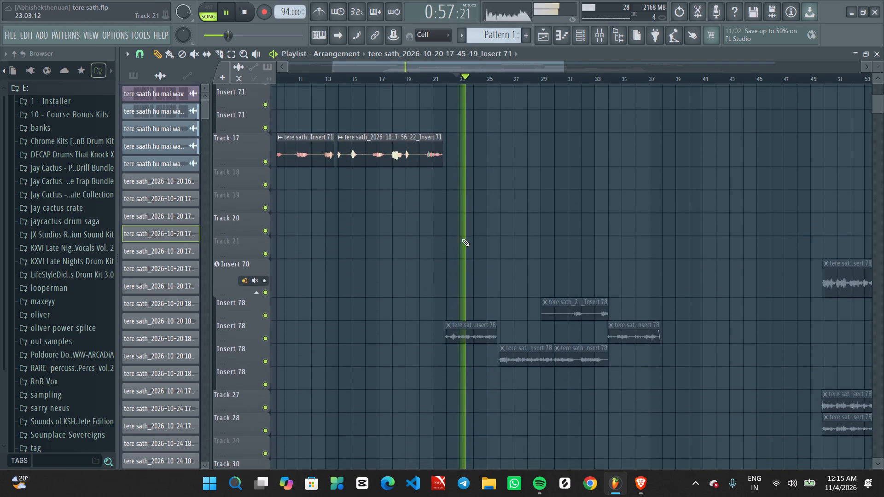
pyautogui.scroll(-3, 457, 240)
pyautogui.press('space')
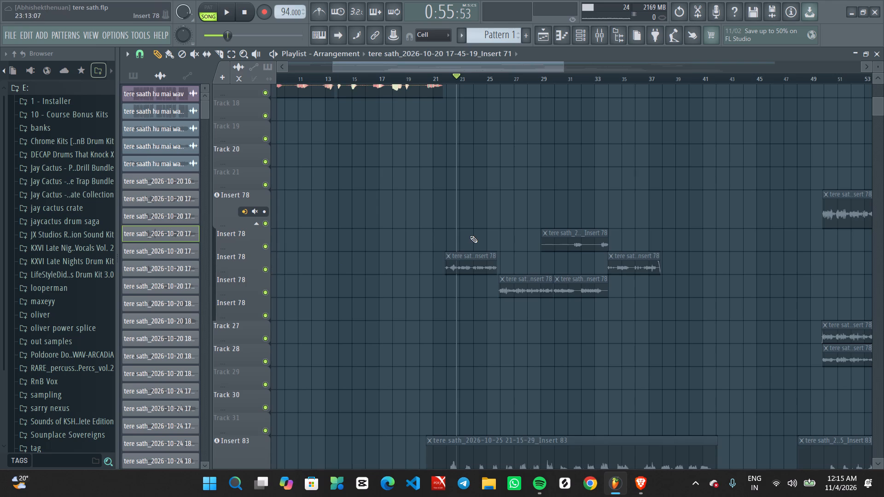
pyautogui.keyDown('ctrl'); pyautogui.scroll(1, 470, 236); pyautogui.keyUp('ctrl')
pyautogui.click(435, 76)
pyautogui.moveTo(470, 209); pyautogui.dragTo(474, 210, button='middle')
pyautogui.rightClick(474, 210)
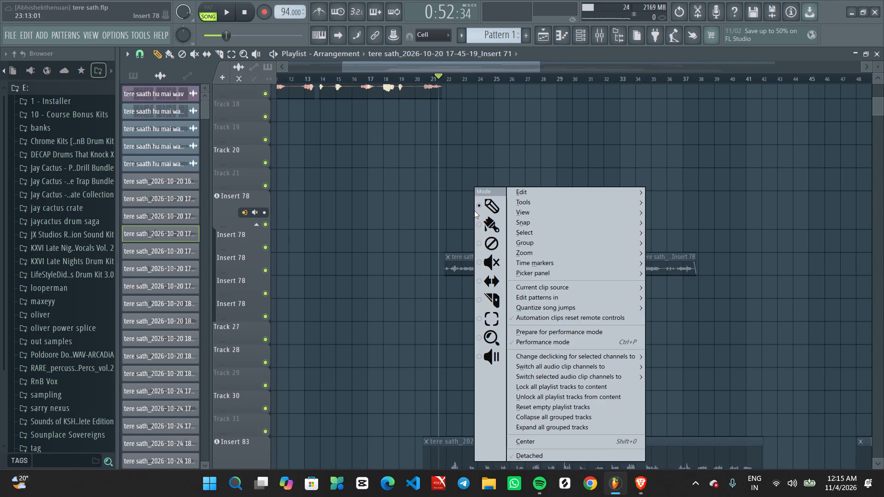
pyautogui.click(484, 269)
pyautogui.moveTo(462, 266); pyautogui.dragTo(477, 268)
pyautogui.press('space')
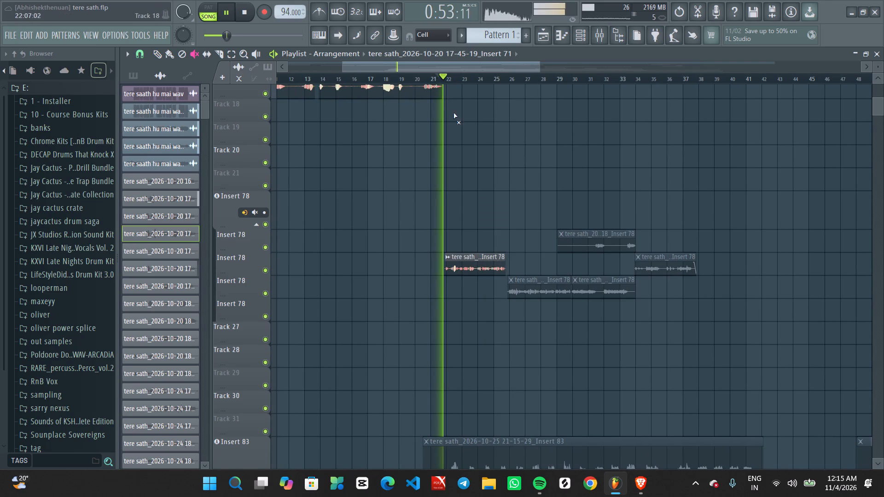
pyautogui.keyDown('ctrl'); pyautogui.scroll(1, 549, 311); pyautogui.keyUp('ctrl')
pyautogui.moveTo(526, 289); pyautogui.dragTo(610, 296)
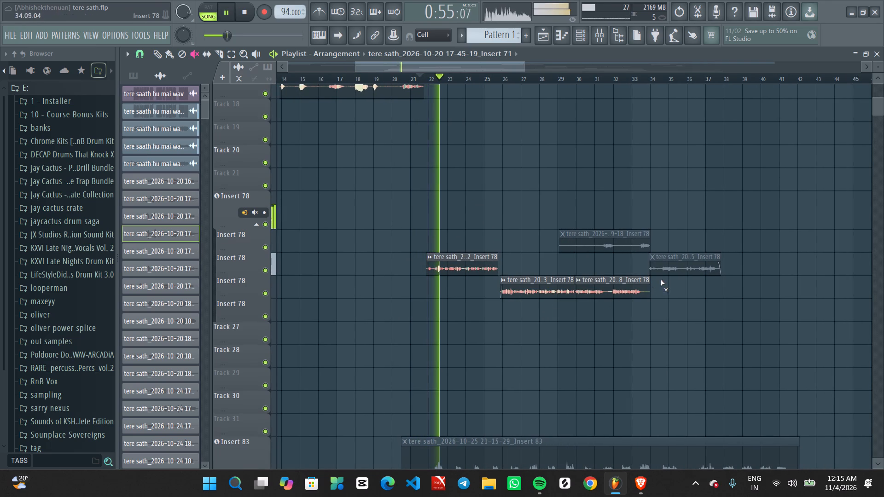
pyautogui.click(492, 80)
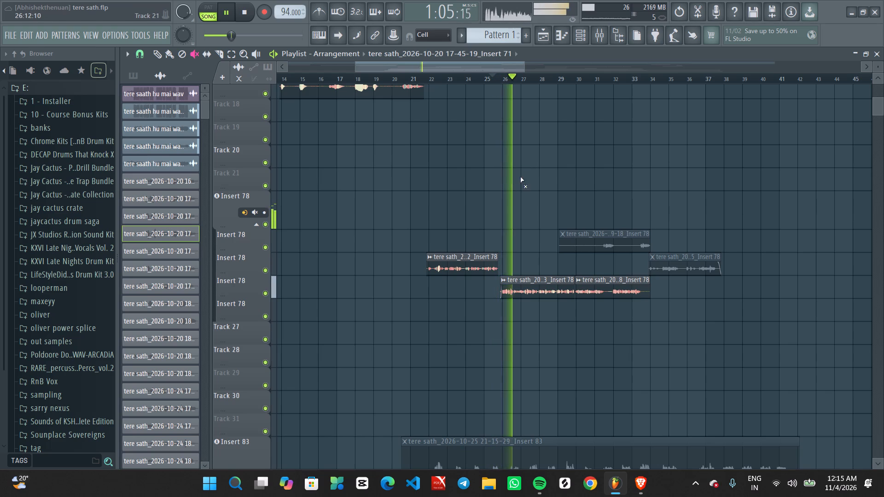
# Unmute the upper Insert 78 layer clip that spans bars 29 to 34.
pyautogui.keyDown('ctrl'); pyautogui.scroll(-2, 594, 354); pyautogui.keyUp('ctrl')
pyautogui.keyDown('alt'); pyautogui.scroll(-3, 554, 351); pyautogui.keyUp('alt')
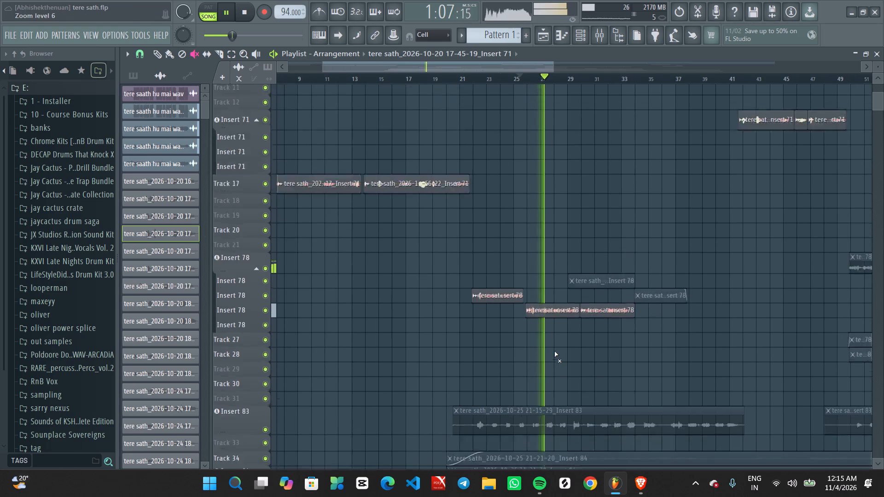
pyautogui.keyDown('alt'); pyautogui.scroll(-4, 554, 351); pyautogui.keyUp('alt')
pyautogui.keyDown('ctrl'); pyautogui.scroll(2, 551, 351); pyautogui.keyUp('ctrl')
pyautogui.moveTo(514, 341); pyautogui.dragTo(612, 347, button='middle')
pyautogui.keyDown('ctrl'); pyautogui.scroll(-8, 612, 347); pyautogui.keyUp('ctrl')
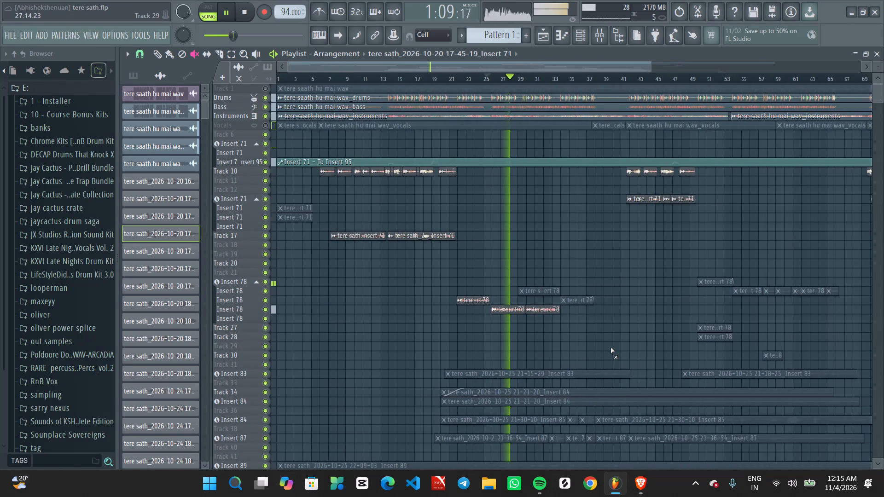
pyautogui.keyDown('ctrl'); pyautogui.scroll(7, 607, 347); pyautogui.keyUp('ctrl')
pyautogui.keyDown('ctrl'); pyautogui.scroll(3, 435, 338); pyautogui.keyUp('ctrl')
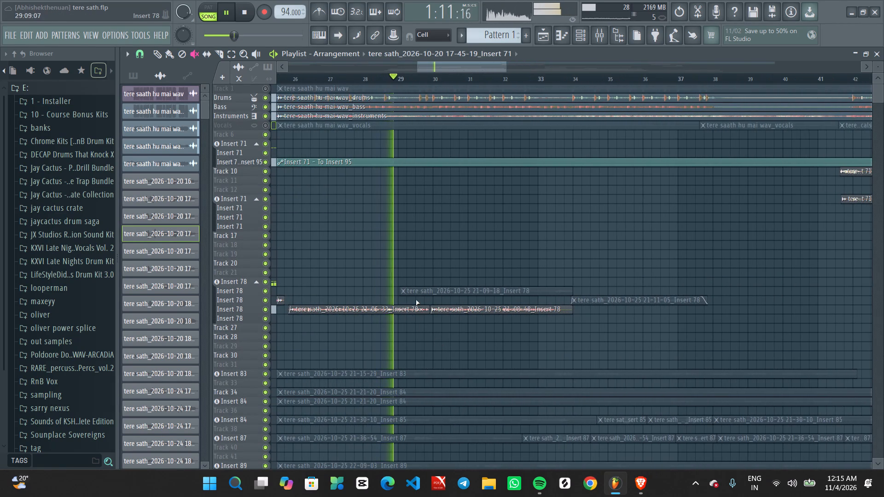
pyautogui.click(420, 291)
# Trim the start of the upper Insert 78 layer clip to about bar 31.3, just before its first audible phrase.
pyautogui.keyDown('ctrl'); pyautogui.scroll(3, 426, 336); pyautogui.keyUp('ctrl')
pyautogui.keyDown('alt'); pyautogui.scroll(3, 458, 301); pyautogui.keyUp('alt')
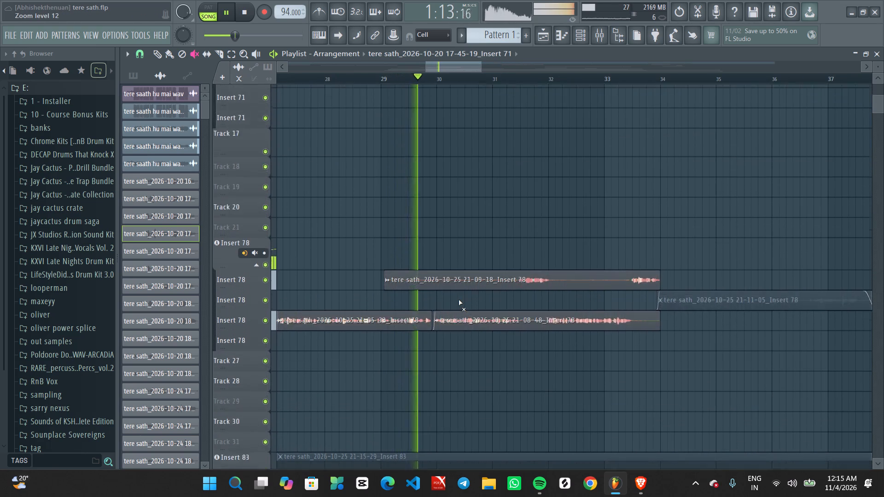
pyautogui.keyDown('alt'); pyautogui.scroll(3, 459, 300); pyautogui.keyUp('alt')
pyautogui.keyDown('ctrl'); pyautogui.scroll(4, 459, 300); pyautogui.keyUp('ctrl')
pyautogui.moveTo(525, 176); pyautogui.dragTo(533, 187, button='middle')
pyautogui.rightClick(533, 187)
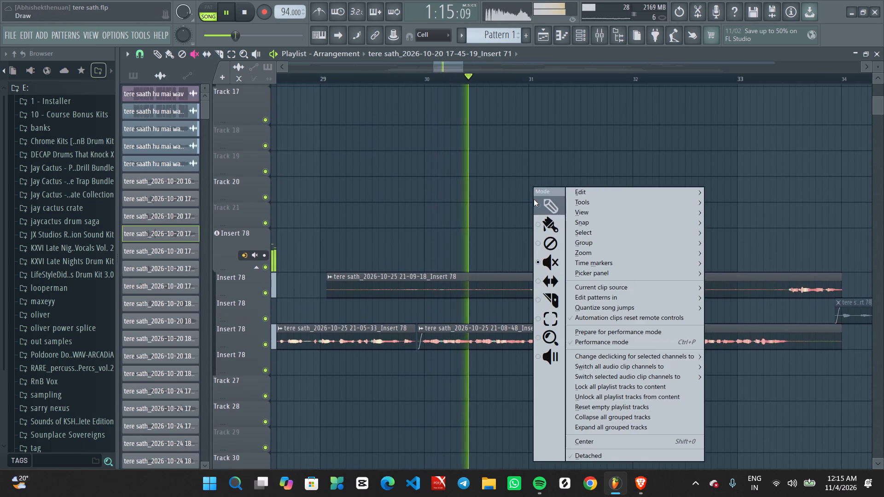
pyautogui.click(534, 199)
pyautogui.moveTo(326, 274); pyautogui.dragTo(558, 286)
# Slice the upper Insert 78 layer clip right after its first phrase, just past bar 32.
pyautogui.keyDown('ctrl'); pyautogui.scroll(2, 593, 321); pyautogui.keyUp('ctrl')
pyautogui.moveTo(639, 320); pyautogui.dragTo(588, 312, button='middle')
pyautogui.keyDown('ctrl'); pyautogui.scroll(-2, 587, 311); pyautogui.keyUp('ctrl')
pyautogui.keyDown('ctrl'); pyautogui.scroll(1, 620, 310); pyautogui.keyUp('ctrl')
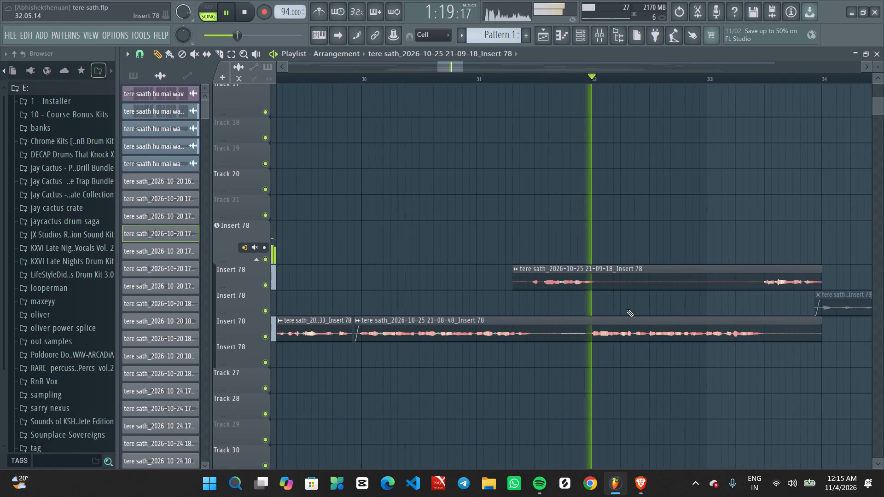
pyautogui.moveTo(690, 306); pyautogui.dragTo(642, 305, button='middle')
pyautogui.keyDown('ctrl'); pyautogui.scroll(3, 606, 301); pyautogui.keyUp('ctrl')
pyautogui.moveTo(590, 295); pyautogui.dragTo(576, 270, button='middle')
pyautogui.scroll(1, 517, 183)
pyautogui.middleClick(510, 176)
pyautogui.rightClick(509, 176)
pyautogui.click(524, 289)
pyautogui.click(504, 282)
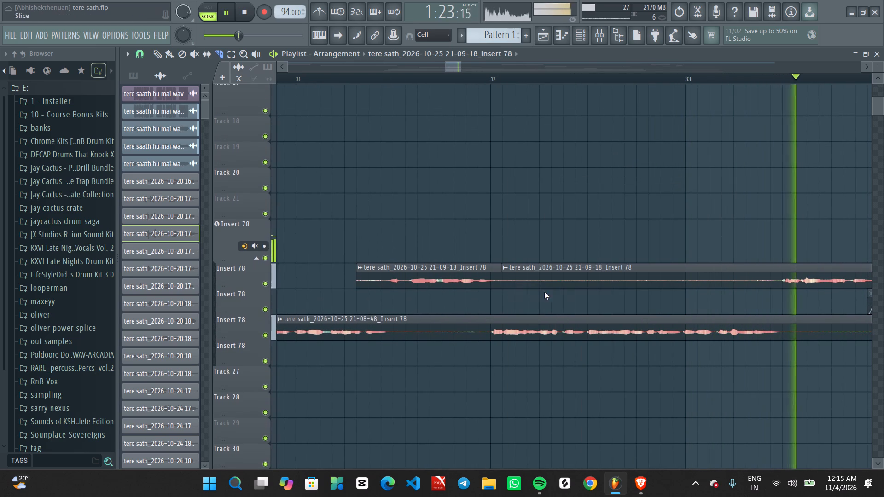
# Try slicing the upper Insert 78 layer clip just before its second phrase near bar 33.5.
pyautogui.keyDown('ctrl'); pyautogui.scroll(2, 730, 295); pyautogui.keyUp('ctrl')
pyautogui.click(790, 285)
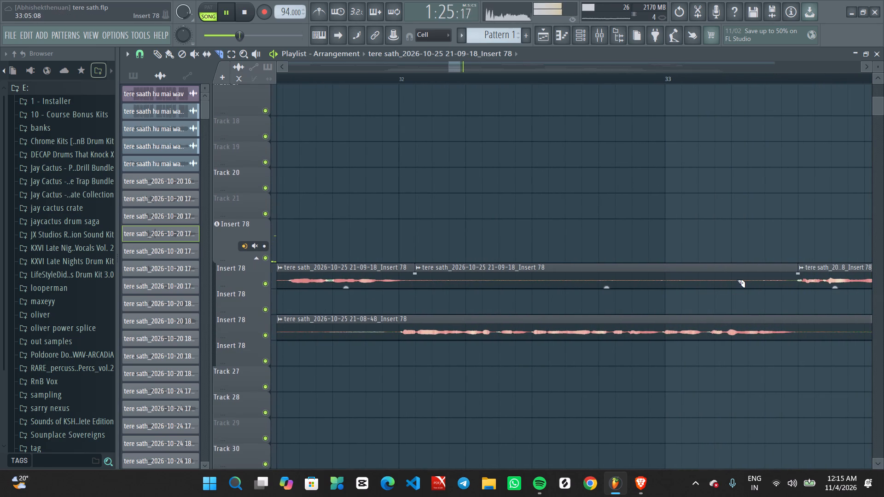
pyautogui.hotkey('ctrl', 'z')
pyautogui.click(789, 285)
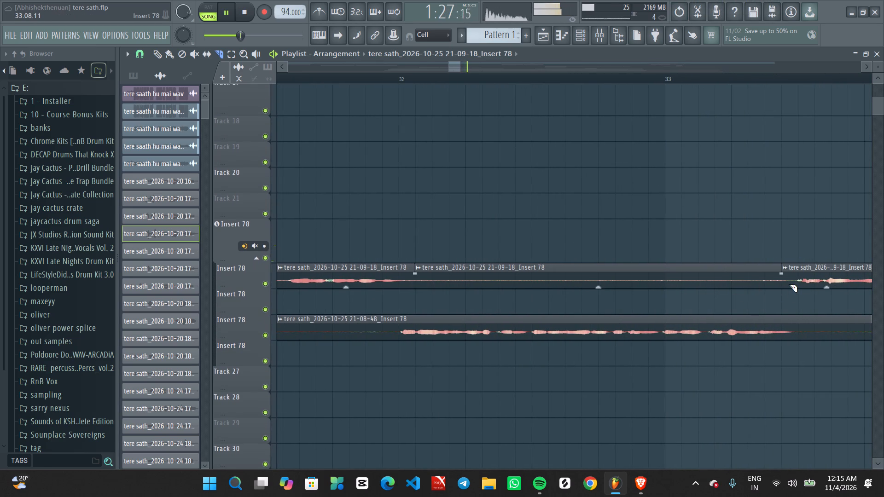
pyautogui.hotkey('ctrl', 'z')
# Slice the upper layer clip just before its second phrase near bar 33.5, delete the silent middle piece and restart playback.
pyautogui.keyDown('alt'); pyautogui.click(792, 282); pyautogui.keyUp('alt')
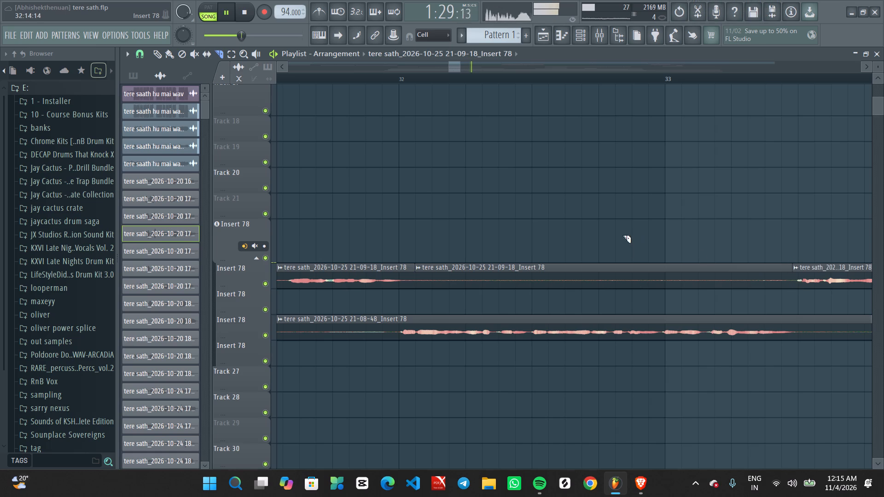
pyautogui.keyDown('ctrl'); pyautogui.moveTo(622, 238); pyautogui.dragTo(642, 283); pyautogui.keyUp('ctrl')
pyautogui.press('Delete')
pyautogui.press('space')
pyautogui.press('space')
# Unmute the Insert 78 vocal clip that starts just before bar 34.
pyautogui.keyDown('ctrl'); pyautogui.scroll(-8, 636, 288); pyautogui.keyUp('ctrl')
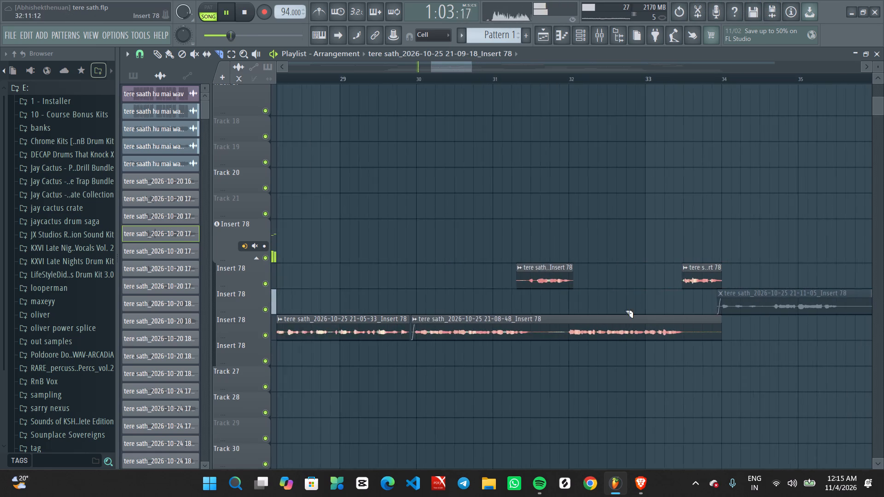
pyautogui.keyDown('ctrl'); pyautogui.scroll(-2, 625, 310); pyautogui.keyUp('ctrl')
pyautogui.keyDown('ctrl'); pyautogui.scroll(2, 718, 347); pyautogui.keyUp('ctrl')
pyautogui.moveTo(726, 346); pyautogui.dragTo(552, 330, button='middle')
pyautogui.keyDown('ctrl'); pyautogui.scroll(1, 583, 318); pyautogui.keyUp('ctrl')
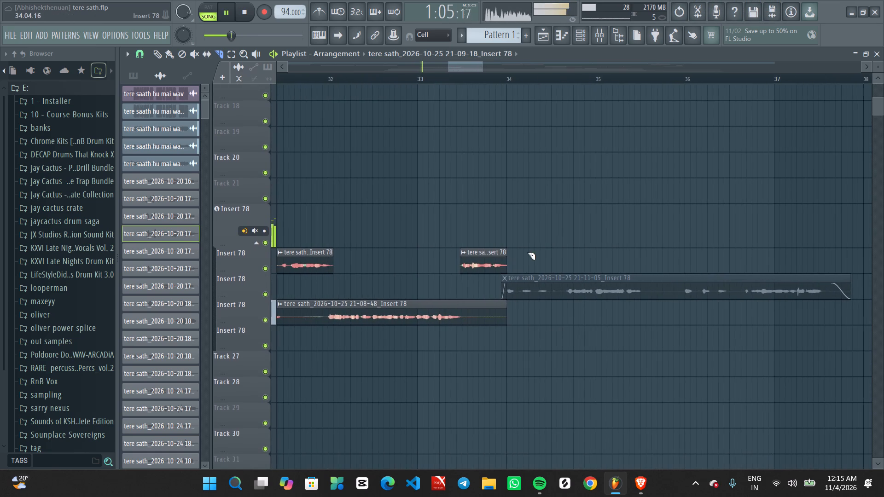
pyautogui.keyDown('ctrl'); pyautogui.scroll(3, 526, 252); pyautogui.keyUp('ctrl')
pyautogui.middleClick(526, 159)
pyautogui.rightClick(527, 161)
pyautogui.click(537, 240)
pyautogui.click(546, 294)
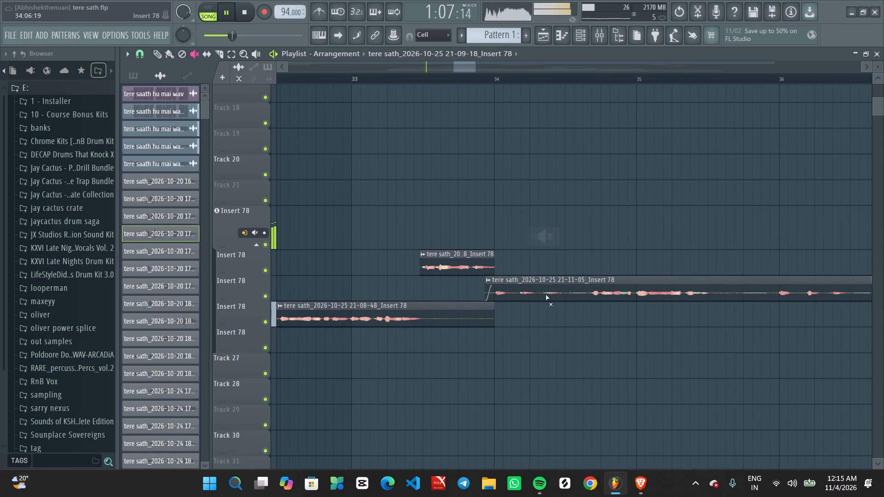
# Trim the silent end of the lower Insert 78 clip back to about bar 33.5 and give it a short fade-out.
pyautogui.click(401, 74)
pyautogui.keyDown('ctrl'); pyautogui.scroll(2, 468, 327); pyautogui.keyUp('ctrl')
pyautogui.scroll(1, 515, 324)
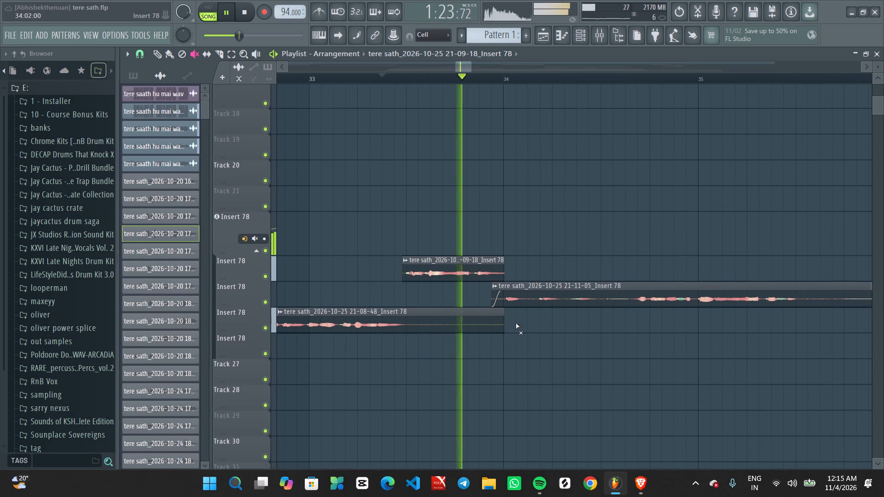
pyautogui.middleClick(516, 323)
pyautogui.rightClick(516, 323)
pyautogui.click(533, 210)
pyautogui.press('space')
pyautogui.press('space')
pyautogui.moveTo(501, 330); pyautogui.dragTo(474, 330)
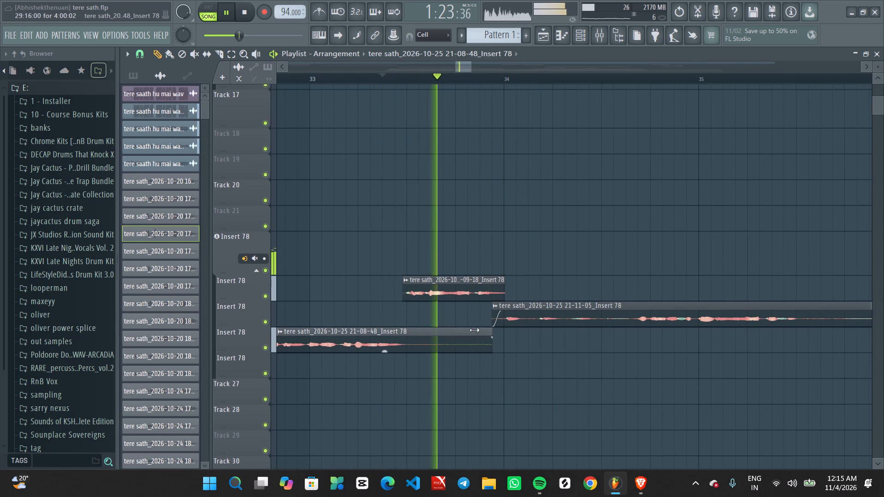
pyautogui.moveTo(474, 330); pyautogui.dragTo(408, 328)
pyautogui.press('space')
pyautogui.press('space')
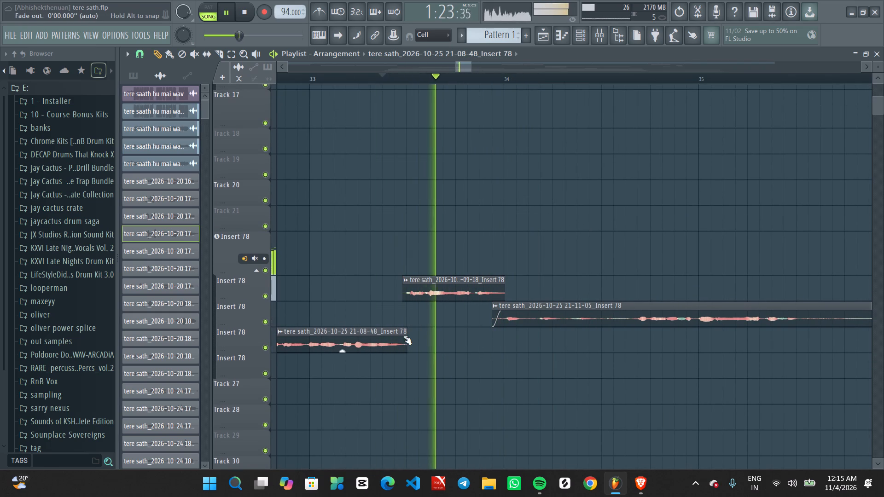
pyautogui.moveTo(404, 339); pyautogui.dragTo(397, 337)
# Replay the Insert 78 section from before bar 22 and trim the first clip's start to just before bar 22.
pyautogui.keyDown('ctrl'); pyautogui.scroll(-9, 464, 341); pyautogui.keyUp('ctrl')
pyautogui.keyDown('ctrl'); pyautogui.scroll(-2, 571, 356); pyautogui.keyUp('ctrl')
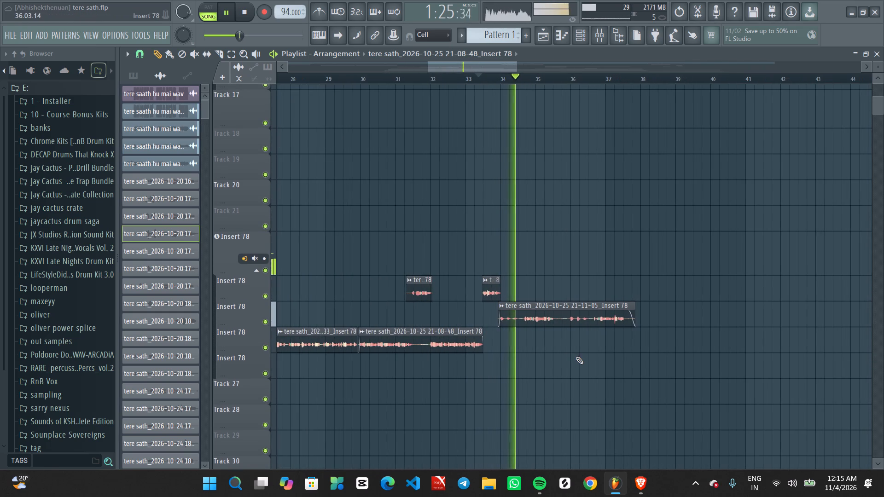
pyautogui.keyDown('ctrl'); pyautogui.scroll(-4, 575, 357); pyautogui.keyUp('ctrl')
pyautogui.keyDown('ctrl'); pyautogui.scroll(6, 476, 380); pyautogui.keyUp('ctrl')
pyautogui.moveTo(402, 392); pyautogui.dragTo(723, 367, button='middle')
pyautogui.keyDown('ctrl'); pyautogui.scroll(4, 487, 354); pyautogui.keyUp('ctrl')
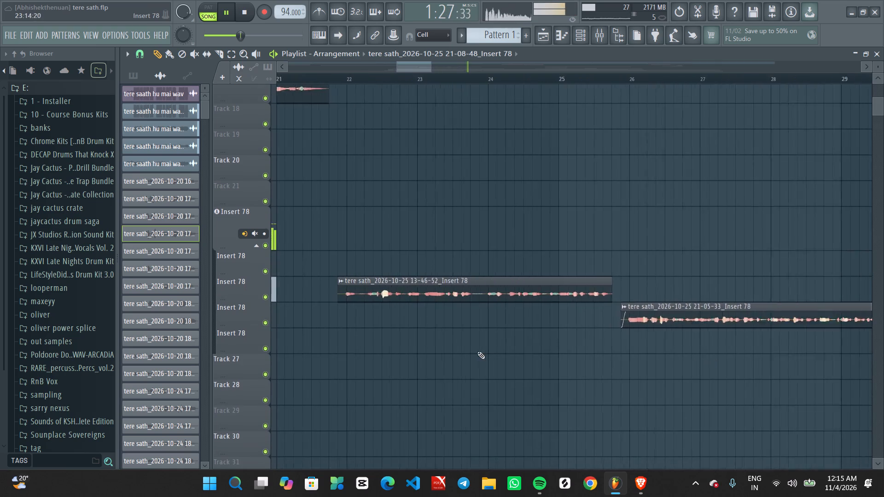
pyautogui.keyDown('ctrl'); pyautogui.scroll(2, 477, 352); pyautogui.keyUp('ctrl')
pyautogui.press('space')
pyautogui.keyDown('ctrl'); pyautogui.scroll(2, 344, 329); pyautogui.keyUp('ctrl')
pyautogui.moveTo(361, 330); pyautogui.dragTo(711, 324, button='middle')
pyautogui.press('space')
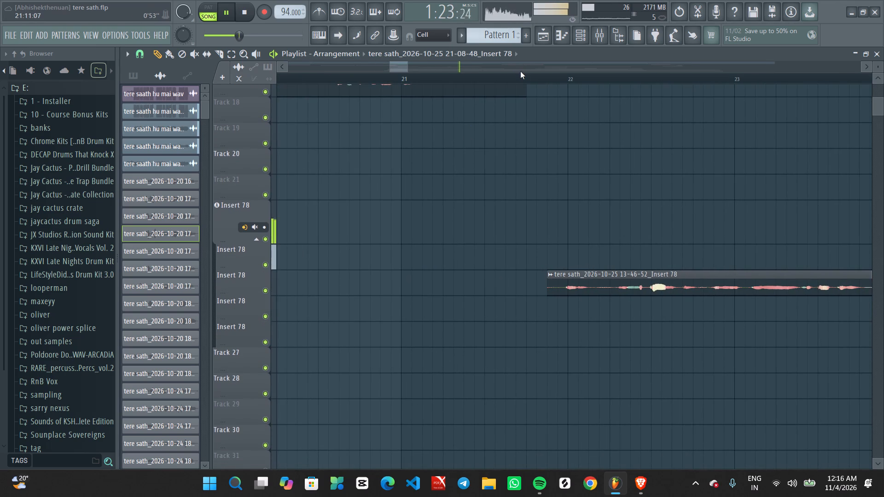
pyautogui.click(518, 74)
pyautogui.keyDown('ctrl'); pyautogui.scroll(2, 583, 281); pyautogui.keyUp('ctrl')
pyautogui.moveTo(632, 336); pyautogui.dragTo(588, 329, button='middle')
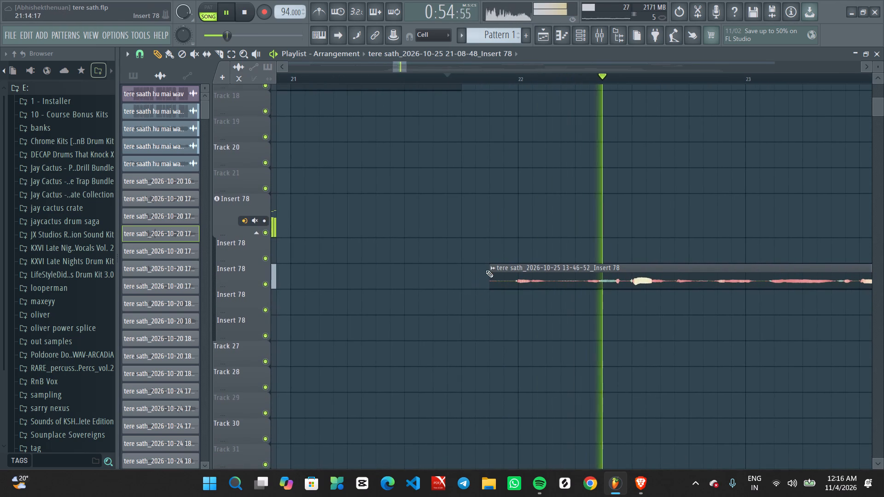
pyautogui.keyDown('alt'); pyautogui.moveTo(488, 266); pyautogui.dragTo(508, 267); pyautogui.keyUp('alt')
# Slice the first Insert 78 clip at about bar 23.75 and just before bar 24, delete the silent piece between and restart playback.
pyautogui.keyDown('ctrl'); pyautogui.scroll(-6, 554, 299); pyautogui.keyUp('ctrl')
pyautogui.moveTo(759, 335); pyautogui.dragTo(730, 335, button='middle')
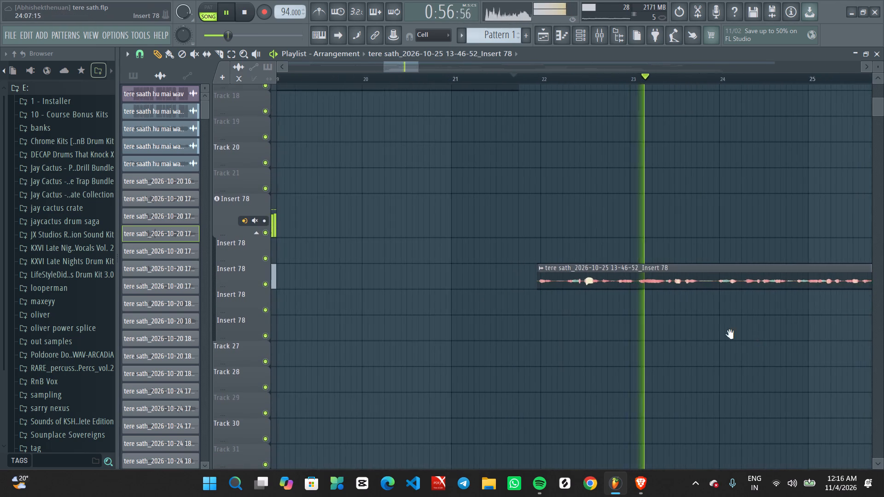
pyautogui.moveTo(730, 335); pyautogui.dragTo(544, 335, button='middle')
pyautogui.keyDown('ctrl'); pyautogui.scroll(4, 541, 335); pyautogui.keyUp('ctrl')
pyautogui.keyDown('ctrl'); pyautogui.scroll(4, 458, 318); pyautogui.keyUp('ctrl')
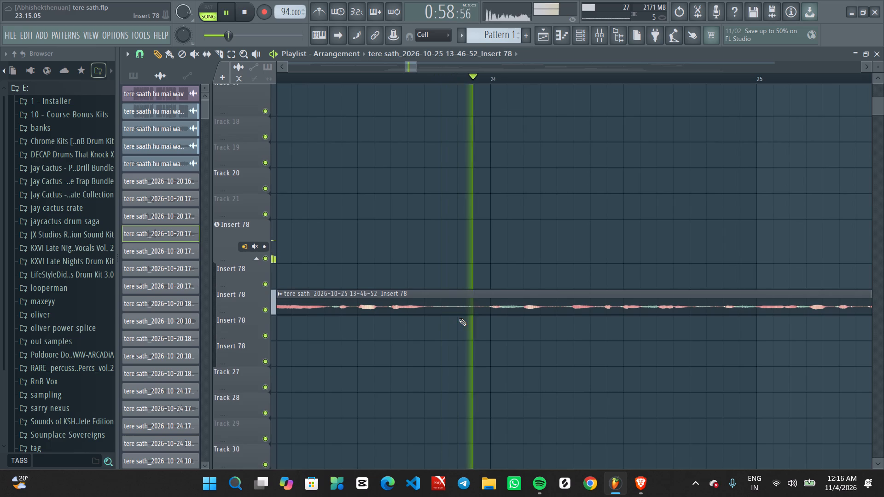
pyautogui.scroll(1, 445, 235)
pyautogui.moveTo(445, 235); pyautogui.dragTo(449, 234, button='middle')
pyautogui.rightClick(448, 234)
pyautogui.click(457, 295)
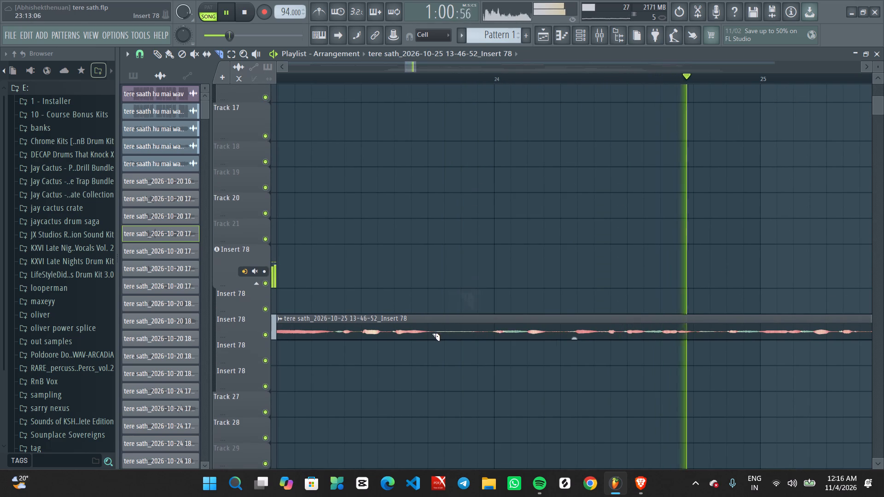
pyautogui.click(431, 333)
pyautogui.keyDown('alt'); pyautogui.moveTo(476, 335); pyautogui.dragTo(491, 334); pyautogui.keyUp('alt')
pyautogui.keyDown('ctrl'); pyautogui.moveTo(465, 308); pyautogui.dragTo(467, 329); pyautogui.keyUp('ctrl')
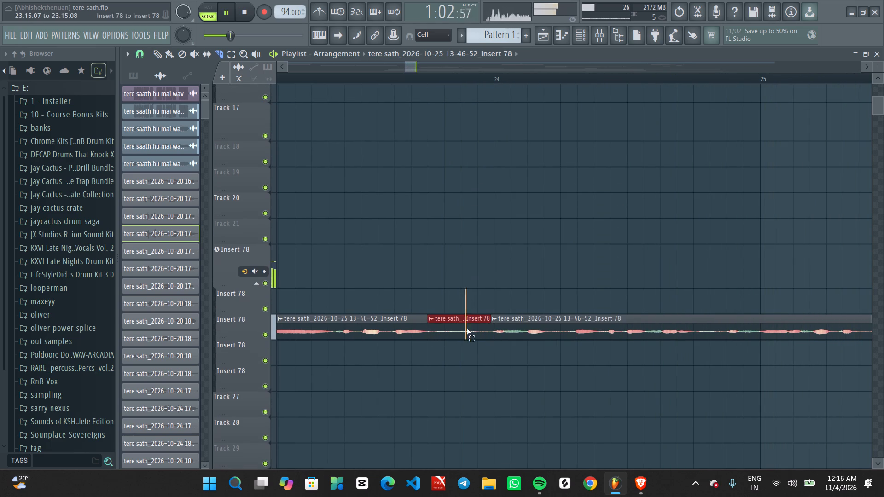
pyautogui.keyDown('ctrl'); pyautogui.moveTo(467, 329); pyautogui.dragTo(467, 347); pyautogui.keyUp('ctrl')
pyautogui.press('Delete')
pyautogui.press('space')
pyautogui.press('space')
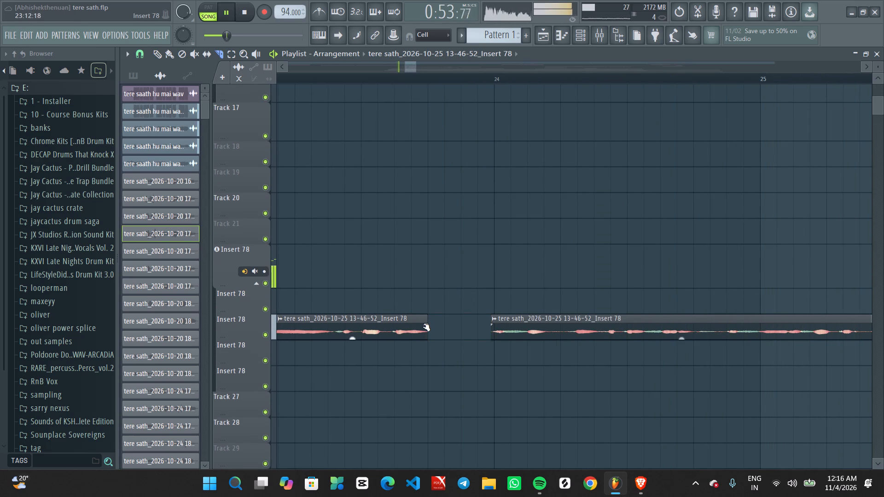
# Listen through the sliced Insert 78 clips from bar 22 to about bar 25, checking the gap before bar 24.
pyautogui.click(424, 326)
pyautogui.keyDown('ctrl'); pyautogui.scroll(-4, 438, 359); pyautogui.keyUp('ctrl')
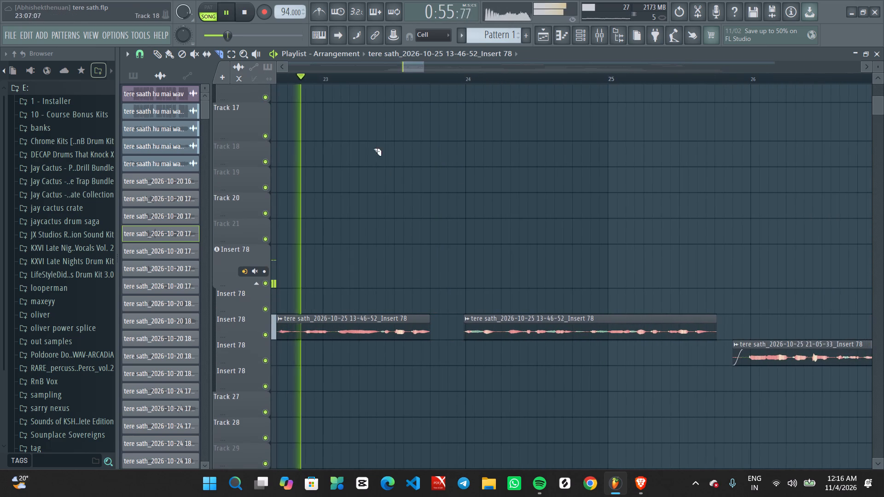
pyautogui.keyDown('ctrl'); pyautogui.scroll(4, 412, 325); pyautogui.keyUp('ctrl')
pyautogui.moveTo(491, 418); pyautogui.dragTo(462, 295, button='middle')
pyautogui.keyDown('ctrl'); pyautogui.scroll(1, 462, 288); pyautogui.keyUp('ctrl')
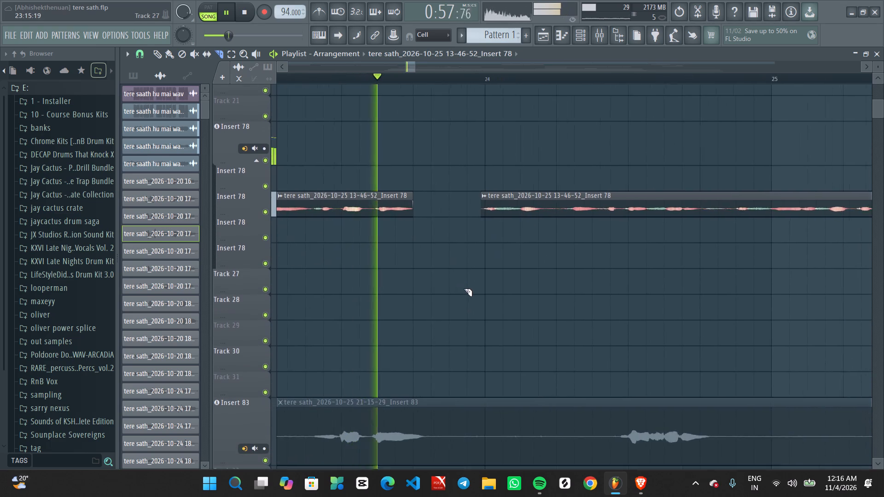
pyautogui.keyDown('ctrl'); pyautogui.scroll(1, 464, 289); pyautogui.keyUp('ctrl')
pyautogui.moveTo(587, 304); pyautogui.dragTo(456, 286, button='middle')
pyautogui.keyDown('ctrl'); pyautogui.scroll(1, 471, 287); pyautogui.keyUp('ctrl')
pyautogui.moveTo(588, 289); pyautogui.dragTo(486, 277, button='middle')
pyautogui.keyDown('ctrl'); pyautogui.scroll(-3, 468, 278); pyautogui.keyUp('ctrl')
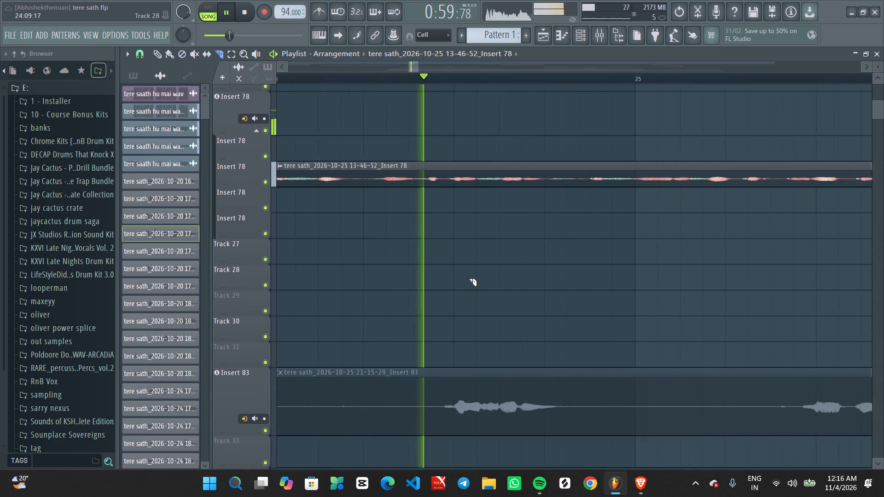
pyautogui.keyDown('ctrl'); pyautogui.scroll(-6, 468, 278); pyautogui.keyUp('ctrl')
# Undo the deletion of the silent Insert 78 piece just before bar 24.
pyautogui.hotkey('ctrl', 'z')
pyautogui.hotkey('ctrl', 'z')
# Lower the gain of the short Insert 78 piece just before bar 24 to -18.2 dB, replaying the section.
pyautogui.keyDown('ctrl'); pyautogui.scroll(4, 383, 243); pyautogui.keyUp('ctrl')
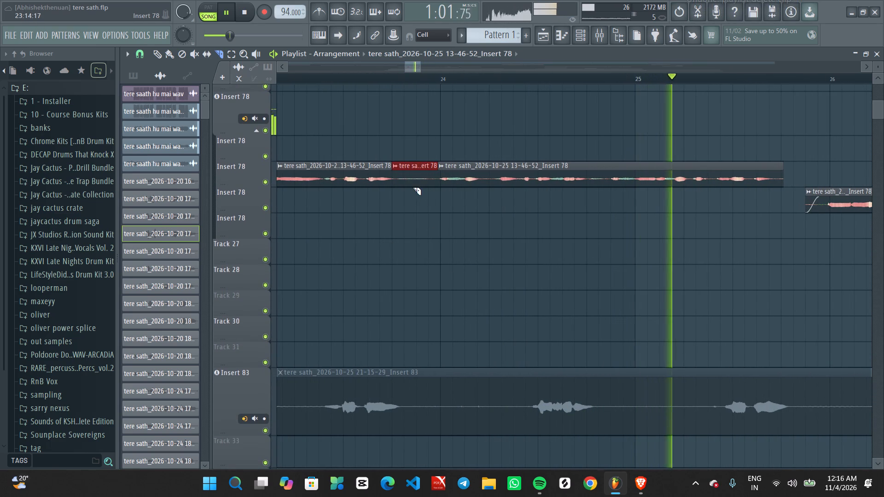
pyautogui.press('space')
pyautogui.moveTo(417, 185); pyautogui.dragTo(424, 259)
pyautogui.press('space')
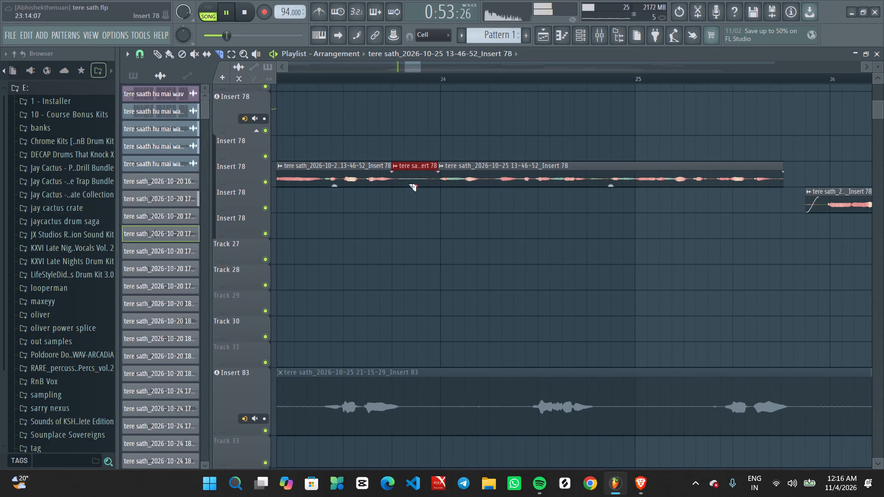
pyautogui.keyDown('alt'); pyautogui.scroll(4, 409, 180); pyautogui.keyUp('alt')
pyautogui.keyDown('ctrl'); pyautogui.scroll(5, 412, 180); pyautogui.keyUp('ctrl')
pyautogui.moveTo(414, 190); pyautogui.dragTo(417, 200)
pyautogui.keyDown('ctrl'); pyautogui.click(417, 215); pyautogui.keyUp('ctrl')
# Switch back to the Draw tool and listen through the Insert 78 clips from bar 23 to about bar 28.
pyautogui.keyDown('ctrl'); pyautogui.scroll(-8, 425, 217); pyautogui.keyUp('ctrl')
pyautogui.moveTo(549, 229); pyautogui.dragTo(553, 232, button='middle')
pyautogui.moveTo(553, 231); pyautogui.dragTo(553, 224, button='right')
pyautogui.click(567, 202)
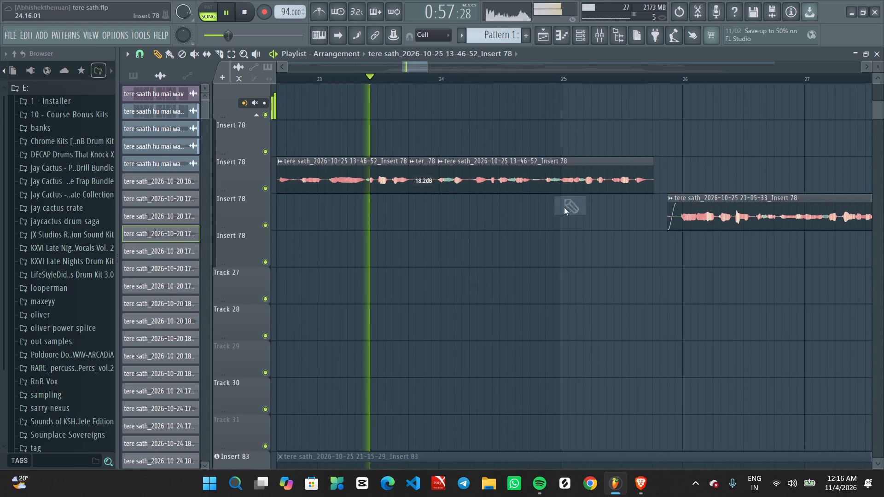
pyautogui.keyDown('ctrl'); pyautogui.scroll(4, 556, 219); pyautogui.keyUp('ctrl')
pyautogui.keyDown('ctrl'); pyautogui.scroll(2, 591, 236); pyautogui.keyUp('ctrl')
pyautogui.moveTo(598, 237); pyautogui.dragTo(563, 229, button='middle')
pyautogui.keyDown('ctrl'); pyautogui.scroll(-5, 486, 201); pyautogui.keyUp('ctrl')
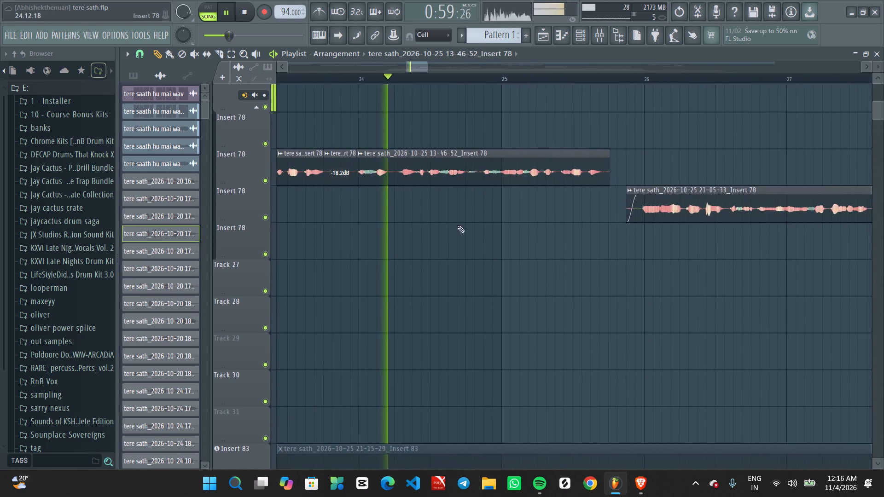
pyautogui.keyDown('ctrl'); pyautogui.scroll(5, 446, 230); pyautogui.keyUp('ctrl')
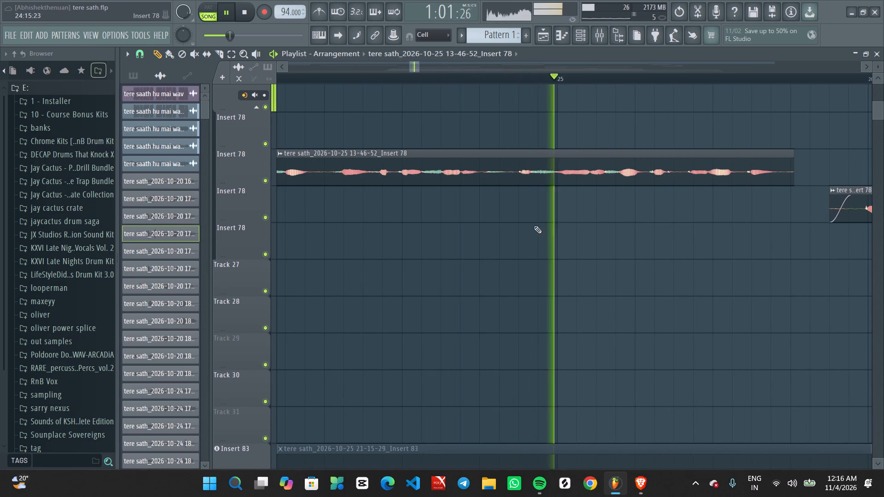
pyautogui.keyDown('ctrl'); pyautogui.scroll(1, 529, 222); pyautogui.keyUp('ctrl')
pyautogui.keyDown('ctrl'); pyautogui.scroll(-15, 558, 222); pyautogui.keyUp('ctrl')
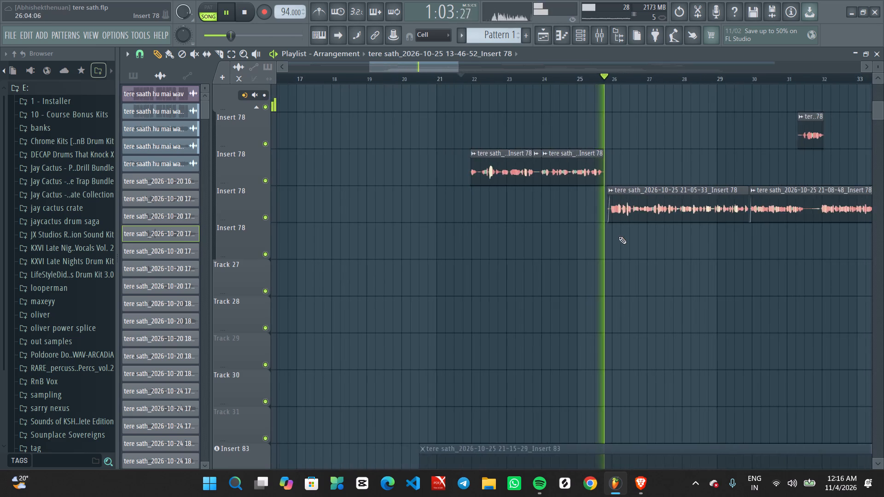
pyautogui.keyDown('ctrl'); pyautogui.scroll(11, 620, 237); pyautogui.keyUp('ctrl')
pyautogui.scroll(-8, 632, 238)
pyautogui.moveTo(681, 217); pyautogui.dragTo(624, 217, button='middle')
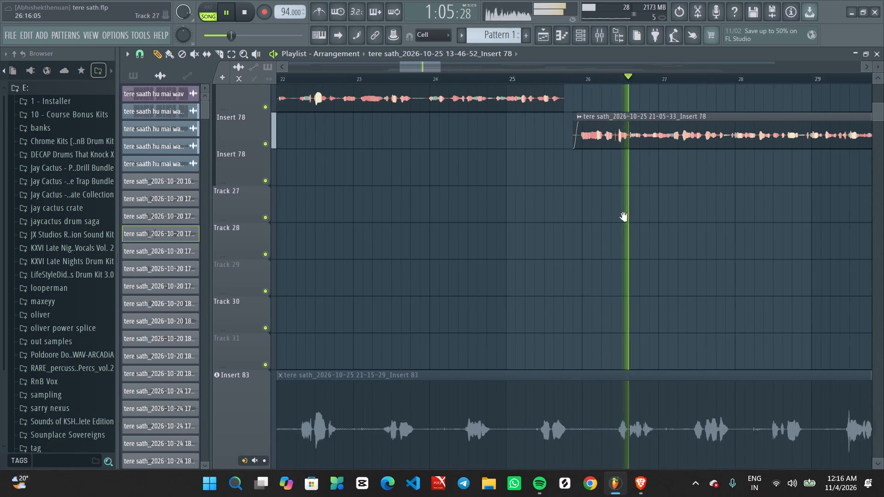
pyautogui.moveTo(624, 217); pyautogui.dragTo(529, 234, button='middle')
pyautogui.keyDown('ctrl'); pyautogui.scroll(2, 497, 241); pyautogui.keyUp('ctrl')
pyautogui.moveTo(562, 231); pyautogui.dragTo(412, 255, button='middle')
pyautogui.keyDown('ctrl'); pyautogui.scroll(-6, 424, 252); pyautogui.keyUp('ctrl')
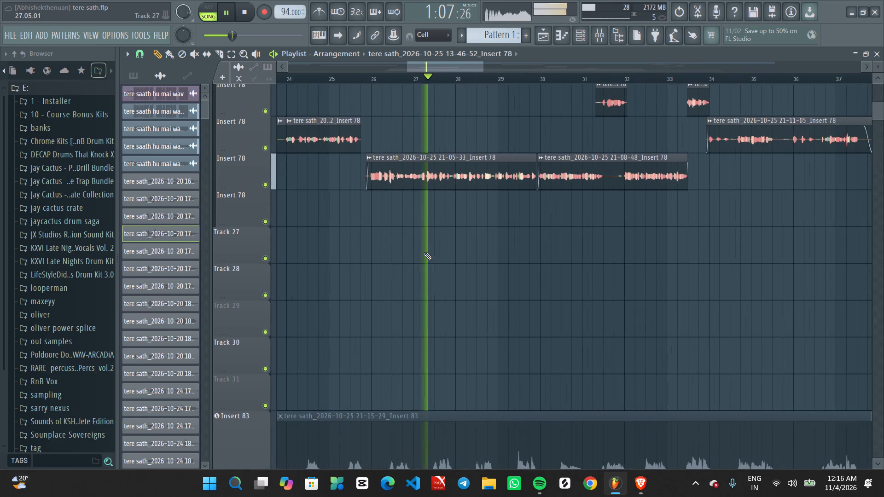
pyautogui.keyDown('ctrl'); pyautogui.scroll(-5, 424, 252); pyautogui.keyUp('ctrl')
pyautogui.keyDown('ctrl'); pyautogui.scroll(6, 424, 252); pyautogui.keyUp('ctrl')
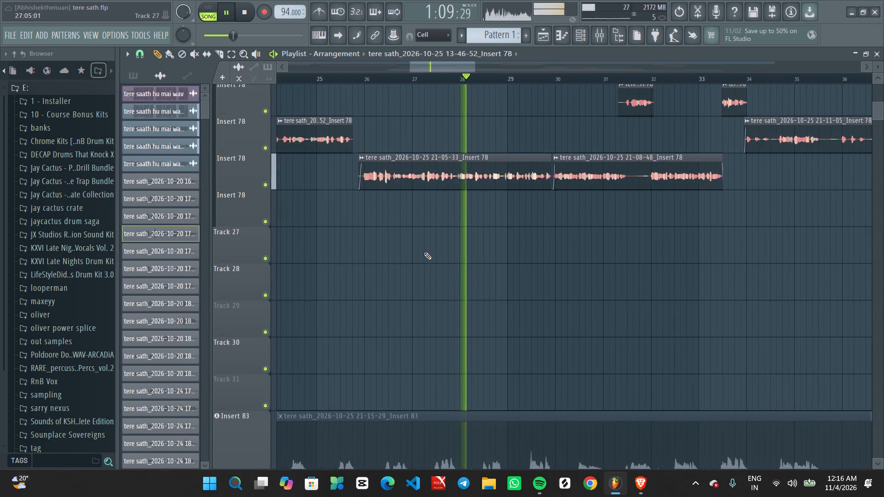
pyautogui.keyDown('ctrl'); pyautogui.scroll(12, 451, 246); pyautogui.keyUp('ctrl')
# Slice the 21-05-33 Insert 78 clip at about bars 27.85 and 27.95 and lower the gain of the short piece between.
pyautogui.middleClick(473, 205)
pyautogui.rightClick(473, 205)
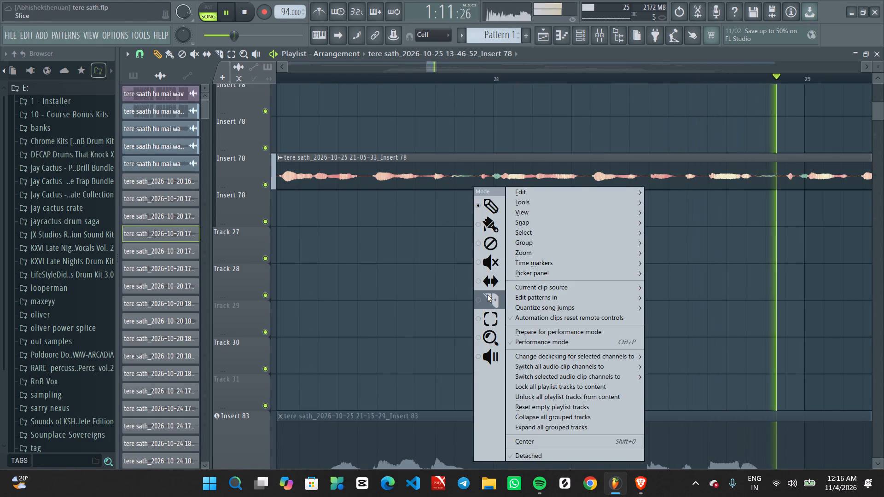
pyautogui.click(487, 295)
pyautogui.keyDown('alt'); pyautogui.moveTo(448, 189); pyautogui.dragTo(449, 178); pyautogui.keyUp('alt')
pyautogui.keyDown('alt'); pyautogui.moveTo(482, 203); pyautogui.dragTo(477, 171); pyautogui.keyUp('alt')
pyautogui.moveTo(464, 187); pyautogui.dragTo(471, 208)
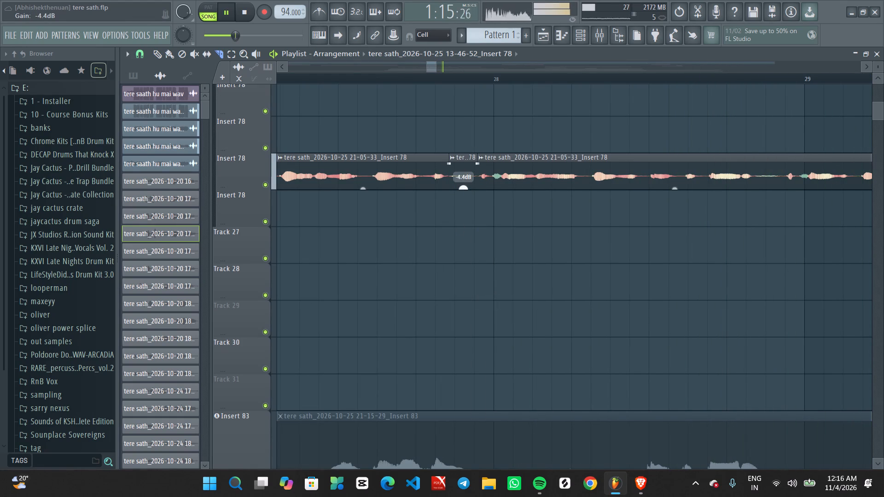
pyautogui.moveTo(471, 208); pyautogui.dragTo(473, 214)
# Follow playback of the remaining Insert 78 clips from bar 31 to about bar 33 and return to the Draw tool.
pyautogui.keyDown('ctrl'); pyautogui.scroll(-9, 509, 213); pyautogui.keyUp('ctrl')
pyautogui.keyDown('ctrl'); pyautogui.scroll(-7, 580, 221); pyautogui.keyUp('ctrl')
pyautogui.keyDown('ctrl'); pyautogui.scroll(2, 644, 226); pyautogui.keyUp('ctrl')
pyautogui.moveTo(686, 219); pyautogui.dragTo(569, 221, button='middle')
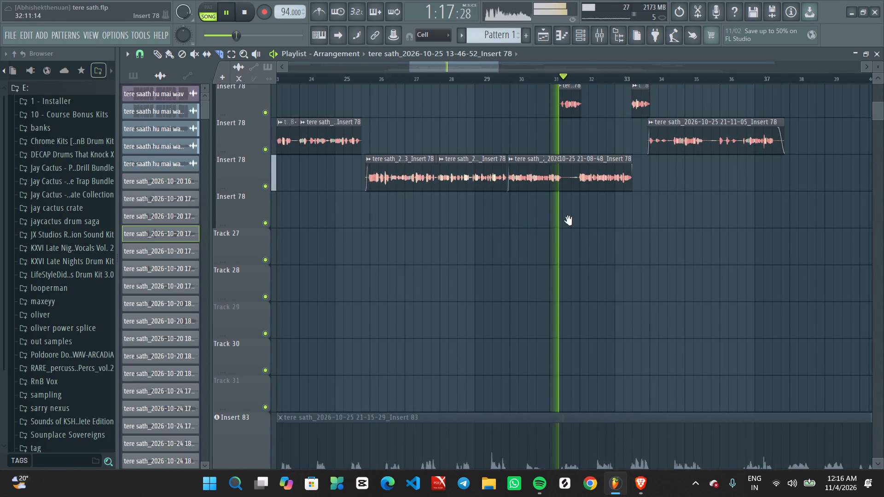
pyautogui.moveTo(569, 221); pyautogui.dragTo(563, 221, button='middle')
pyautogui.keyDown('ctrl'); pyautogui.scroll(6, 555, 221); pyautogui.keyUp('ctrl')
pyautogui.moveTo(613, 211); pyautogui.dragTo(569, 207, button='middle')
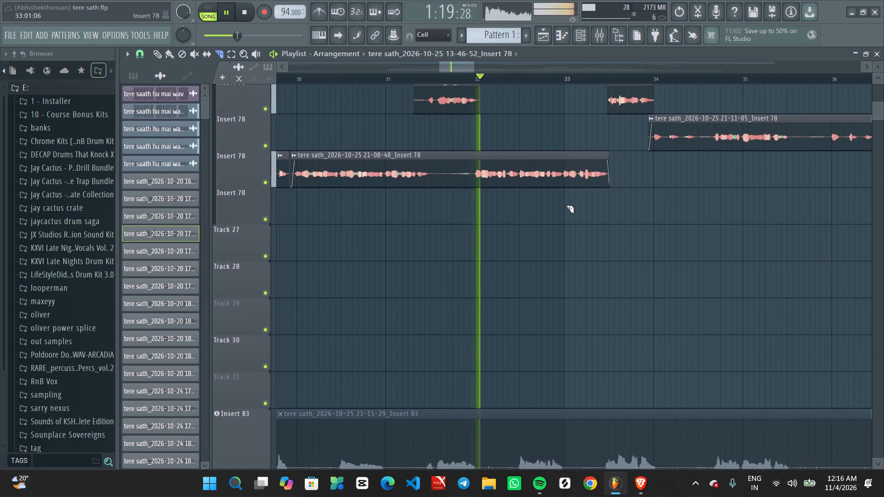
pyautogui.keyDown('ctrl'); pyautogui.scroll(-17, 565, 205); pyautogui.keyUp('ctrl')
pyautogui.scroll(-1, 552, 218)
pyautogui.scroll(8, 522, 222)
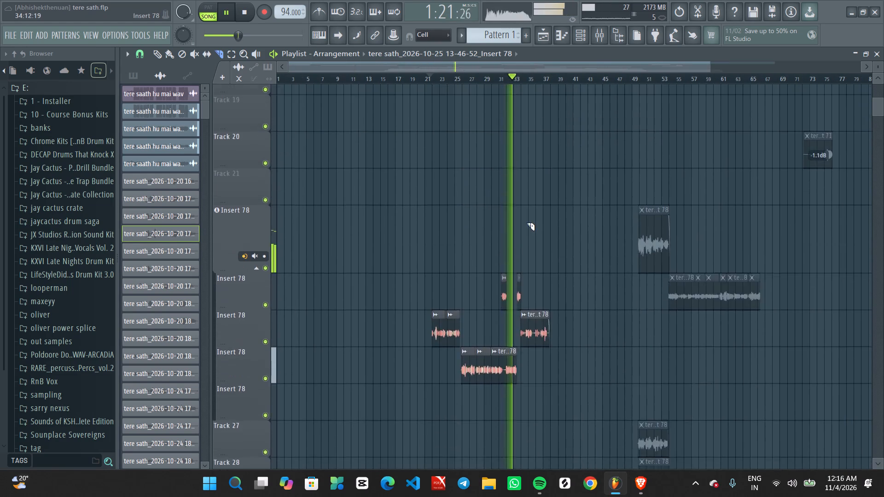
pyautogui.scroll(4, 526, 223)
pyautogui.moveTo(517, 254); pyautogui.dragTo(544, 151, button='middle')
pyautogui.middleClick(463, 135)
pyautogui.rightClick(465, 135)
pyautogui.click(472, 159)
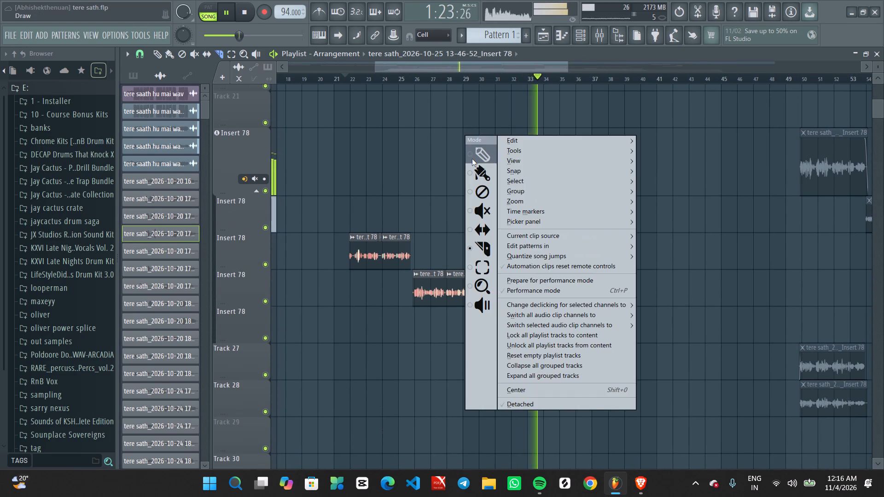
# Open the mixer track of the first Insert 78 clip and remove the Fruity Wrapper effect from slot 2.
pyautogui.press('space')
pyautogui.press('space')
pyautogui.doubleClick(370, 256)
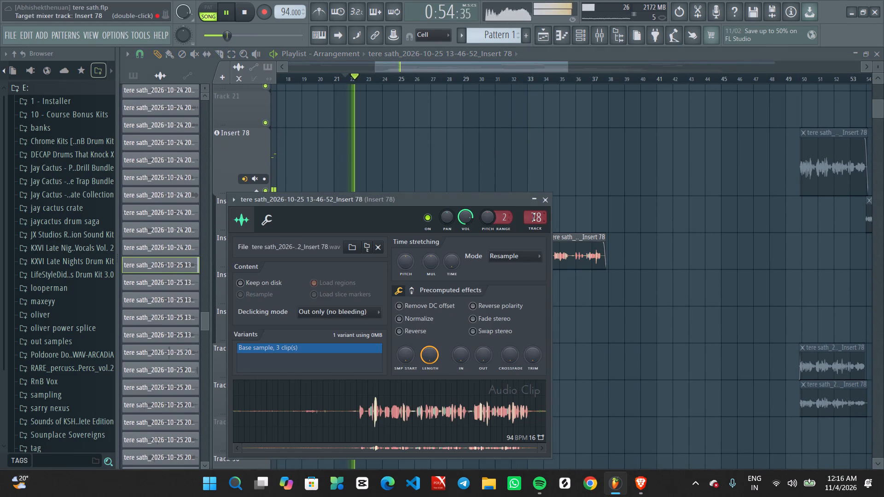
pyautogui.doubleClick(534, 217)
pyautogui.press('space')
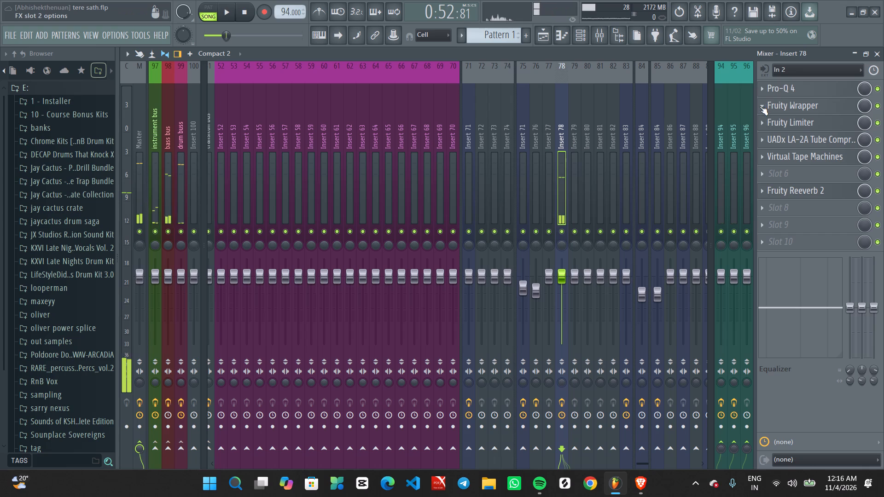
pyautogui.click(763, 106)
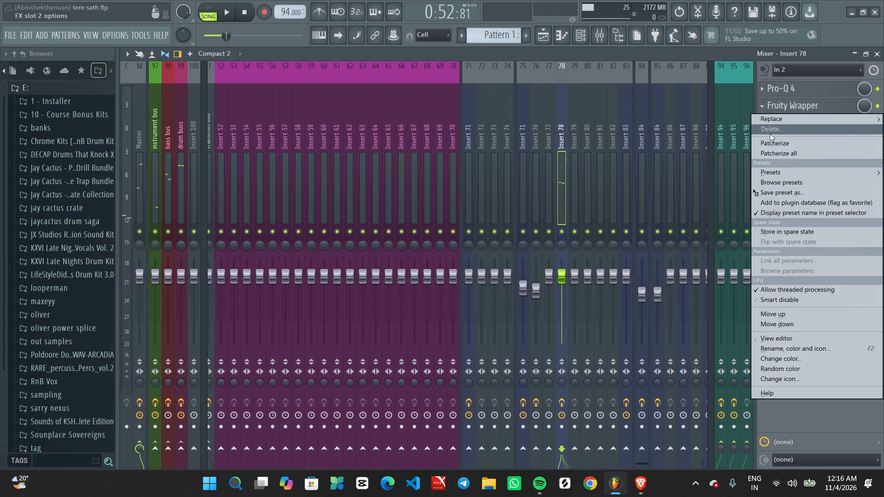
pyautogui.click(772, 130)
pyautogui.click(792, 100)
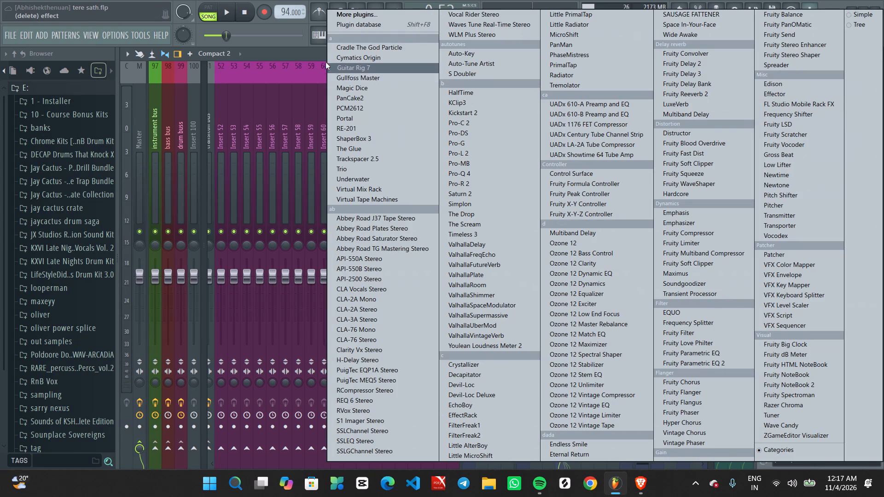
pyautogui.click(316, 57)
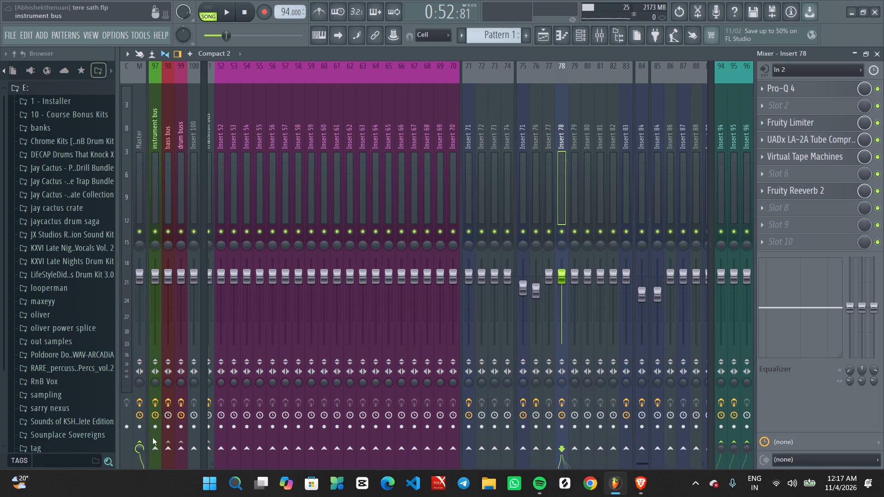
# Route Insert 78 to Insert 79 instead of the Master, then select Insert 79 and check its signal during playback.
pyautogui.click(139, 439)
pyautogui.press('space')
pyautogui.press('space')
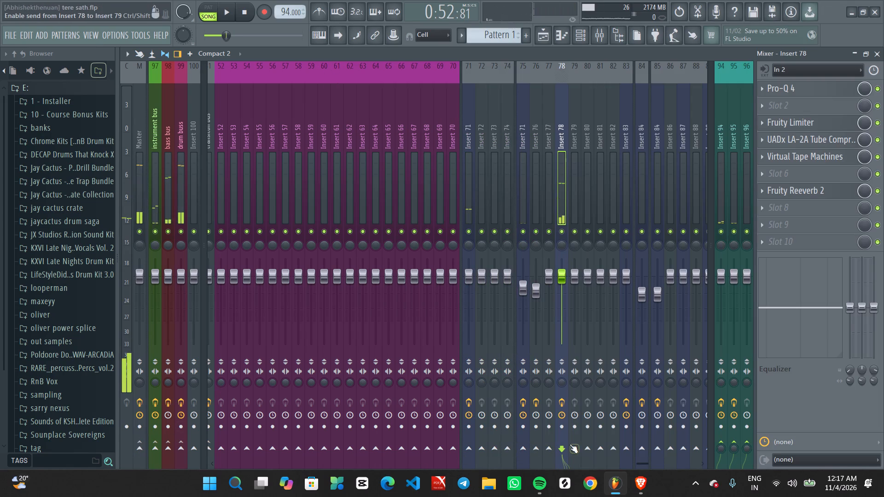
pyautogui.click(570, 444)
pyautogui.press('space')
pyautogui.click(569, 185)
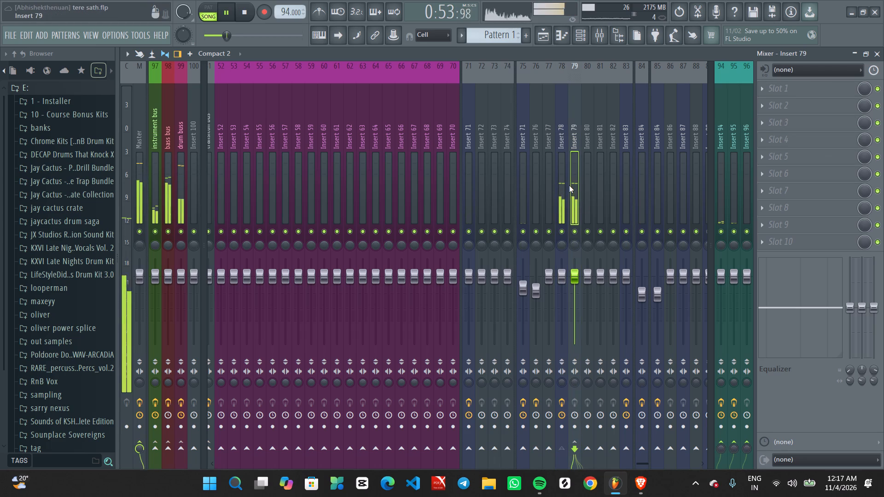
pyautogui.press('space')
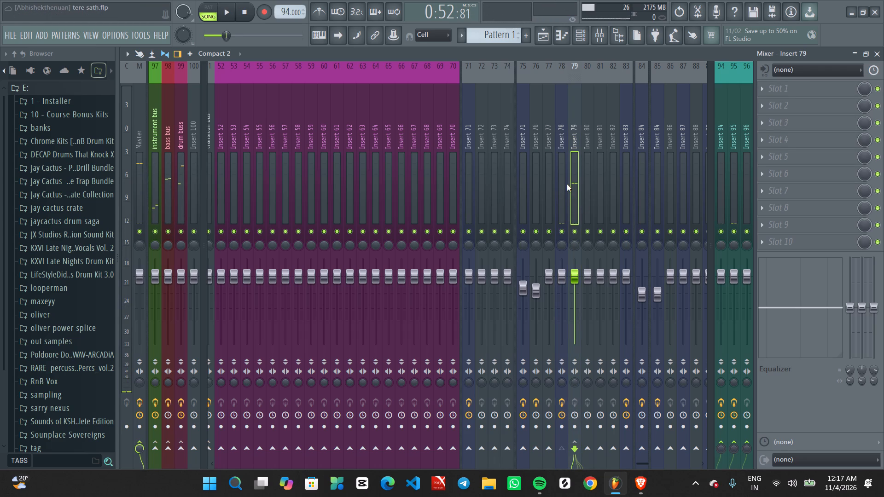
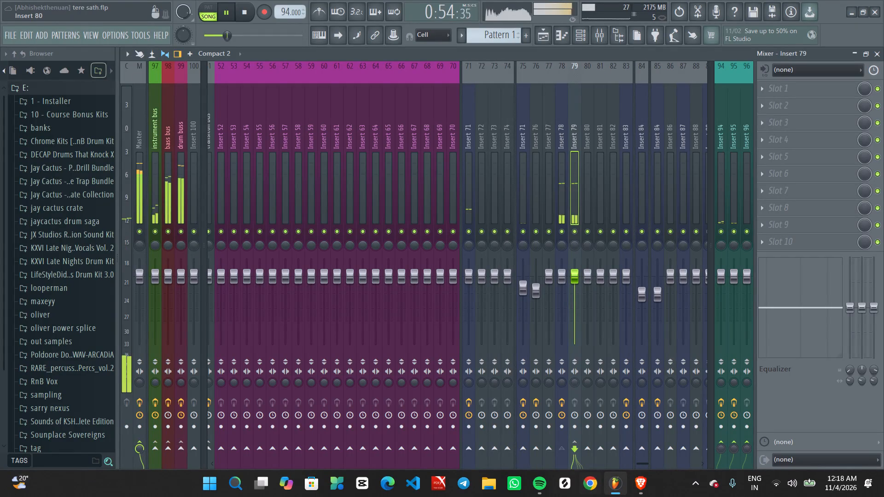
# Load Waves Tune Real-Time Stereo into the empty slot 2 of Insert 78.
pyautogui.click(558, 171)
pyautogui.press('space')
pyautogui.press('space')
pyautogui.click(774, 110)
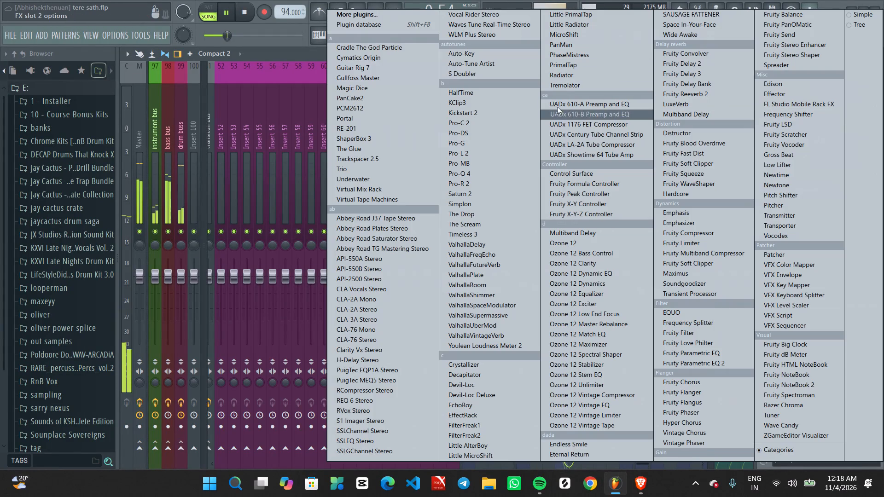
pyautogui.click(514, 29)
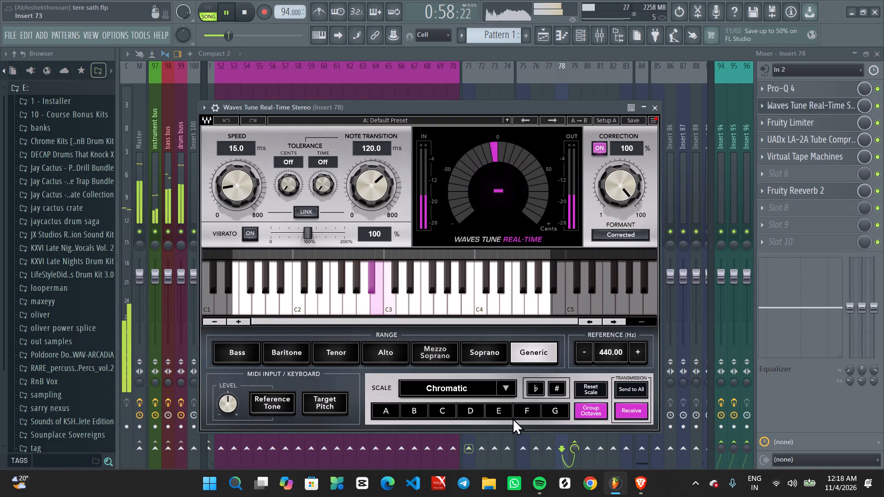
# Set the Waves Tune Real-Time key to G and its scale to Major.
pyautogui.click(548, 409)
pyautogui.doubleClick(493, 388)
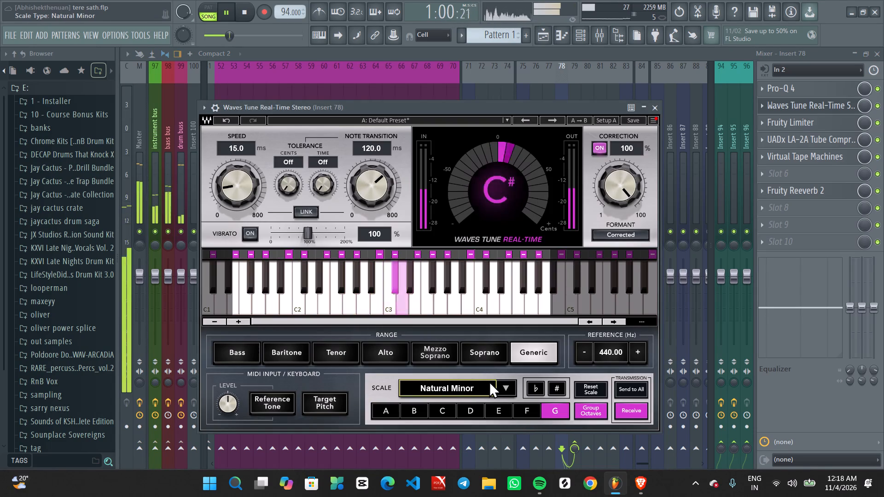
pyautogui.click(477, 387)
pyautogui.click(506, 379)
pyautogui.click(501, 382)
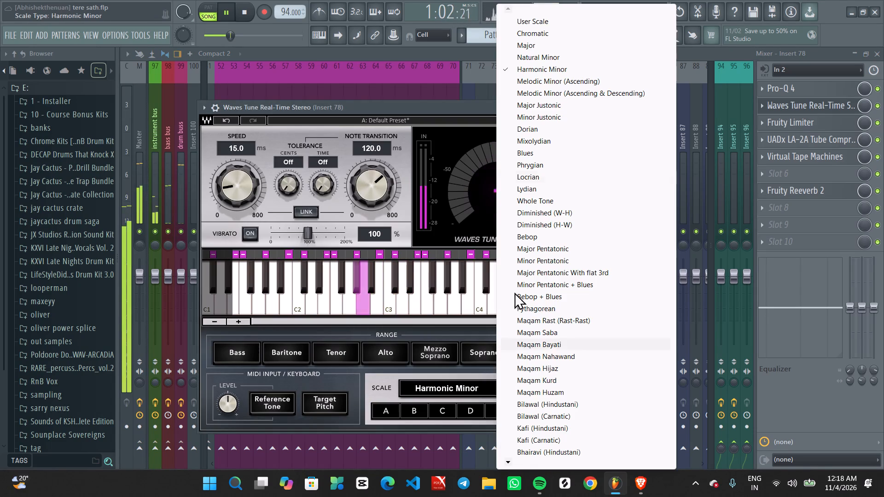
pyautogui.click(559, 42)
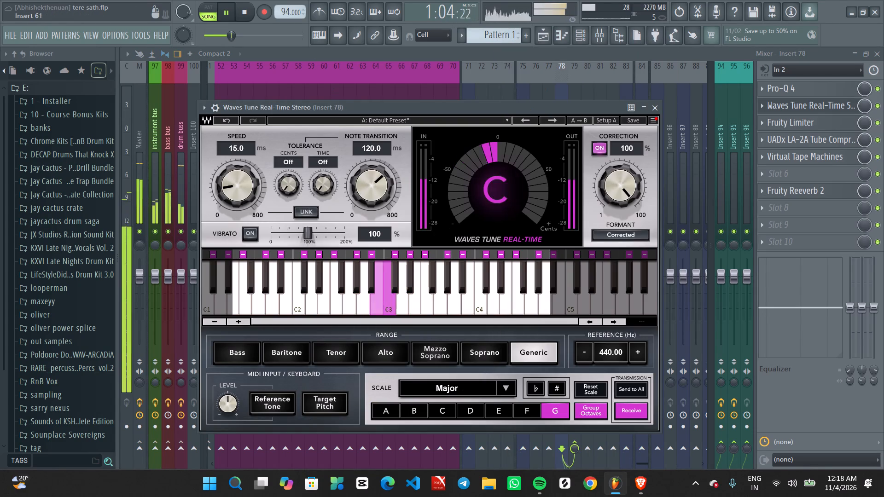
# During playback, lower the Waves Tune note transition to 28.4 ms and the speed to about 13.8 ms.
pyautogui.scroll(-14, 365, 190)
pyautogui.press('space')
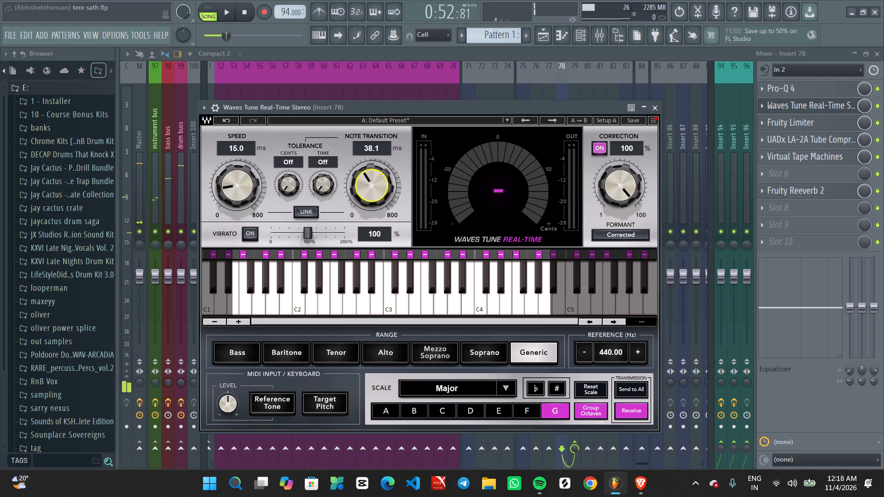
pyautogui.press('space')
pyautogui.scroll(3, 232, 186)
pyautogui.scroll(-7, 232, 186)
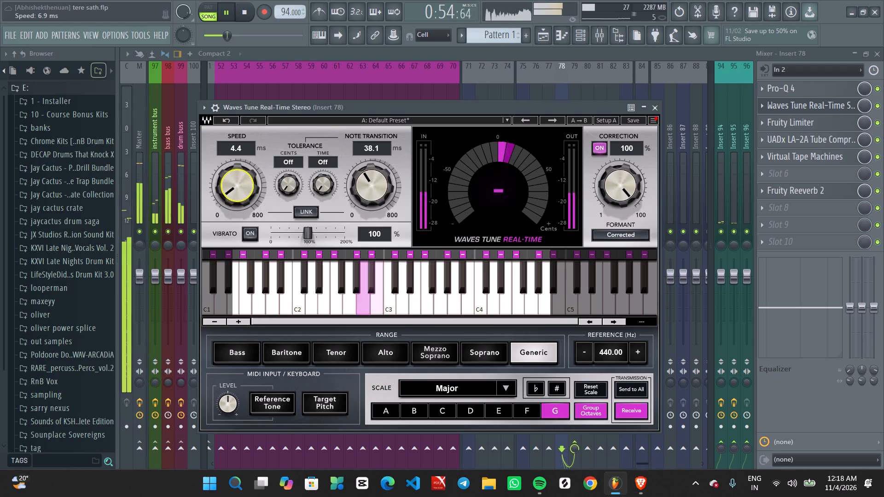
pyautogui.scroll(-4, 232, 186)
pyautogui.scroll(8, 232, 186)
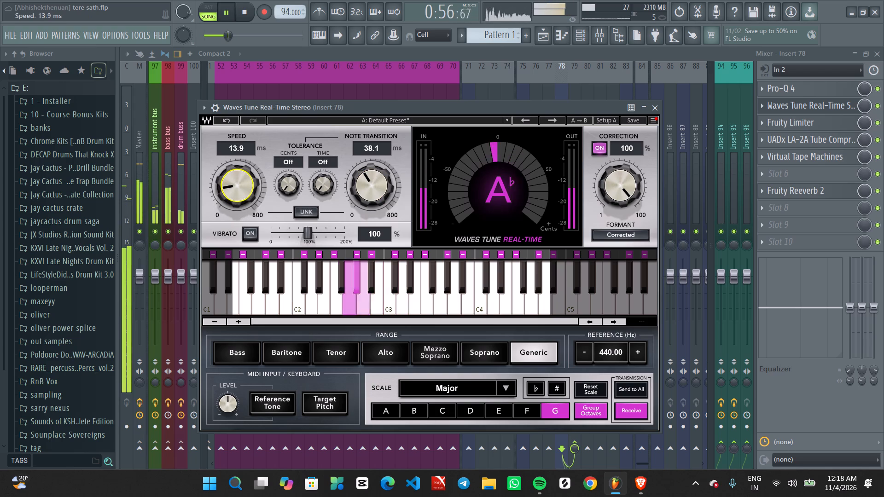
pyautogui.scroll(-5, 358, 179)
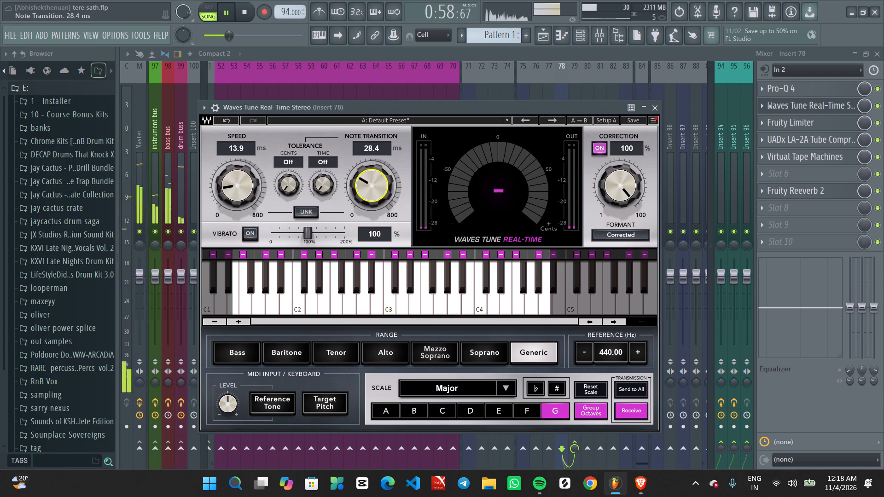
pyautogui.scroll(1, 237, 186)
pyautogui.scroll(-2, 237, 186)
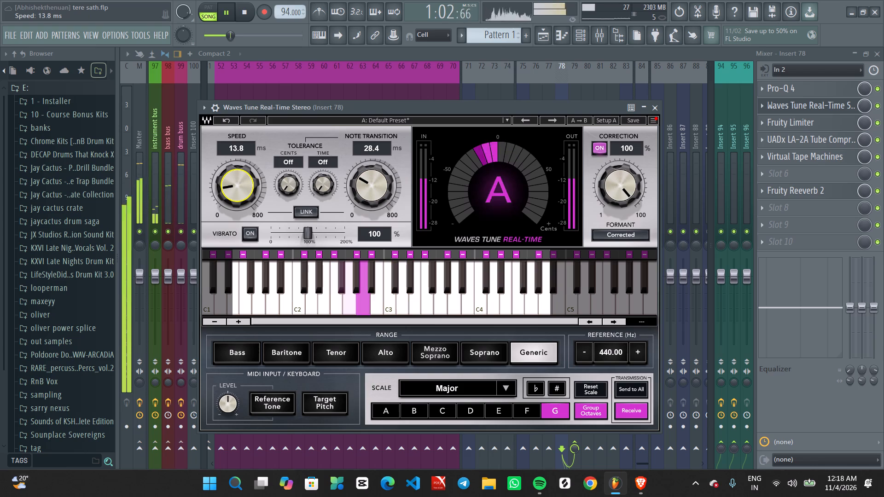
# Remove Fruity Reeverb 2 from slot 7 of Insert 78.
pyautogui.click(763, 194)
pyautogui.click(772, 186)
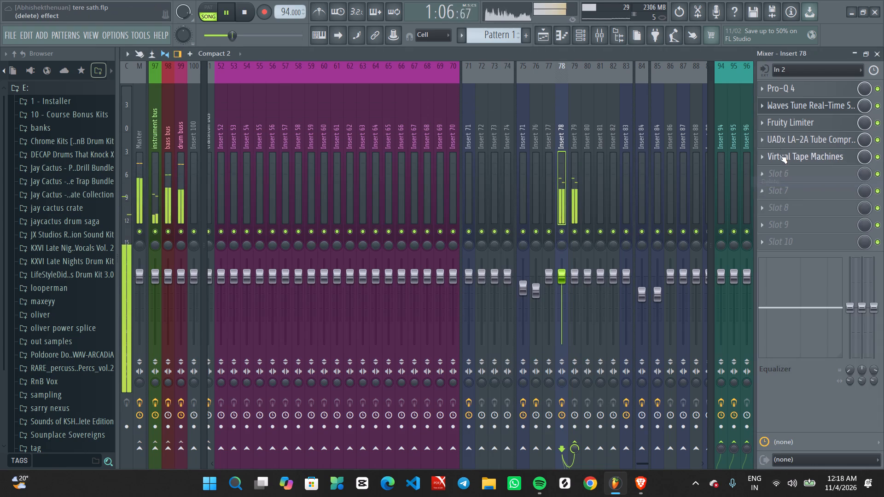
# Open Insert 78's Fruity Limiter and adjust the compressor's threshold, ratio and knee by ear during playback.
pyautogui.click(777, 126)
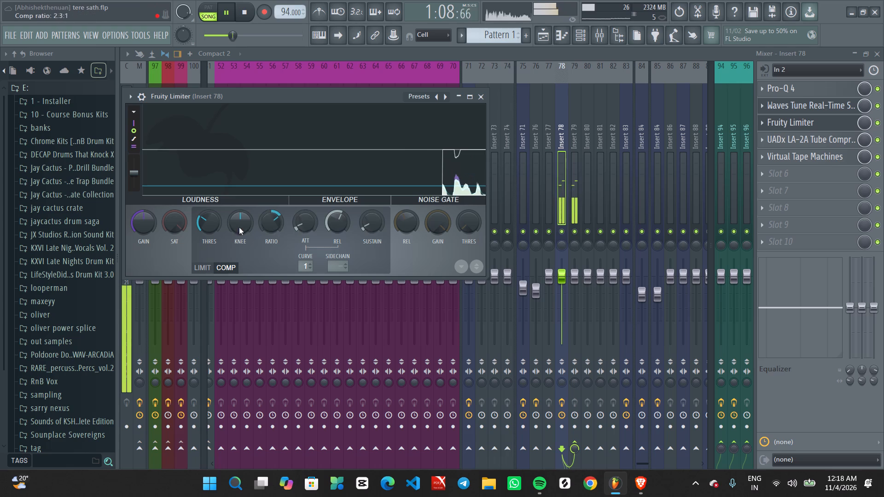
pyautogui.scroll(3, 203, 228)
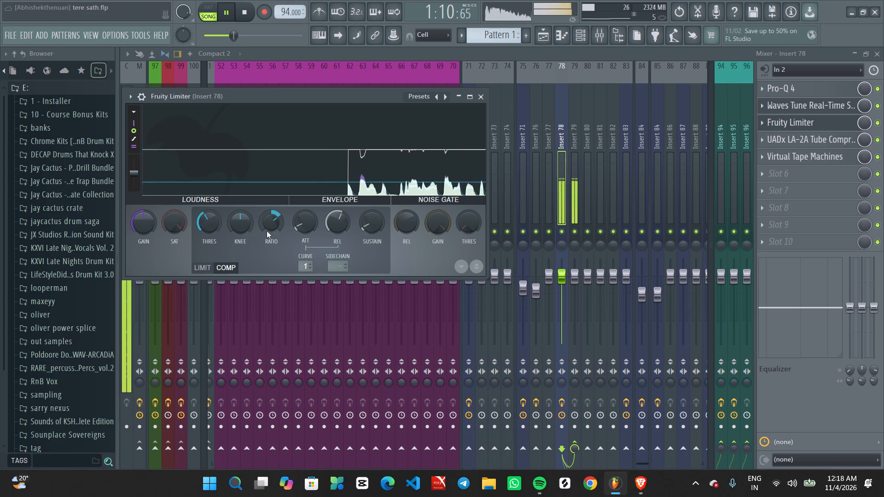
pyautogui.scroll(-2, 267, 231)
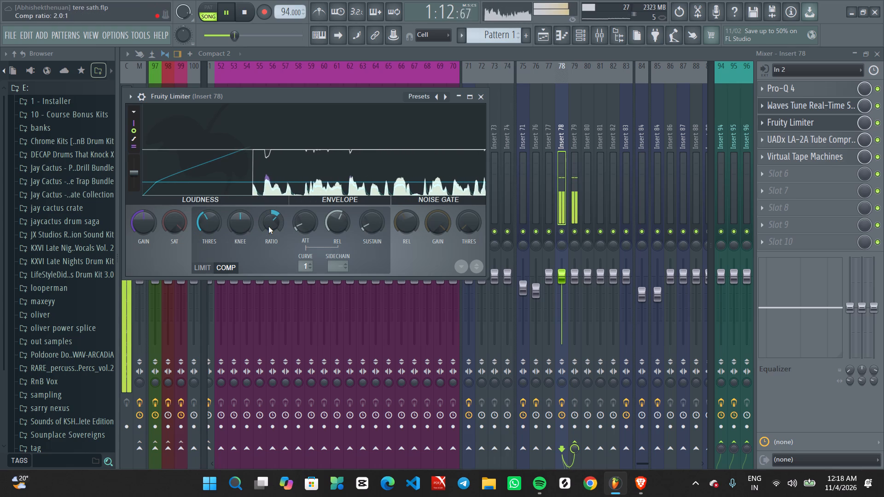
pyautogui.scroll(3, 246, 221)
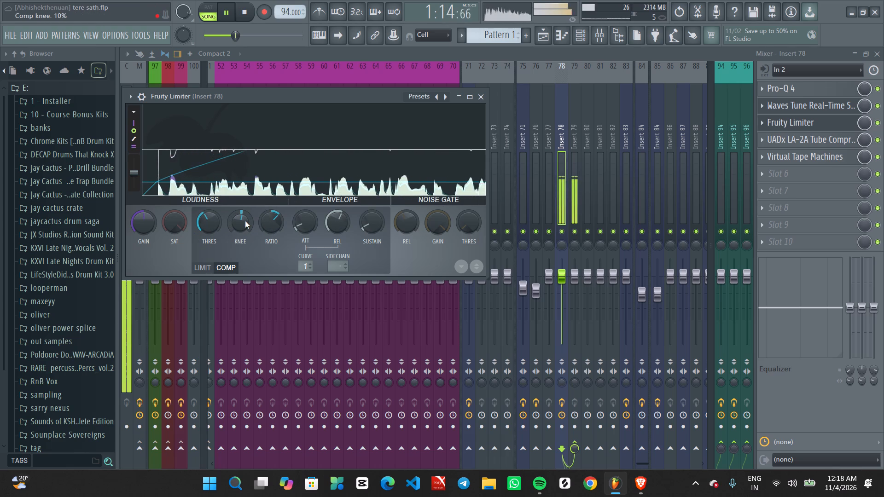
pyautogui.scroll(1, 245, 221)
pyautogui.scroll(-2, 219, 217)
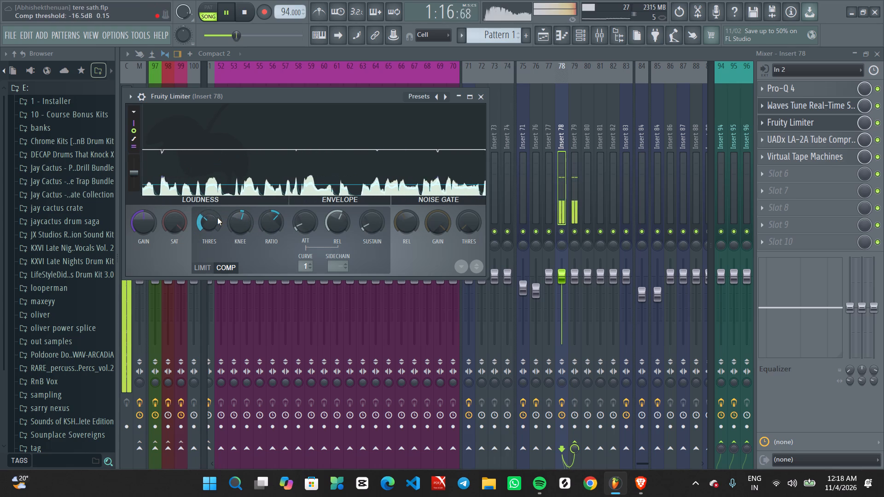
pyautogui.scroll(1, 217, 218)
# Shorten the Fruity Limiter's compressor release to about 52 ms, fine-tune the attack, stop playback and close the effect.
pyautogui.scroll(-3, 337, 225)
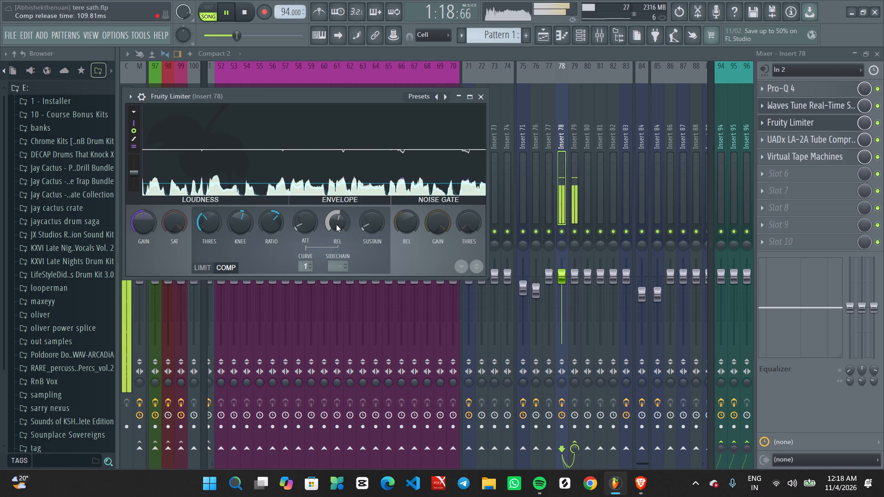
pyautogui.scroll(-10, 336, 225)
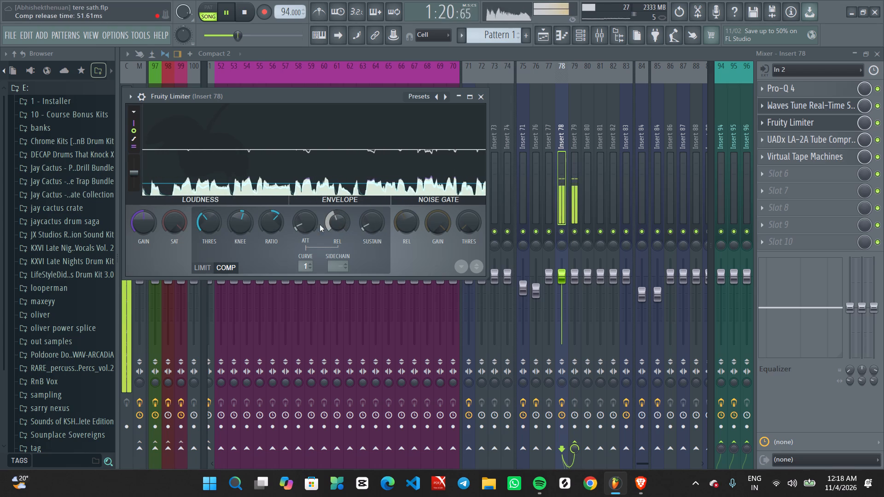
pyautogui.scroll(-3, 297, 221)
pyautogui.scroll(1, 299, 223)
pyautogui.press('space')
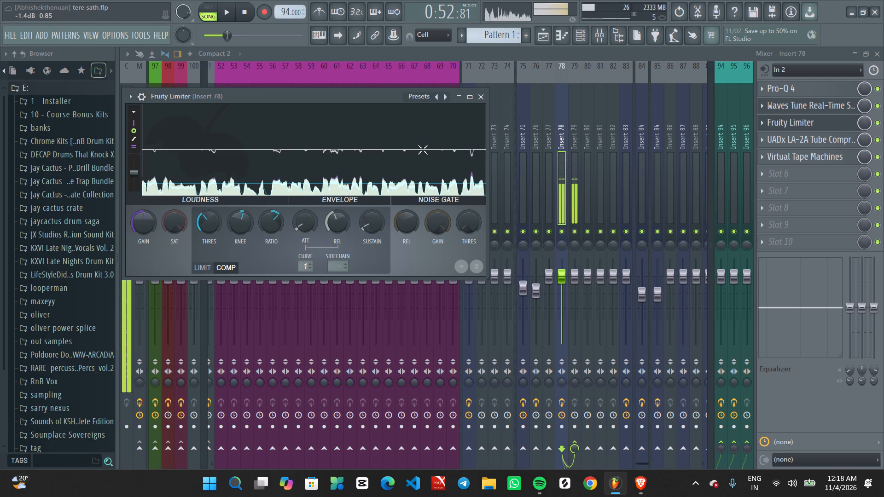
pyautogui.click(483, 103)
pyautogui.click(479, 99)
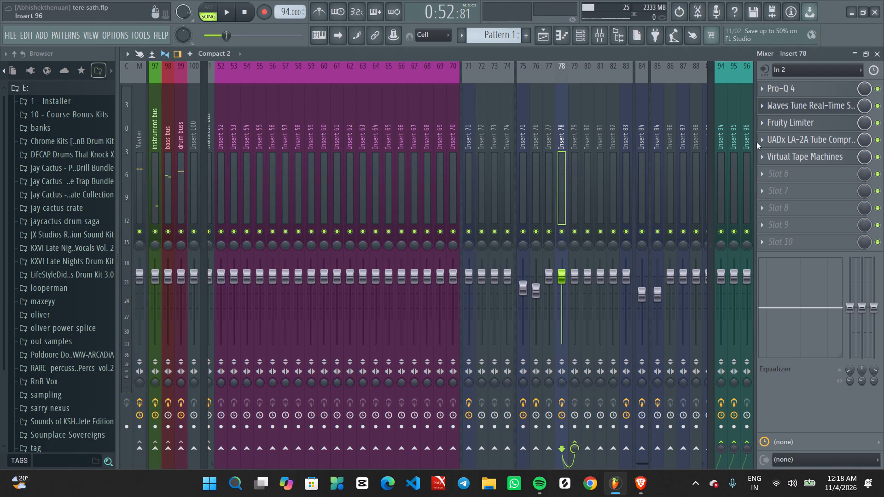
# Remove the UADx LA-2A Tube Compressor and Virtual Tape Machines from slots 4 and 5 of Insert 78.
pyautogui.click(758, 139)
pyautogui.click(762, 157)
pyautogui.click(763, 160)
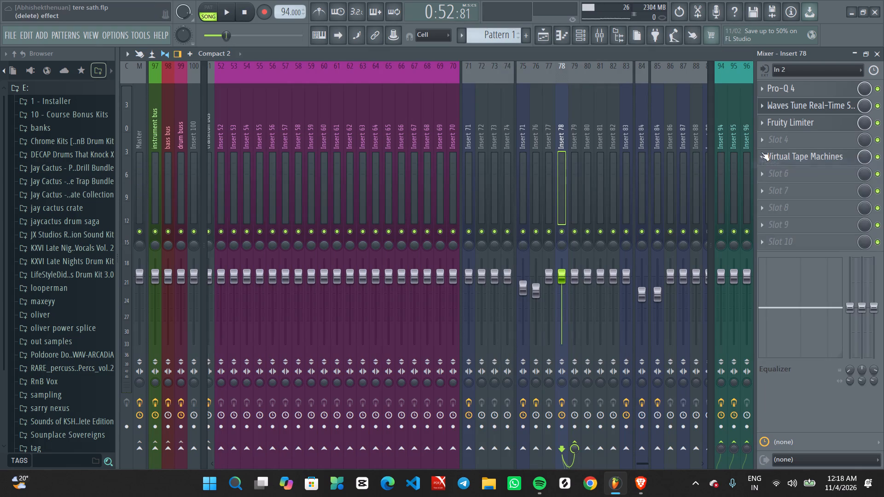
pyautogui.click(760, 153)
pyautogui.click(772, 182)
# Restart playback and load the CLA-2A Stereo compressor into slot 4 of Insert 78.
pyautogui.click(779, 139)
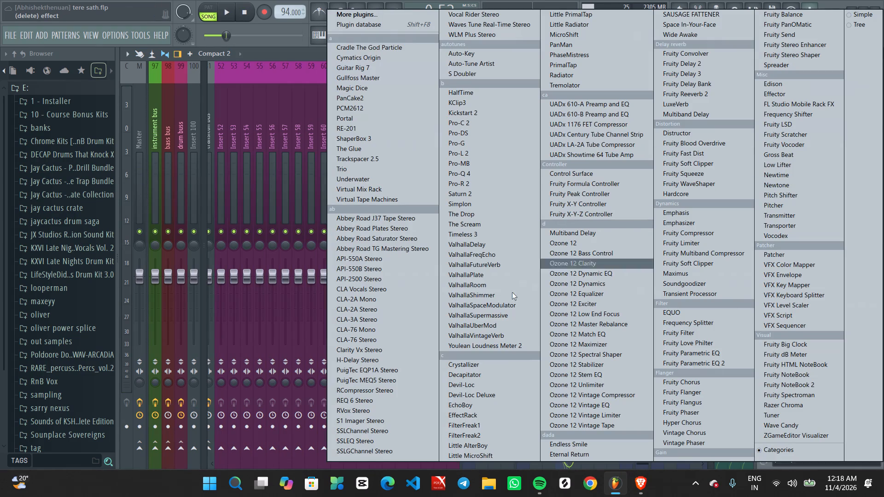
pyautogui.click(285, 58)
pyautogui.press('space')
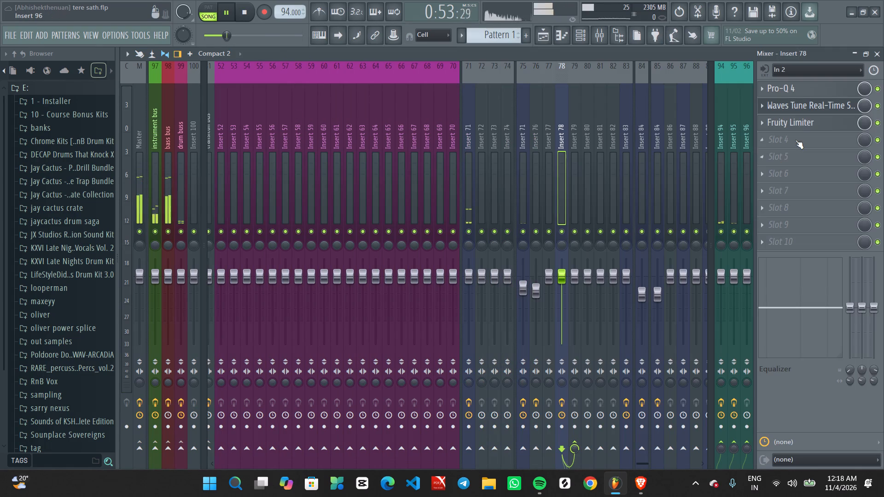
pyautogui.click(795, 140)
pyautogui.click(372, 311)
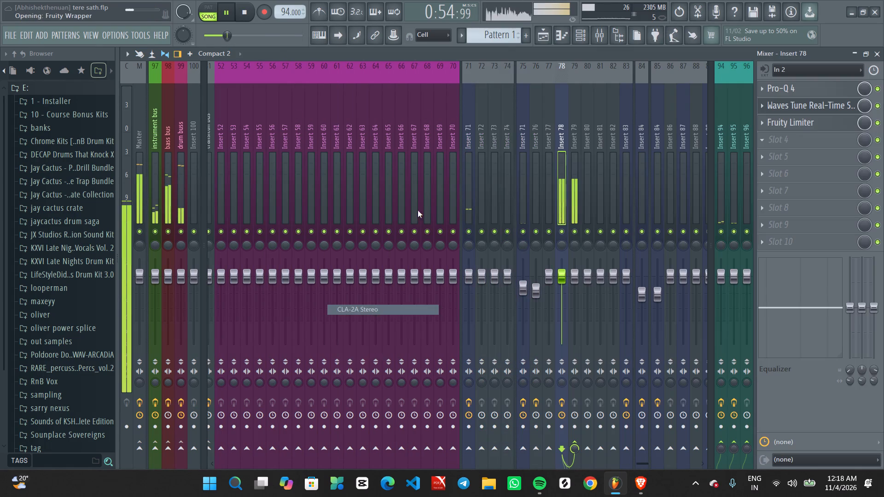
# Lower the CLA-2A's gain to about 35 and its peak reduction to just under 50, then stop playback.
pyautogui.moveTo(403, 123); pyautogui.dragTo(458, 122)
pyautogui.scroll(-7, 363, 189)
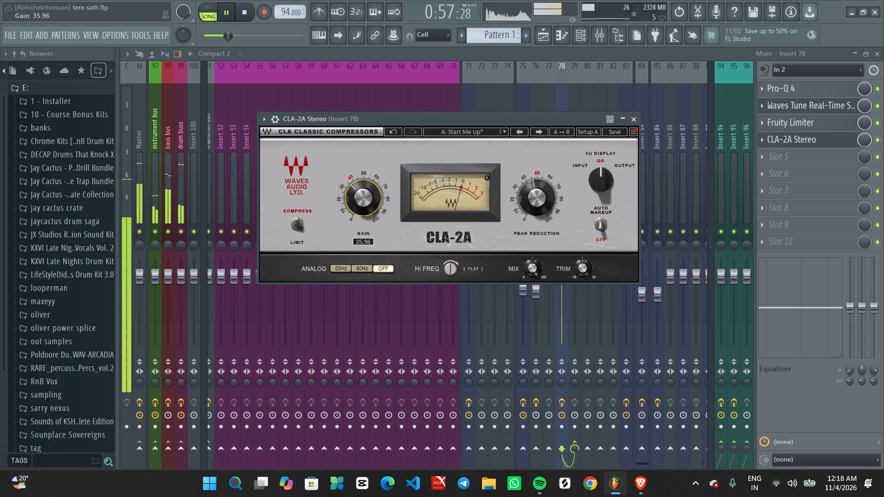
pyautogui.scroll(-5, 362, 194)
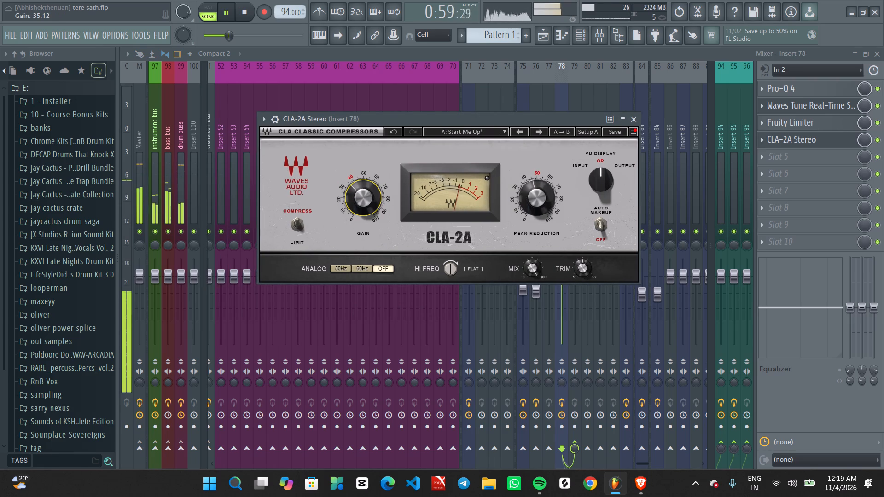
pyautogui.scroll(-3, 526, 199)
pyautogui.scroll(4, 532, 199)
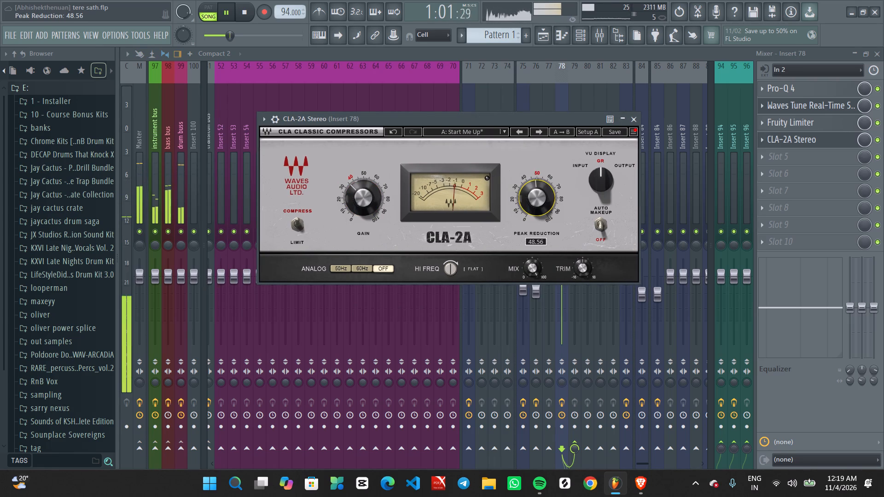
pyautogui.scroll(-4, 533, 199)
pyautogui.press('space')
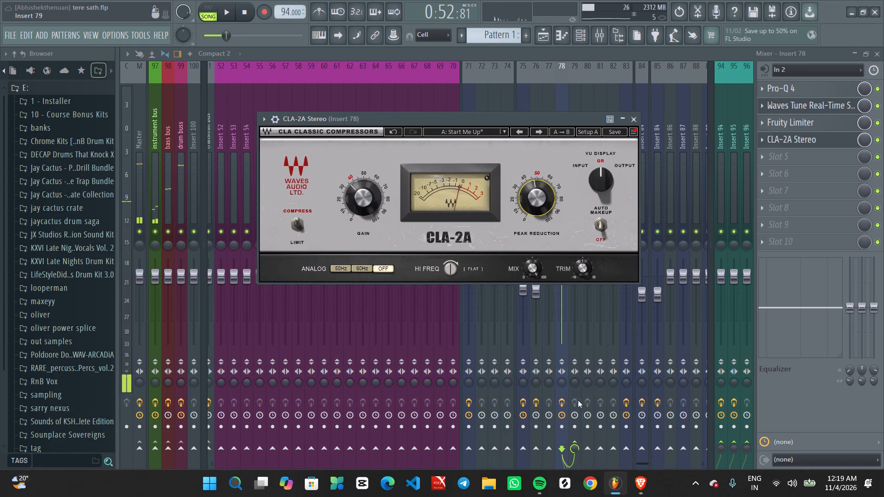
# Switch to the Brave browser and briefly play the Short on vocal delay in FL Studio.
pyautogui.click(646, 480)
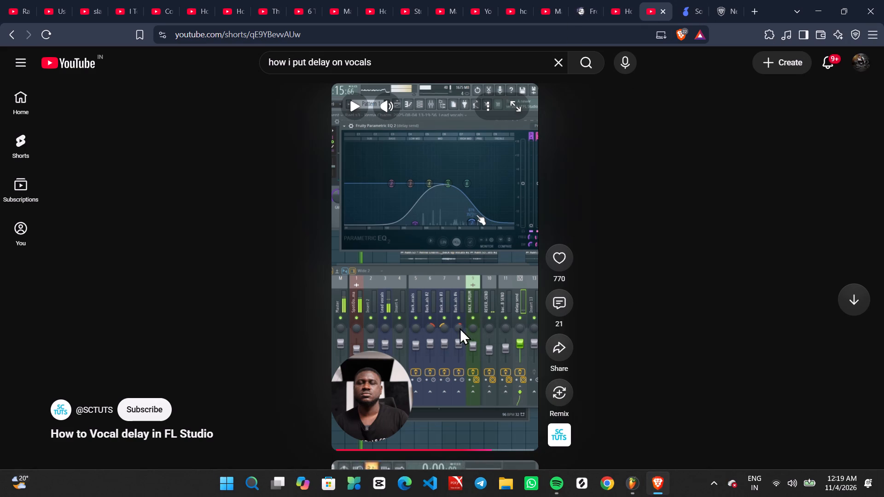
pyautogui.click(459, 322)
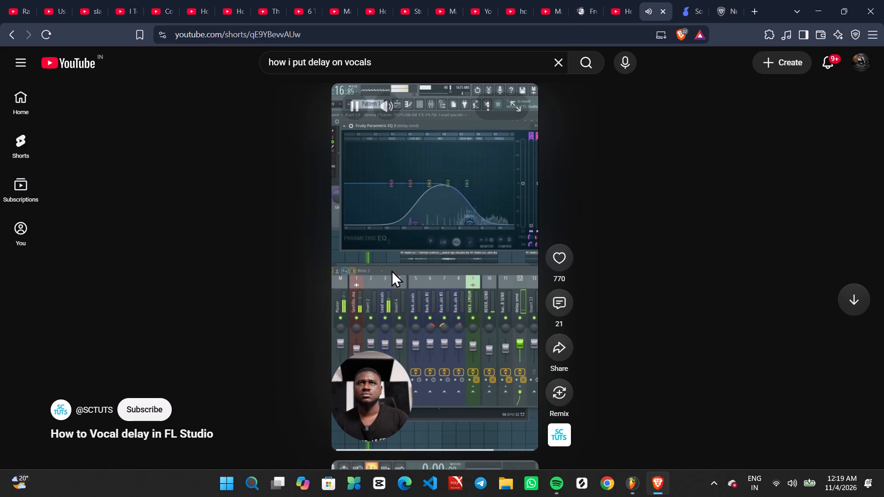
pyautogui.click(395, 270)
# Open the Karan Kanchan interview from the YouTube home page and rewind the video to its start.
pyautogui.click(96, 54)
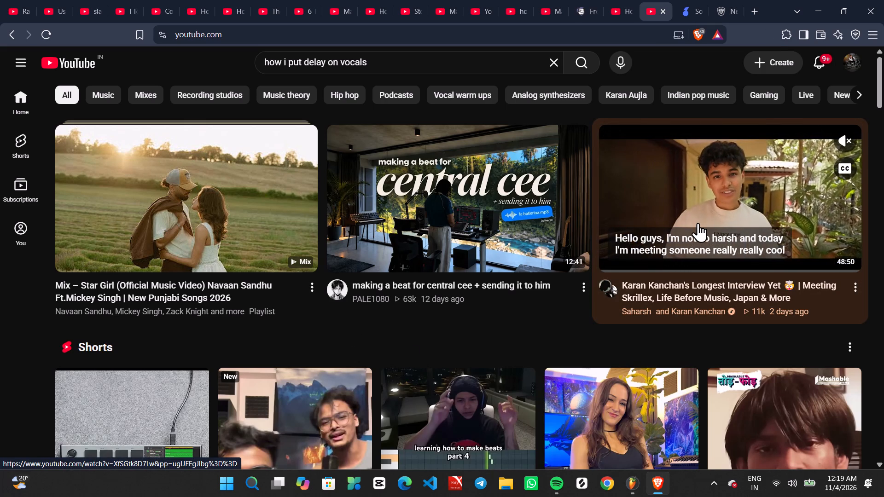
pyautogui.click(709, 270)
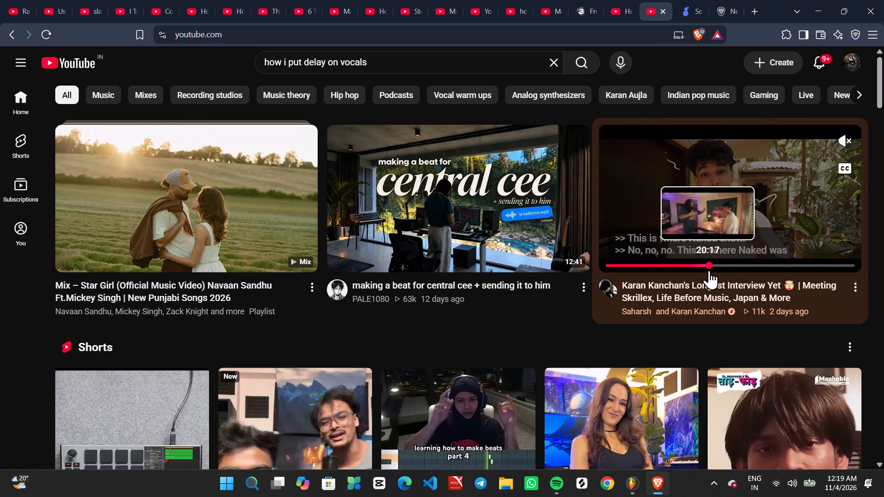
pyautogui.click(751, 204)
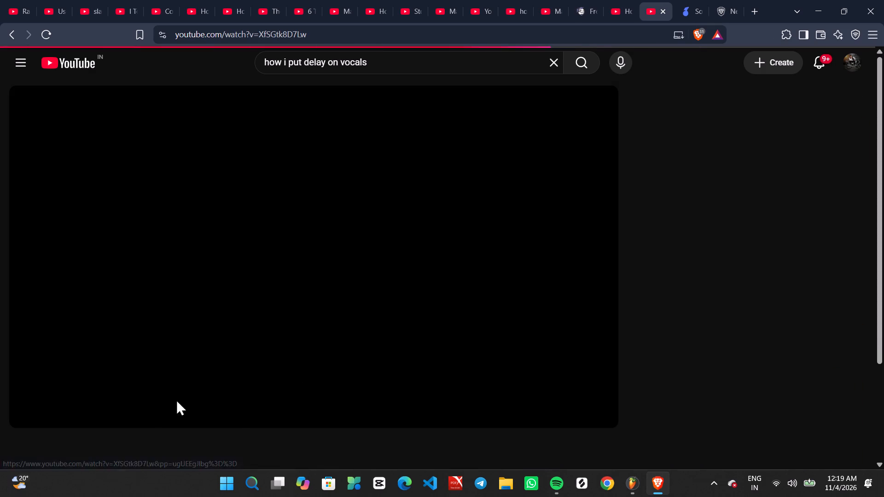
pyautogui.scroll(-4, 92, 414)
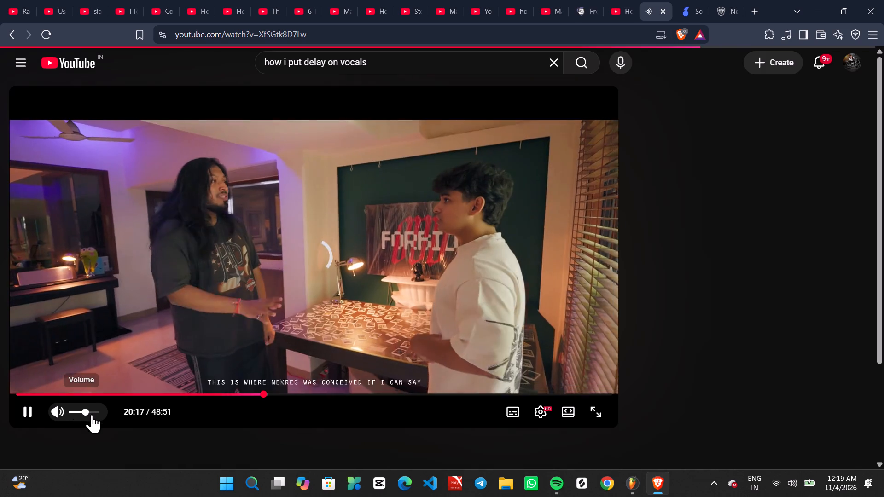
pyautogui.moveTo(97, 332); pyautogui.dragTo(0, 335)
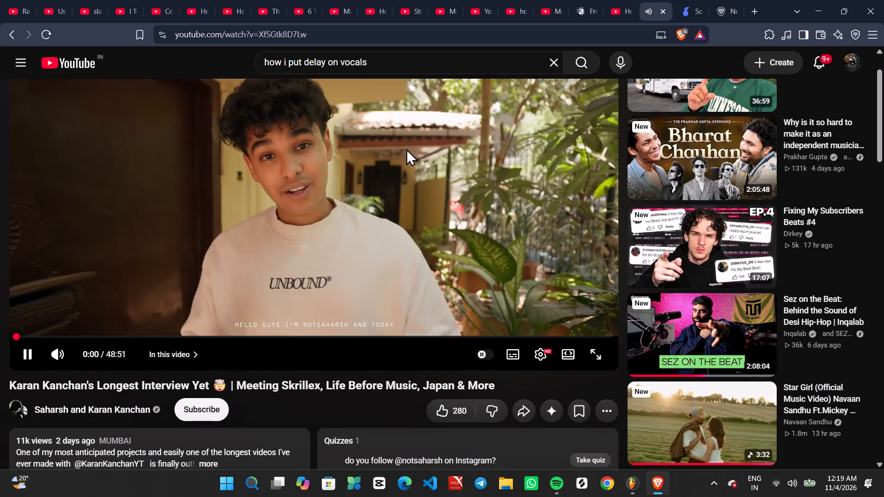
# Expand the interview's description and look through it before returning to the video.
pyautogui.scroll(-3, 390, 170)
pyautogui.click(254, 291)
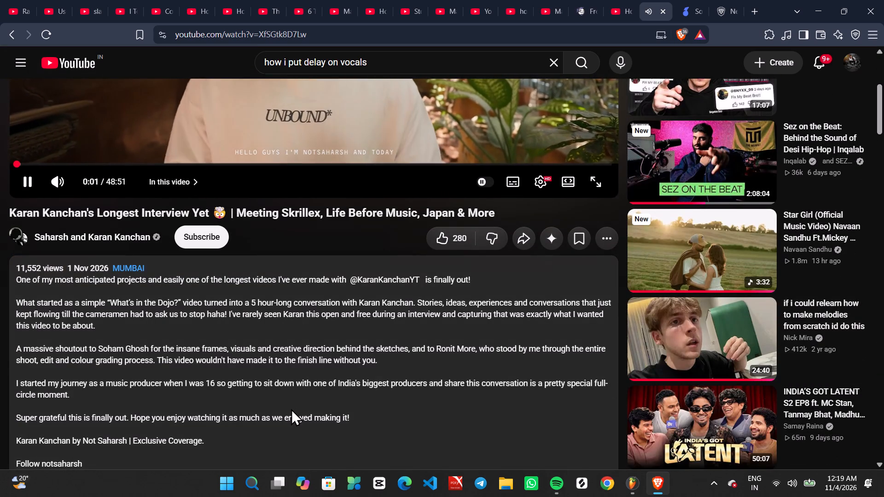
pyautogui.scroll(5, 290, 407)
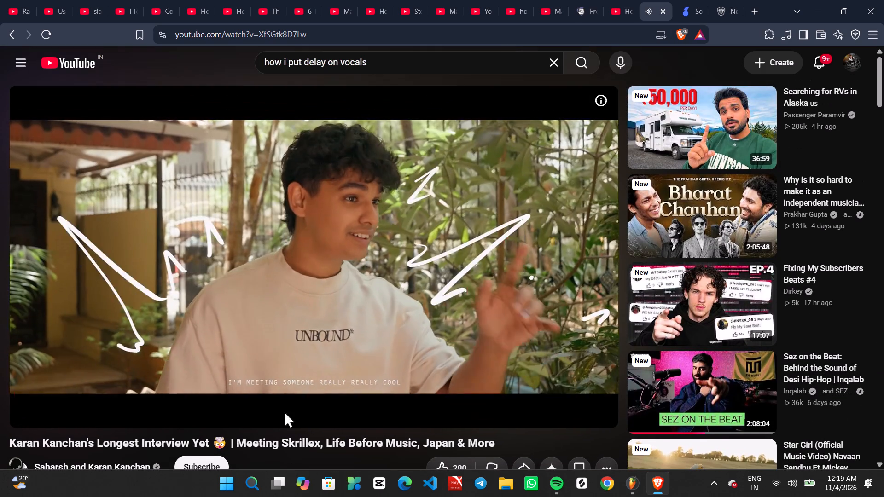
# Subscribe to both collaborating channels on the interview, Saharsh and Karan Kanchan.
pyautogui.click(219, 461)
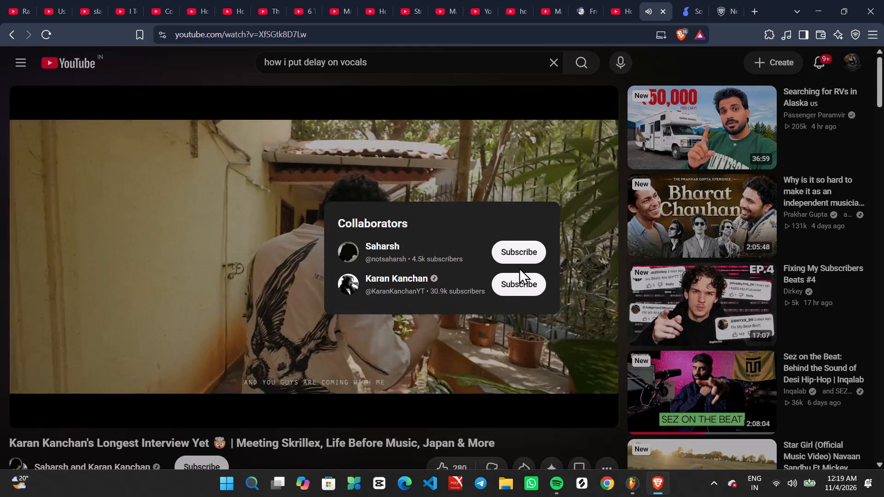
pyautogui.click(522, 257)
pyautogui.click(513, 285)
pyautogui.click(622, 292)
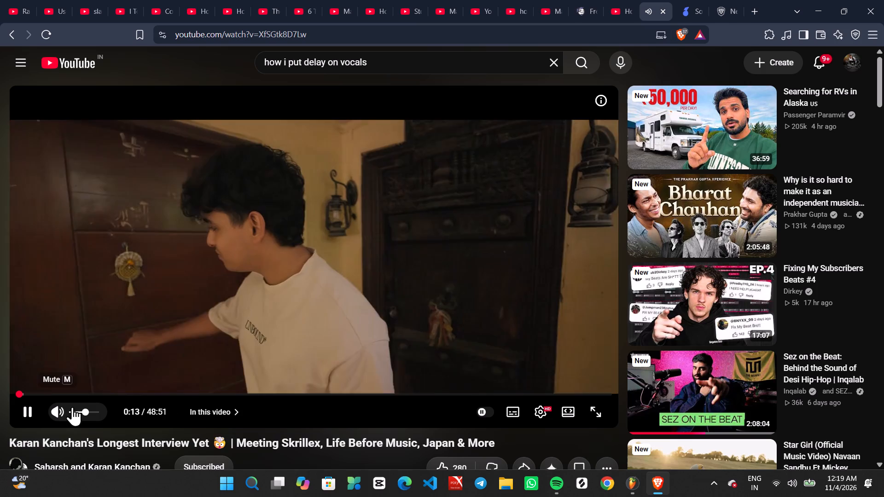
# Watch the interview's opening while nudging the player volume up and down, and briefly pause and resume playback.
pyautogui.scroll(2, 94, 412)
pyautogui.scroll(-3, 94, 412)
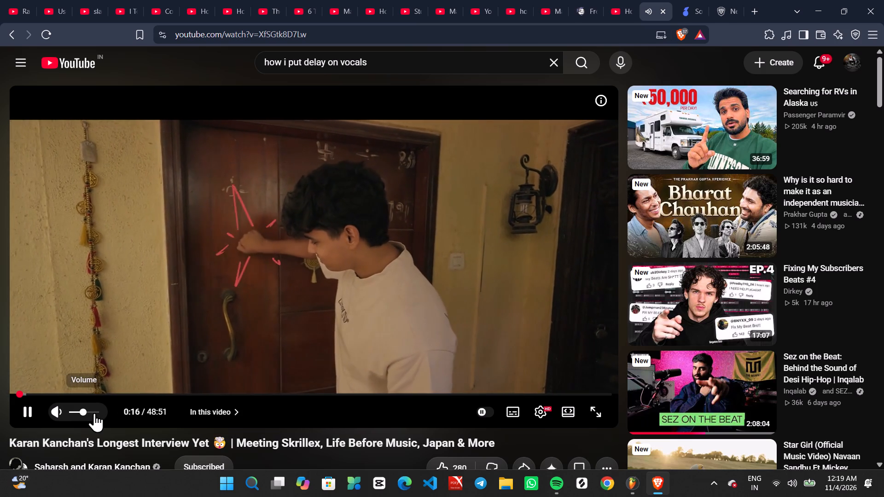
pyautogui.scroll(1, 94, 413)
pyautogui.scroll(-2, 94, 413)
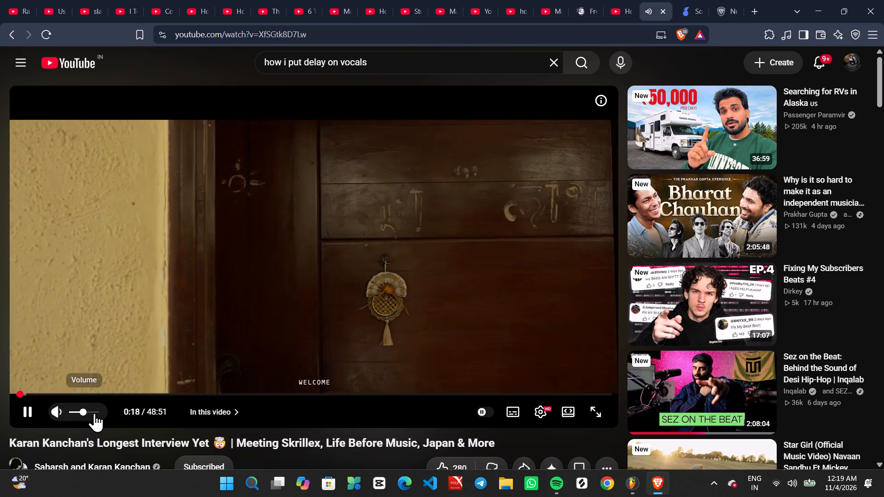
pyautogui.scroll(2, 94, 413)
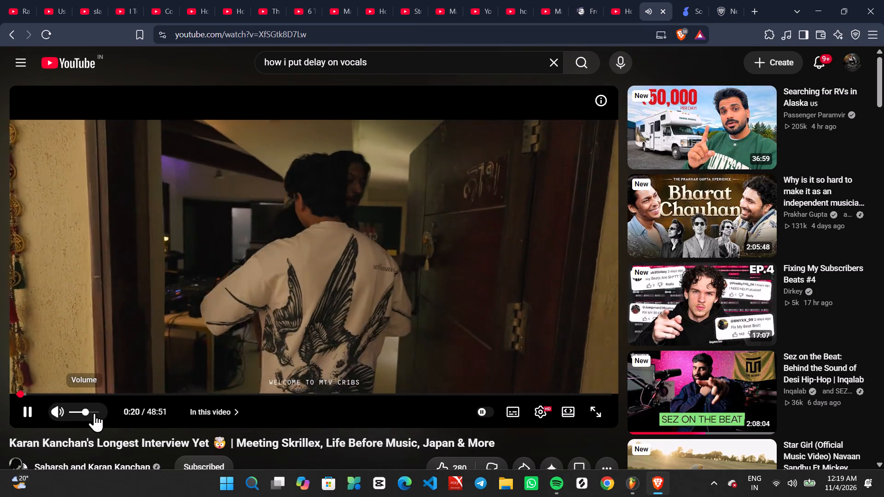
pyautogui.scroll(-1, 94, 413)
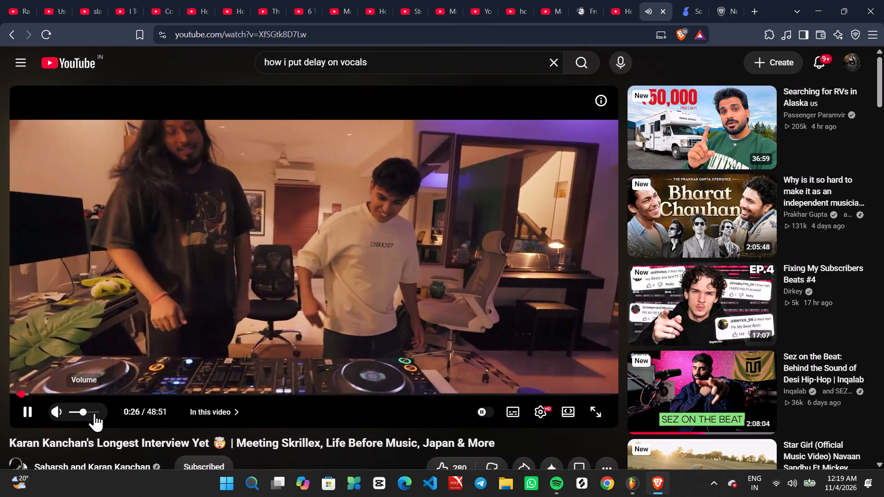
pyautogui.press('Down')
pyautogui.press('Up')
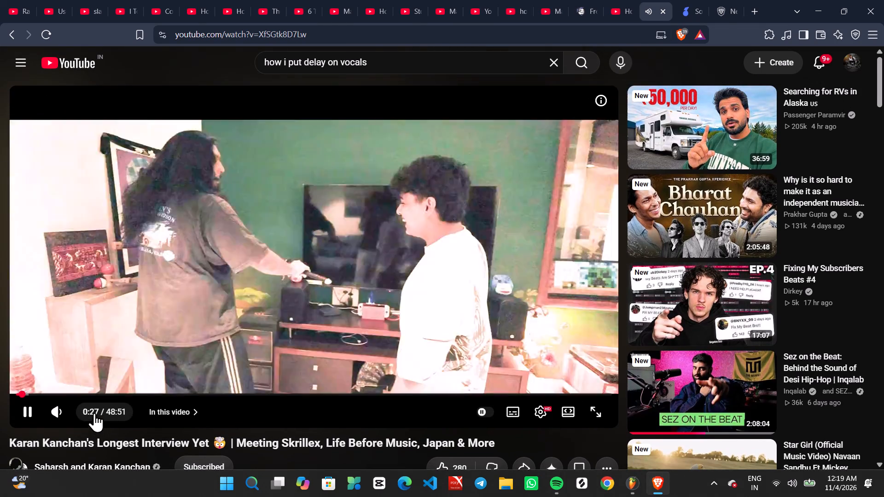
pyautogui.click(388, 240)
pyautogui.click(388, 240)
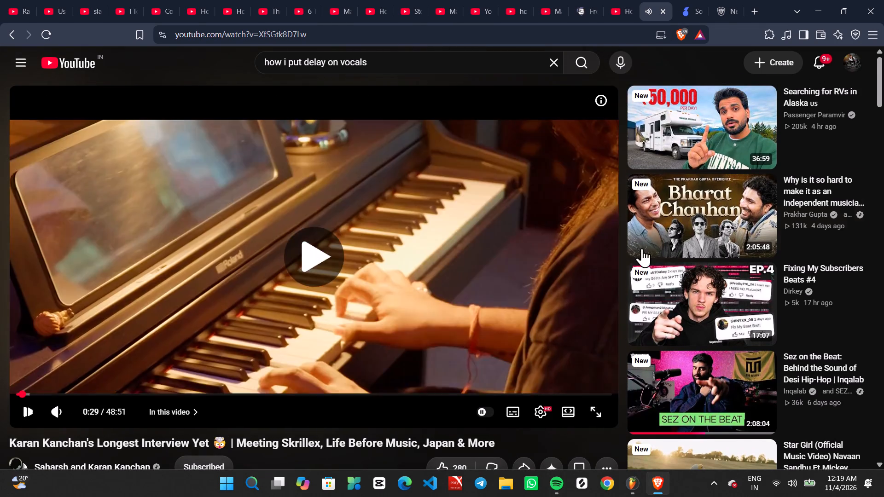
# Skip ahead in the interview to about 0:45 while varying the player volume between 50% and 55%.
pyautogui.press('Up')
pyautogui.press('Down')
pyautogui.press('Right')
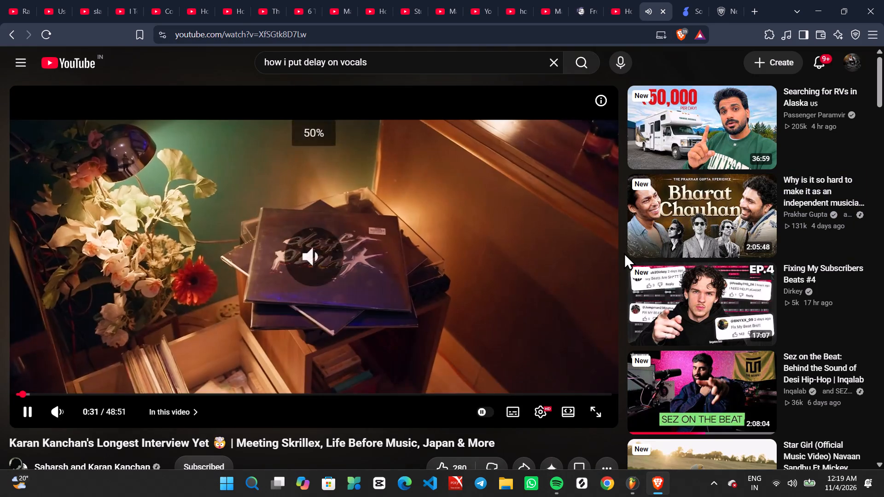
pyautogui.press('Right')
pyautogui.press('Right')
pyautogui.press('Up')
pyautogui.press('Down')
pyautogui.press('Up')
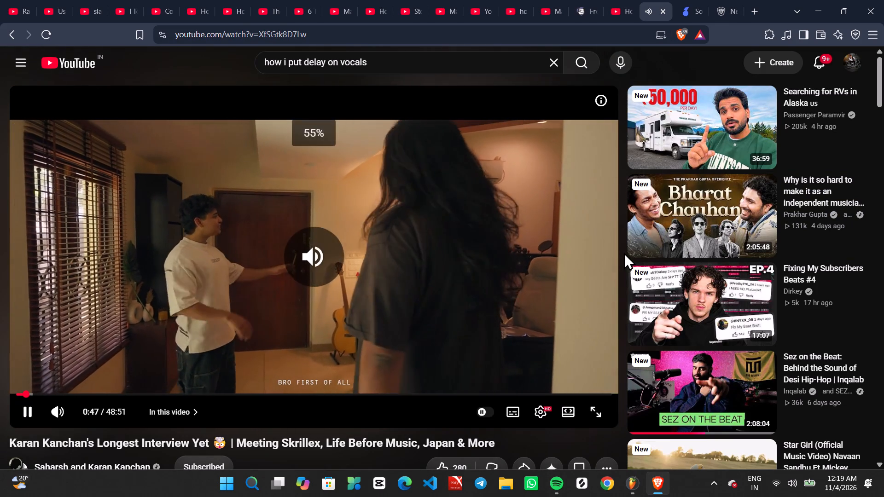
pyautogui.press('Down')
pyautogui.press('Up')
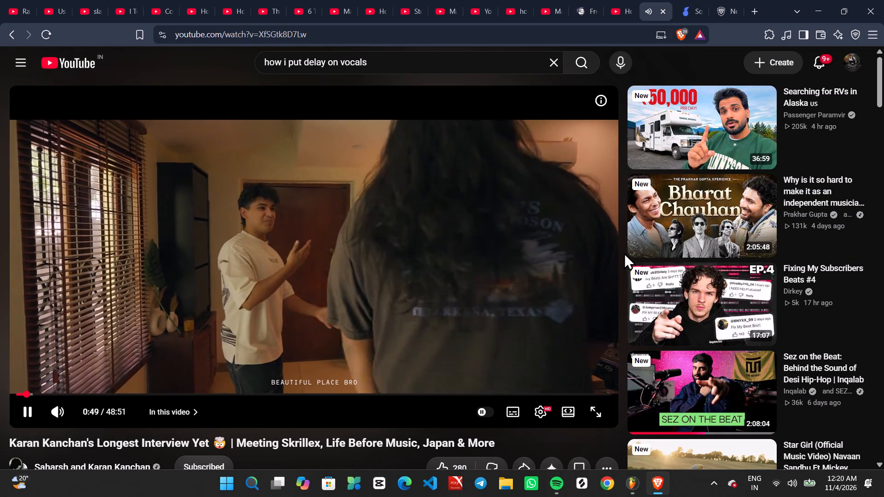
# Keep watching the house tour with the volume between 50% and 55%, and skip ahead to about 1:17.
pyautogui.press('Down')
pyautogui.press('Up')
pyautogui.press('Down')
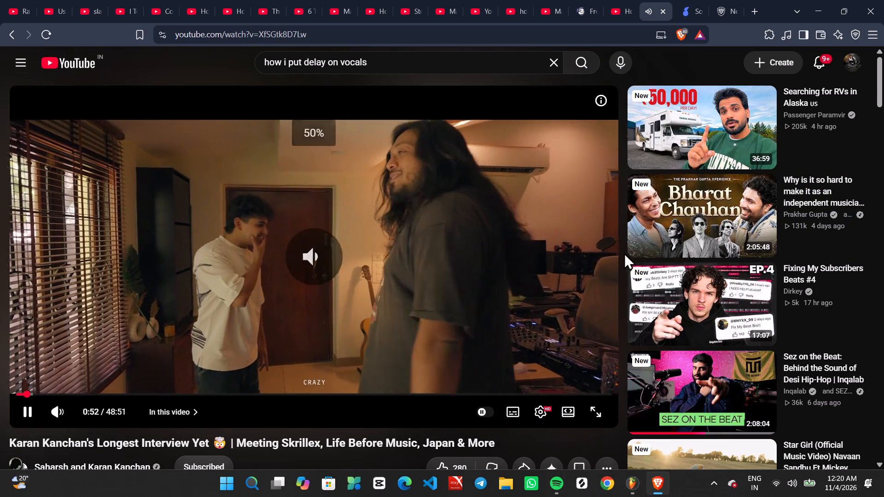
pyautogui.press('Up')
pyautogui.press('Down')
pyautogui.press('Up')
pyautogui.press('Down')
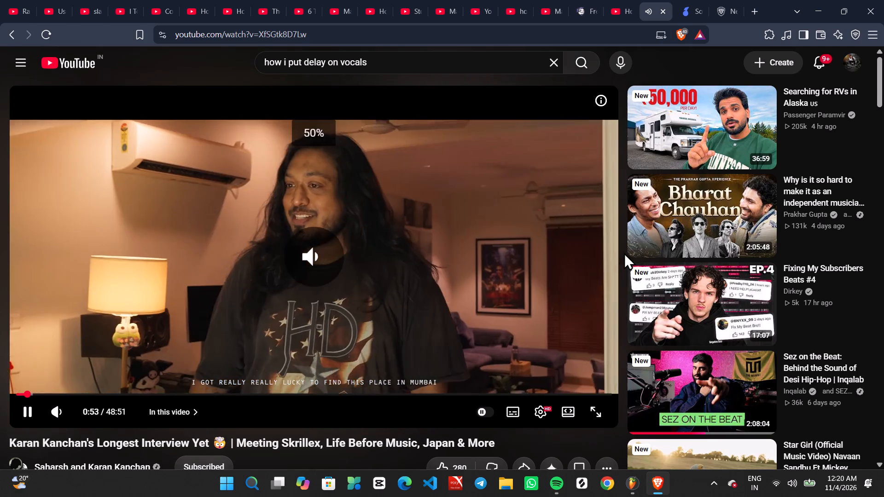
pyautogui.press('Up')
pyautogui.press('Down')
pyautogui.press('Up')
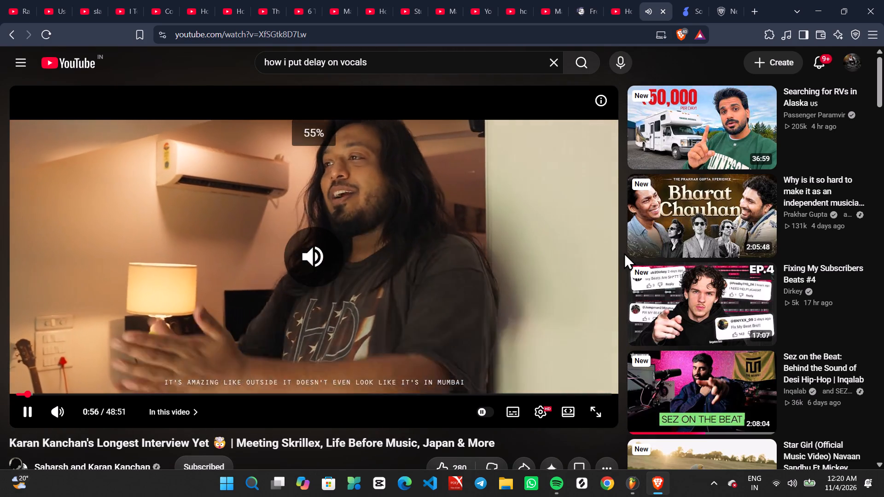
pyautogui.press('Down')
pyautogui.press('Up')
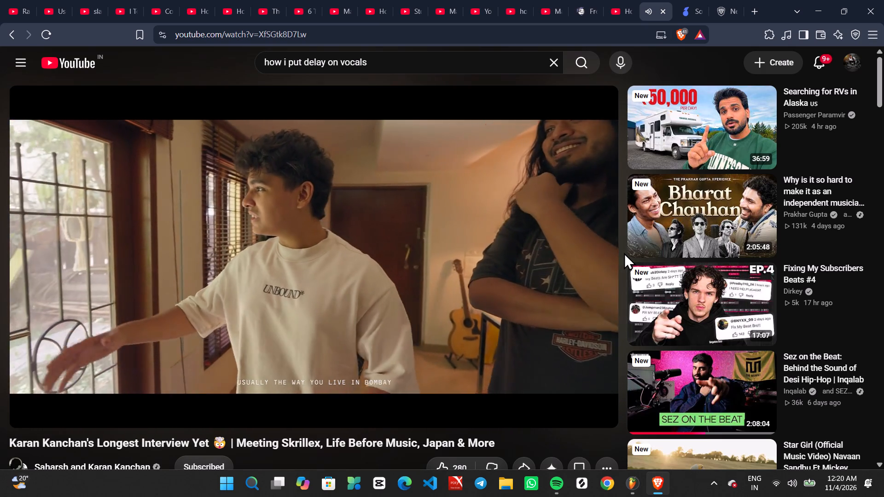
pyautogui.press('Down')
pyautogui.press('Up')
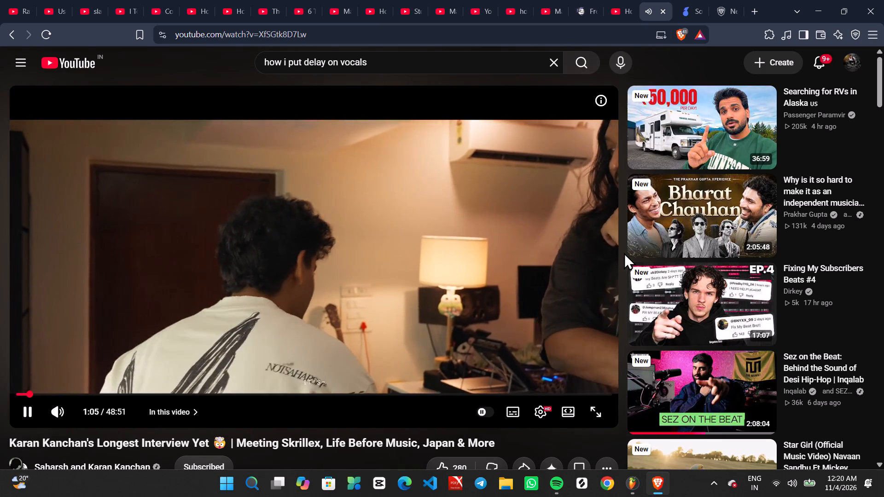
pyautogui.press('Right')
pyautogui.press('Right')
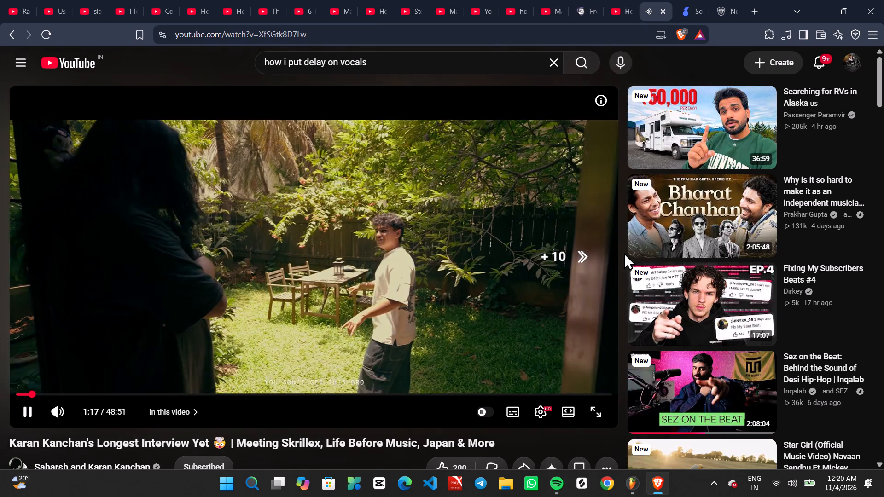
# Lower the player volume in stages to 20% while watching the garden scene and skipping forward once.
pyautogui.press('Down')
pyautogui.press('Down')
pyautogui.press('Down')
pyautogui.press('Down')
pyautogui.press('Down')
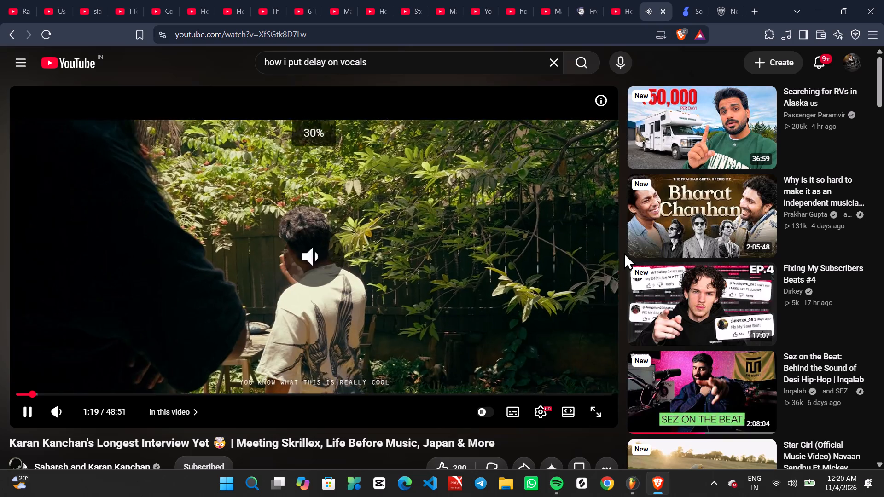
pyautogui.press('Up')
pyautogui.press('Up')
pyautogui.press('Down')
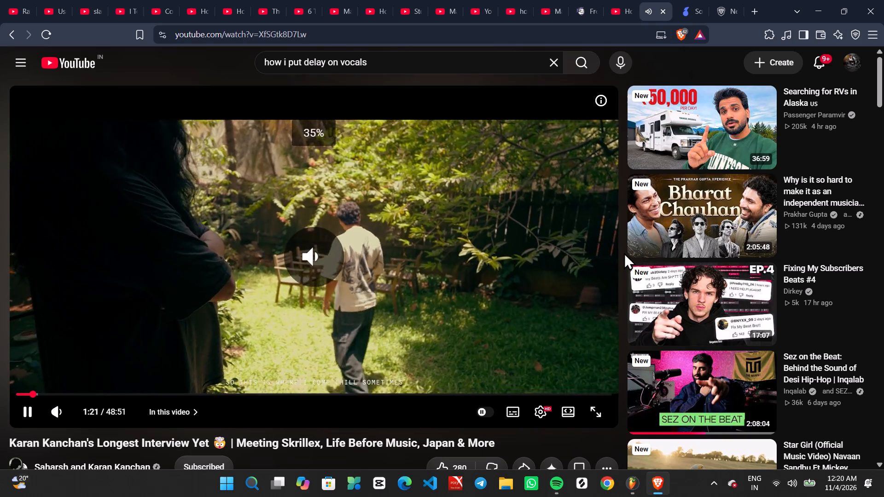
pyautogui.press('Right')
pyautogui.press('Up')
pyautogui.press('Down')
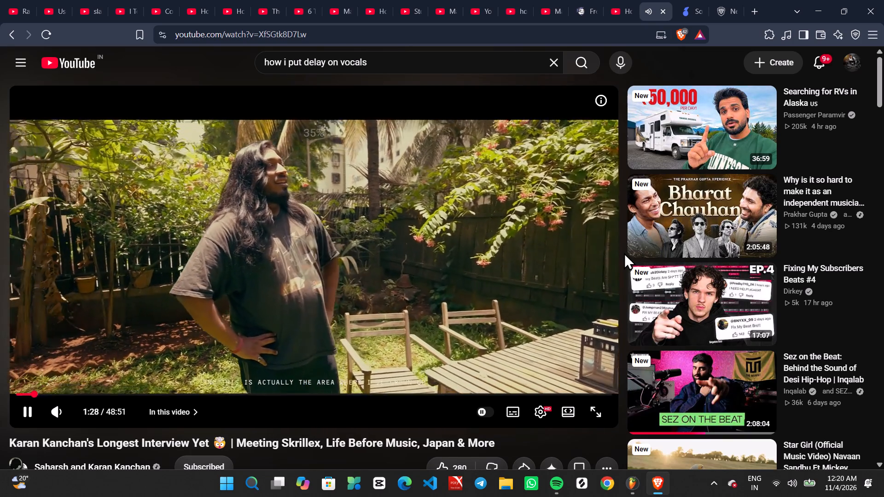
pyautogui.press('Down')
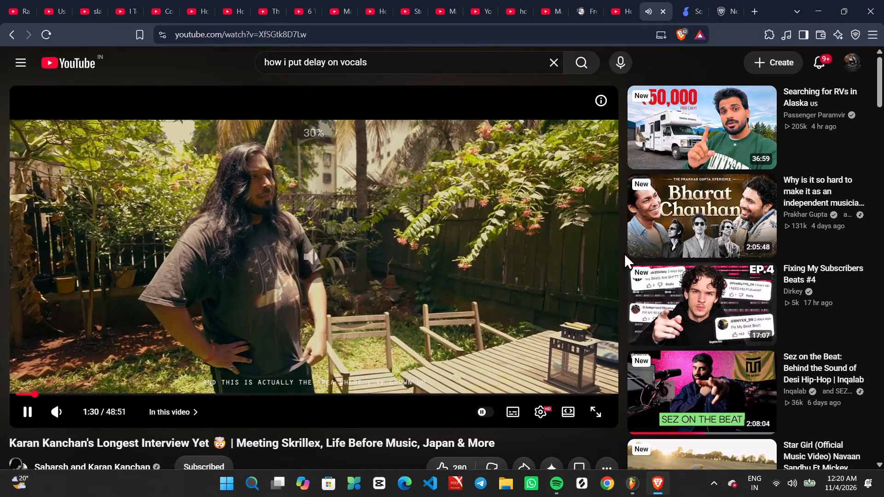
pyautogui.press('Up')
pyautogui.press('Down')
pyautogui.press('Down')
pyautogui.press('Up')
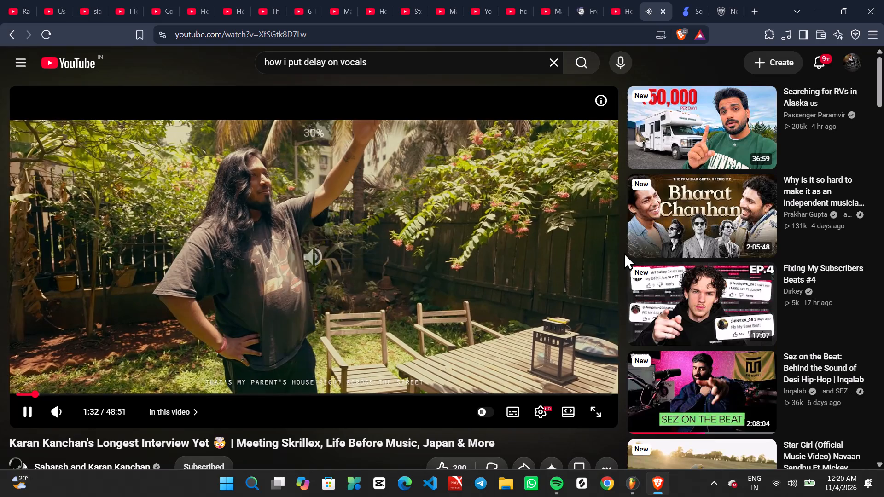
pyautogui.press('Down')
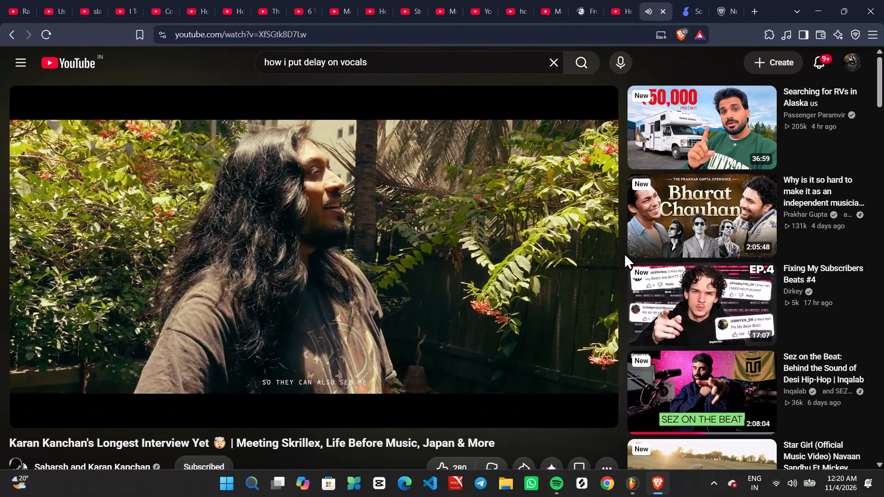
pyautogui.press('Down')
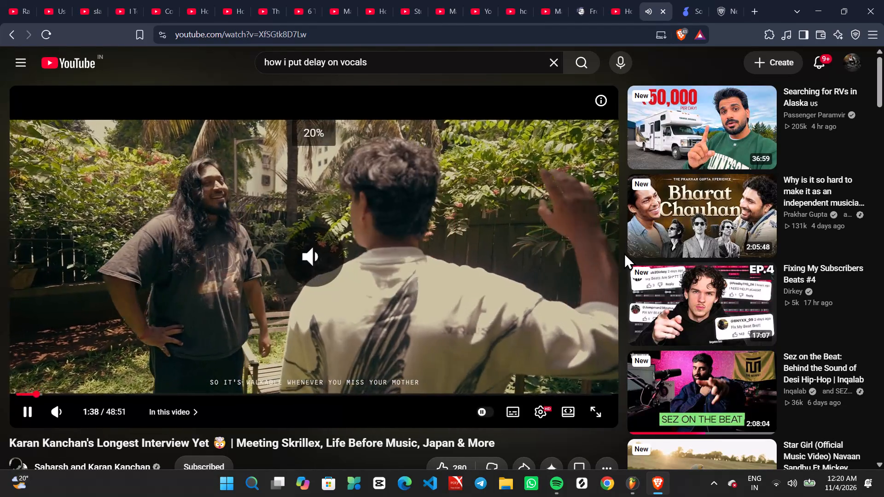
# Skip forward through the garden conversation to about 2:10, keeping the player volume around 25%.
pyautogui.press('Up')
pyautogui.press('Right')
pyautogui.press('Right')
pyautogui.press('Right')
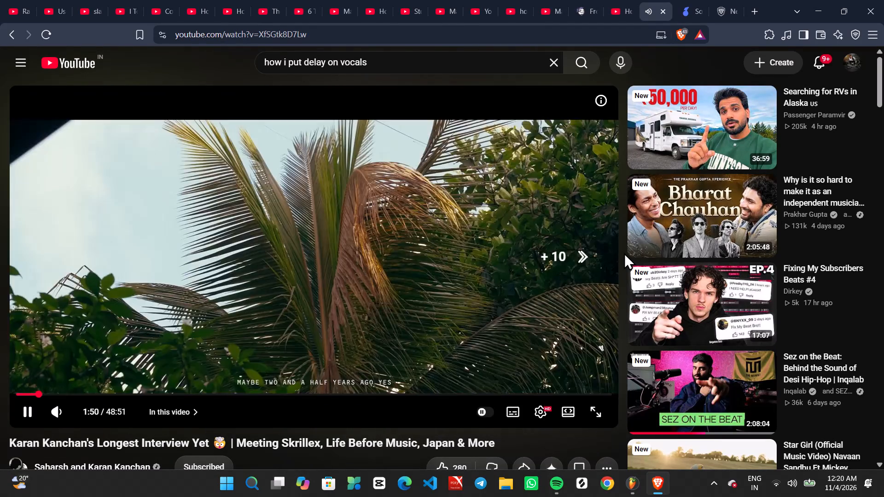
pyautogui.press('Up')
pyautogui.press('Down')
pyautogui.press('Down')
pyautogui.press('Up')
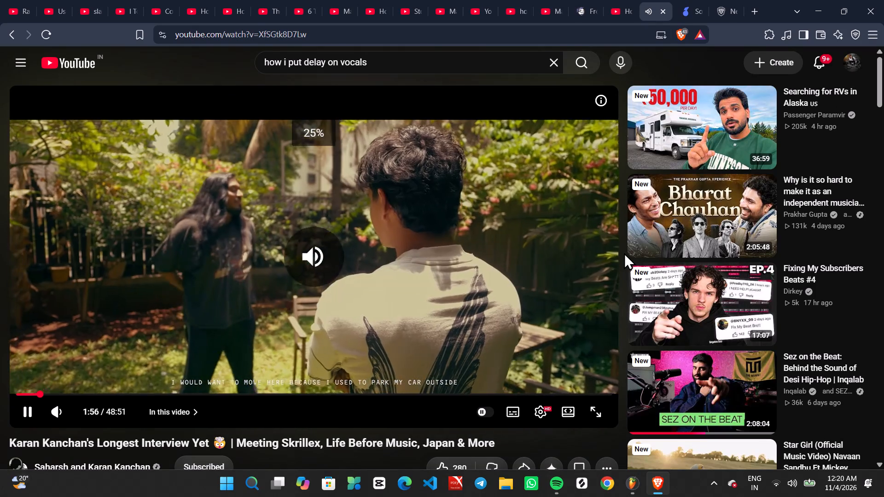
pyautogui.press('Down')
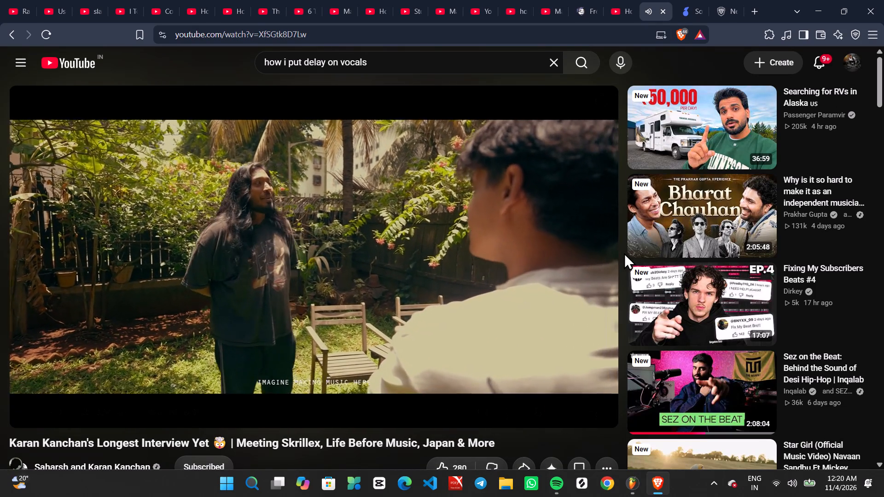
pyautogui.press('Down')
pyautogui.press('Up')
pyautogui.press('Right')
pyautogui.press('Right')
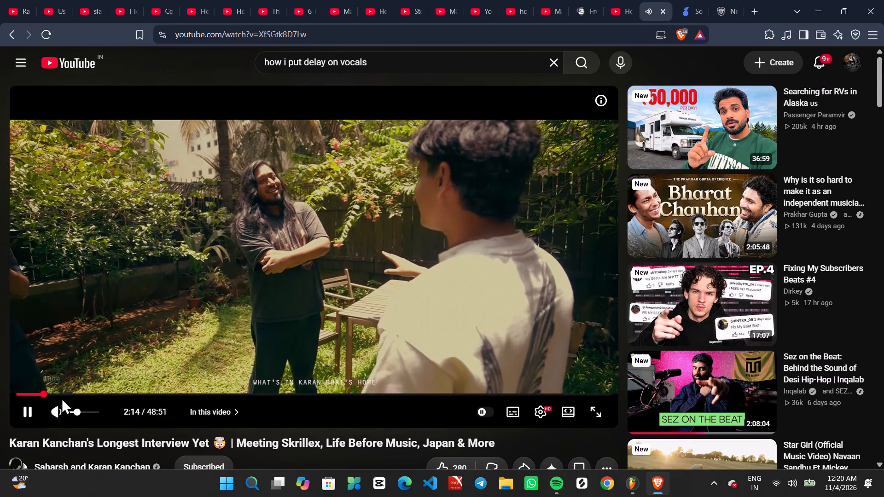
# Jump the interview to about 2:49, raise the player volume to about 40%, and continue watching.
pyautogui.click(64, 392)
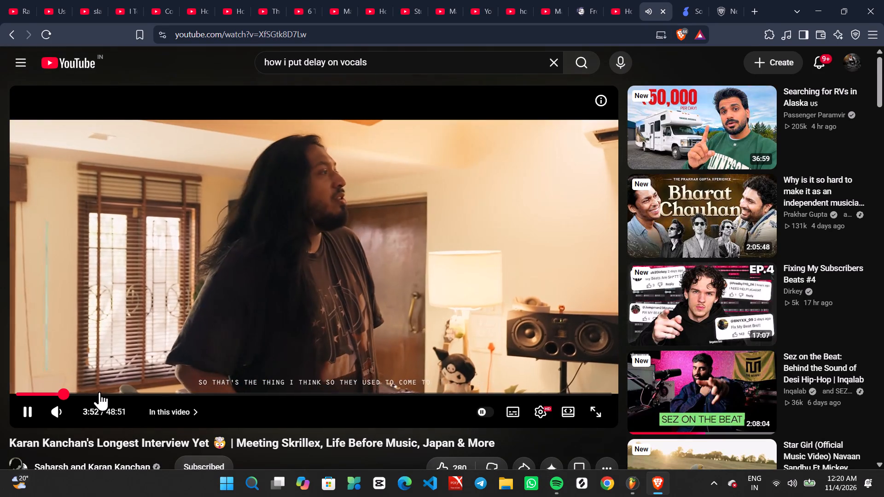
pyautogui.click(51, 392)
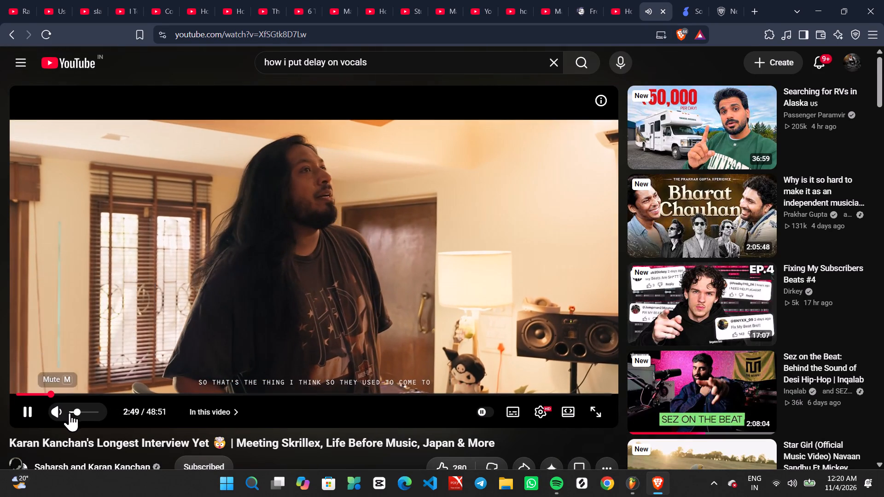
pyautogui.click(83, 411)
pyautogui.click(81, 410)
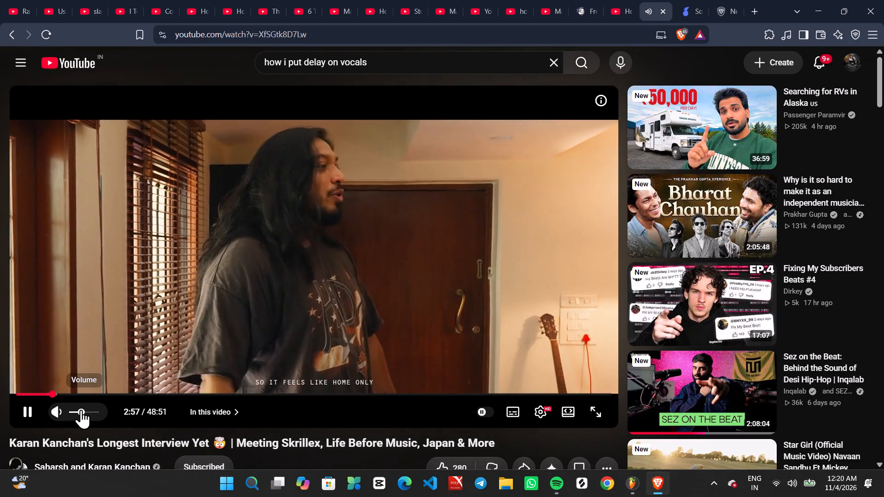
pyautogui.click(218, 336)
pyautogui.click(218, 336)
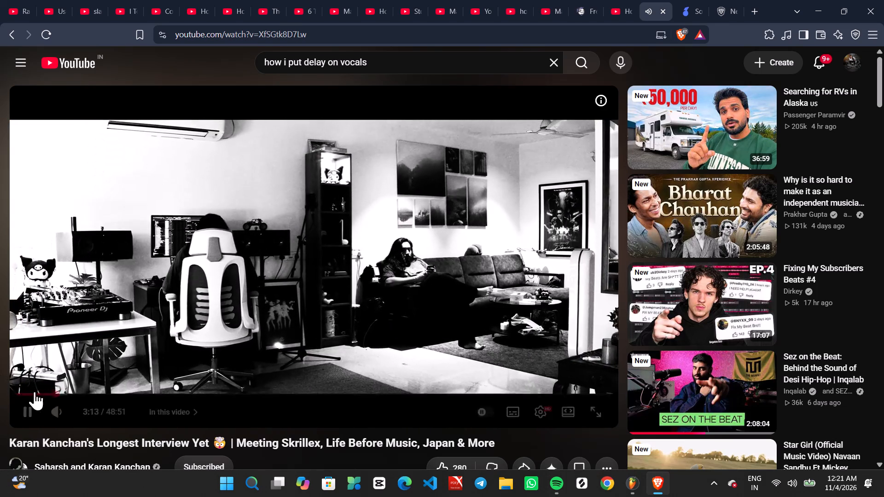
# Jump the interview ahead to about 5:35.
pyautogui.click(84, 397)
pyautogui.click(84, 393)
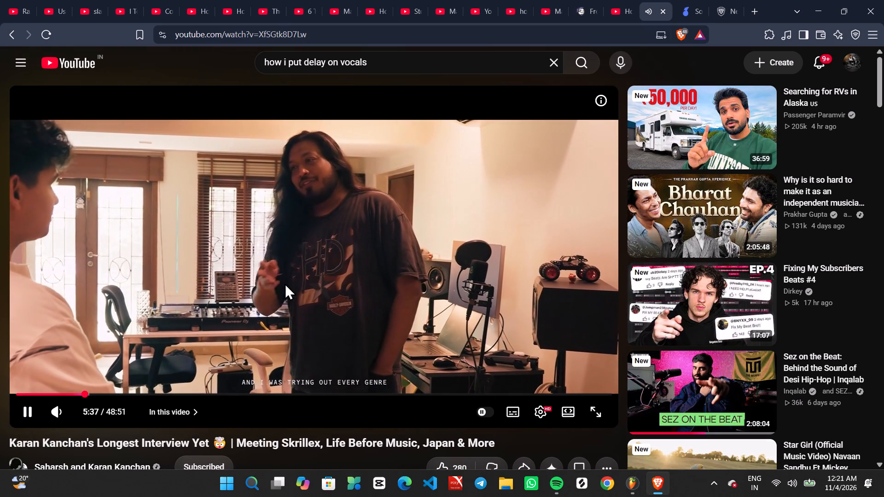
# Sample the interview at about 13:20, 22:05, 27:28 and 33:13, and resume watching from about 30:43.
pyautogui.click(285, 283)
pyautogui.click(285, 283)
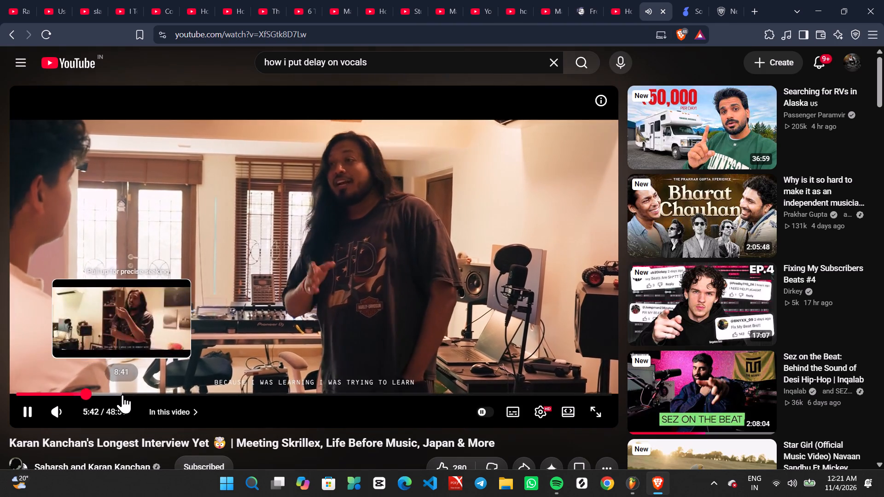
pyautogui.click(122, 394)
pyautogui.click(179, 393)
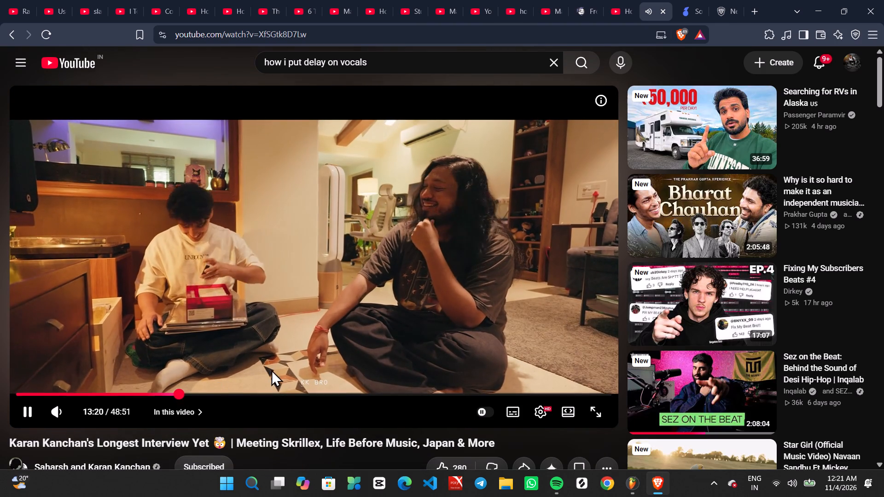
pyautogui.click(285, 393)
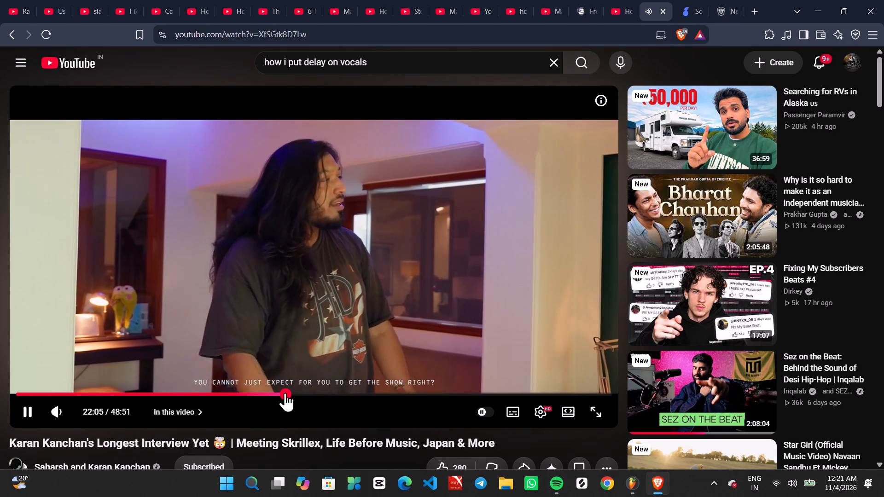
pyautogui.click(351, 393)
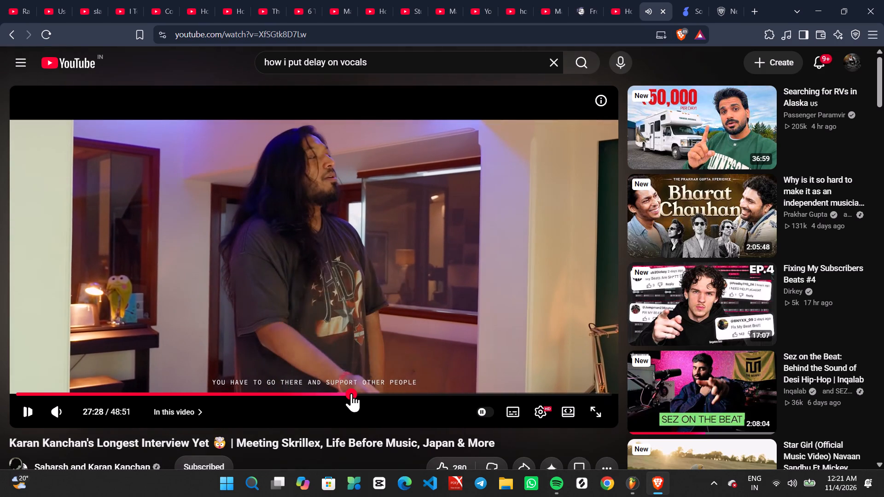
pyautogui.click(421, 397)
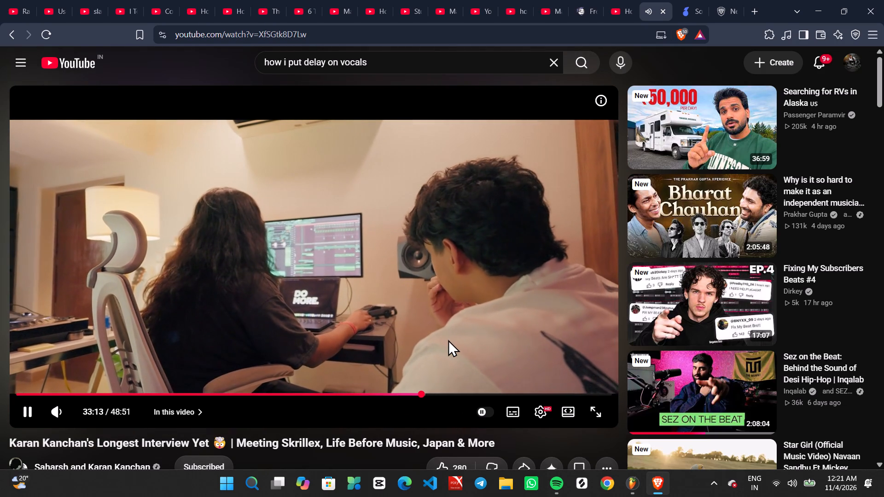
pyautogui.click(391, 391)
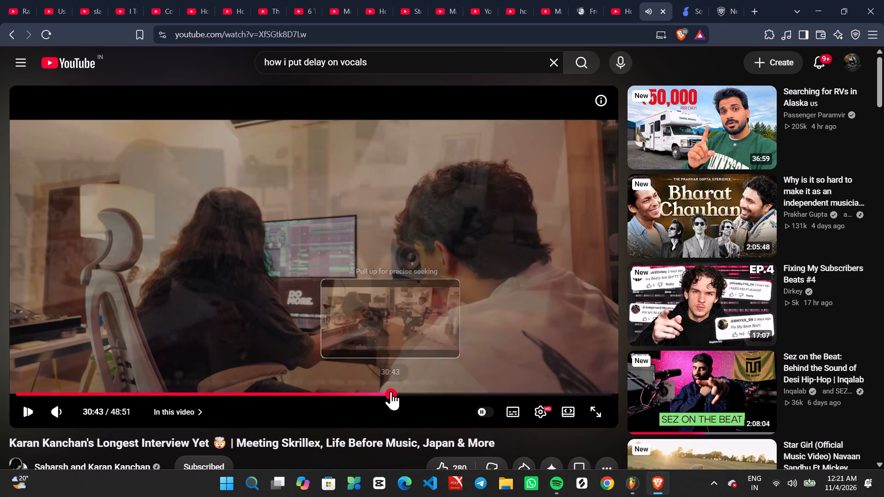
# Raise the player volume to about 70%.
pyautogui.click(91, 413)
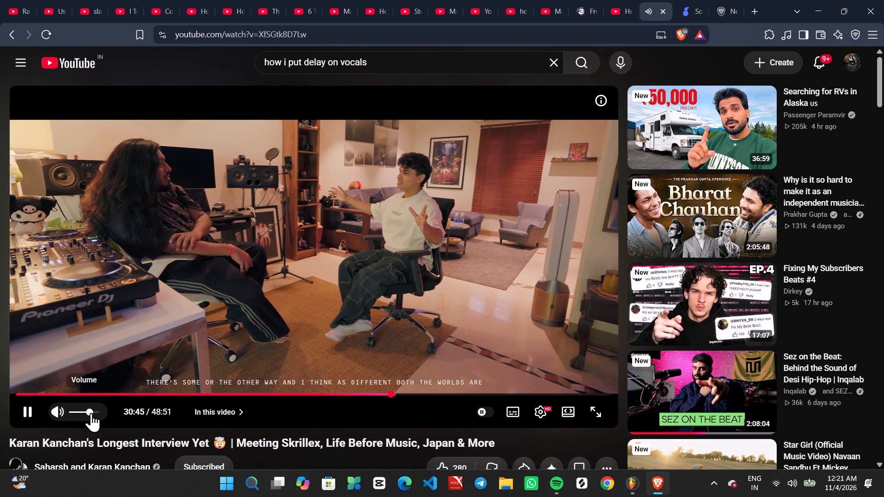
pyautogui.click(88, 410)
pyautogui.click(91, 410)
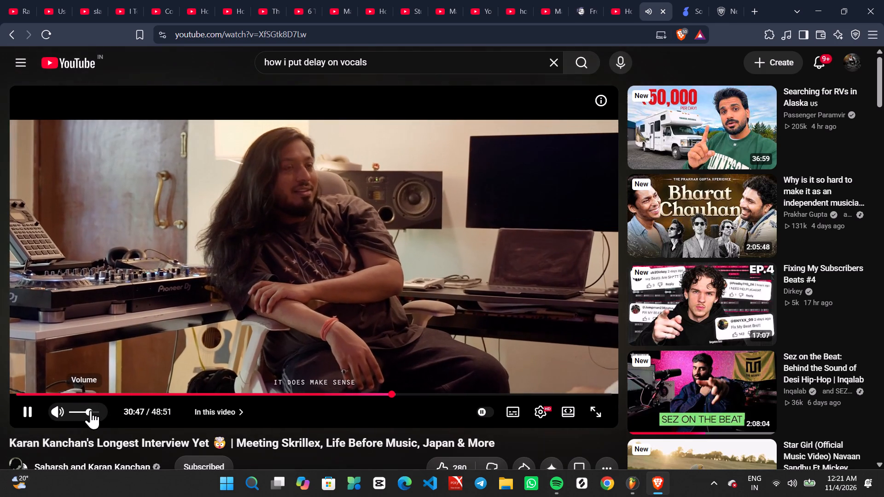
# Jump the interview to about 31:29 and watch it in full screen.
pyautogui.click(400, 388)
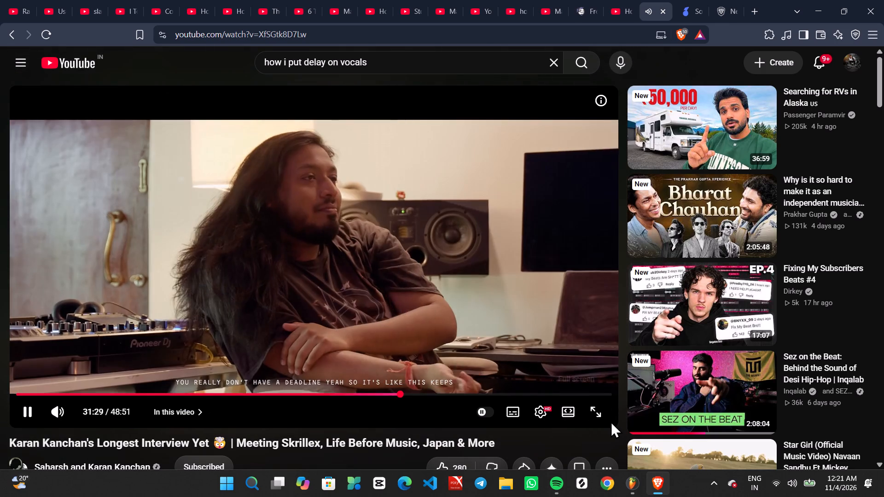
pyautogui.click(603, 416)
pyautogui.click(416, 238)
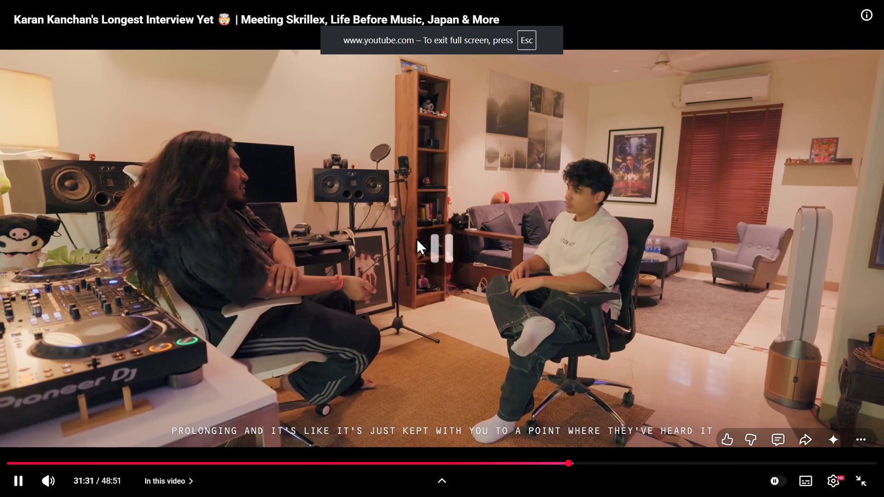
pyautogui.click(416, 238)
# Set the player volume to 66% and skip through the deadline conversation to about 32:02.
pyautogui.press('Left')
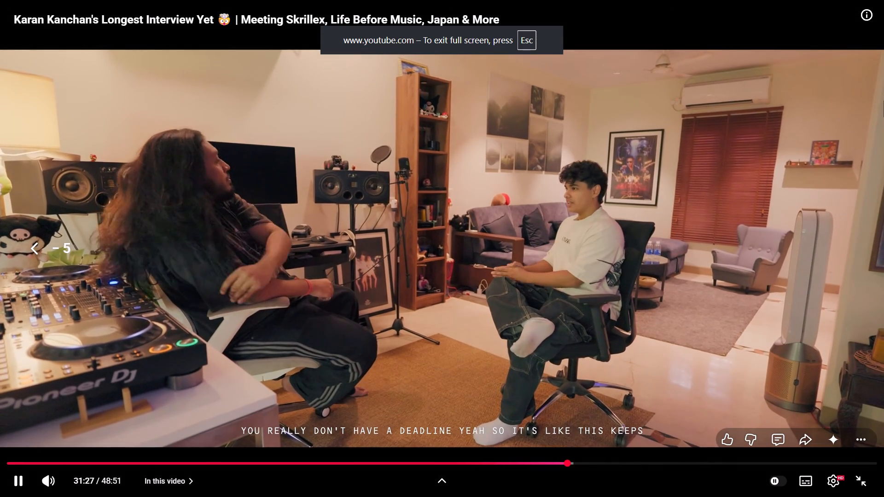
pyautogui.press('Down')
pyautogui.press('Down')
pyautogui.press('Up')
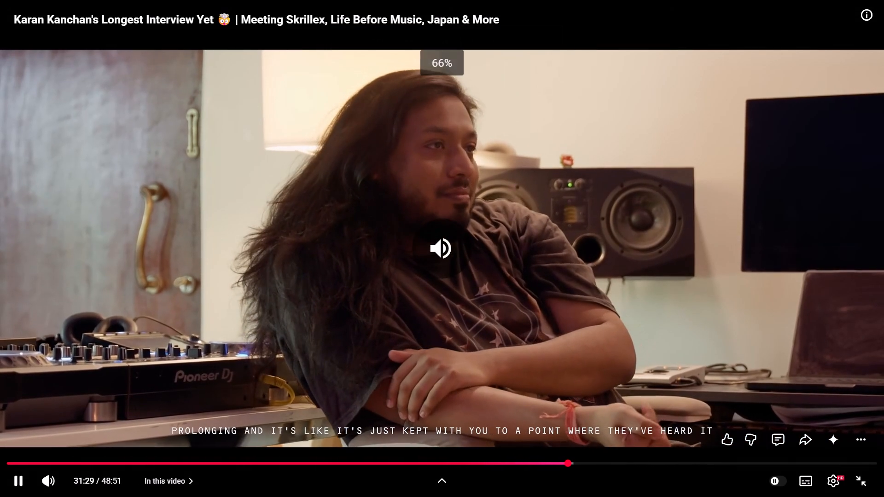
pyautogui.press('Right')
pyautogui.press('Right')
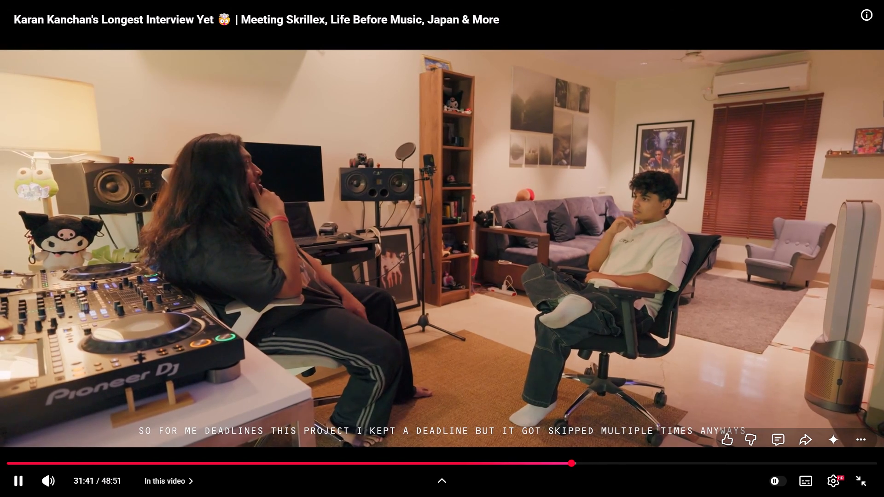
pyautogui.press('Down')
pyautogui.press('Up')
pyautogui.press('Right')
pyautogui.press('Right')
pyautogui.press('Right')
pyautogui.press('Right')
pyautogui.press('Up')
pyautogui.press('Down')
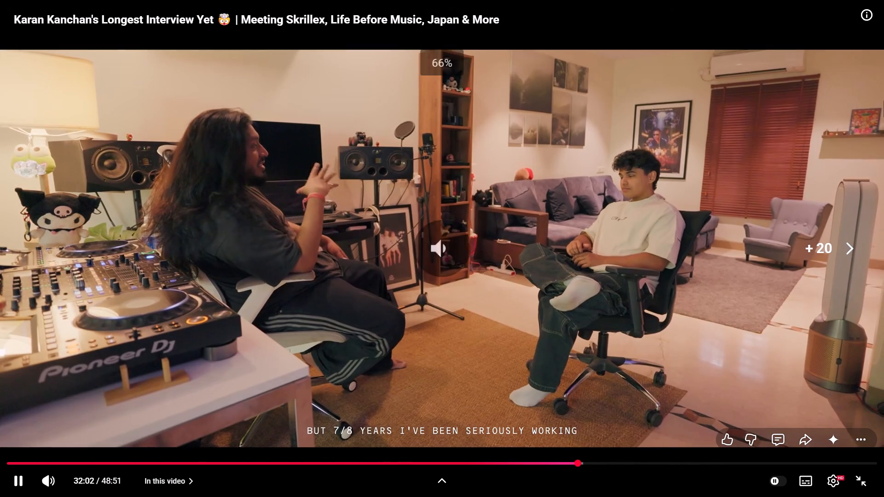
pyautogui.press('Down')
pyautogui.press('Up')
# Skip forward in five-second jumps through the studio conversation to the project-file segment after 33:00.
pyautogui.press('Right')
pyautogui.press('Right')
pyautogui.press('Right')
pyautogui.press('Right')
pyautogui.press('Right')
pyautogui.press('Right')
pyautogui.press('Right')
pyautogui.press('Right')
pyautogui.press('Right')
pyautogui.press('Right')
pyautogui.press('Right')
pyautogui.press('Right')
pyautogui.press('Right')
pyautogui.press('Right')
pyautogui.press('Right')
pyautogui.press('Right')
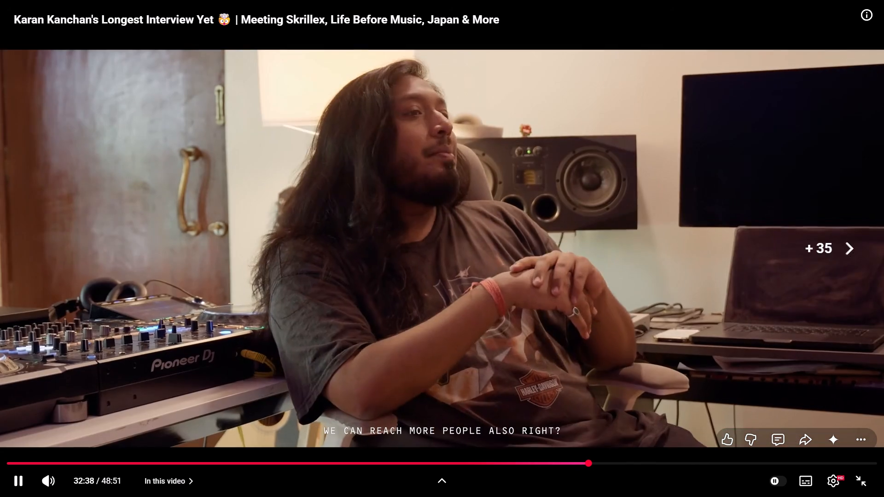
# Rewind the interview to about 32:51, just before the project-file segment, keeping the player volume at 66%.
pyautogui.press('Up')
pyautogui.press('Left')
pyautogui.press('Left')
pyautogui.press('Left')
pyautogui.press('Left')
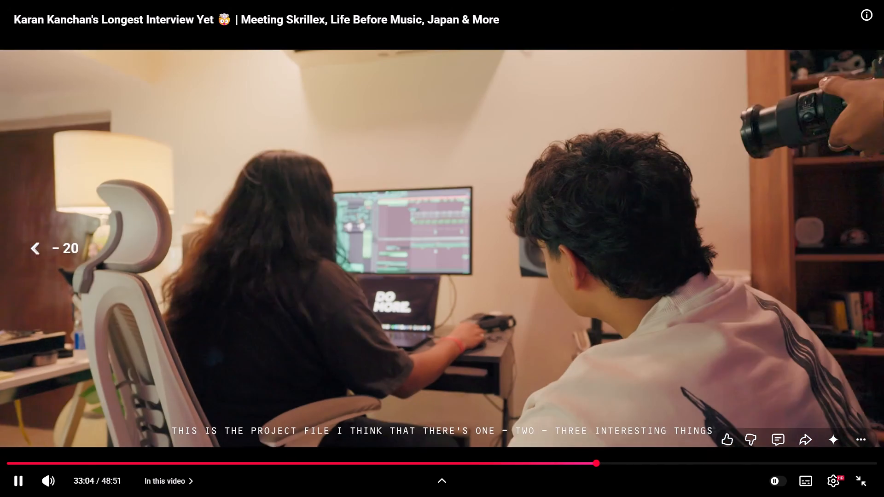
pyautogui.press('Left')
pyautogui.press('Left')
pyautogui.press('Left')
pyautogui.press('Left')
pyautogui.press('Down')
pyautogui.press('Right')
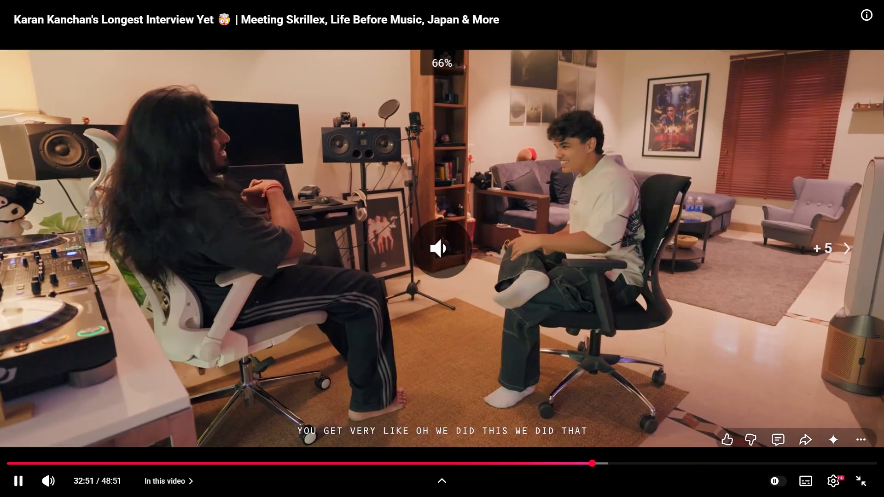
# Skip ahead to the song breakdown and start watching the project-file walkthrough from about 33:06.
pyautogui.press('Up')
pyautogui.press('Right')
pyautogui.press('Right')
pyautogui.press('Left')
pyautogui.press('Down')
pyautogui.press('Right')
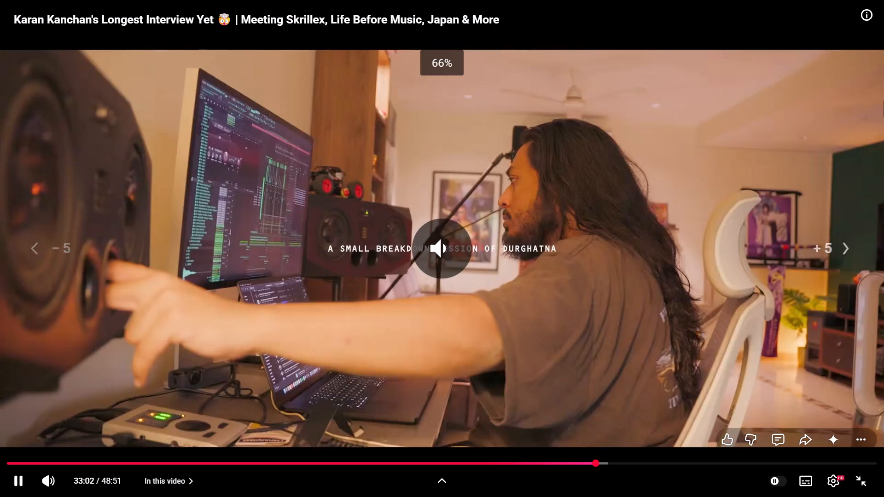
pyautogui.press('Right')
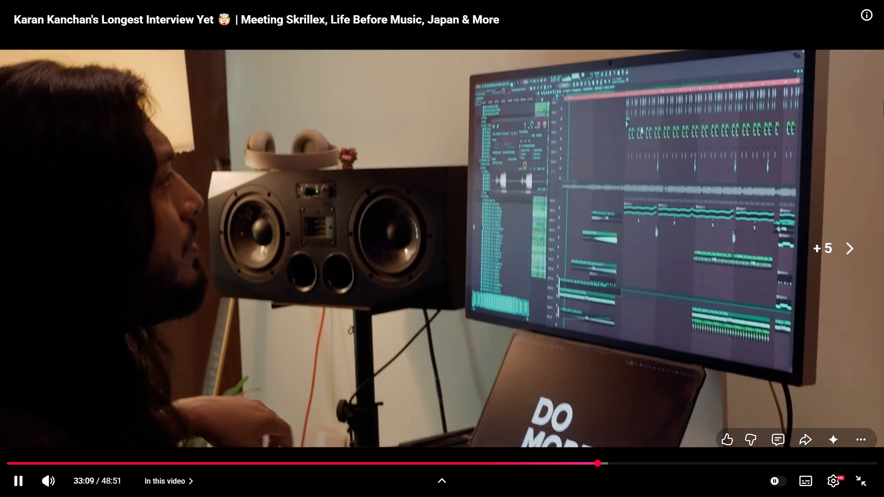
pyautogui.press('Left')
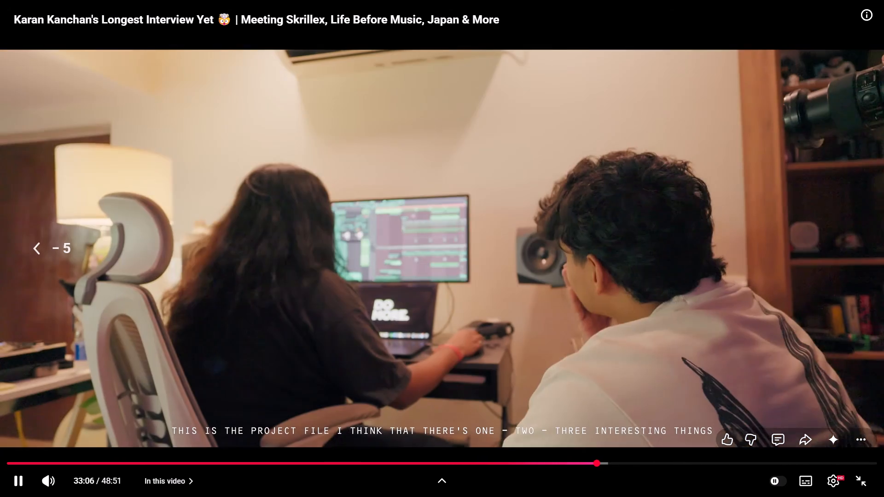
# Watch the project-file walkthrough, adjusting the player volume around 66% between the speech and music playback.
pyautogui.press('Up')
pyautogui.press('Down')
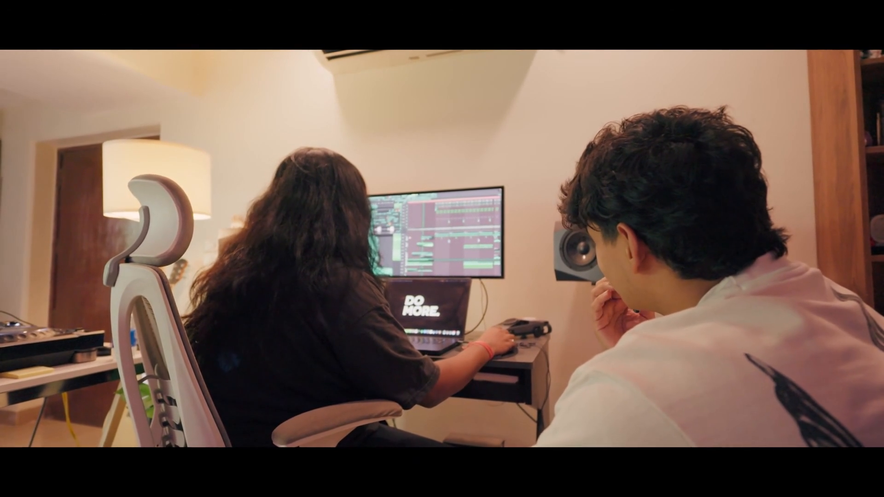
pyautogui.press('Down')
pyautogui.press('Up')
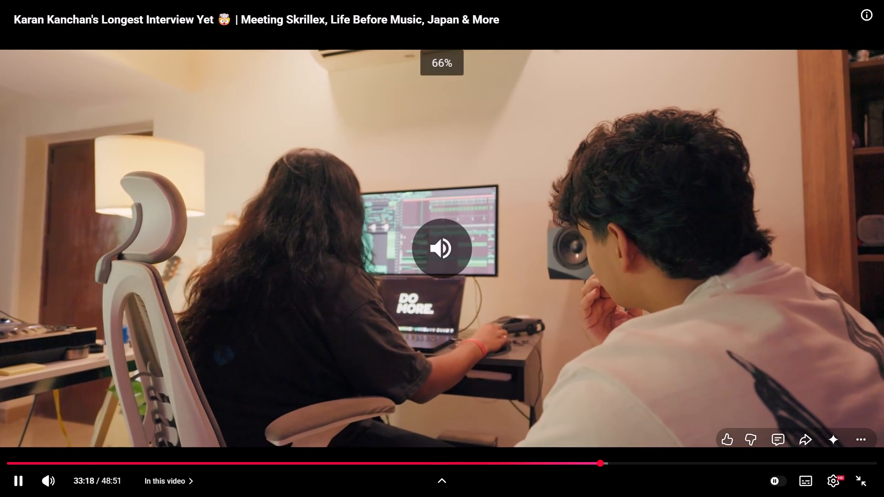
pyautogui.press('Down')
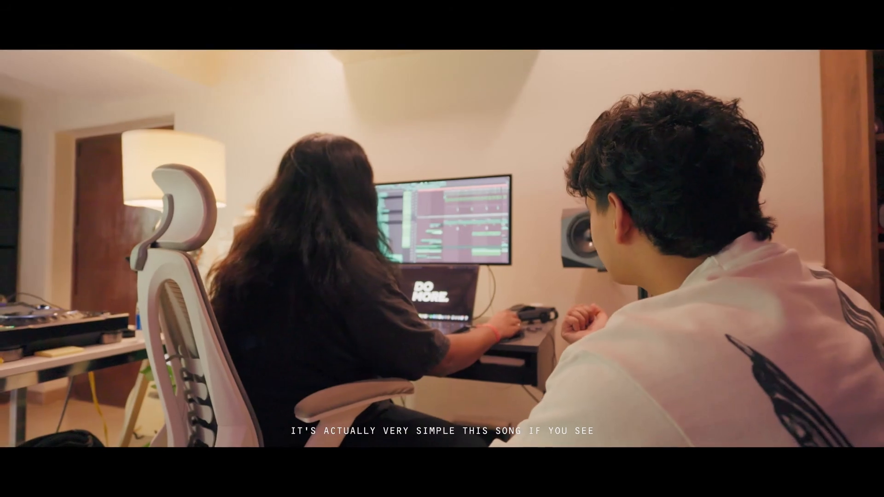
pyautogui.press('Down')
pyautogui.press('Up')
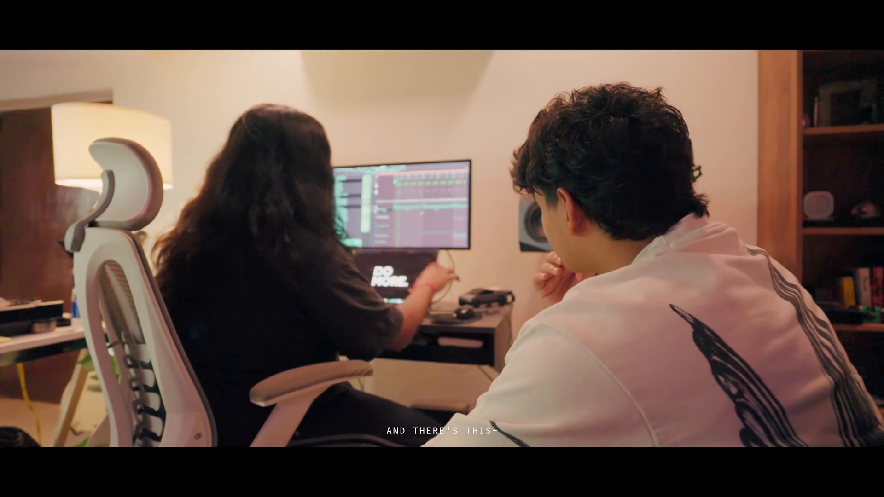
pyautogui.press('Down')
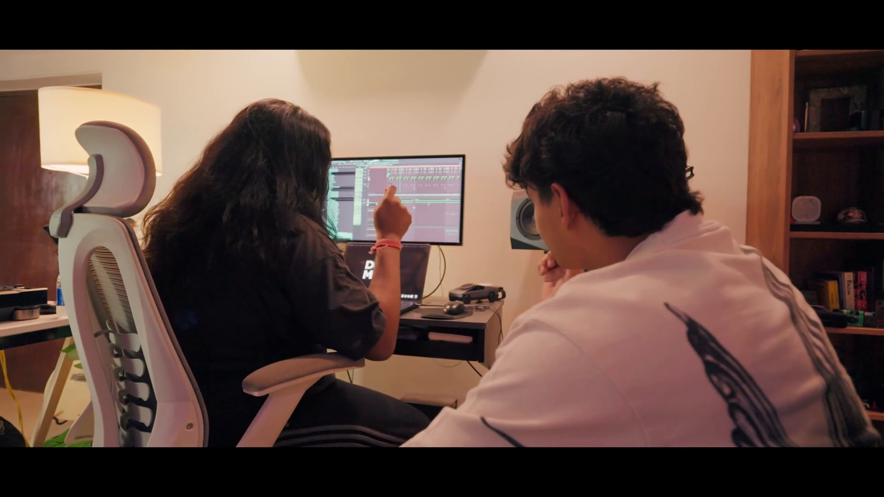
pyautogui.press('Up')
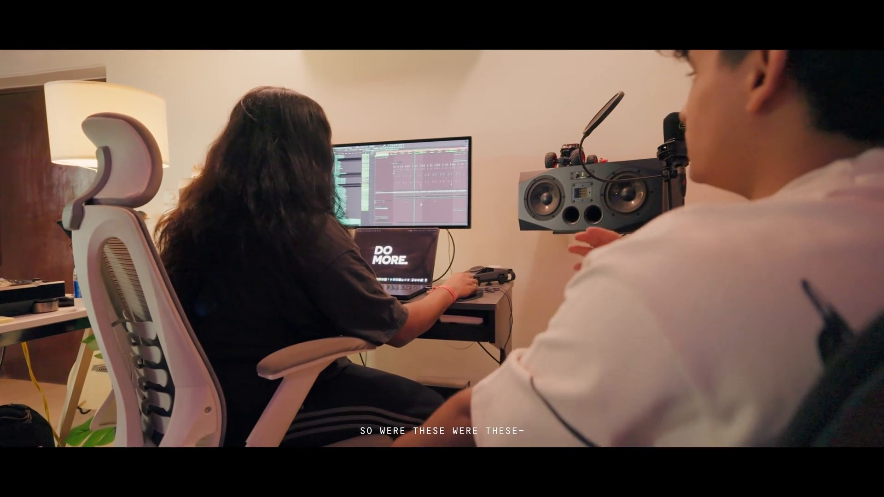
pyautogui.press('Down')
pyautogui.press('Up')
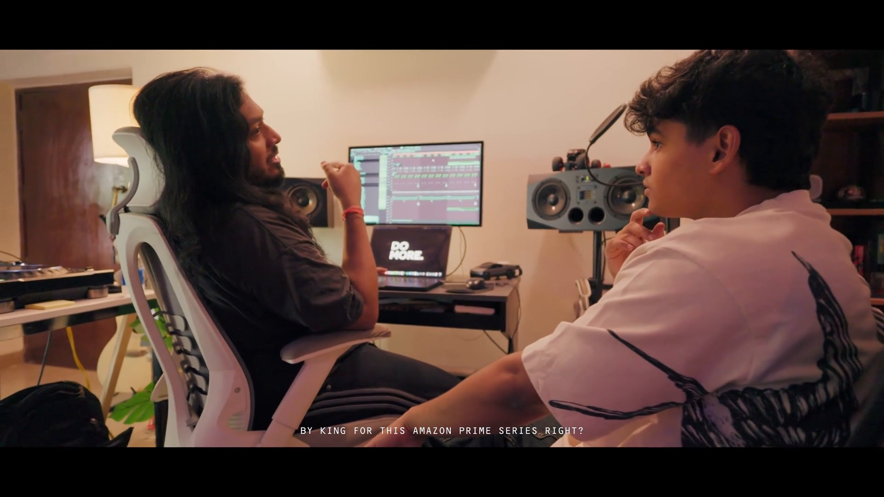
# Lower the player volume in stages to 36% while watching the song breakdown to about 34:56.
pyautogui.press('Down')
pyautogui.press('Down')
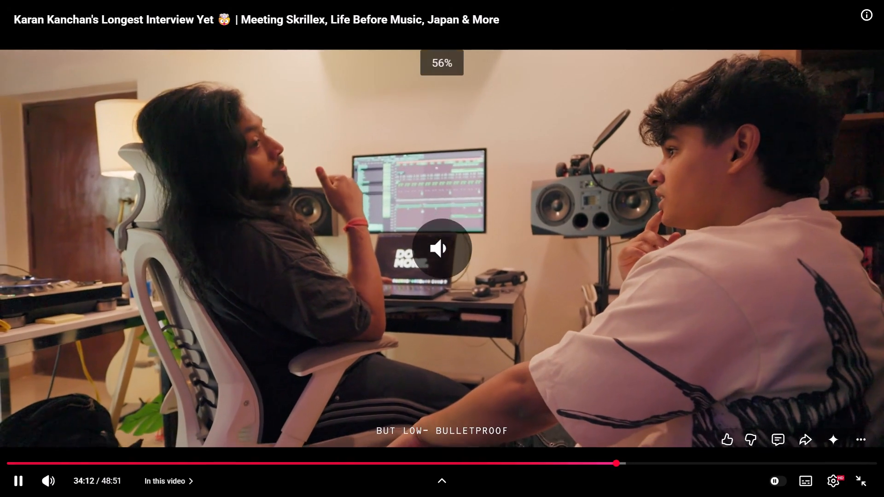
pyautogui.press('Up')
pyautogui.press('Down')
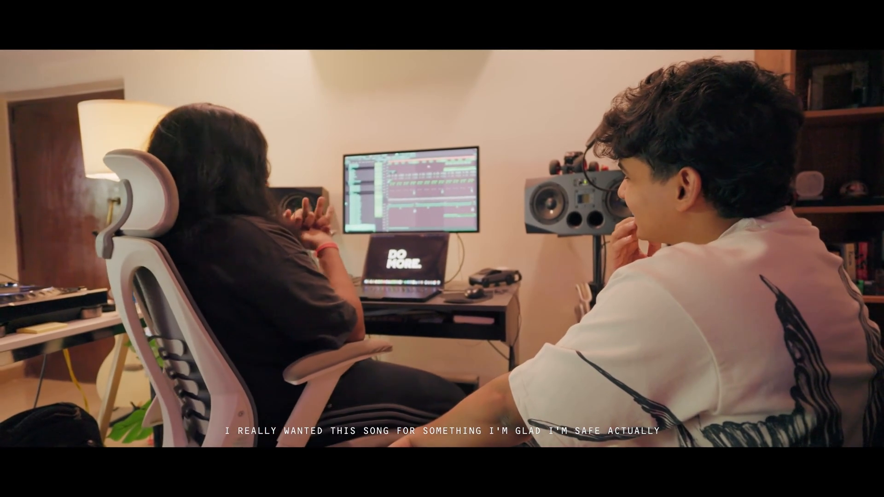
pyautogui.press('Down')
pyautogui.press('Up')
pyautogui.press('Down')
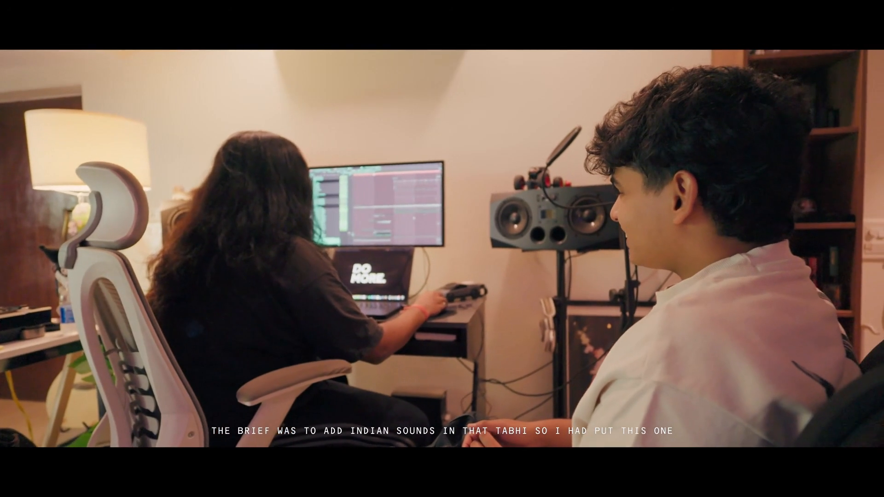
pyautogui.press('Down')
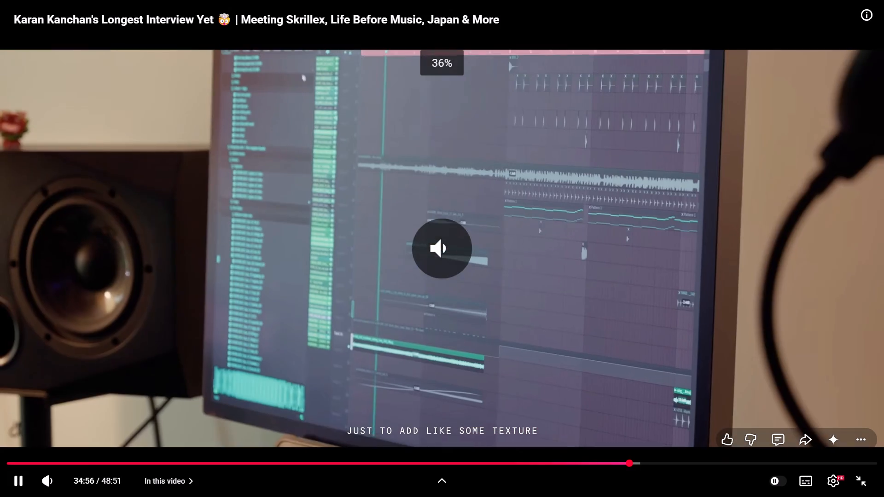
# Continue watching the song breakdown past 35:08, adjusting the player volume in small amounts from 36%.
pyautogui.press('Up')
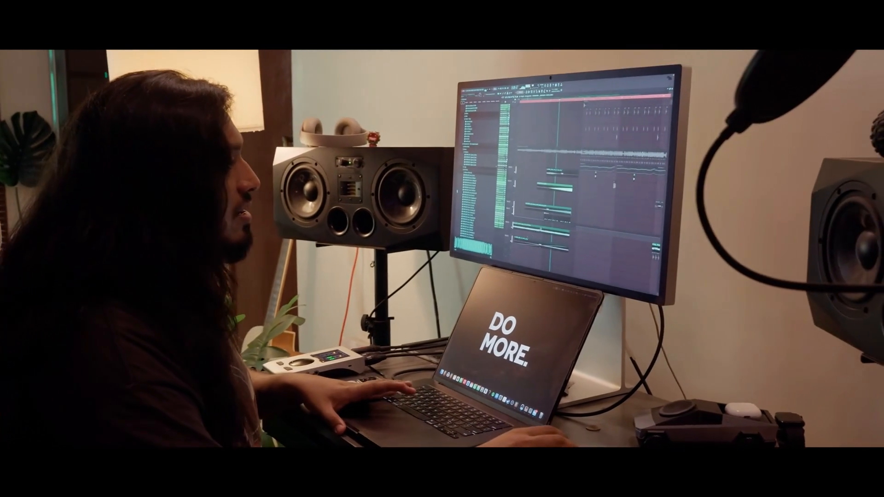
pyautogui.press('Down')
pyautogui.press('Up')
pyautogui.press('Down')
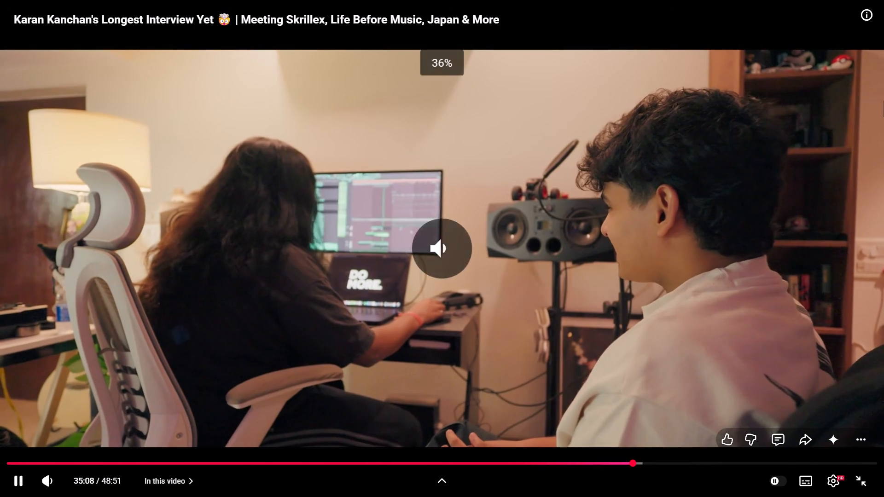
pyautogui.press('Up')
pyautogui.press('Up')
pyautogui.press('Down')
pyautogui.press('Up')
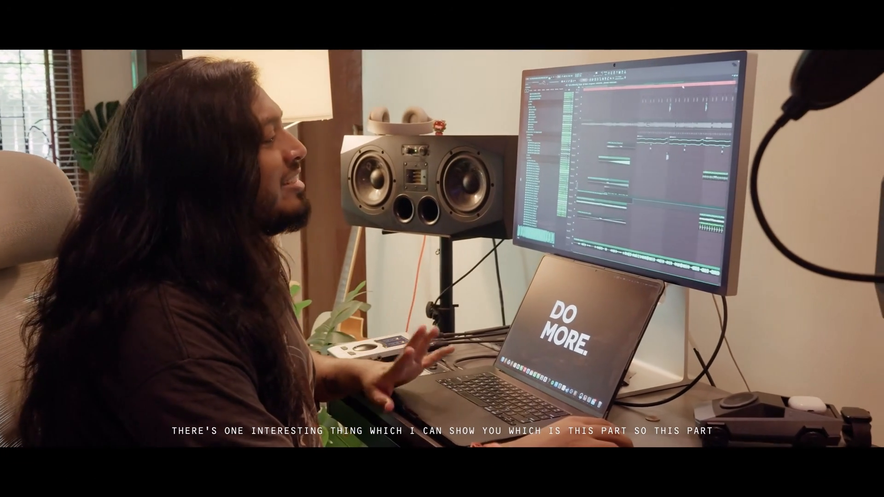
pyautogui.press('Down')
pyautogui.press('Up')
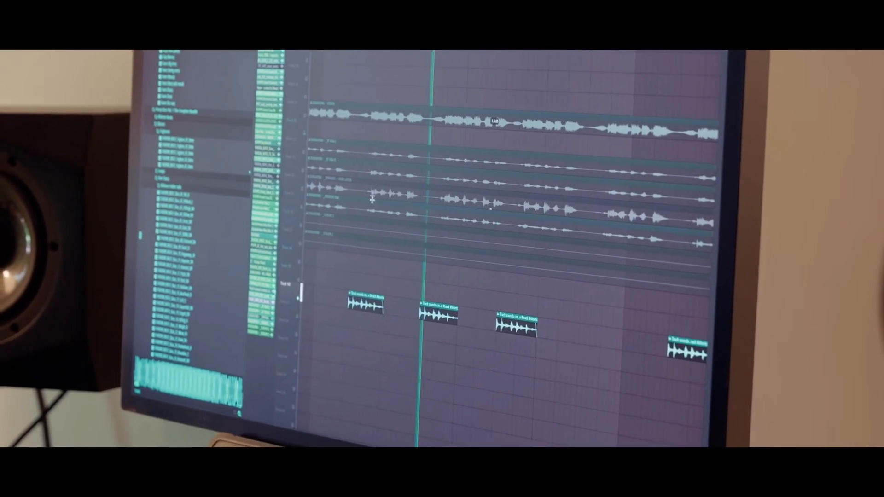
# Continue watching the song breakdown from about 35:30, skipping ahead 5 seconds and alternating the player volume between 36% and 41%.
pyautogui.press('Down')
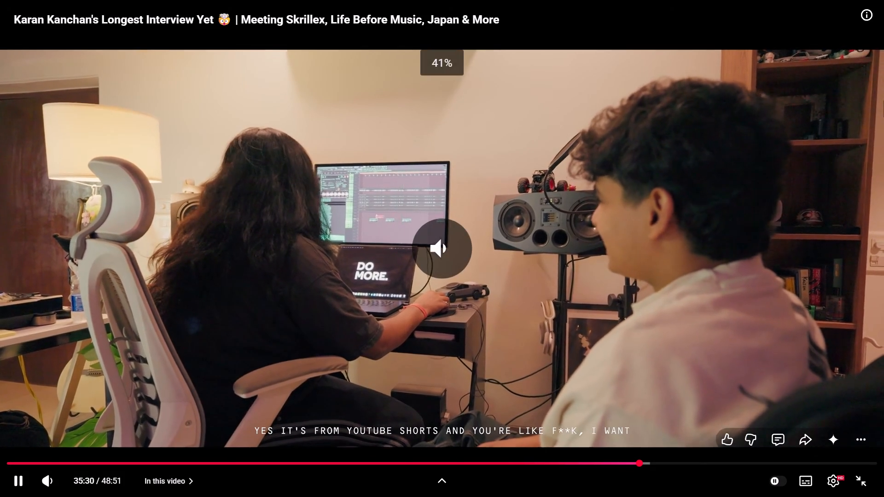
pyautogui.press('Up')
pyautogui.press('Down')
pyautogui.press('Up')
pyautogui.press('Down')
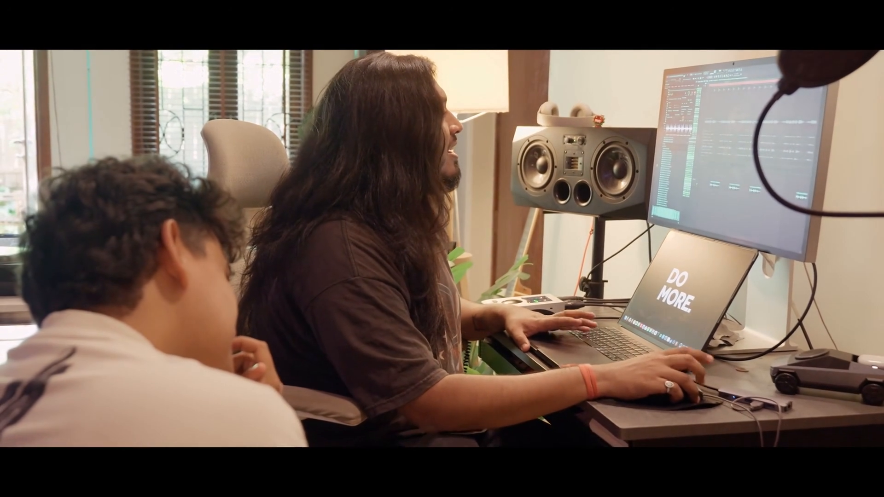
pyautogui.press('Down')
pyautogui.press('Up')
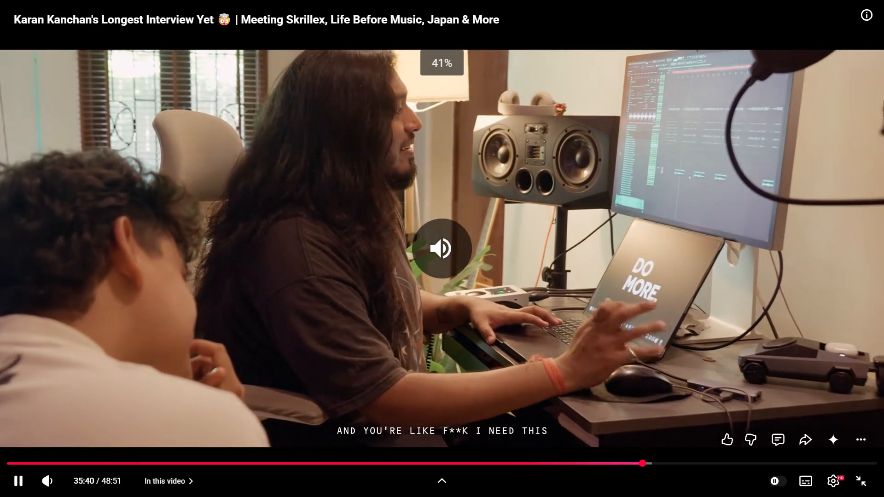
pyautogui.press('Right')
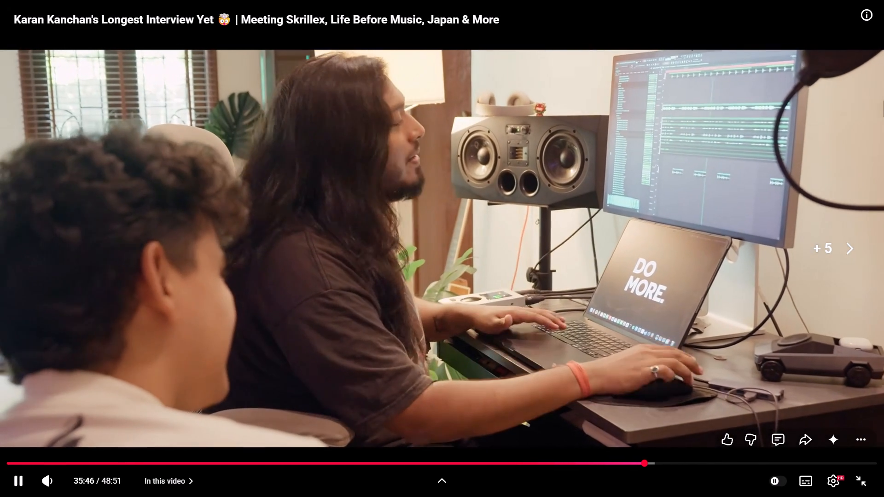
pyautogui.press('Down')
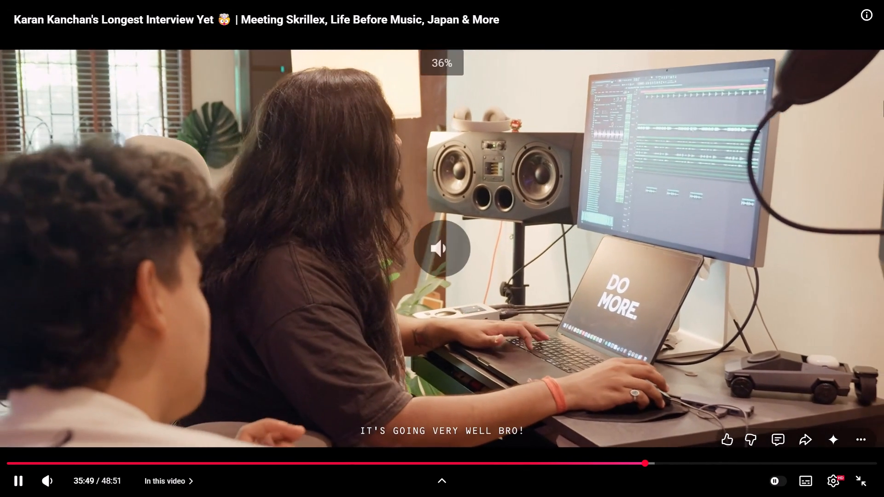
pyautogui.press('Up')
pyautogui.press('Down')
pyautogui.press('Up')
pyautogui.press('Down')
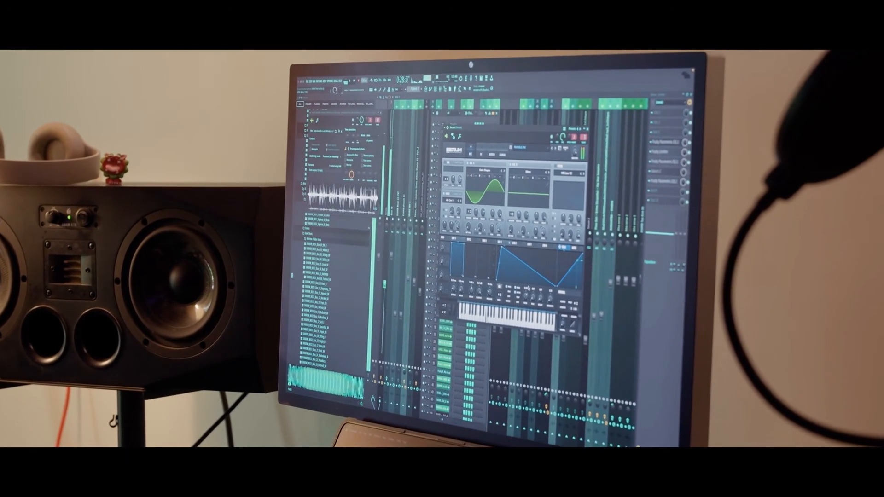
# Skip ahead 5 seconds, watch on to the project working-time remarks around 36:45, pausing there, and replay the last 10 seconds.
pyautogui.press('Right')
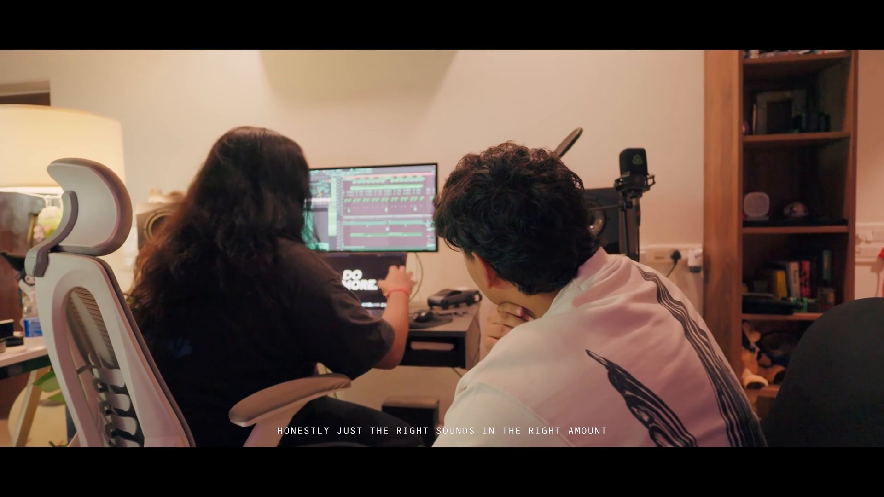
pyautogui.press('Down')
pyautogui.press('Up')
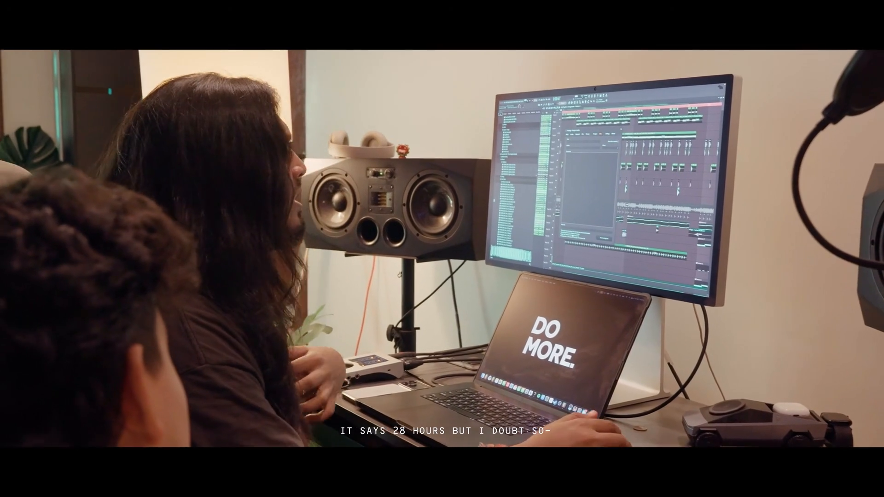
pyautogui.press('space')
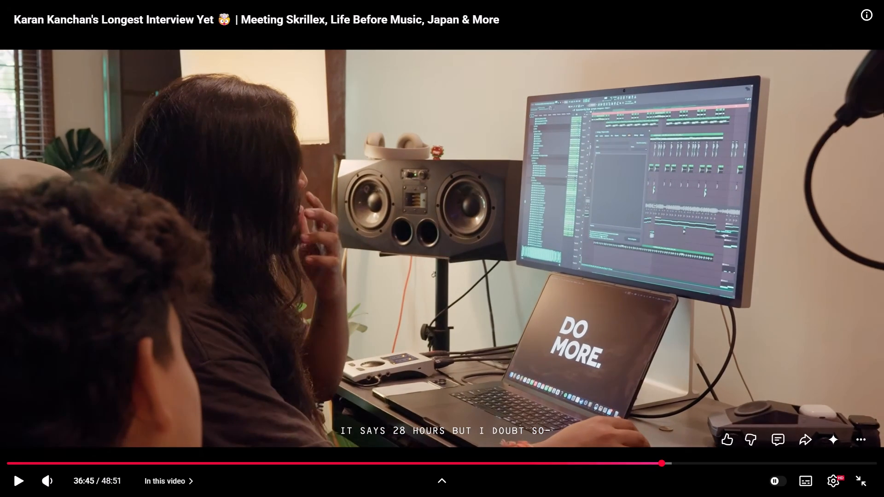
pyautogui.press('space')
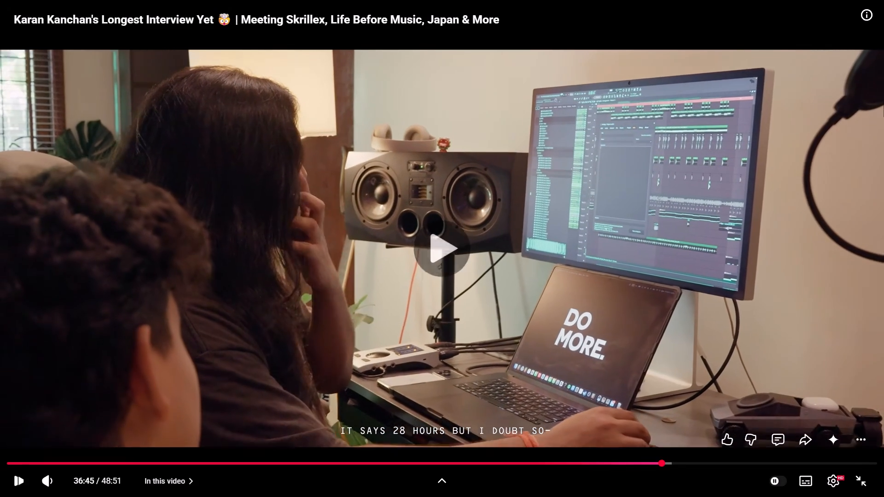
pyautogui.press('space')
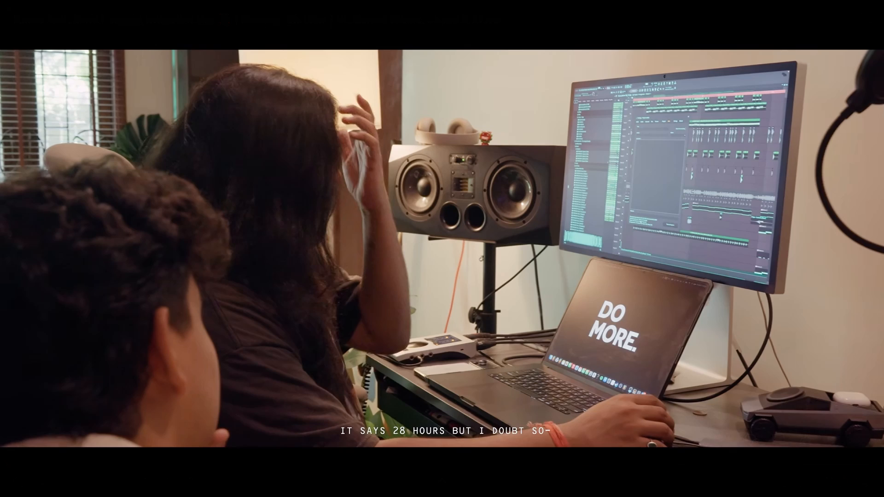
pyautogui.press('space')
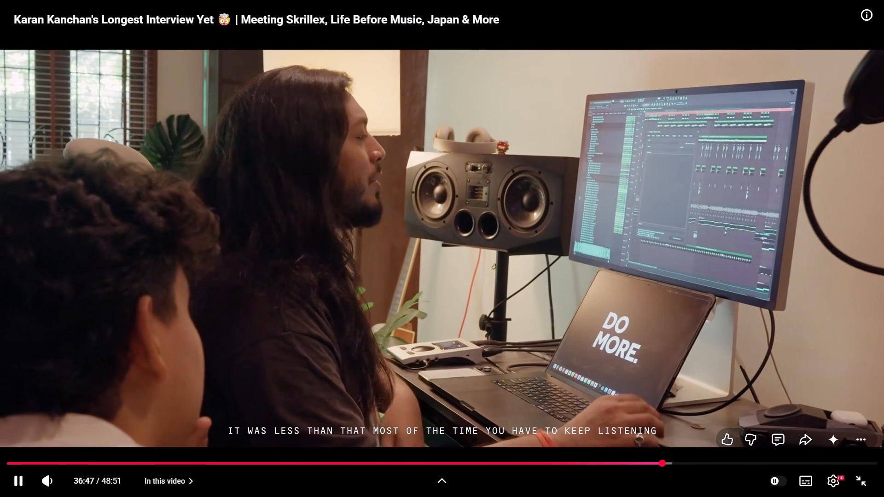
pyautogui.press('Down')
pyautogui.press('Up')
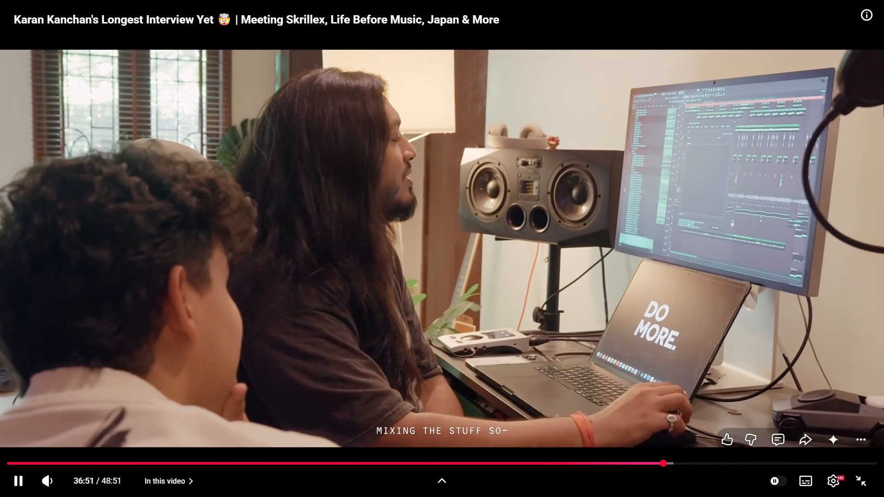
pyautogui.press('Left')
pyautogui.press('Left')
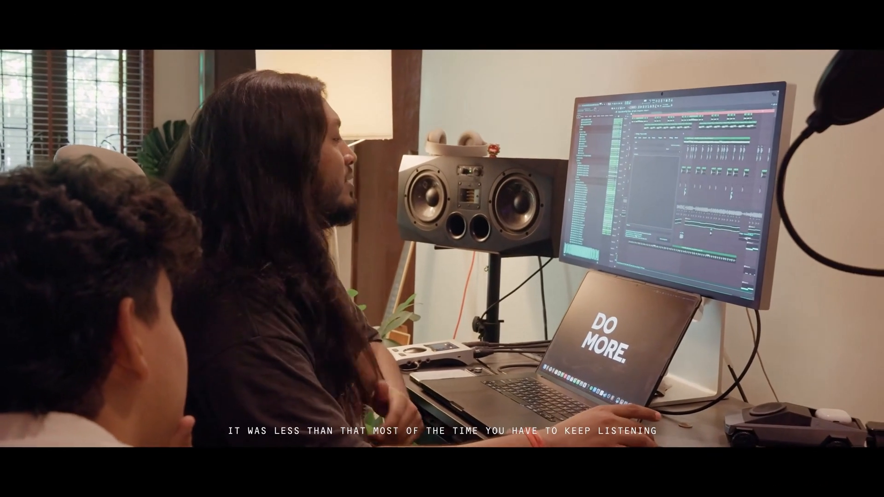
# Pause the video at 36:49 outside full screen, switch to FL Studio and check the time spent in the project info.
pyautogui.press('f')
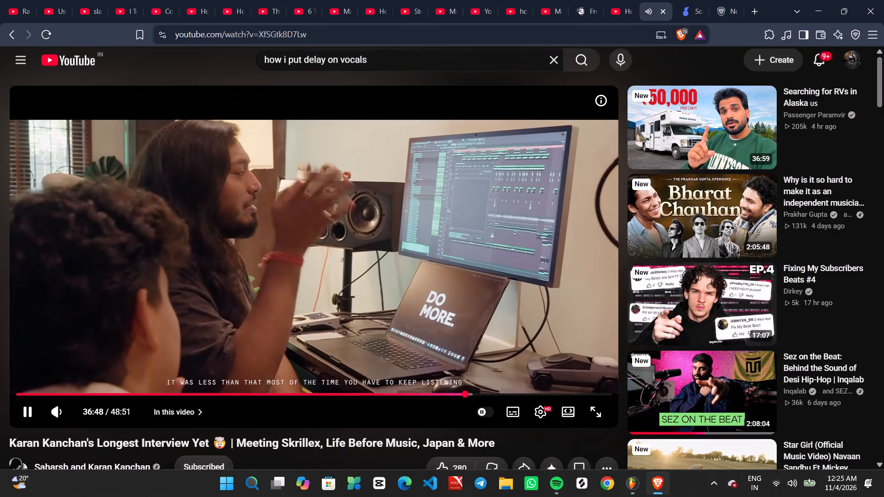
pyautogui.press('space')
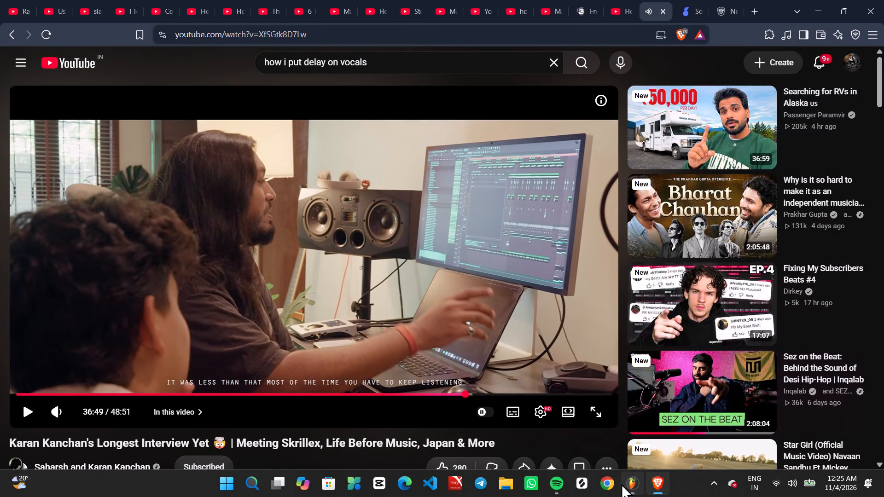
pyautogui.click(628, 484)
pyautogui.click(109, 36)
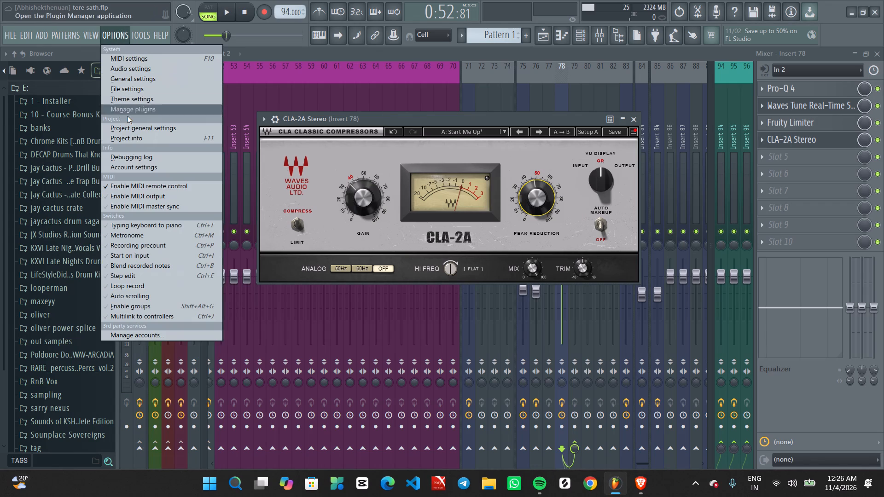
pyautogui.click(130, 138)
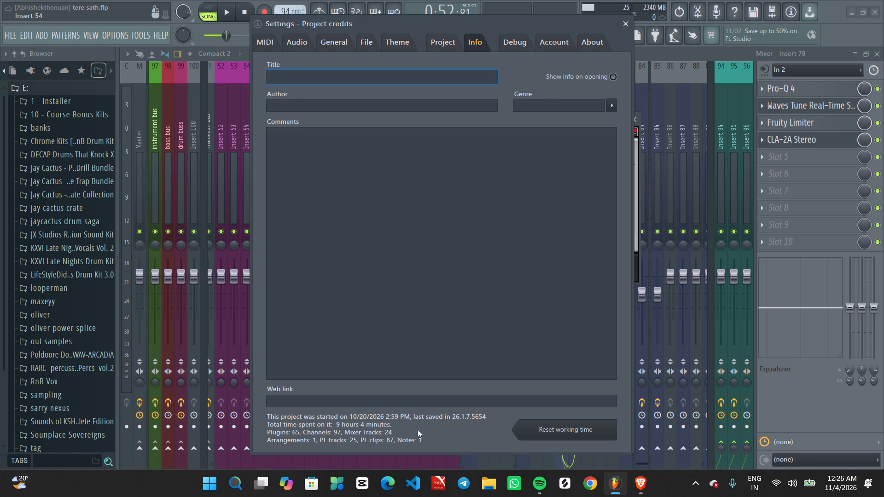
pyautogui.click(627, 29)
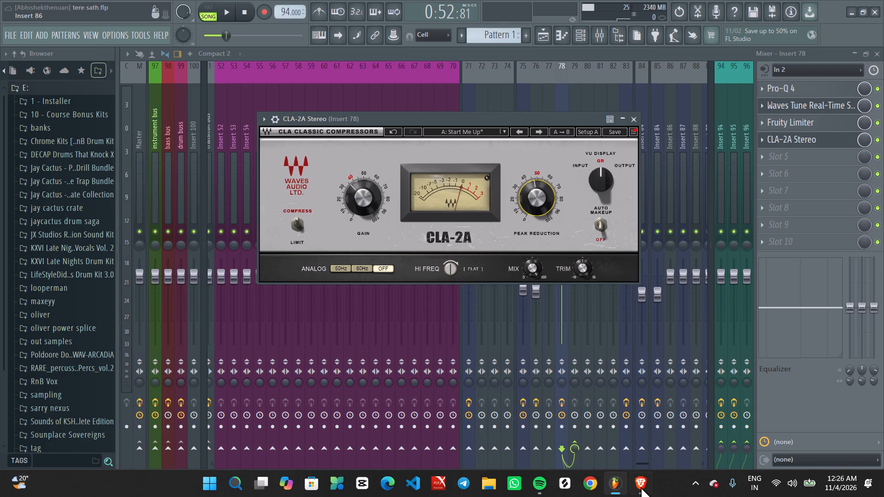
# Switch back to the interview in Brave and resume playback from 36:49.
pyautogui.click(636, 485)
pyautogui.press('space')
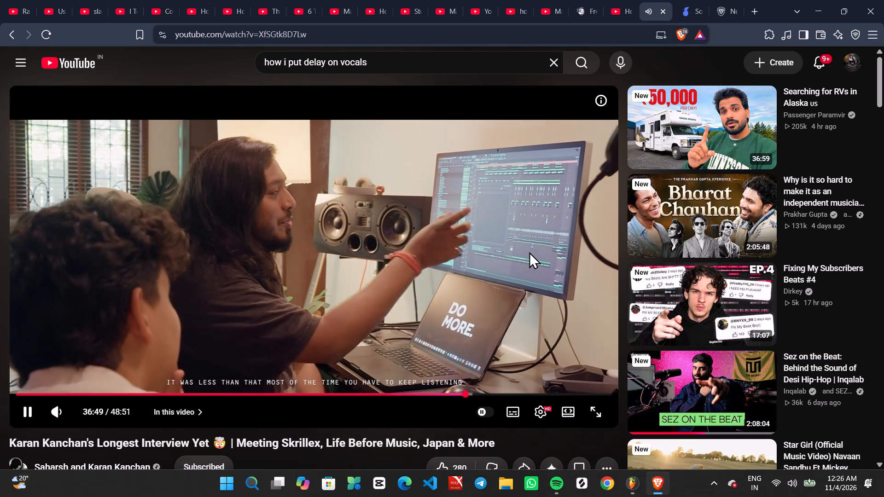
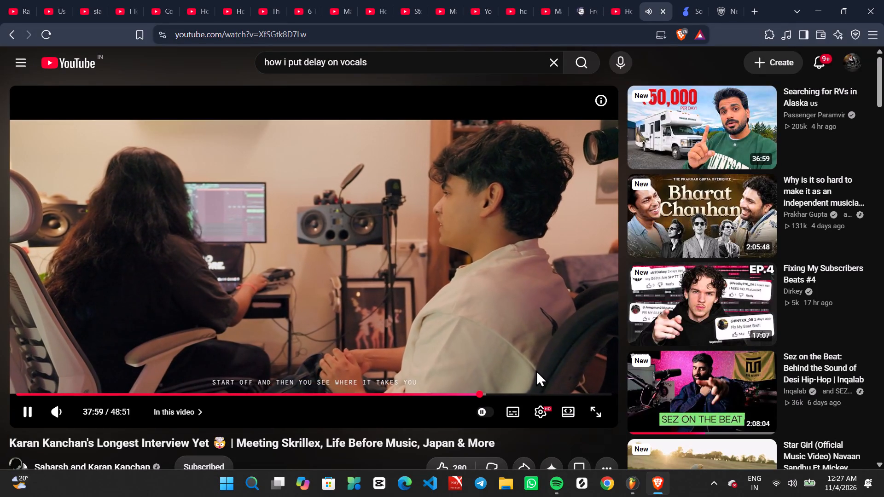
# Skip the Karan Kanchan interview ahead to about 43:01.
pyautogui.click(541, 393)
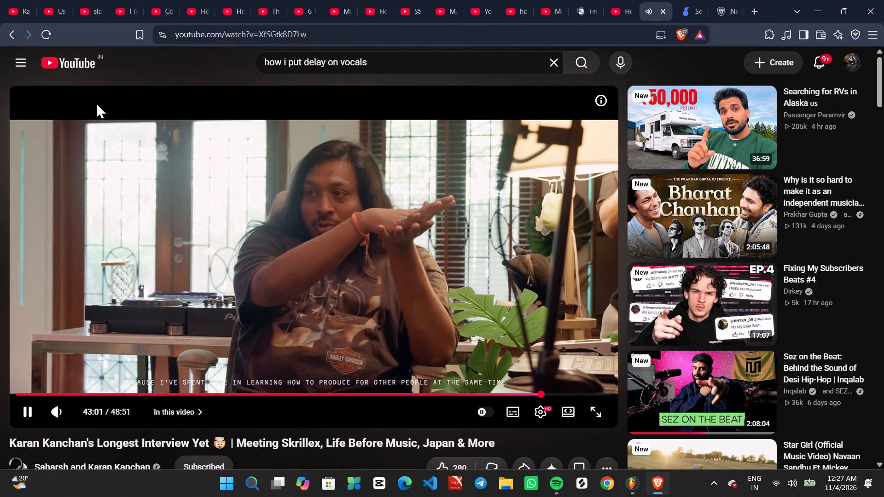
# Leave the interview for the YouTube home feed, browse the recommendations and open the "Star Girl" mix by Navaan Sandhu.
pyautogui.click(72, 66)
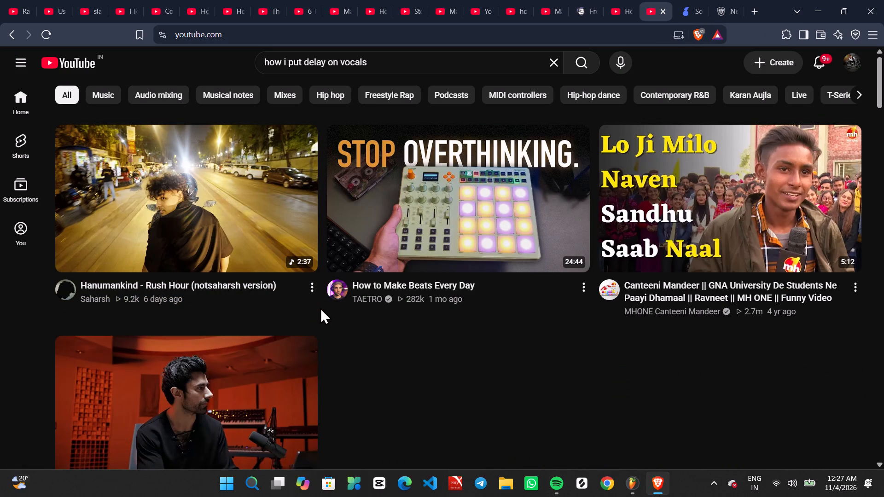
pyautogui.scroll(-2, 320, 307)
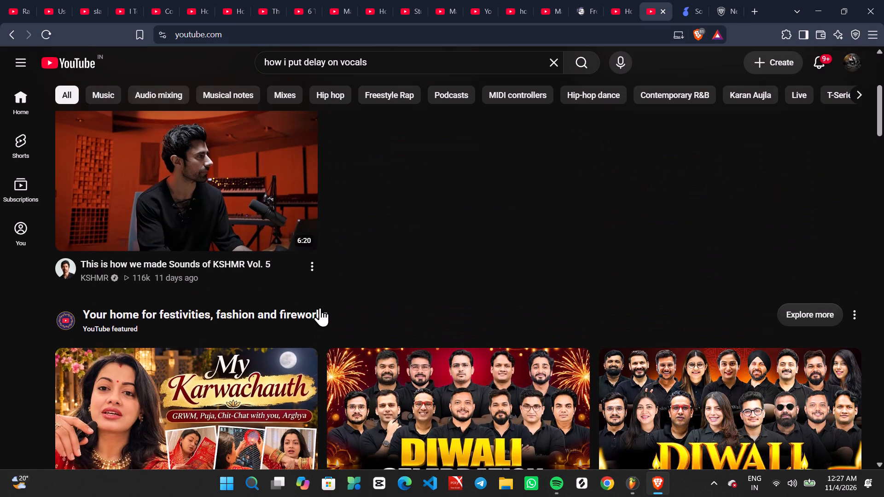
pyautogui.scroll(-1, 333, 286)
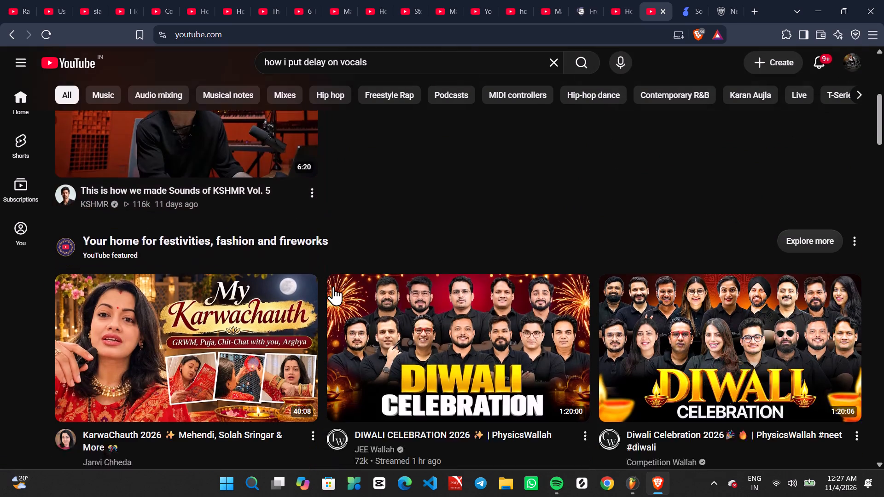
pyautogui.scroll(-4, 333, 286)
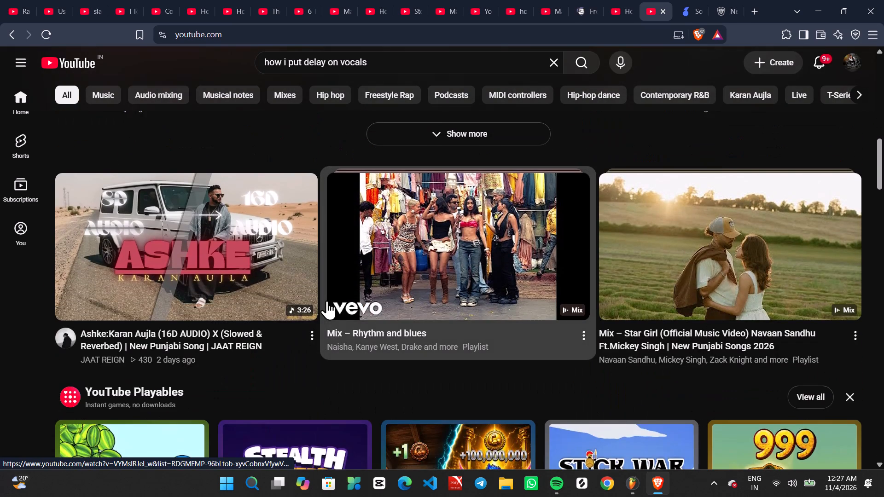
pyautogui.scroll(-2, 327, 301)
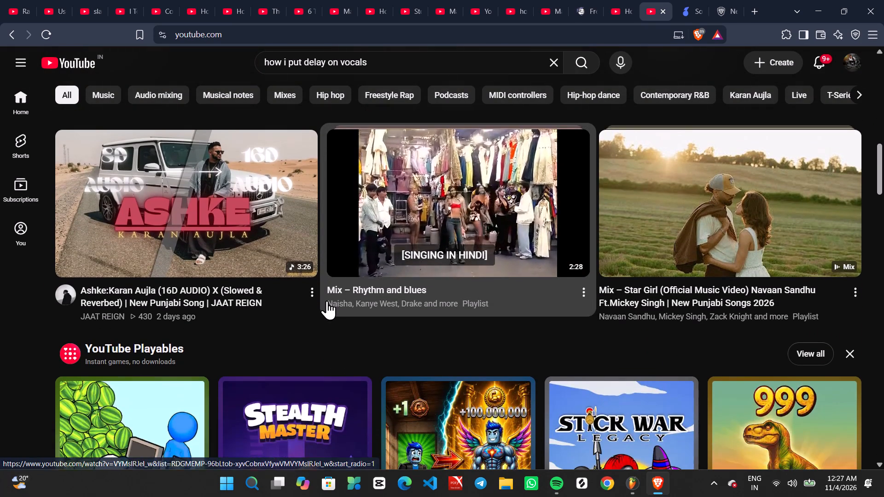
pyautogui.scroll(-5, 327, 301)
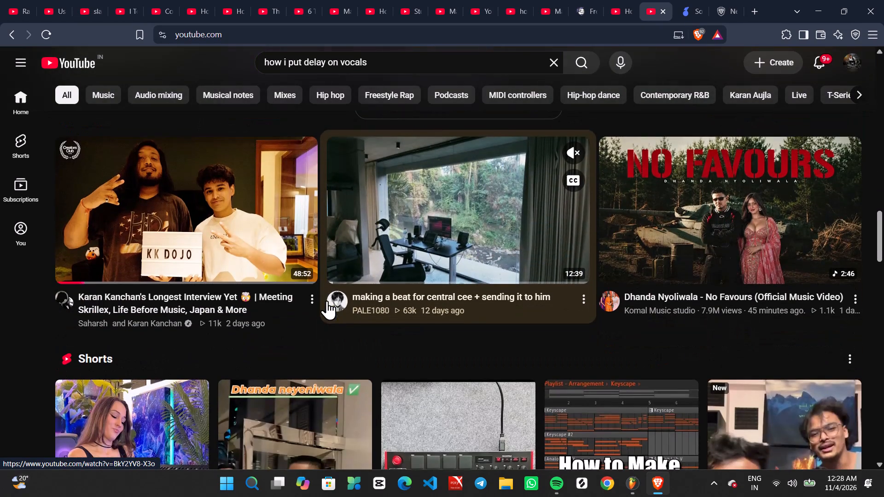
pyautogui.scroll(4, 595, 349)
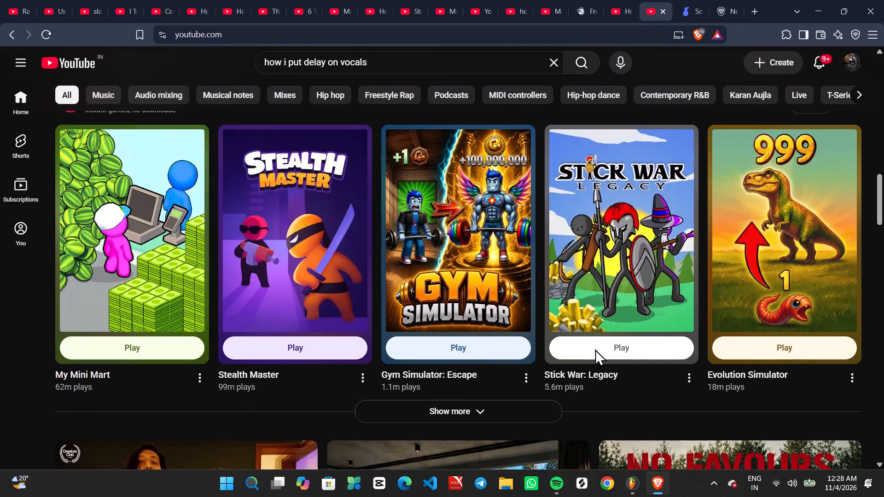
pyautogui.scroll(3, 726, 205)
pyautogui.scroll(-1, 720, 251)
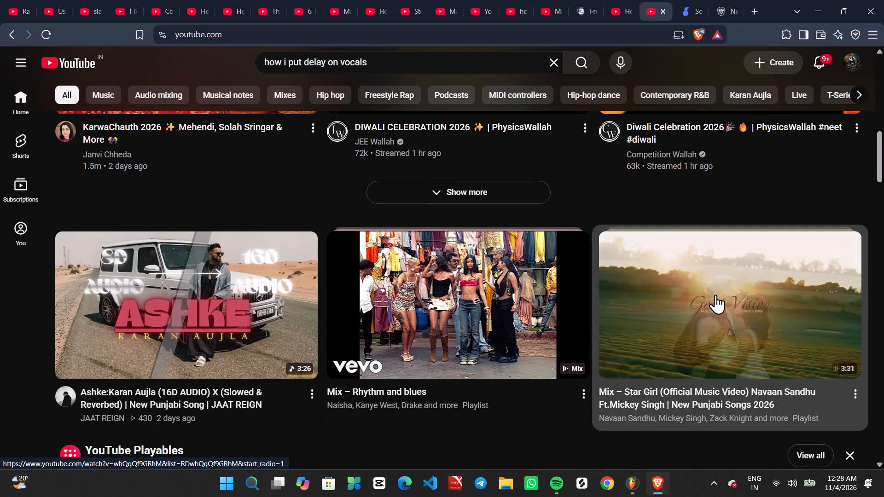
pyautogui.click(715, 295)
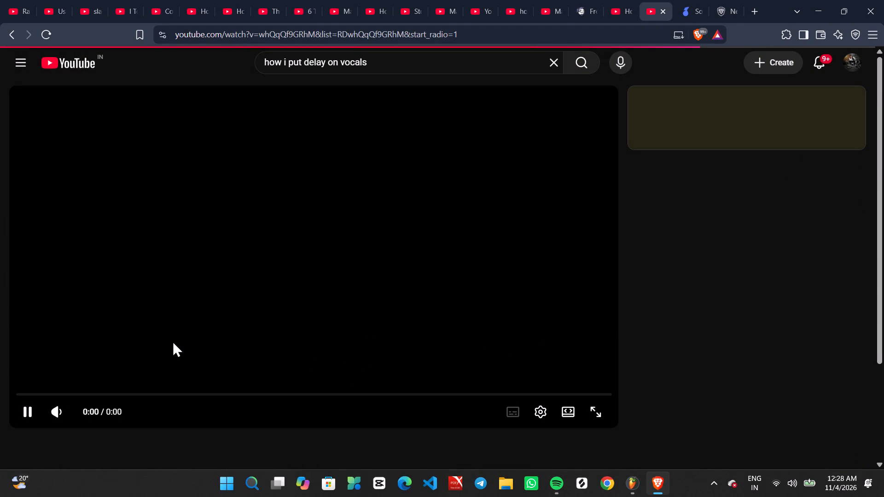
# Expand the Star Girl video's description, raise the player volume and look over the credits.
pyautogui.scroll(-3, 172, 341)
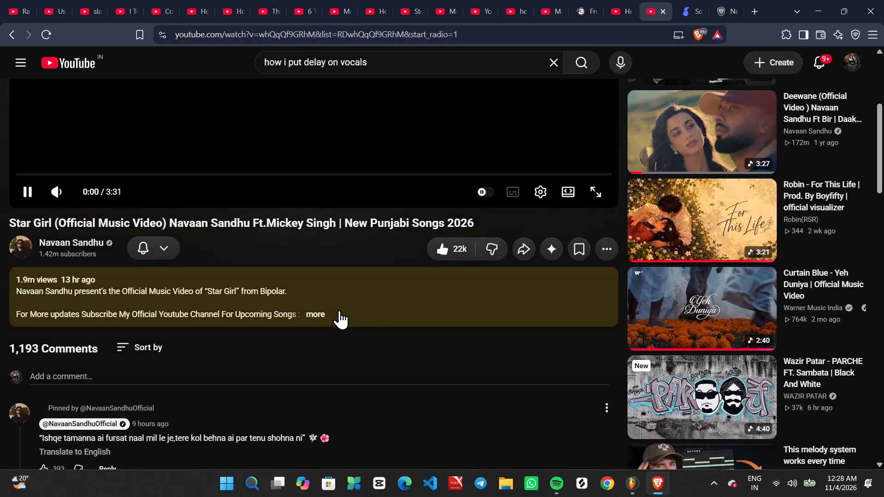
pyautogui.click(339, 310)
pyautogui.scroll(3, 238, 324)
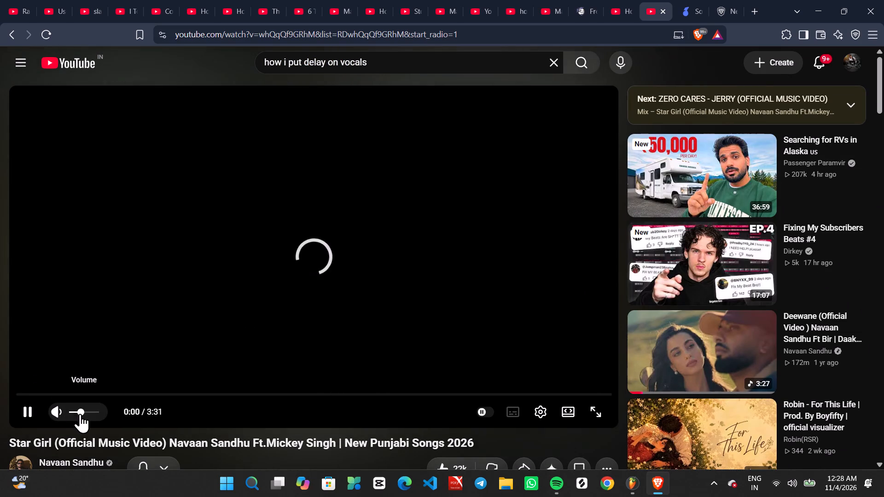
pyautogui.click(84, 412)
pyautogui.click(85, 412)
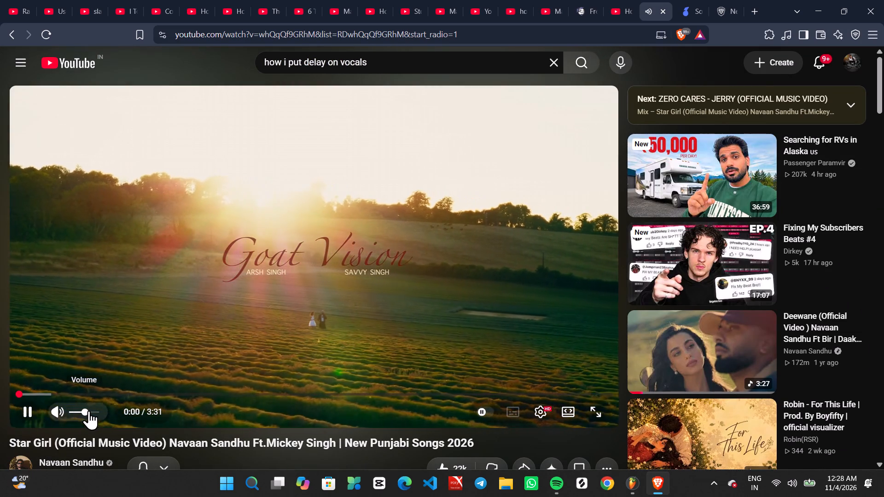
pyautogui.click(89, 410)
pyautogui.click(93, 409)
pyautogui.scroll(-1, 292, 332)
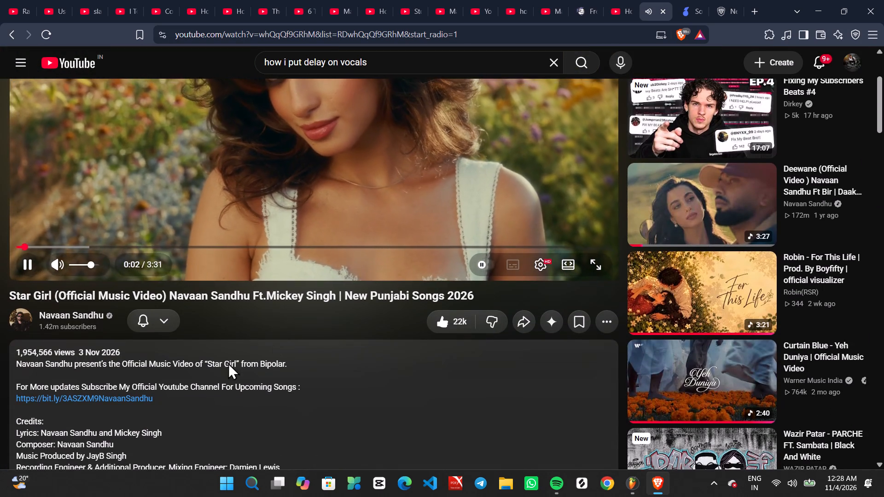
pyautogui.scroll(-1, 176, 389)
pyautogui.scroll(6, 176, 389)
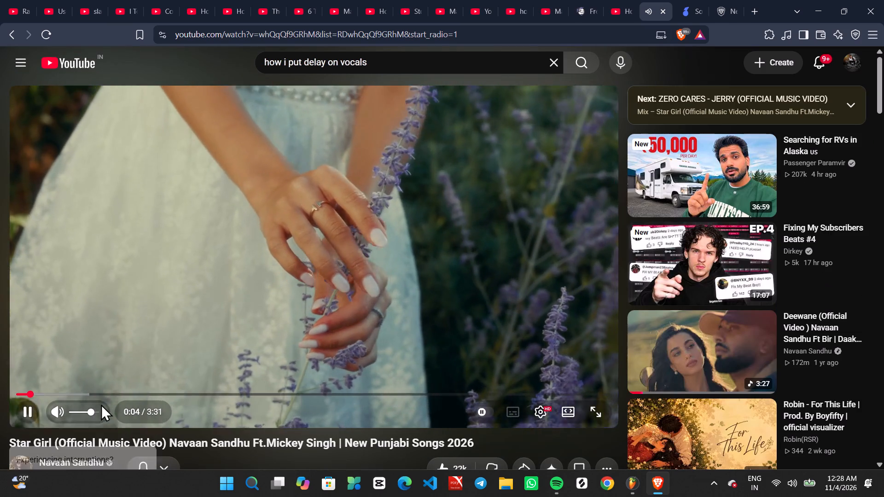
# Raise the player volume slightly more, look over the description again and set the system volume to maximum.
pyautogui.click(94, 407)
pyautogui.click(95, 409)
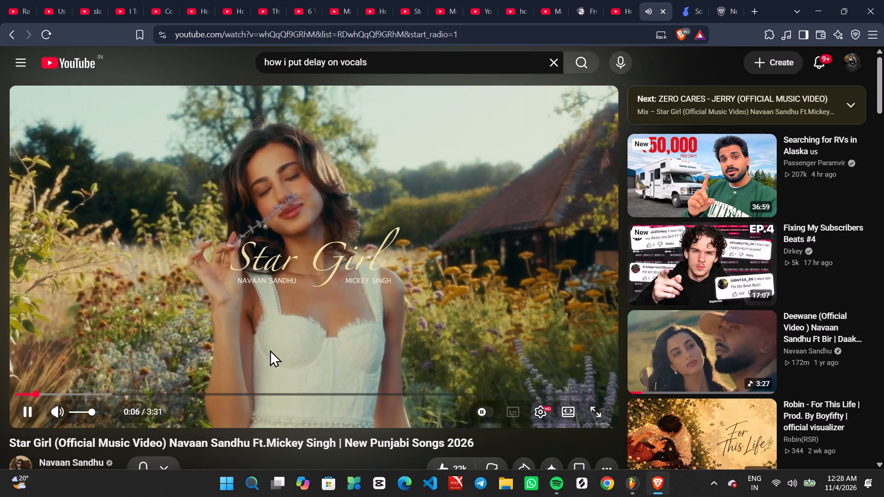
pyautogui.scroll(-2, 270, 350)
pyautogui.scroll(5, 270, 350)
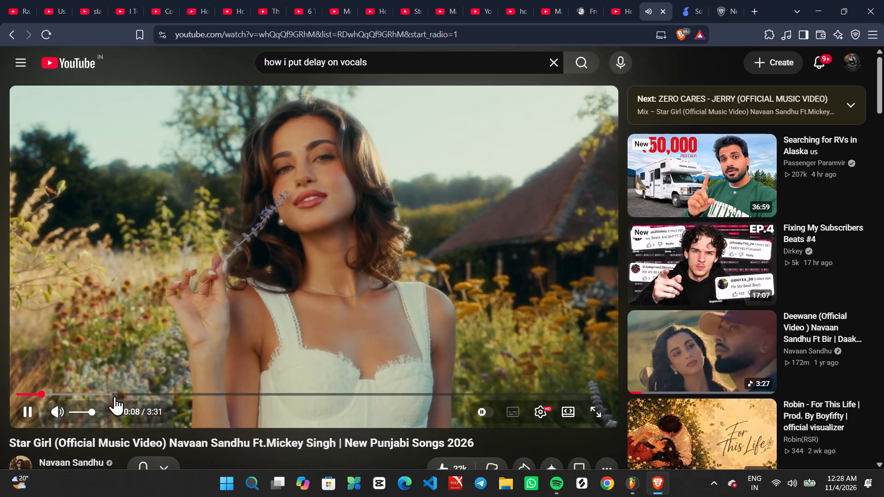
pyautogui.click(97, 409)
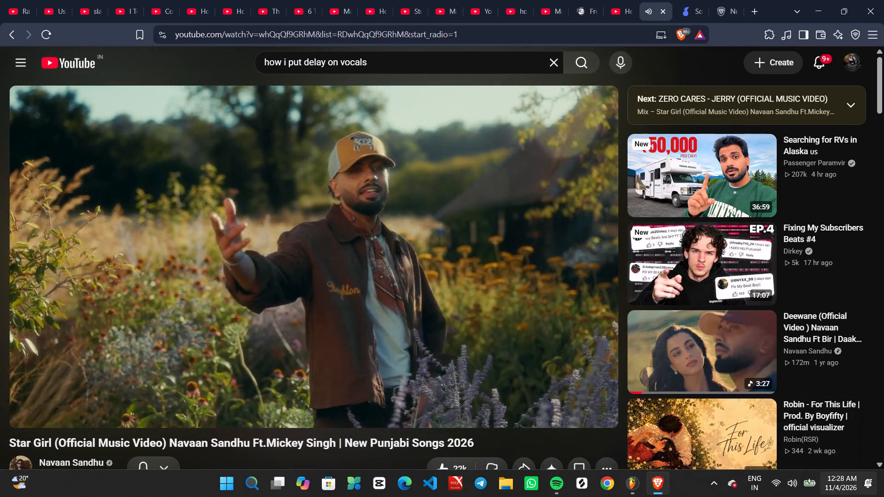
pyautogui.click(794, 496)
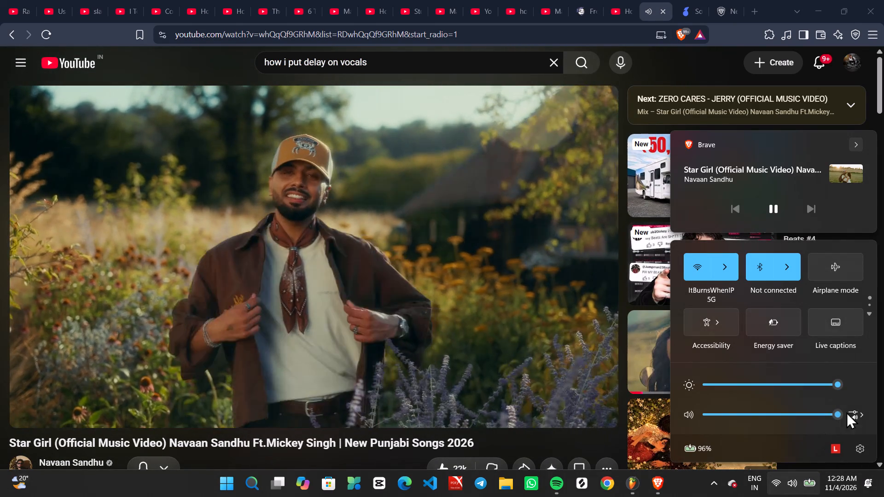
pyautogui.moveTo(834, 411); pyautogui.dragTo(840, 411)
pyautogui.click(791, 496)
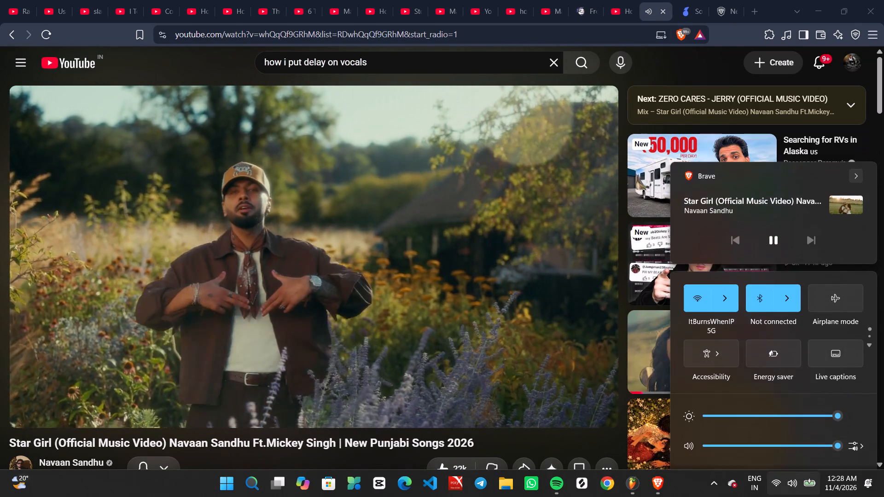
# Watch the Star Girl video in full screen until about 0:24, exit full screen and pause it.
pyautogui.click(600, 416)
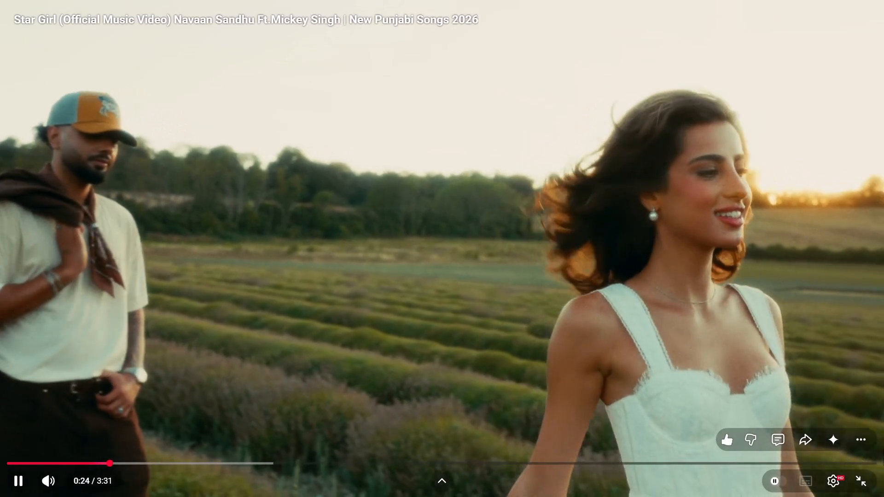
pyautogui.click(864, 483)
pyautogui.click(490, 214)
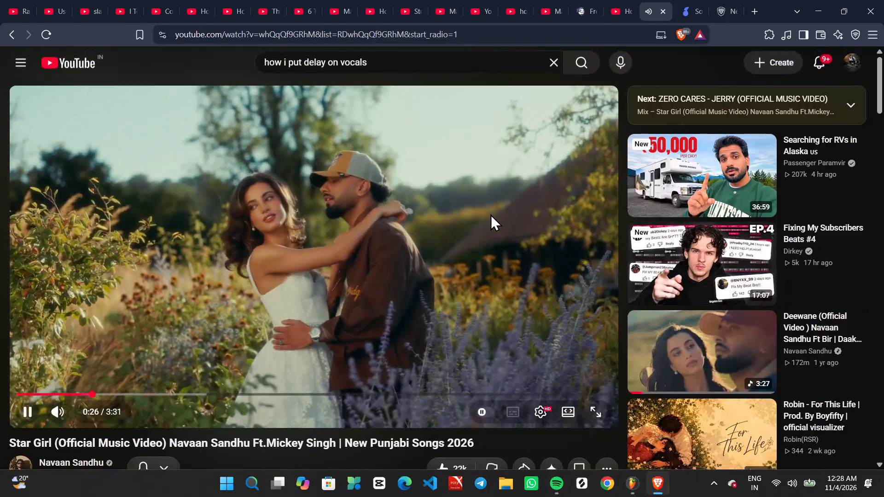
# Switch to FL Studio, briefly play the song from 0:52 and show the Insert 78 vocal clips in the Playlist.
pyautogui.click(632, 476)
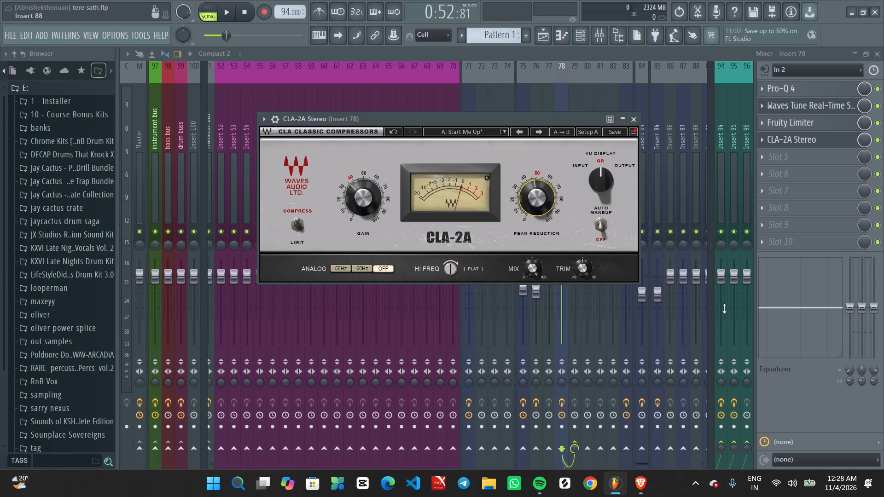
pyautogui.press('space')
pyautogui.press('space')
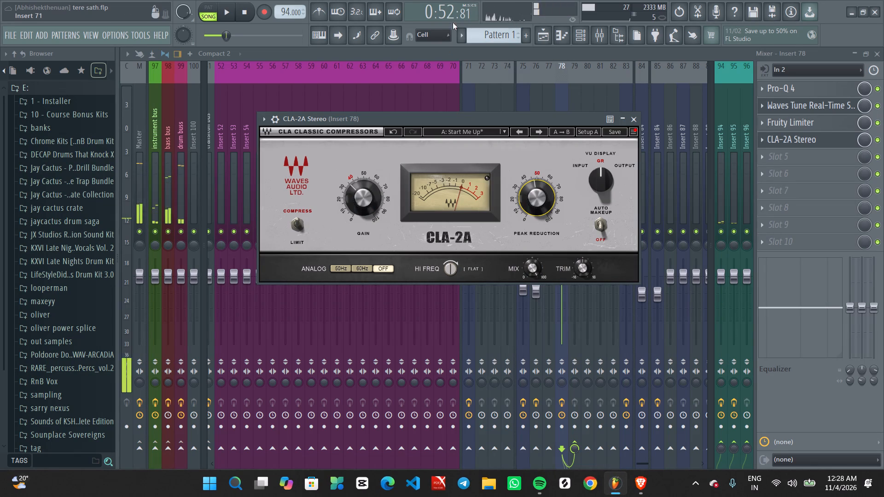
pyautogui.click(546, 34)
pyautogui.press('space')
pyautogui.keyDown('ctrl'); pyautogui.scroll(3, 378, 237); pyautogui.keyUp('ctrl')
pyautogui.moveTo(359, 210); pyautogui.dragTo(460, 362, button='middle')
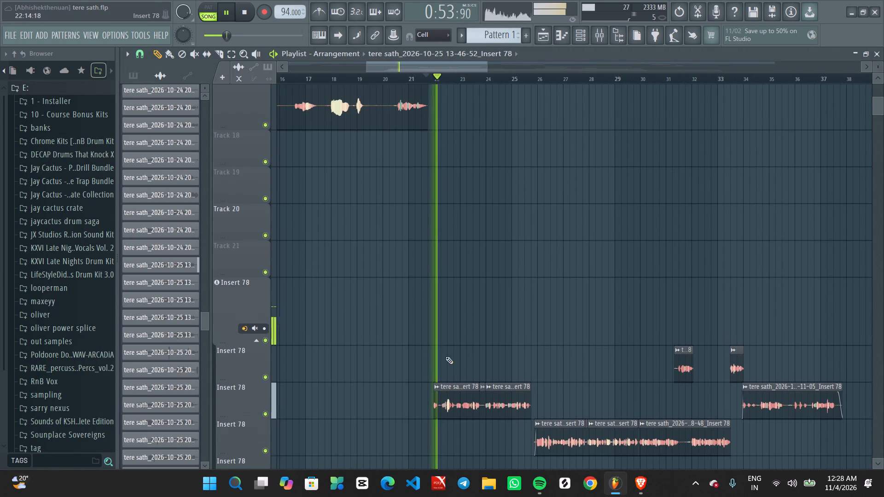
pyautogui.keyDown('ctrl'); pyautogui.scroll(-3, 290, 362); pyautogui.keyUp('ctrl')
pyautogui.press('space')
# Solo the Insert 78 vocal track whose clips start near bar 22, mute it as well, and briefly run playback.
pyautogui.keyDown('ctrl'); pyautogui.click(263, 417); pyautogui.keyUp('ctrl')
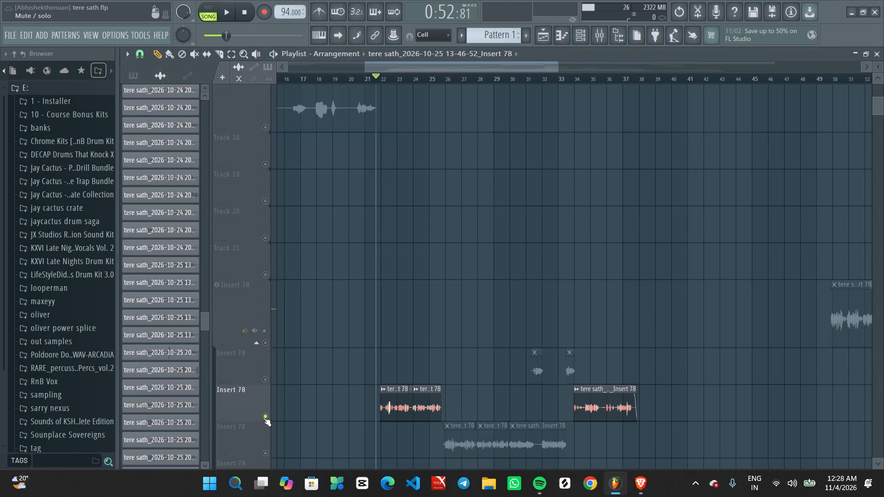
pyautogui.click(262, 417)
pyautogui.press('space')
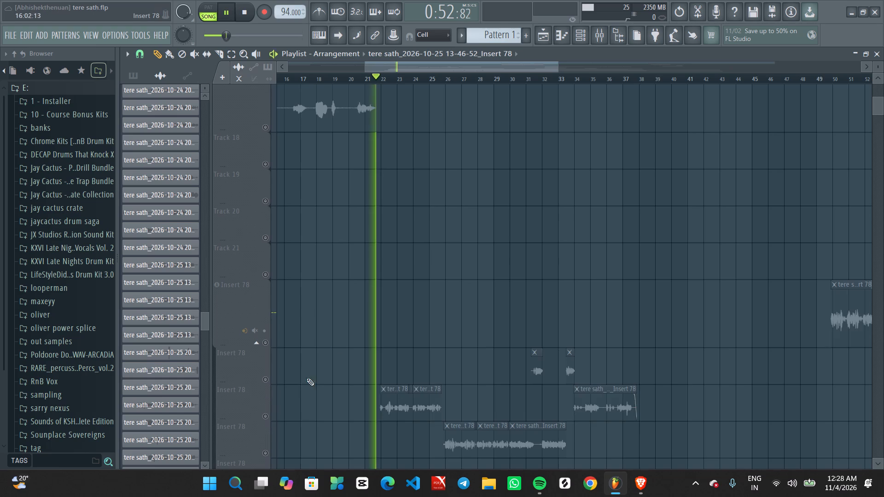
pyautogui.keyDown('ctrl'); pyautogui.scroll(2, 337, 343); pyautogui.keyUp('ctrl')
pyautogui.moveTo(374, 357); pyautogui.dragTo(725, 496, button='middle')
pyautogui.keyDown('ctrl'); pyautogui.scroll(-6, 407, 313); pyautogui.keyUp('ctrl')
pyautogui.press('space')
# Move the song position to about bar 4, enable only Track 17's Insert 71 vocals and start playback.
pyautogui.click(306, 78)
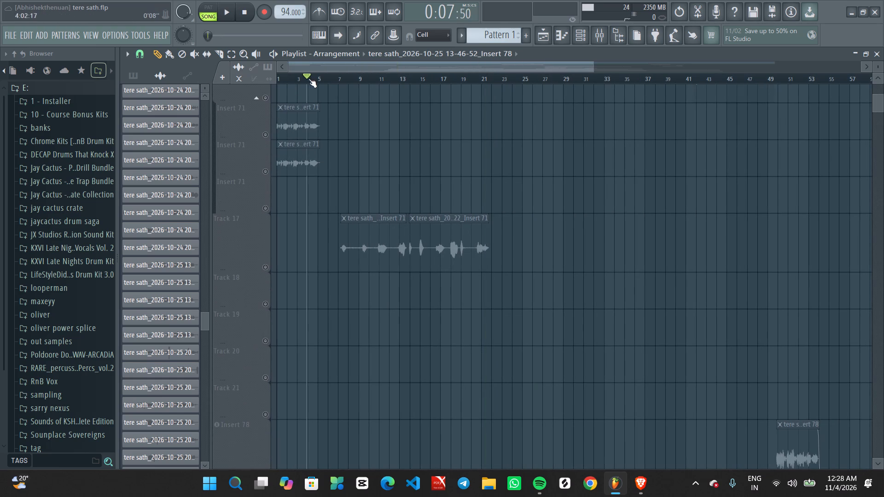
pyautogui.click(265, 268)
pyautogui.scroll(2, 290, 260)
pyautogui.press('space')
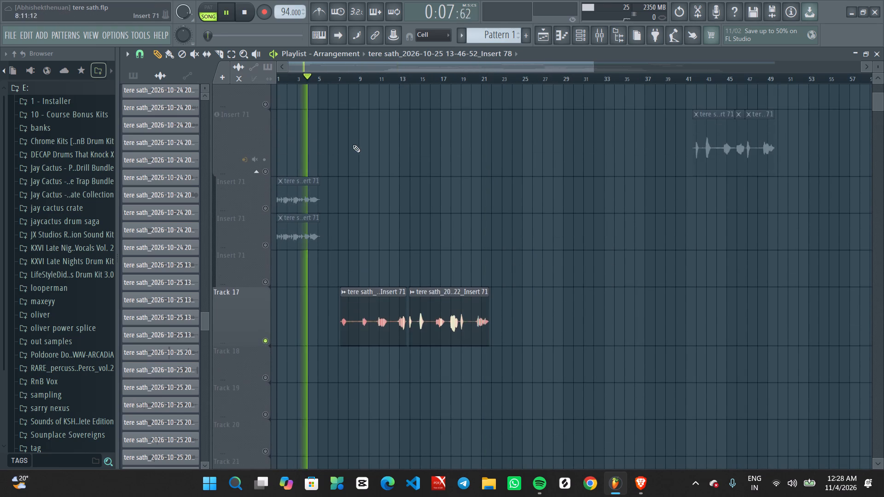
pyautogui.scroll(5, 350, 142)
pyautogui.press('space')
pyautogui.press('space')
# Solo Track 10's Insert 71 vocals and audition them from bar 7.
pyautogui.click(262, 215)
pyautogui.keyDown('ctrl'); pyautogui.scroll(4, 353, 143); pyautogui.keyUp('ctrl')
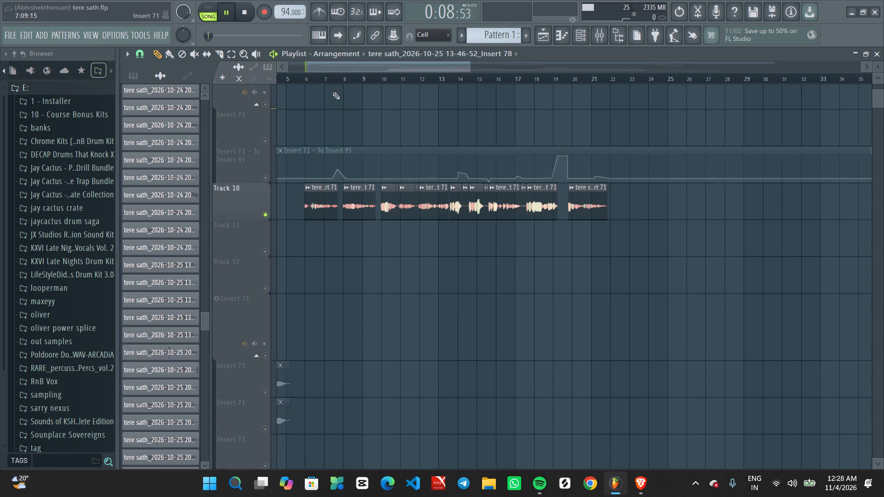
pyautogui.click(324, 78)
pyautogui.keyDown('ctrl'); pyautogui.scroll(6, 323, 208); pyautogui.keyUp('ctrl')
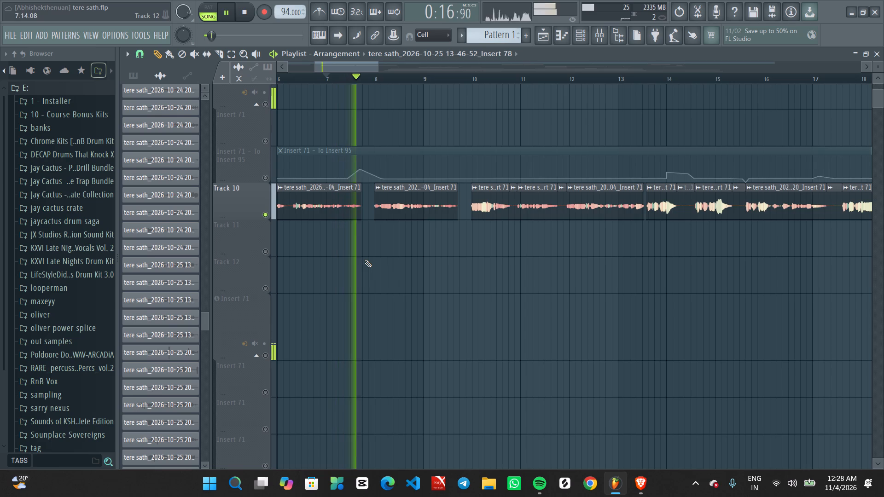
pyautogui.press('space')
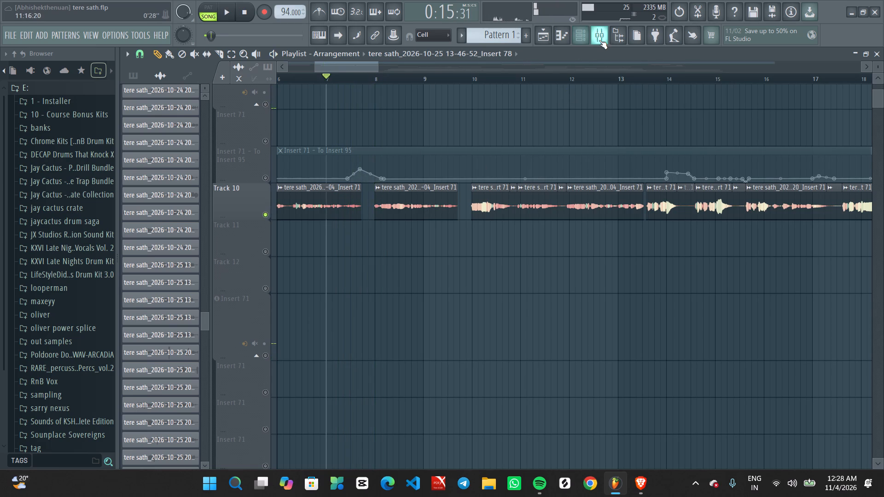
# Replay Track 10's vocals from bar 7 and listen on past bar 9.
pyautogui.press('space')
pyautogui.keyDown('ctrl'); pyautogui.scroll(-7, 405, 253); pyautogui.keyUp('ctrl')
pyautogui.keyDown('ctrl'); pyautogui.scroll(7, 349, 284); pyautogui.keyUp('ctrl')
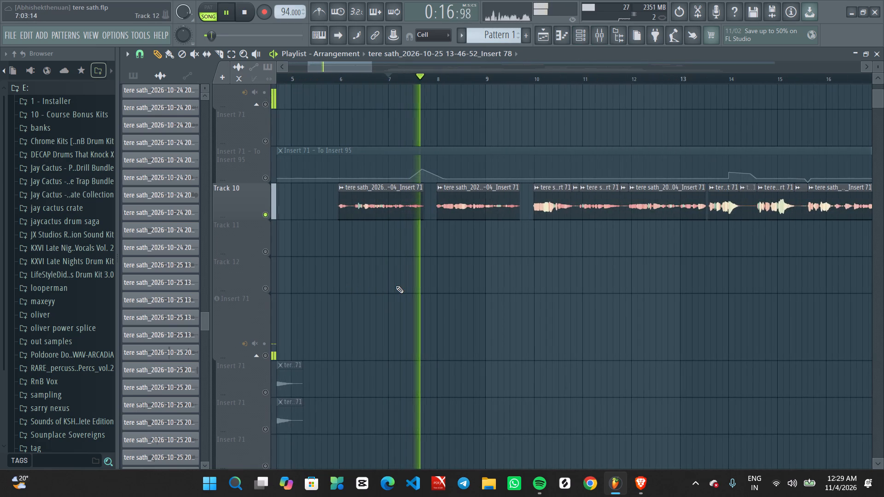
pyautogui.keyDown('ctrl'); pyautogui.scroll(3, 398, 286); pyautogui.keyUp('ctrl')
pyautogui.middleClick(514, 287)
pyautogui.keyDown('ctrl'); pyautogui.scroll(-3, 513, 284); pyautogui.keyUp('ctrl')
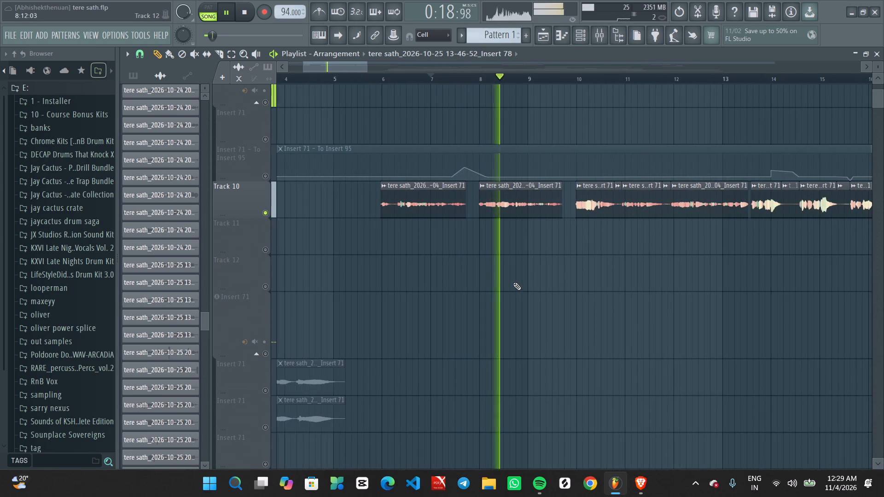
pyautogui.keyDown('ctrl'); pyautogui.scroll(3, 514, 282); pyautogui.keyUp('ctrl')
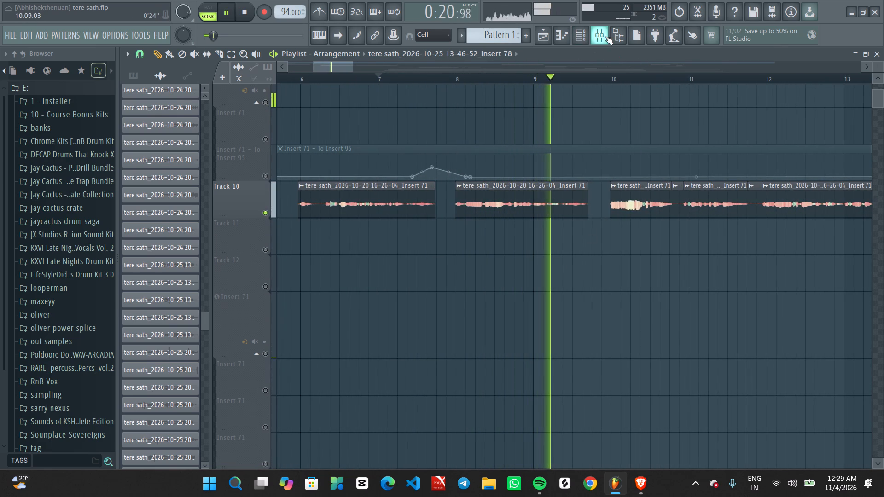
# Select Insert 71 in the mixer and inspect its third Pro-Q 4 curve during playback.
pyautogui.click(605, 36)
pyautogui.press('space')
pyautogui.click(472, 161)
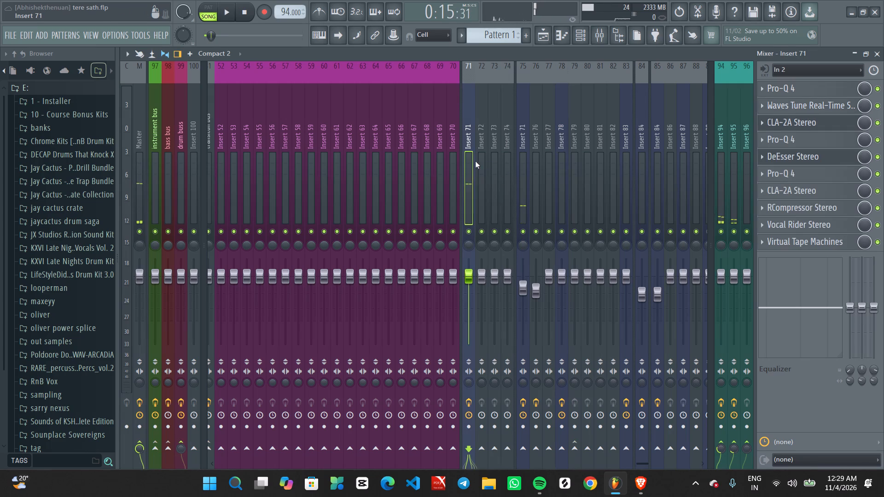
pyautogui.press('space')
pyautogui.click(807, 179)
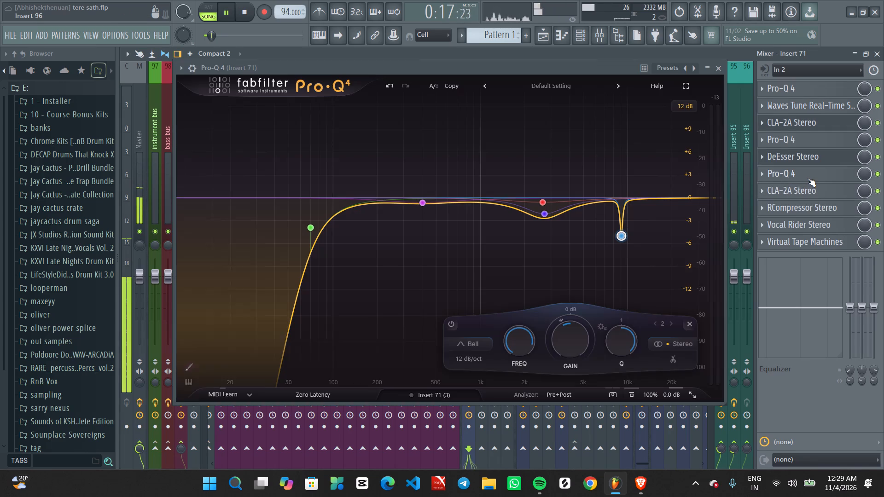
pyautogui.click(720, 74)
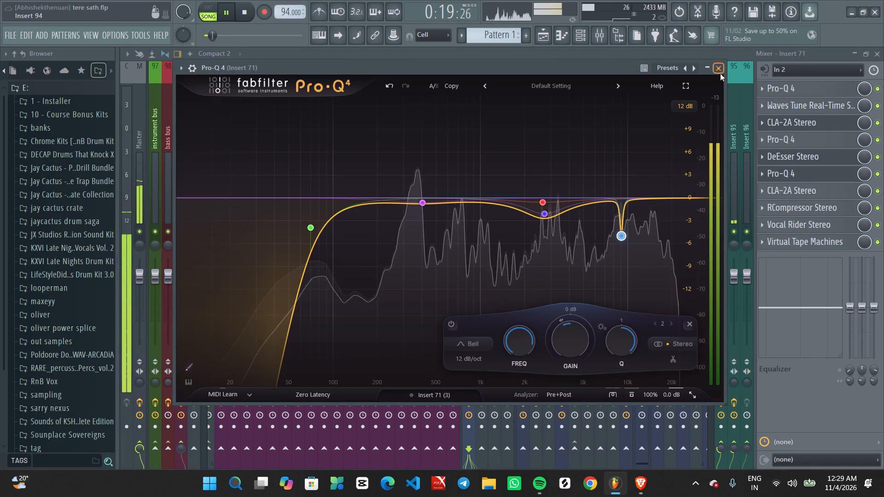
# Set Insert 71's DeEsser threshold to about -35.7 dB, comparing settings by ear during playback.
pyautogui.click(805, 156)
pyautogui.press('space')
pyautogui.click(806, 156)
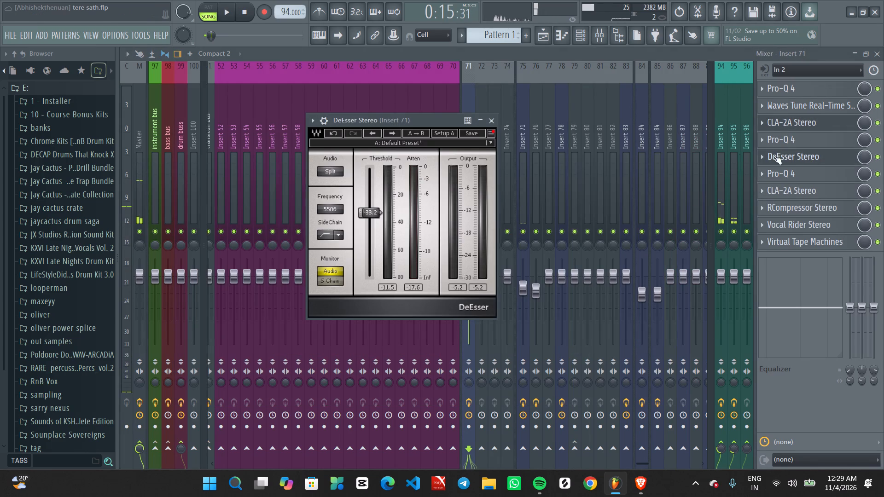
pyautogui.press('space')
pyautogui.moveTo(364, 213); pyautogui.dragTo(367, 238)
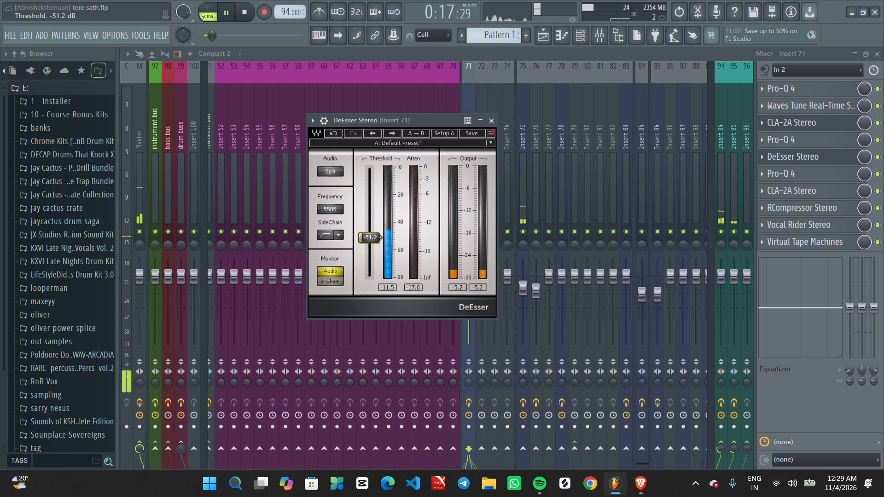
pyautogui.moveTo(367, 238); pyautogui.dragTo(370, 212)
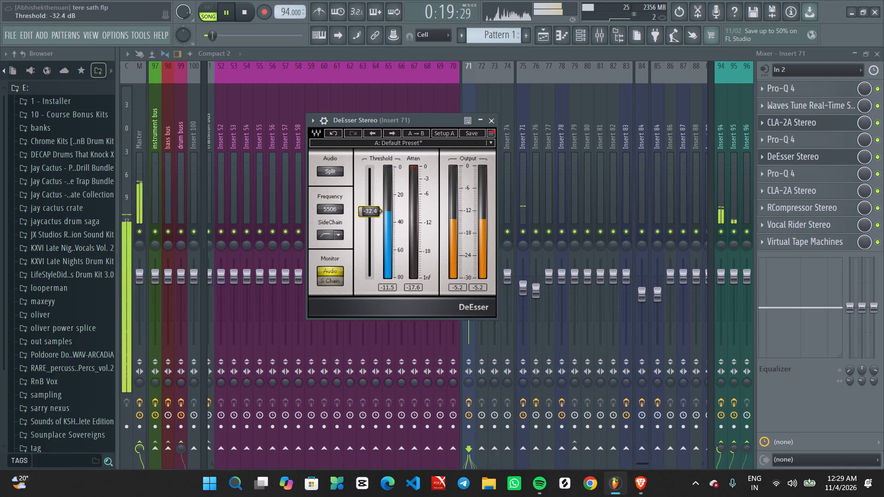
pyautogui.moveTo(370, 212); pyautogui.dragTo(371, 217)
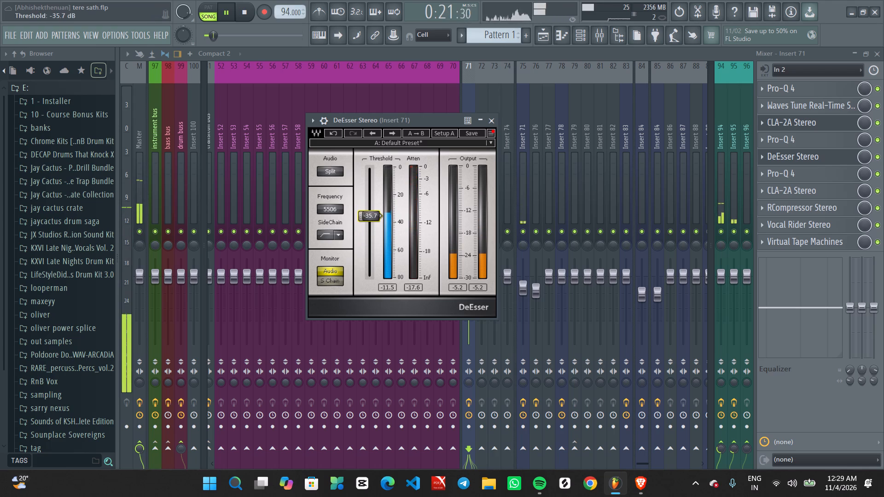
pyautogui.click(364, 216)
pyautogui.press('space')
pyautogui.click(493, 122)
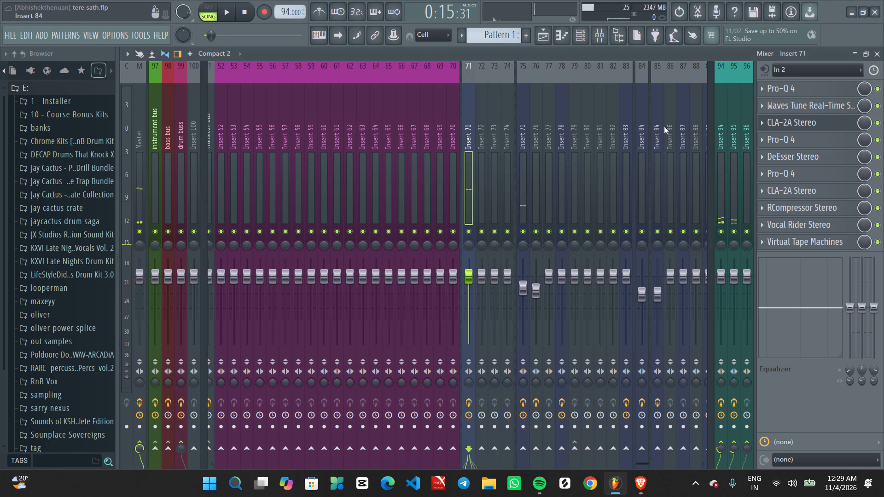
# Lower the high shelf in Insert 71's second Pro-Q 4 to a gain of +1.57 dB during playback.
pyautogui.press('space')
pyautogui.click(795, 138)
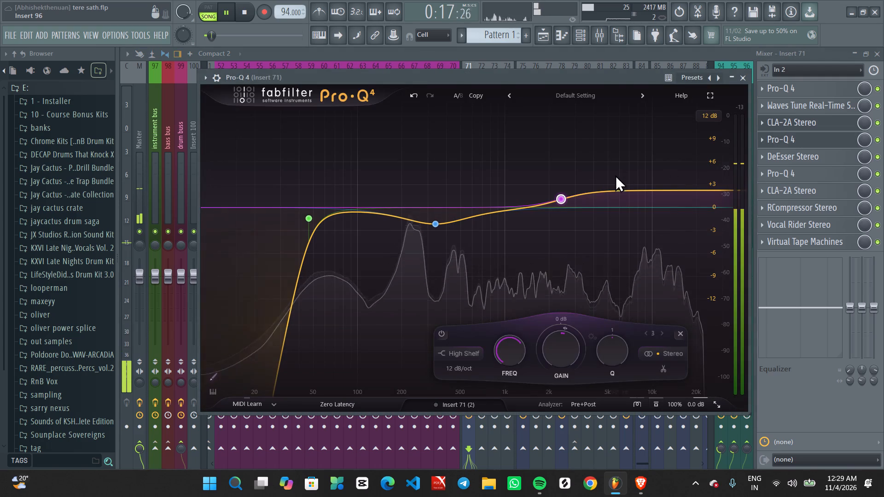
pyautogui.moveTo(563, 198); pyautogui.dragTo(563, 203)
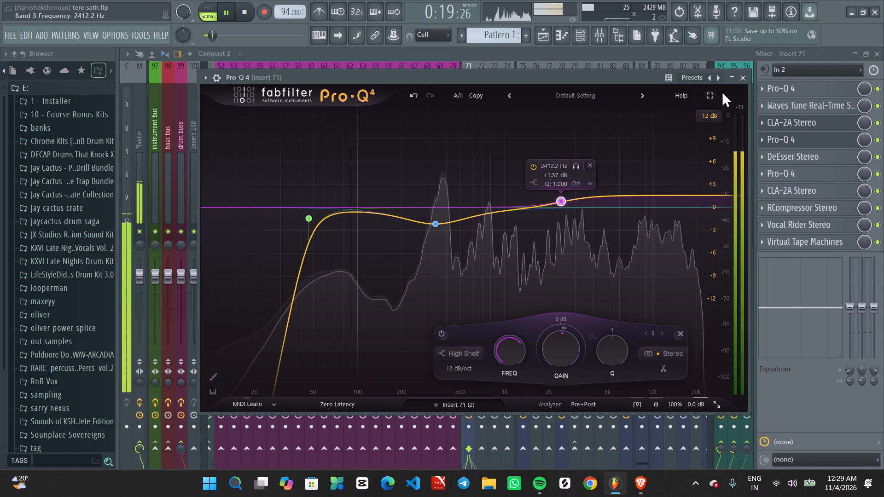
pyautogui.click(740, 77)
pyautogui.press('space')
# Reduce the gain of Insert 71's first CLA-2A compressor to 32.28 while auditioning the vocals.
pyautogui.click(797, 126)
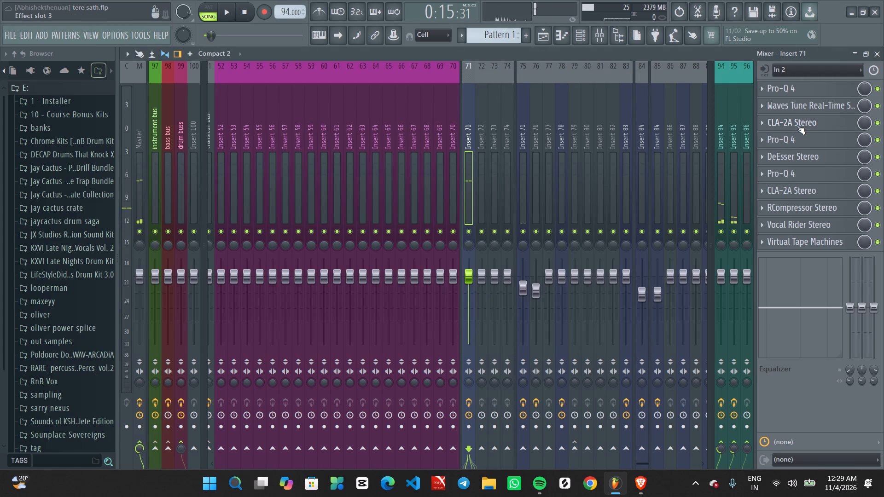
pyautogui.click(797, 126)
pyautogui.press('space')
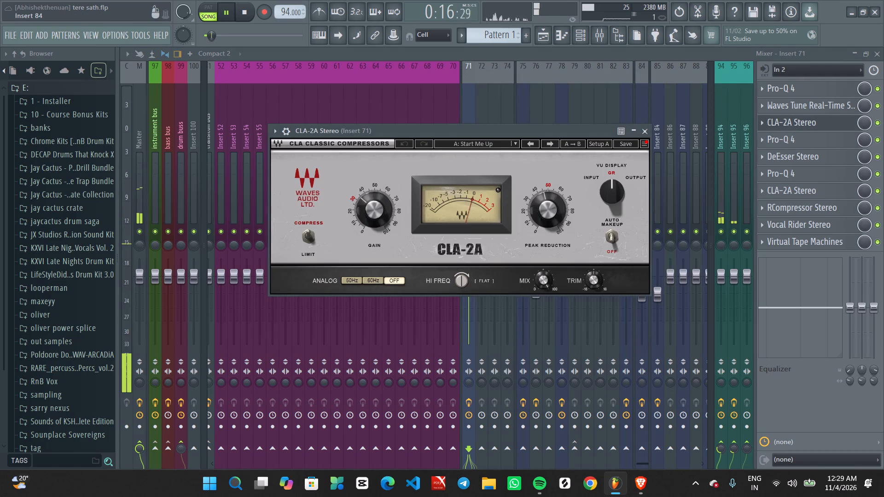
pyautogui.scroll(-5, 367, 211)
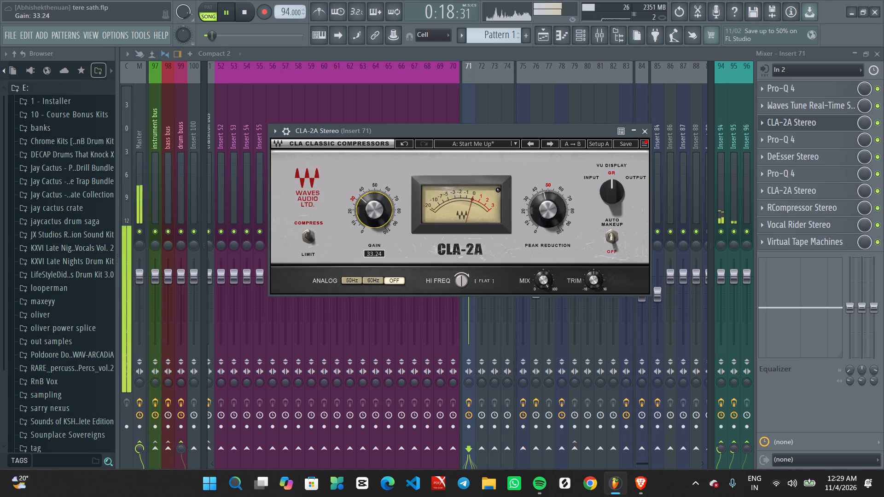
pyautogui.scroll(-6, 367, 211)
pyautogui.scroll(5, 367, 211)
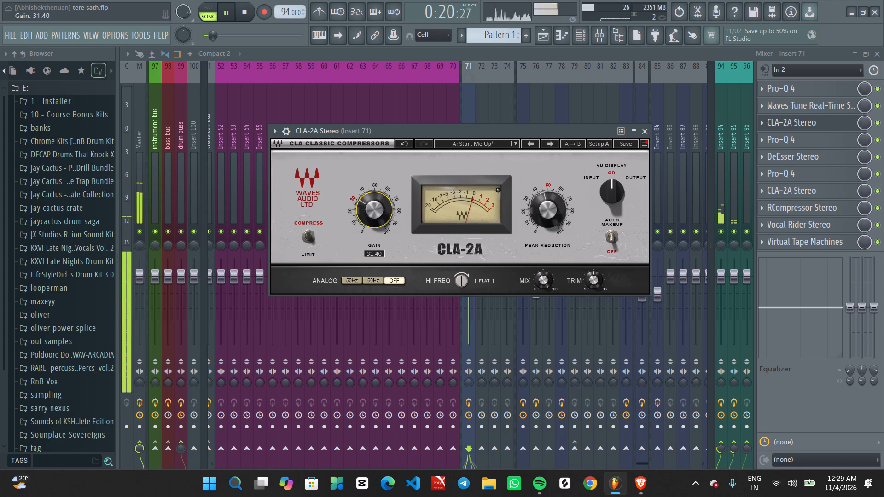
pyautogui.keyDown('alt'); pyautogui.click(375, 206); pyautogui.keyUp('alt')
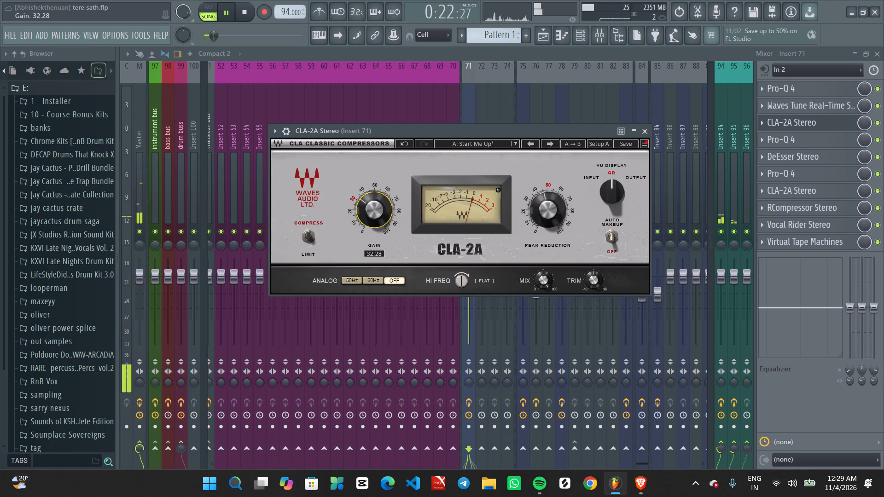
pyautogui.click(644, 132)
# Check Insert 71's Waves Tune Real-Time and Vocal Rider, replaying the vocals to watch the rider's action.
pyautogui.click(815, 104)
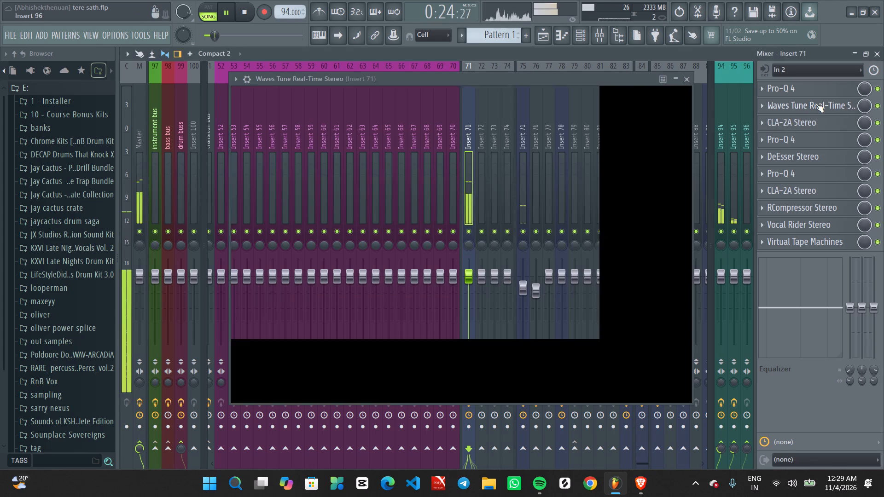
pyautogui.click(684, 83)
pyautogui.press('space')
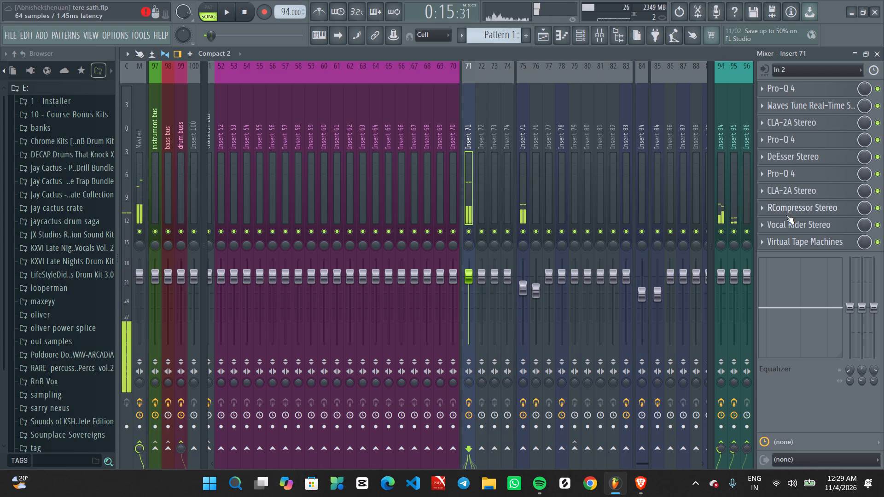
pyautogui.click(798, 226)
pyautogui.press('space')
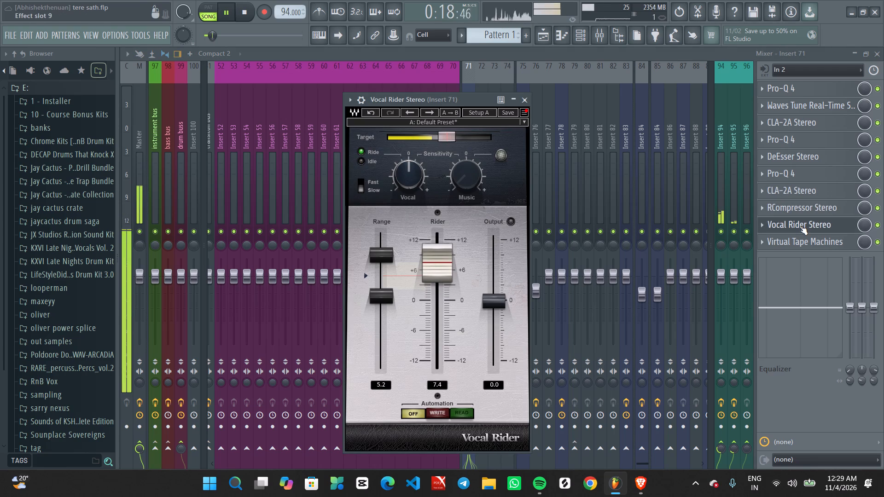
# Lower the Virtual Tape Machines output on Insert 71 to -4.32 dB and replay the vocals to hear it.
pyautogui.click(813, 242)
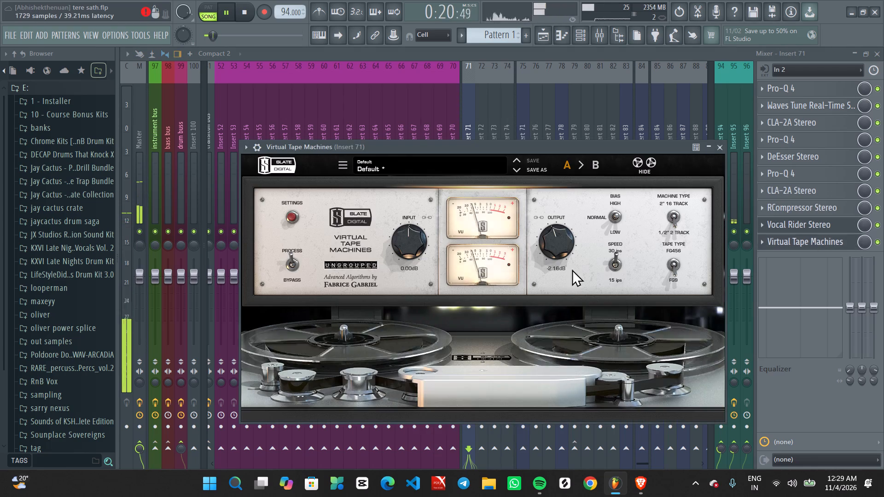
pyautogui.scroll(-2, 551, 243)
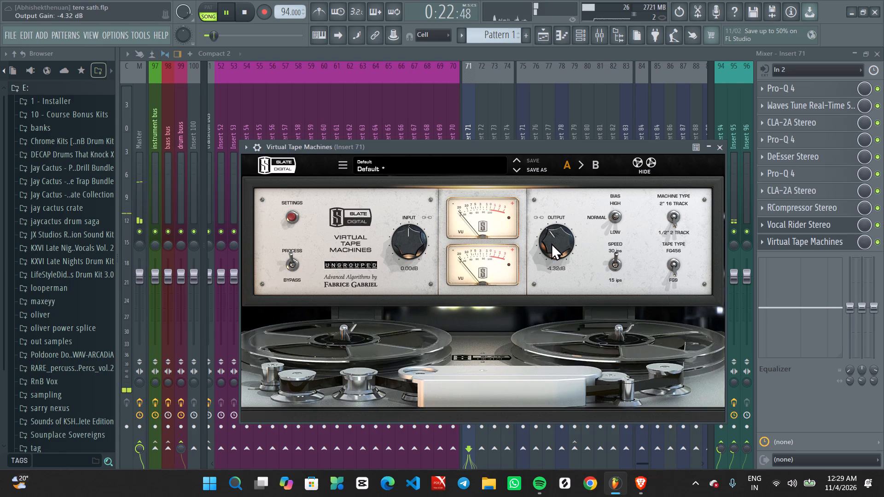
pyautogui.press('space')
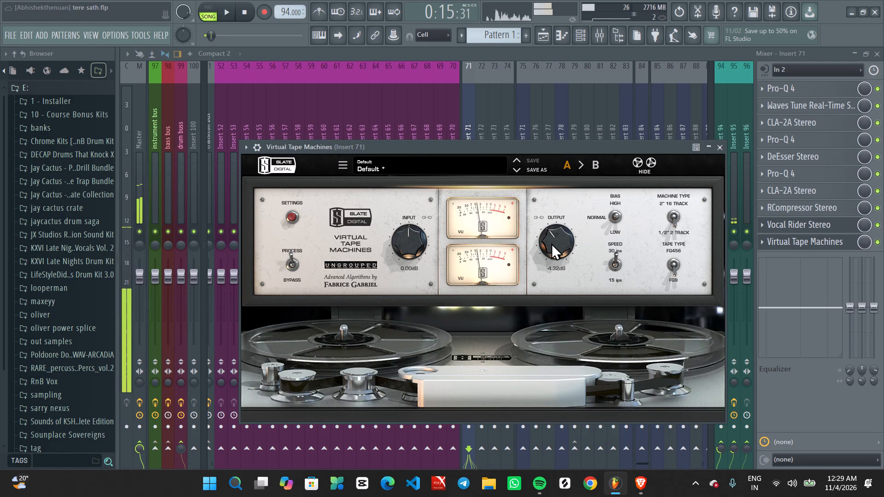
pyautogui.press('space')
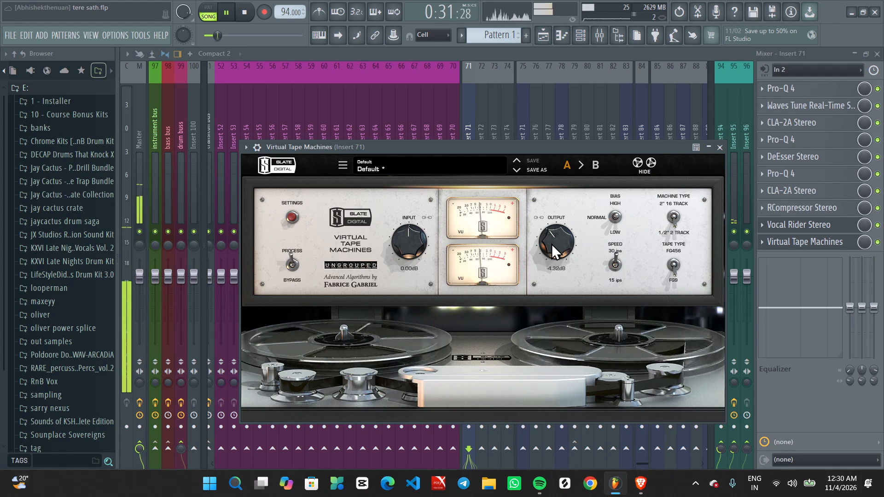
pyautogui.press('space')
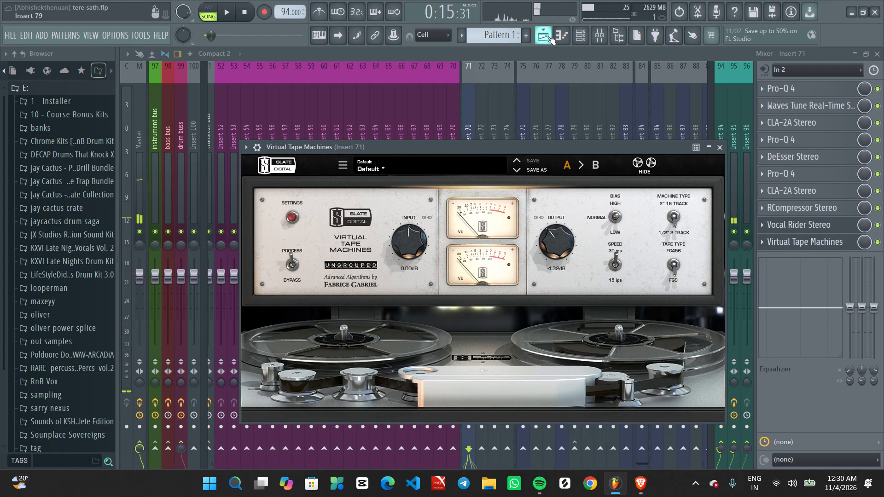
# Play Track 10's vocals in the playlist and follow the clips from bar 7 to past bar 12.
pyautogui.click(547, 36)
pyautogui.press('space')
pyautogui.scroll(13, 287, 171)
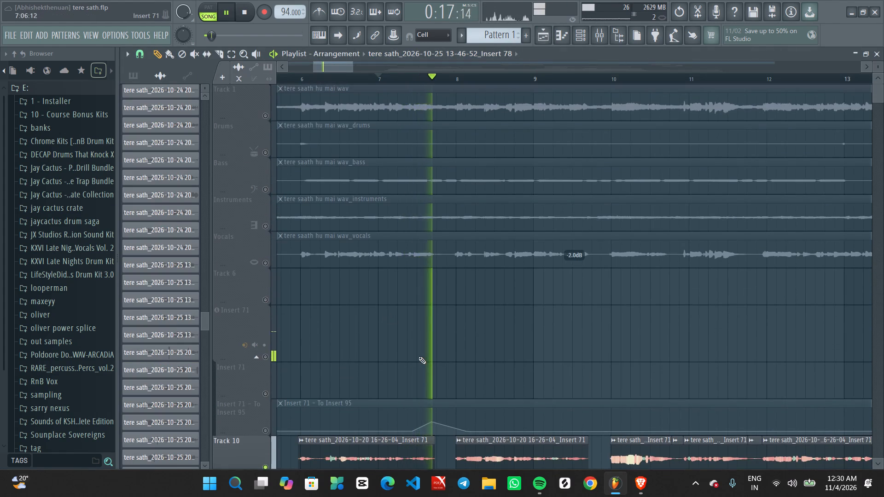
pyautogui.scroll(-7, 429, 367)
pyautogui.keyDown('ctrl'); pyautogui.scroll(3, 435, 372); pyautogui.keyUp('ctrl')
pyautogui.moveTo(510, 365); pyautogui.dragTo(483, 363, button='middle')
pyautogui.keyDown('ctrl'); pyautogui.scroll(-1, 479, 362); pyautogui.keyUp('ctrl')
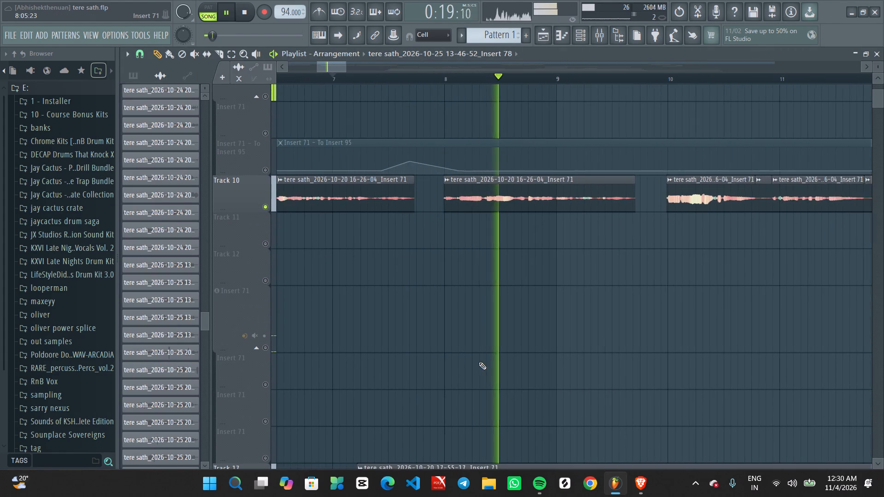
pyautogui.keyDown('ctrl'); pyautogui.scroll(-12, 479, 362); pyautogui.keyUp('ctrl')
pyautogui.keyDown('ctrl'); pyautogui.scroll(8, 491, 346); pyautogui.keyUp('ctrl')
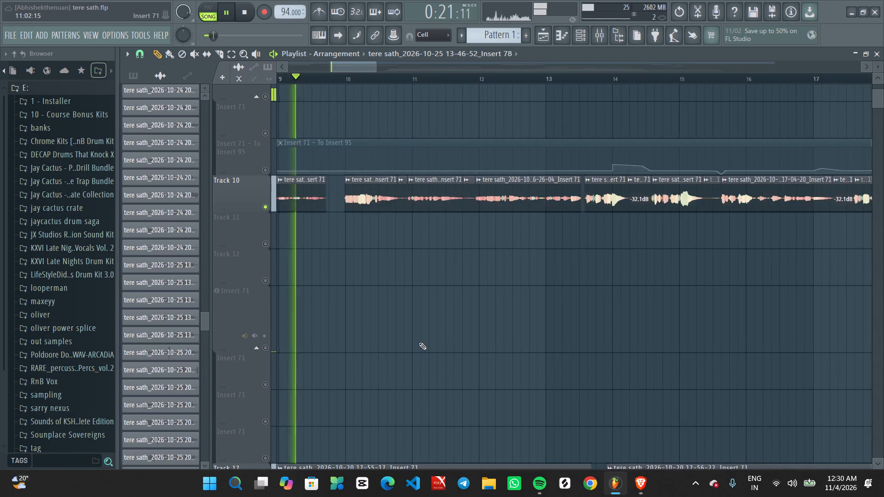
pyautogui.keyDown('ctrl'); pyautogui.scroll(6, 417, 342); pyautogui.keyUp('ctrl')
pyautogui.moveTo(410, 338); pyautogui.dragTo(723, 360, button='middle')
pyautogui.keyDown('ctrl'); pyautogui.scroll(-6, 585, 351); pyautogui.keyUp('ctrl')
pyautogui.keyDown('ctrl'); pyautogui.scroll(4, 585, 351); pyautogui.keyUp('ctrl')
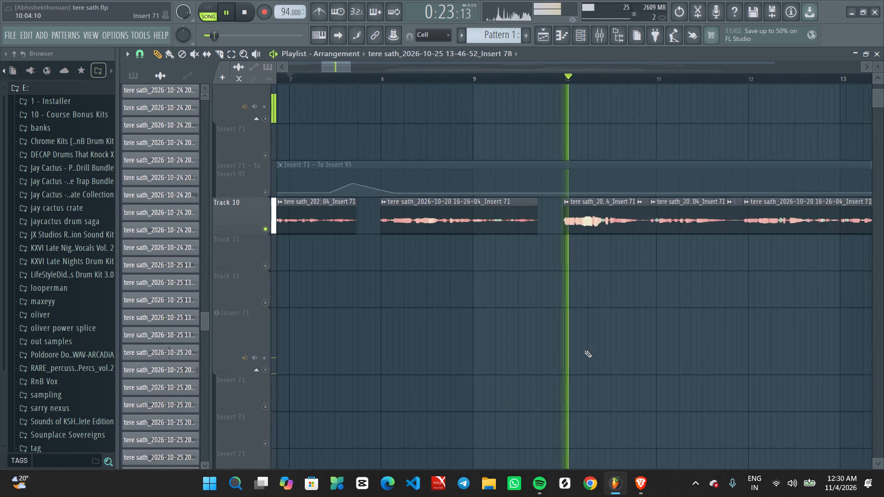
pyautogui.moveTo(739, 340); pyautogui.dragTo(683, 335, button='middle')
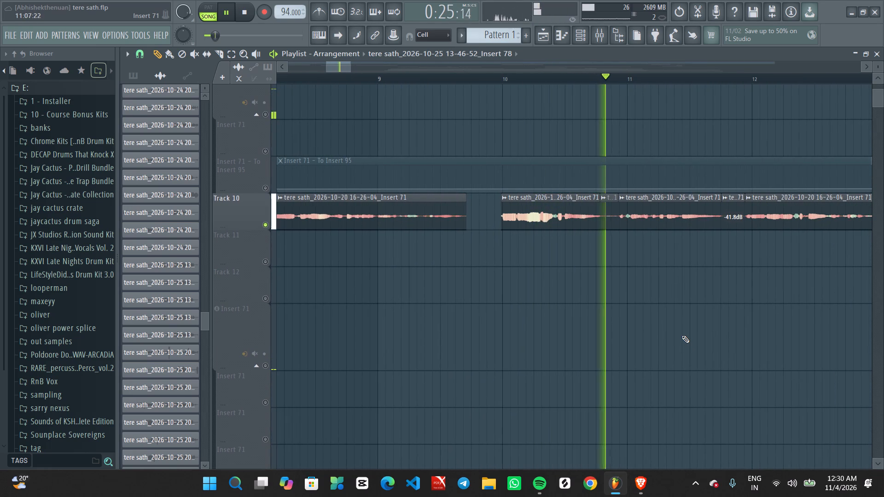
pyautogui.keyDown('ctrl'); pyautogui.scroll(-8, 682, 335); pyautogui.keyUp('ctrl')
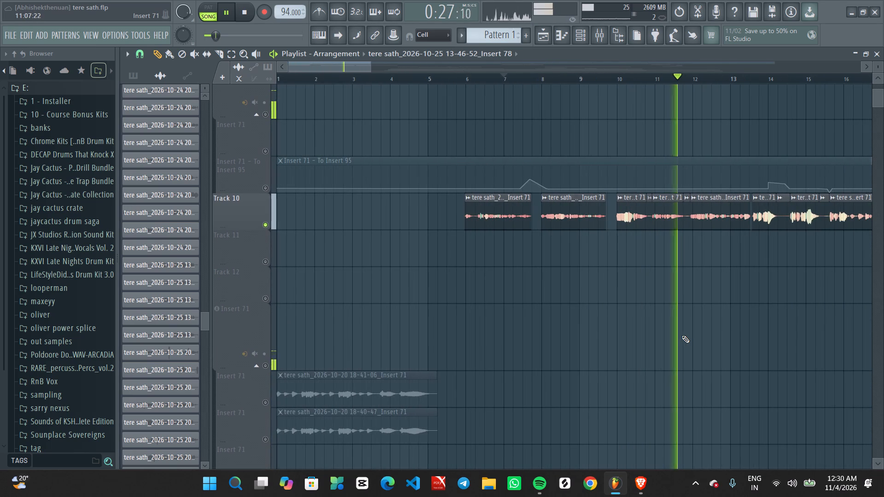
pyautogui.keyDown('ctrl'); pyautogui.scroll(2, 682, 335); pyautogui.keyUp('ctrl')
pyautogui.moveTo(738, 335); pyautogui.dragTo(619, 327, button='middle')
pyautogui.keyDown('ctrl'); pyautogui.scroll(-3, 622, 299); pyautogui.keyUp('ctrl')
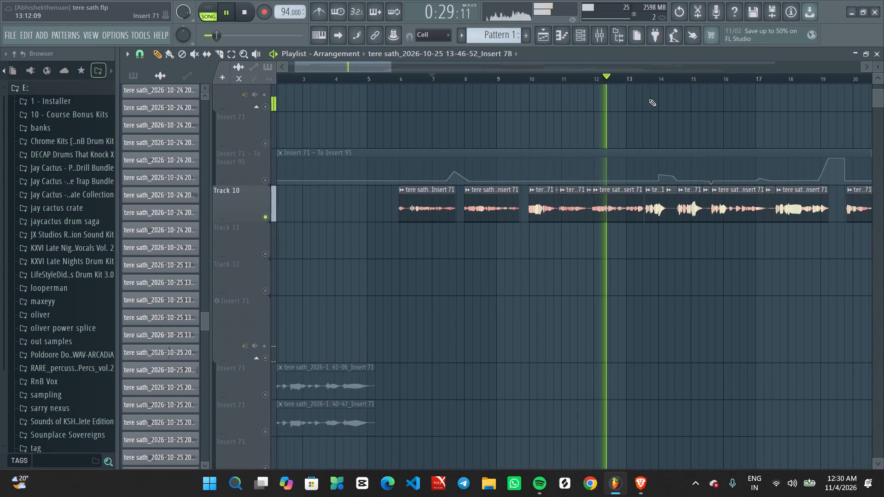
# Open Insert 71's RCompressor to view its settings, bypass the effect and restart playback.
pyautogui.click(607, 36)
pyautogui.click(824, 214)
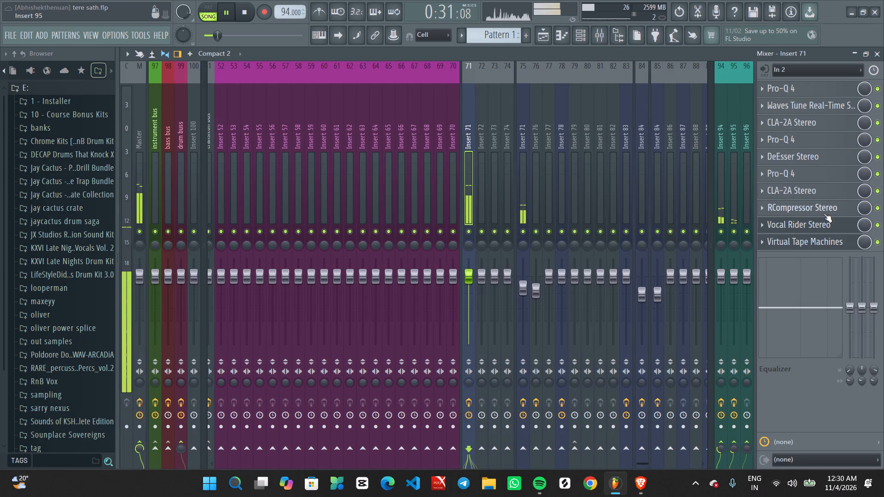
pyautogui.press('space')
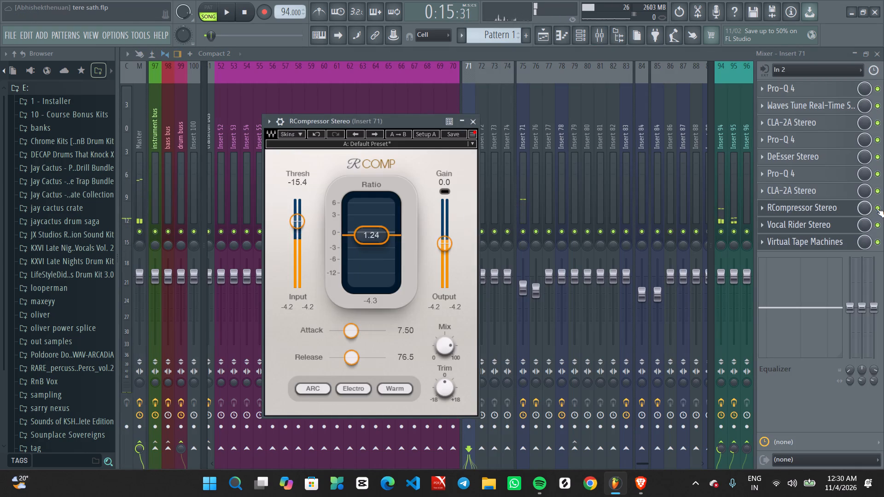
pyautogui.click(876, 208)
pyautogui.press('space')
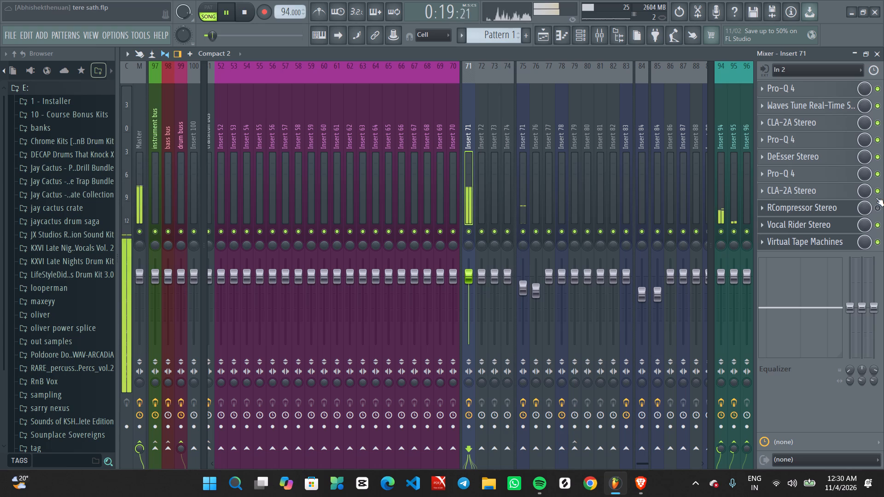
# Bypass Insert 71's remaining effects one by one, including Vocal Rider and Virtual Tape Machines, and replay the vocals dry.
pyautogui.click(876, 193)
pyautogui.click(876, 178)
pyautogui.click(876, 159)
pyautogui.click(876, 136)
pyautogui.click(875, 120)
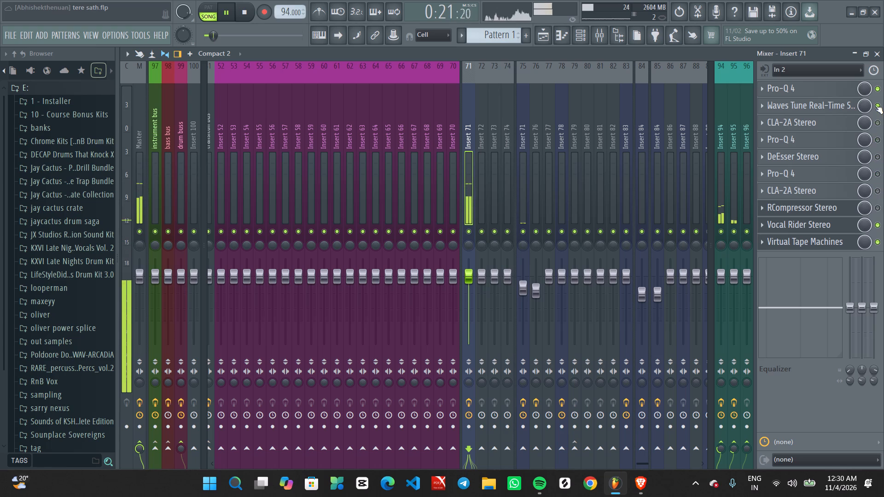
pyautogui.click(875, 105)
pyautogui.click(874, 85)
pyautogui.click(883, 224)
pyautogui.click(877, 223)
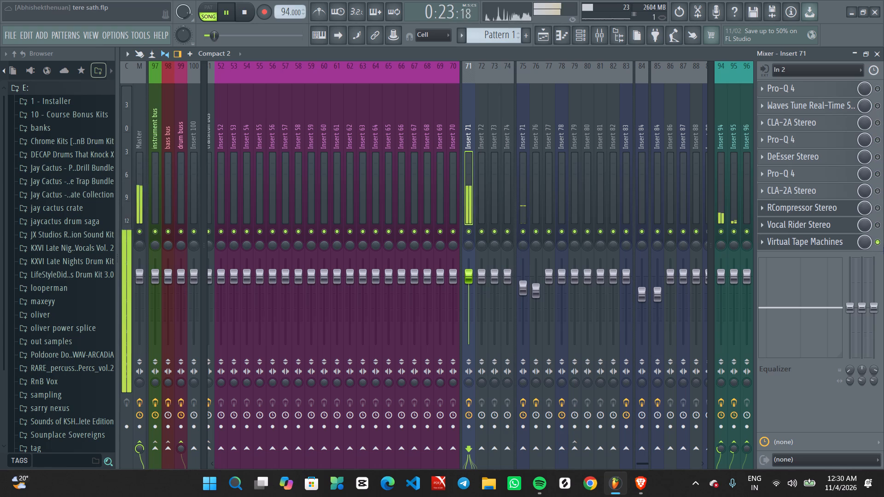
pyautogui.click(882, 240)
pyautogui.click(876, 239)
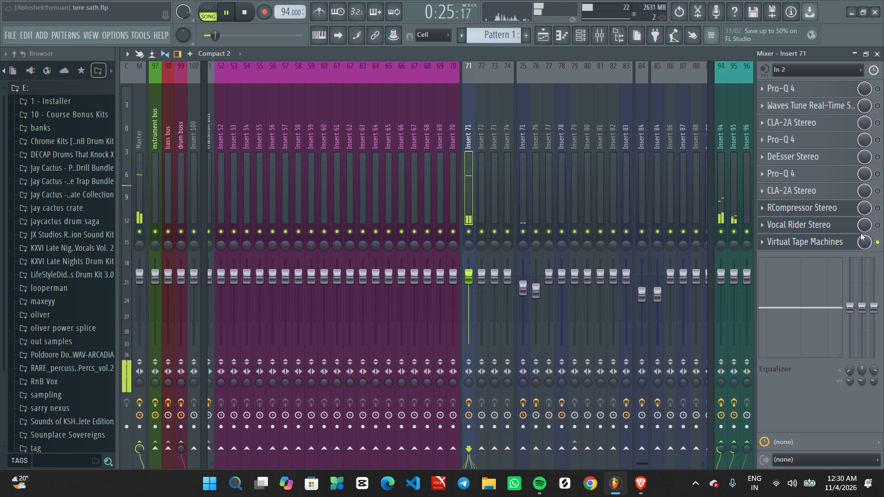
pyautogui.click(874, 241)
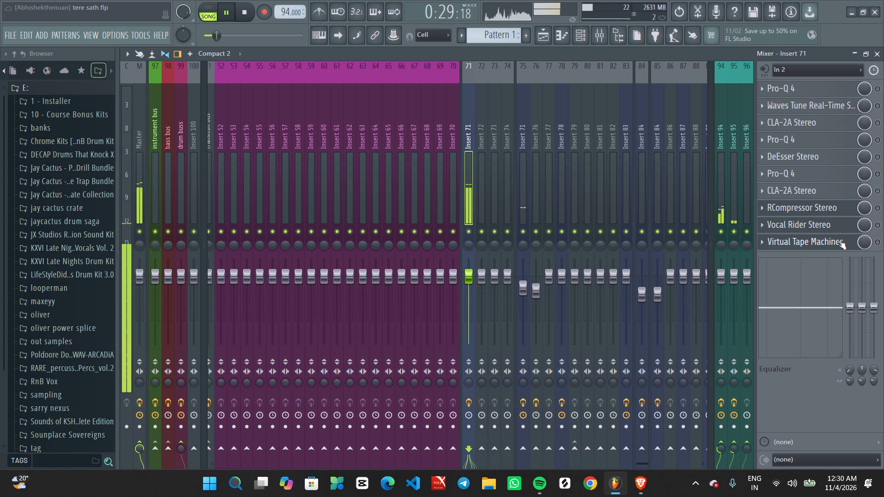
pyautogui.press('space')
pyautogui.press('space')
# Re-enable Virtual Tape Machines on Insert 71, set its output gain to -3.24 dB and replay the vocals.
pyautogui.click(879, 242)
pyautogui.click(835, 242)
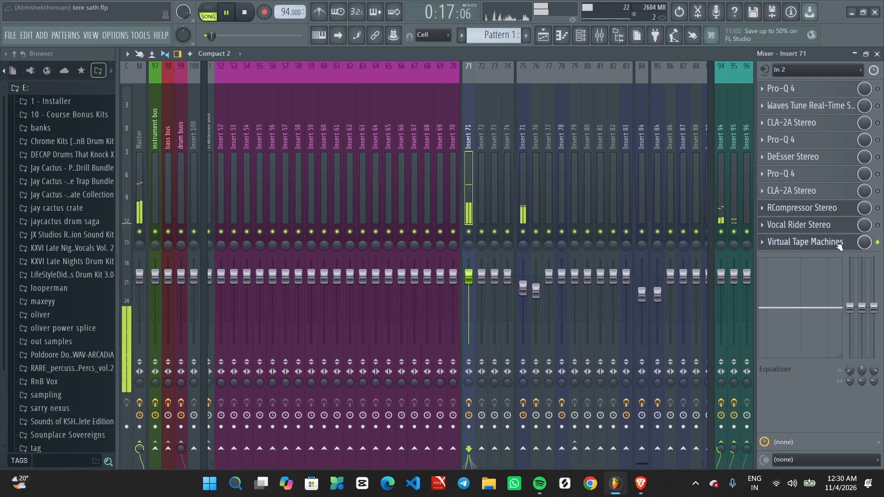
pyautogui.click(834, 242)
pyautogui.scroll(-1, 561, 236)
pyautogui.scroll(2, 560, 237)
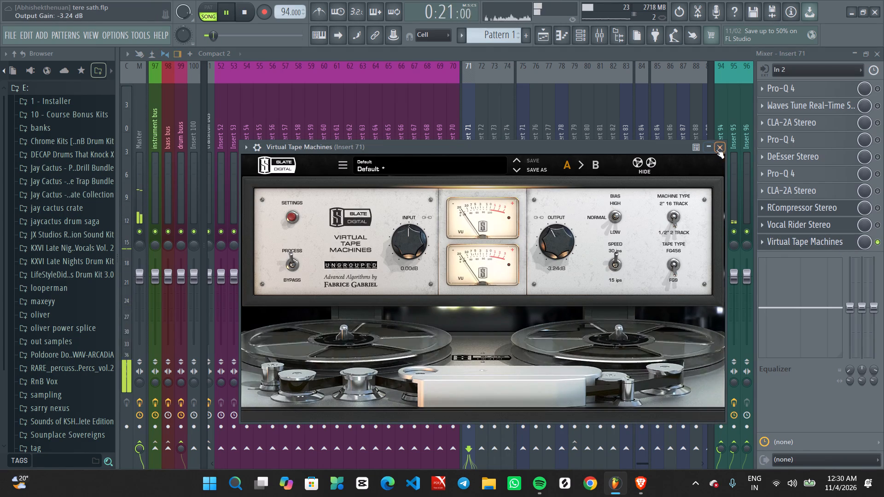
pyautogui.click(716, 150)
pyautogui.press('space')
pyautogui.press('space')
# Re-enable Insert 71's other nine effects in order, from the first Pro-Q 4 through Vocal Rider, during playback.
pyautogui.click(878, 88)
pyautogui.click(878, 104)
pyautogui.click(879, 119)
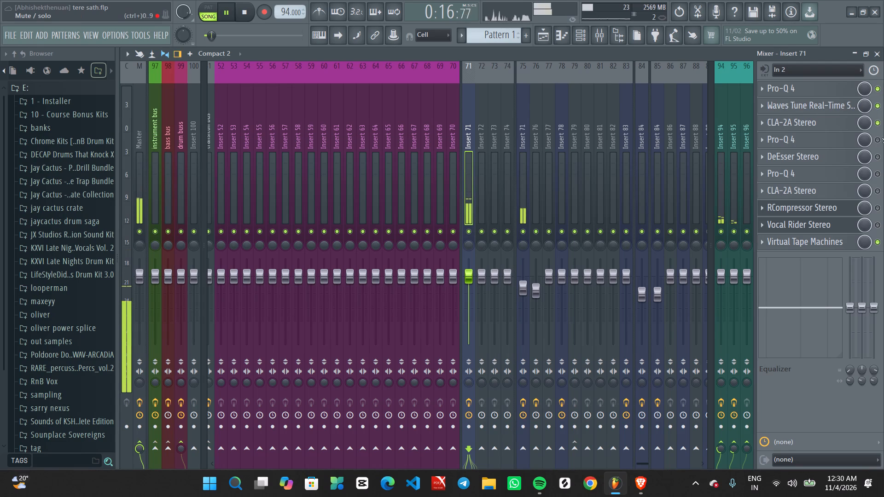
pyautogui.click(882, 141)
pyautogui.click(877, 160)
pyautogui.click(877, 175)
pyautogui.click(878, 194)
pyautogui.click(879, 202)
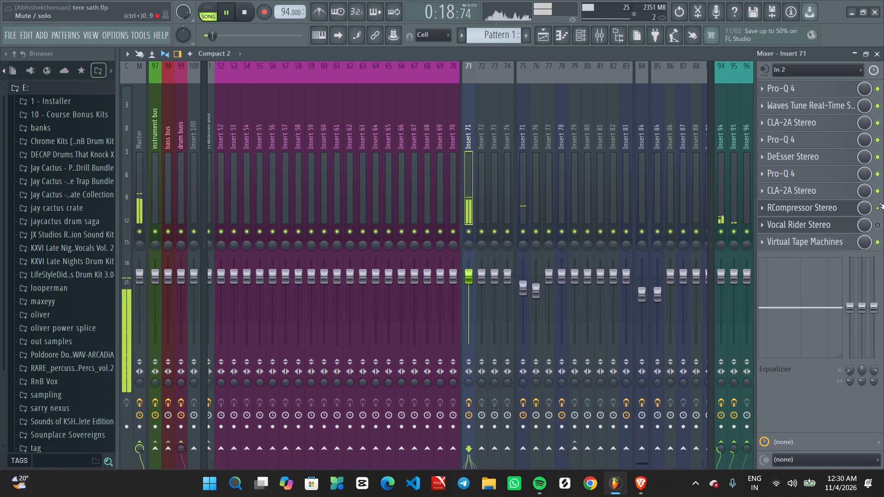
pyautogui.click(879, 230)
# Open Insert 71's Vocal Rider to watch the rider's movement during playback.
pyautogui.click(823, 220)
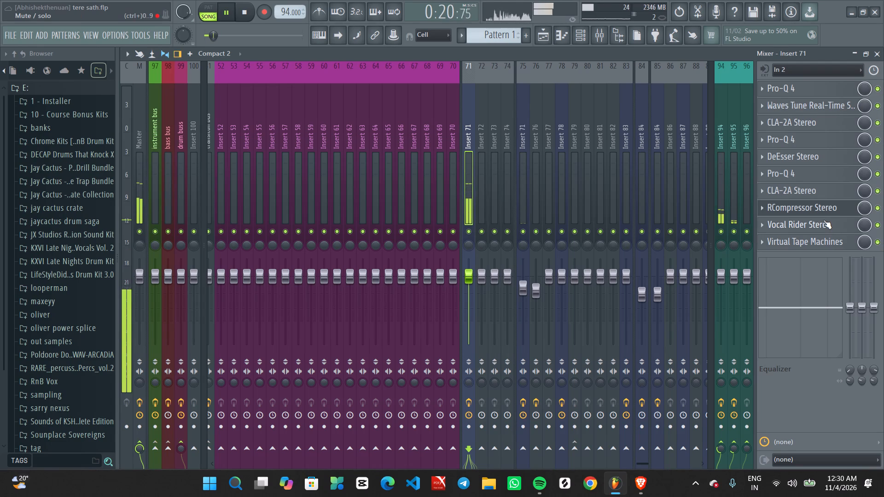
pyautogui.click(823, 220)
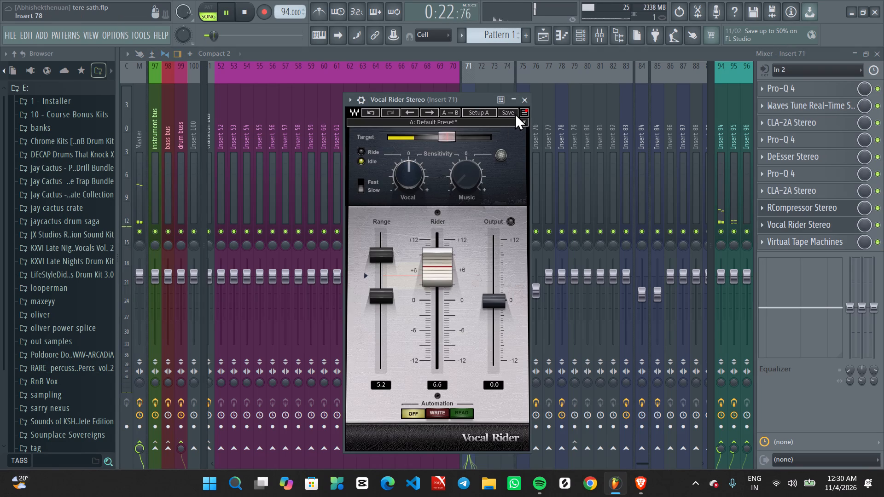
pyautogui.click(523, 102)
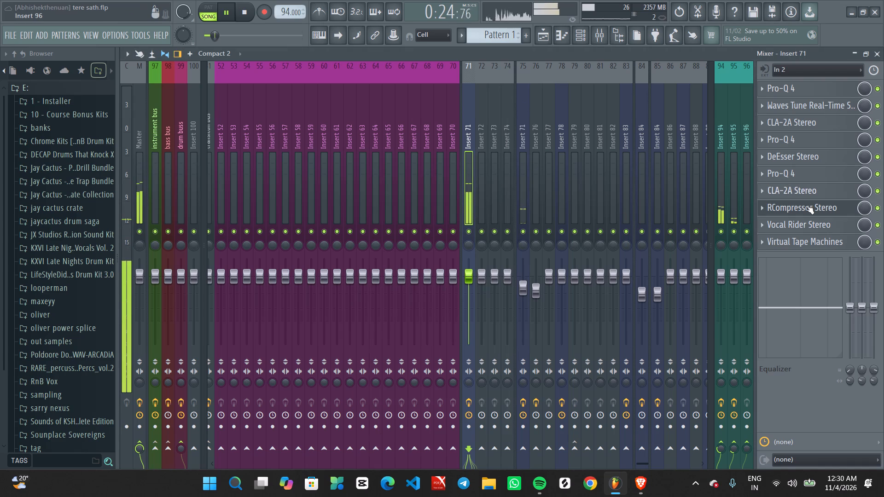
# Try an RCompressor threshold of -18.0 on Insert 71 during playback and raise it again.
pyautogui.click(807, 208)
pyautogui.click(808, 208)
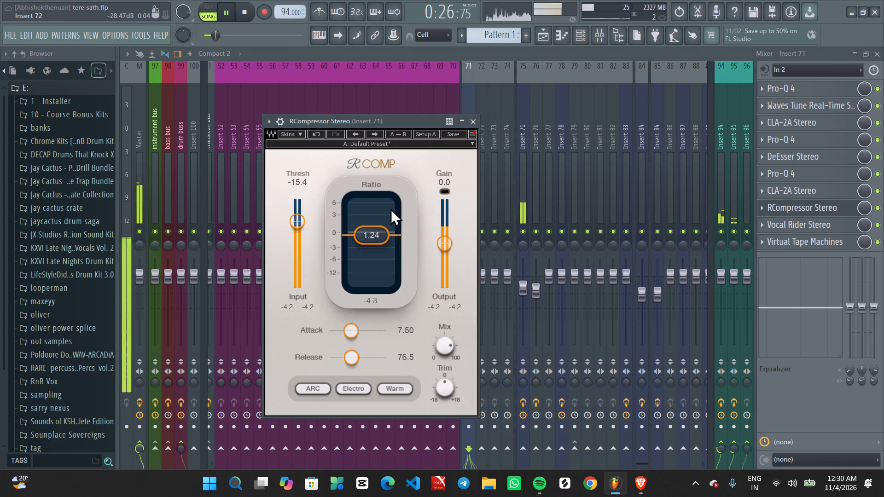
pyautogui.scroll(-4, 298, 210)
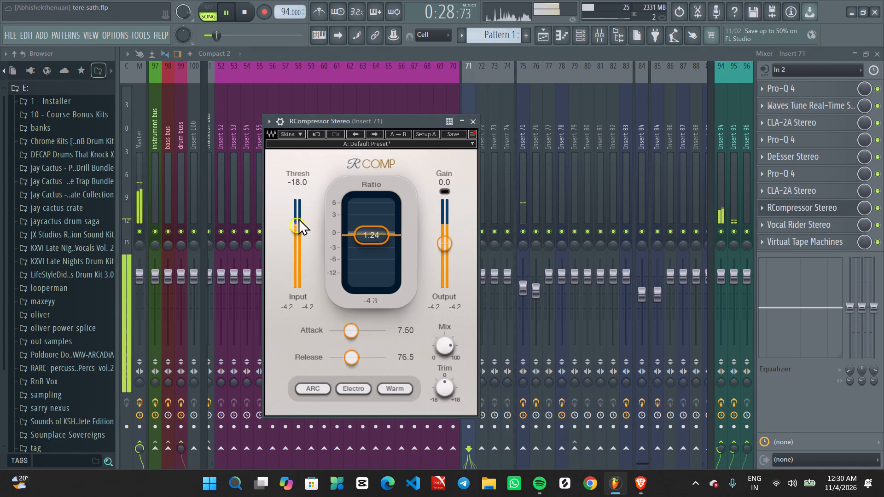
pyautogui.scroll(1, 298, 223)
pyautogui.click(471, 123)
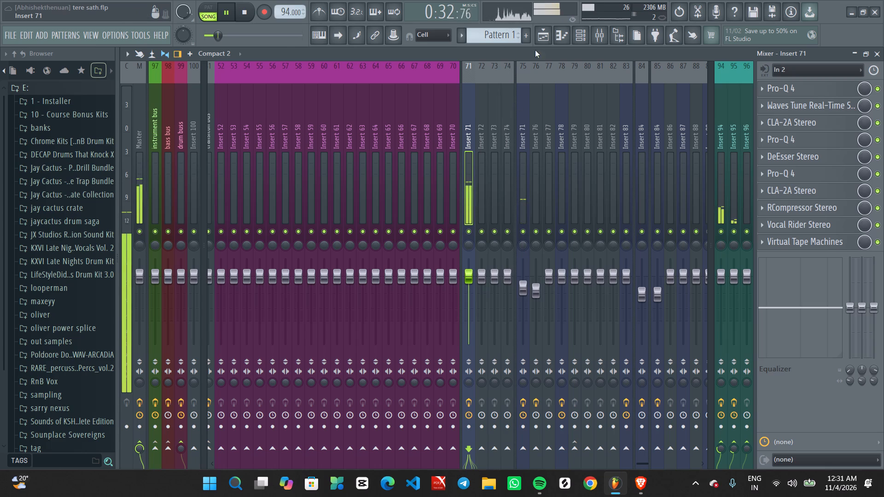
# Follow Track 10's vocal clips in the playlist during playback, around bars 14 to 17.
pyautogui.click(544, 32)
pyautogui.keyDown('ctrl'); pyautogui.scroll(-9, 535, 155); pyautogui.keyUp('ctrl')
pyautogui.scroll(-3, 417, 274)
pyautogui.keyDown('ctrl'); pyautogui.scroll(1, 417, 275); pyautogui.keyUp('ctrl')
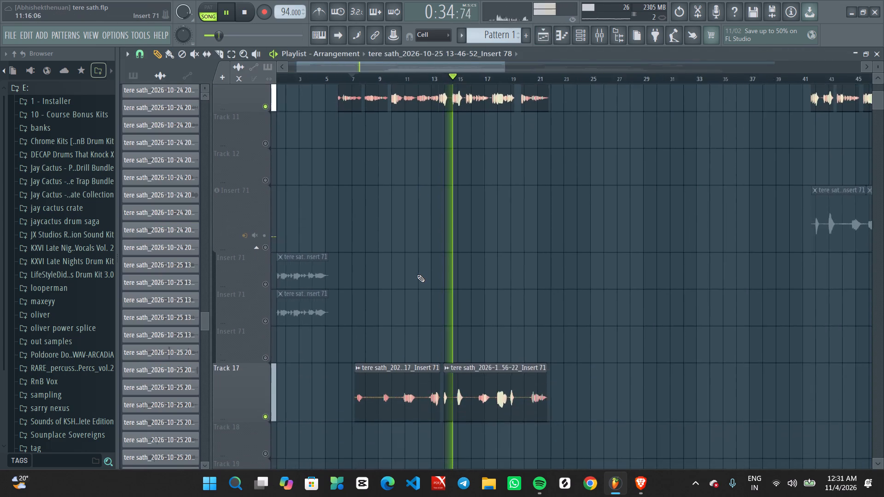
pyautogui.keyDown('ctrl'); pyautogui.scroll(2, 417, 275); pyautogui.keyUp('ctrl')
pyautogui.moveTo(433, 304); pyautogui.dragTo(476, 393, button='middle')
pyautogui.keyDown('ctrl'); pyautogui.scroll(3, 545, 300); pyautogui.keyUp('ctrl')
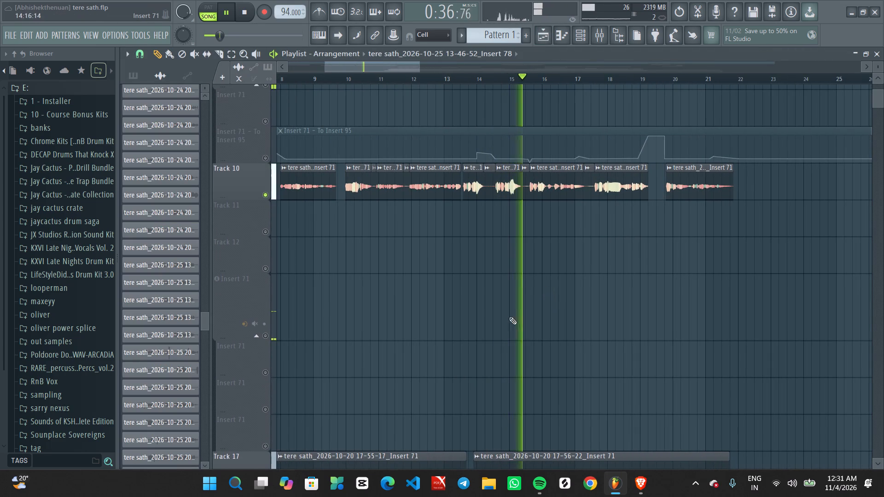
pyautogui.click(594, 37)
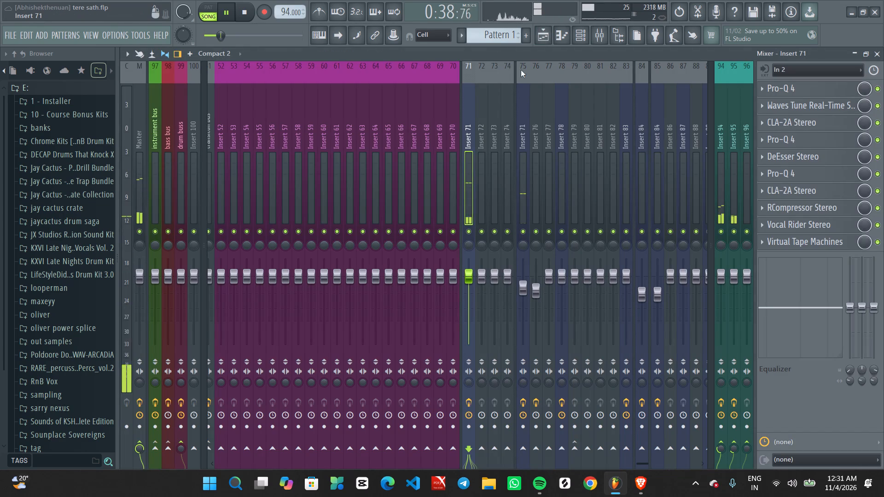
pyautogui.click(537, 34)
pyautogui.keyDown('ctrl'); pyautogui.scroll(-3, 563, 167); pyautogui.keyUp('ctrl')
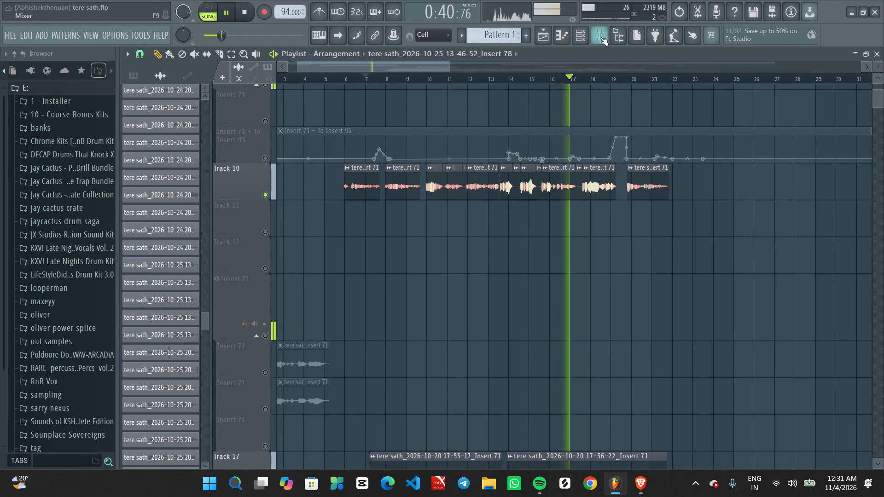
# Add Fruity PanOMatic to effect slot 5 of mixer Insert 95.
pyautogui.click(600, 37)
pyautogui.click(727, 160)
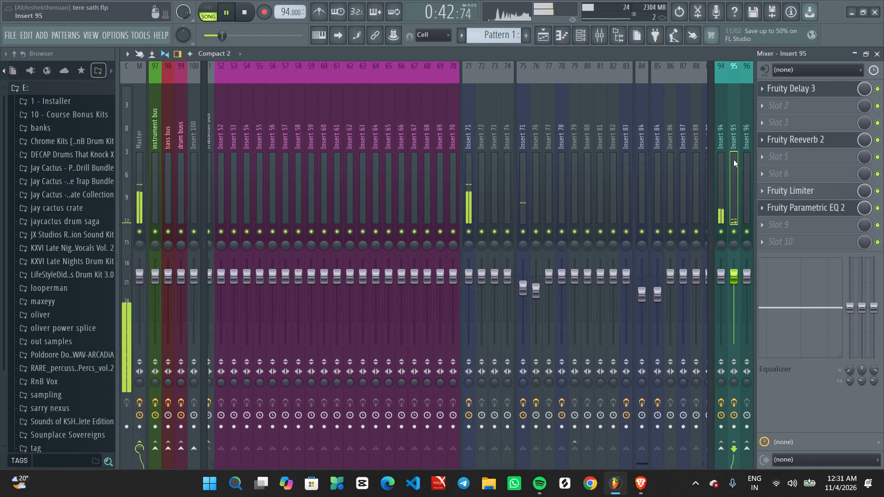
pyautogui.click(796, 161)
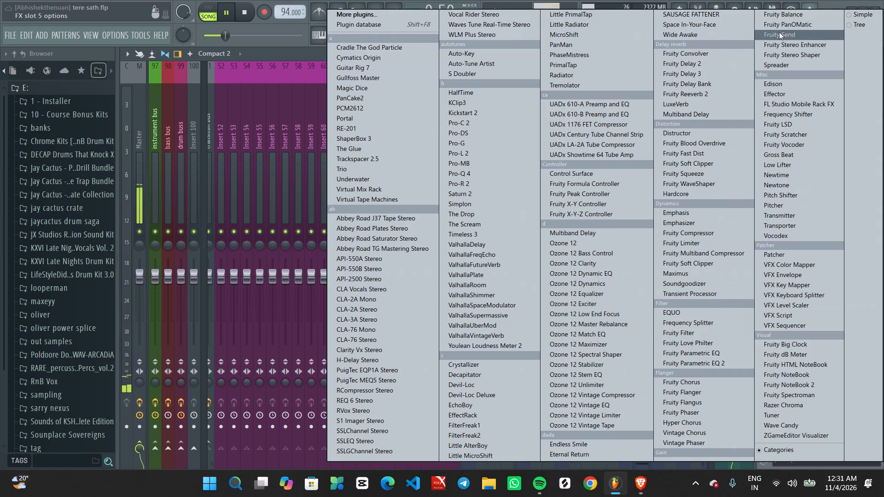
pyautogui.click(794, 22)
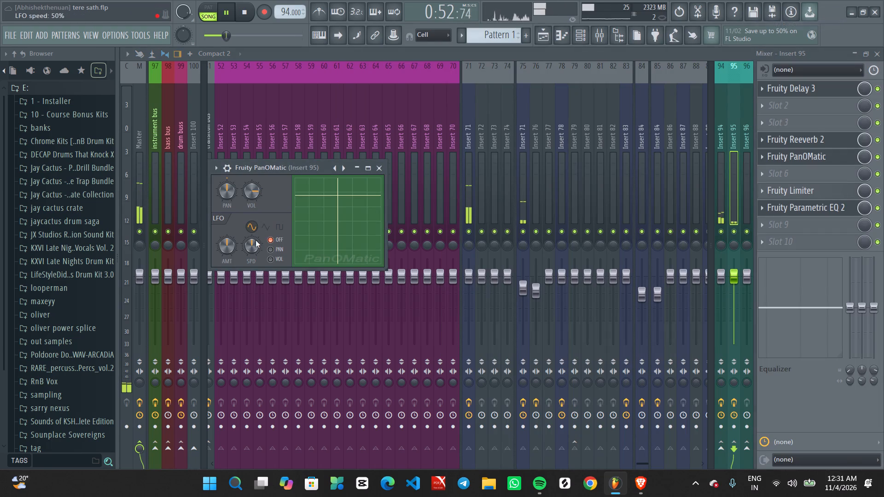
# Set Fruity PanOMatic's LFO to modulate panning, reduce its amount and adjust its speed, trying 61%, while replaying the vocals.
pyautogui.click(270, 246)
pyautogui.press('space')
pyautogui.press('space')
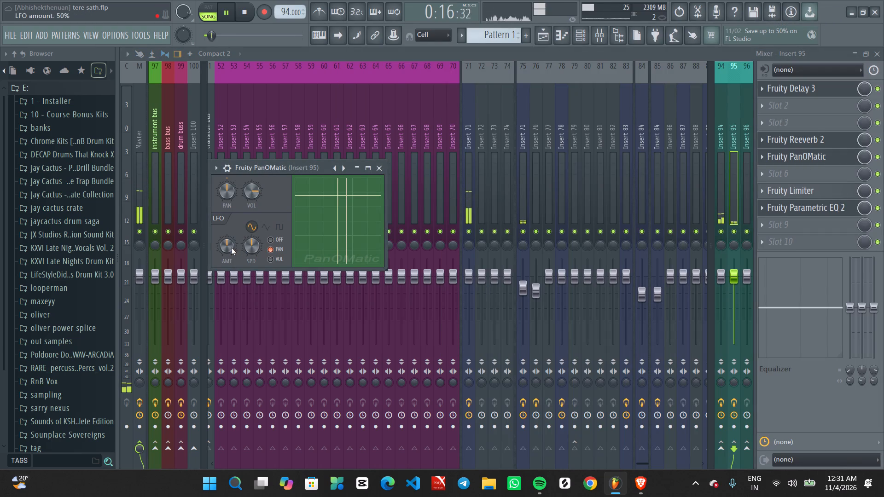
pyautogui.moveTo(231, 248); pyautogui.dragTo(247, 292)
pyautogui.moveTo(257, 247); pyautogui.dragTo(257, 246)
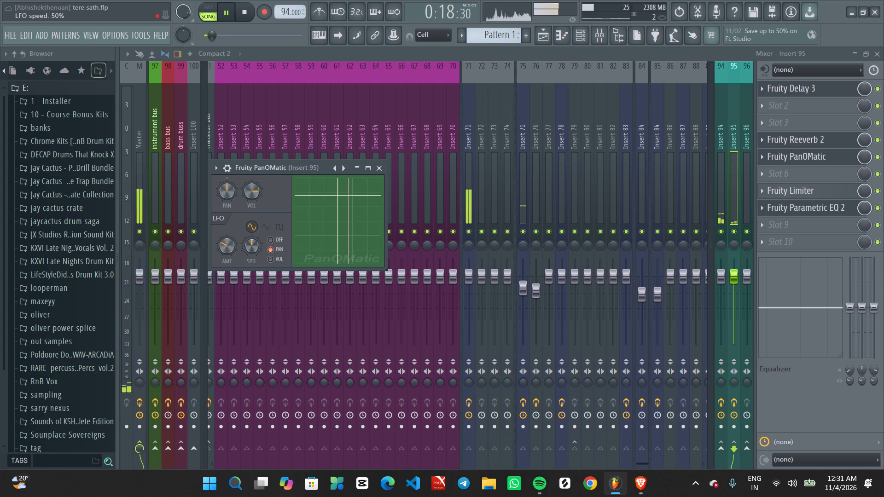
pyautogui.moveTo(257, 246); pyautogui.dragTo(257, 225)
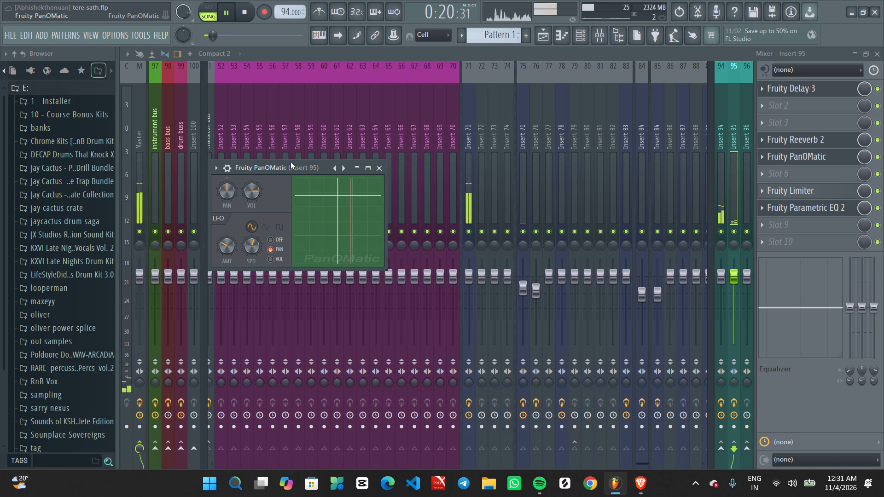
pyautogui.moveTo(293, 166); pyautogui.dragTo(313, 175)
pyautogui.scroll(-3, 271, 257)
pyautogui.scroll(1, 271, 257)
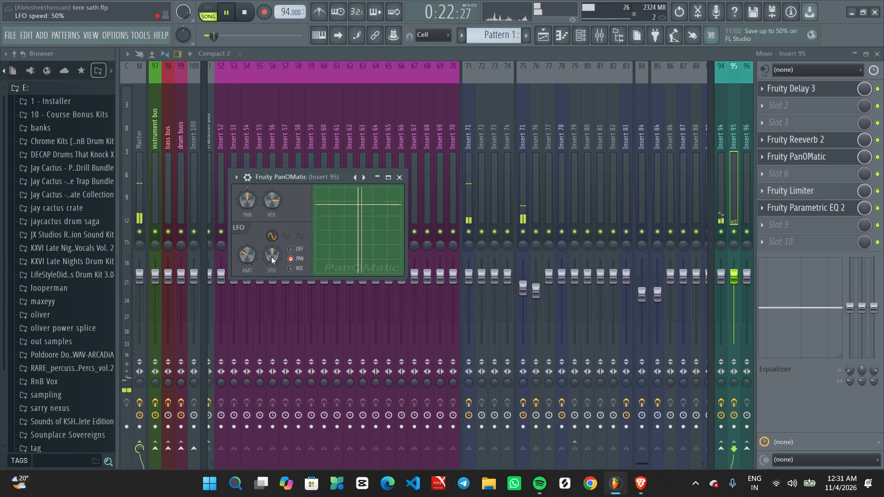
pyautogui.scroll(3, 271, 257)
pyautogui.scroll(-1, 245, 254)
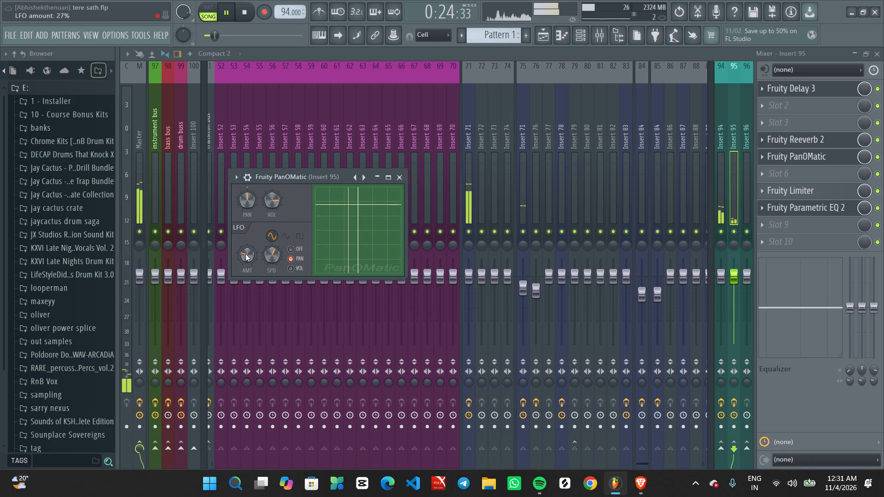
pyautogui.scroll(3, 245, 254)
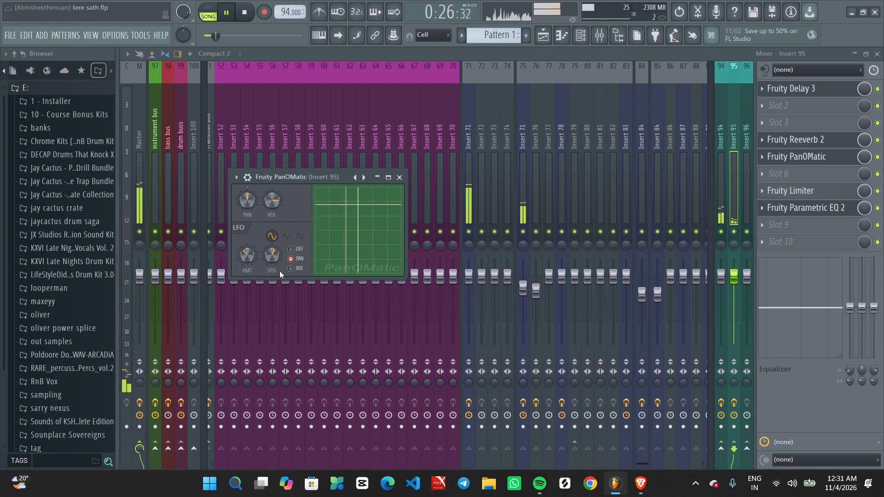
pyautogui.scroll(2, 273, 258)
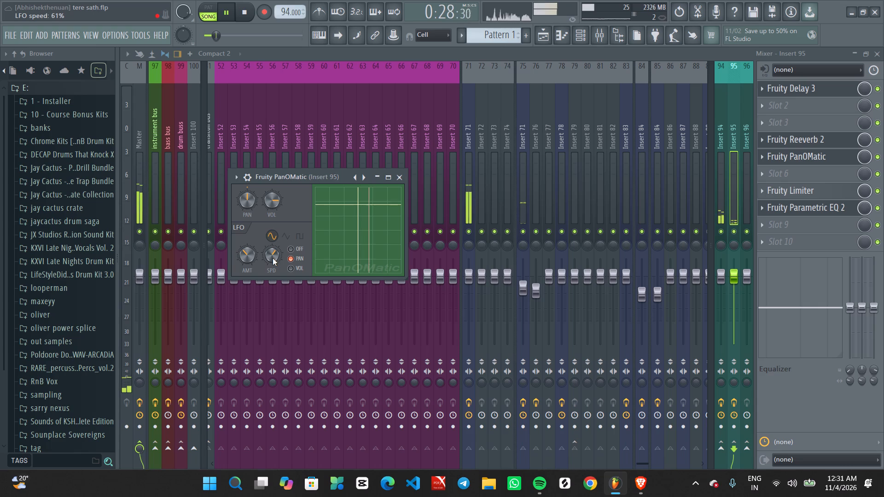
pyautogui.scroll(-4, 273, 258)
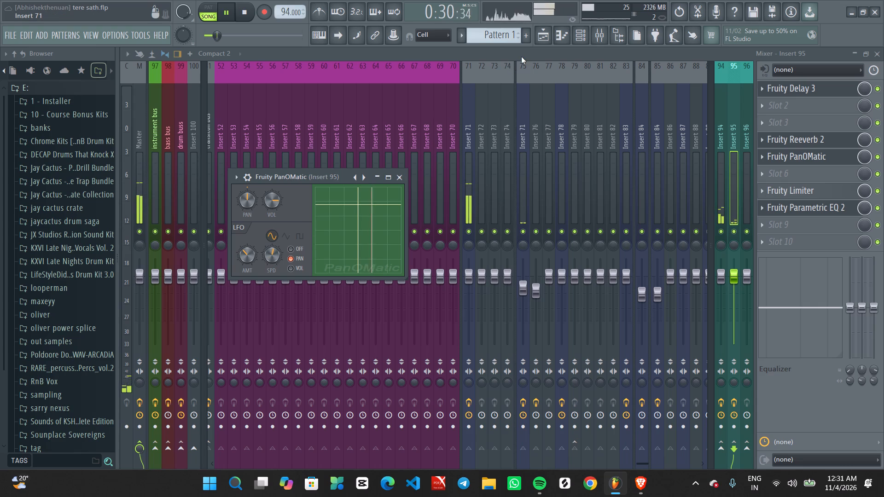
# Unsolo Track 10 in the playlist so that all tracks play together.
pyautogui.click(542, 37)
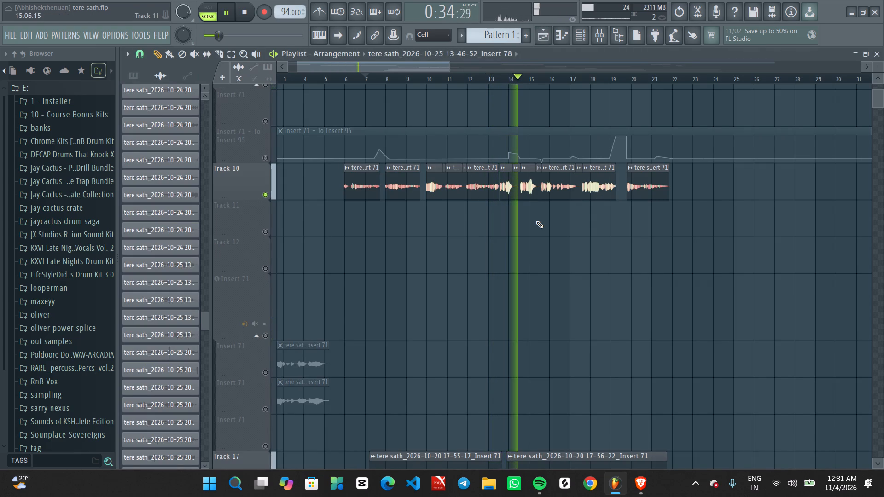
pyautogui.keyDown('ctrl'); pyautogui.scroll(-8, 536, 221); pyautogui.keyUp('ctrl')
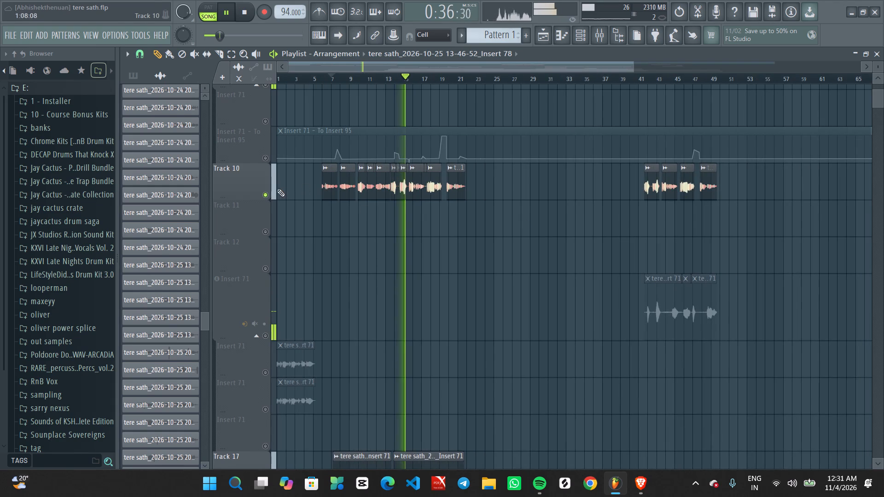
pyautogui.keyDown('ctrl'); pyautogui.doubleClick(265, 193); pyautogui.keyUp('ctrl')
# Look through the playlist's vocal tracks, from Track 10 down to Track 34 and back, while the full mix plays.
pyautogui.keyDown('ctrl'); pyautogui.scroll(3, 399, 248); pyautogui.keyUp('ctrl')
pyautogui.moveTo(410, 262); pyautogui.dragTo(584, 147, button='middle')
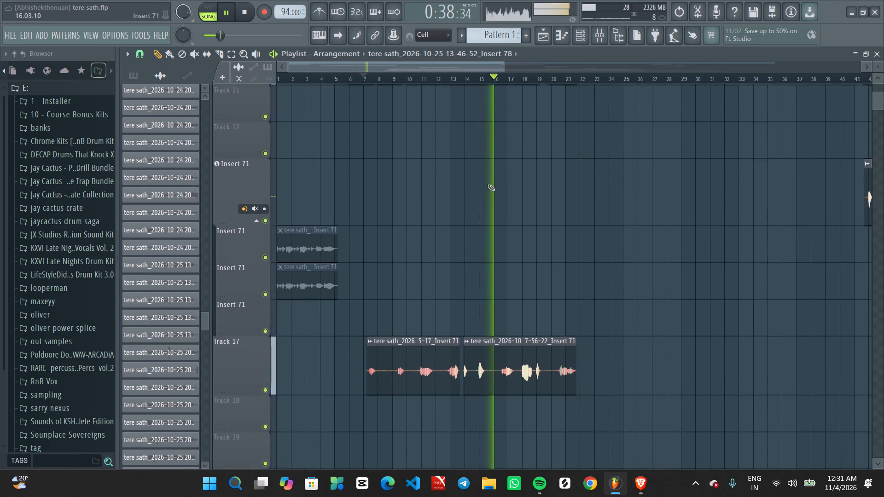
pyautogui.scroll(-8, 487, 185)
pyautogui.scroll(-15, 447, 236)
pyautogui.keyDown('ctrl'); pyautogui.scroll(3, 447, 236); pyautogui.keyUp('ctrl')
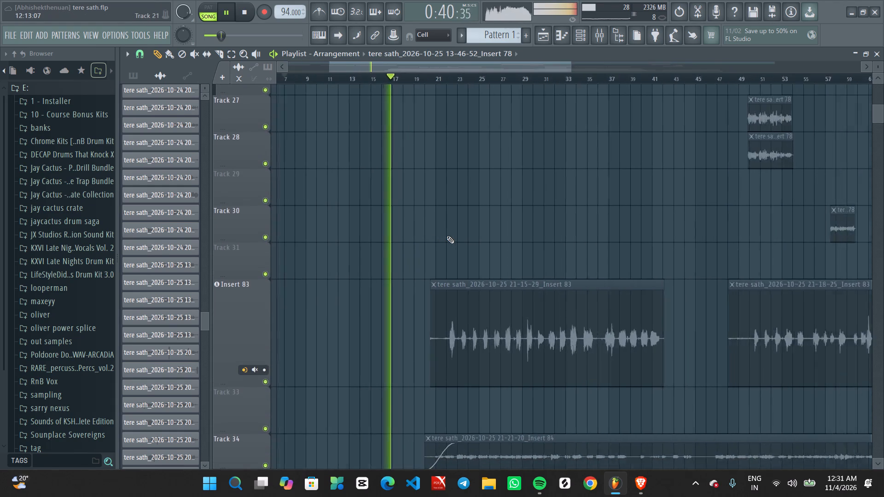
pyautogui.keyDown('ctrl'); pyautogui.scroll(1, 447, 236); pyautogui.keyUp('ctrl')
pyautogui.moveTo(396, 221); pyautogui.dragTo(485, 496, button='middle')
pyautogui.keyDown('alt'); pyautogui.scroll(-7, 430, 288); pyautogui.keyUp('alt')
pyautogui.keyDown('ctrl'); pyautogui.scroll(1, 457, 271); pyautogui.keyUp('ctrl')
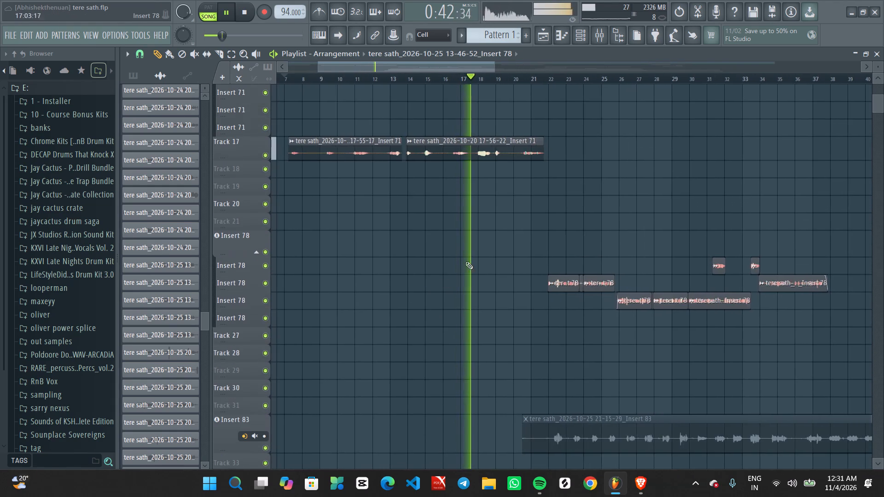
pyautogui.keyDown('ctrl'); pyautogui.scroll(1, 465, 262); pyautogui.keyUp('ctrl')
pyautogui.moveTo(472, 258); pyautogui.dragTo(441, 429, button='middle')
pyautogui.keyDown('ctrl'); pyautogui.scroll(-6, 413, 327); pyautogui.keyUp('ctrl')
pyautogui.keyDown('ctrl'); pyautogui.scroll(6, 416, 324); pyautogui.keyUp('ctrl')
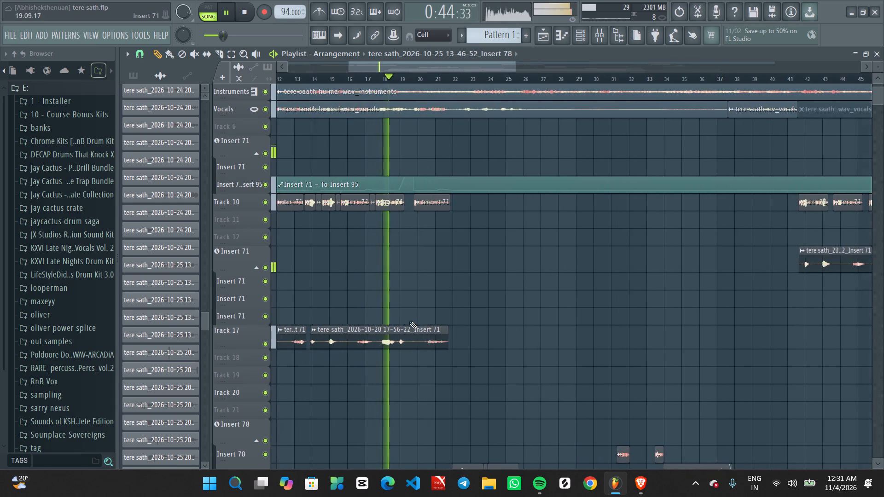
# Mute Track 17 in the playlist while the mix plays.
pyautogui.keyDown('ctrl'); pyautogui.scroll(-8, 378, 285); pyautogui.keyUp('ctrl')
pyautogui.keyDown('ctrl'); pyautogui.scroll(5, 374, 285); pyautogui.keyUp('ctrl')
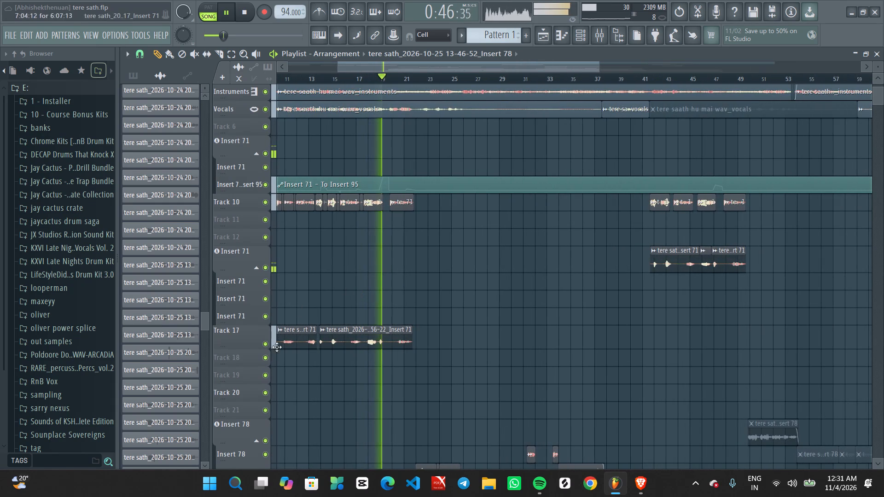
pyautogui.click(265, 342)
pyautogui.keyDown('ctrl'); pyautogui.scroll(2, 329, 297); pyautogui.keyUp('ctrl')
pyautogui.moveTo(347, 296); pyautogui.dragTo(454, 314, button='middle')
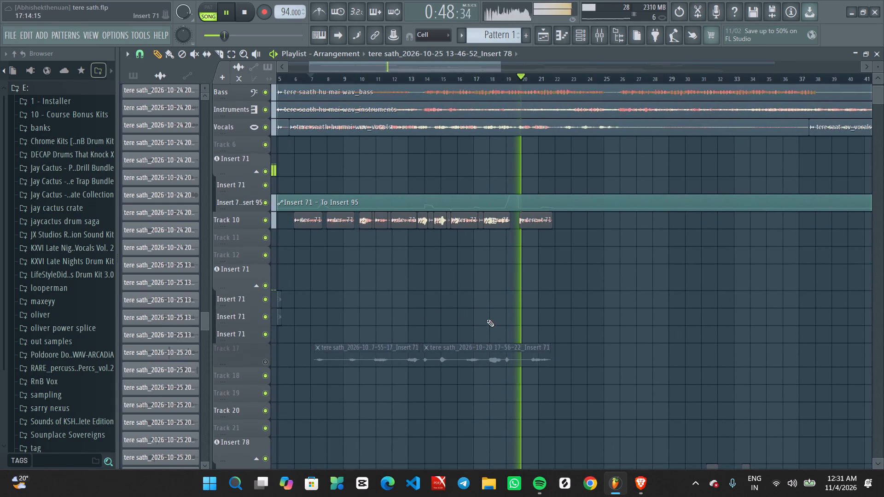
# Lower both points of the automation peak near bar 19 in the Insert 71 - To Insert 95 clip, to about 81%.
pyautogui.keyDown('ctrl'); pyautogui.scroll(7, 502, 300); pyautogui.keyUp('ctrl')
pyautogui.scroll(8, 546, 273)
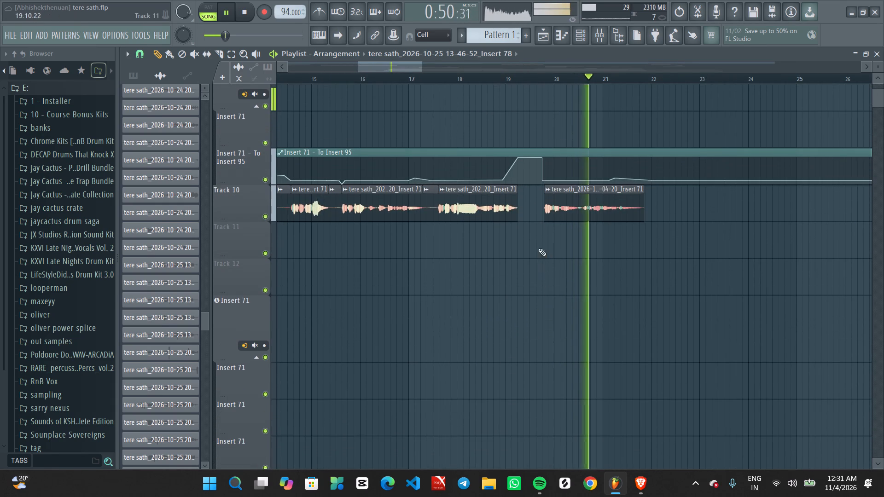
pyautogui.click(541, 159)
pyautogui.press('space')
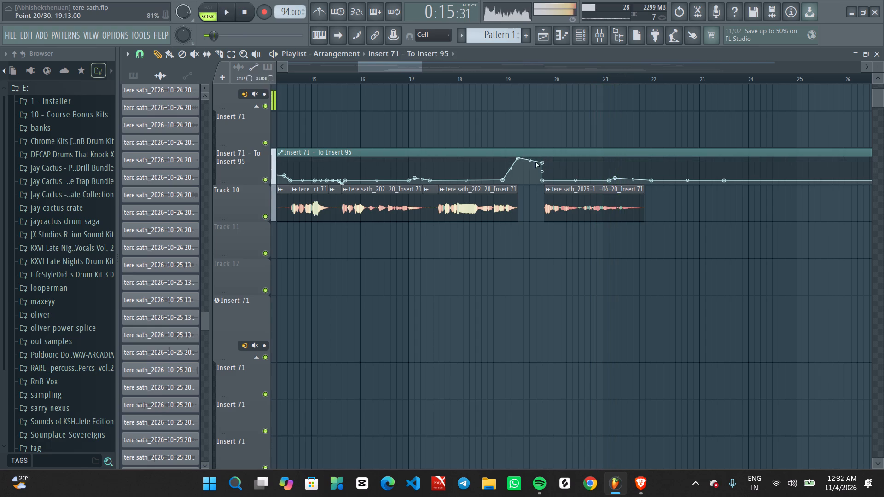
pyautogui.press('space')
pyautogui.moveTo(517, 158); pyautogui.dragTo(519, 163)
# Compare the Insert 71 vocals with Virtual Tape Machines bypassed and enabled in the mixer, and restart playback.
pyautogui.keyDown('ctrl'); pyautogui.scroll(-9, 500, 173); pyautogui.keyUp('ctrl')
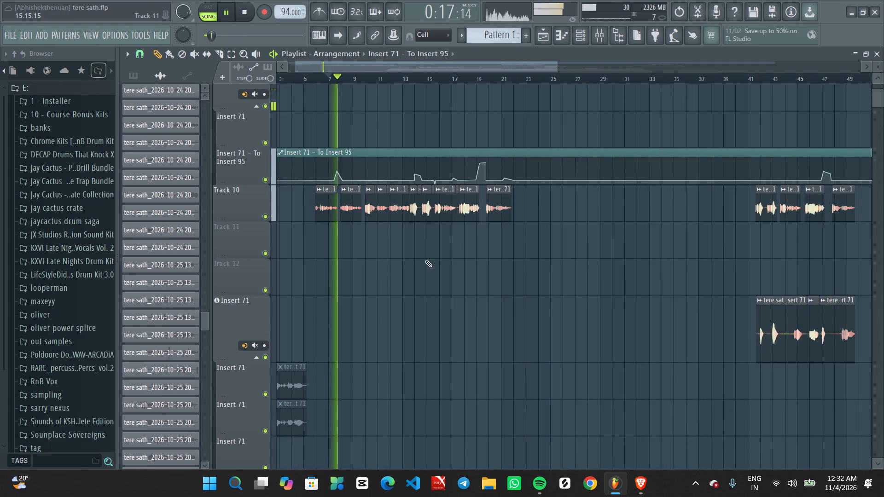
pyautogui.keyDown('ctrl'); pyautogui.scroll(4, 336, 295); pyautogui.keyUp('ctrl')
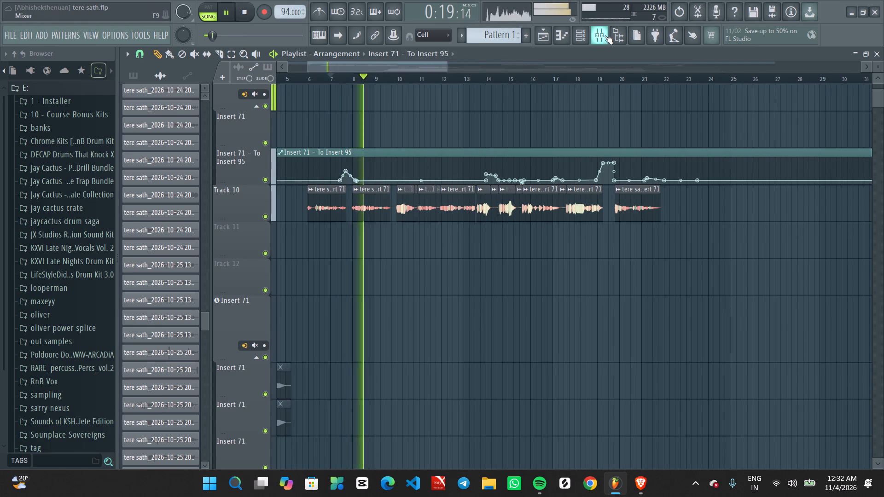
pyautogui.click(601, 35)
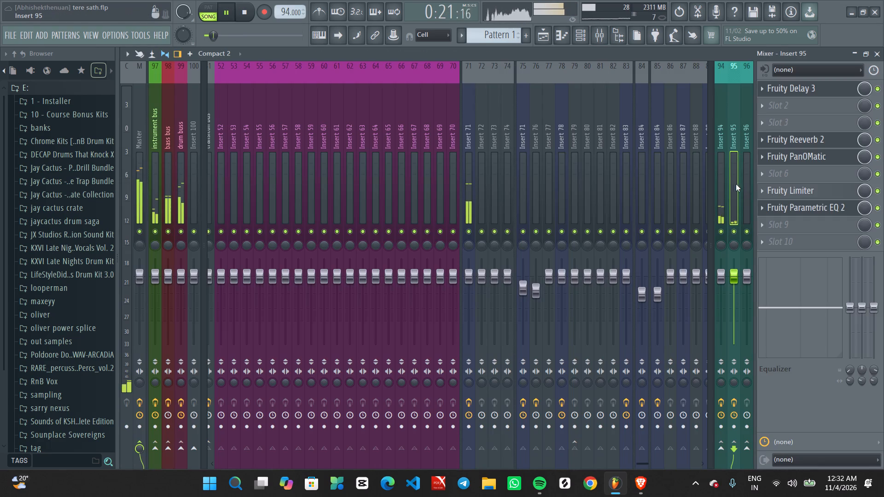
pyautogui.click(730, 182)
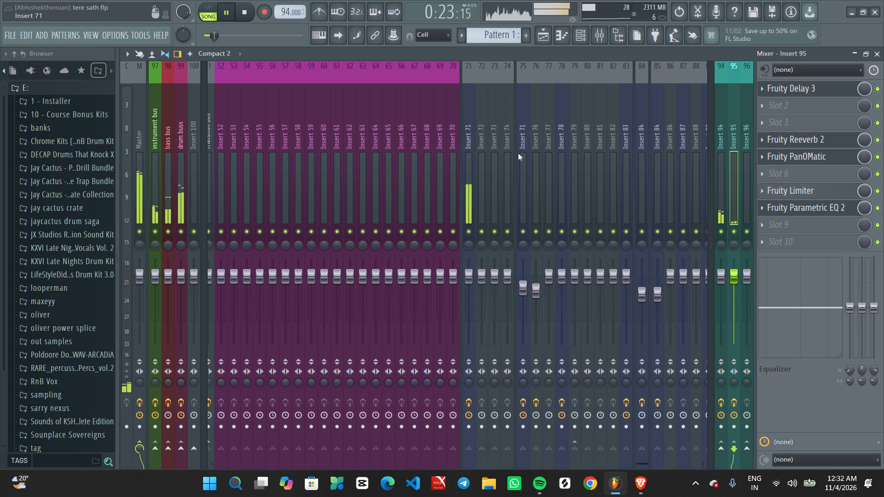
pyautogui.click(465, 159)
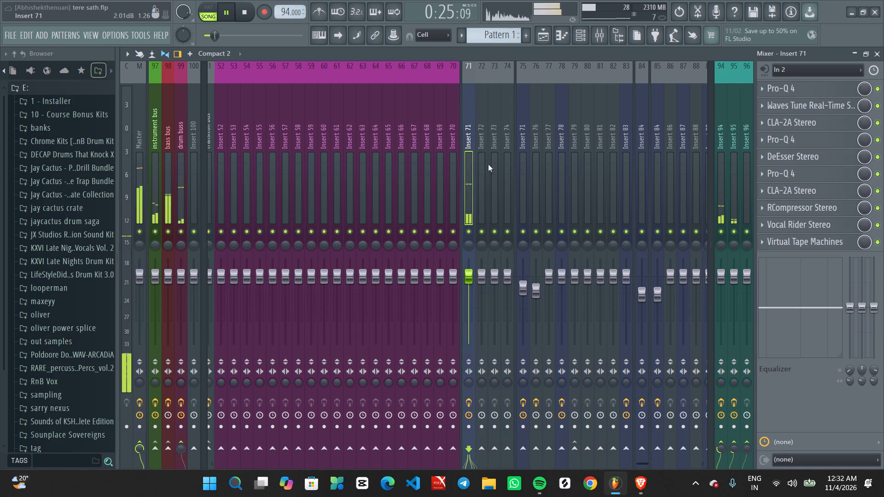
pyautogui.click(880, 244)
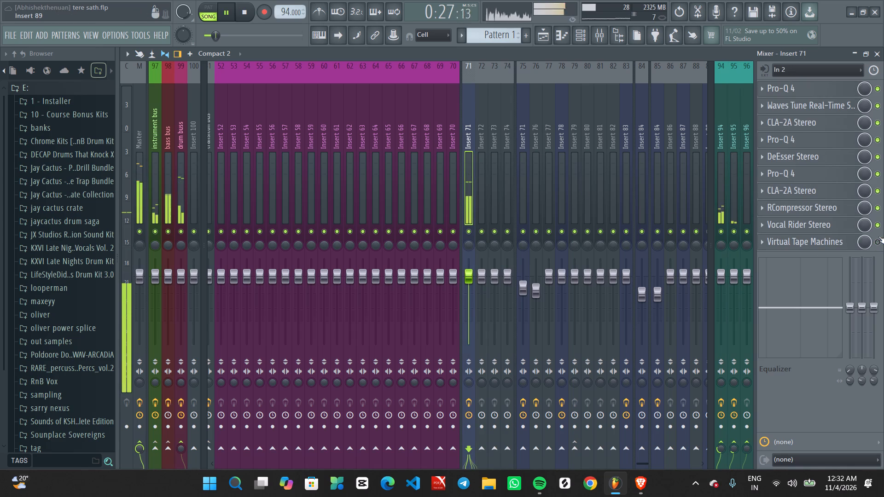
pyautogui.click(878, 241)
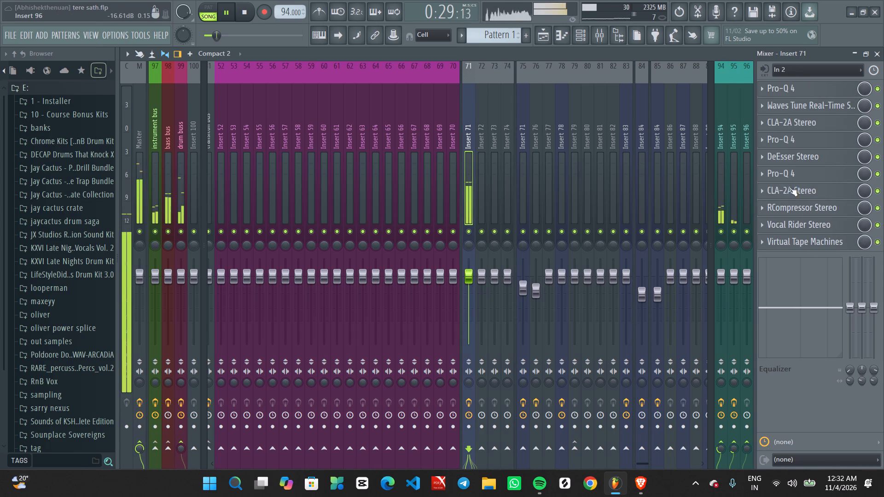
pyautogui.press('space')
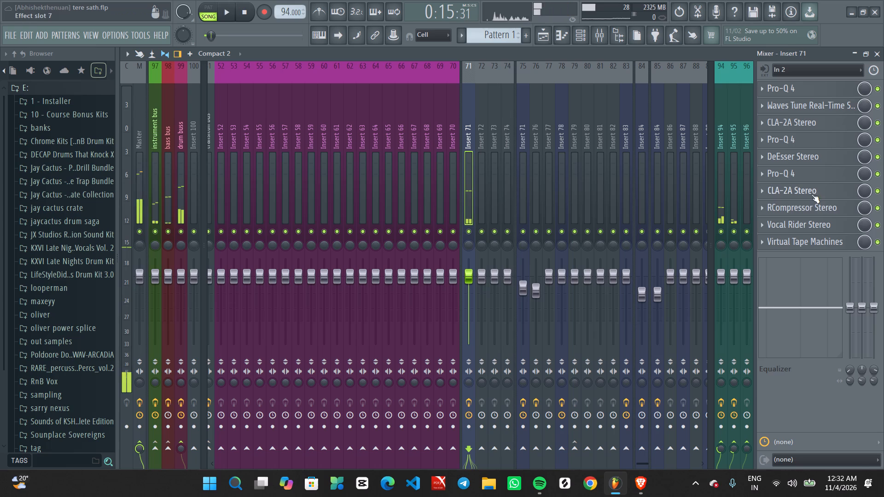
pyautogui.press('space')
# Return to the playlist and compare the mix with the Vocals track off and on.
pyautogui.click(542, 40)
pyautogui.scroll(-8, 477, 200)
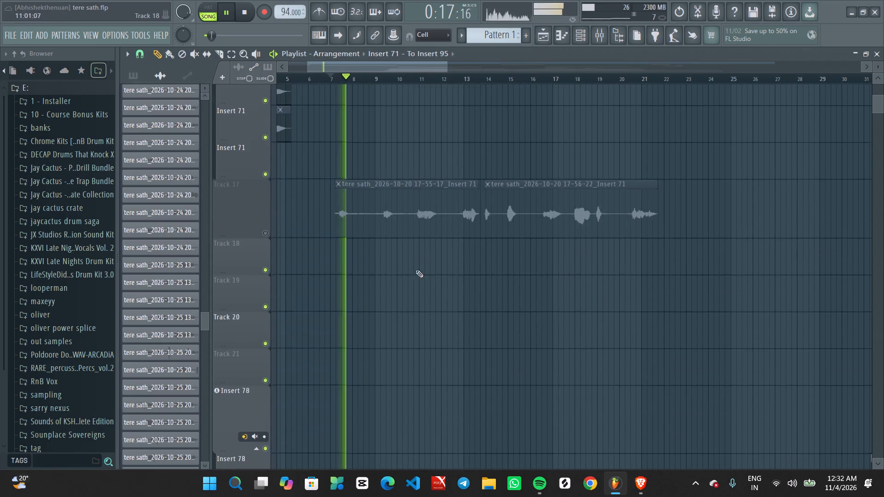
pyautogui.scroll(-11, 377, 288)
pyautogui.scroll(9, 358, 301)
pyautogui.scroll(19, 346, 305)
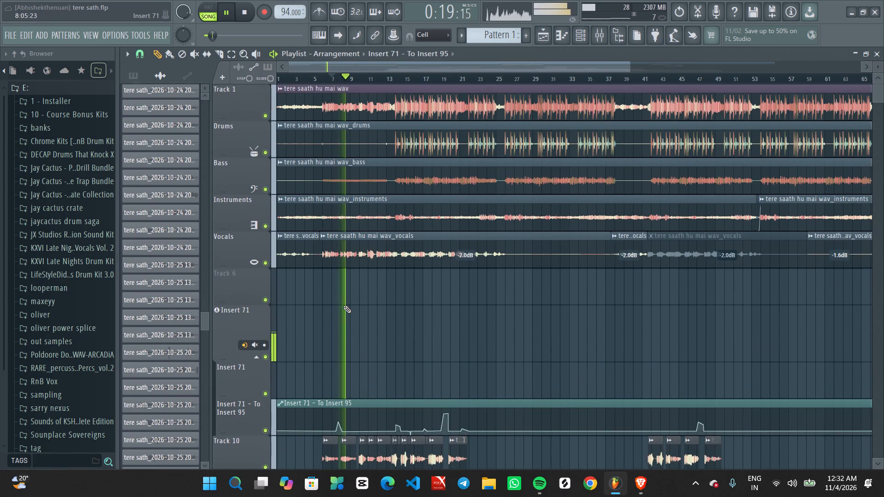
pyautogui.click(266, 260)
pyautogui.click(267, 260)
# Mute the two active clips on the Vocals track between about bar 6 and bar 41 with the Mute tool.
pyautogui.keyDown('ctrl'); pyautogui.scroll(-7, 404, 301); pyautogui.keyUp('ctrl')
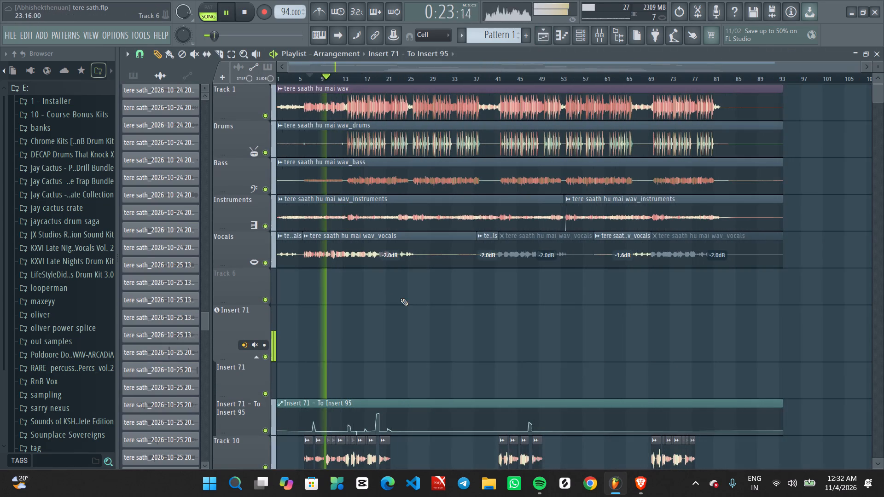
pyautogui.moveTo(387, 296); pyautogui.dragTo(384, 311, button='middle')
pyautogui.rightClick(384, 311)
pyautogui.click(404, 268)
pyautogui.moveTo(331, 246); pyautogui.dragTo(483, 251)
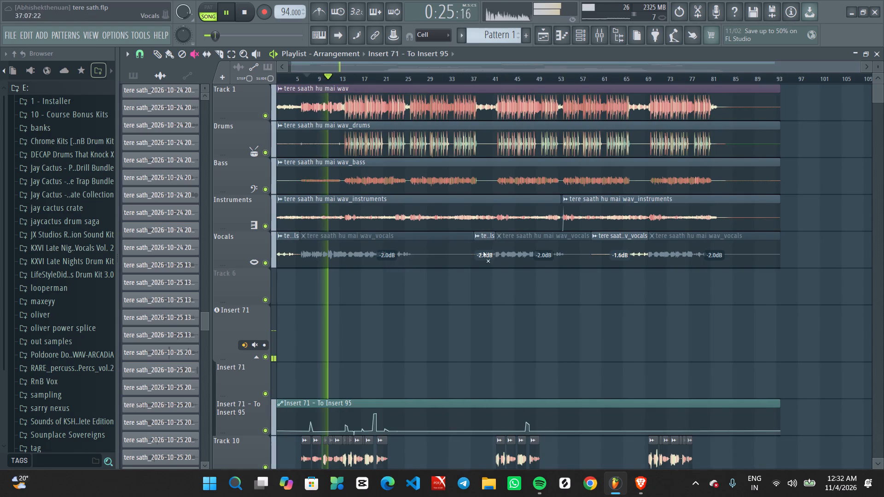
pyautogui.moveTo(483, 251); pyautogui.dragTo(490, 251)
pyautogui.keyDown('ctrl'); pyautogui.scroll(2, 410, 317); pyautogui.keyUp('ctrl')
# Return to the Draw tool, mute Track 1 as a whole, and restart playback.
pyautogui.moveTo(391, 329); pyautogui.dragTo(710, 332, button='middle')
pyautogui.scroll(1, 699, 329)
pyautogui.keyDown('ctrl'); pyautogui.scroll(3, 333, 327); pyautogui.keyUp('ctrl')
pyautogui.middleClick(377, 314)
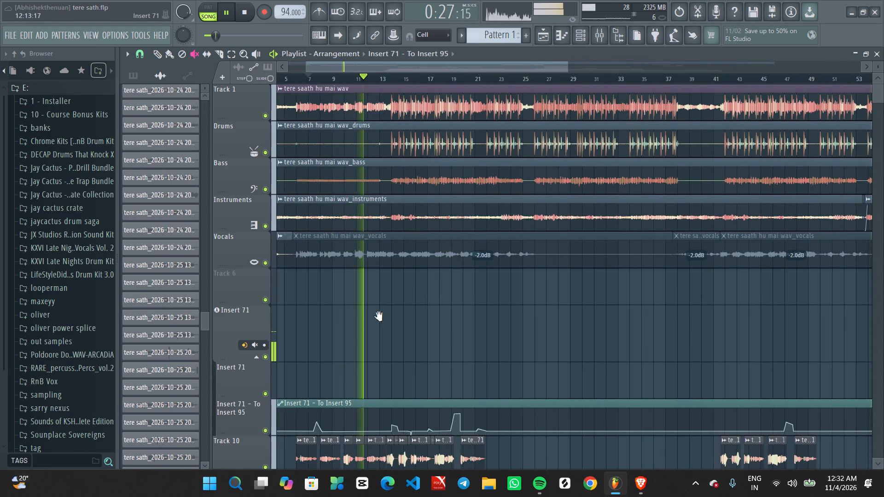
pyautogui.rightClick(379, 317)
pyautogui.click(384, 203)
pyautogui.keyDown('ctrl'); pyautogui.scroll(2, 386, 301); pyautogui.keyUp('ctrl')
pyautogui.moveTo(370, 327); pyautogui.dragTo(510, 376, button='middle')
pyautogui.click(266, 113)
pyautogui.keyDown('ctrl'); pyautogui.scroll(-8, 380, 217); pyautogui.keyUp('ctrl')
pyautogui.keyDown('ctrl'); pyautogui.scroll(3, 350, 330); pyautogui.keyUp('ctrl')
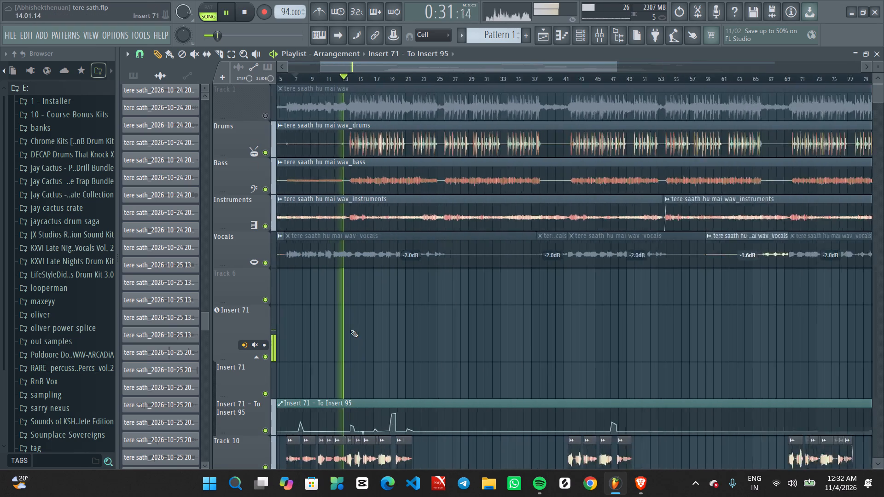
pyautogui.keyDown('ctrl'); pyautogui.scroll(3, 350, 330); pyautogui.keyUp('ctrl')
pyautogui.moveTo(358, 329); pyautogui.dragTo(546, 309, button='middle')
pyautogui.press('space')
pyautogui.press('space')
# Re-enable Track 1, mute its 'tere saath hu mai wav' clip with the Mute tool instead, and return to the Draw tool.
pyautogui.scroll(5, 374, 291)
pyautogui.middleClick(405, 320)
pyautogui.rightClick(406, 320)
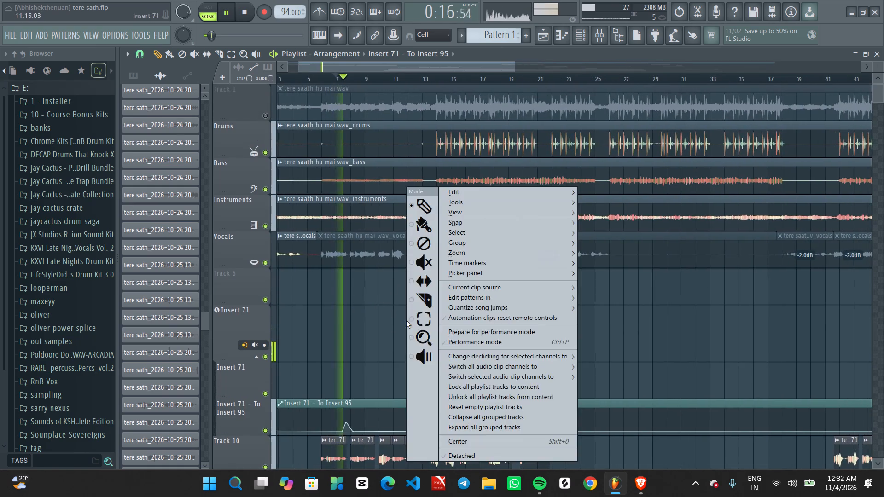
pyautogui.click(426, 272)
pyautogui.middleClick(384, 300)
pyautogui.rightClick(387, 300)
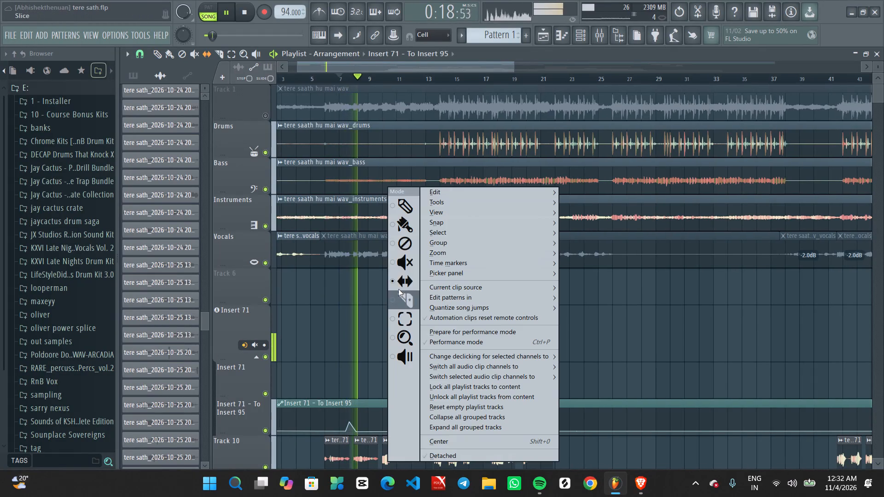
pyautogui.click(407, 262)
pyautogui.click(264, 116)
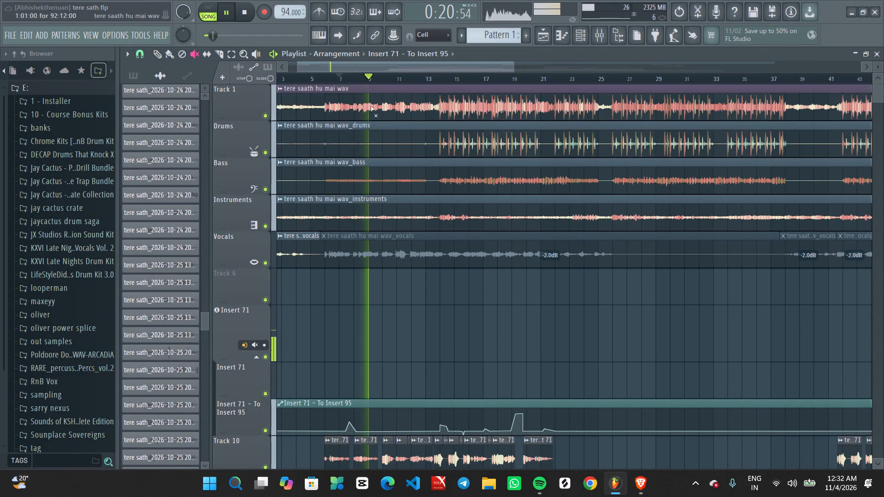
pyautogui.click(371, 106)
pyautogui.keyDown('ctrl'); pyautogui.scroll(-8, 398, 267); pyautogui.keyUp('ctrl')
pyautogui.keyDown('ctrl'); pyautogui.scroll(5, 357, 387); pyautogui.keyUp('ctrl')
pyautogui.moveTo(364, 371); pyautogui.dragTo(738, 311, button='middle')
pyautogui.moveTo(527, 260); pyautogui.dragTo(527, 260, button='middle')
pyautogui.moveTo(527, 260); pyautogui.dragTo(527, 260, button='right')
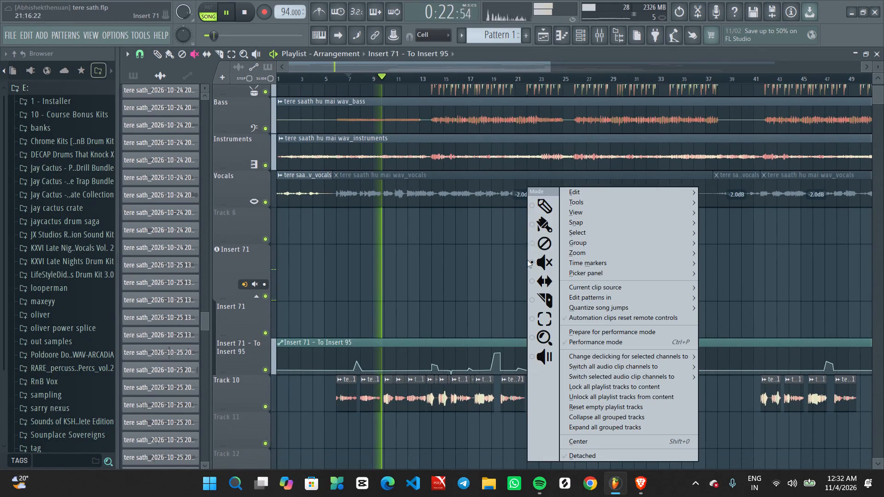
pyautogui.moveTo(527, 260); pyautogui.dragTo(529, 243, button='middle')
pyautogui.moveTo(527, 260); pyautogui.dragTo(531, 242, button='right')
pyautogui.scroll(1, 529, 260)
pyautogui.click(541, 212)
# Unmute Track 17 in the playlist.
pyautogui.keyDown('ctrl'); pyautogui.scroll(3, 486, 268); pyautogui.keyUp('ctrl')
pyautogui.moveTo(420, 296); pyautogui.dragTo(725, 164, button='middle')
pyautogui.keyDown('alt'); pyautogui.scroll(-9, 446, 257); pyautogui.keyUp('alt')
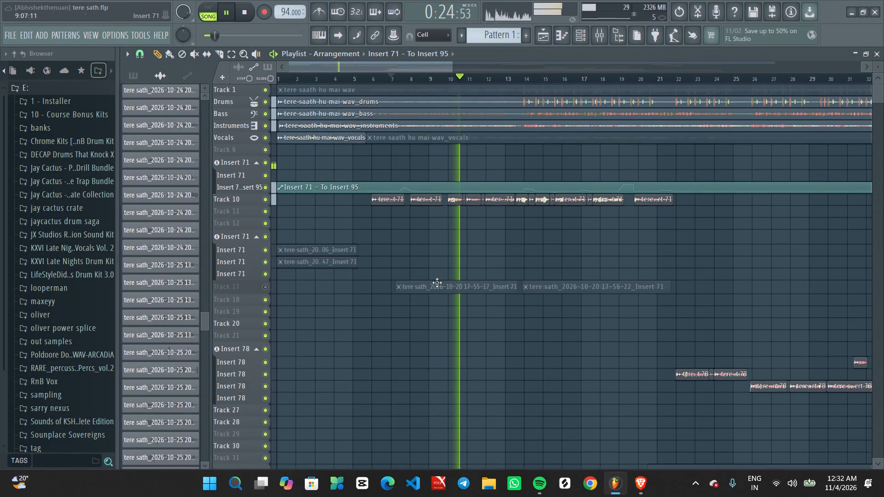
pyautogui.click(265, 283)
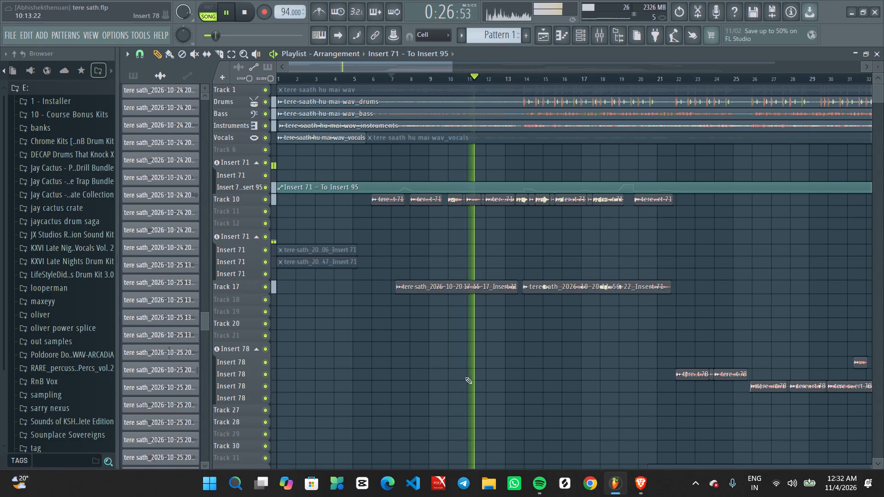
# Look through the playlist's vocal tracks, from Track 17 down past the Insert 84 tracks and back, while the mix plays.
pyautogui.keyDown('ctrl'); pyautogui.scroll(3, 471, 378); pyautogui.keyUp('ctrl')
pyautogui.keyDown('alt'); pyautogui.scroll(5, 499, 376); pyautogui.keyUp('alt')
pyautogui.keyDown('ctrl'); pyautogui.scroll(4, 694, 315); pyautogui.keyUp('ctrl')
pyautogui.moveTo(721, 312); pyautogui.dragTo(254, 312, button='middle')
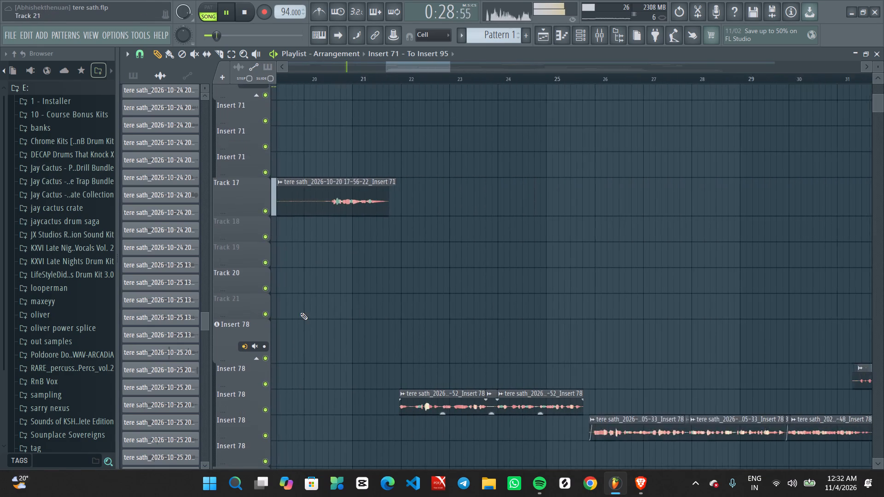
pyautogui.keyDown('ctrl'); pyautogui.scroll(1, 385, 312); pyautogui.keyUp('ctrl')
pyautogui.keyDown('ctrl'); pyautogui.scroll(-20, 445, 294); pyautogui.keyUp('ctrl')
pyautogui.keyDown('ctrl'); pyautogui.scroll(-6, 445, 294); pyautogui.keyUp('ctrl')
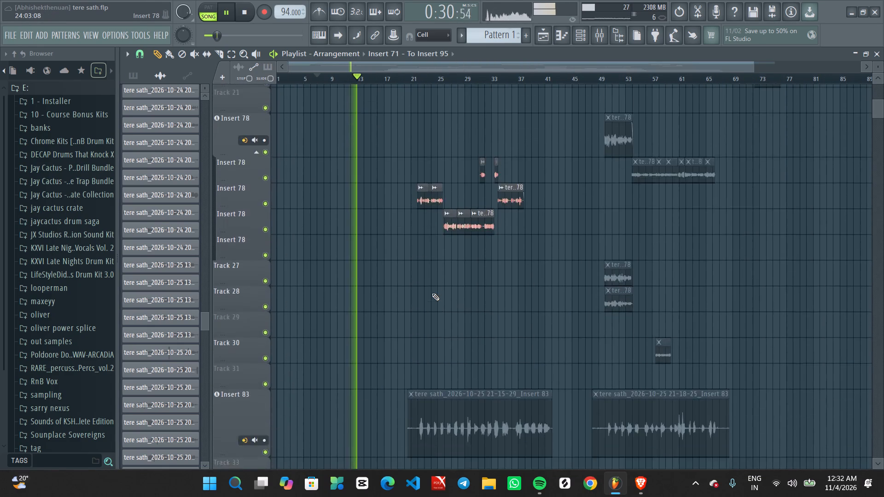
pyautogui.keyDown('ctrl'); pyautogui.scroll(-4, 432, 293); pyautogui.keyUp('ctrl')
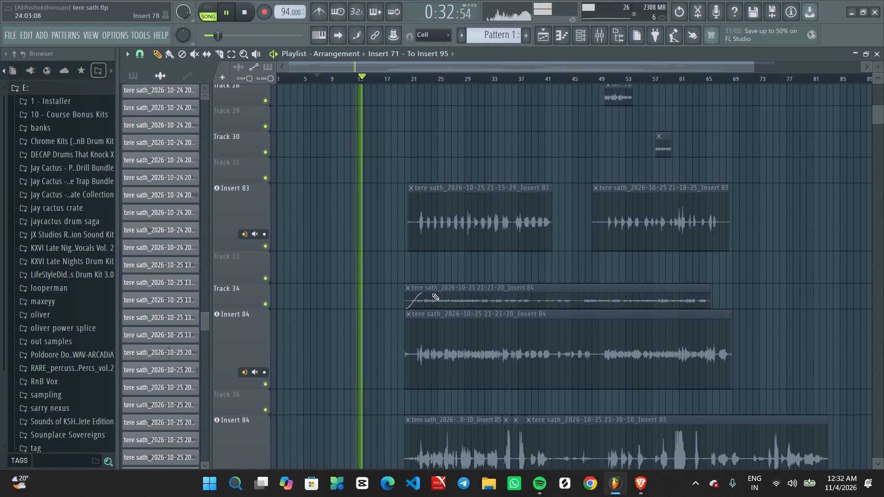
pyautogui.keyDown('alt'); pyautogui.scroll(-4, 451, 398); pyautogui.keyUp('alt')
pyautogui.keyDown('alt'); pyautogui.scroll(1, 451, 396); pyautogui.keyUp('alt')
pyautogui.keyDown('alt'); pyautogui.scroll(-2, 452, 381); pyautogui.keyUp('alt')
pyautogui.keyDown('ctrl'); pyautogui.scroll(2, 443, 349); pyautogui.keyUp('ctrl')
pyautogui.moveTo(411, 319); pyautogui.dragTo(397, 356, button='middle')
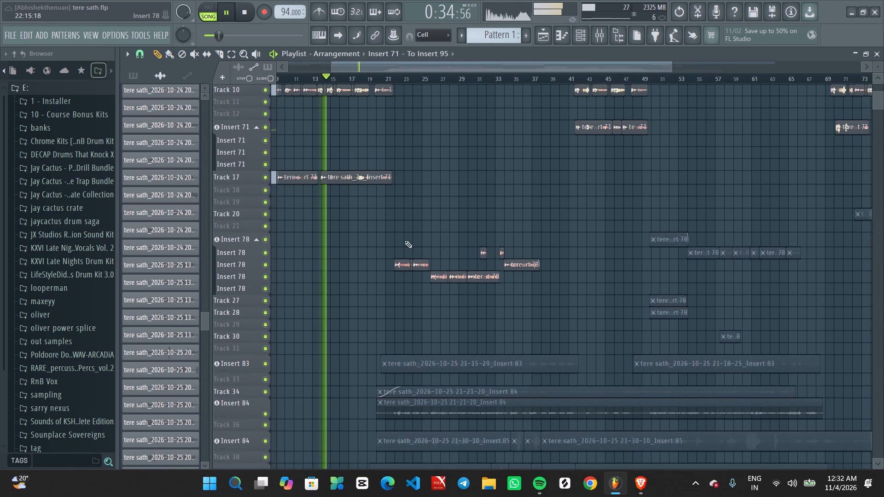
# Play from about bar 21 and open the mixer track of the Insert 78 vocal clip near bar 23.
pyautogui.click(388, 82)
pyautogui.keyDown('ctrl'); pyautogui.scroll(5, 396, 197); pyautogui.keyUp('ctrl')
pyautogui.keyDown('ctrl'); pyautogui.scroll(3, 424, 251); pyautogui.keyUp('ctrl')
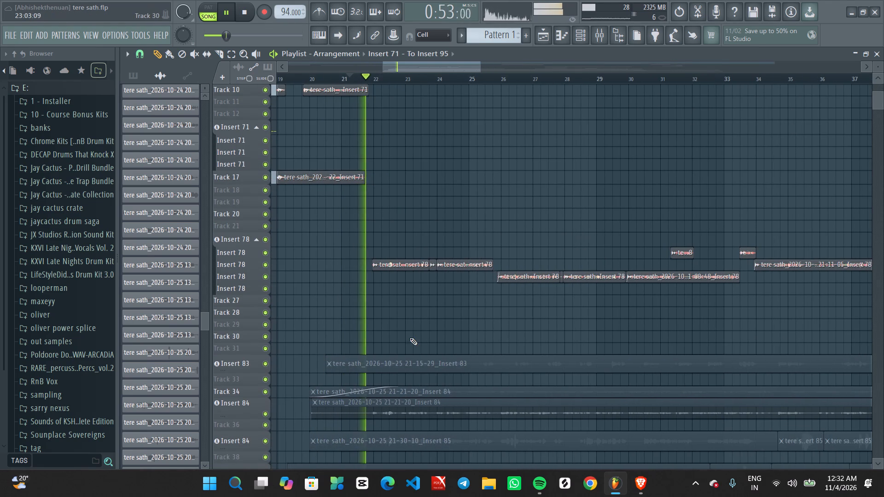
pyautogui.keyDown('ctrl'); pyautogui.scroll(2, 404, 319); pyautogui.keyUp('ctrl')
pyautogui.moveTo(407, 343); pyautogui.dragTo(422, 276, button='middle')
pyautogui.keyDown('ctrl'); pyautogui.scroll(-4, 416, 275); pyautogui.keyUp('ctrl')
pyautogui.keyDown('alt'); pyautogui.scroll(1, 421, 269); pyautogui.keyUp('alt')
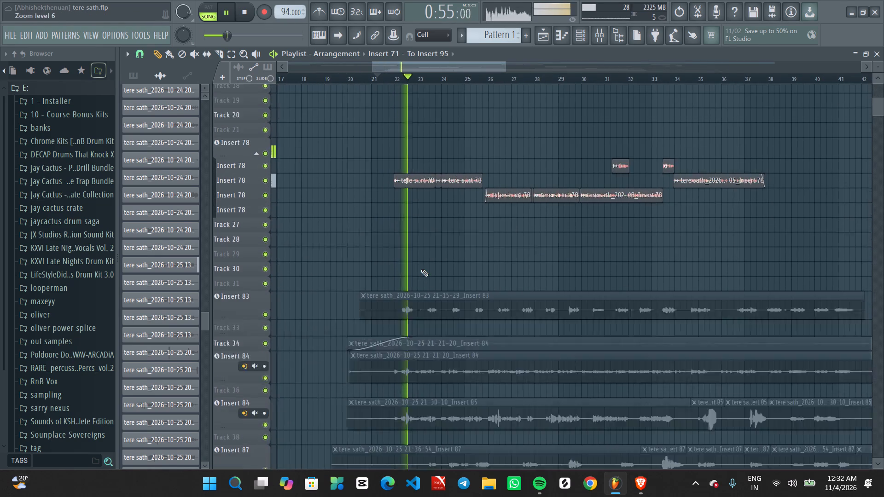
pyautogui.keyDown('alt'); pyautogui.scroll(8, 421, 269); pyautogui.keyUp('alt')
pyautogui.moveTo(435, 187); pyautogui.dragTo(420, 306, button='middle')
pyautogui.keyDown('ctrl'); pyautogui.scroll(2, 407, 285); pyautogui.keyUp('ctrl')
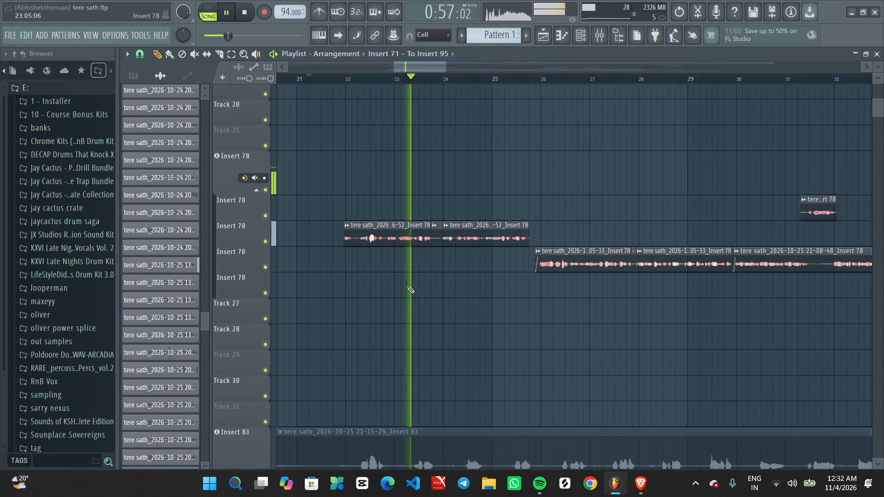
pyautogui.doubleClick(420, 239)
pyautogui.doubleClick(534, 220)
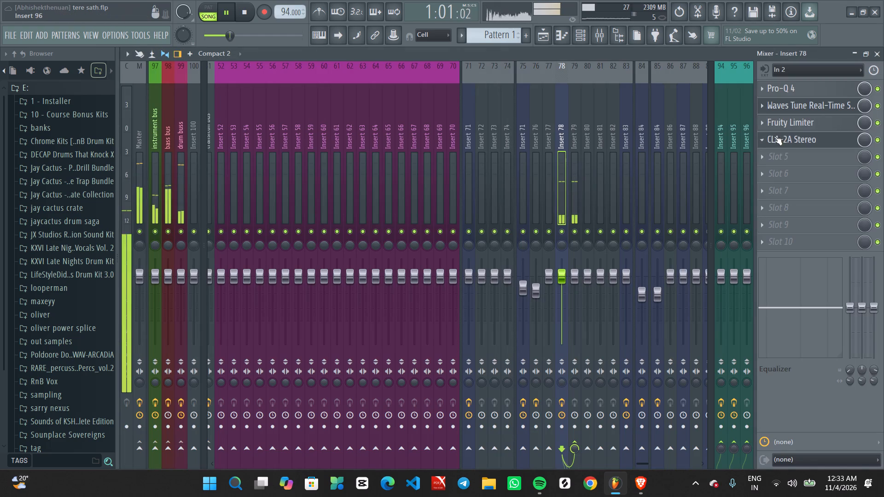
# Check the CLA-2A Stereo settings on Insert 78 while the vocals play, and close the plugin.
pyautogui.click(785, 140)
pyautogui.click(785, 140)
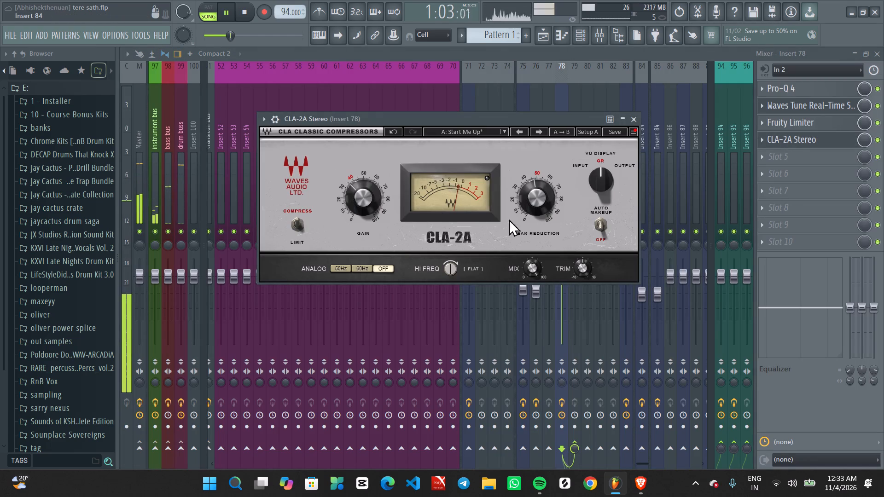
pyautogui.click(631, 121)
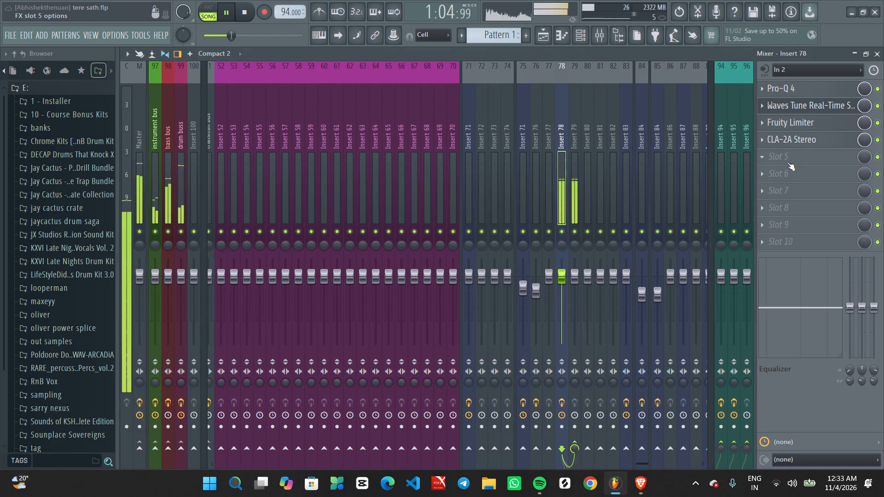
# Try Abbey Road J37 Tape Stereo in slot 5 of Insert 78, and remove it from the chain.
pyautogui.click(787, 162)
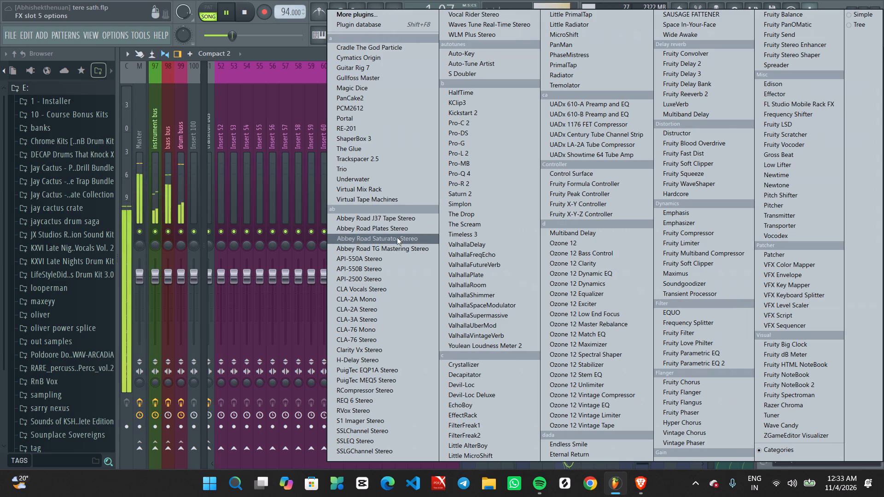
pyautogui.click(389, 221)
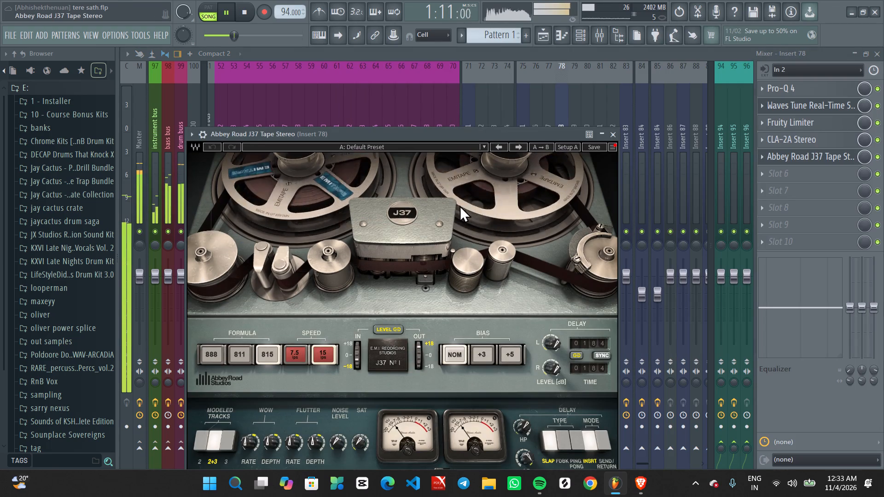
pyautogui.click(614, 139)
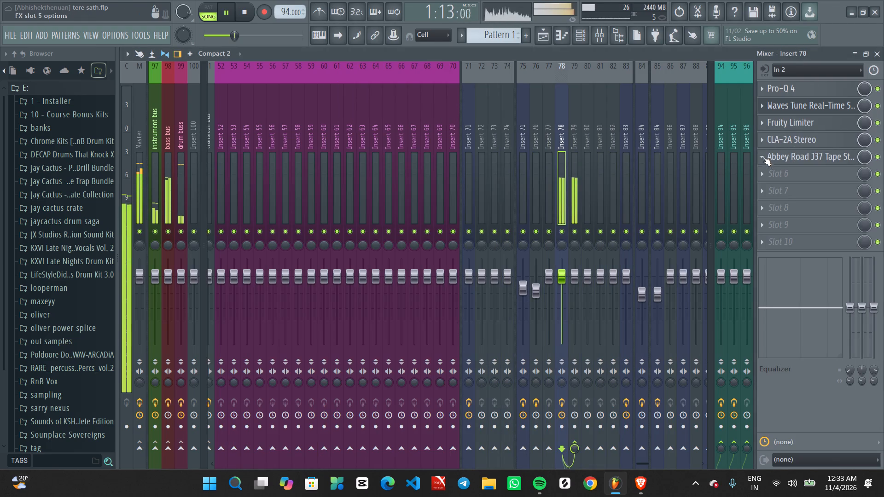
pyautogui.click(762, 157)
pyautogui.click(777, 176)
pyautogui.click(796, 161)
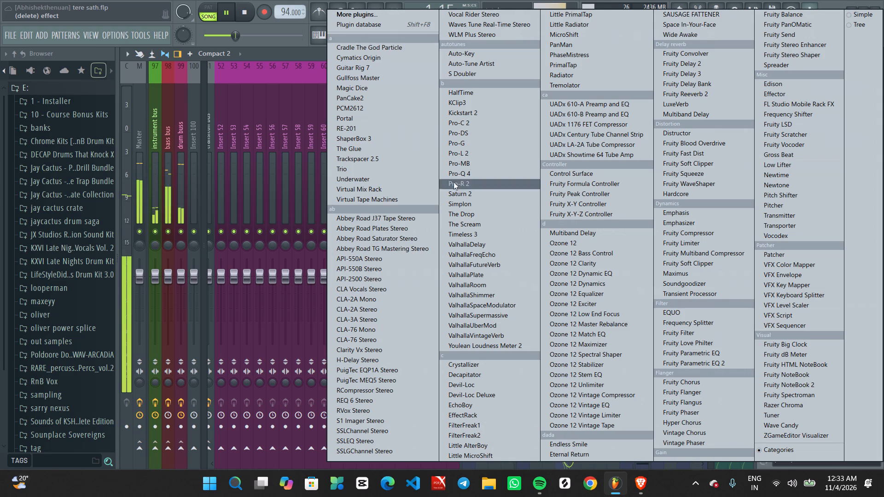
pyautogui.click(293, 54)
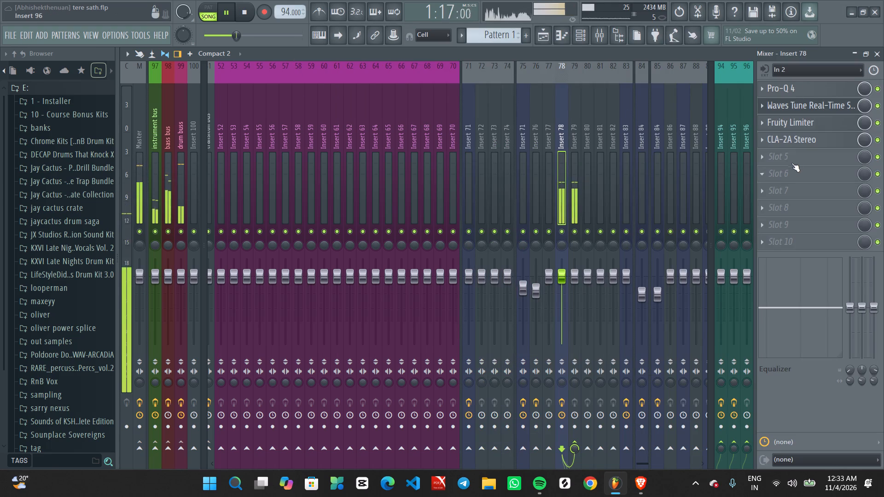
# Load Pro-Q 4 into slot 5 of Insert 78 and add a 36 dB/oct low cut at about 65 Hz.
pyautogui.click(792, 160)
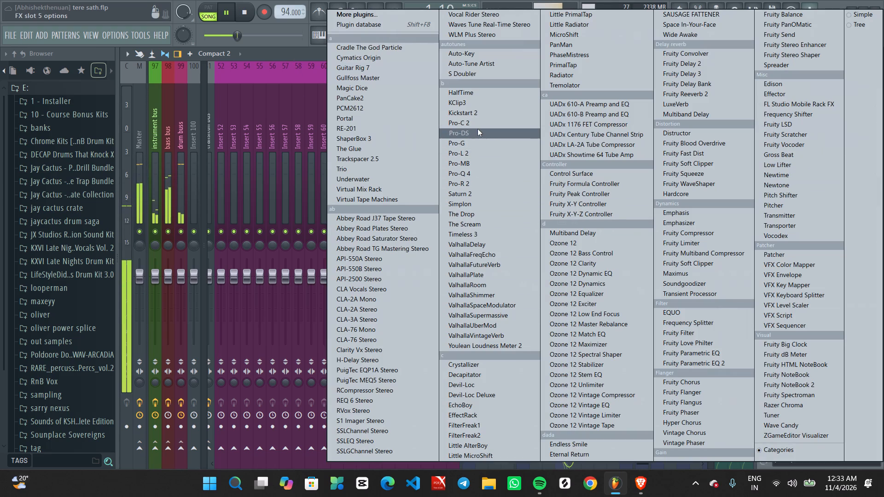
pyautogui.click(476, 172)
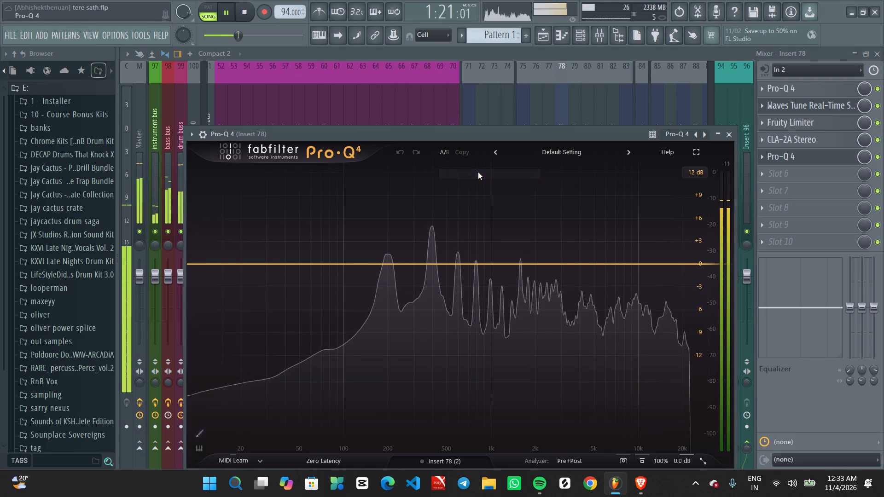
pyautogui.moveTo(199, 263); pyautogui.dragTo(204, 268)
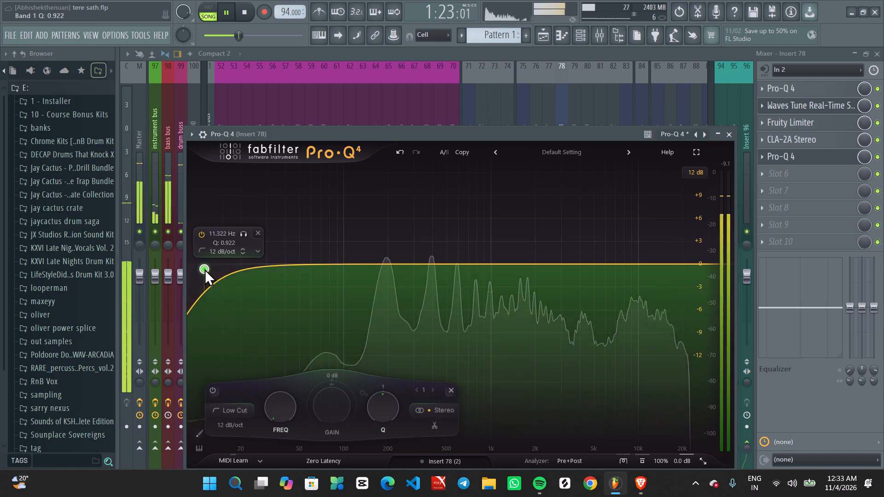
pyautogui.scroll(4, 204, 269)
pyautogui.moveTo(205, 269); pyautogui.dragTo(317, 287)
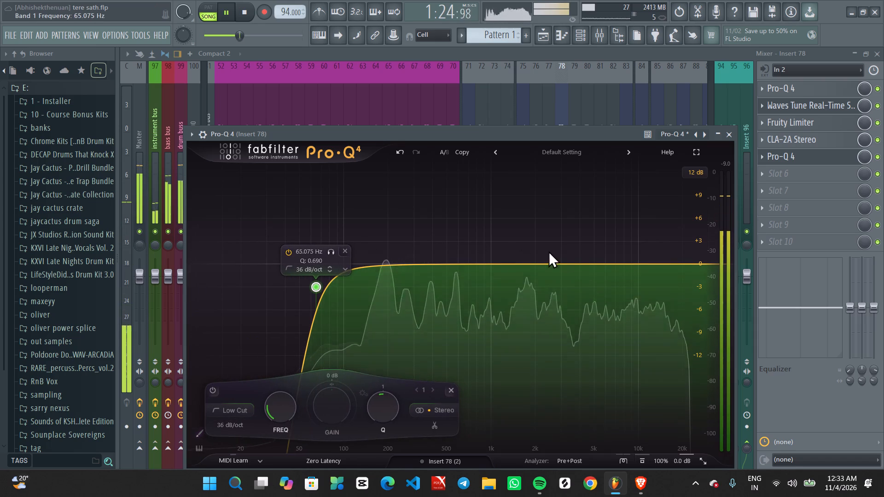
# Add a low-mid bell cut of about 0.9 dB and a narrow cut of about 2 dB near 10.4 kHz with Q about 19.
pyautogui.moveTo(596, 266); pyautogui.dragTo(598, 277)
pyautogui.moveTo(412, 264); pyautogui.dragTo(409, 271)
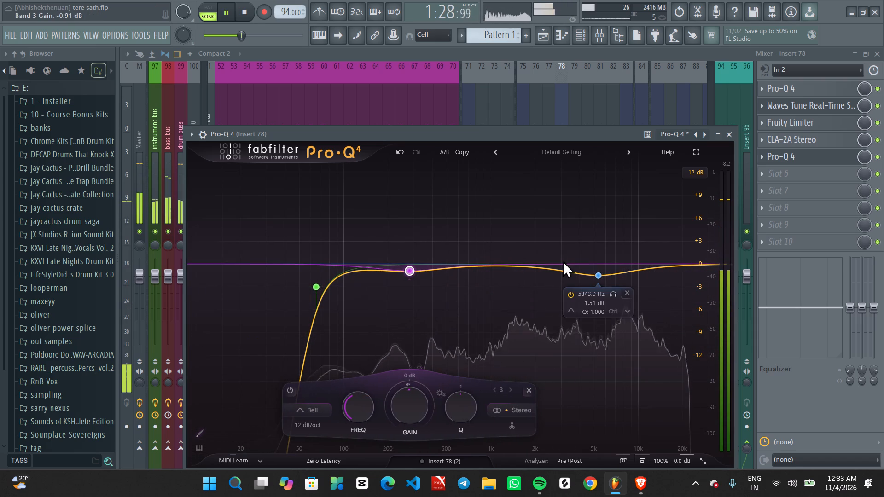
pyautogui.moveTo(599, 275); pyautogui.dragTo(626, 279)
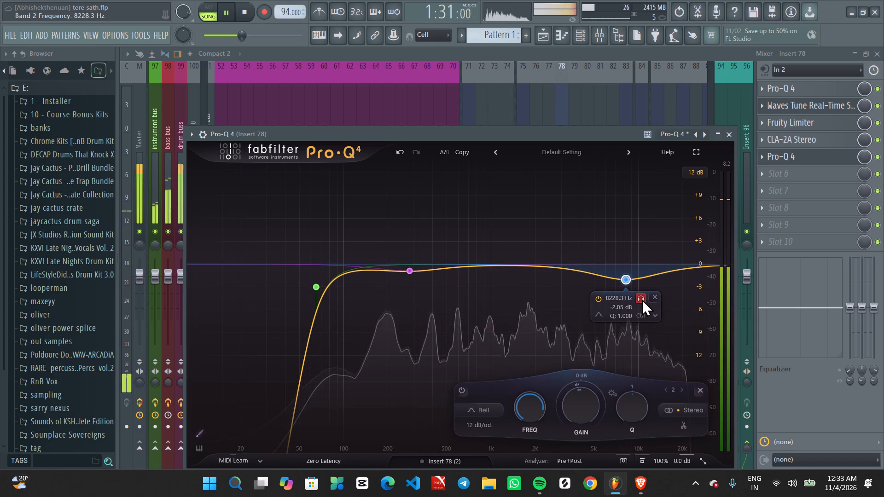
pyautogui.moveTo(640, 298); pyautogui.dragTo(655, 294)
pyautogui.scroll(1, 639, 280)
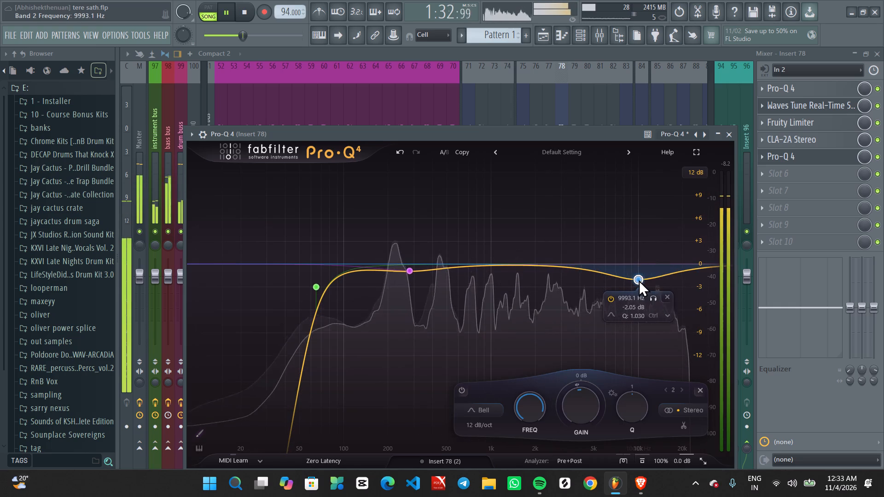
pyautogui.scroll(7, 639, 280)
pyautogui.click(636, 279)
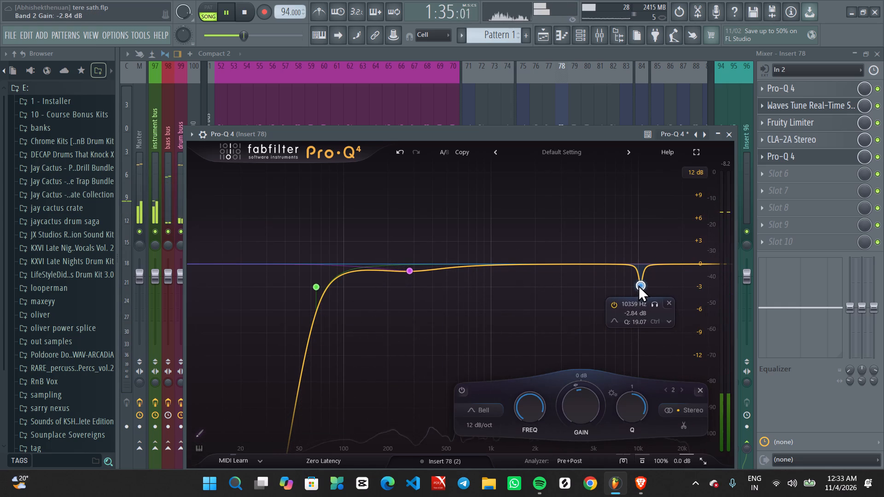
# Restart playback, add a Q 40 cut of about 2.6 dB near 8 kHz, move the upper notch to about 11 kHz, and close Pro-Q 4.
pyautogui.press('space')
pyautogui.press('space')
pyautogui.moveTo(614, 264); pyautogui.dragTo(613, 276)
pyautogui.scroll(6, 612, 276)
pyautogui.moveTo(612, 276); pyautogui.dragTo(611, 276)
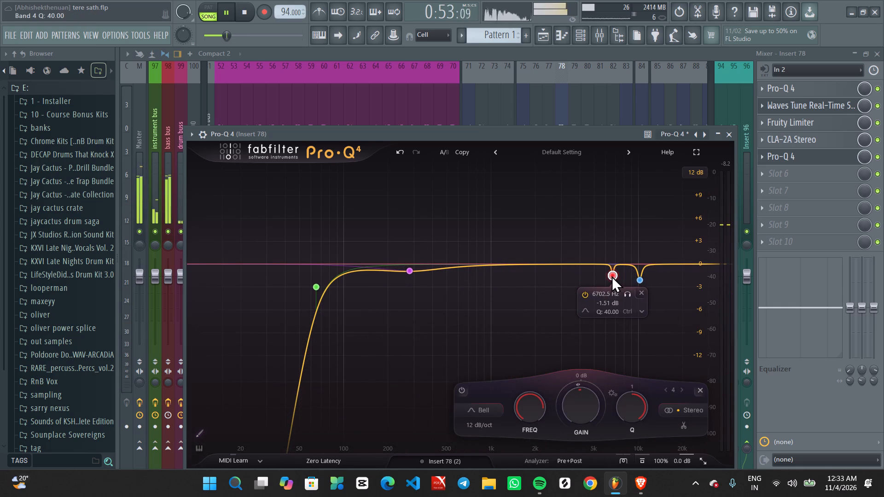
pyautogui.moveTo(611, 276); pyautogui.dragTo(621, 294)
pyautogui.moveTo(653, 298); pyautogui.dragTo(660, 297)
pyautogui.moveTo(621, 289); pyautogui.dragTo(621, 282)
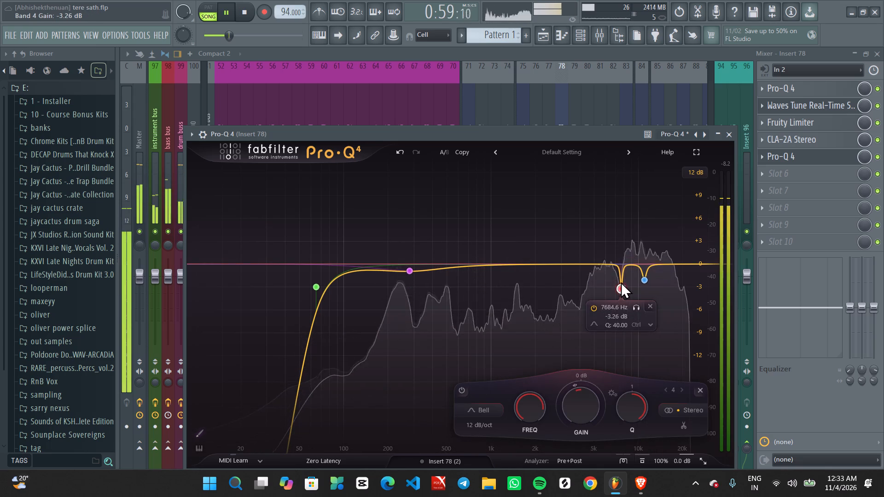
pyautogui.moveTo(621, 282); pyautogui.dragTo(621, 280)
pyautogui.moveTo(633, 300); pyautogui.dragTo(639, 301)
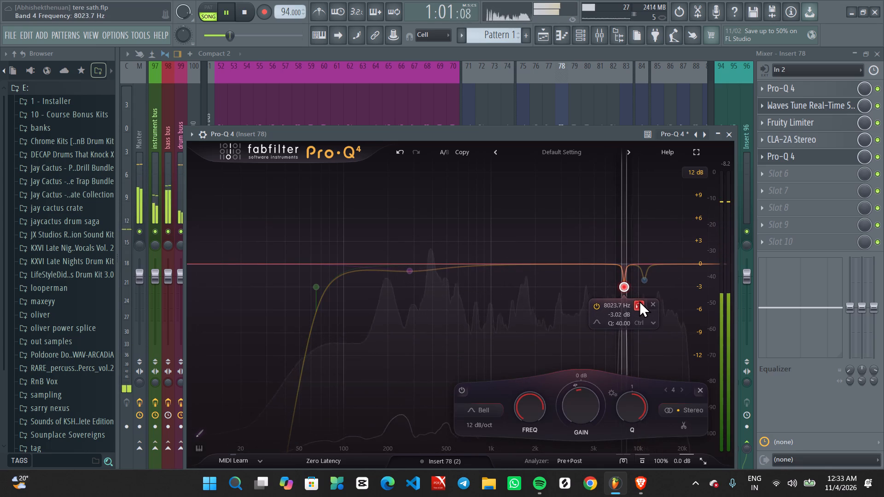
pyautogui.moveTo(639, 301); pyautogui.dragTo(640, 300)
pyautogui.moveTo(628, 289); pyautogui.dragTo(627, 283)
pyautogui.click(639, 301)
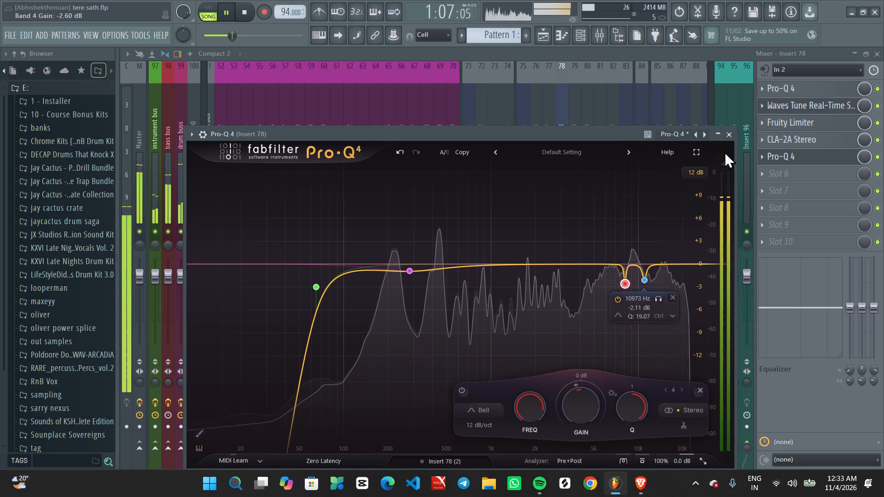
pyautogui.click(727, 139)
# Restart playback, load Abbey Road Saturator Stereo into slot 6 of Insert 78, lower its Mix below 10, and close it.
pyautogui.press('space')
pyautogui.press('space')
pyautogui.click(787, 178)
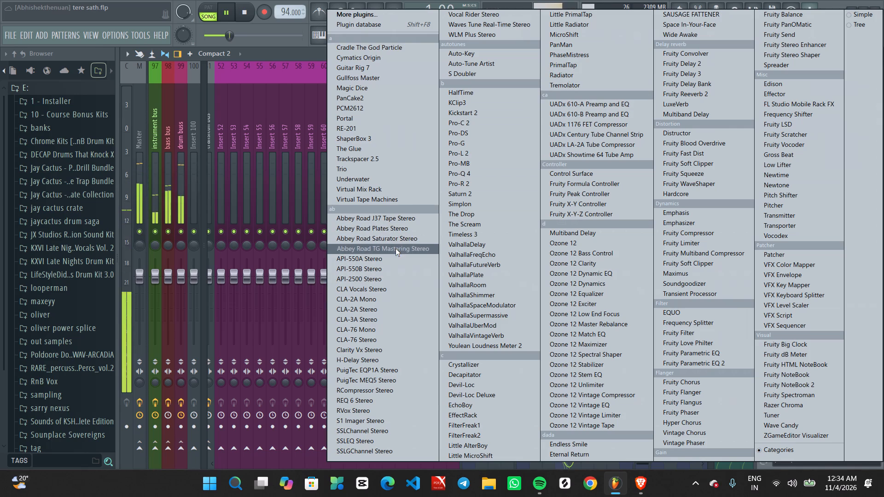
pyautogui.click(394, 235)
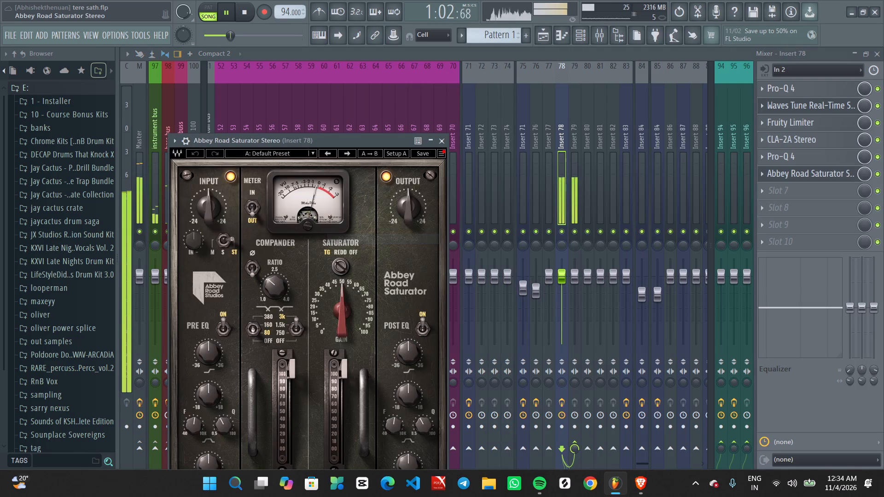
pyautogui.moveTo(347, 370); pyautogui.dragTo(453, 329)
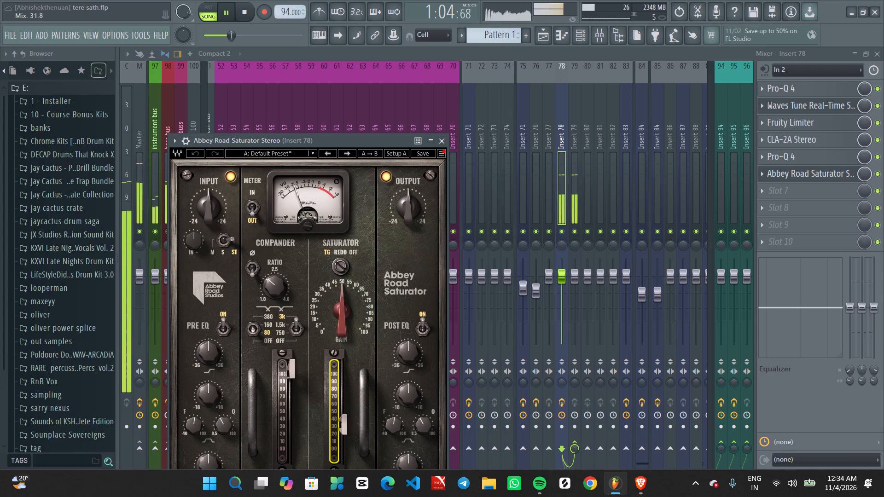
pyautogui.moveTo(453, 329); pyautogui.dragTo(465, 400)
pyautogui.moveTo(341, 138); pyautogui.dragTo(364, 89)
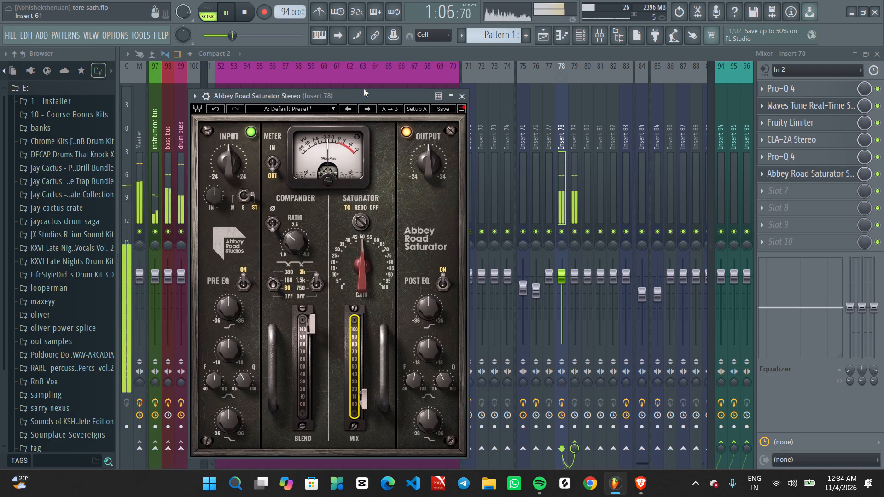
pyautogui.moveTo(364, 89); pyautogui.dragTo(376, 60)
pyautogui.scroll(-1, 371, 366)
pyautogui.moveTo(382, 365); pyautogui.dragTo(383, 372)
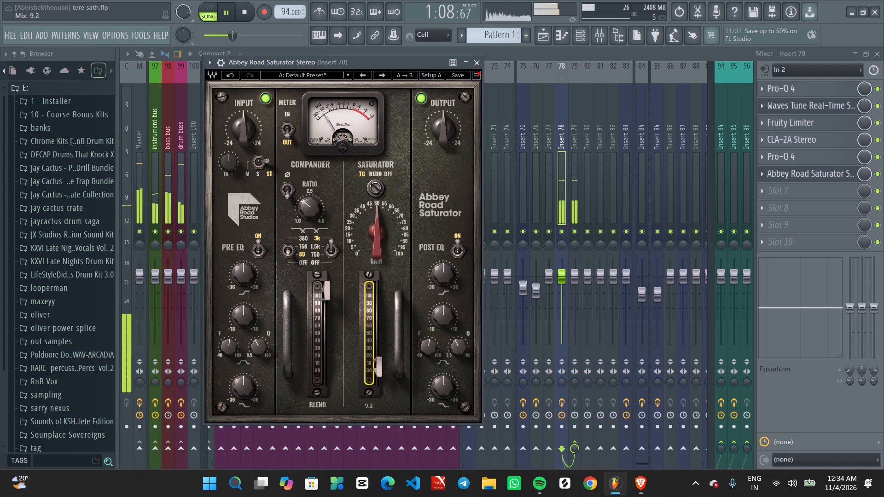
pyautogui.moveTo(383, 372); pyautogui.dragTo(385, 381)
pyautogui.click(479, 63)
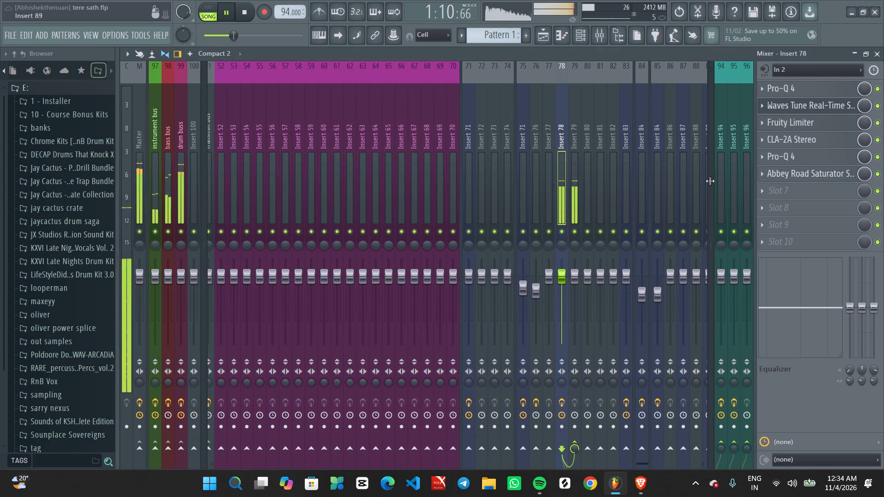
# Move the Abbey Road Saturator down to slot 10 and load a second CLA-2A Stereo into slot 6 of Insert 78.
pyautogui.scroll(-4, 792, 180)
pyautogui.click(799, 167)
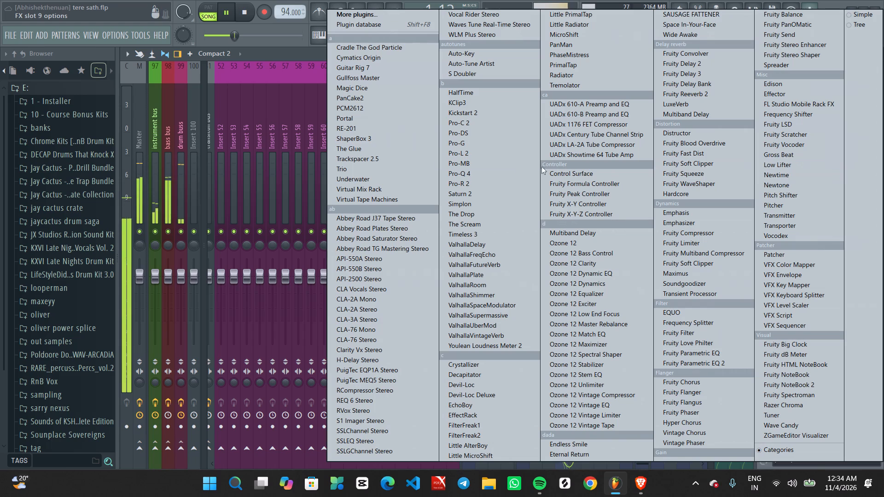
pyautogui.click(371, 311)
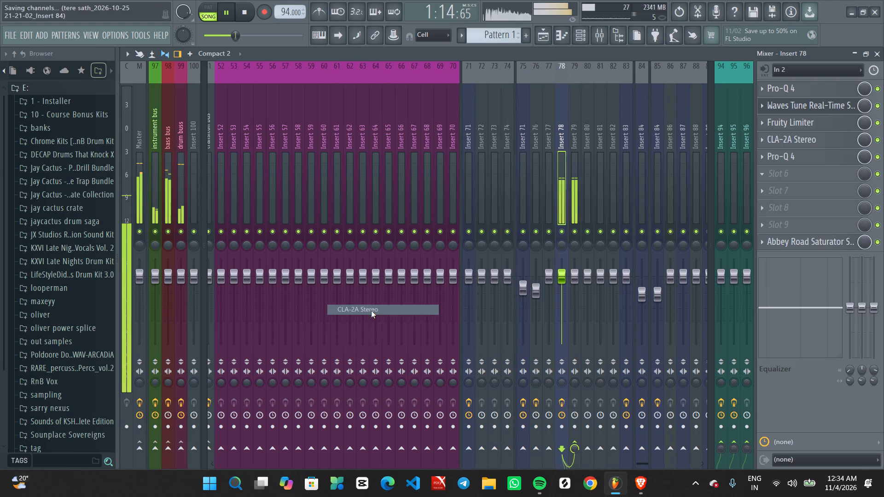
pyautogui.moveTo(436, 159); pyautogui.dragTo(461, 156)
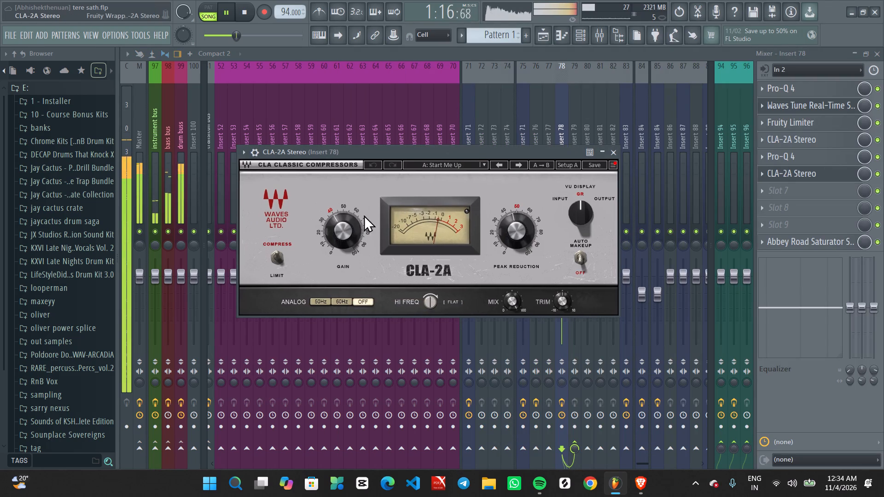
# Lower the second CLA-2A's Gain to about 33 and its Peak Reduction to about 46, and close the plugin.
pyautogui.scroll(-14, 339, 227)
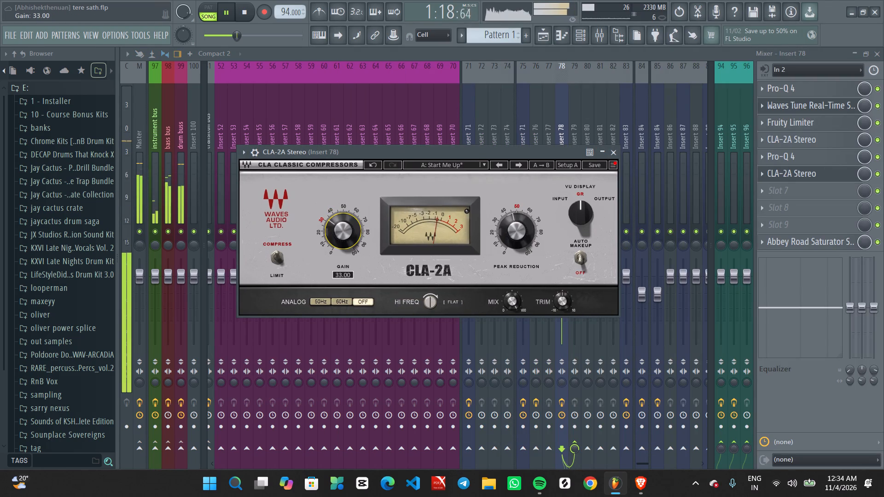
pyautogui.scroll(-3, 339, 230)
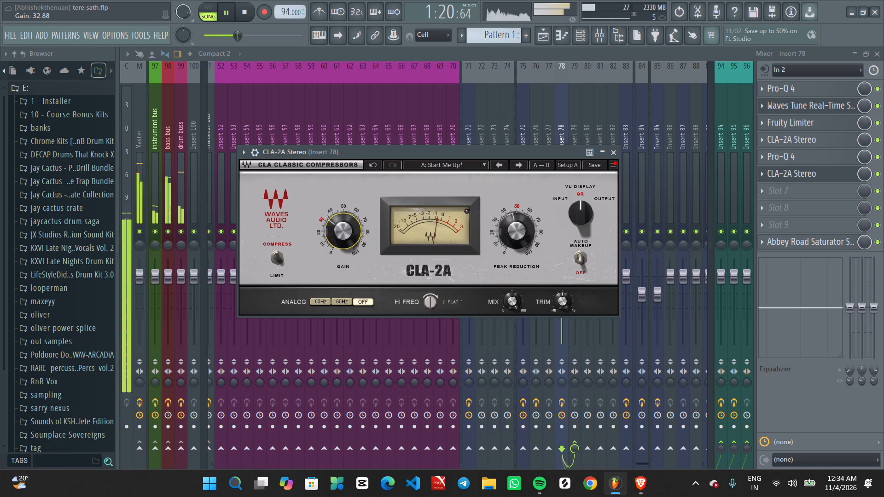
pyautogui.scroll(-1, 509, 230)
pyautogui.scroll(2, 509, 230)
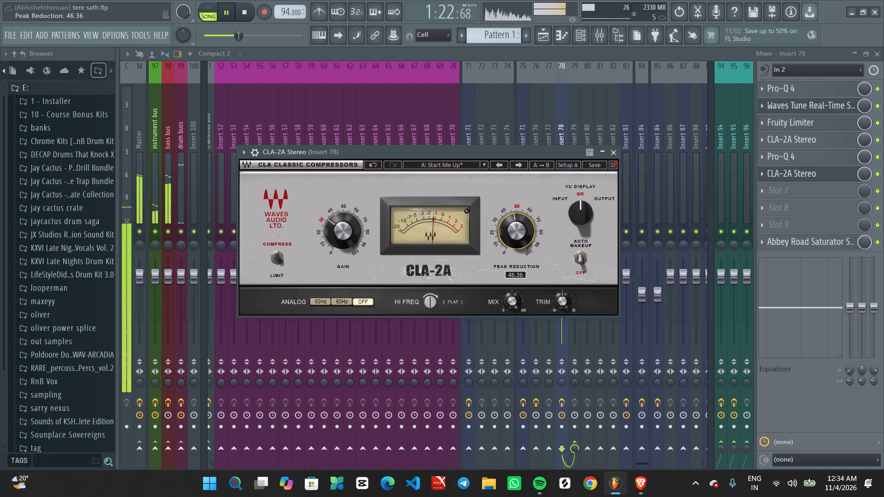
pyautogui.scroll(-1, 510, 230)
pyautogui.click(613, 148)
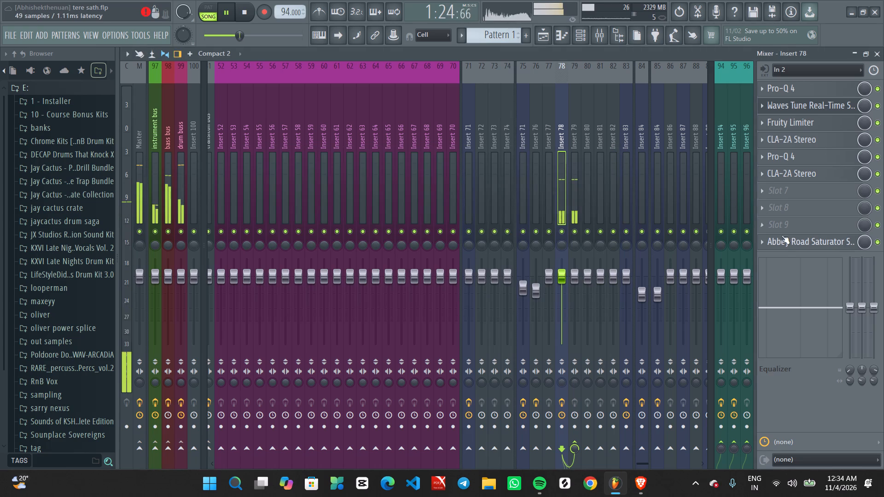
pyautogui.scroll(2, 785, 241)
# Send Insert 79 to Insert 94 at about 40% and to Insert 95 at about 32%.
pyautogui.click(572, 170)
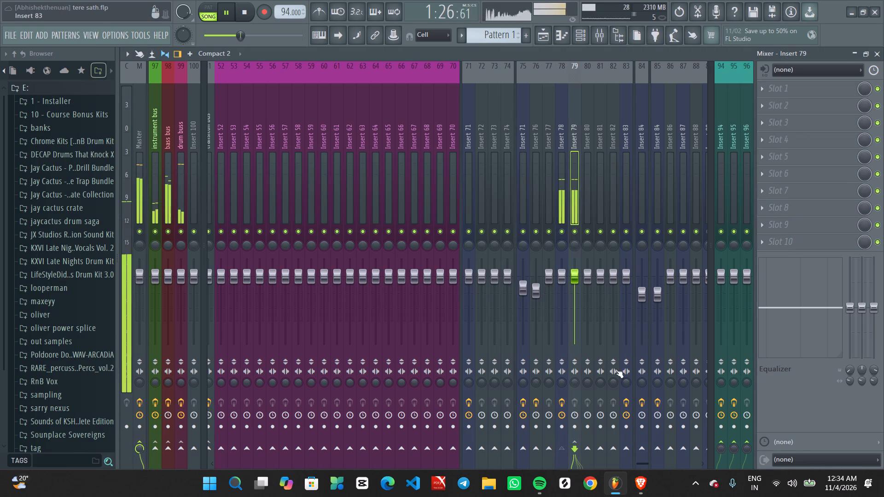
pyautogui.scroll(10, 725, 449)
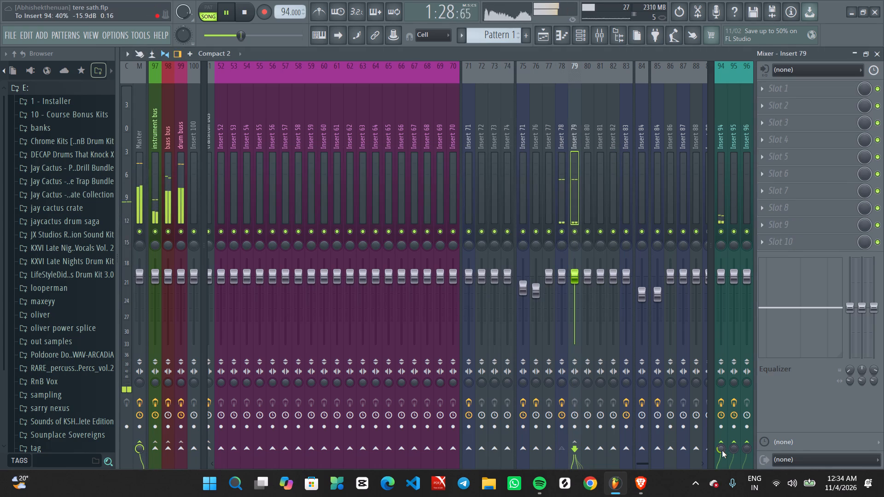
pyautogui.scroll(6, 734, 452)
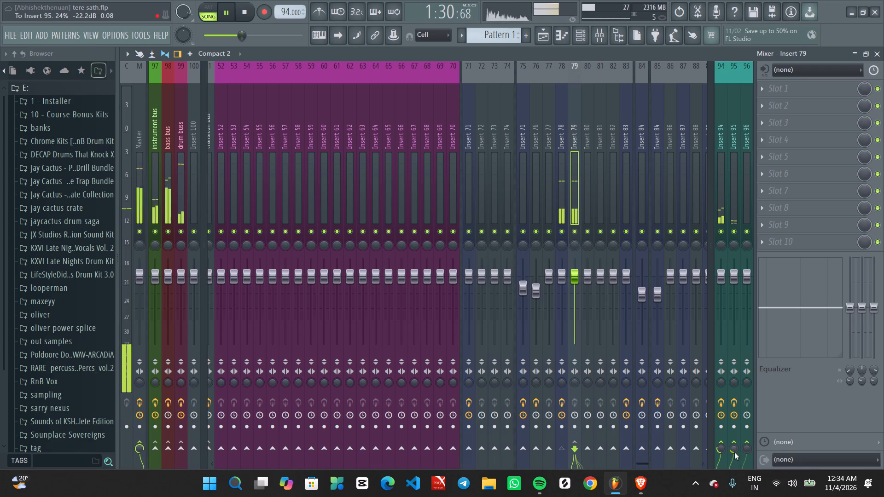
pyautogui.scroll(7, 734, 452)
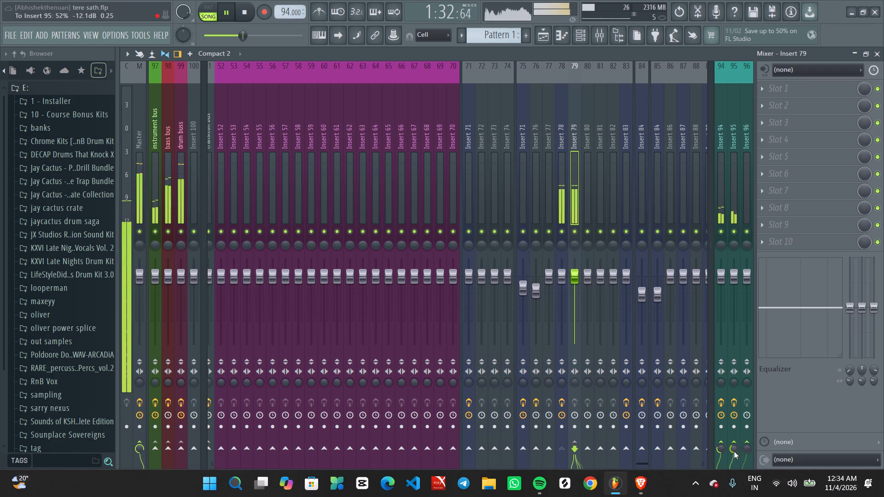
pyautogui.scroll(-5, 732, 447)
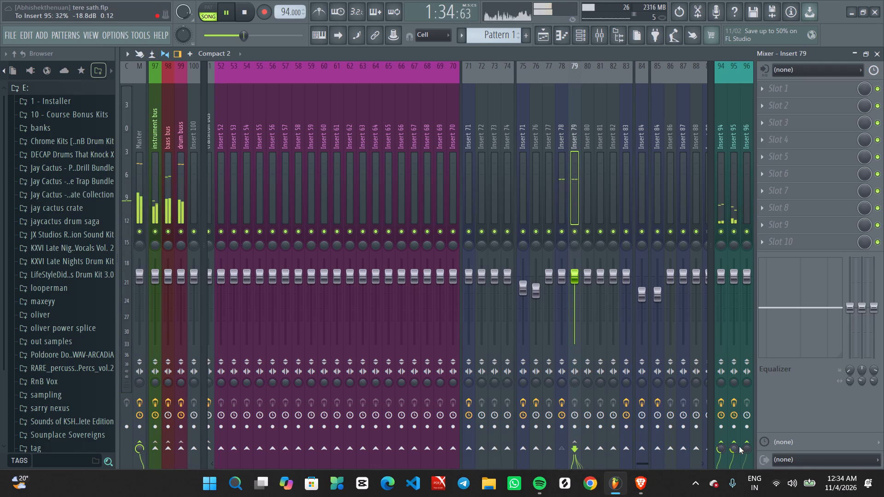
# Load S1 Imager Stereo into slot 2 of Insert 96 and resume playback.
pyautogui.click(748, 178)
pyautogui.press('space')
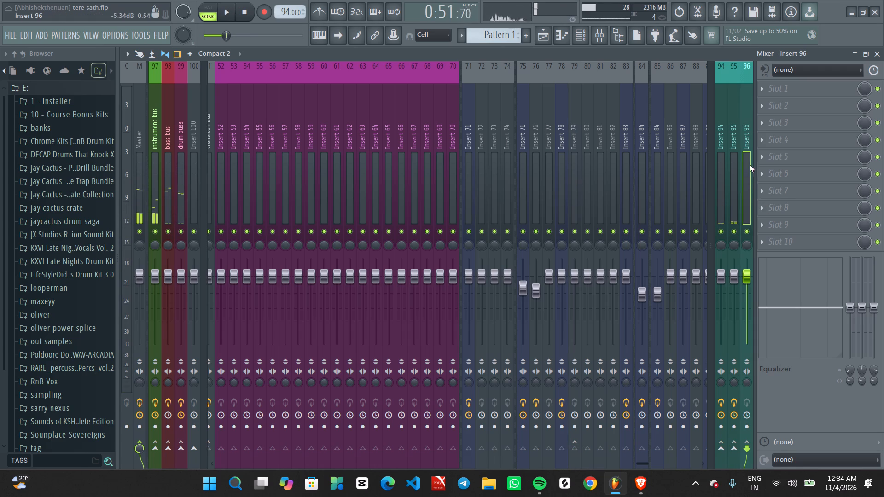
pyautogui.press('space')
pyautogui.press('space')
pyautogui.click(784, 98)
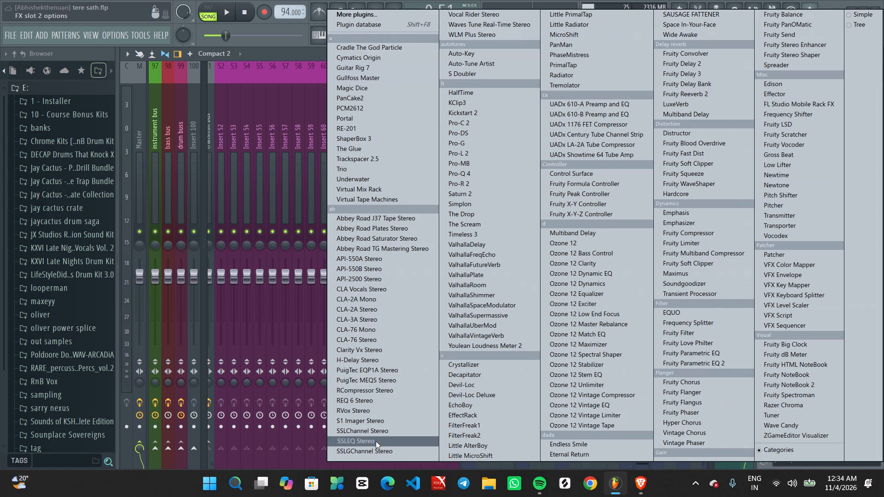
pyautogui.click(378, 424)
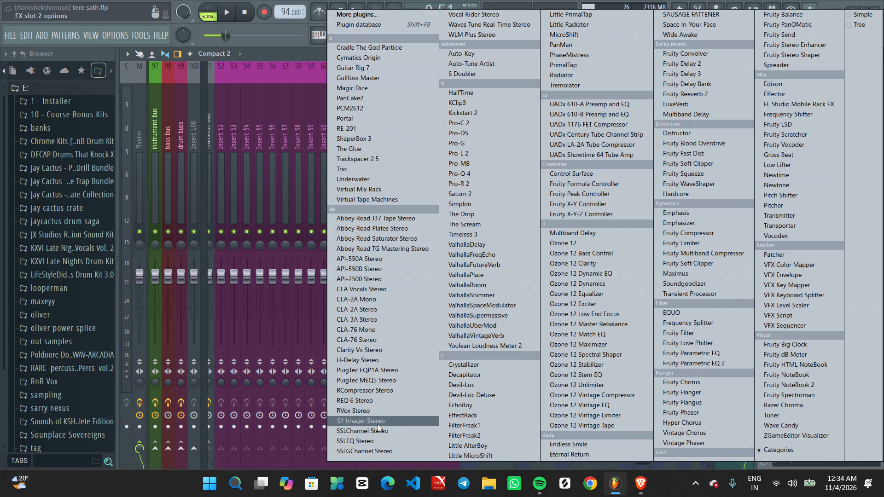
pyautogui.press('space')
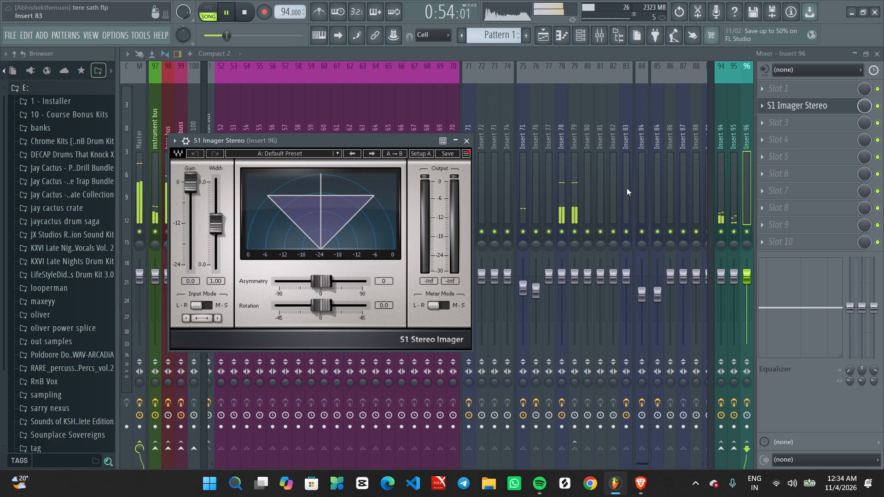
# Send Insert 79 to Insert 96 at about 28%.
pyautogui.click(578, 182)
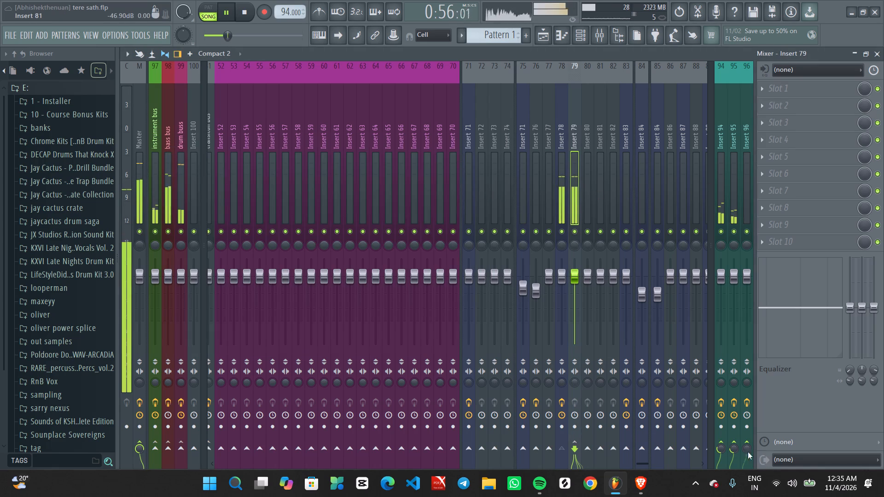
pyautogui.scroll(8, 742, 452)
pyautogui.scroll(-1, 747, 444)
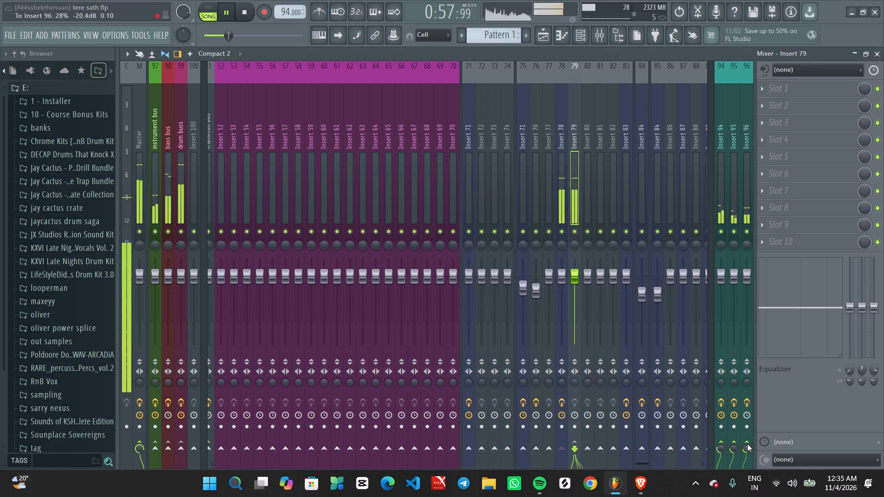
# Mute Inserts 94 and 95, audition Insert 79's send to Insert 96 up to about 125%, bring it back down, and unmute both.
pyautogui.click(722, 231)
pyautogui.click(733, 231)
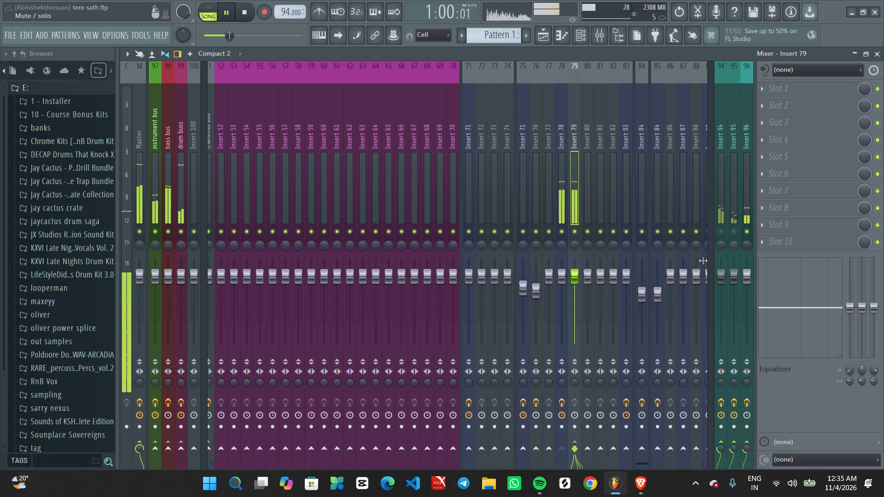
pyautogui.scroll(9, 746, 450)
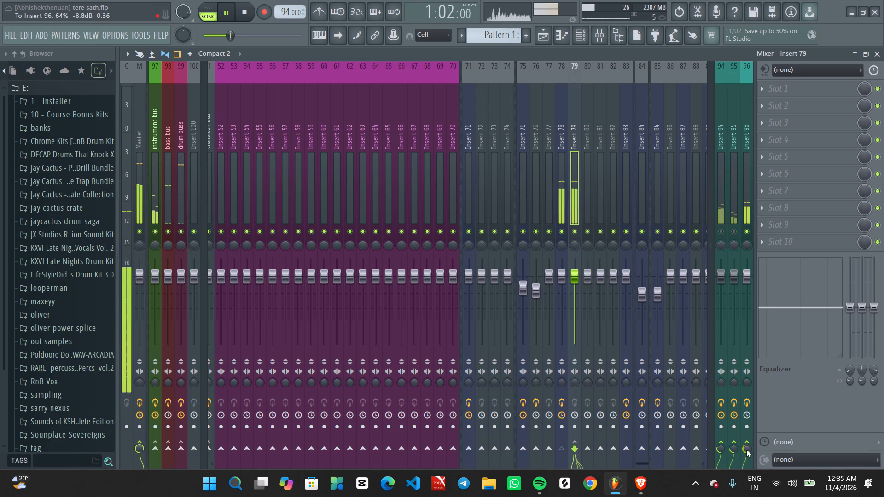
pyautogui.scroll(12, 746, 450)
pyautogui.scroll(9, 746, 450)
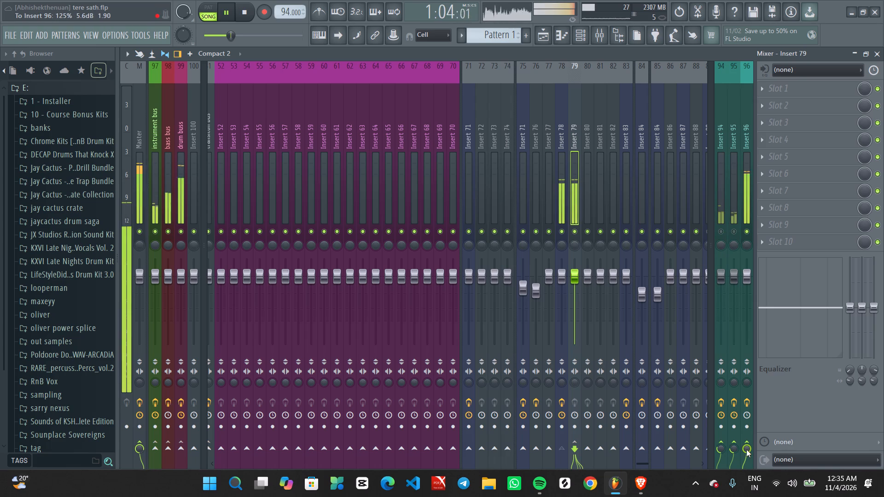
pyautogui.scroll(-15, 746, 450)
pyautogui.scroll(-9, 746, 450)
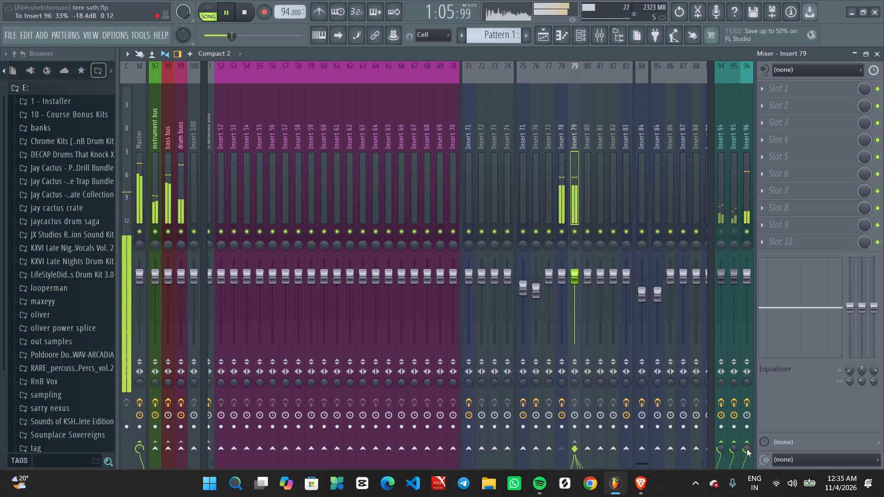
pyautogui.click(733, 234)
pyautogui.click(720, 233)
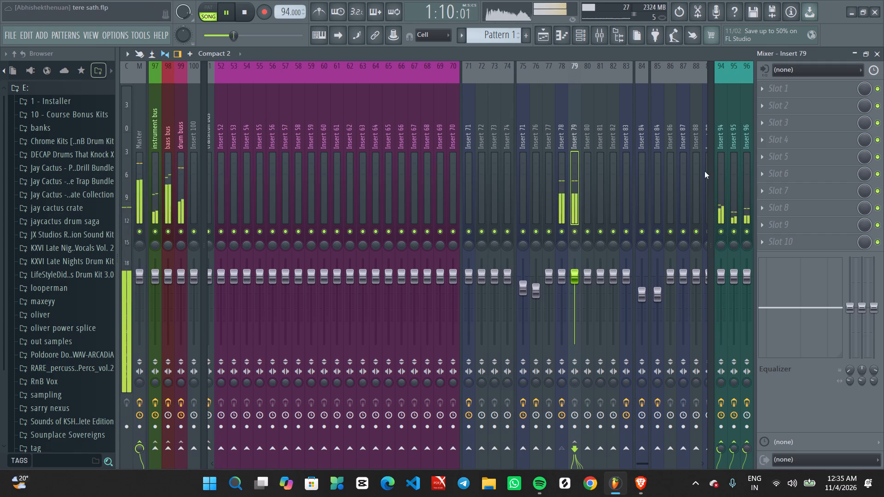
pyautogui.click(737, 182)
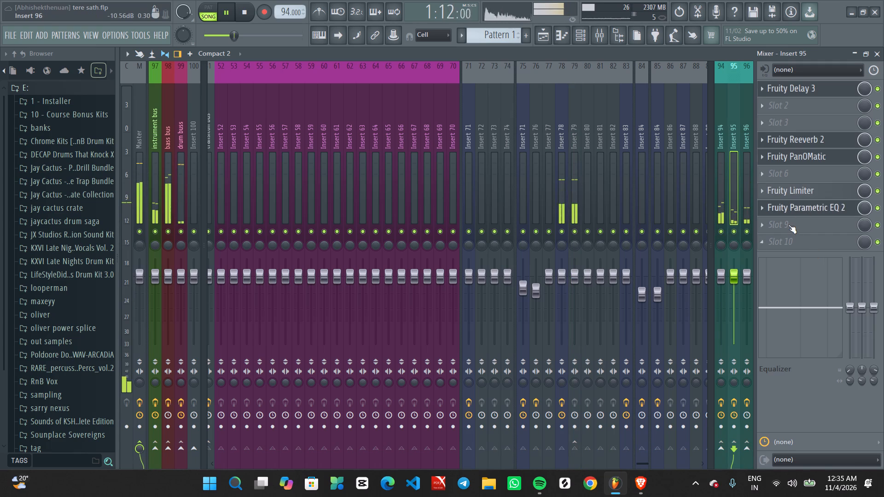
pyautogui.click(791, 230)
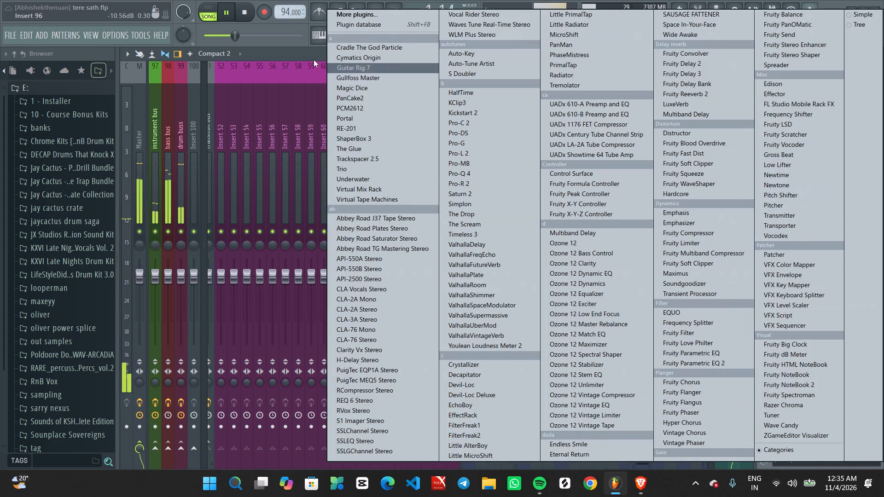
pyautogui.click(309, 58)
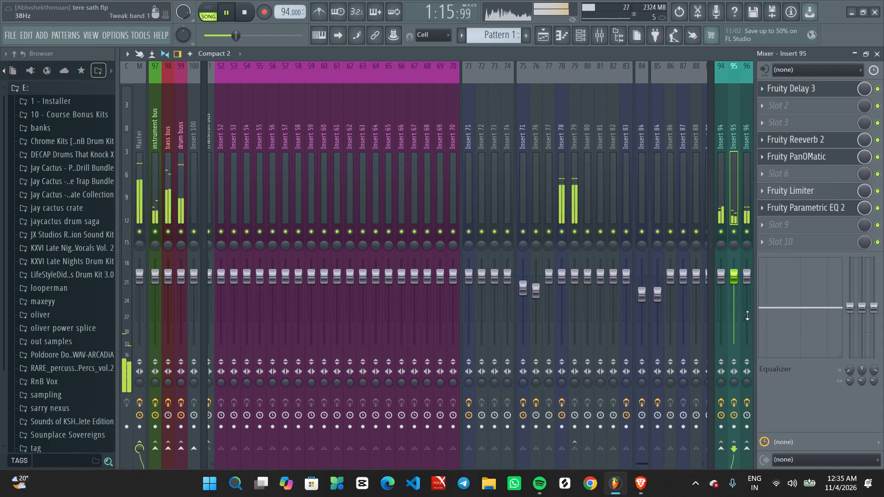
# Lower Insert 79's send to Insert 95 slightly.
pyautogui.click(576, 165)
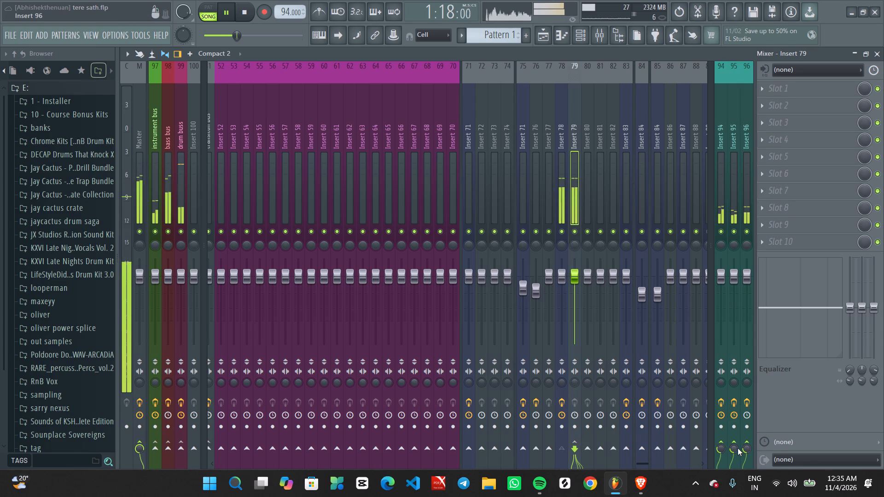
pyautogui.scroll(-2, 738, 448)
# Load a second Fruity Limiter into slot 6 of Insert 95 and switch it to COMP mode.
pyautogui.click(733, 185)
pyautogui.scroll(1, 804, 190)
pyautogui.click(798, 194)
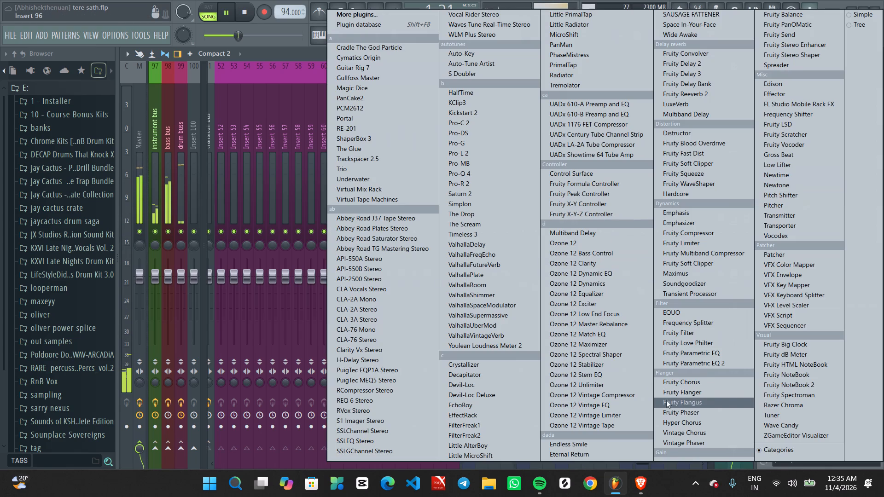
pyautogui.click(752, 247)
pyautogui.click(270, 306)
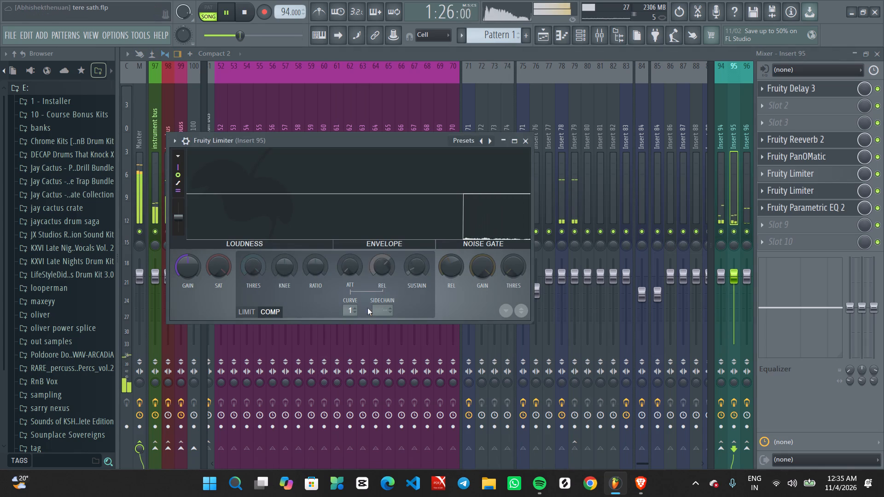
# Set the new Fruity Limiter's sidechain input to Insert 79.
pyautogui.rightClick(376, 309)
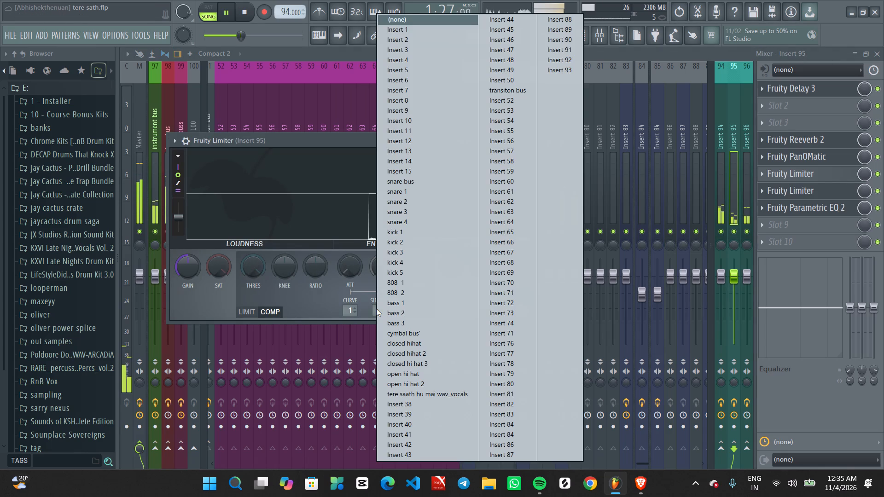
pyautogui.click(318, 142)
pyautogui.moveTo(318, 142); pyautogui.dragTo(277, 137)
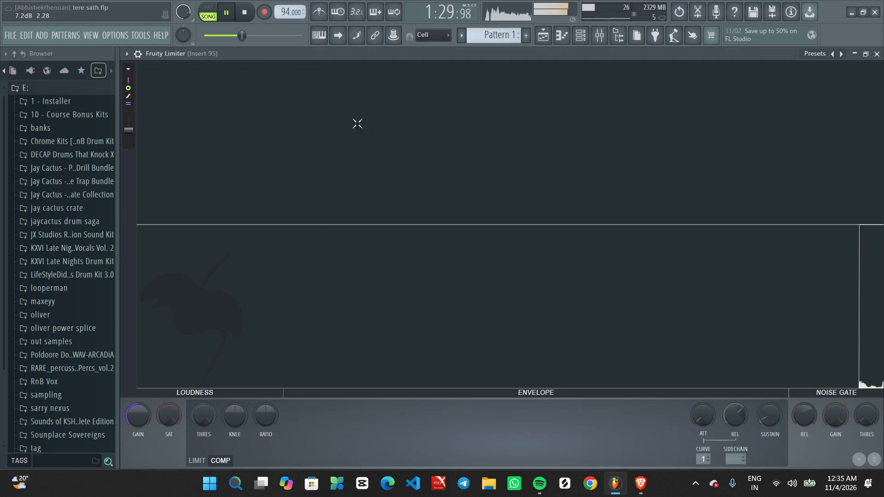
pyautogui.click(867, 57)
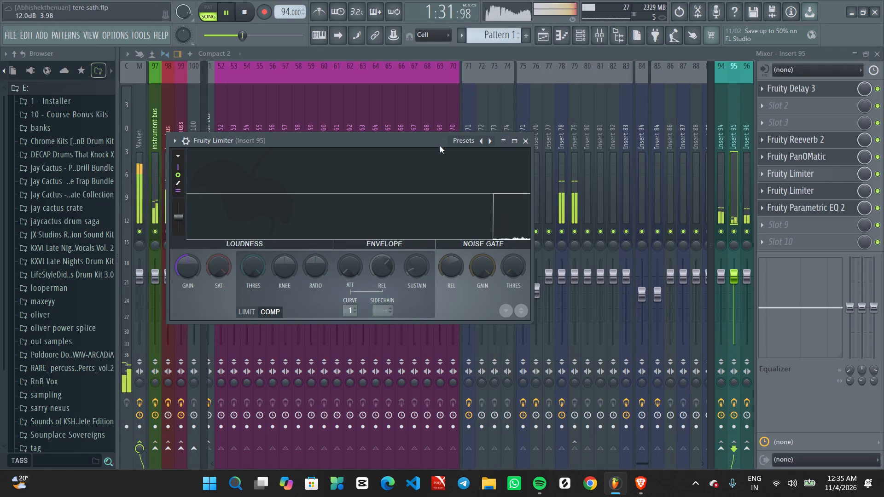
pyautogui.moveTo(433, 141); pyautogui.dragTo(381, 133)
pyautogui.rightClick(327, 306)
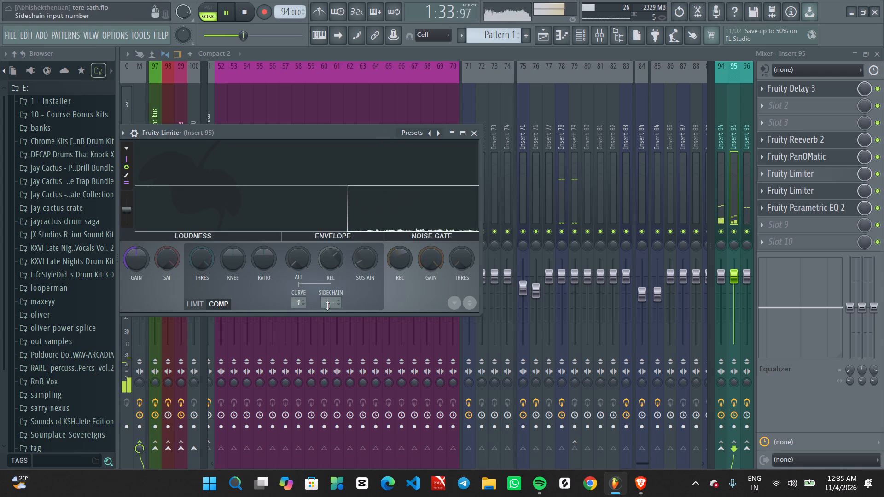
pyautogui.click(462, 377)
# Restart playback, lower the sidechained Fruity Limiter's compression threshold to near its minimum, raise its knee, and close the plugin.
pyautogui.press('space')
pyautogui.press('space')
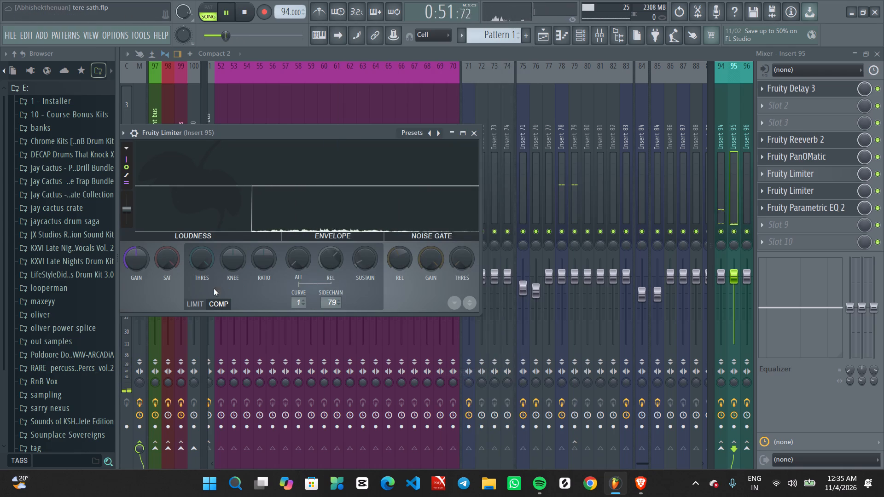
pyautogui.scroll(-13, 208, 254)
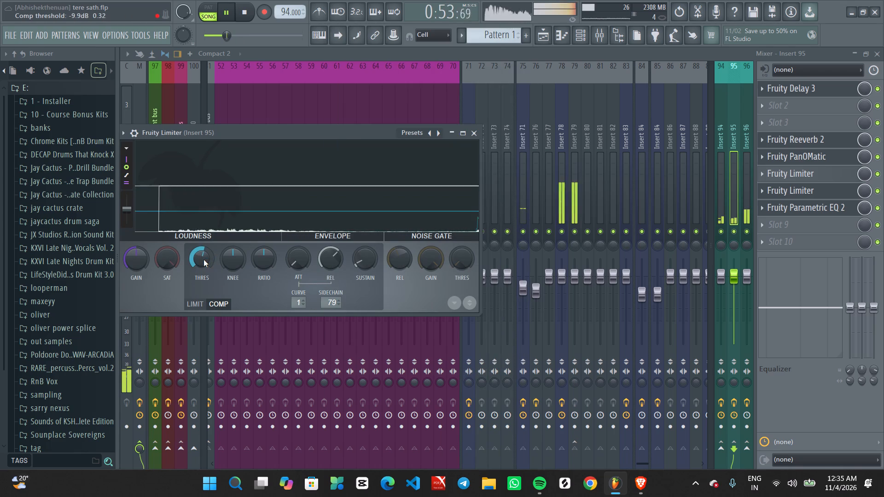
pyautogui.scroll(-2, 204, 260)
pyautogui.scroll(1, 204, 260)
pyautogui.scroll(-20, 204, 260)
pyautogui.scroll(-3, 204, 260)
pyautogui.scroll(1, 204, 262)
pyautogui.scroll(-3, 204, 262)
pyautogui.scroll(4, 244, 263)
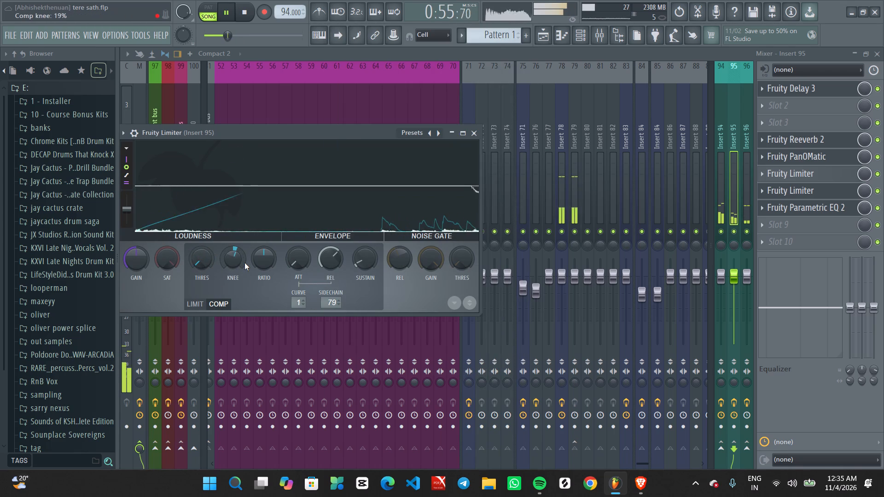
pyautogui.scroll(5, 244, 263)
pyautogui.scroll(-2, 234, 257)
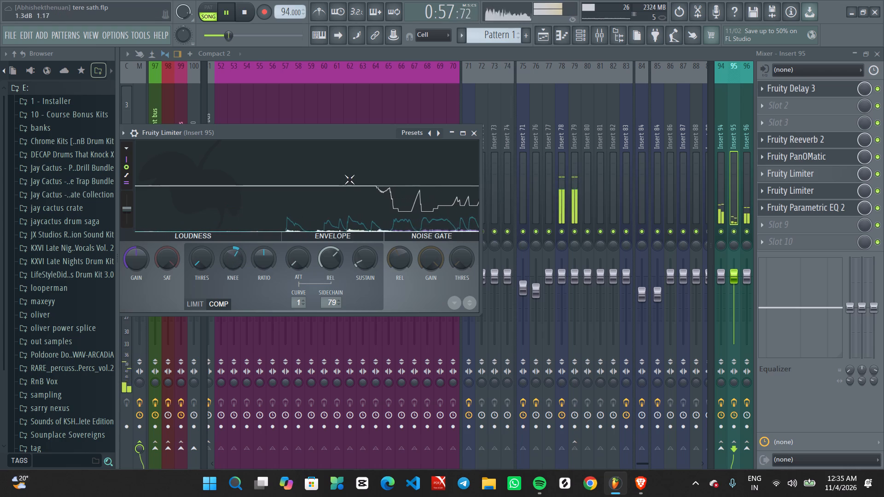
pyautogui.click(475, 136)
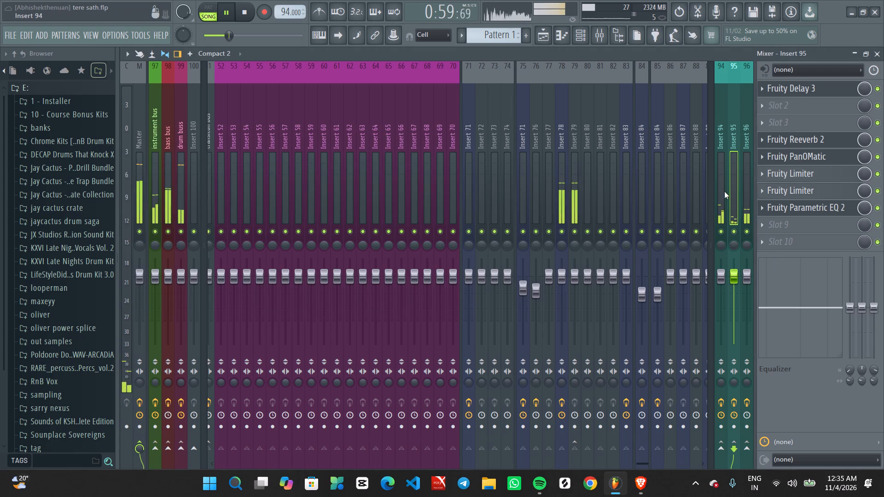
# Adjust Insert 79's send to Insert 94 to around 52%.
pyautogui.click(582, 177)
pyautogui.click(579, 176)
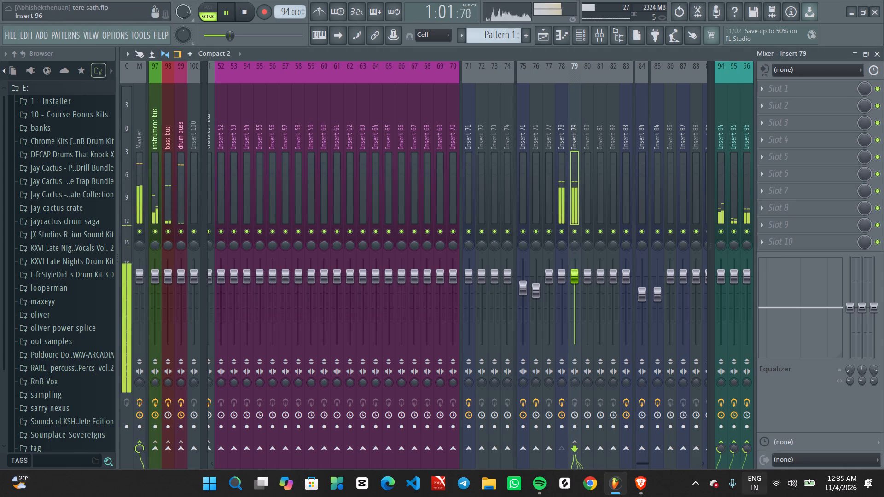
pyautogui.scroll(4, 719, 445)
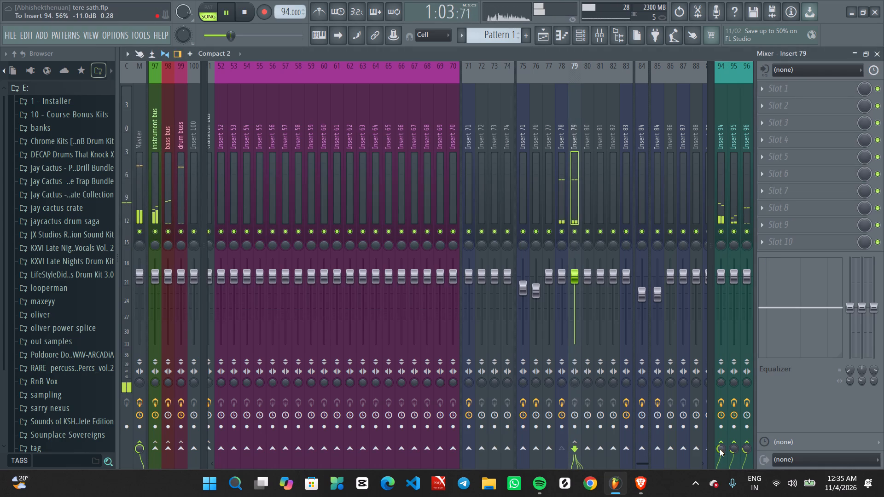
pyautogui.scroll(-1, 718, 451)
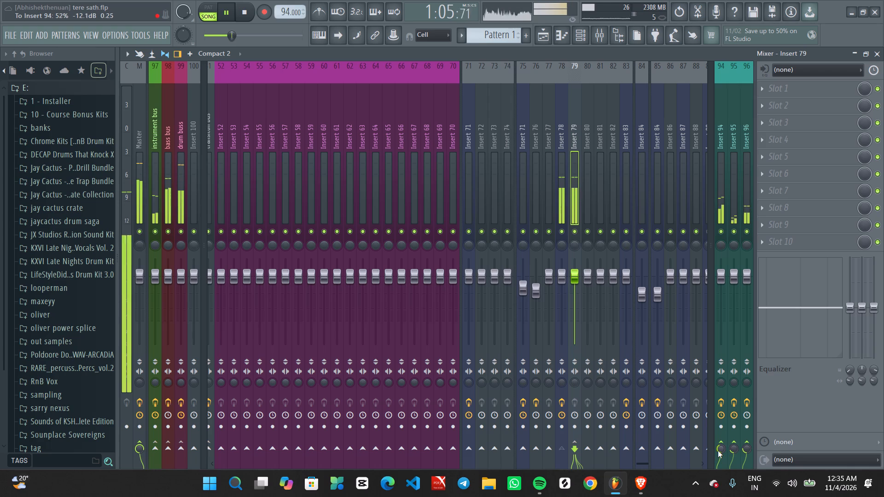
pyautogui.scroll(-3, 718, 451)
# Open the Abbey Road Saturator on Insert 78 and raise its Mix to about 32.6.
pyautogui.click(558, 173)
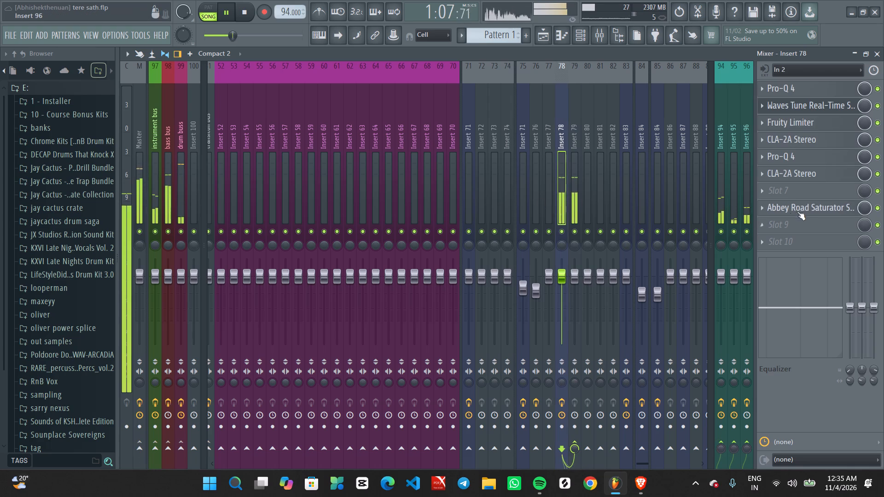
pyautogui.click(796, 209)
pyautogui.moveTo(378, 375); pyautogui.dragTo(382, 370)
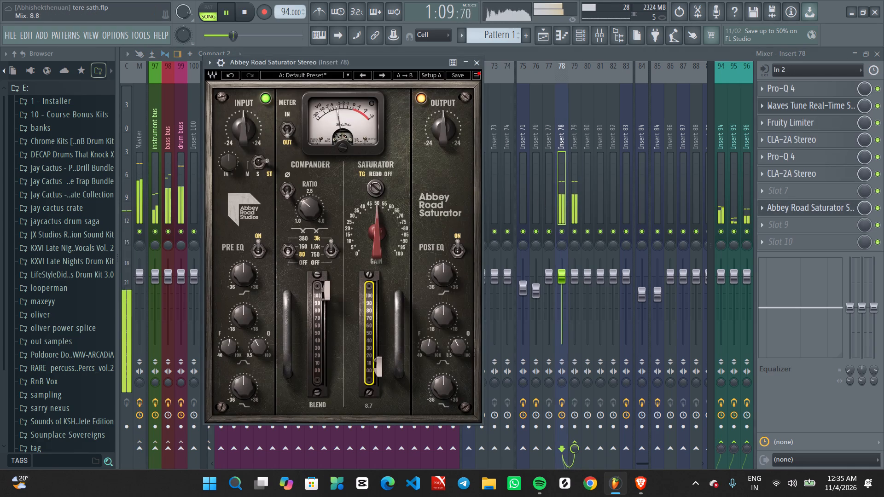
pyautogui.moveTo(382, 370); pyautogui.dragTo(380, 295)
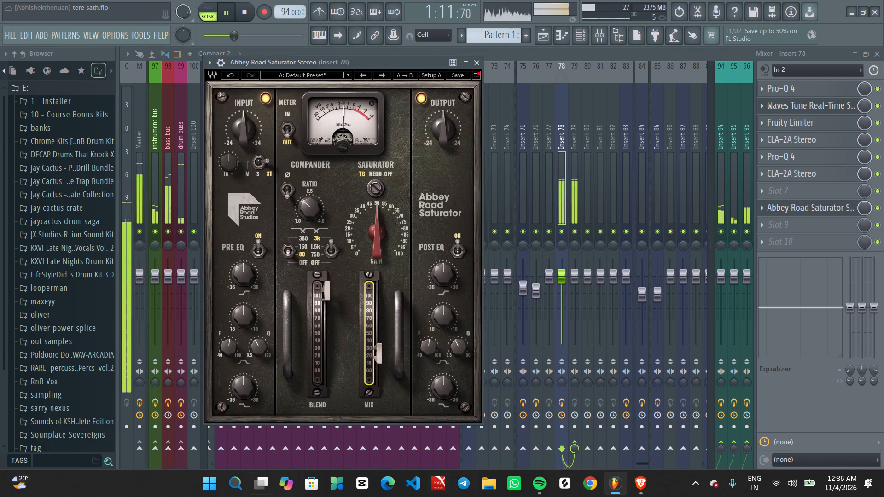
pyautogui.moveTo(381, 357); pyautogui.dragTo(379, 345)
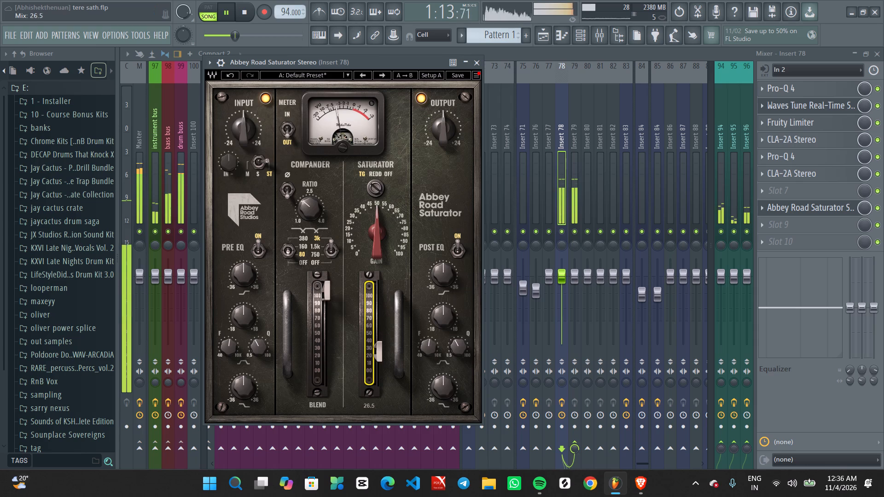
pyautogui.moveTo(379, 345); pyautogui.dragTo(377, 313)
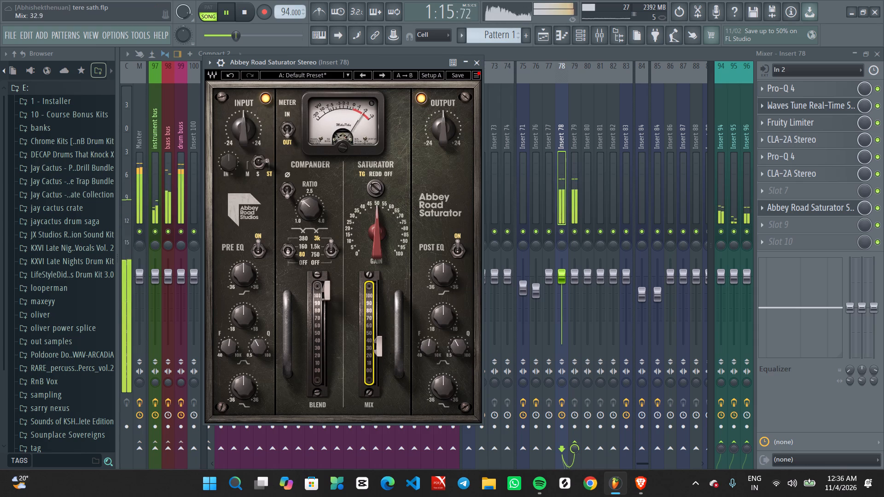
pyautogui.moveTo(374, 344); pyautogui.dragTo(379, 346)
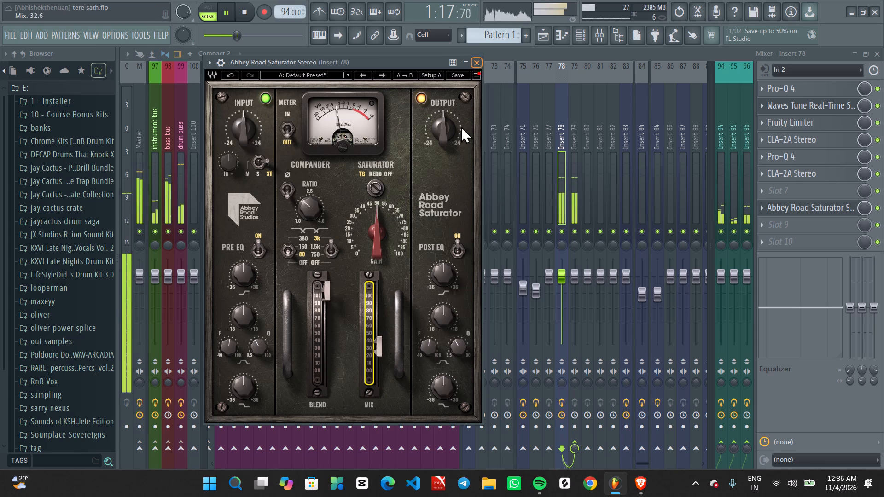
# Lower the Mix of the Abbey Road Saturator on Insert 78 slightly.
pyautogui.moveTo(381, 342); pyautogui.dragTo(385, 369)
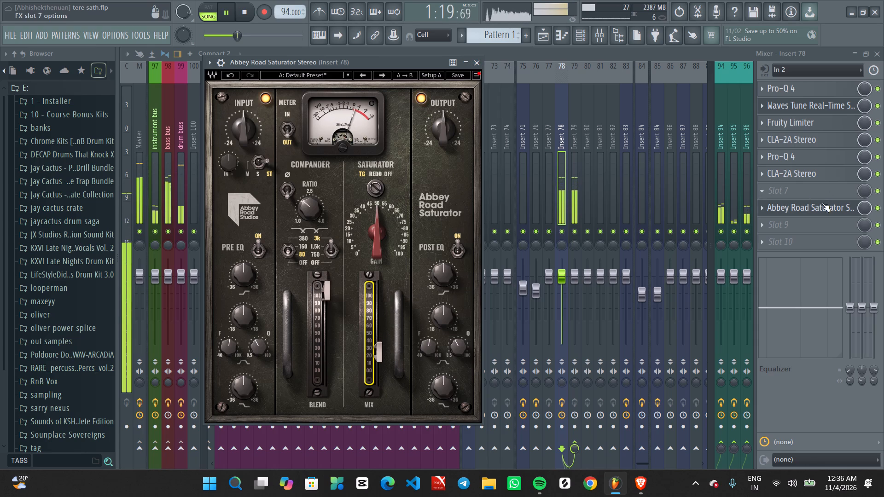
# Move the Abbey Road Saturator down one slot on Insert 78 and insert Pro-DS in slot 7.
pyautogui.scroll(-1, 820, 207)
pyautogui.click(790, 195)
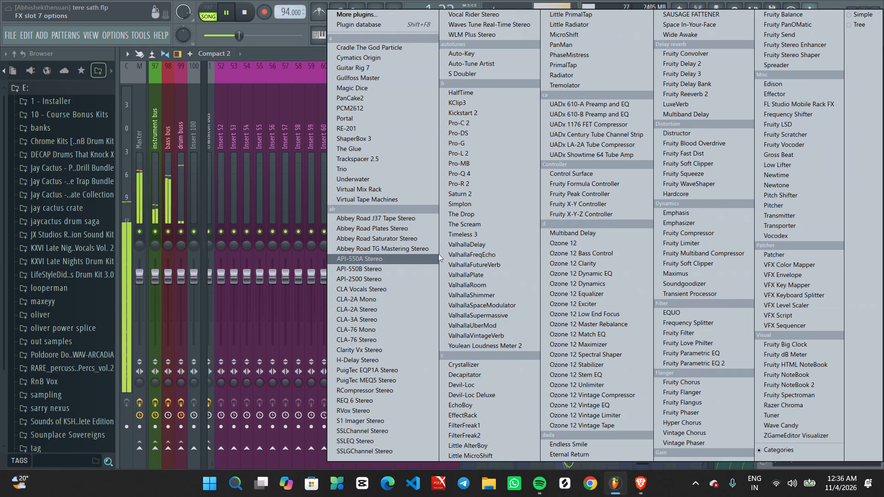
pyautogui.click(472, 133)
pyautogui.moveTo(425, 172); pyautogui.dragTo(480, 123)
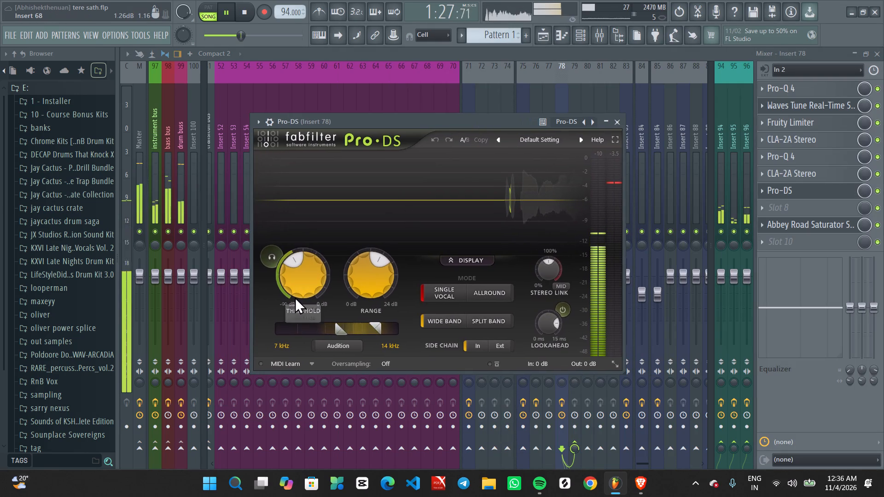
# Set the Pro-DS threshold to around -35 dB and close the plugin.
pyautogui.scroll(3, 314, 264)
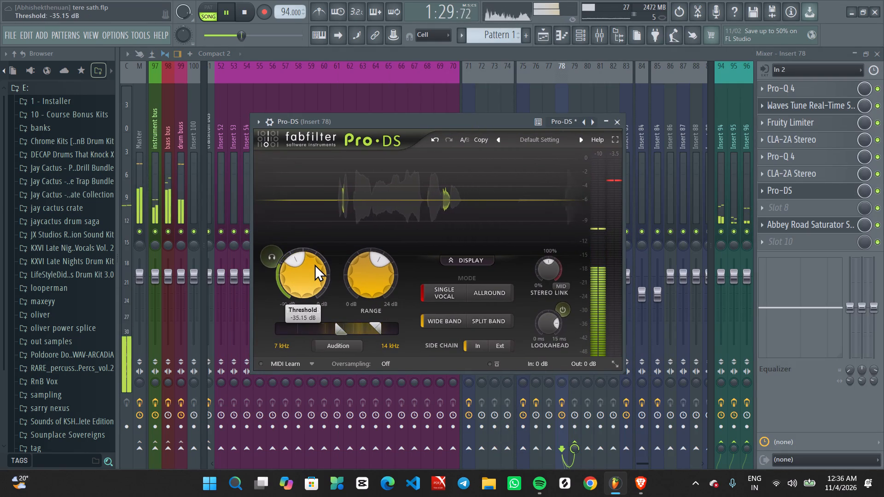
pyautogui.scroll(-2, 314, 264)
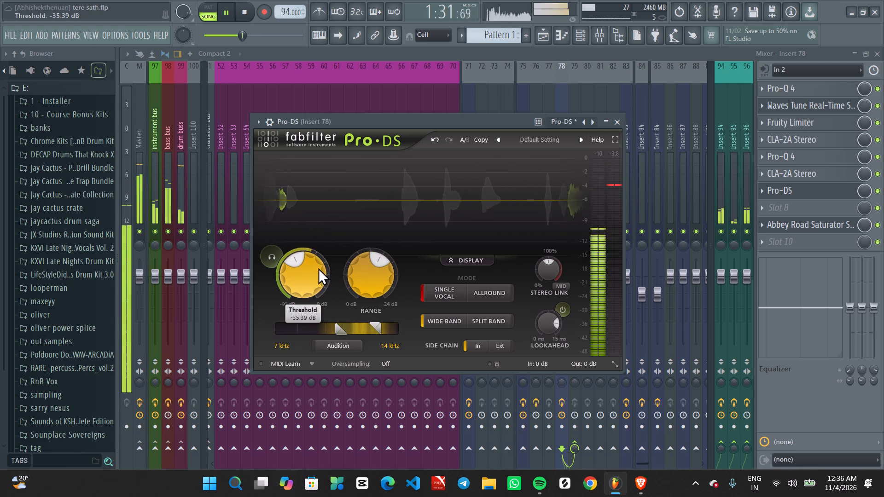
pyautogui.scroll(2, 302, 276)
pyautogui.click(621, 125)
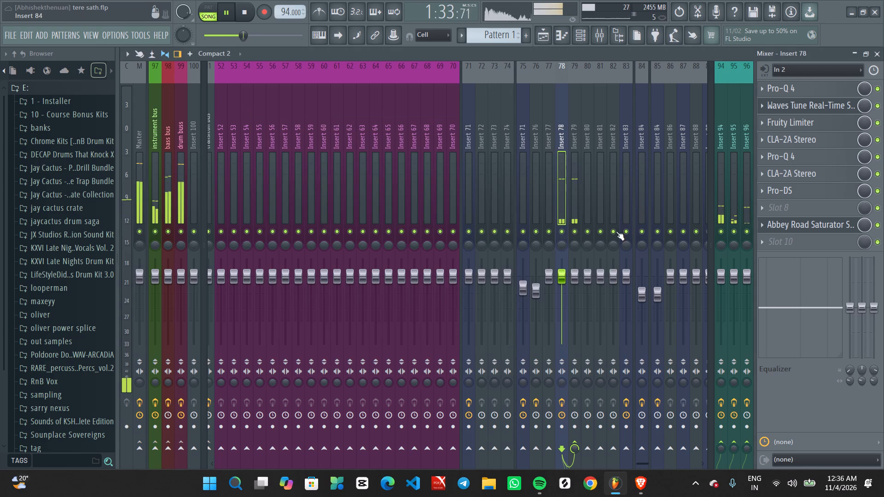
# Restart playback and rebalance Insert 79's sends, bringing Insert 94 to around 36% and Insert 96 to around 37%.
pyautogui.click(572, 198)
pyautogui.press('space')
pyautogui.press('space')
pyautogui.scroll(4, 721, 452)
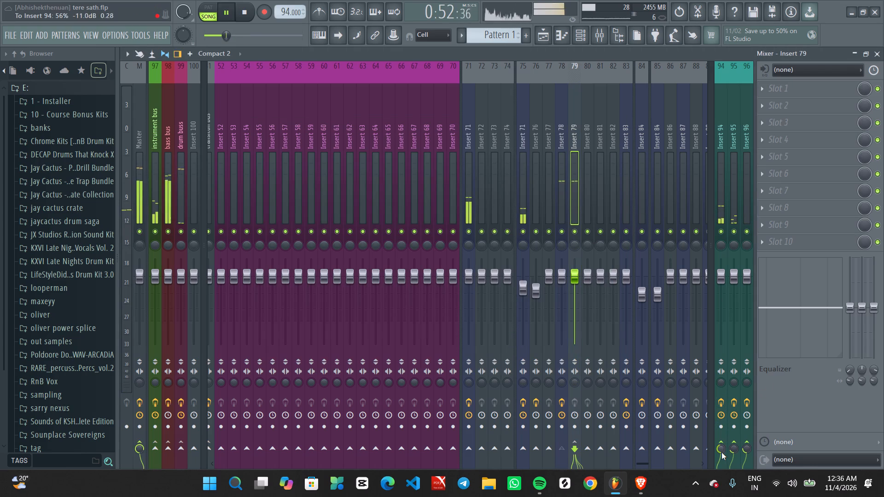
pyautogui.scroll(2, 721, 452)
pyautogui.scroll(-3, 721, 446)
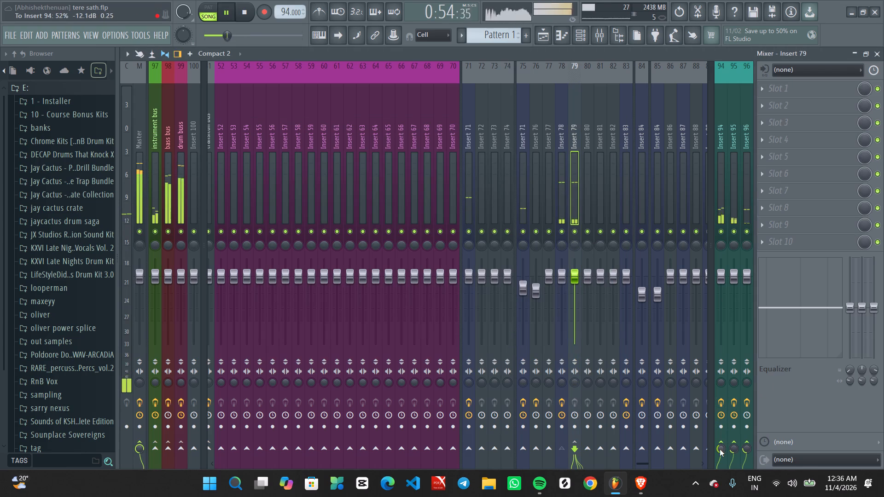
pyautogui.scroll(1, 746, 450)
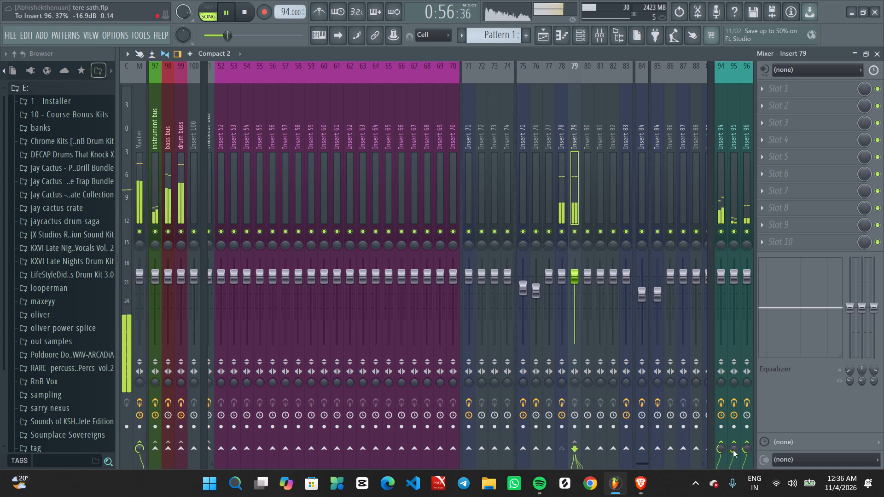
pyautogui.scroll(-4, 747, 448)
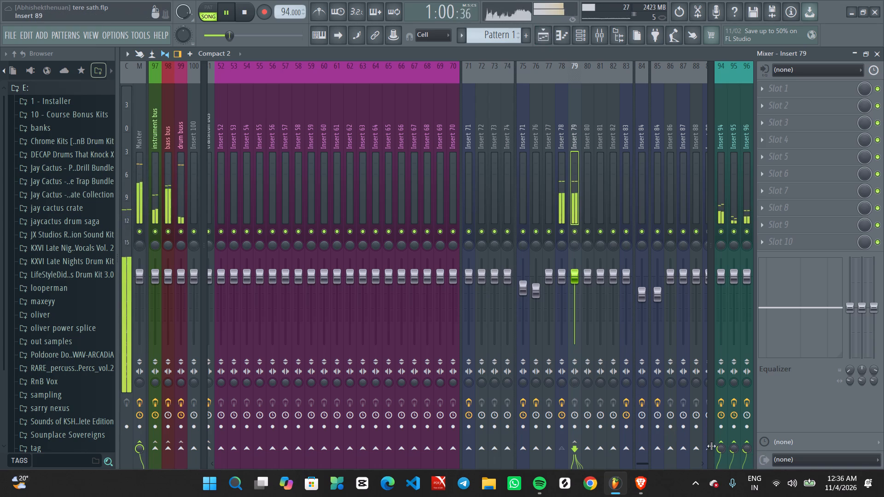
pyautogui.scroll(-2, 721, 450)
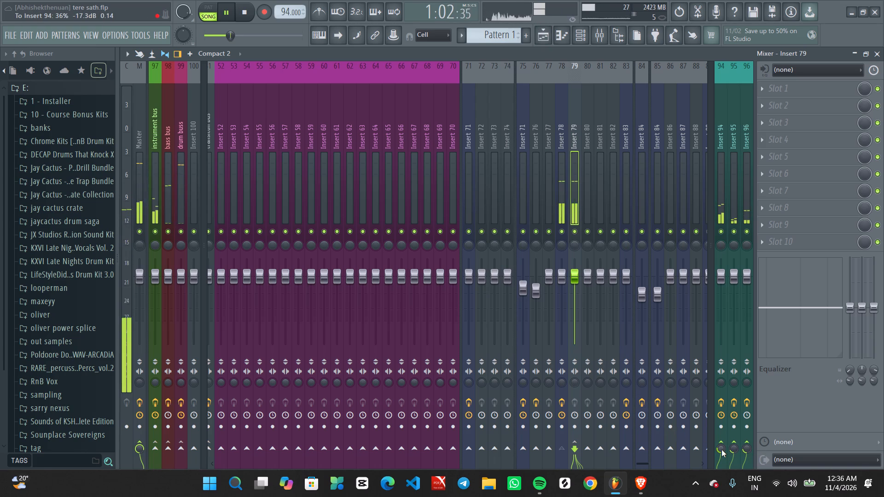
pyautogui.scroll(-1, 721, 450)
pyautogui.scroll(1, 721, 450)
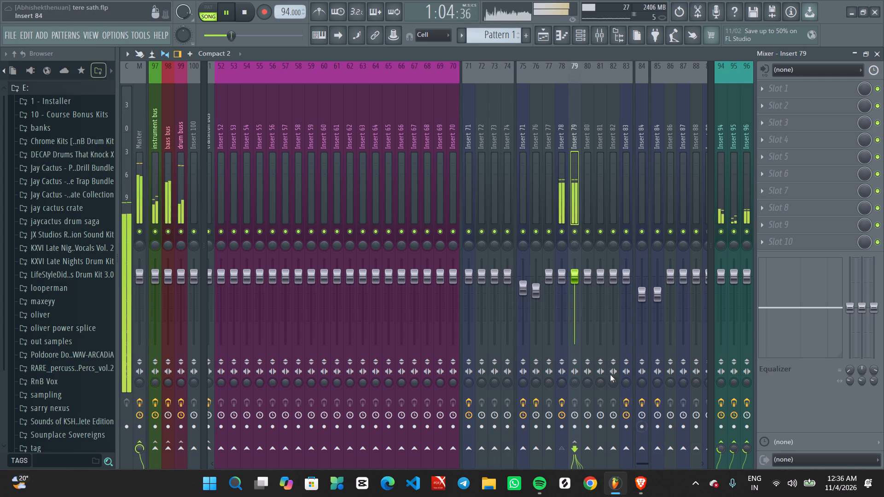
# Insert a Pro-Q 4 in slot 8 of Insert 78 and add a 30 dB/oct low cut at the bottom of the spectrum.
pyautogui.click(556, 163)
pyautogui.click(578, 177)
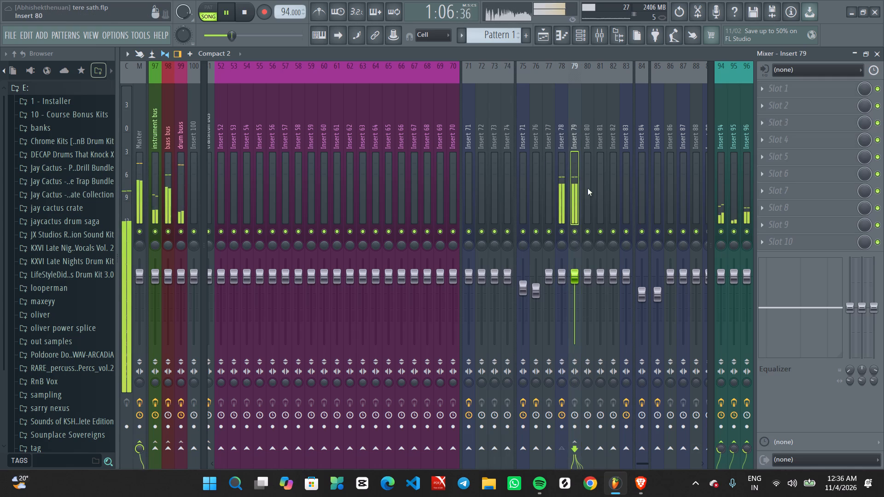
pyautogui.click(558, 191)
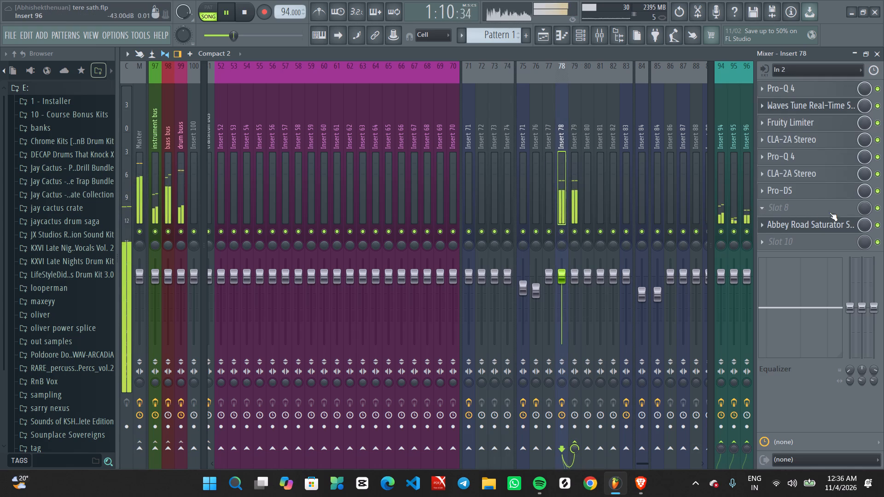
pyautogui.scroll(1, 799, 228)
pyautogui.scroll(-1, 799, 208)
pyautogui.click(796, 207)
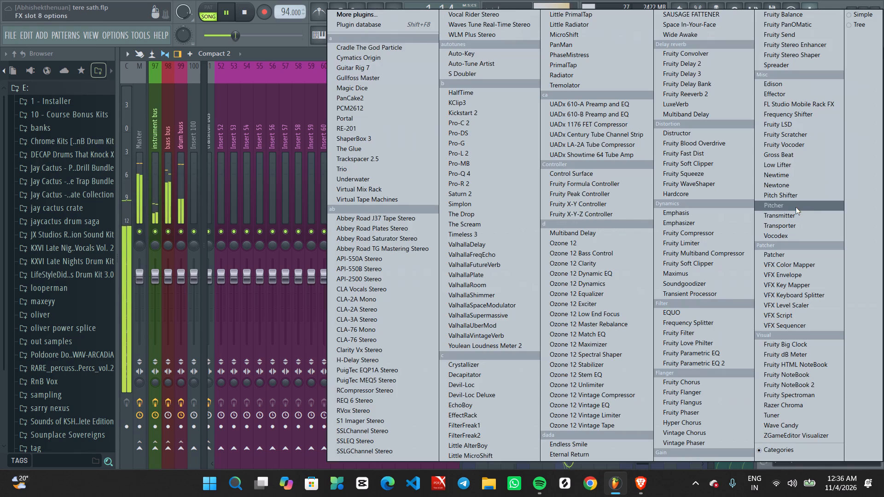
pyautogui.click(470, 175)
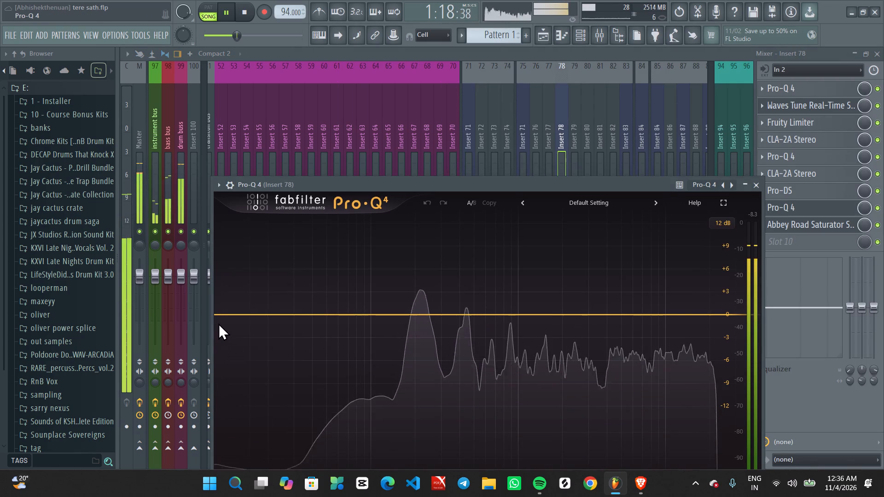
pyautogui.moveTo(218, 315); pyautogui.dragTo(220, 328)
pyautogui.scroll(3, 220, 329)
pyautogui.moveTo(221, 329); pyautogui.dragTo(362, 327)
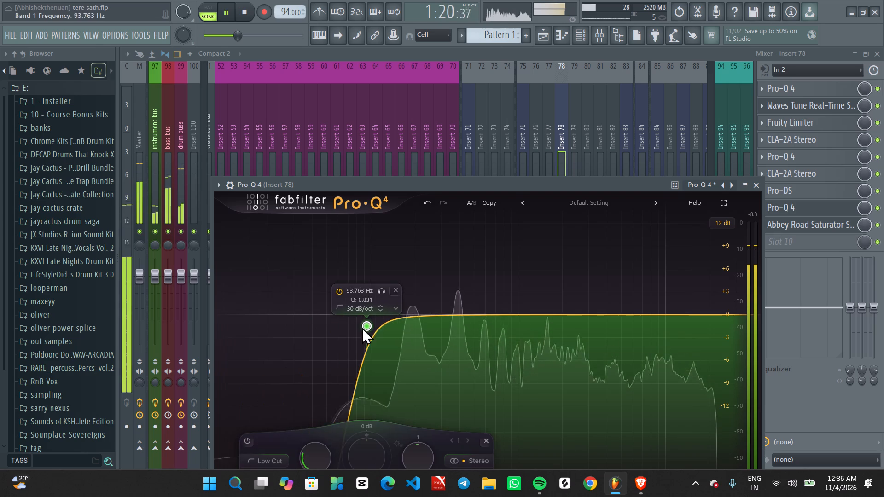
pyautogui.moveTo(362, 327); pyautogui.dragTo(329, 327)
# Add a high shelf at about 1923 Hz with +1.81 dB gain, and close the EQ.
pyautogui.moveTo(589, 315); pyautogui.dragTo(591, 309)
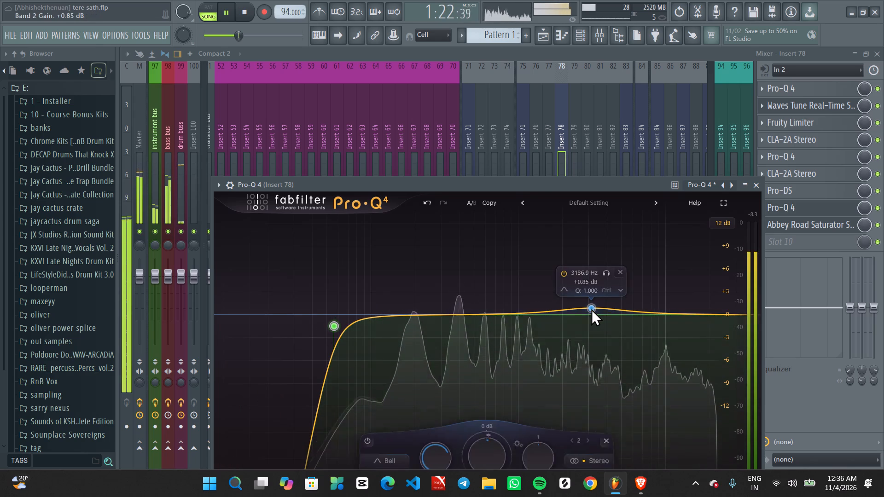
pyautogui.moveTo(591, 309); pyautogui.dragTo(591, 308)
pyautogui.click(565, 289)
pyautogui.click(602, 301)
pyautogui.moveTo(589, 309); pyautogui.dragTo(558, 302)
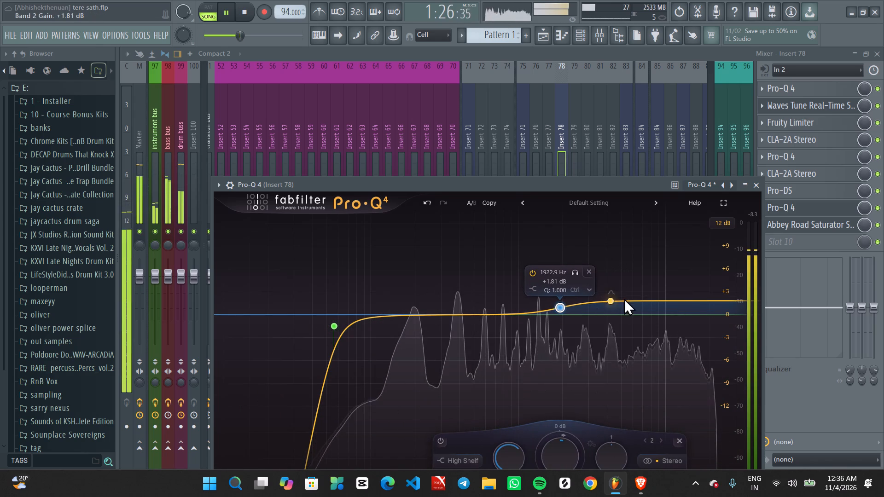
pyautogui.click(755, 189)
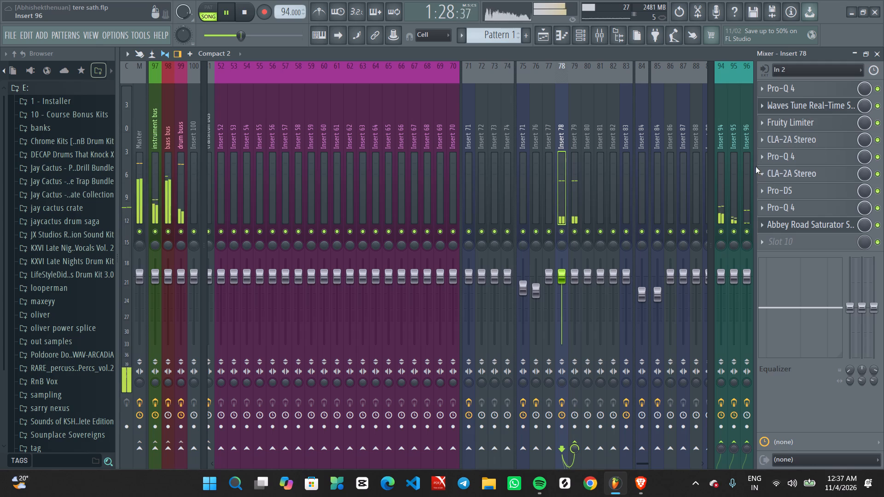
# Close the mixer, the Abbey Road Saturator, the audio clip settings and the S1 Imager to clear the playlist.
pyautogui.click(877, 57)
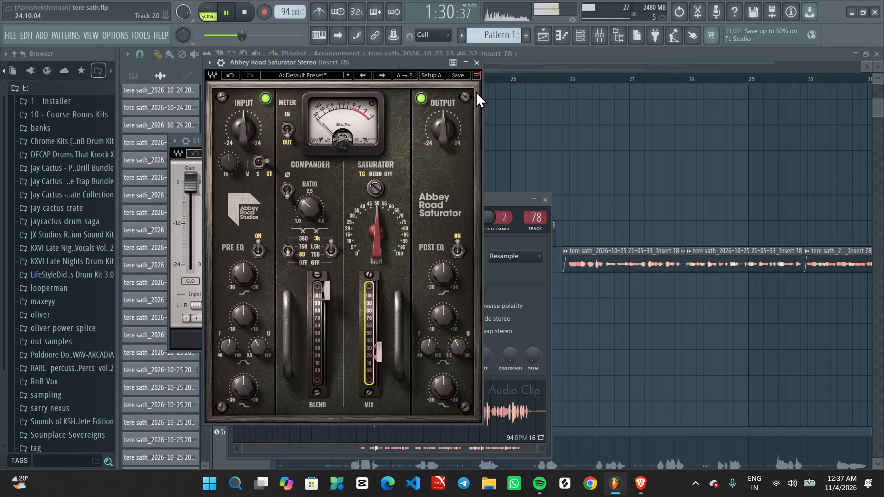
pyautogui.click(474, 62)
pyautogui.click(549, 205)
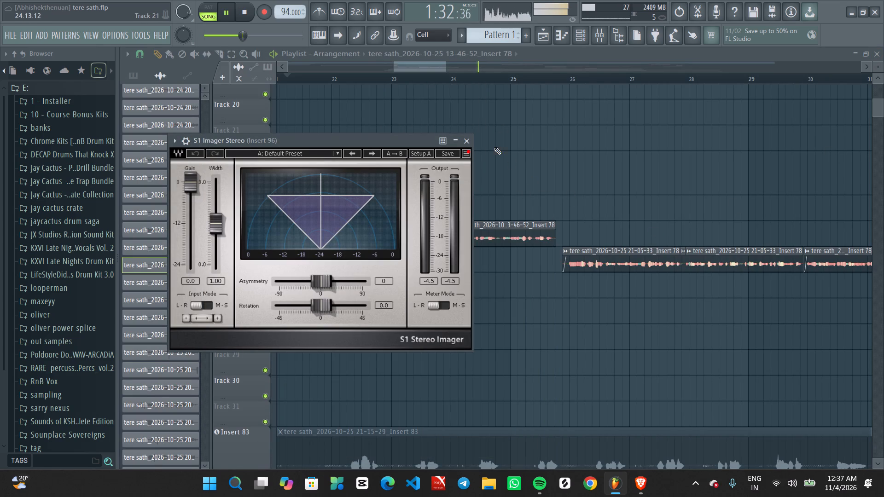
pyautogui.click(469, 138)
# Audition the Insert 78 vocal clips in the playlist from around bars 35 and 31.
pyautogui.keyDown('ctrl'); pyautogui.scroll(-8, 545, 270); pyautogui.keyUp('ctrl')
pyautogui.keyDown('ctrl'); pyautogui.scroll(-6, 647, 337); pyautogui.keyUp('ctrl')
pyautogui.keyDown('ctrl'); pyautogui.scroll(2, 651, 340); pyautogui.keyUp('ctrl')
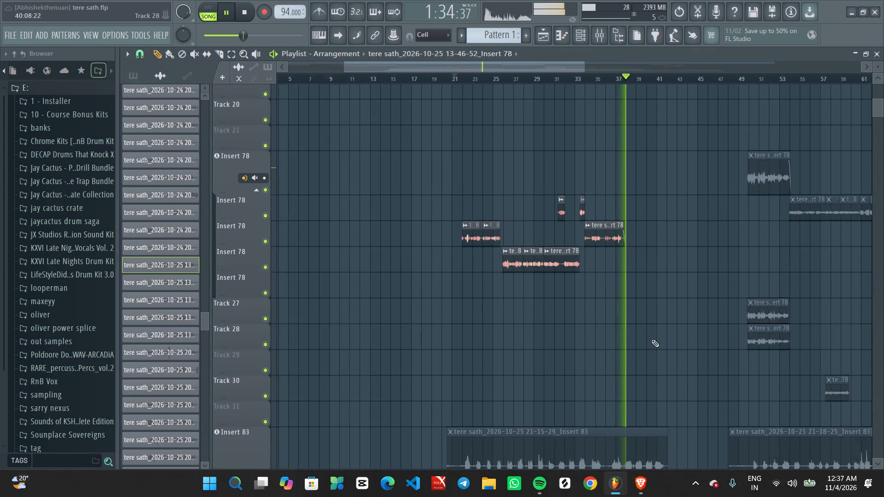
pyautogui.keyDown('ctrl'); pyautogui.scroll(5, 651, 340); pyautogui.keyUp('ctrl')
pyautogui.keyDown('ctrl'); pyautogui.scroll(6, 584, 308); pyautogui.keyUp('ctrl')
pyautogui.press('space')
pyautogui.press('space')
pyautogui.click(406, 76)
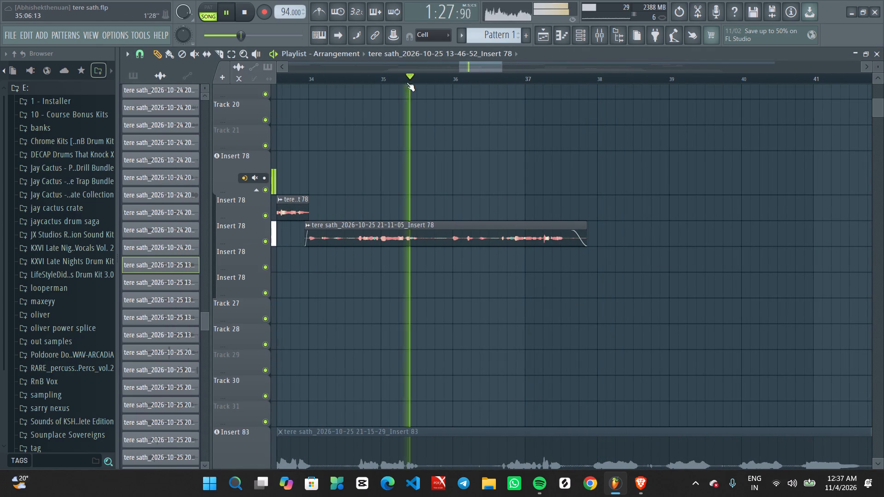
pyautogui.keyDown('ctrl'); pyautogui.scroll(2, 465, 274); pyautogui.keyUp('ctrl')
pyautogui.keyDown('ctrl'); pyautogui.scroll(2, 415, 296); pyautogui.keyUp('ctrl')
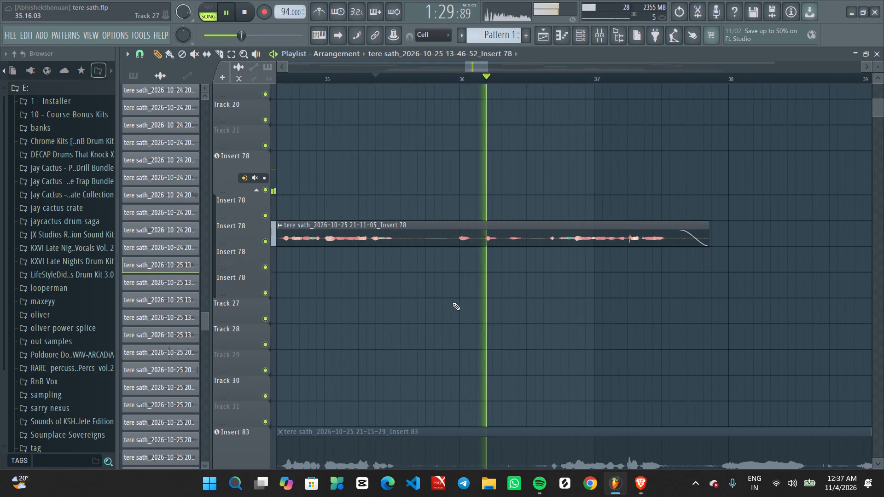
pyautogui.keyDown('ctrl'); pyautogui.scroll(-6, 454, 303); pyautogui.keyUp('ctrl')
pyautogui.scroll(-7, 443, 310)
pyautogui.keyDown('ctrl'); pyautogui.scroll(-10, 439, 317); pyautogui.keyUp('ctrl')
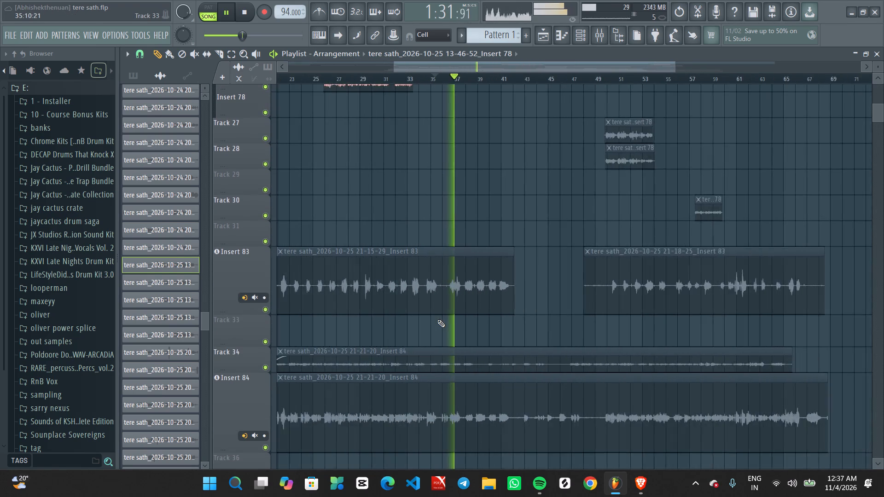
pyautogui.scroll(7, 425, 324)
pyautogui.keyDown('ctrl'); pyautogui.scroll(10, 380, 335); pyautogui.keyUp('ctrl')
pyautogui.press('space')
pyautogui.press('space')
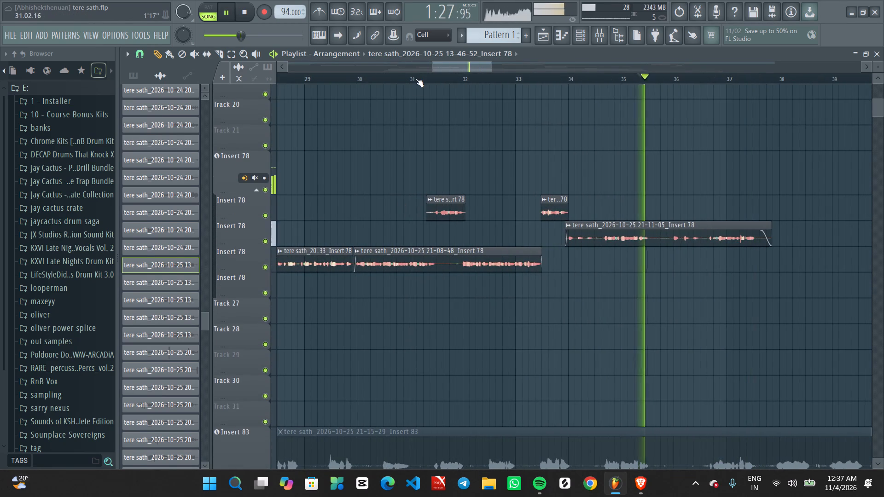
pyautogui.click(415, 78)
pyautogui.keyDown('ctrl'); pyautogui.scroll(4, 440, 247); pyautogui.keyUp('ctrl')
pyautogui.keyDown('ctrl'); pyautogui.scroll(-9, 448, 288); pyautogui.keyUp('ctrl')
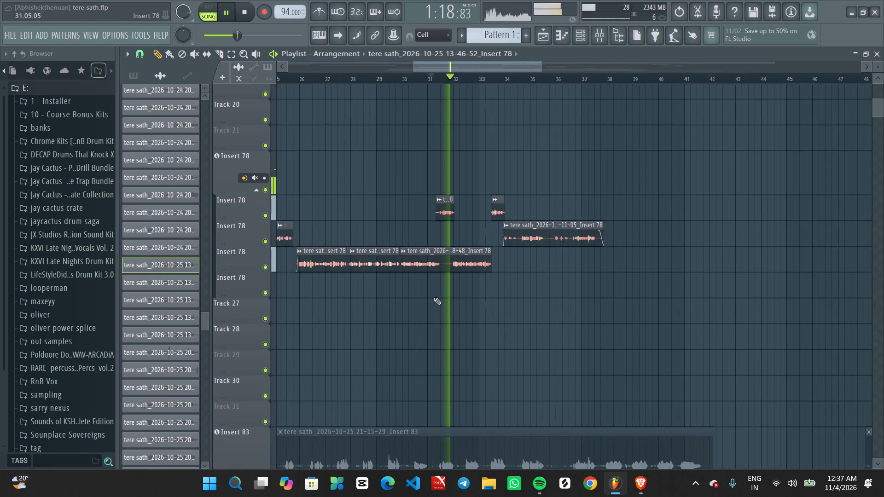
pyautogui.keyDown('ctrl'); pyautogui.scroll(-7, 423, 296); pyautogui.keyUp('ctrl')
pyautogui.press('space')
# Reopen the mixer, select Insert 79, and insert the Underwater plugin in slot 3.
pyautogui.click(598, 41)
pyautogui.press('space')
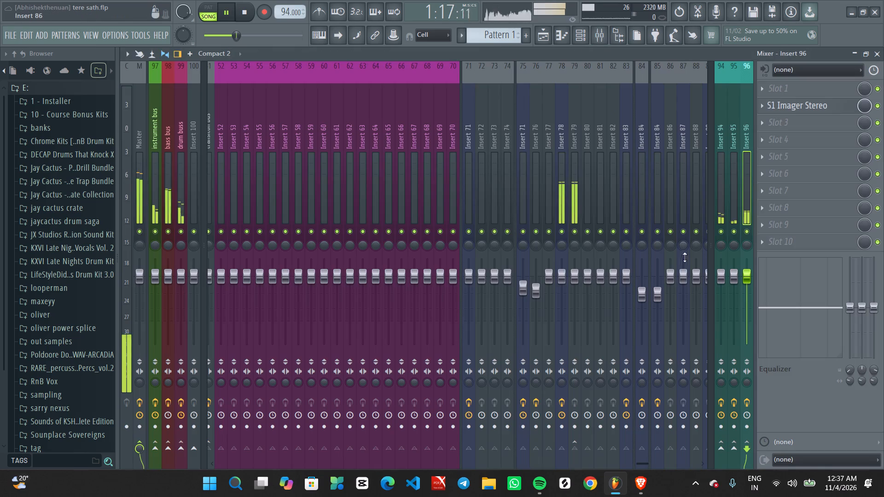
pyautogui.click(572, 172)
pyautogui.press('space')
pyautogui.press('space')
pyautogui.press('space')
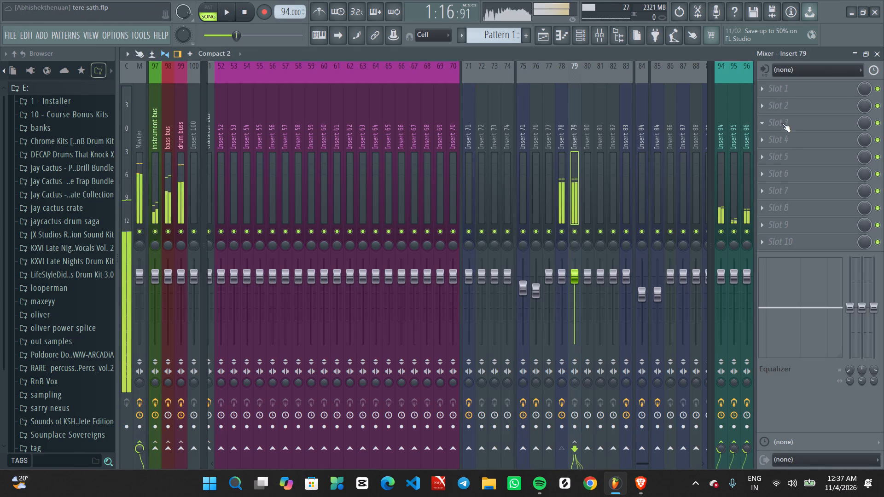
pyautogui.click(782, 123)
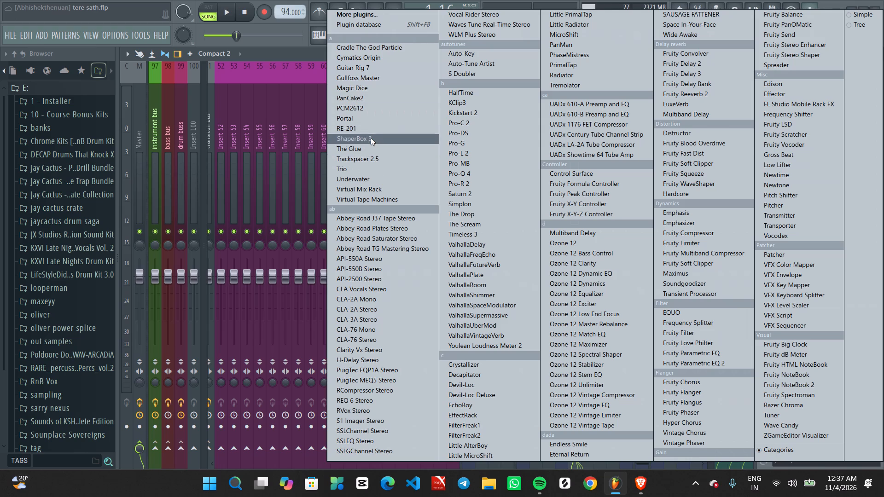
pyautogui.click(382, 175)
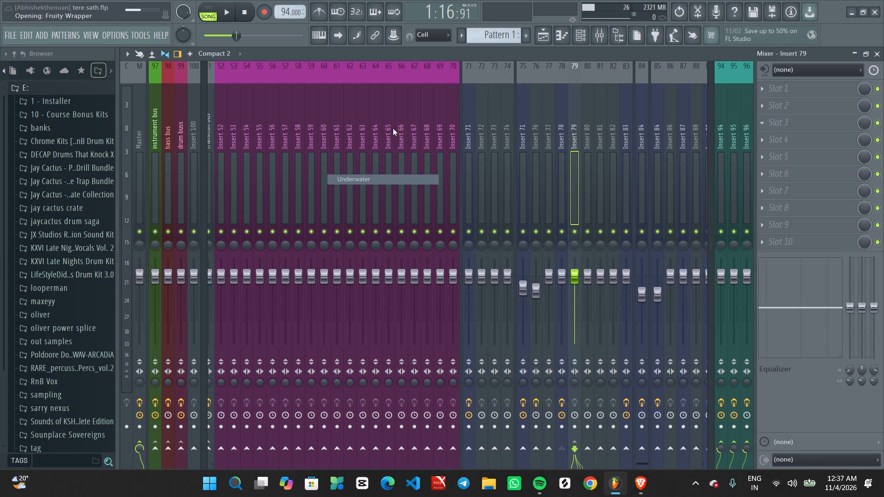
pyautogui.moveTo(392, 128); pyautogui.dragTo(496, 110)
# Set Underwater's filter cutoff to about 6.3 kHz while playing the song, and restart playback to check it.
pyautogui.press('space')
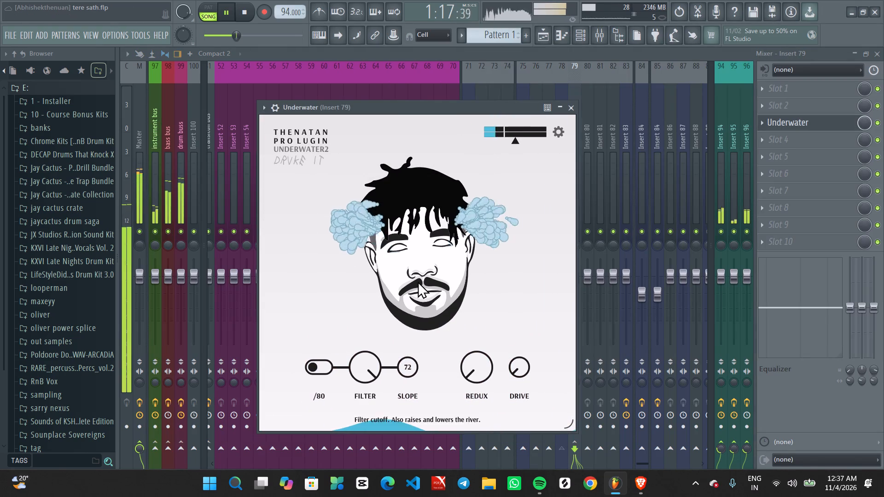
pyautogui.moveTo(367, 367); pyautogui.dragTo(369, 323)
pyautogui.moveTo(360, 363); pyautogui.dragTo(370, 409)
pyautogui.press('space')
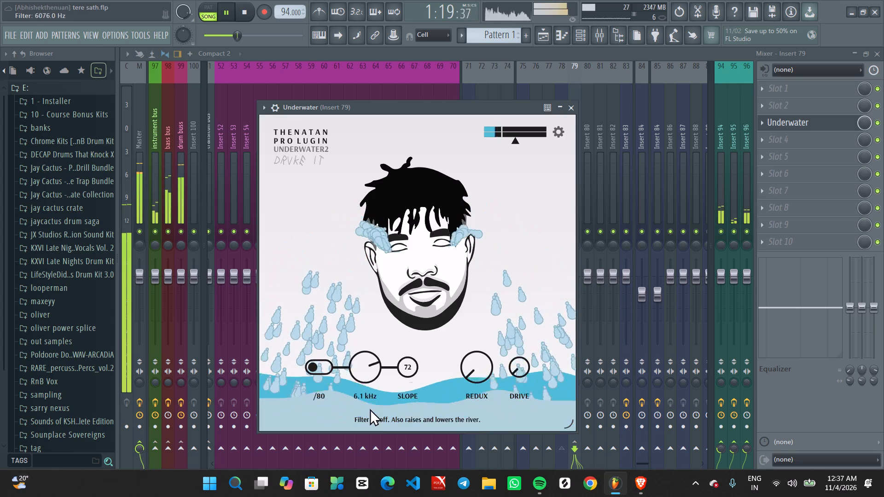
pyautogui.moveTo(370, 409); pyautogui.dragTo(370, 406)
pyautogui.press('space')
pyautogui.press('space')
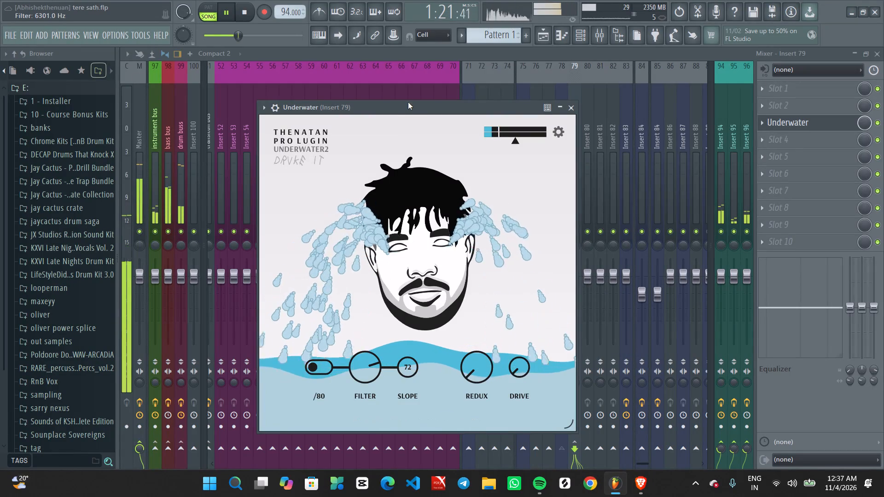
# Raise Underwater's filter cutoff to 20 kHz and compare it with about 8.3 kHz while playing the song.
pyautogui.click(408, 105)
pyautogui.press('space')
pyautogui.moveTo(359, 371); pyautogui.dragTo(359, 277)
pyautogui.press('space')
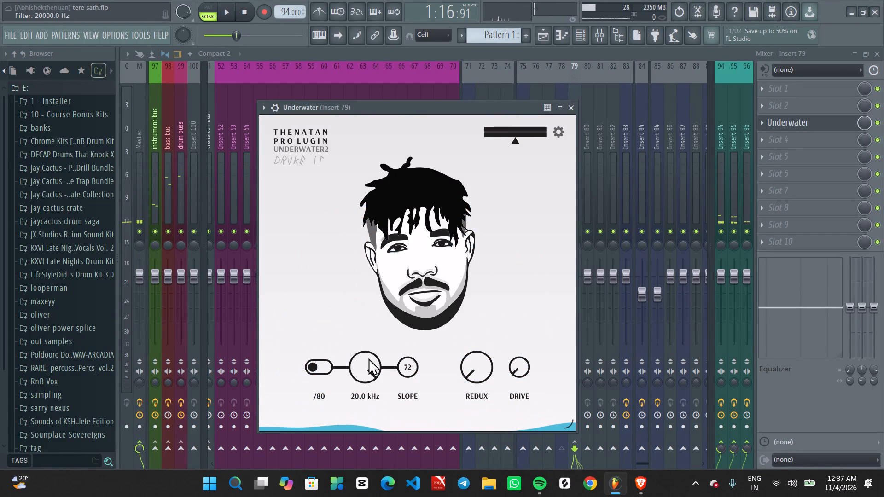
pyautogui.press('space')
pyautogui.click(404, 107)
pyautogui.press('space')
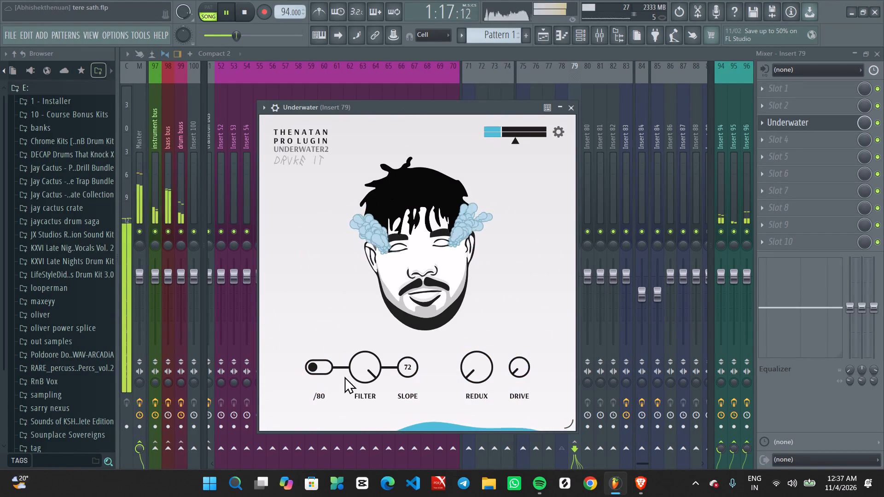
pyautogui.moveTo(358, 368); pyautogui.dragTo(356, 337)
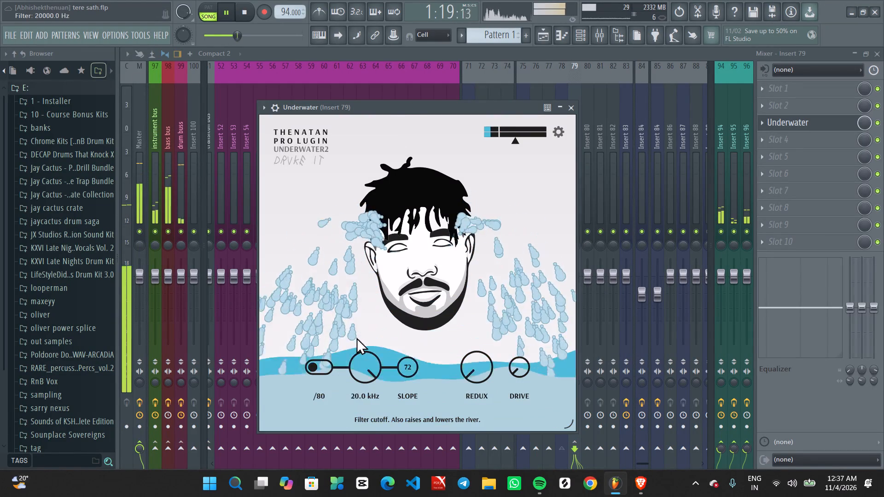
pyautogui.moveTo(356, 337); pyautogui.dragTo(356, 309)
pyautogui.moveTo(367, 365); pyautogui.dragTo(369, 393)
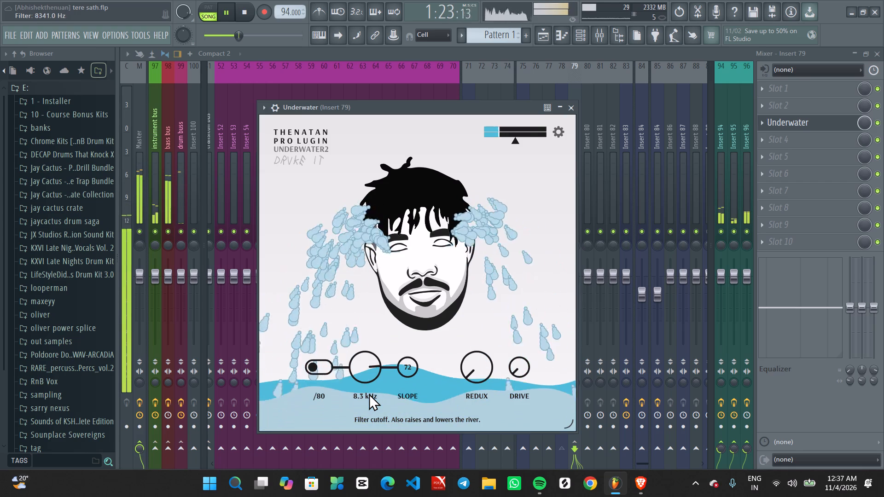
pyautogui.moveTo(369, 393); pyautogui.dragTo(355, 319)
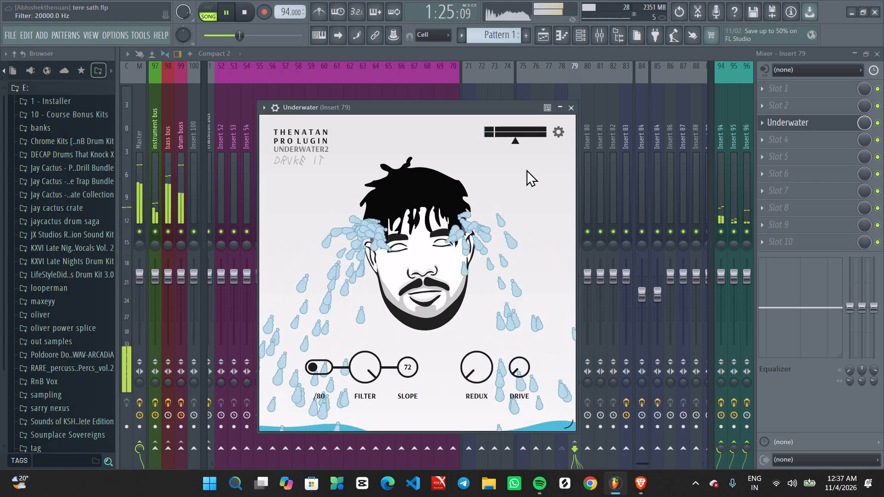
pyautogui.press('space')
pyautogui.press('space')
# Close Underwater and delete it from slot 3 of Insert 79.
pyautogui.click(573, 106)
pyautogui.click(763, 124)
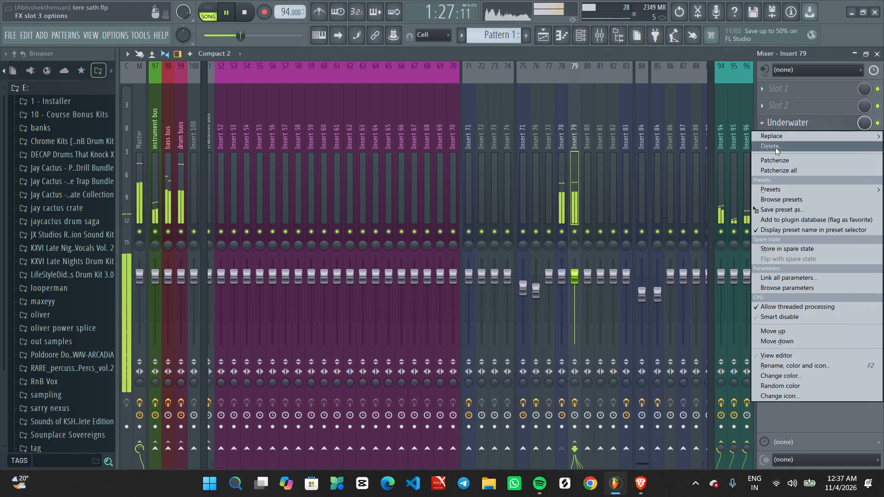
pyautogui.click(775, 148)
pyautogui.press('space')
pyautogui.click(782, 140)
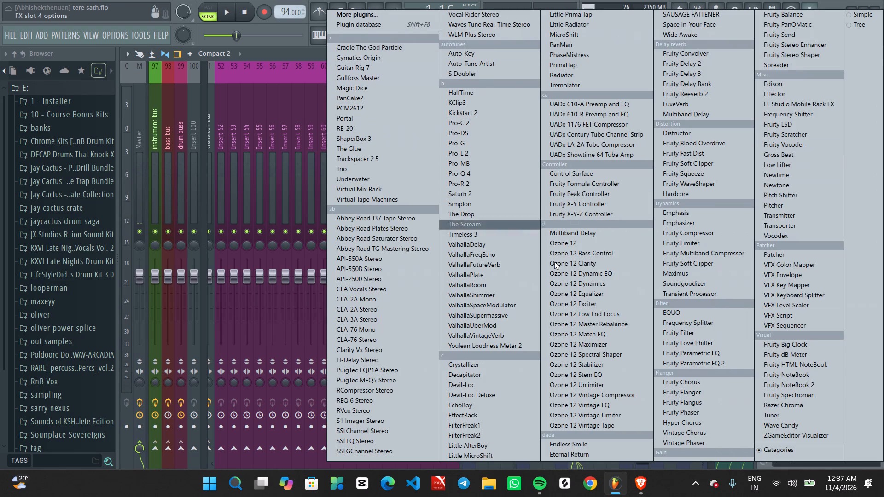
pyautogui.click(275, 60)
# Try Insert 79's send to Insert 94 at 125% during playback and settle it at 47%.
pyautogui.press('space')
pyautogui.press('space')
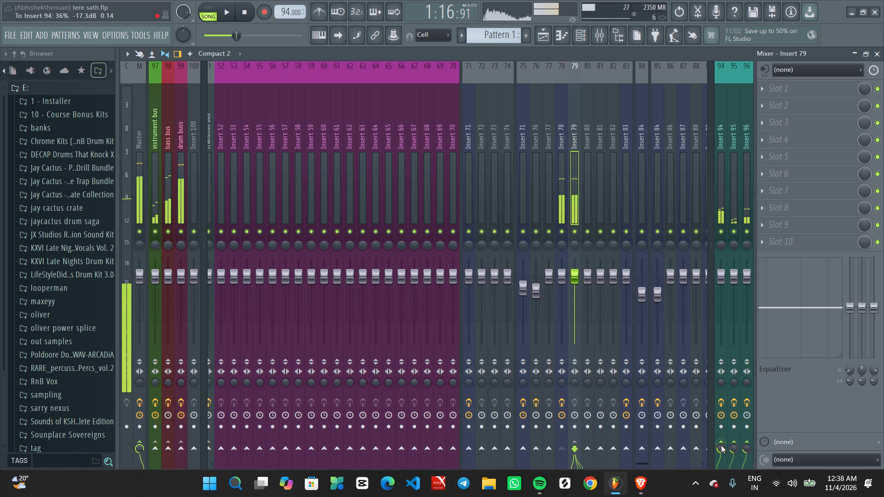
pyautogui.moveTo(723, 452); pyautogui.dragTo(710, 290)
pyautogui.press('space')
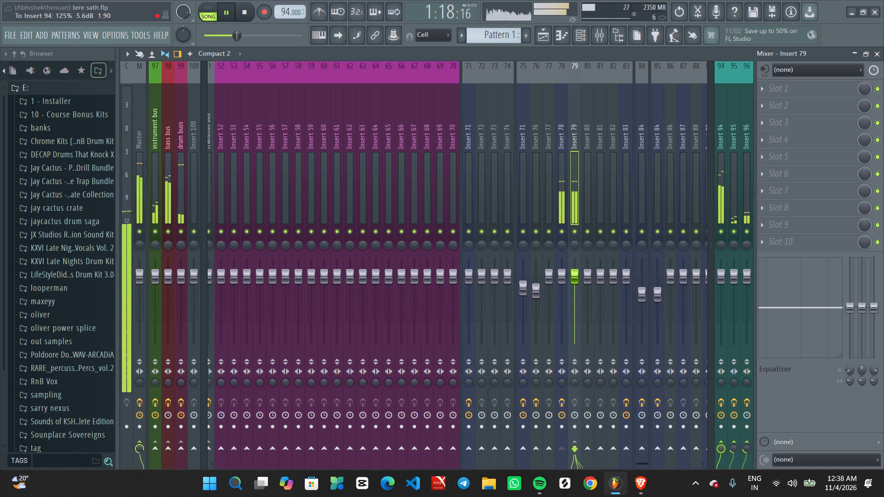
pyautogui.moveTo(710, 290); pyautogui.dragTo(719, 431)
pyautogui.press('space')
pyautogui.press('space')
pyautogui.click(723, 452)
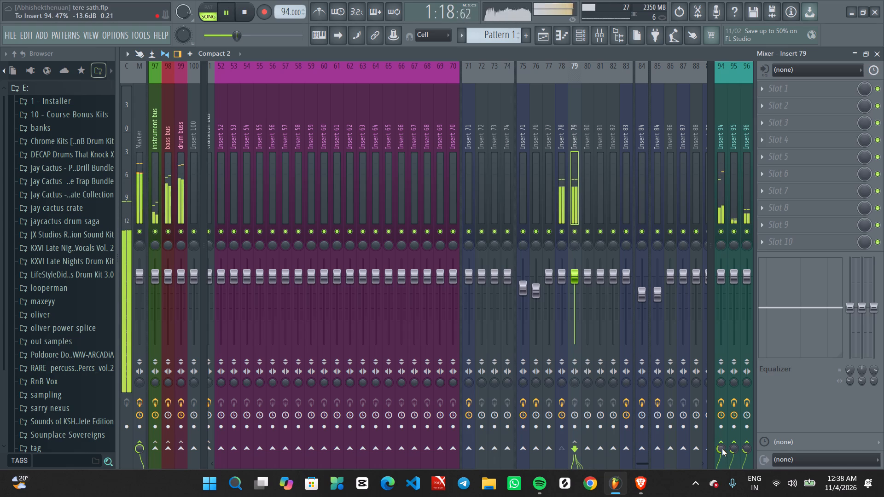
pyautogui.click(722, 449)
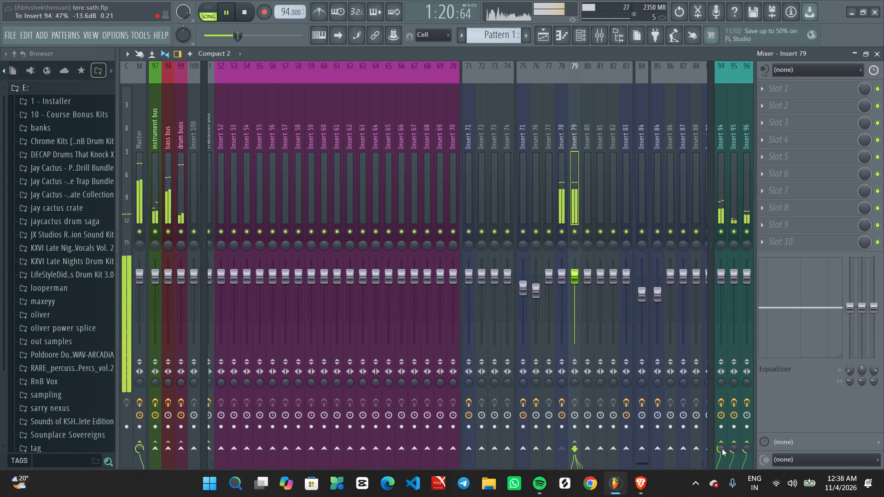
pyautogui.press('space')
# Create an automation clip for Insert 79's send level to Insert 94.
pyautogui.write('a')
pyautogui.rightClick(721, 449)
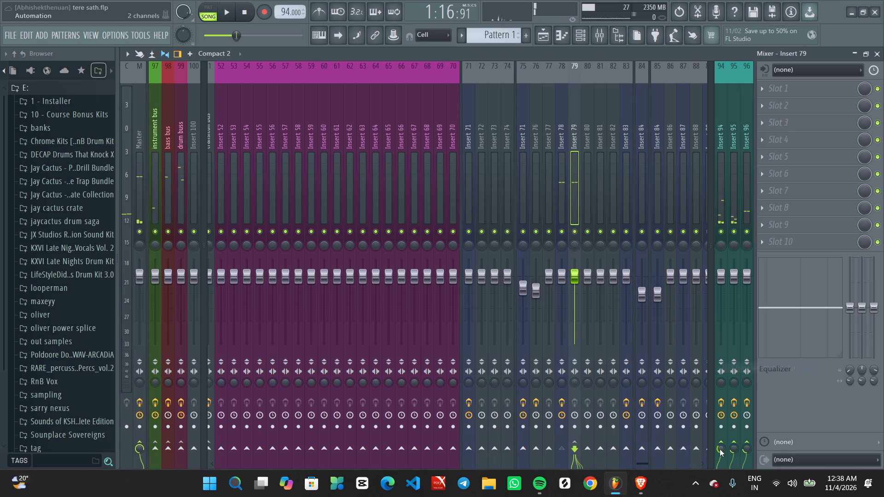
# Show the playlist and add a control point at 32:01:00 on the Insert 79 – To Insert 94 automation clip.
pyautogui.click(547, 35)
pyautogui.keyDown('ctrl'); pyautogui.scroll(-4, 546, 214); pyautogui.keyUp('ctrl')
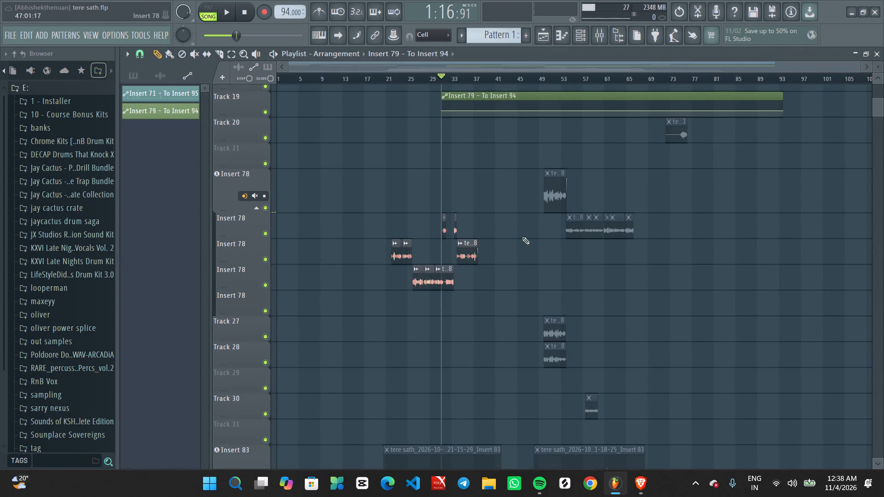
pyautogui.keyDown('ctrl'); pyautogui.scroll(6, 503, 244); pyautogui.keyUp('ctrl')
pyautogui.keyDown('ctrl'); pyautogui.scroll(2, 426, 215); pyautogui.keyUp('ctrl')
pyautogui.moveTo(431, 212); pyautogui.dragTo(598, 243, button='middle')
pyautogui.keyDown('ctrl'); pyautogui.scroll(5, 480, 218); pyautogui.keyUp('ctrl')
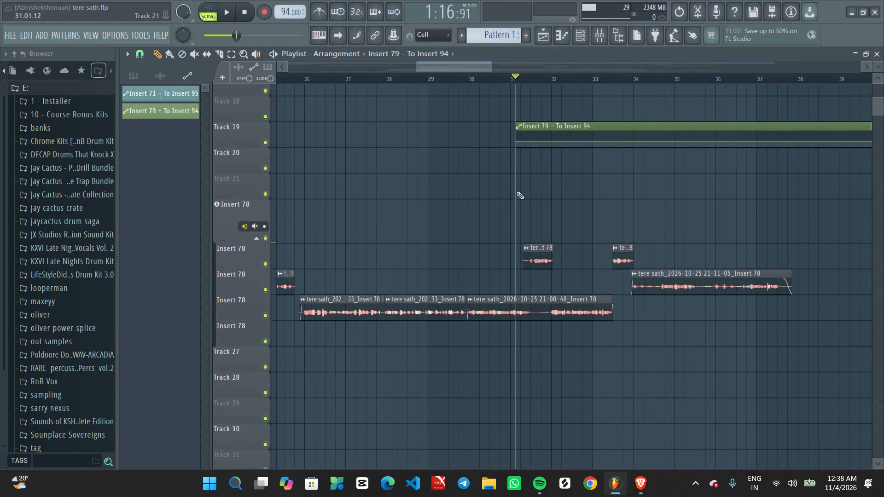
pyautogui.rightClick(552, 141)
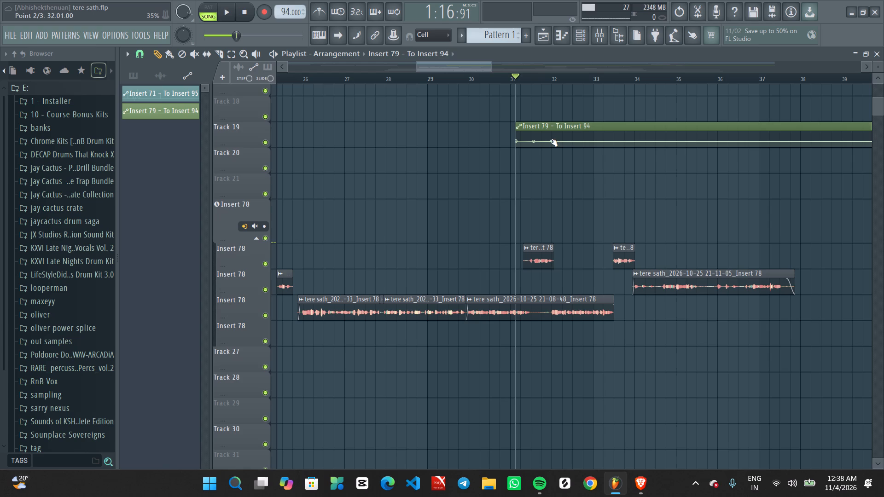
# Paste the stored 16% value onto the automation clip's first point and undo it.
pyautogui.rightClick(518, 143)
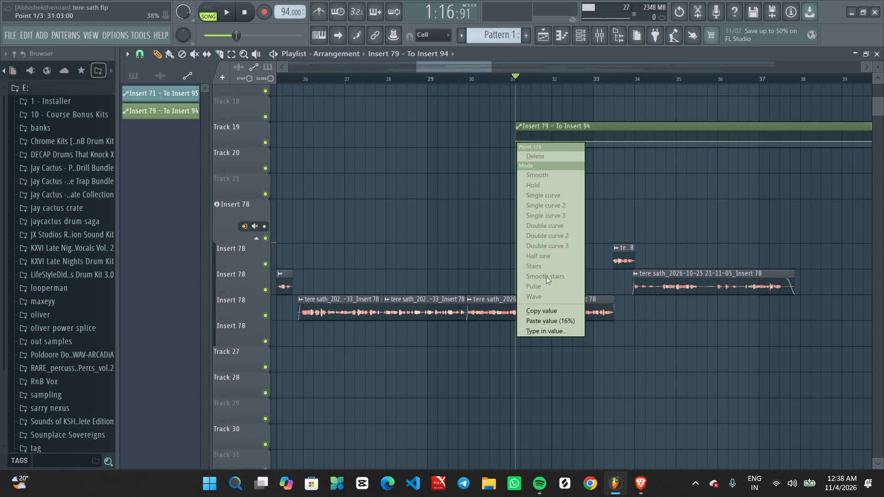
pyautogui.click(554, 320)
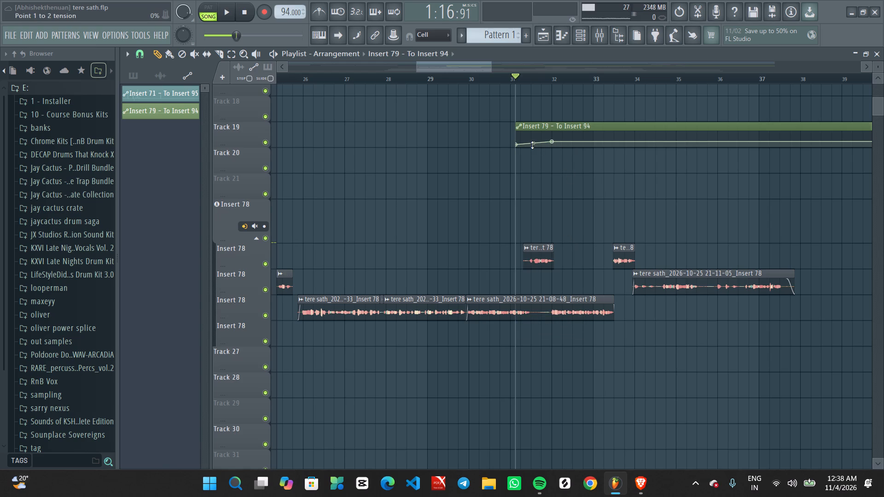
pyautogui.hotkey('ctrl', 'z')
# Copy the first point's 38% value, add a point just after bar 32, and raise the 32:01:00 point to about 68%.
pyautogui.rightClick(517, 140)
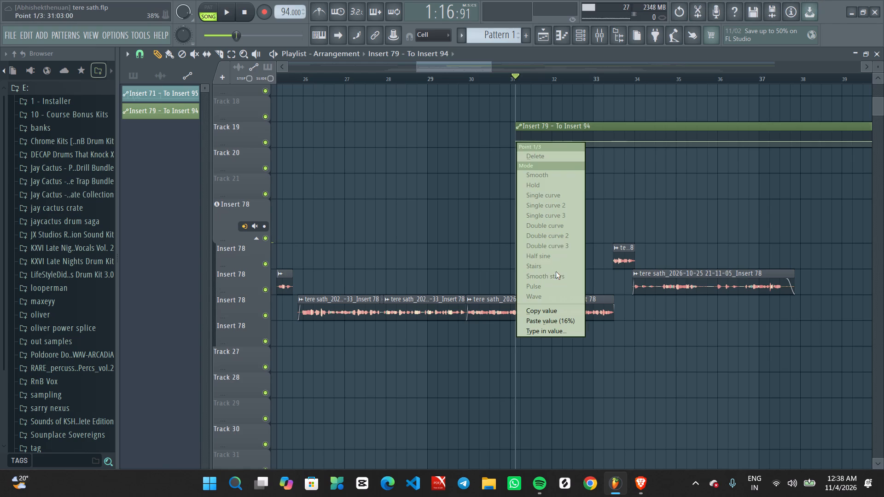
pyautogui.click(563, 309)
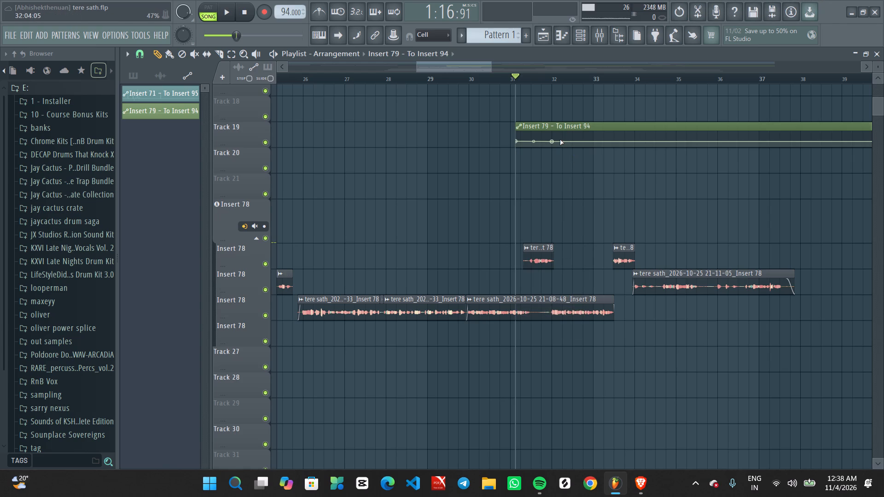
pyautogui.rightClick(560, 141)
pyautogui.moveTo(554, 140); pyautogui.dragTo(555, 133)
pyautogui.moveTo(551, 143); pyautogui.dragTo(552, 136)
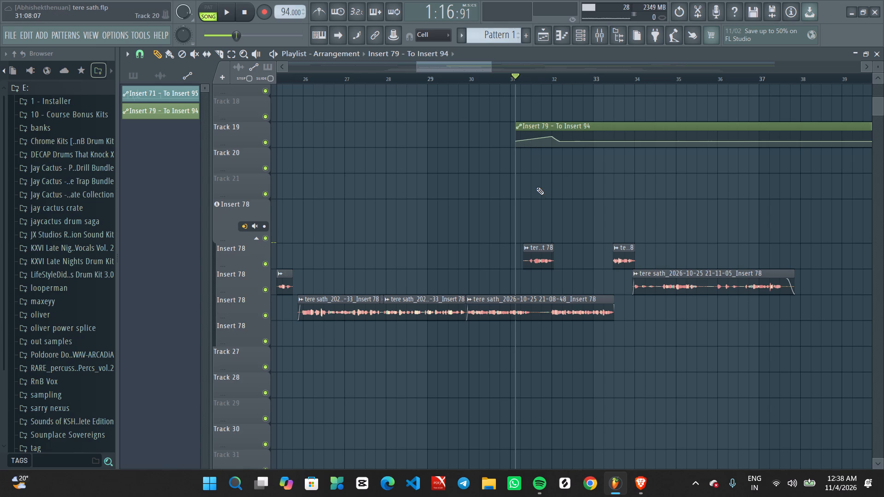
# Add a point at 31:07:00 raised to 71% and one at 31:06:00 with the copied 38% value pasted in.
pyautogui.keyDown('ctrl'); pyautogui.scroll(7, 538, 192); pyautogui.keyUp('ctrl')
pyautogui.rightClick(498, 139)
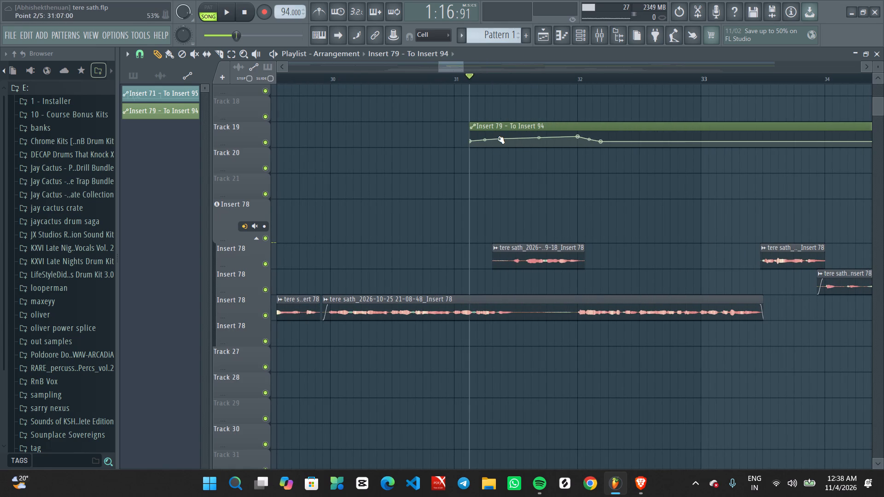
pyautogui.moveTo(501, 140); pyautogui.dragTo(503, 136)
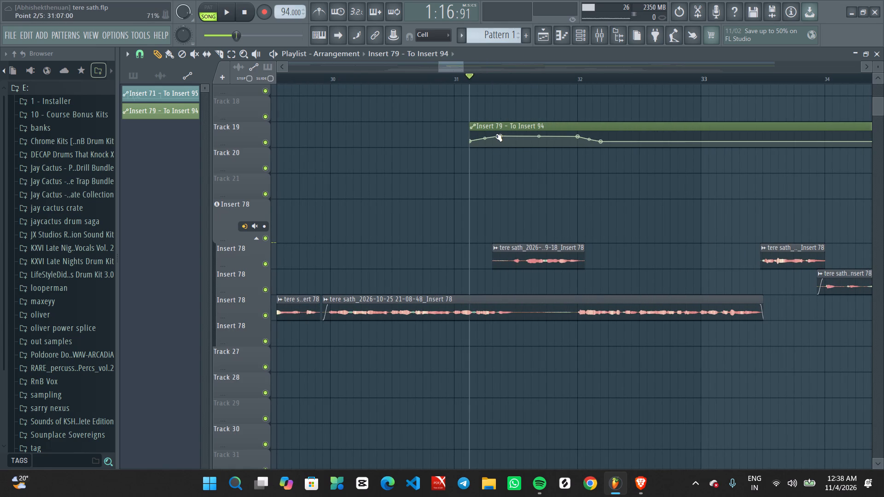
pyautogui.rightClick(492, 139)
pyautogui.rightClick(494, 139)
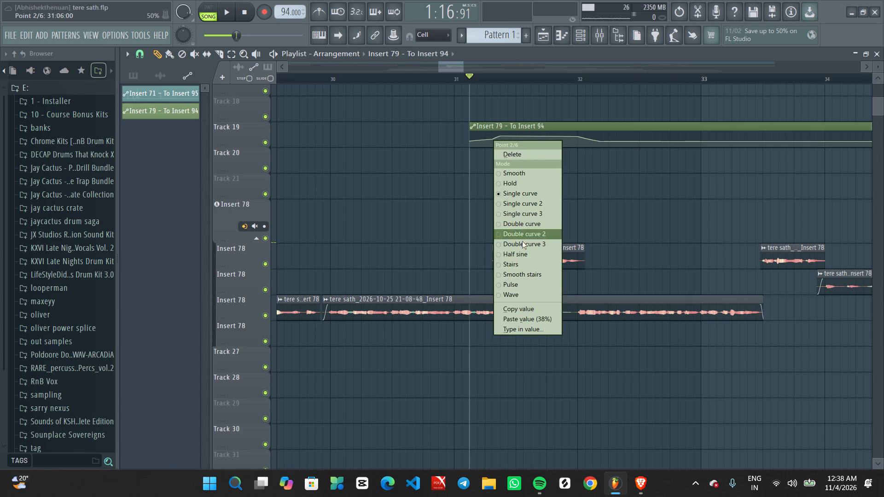
pyautogui.click(531, 317)
# Audition the send automation and nudge its point at 32:01:00 slightly higher.
pyautogui.press('space')
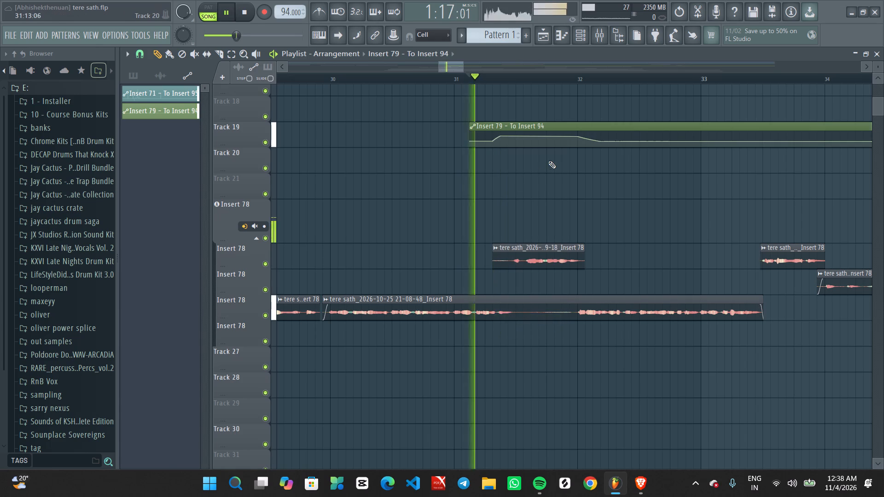
pyautogui.click(580, 137)
pyautogui.press('space')
pyautogui.click(580, 137)
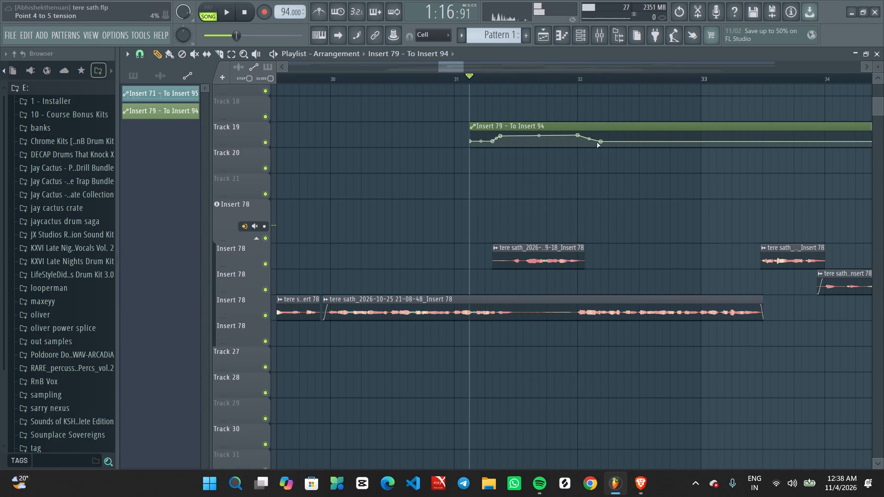
# Move the point after the raised section back to 32:01:00 and paste the 38% value to make a sharp drop.
pyautogui.moveTo(603, 140); pyautogui.dragTo(585, 141)
pyautogui.rightClick(585, 141)
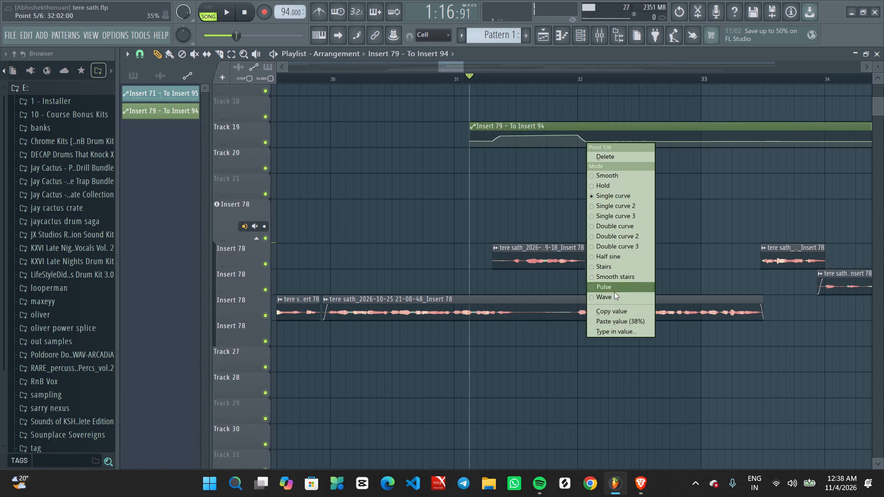
pyautogui.click(616, 322)
pyautogui.keyDown('ctrl'); pyautogui.scroll(4, 588, 170); pyautogui.keyUp('ctrl')
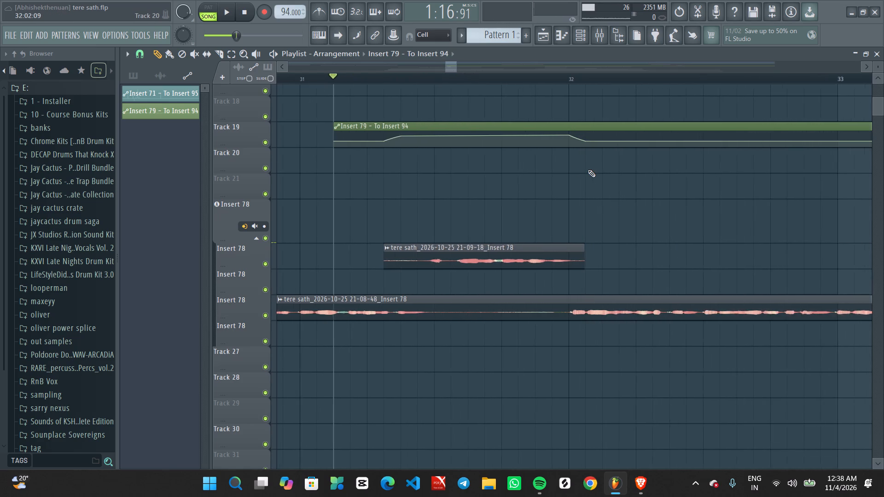
pyautogui.keyDown('ctrl'); pyautogui.scroll(3, 588, 170); pyautogui.keyUp('ctrl')
pyautogui.moveTo(586, 144); pyautogui.dragTo(566, 141)
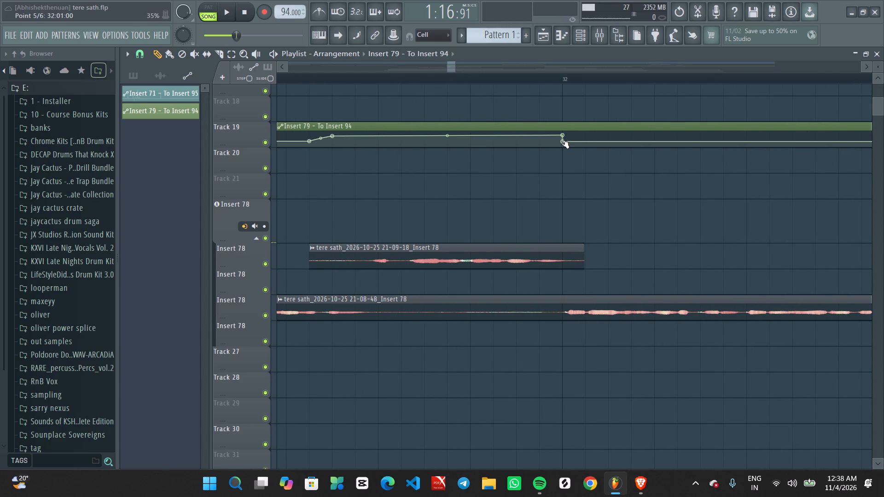
pyautogui.rightClick(562, 143)
pyautogui.click(599, 322)
pyautogui.keyDown('ctrl'); pyautogui.scroll(-6, 577, 218); pyautogui.keyUp('ctrl')
# During playback, add automation points at 33:08:00 and about 33:09:00, raising the second for the next short vocal clip.
pyautogui.press('space')
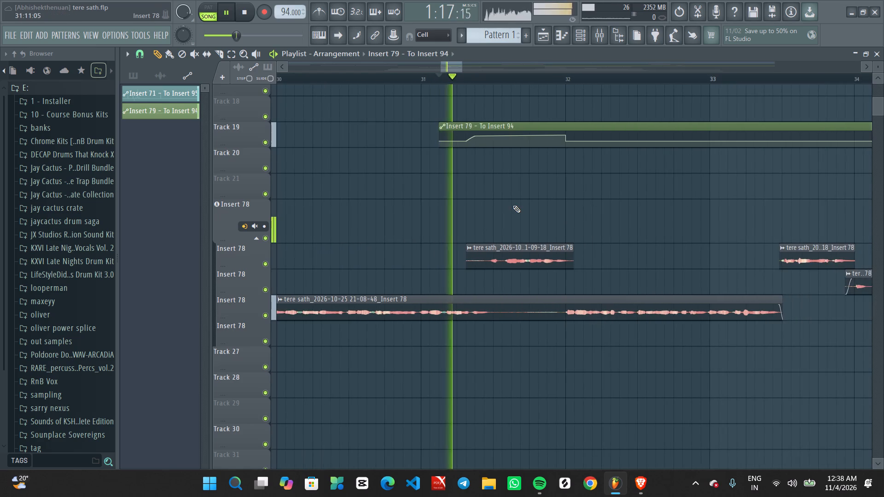
pyautogui.keyDown('ctrl'); pyautogui.scroll(2, 513, 205); pyautogui.keyUp('ctrl')
pyautogui.keyDown('ctrl'); pyautogui.scroll(-8, 598, 207); pyautogui.keyUp('ctrl')
pyautogui.keyDown('ctrl'); pyautogui.scroll(3, 649, 216); pyautogui.keyUp('ctrl')
pyautogui.moveTo(729, 200); pyautogui.dragTo(602, 211, button='middle')
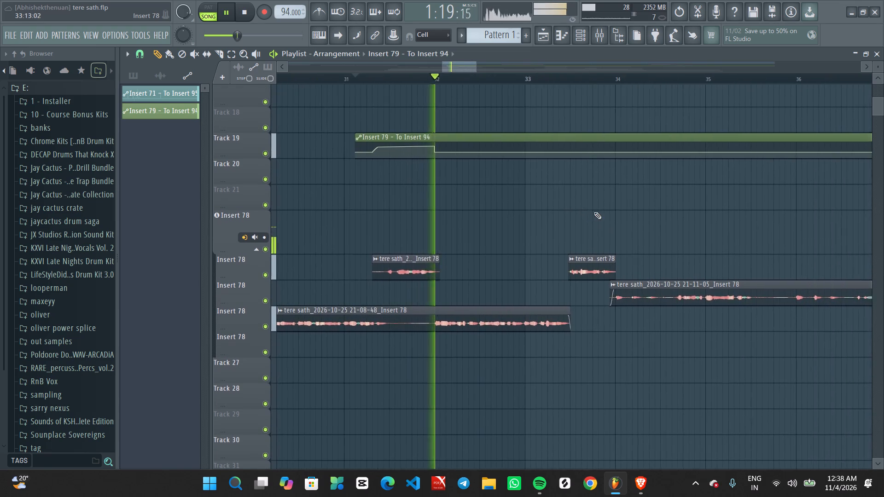
pyautogui.keyDown('ctrl'); pyautogui.scroll(4, 594, 212); pyautogui.keyUp('ctrl')
pyautogui.rightClick(539, 152)
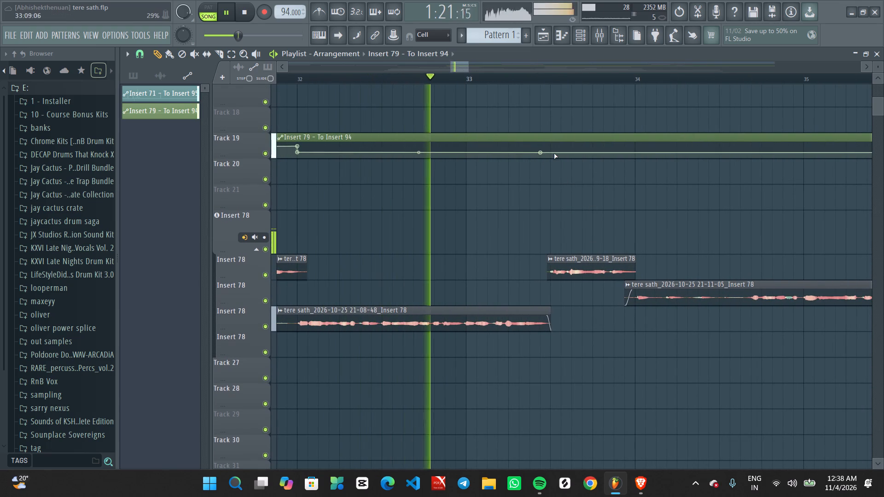
pyautogui.rightClick(555, 153)
pyautogui.click(551, 150)
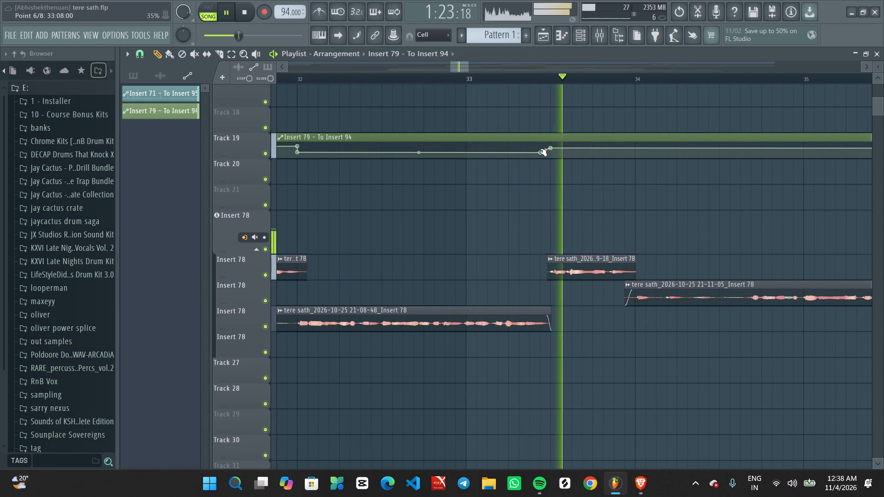
pyautogui.click(541, 151)
pyautogui.press('space')
pyautogui.press('space')
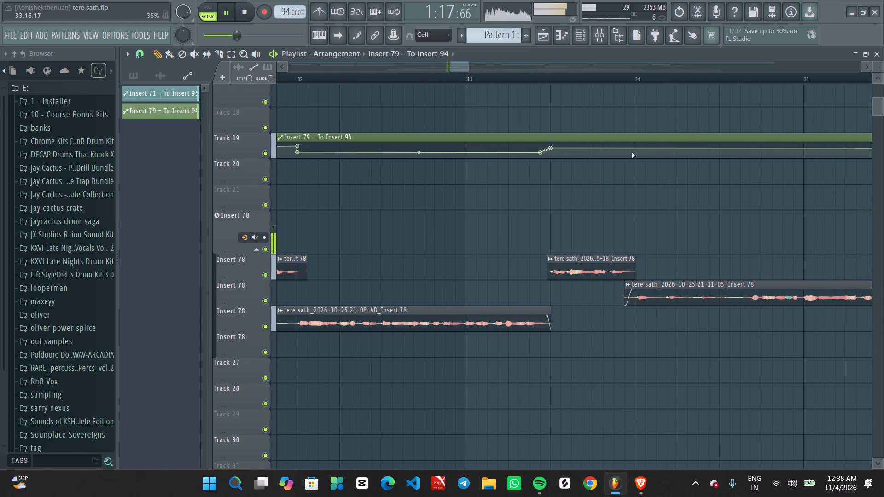
# Place two automation points at 33:16:00, keeping the first at the raised level and pasting the 38% value into the second.
pyautogui.rightClick(628, 147)
pyautogui.keyDown('ctrl'); pyautogui.scroll(4, 632, 182); pyautogui.keyUp('ctrl')
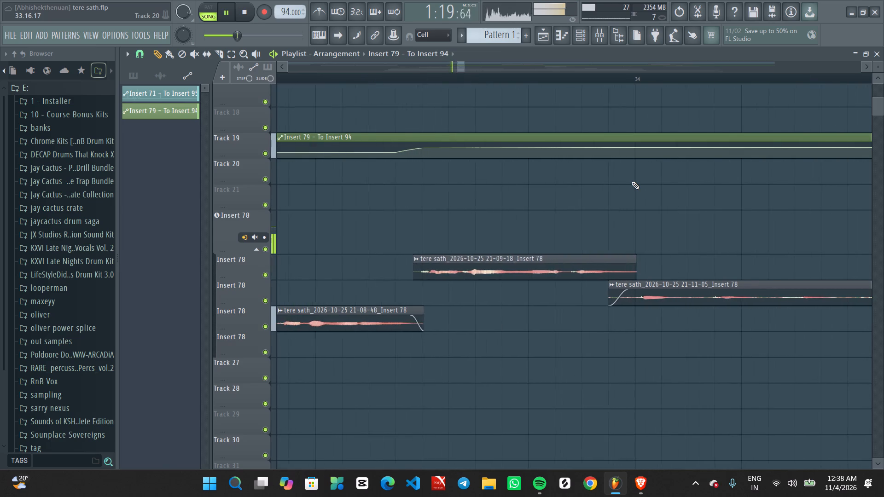
pyautogui.keyDown('ctrl'); pyautogui.scroll(3, 632, 182); pyautogui.keyUp('ctrl')
pyautogui.rightClick(612, 147)
pyautogui.click(612, 147)
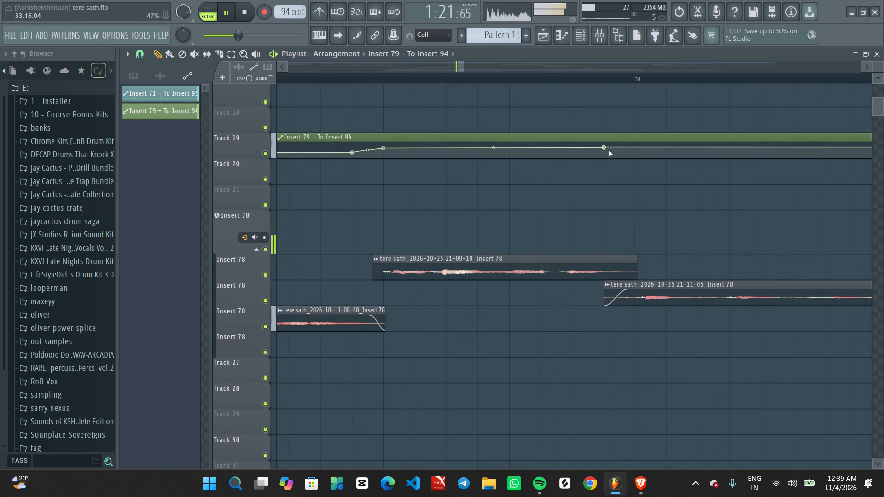
pyautogui.click(606, 148)
pyautogui.press('space')
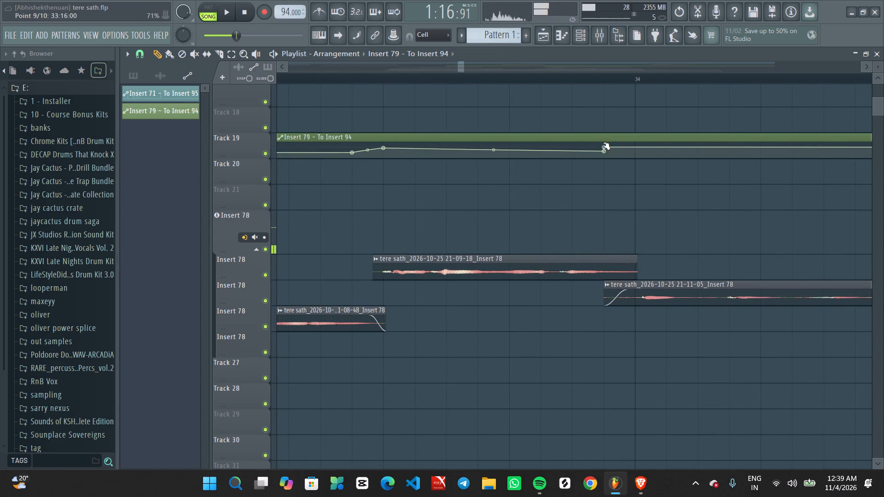
pyautogui.moveTo(605, 144); pyautogui.dragTo(611, 159)
pyautogui.moveTo(605, 152); pyautogui.dragTo(604, 147)
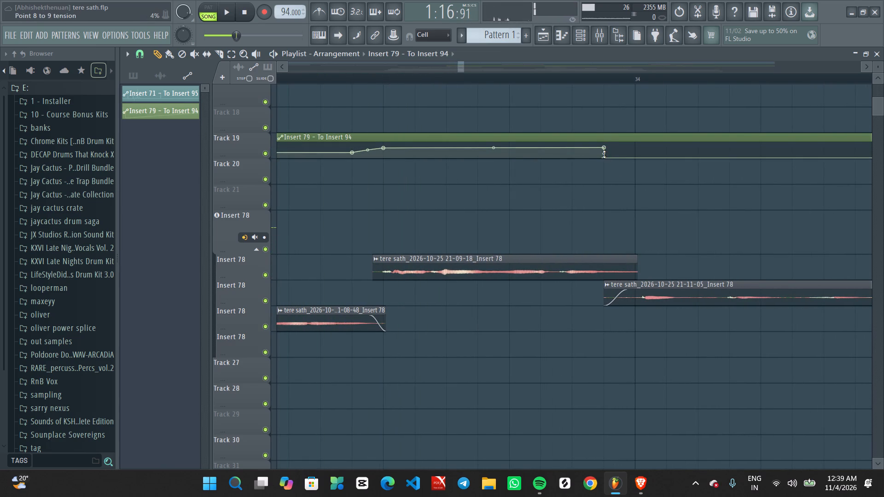
pyautogui.rightClick(604, 157)
pyautogui.click(637, 335)
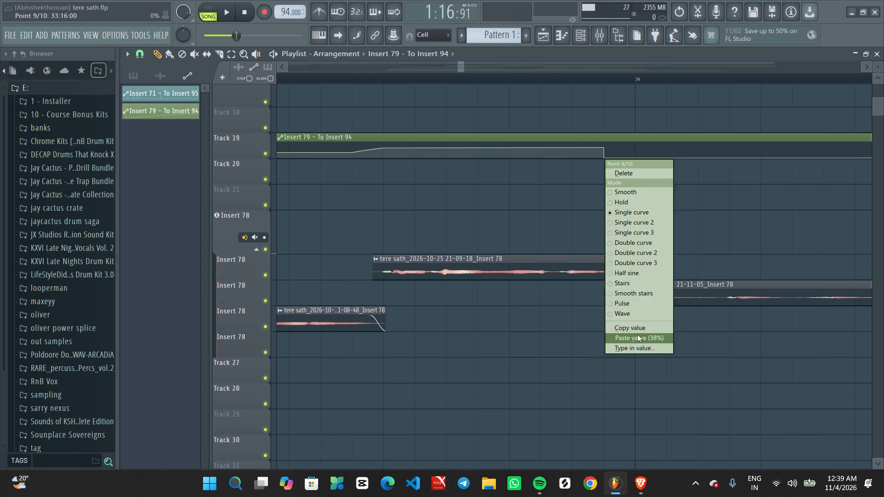
# During playback, add a short fade-out to the end of the short vocal clip that finishes near bar 34.
pyautogui.press('space')
pyautogui.keyDown('ctrl'); pyautogui.scroll(-2, 408, 205); pyautogui.keyUp('ctrl')
pyautogui.keyDown('ctrl'); pyautogui.scroll(-1, 484, 225); pyautogui.keyUp('ctrl')
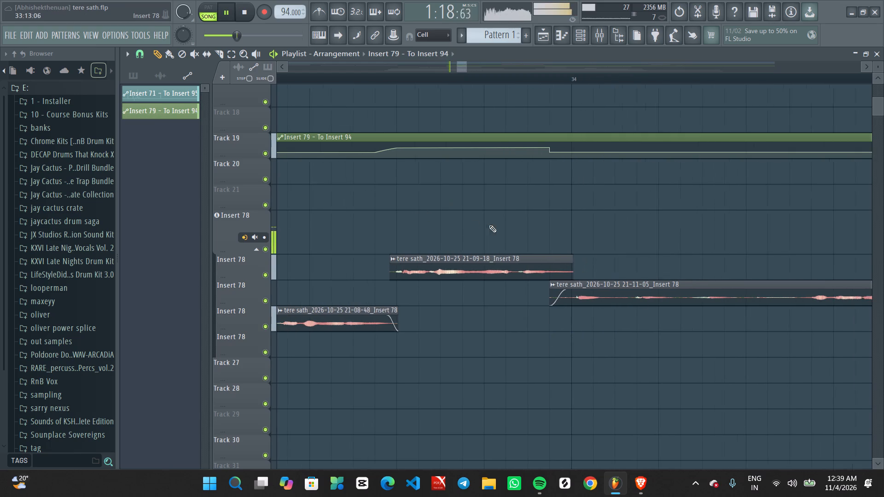
pyautogui.keyDown('ctrl'); pyautogui.scroll(9, 550, 203); pyautogui.keyUp('ctrl')
pyautogui.moveTo(626, 264); pyautogui.dragTo(581, 260)
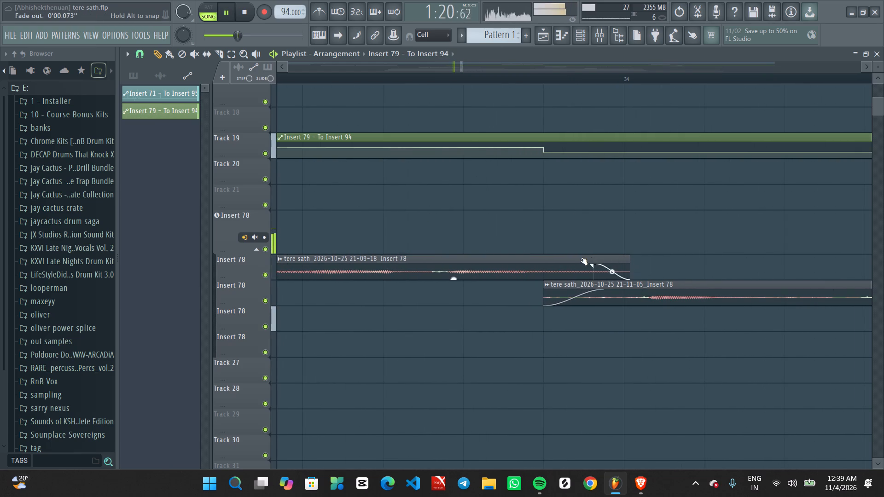
pyautogui.moveTo(581, 260); pyautogui.dragTo(546, 260)
# Audition the send automation and clip transitions around the two short vocal clips between bars 31 and 34.
pyautogui.keyDown('ctrl'); pyautogui.scroll(-7, 486, 298); pyautogui.keyUp('ctrl')
pyautogui.keyDown('ctrl'); pyautogui.scroll(-8, 425, 315); pyautogui.keyUp('ctrl')
pyautogui.keyDown('ctrl'); pyautogui.scroll(3, 399, 323); pyautogui.keyUp('ctrl')
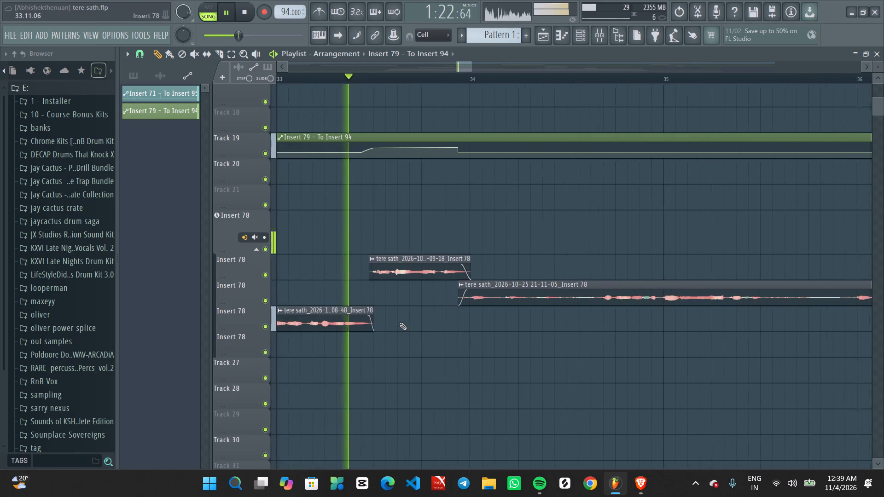
pyautogui.keyDown('ctrl'); pyautogui.scroll(4, 399, 323); pyautogui.keyUp('ctrl')
pyautogui.moveTo(397, 325); pyautogui.dragTo(692, 277, button='middle')
pyautogui.keyDown('ctrl'); pyautogui.scroll(-8, 640, 265); pyautogui.keyUp('ctrl')
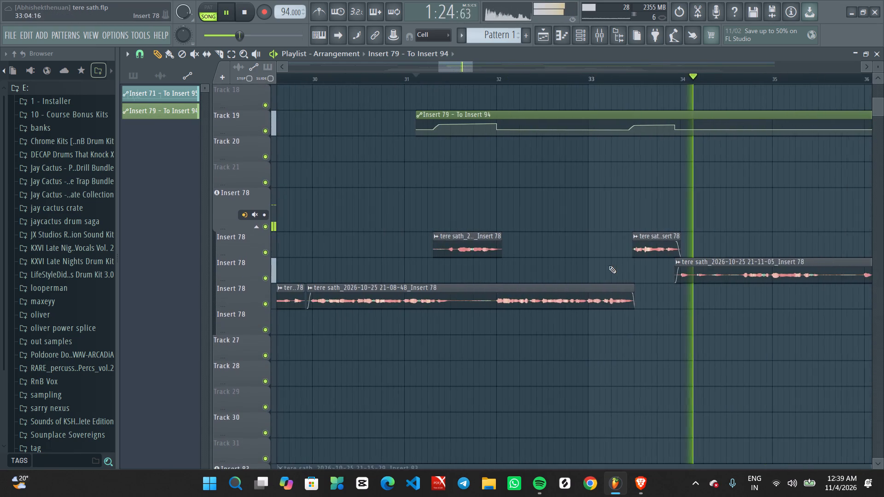
pyautogui.keyDown('ctrl'); pyautogui.scroll(-4, 581, 269); pyautogui.keyUp('ctrl')
pyautogui.press('space')
pyautogui.press('space')
# Lower the first clip's raised send level at its opening point and at the 32:01:00 point, and resume playback.
pyautogui.keyDown('ctrl'); pyautogui.scroll(7, 510, 139); pyautogui.keyUp('ctrl')
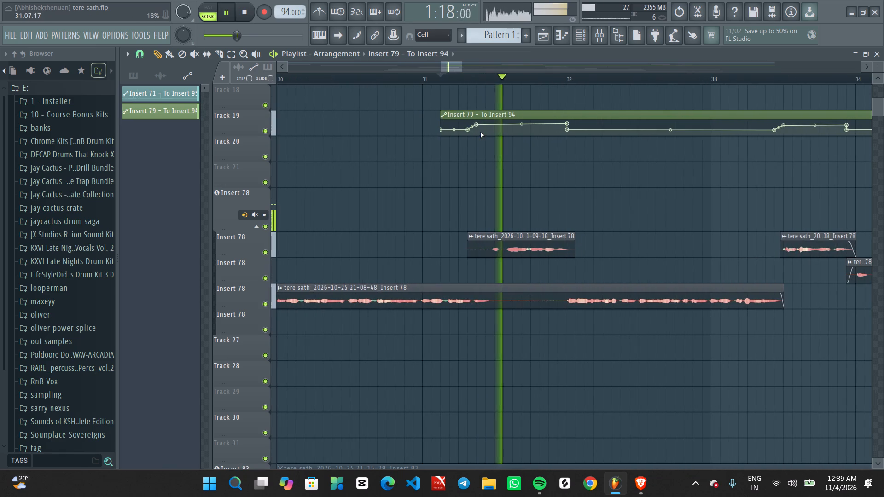
pyautogui.press('space')
pyautogui.moveTo(478, 121); pyautogui.dragTo(476, 126)
pyautogui.moveTo(567, 121); pyautogui.dragTo(567, 125)
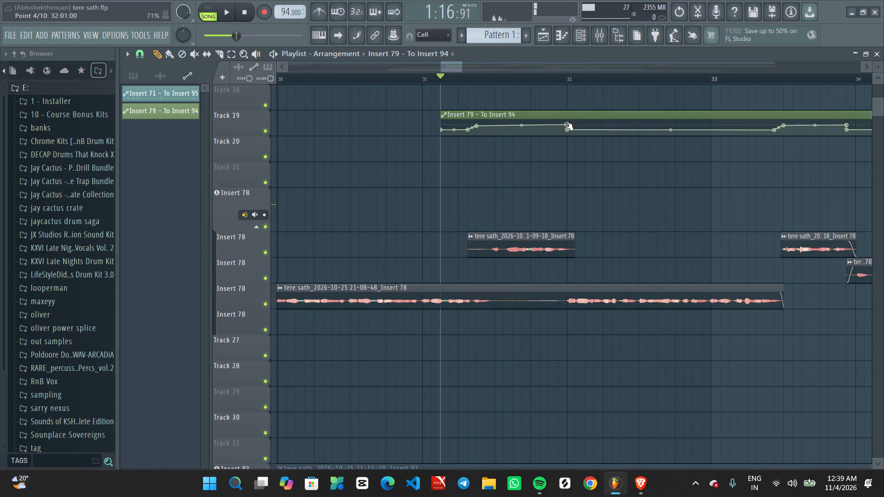
pyautogui.moveTo(567, 125); pyautogui.dragTo(567, 126)
pyautogui.press('space')
# Adjust the second raised section's automation points to 59% at 33:09:00 and 68% at 33:16:00.
pyautogui.click(784, 123)
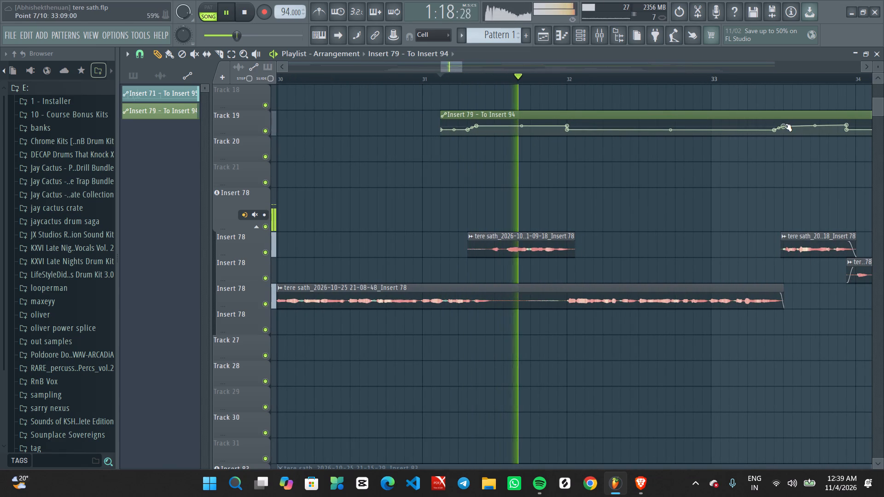
pyautogui.click(845, 124)
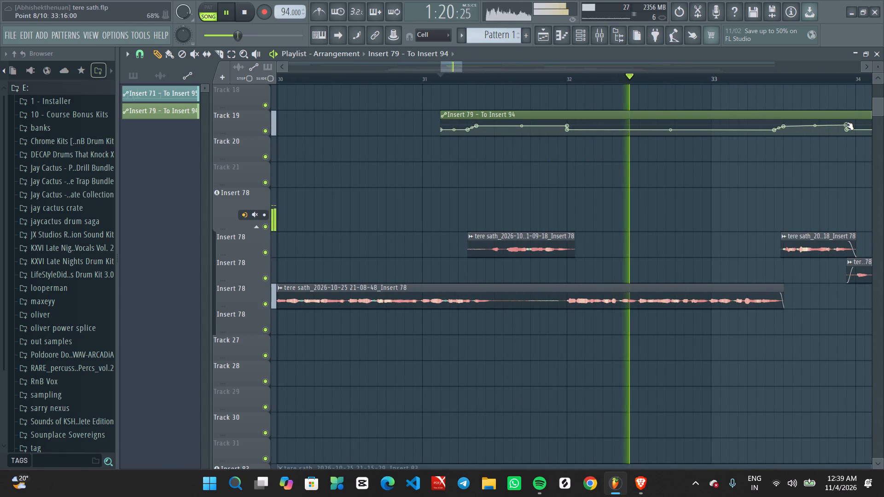
# Listen through the second short clip into the following phrase while looking over the surrounding vocal clips in the arrangement.
pyautogui.keyDown('ctrl'); pyautogui.scroll(-8, 741, 187); pyautogui.keyUp('ctrl')
pyautogui.scroll(-9, 708, 204)
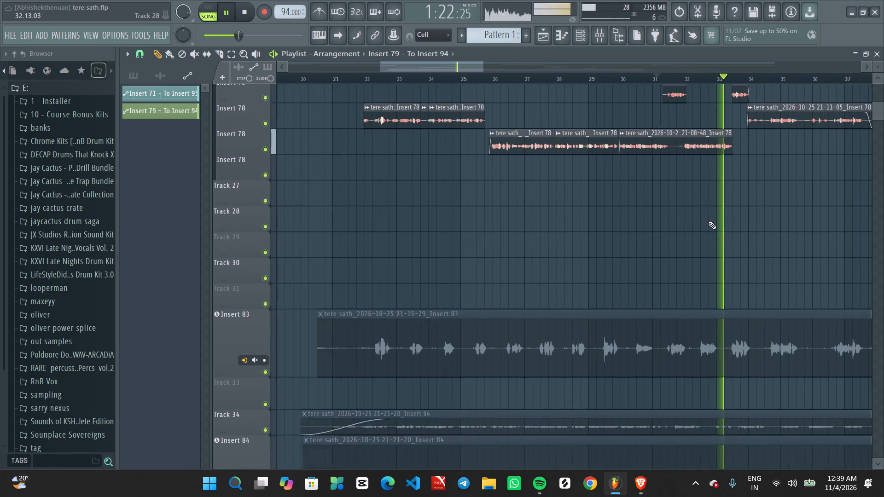
pyautogui.keyDown('ctrl'); pyautogui.scroll(-4, 709, 225); pyautogui.keyUp('ctrl')
pyautogui.moveTo(737, 206); pyautogui.dragTo(709, 294, button='middle')
pyautogui.keyDown('ctrl'); pyautogui.scroll(2, 640, 260); pyautogui.keyUp('ctrl')
pyautogui.moveTo(730, 232); pyautogui.dragTo(618, 308, button='middle')
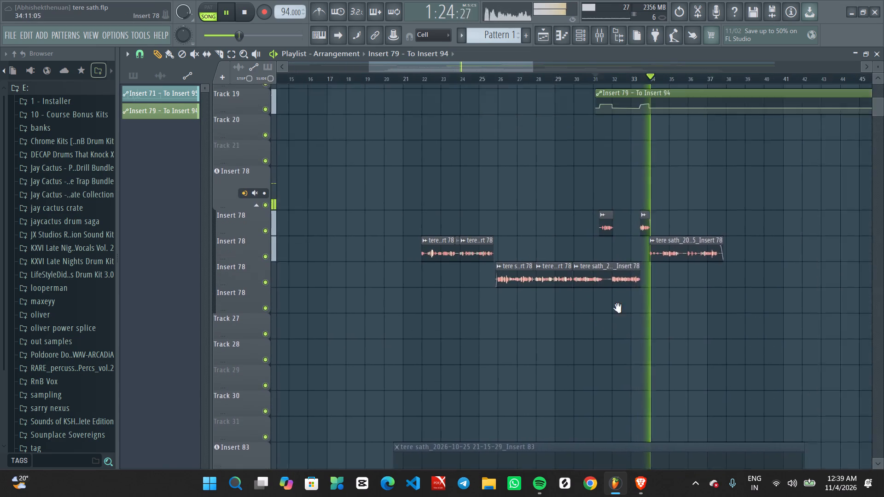
pyautogui.moveTo(618, 308); pyautogui.dragTo(604, 317, button='middle')
pyautogui.keyDown('ctrl'); pyautogui.scroll(-15, 684, 266); pyautogui.keyUp('ctrl')
pyautogui.keyDown('ctrl'); pyautogui.scroll(3, 565, 271); pyautogui.keyUp('ctrl')
pyautogui.moveTo(528, 277); pyautogui.dragTo(819, 253, button='middle')
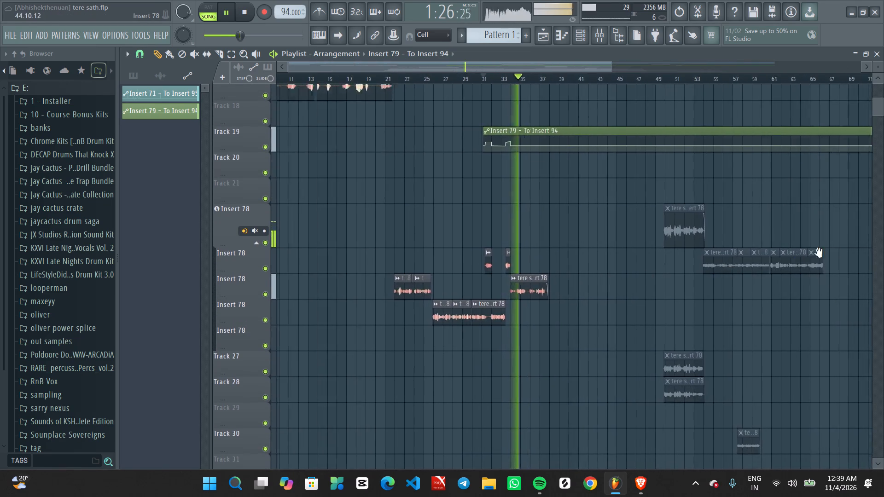
pyautogui.moveTo(819, 253); pyautogui.dragTo(828, 252, button='middle')
# Play the arrangement from around bar 14 and examine the Insert 71 vocal clips and their Insert 95 send automation.
pyautogui.press('space')
pyautogui.scroll(4, 433, 221)
pyautogui.click(403, 75)
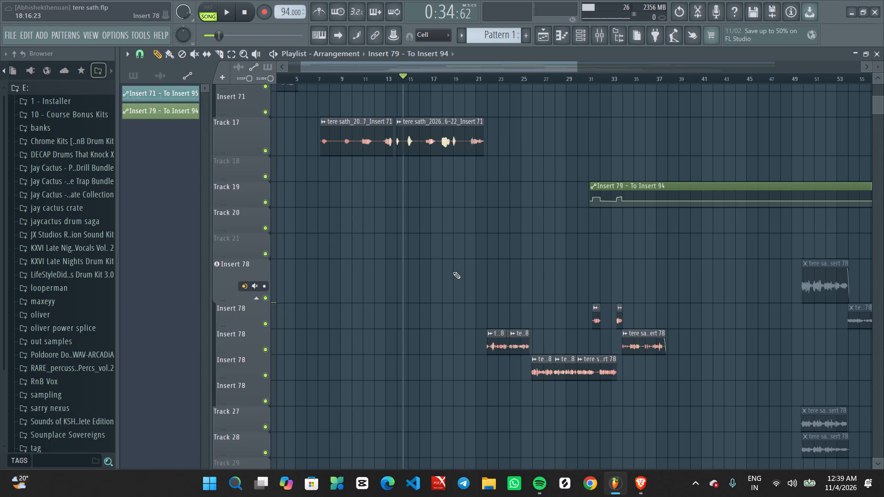
pyautogui.press('space')
pyautogui.scroll(1, 453, 272)
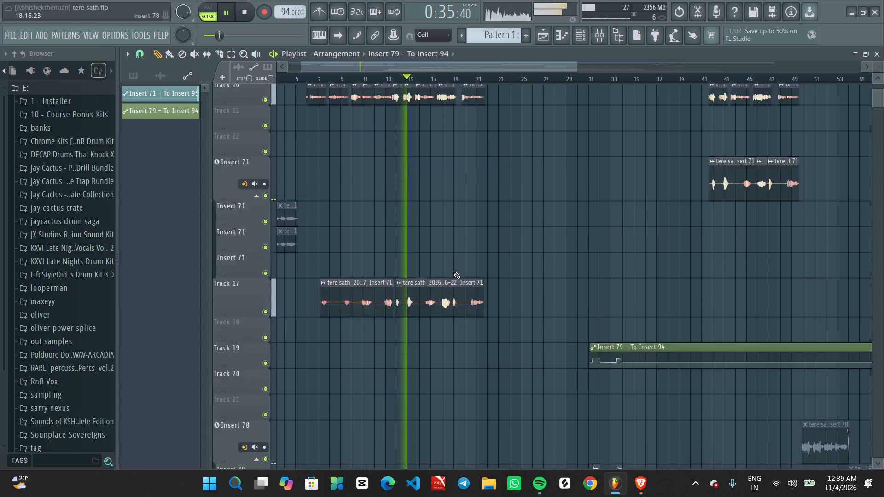
pyautogui.scroll(1, 453, 272)
pyautogui.keyDown('ctrl'); pyautogui.scroll(-7, 453, 272); pyautogui.keyUp('ctrl')
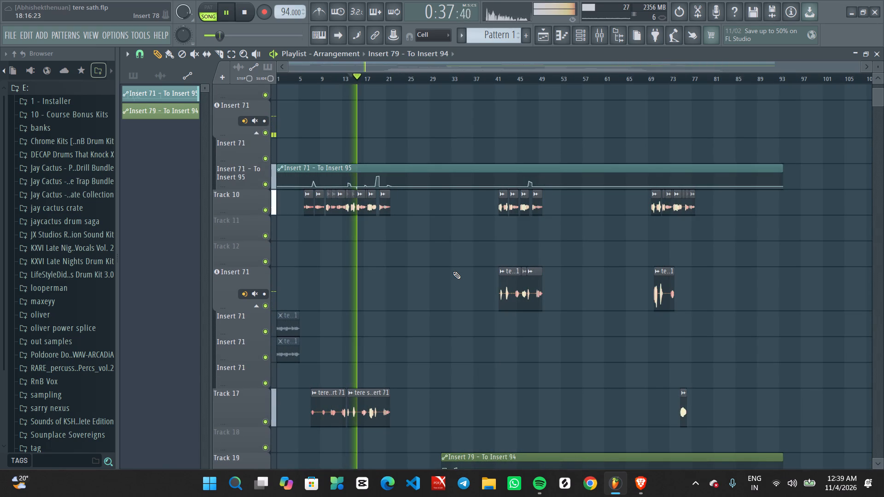
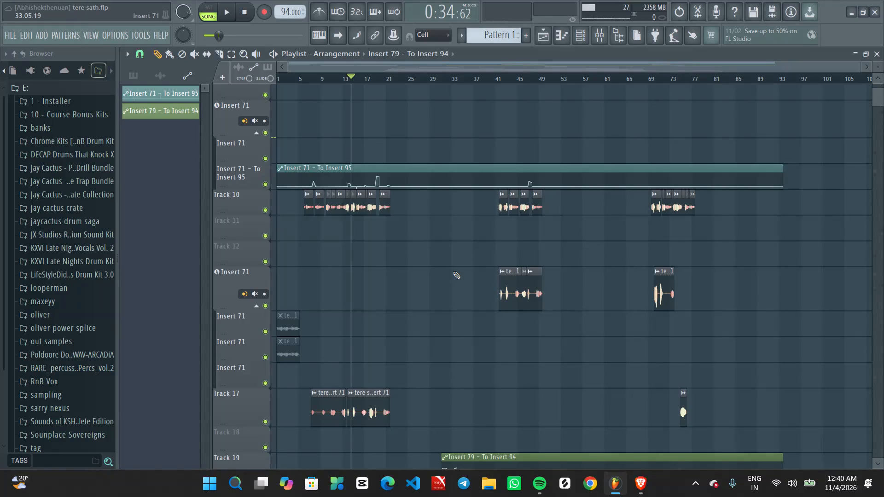
# Play back the song from about bar 21 and replay sections of the Insert 78 vocals, including from bar 26.
pyautogui.scroll(-3, 453, 272)
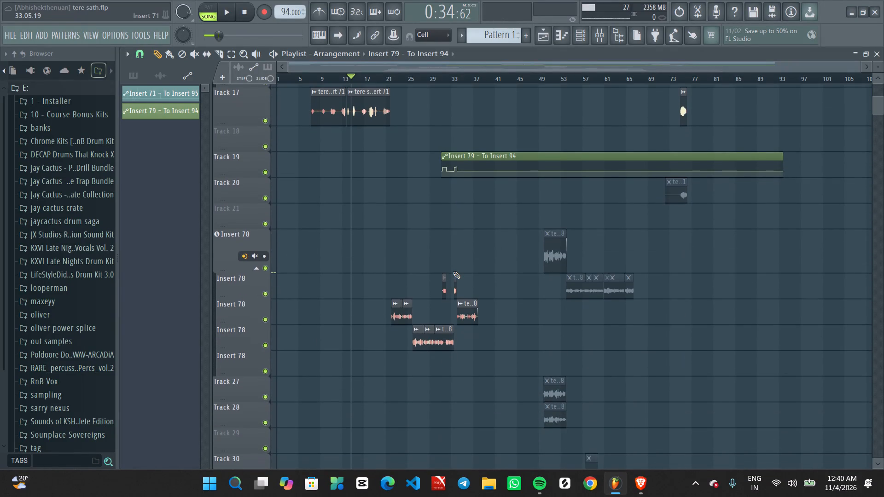
pyautogui.click(384, 82)
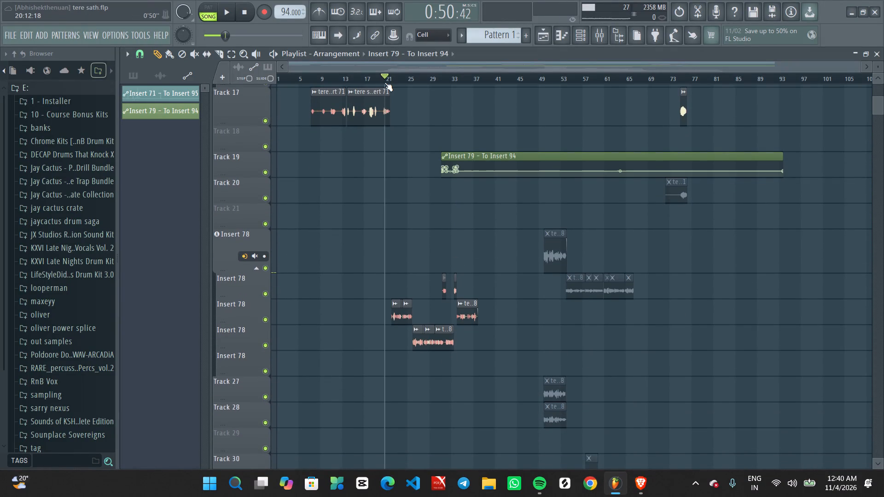
pyautogui.press('space')
pyautogui.keyDown('ctrl'); pyautogui.scroll(6, 384, 82); pyautogui.keyUp('ctrl')
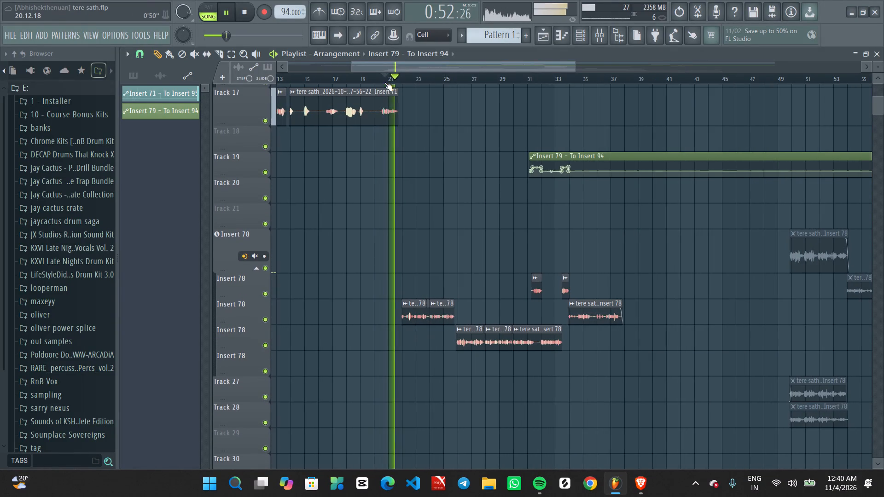
pyautogui.keyDown('ctrl'); pyautogui.scroll(7, 425, 196); pyautogui.keyUp('ctrl')
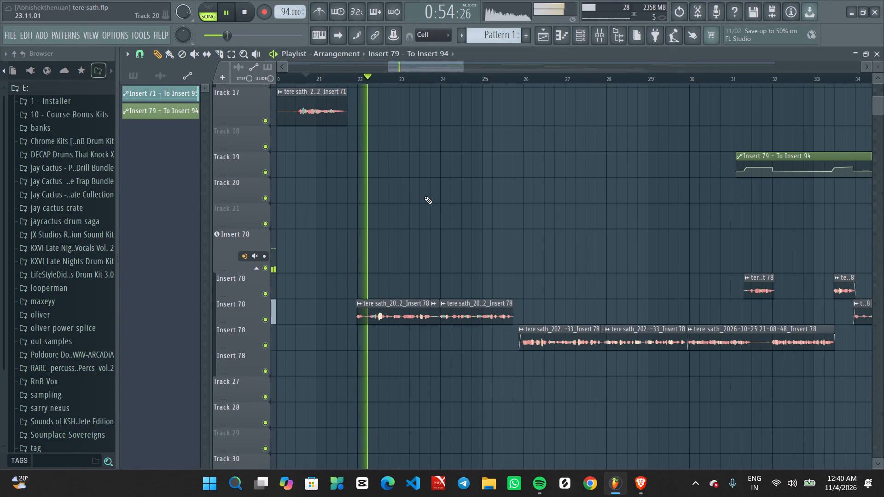
pyautogui.keyDown('ctrl'); pyautogui.scroll(-6, 425, 196); pyautogui.keyUp('ctrl')
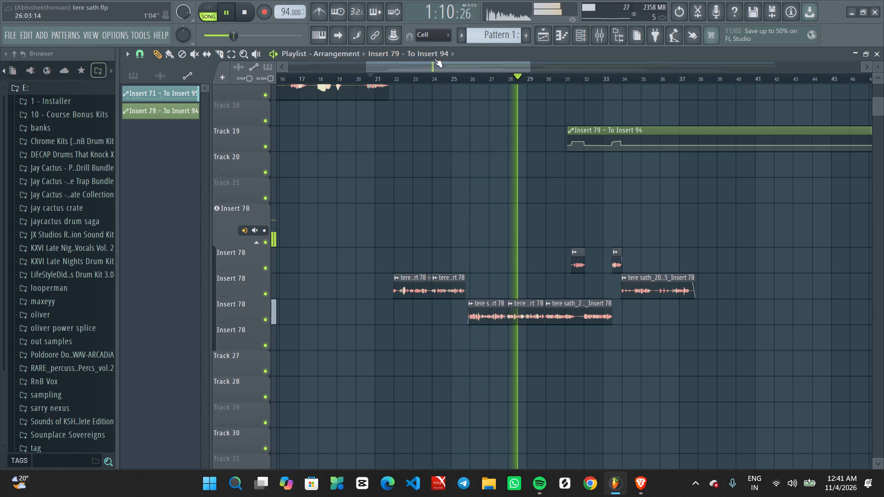
pyautogui.click(426, 81)
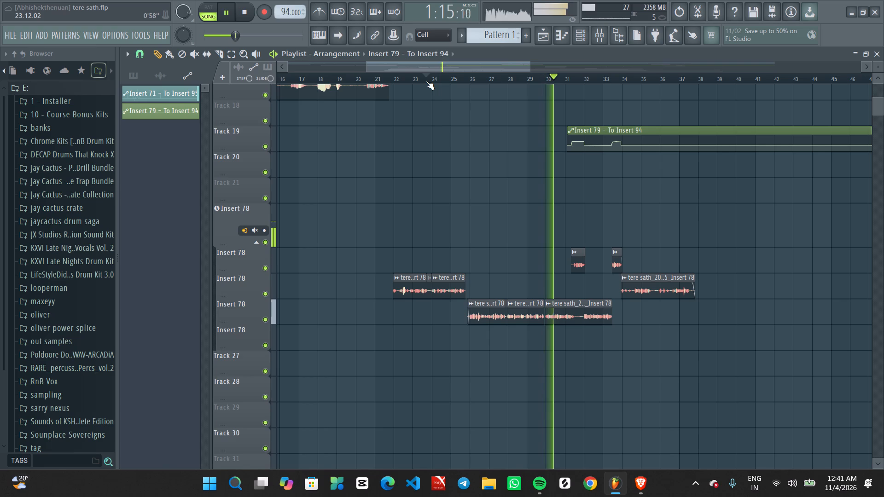
pyautogui.click(472, 80)
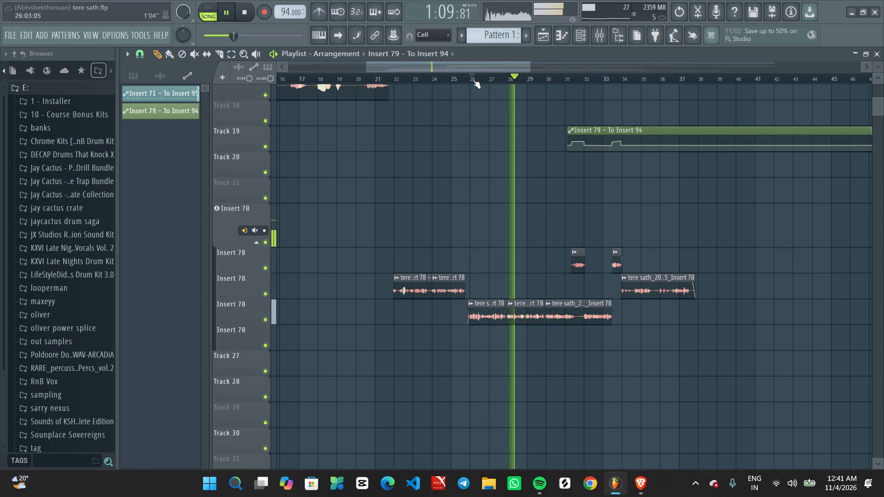
pyautogui.press('space')
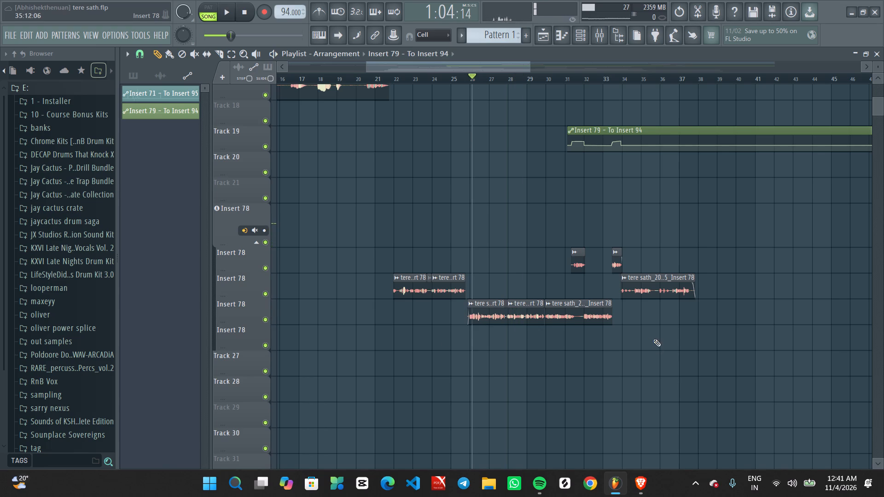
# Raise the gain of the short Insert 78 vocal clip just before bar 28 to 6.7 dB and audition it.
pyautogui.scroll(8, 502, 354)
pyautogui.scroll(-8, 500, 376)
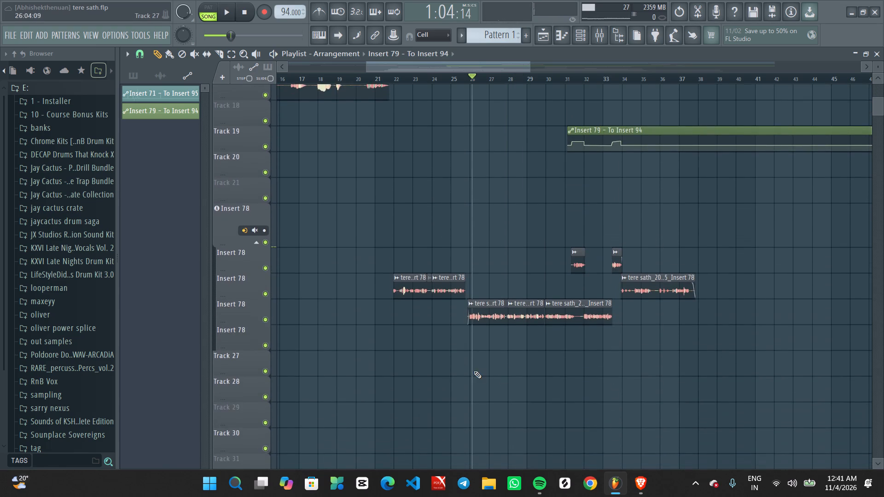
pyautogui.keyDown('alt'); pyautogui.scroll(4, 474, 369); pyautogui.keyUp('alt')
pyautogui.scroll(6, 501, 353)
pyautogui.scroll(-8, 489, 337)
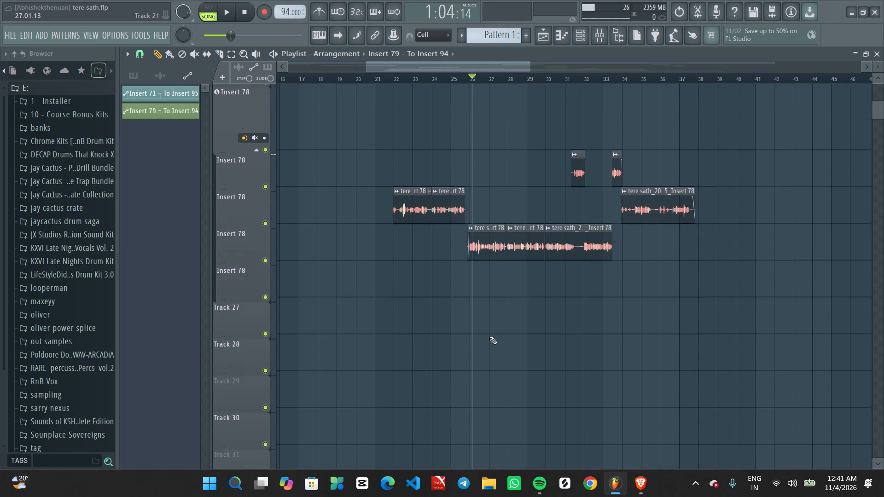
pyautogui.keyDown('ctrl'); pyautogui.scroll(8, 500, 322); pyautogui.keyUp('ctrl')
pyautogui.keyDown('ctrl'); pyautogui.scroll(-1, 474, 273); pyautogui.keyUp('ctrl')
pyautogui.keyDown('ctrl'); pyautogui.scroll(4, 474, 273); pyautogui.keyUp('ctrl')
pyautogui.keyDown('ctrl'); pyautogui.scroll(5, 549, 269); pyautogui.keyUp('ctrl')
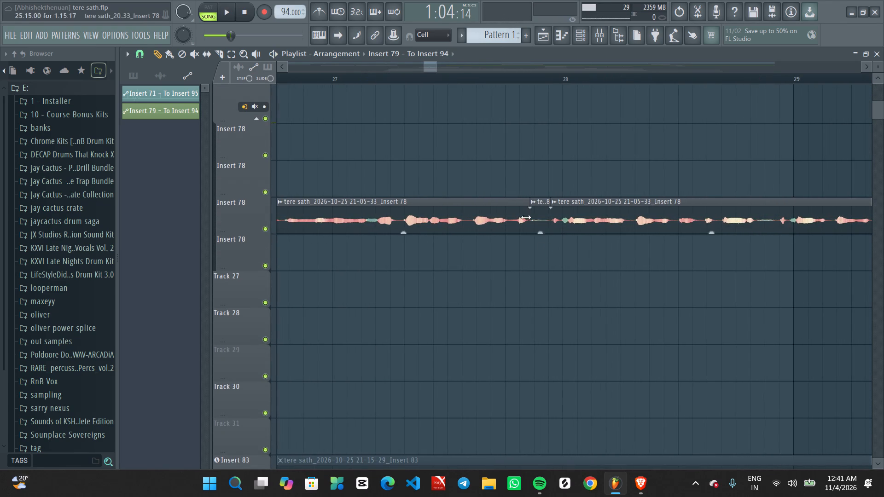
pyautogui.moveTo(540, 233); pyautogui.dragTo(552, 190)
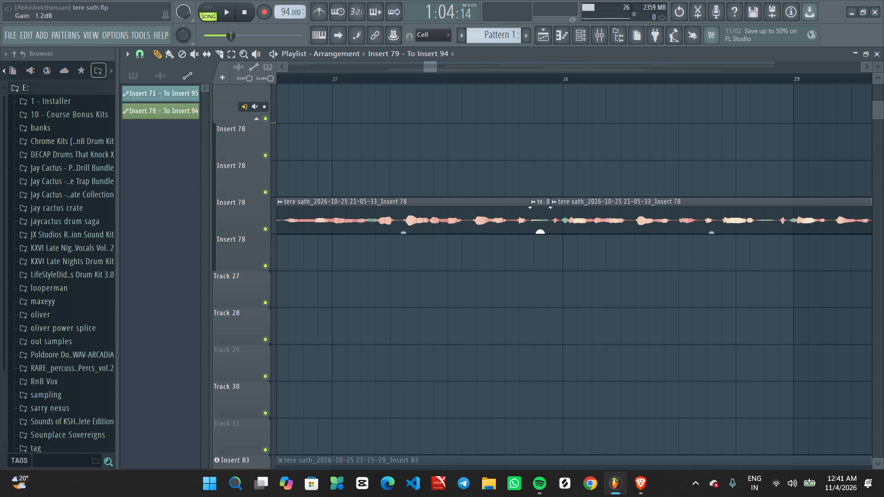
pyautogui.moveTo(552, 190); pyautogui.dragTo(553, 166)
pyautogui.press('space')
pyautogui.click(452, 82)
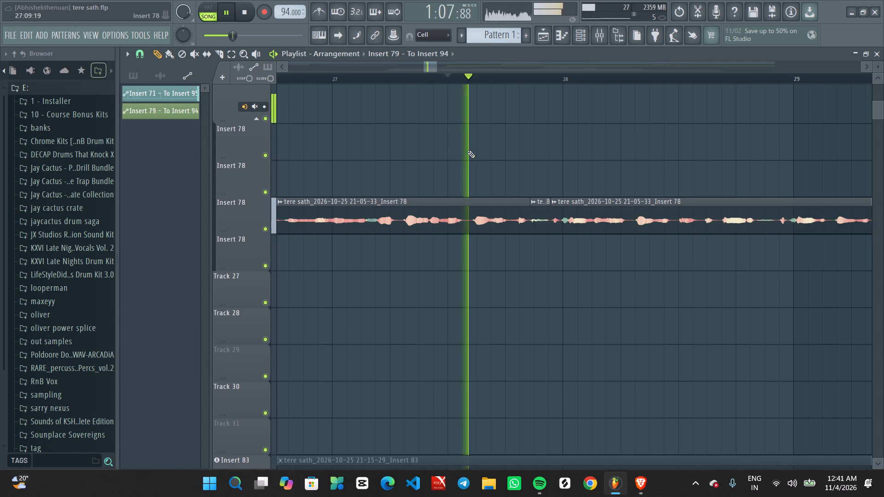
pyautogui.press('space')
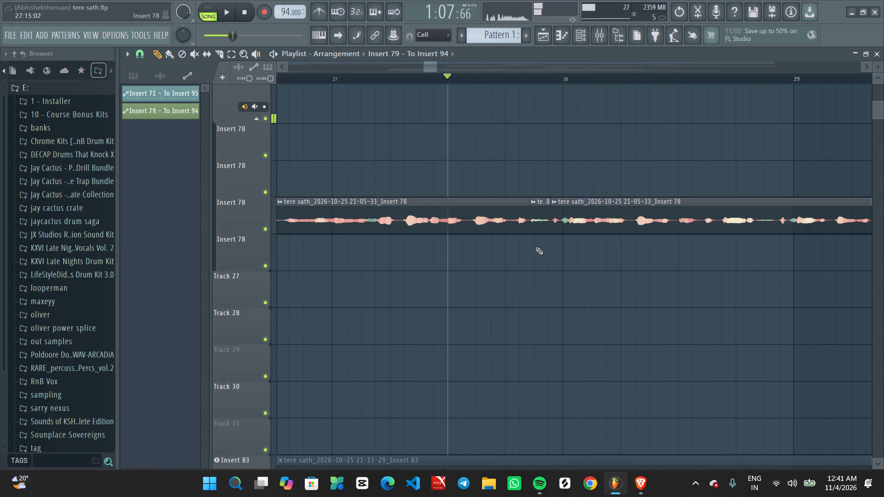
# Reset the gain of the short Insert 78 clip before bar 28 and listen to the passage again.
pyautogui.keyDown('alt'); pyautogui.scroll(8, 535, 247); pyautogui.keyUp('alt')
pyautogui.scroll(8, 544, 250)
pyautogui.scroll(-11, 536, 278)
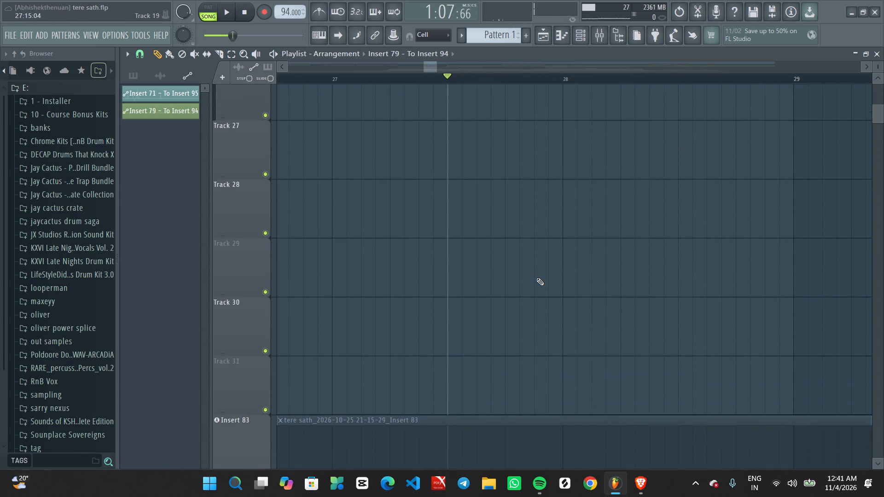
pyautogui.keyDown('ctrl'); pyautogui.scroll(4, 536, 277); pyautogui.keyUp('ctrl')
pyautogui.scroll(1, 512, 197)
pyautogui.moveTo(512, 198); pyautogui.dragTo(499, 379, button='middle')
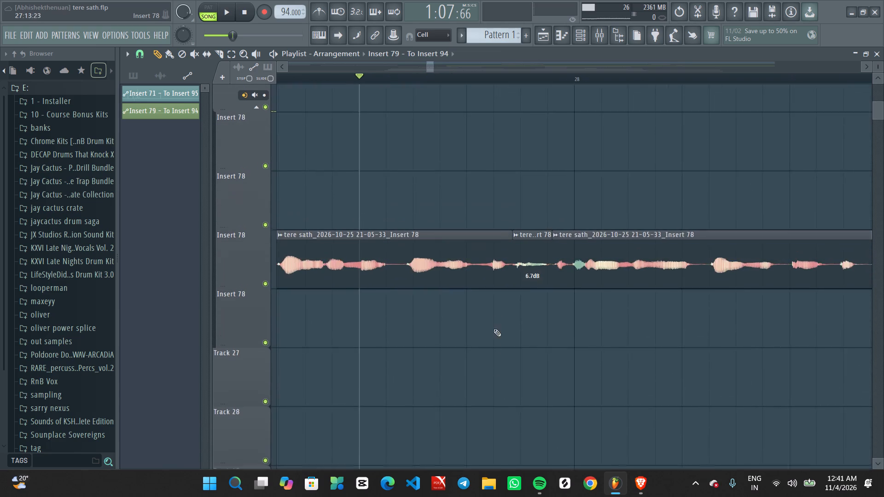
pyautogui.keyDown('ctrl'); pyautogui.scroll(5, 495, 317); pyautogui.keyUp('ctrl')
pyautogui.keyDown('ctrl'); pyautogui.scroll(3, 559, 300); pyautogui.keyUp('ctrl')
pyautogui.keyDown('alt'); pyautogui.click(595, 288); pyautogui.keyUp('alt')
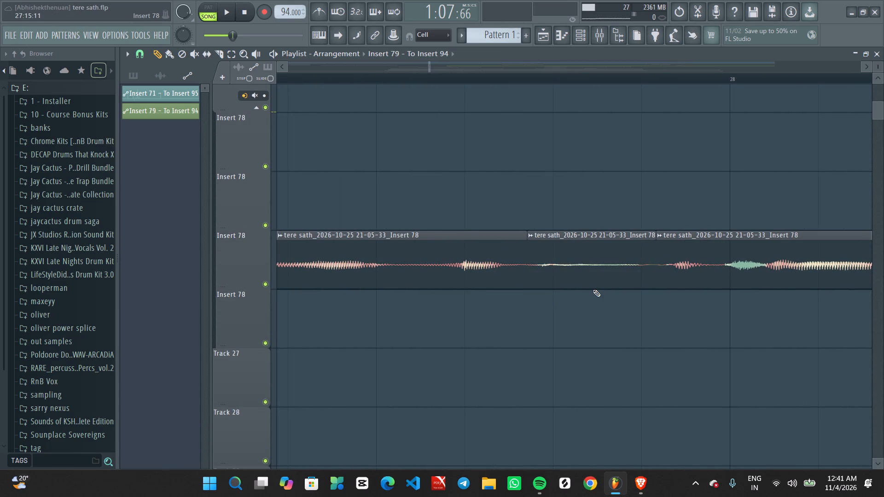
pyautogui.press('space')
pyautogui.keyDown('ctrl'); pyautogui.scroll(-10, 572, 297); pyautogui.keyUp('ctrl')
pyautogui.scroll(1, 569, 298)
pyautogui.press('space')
# Slice the short Insert 78 clip before bar 28 in two, about a third of the way along it.
pyautogui.keyDown('ctrl'); pyautogui.scroll(5, 568, 310); pyautogui.keyUp('ctrl')
pyautogui.keyDown('ctrl'); pyautogui.scroll(7, 592, 367); pyautogui.keyUp('ctrl')
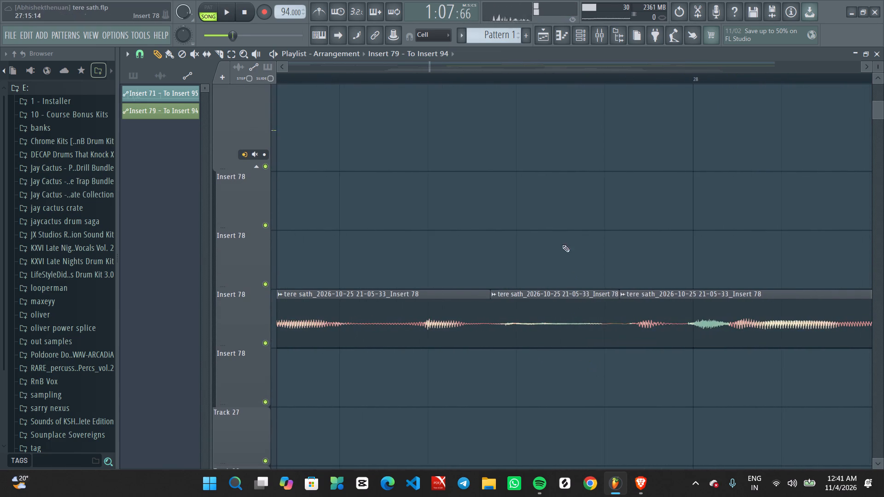
pyautogui.middleClick(550, 199)
pyautogui.rightClick(550, 198)
pyautogui.click(568, 307)
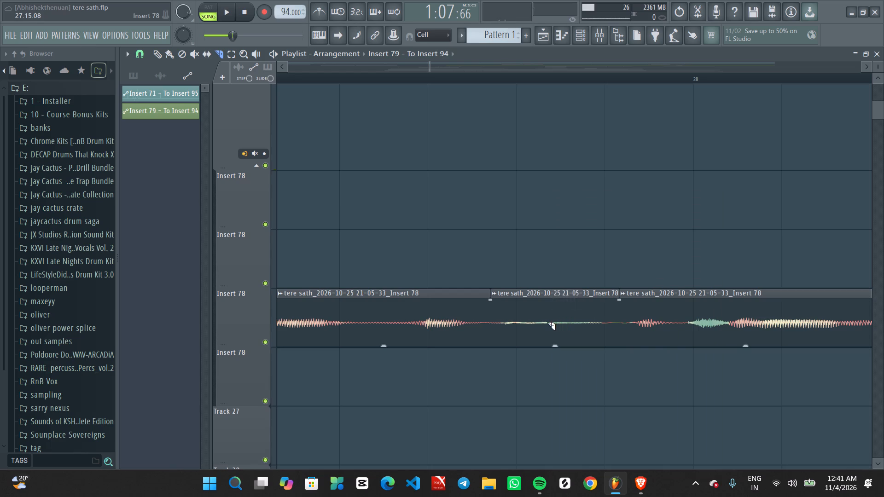
pyautogui.click(546, 322)
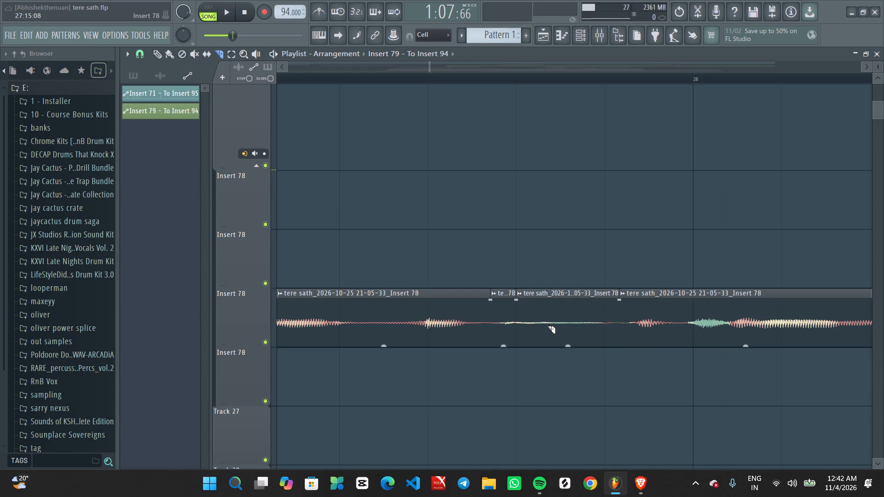
pyautogui.hotkey('ctrl', 'z')
pyautogui.click(547, 324)
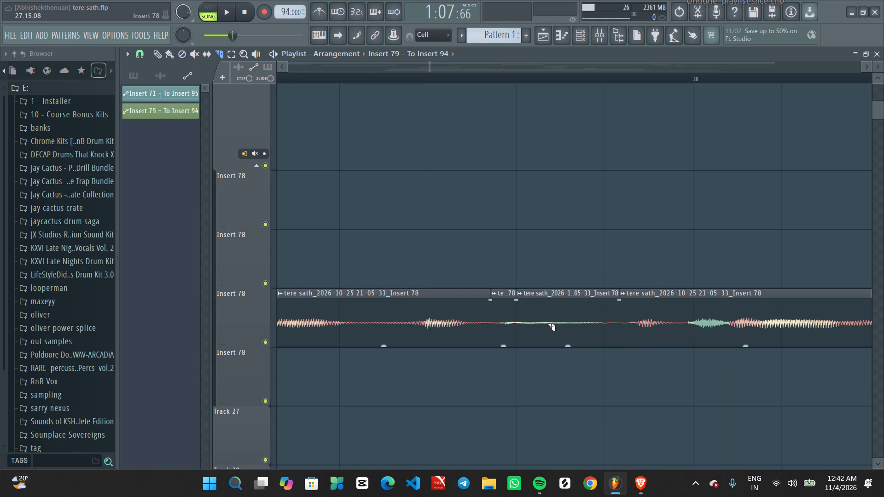
pyautogui.hotkey('ctrl', 'z')
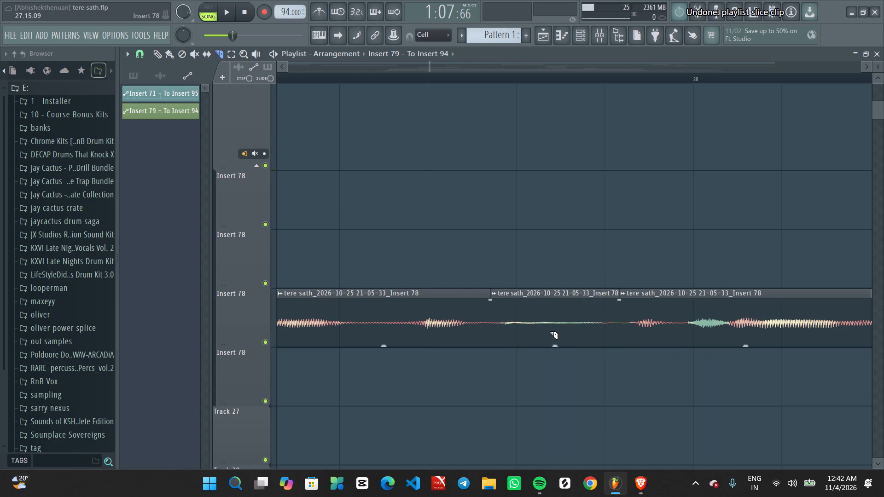
pyautogui.keyDown('alt'); pyautogui.moveTo(549, 331); pyautogui.dragTo(540, 330); pyautogui.keyUp('alt')
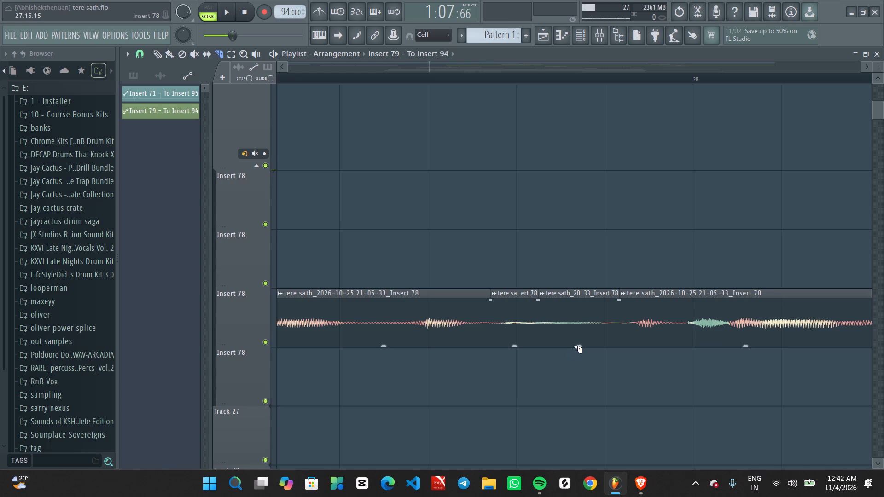
# Lower the gain of the second slice before bar 28 to -22.4 dB and audition the change.
pyautogui.moveTo(578, 346); pyautogui.dragTo(594, 449)
pyautogui.press('space')
pyautogui.keyDown('ctrl'); pyautogui.scroll(-10, 558, 363); pyautogui.keyUp('ctrl')
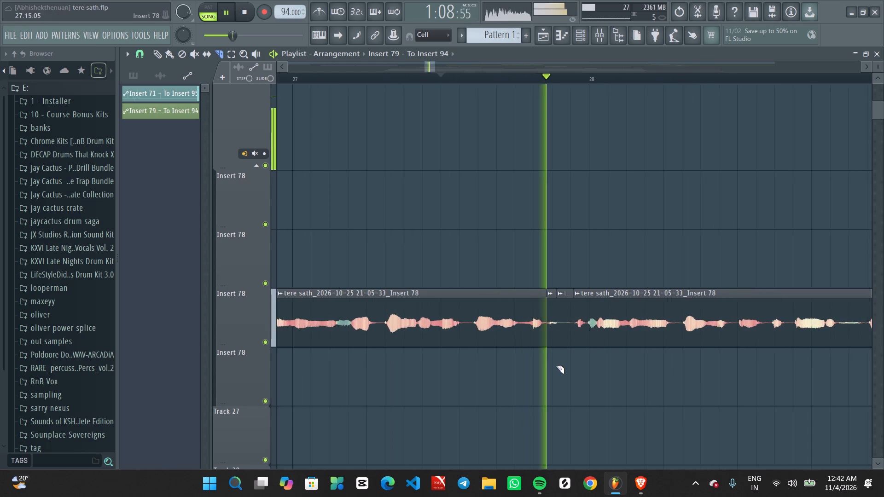
pyautogui.scroll(-9, 554, 368)
pyautogui.press('space')
pyautogui.press('space')
pyautogui.scroll(5, 554, 362)
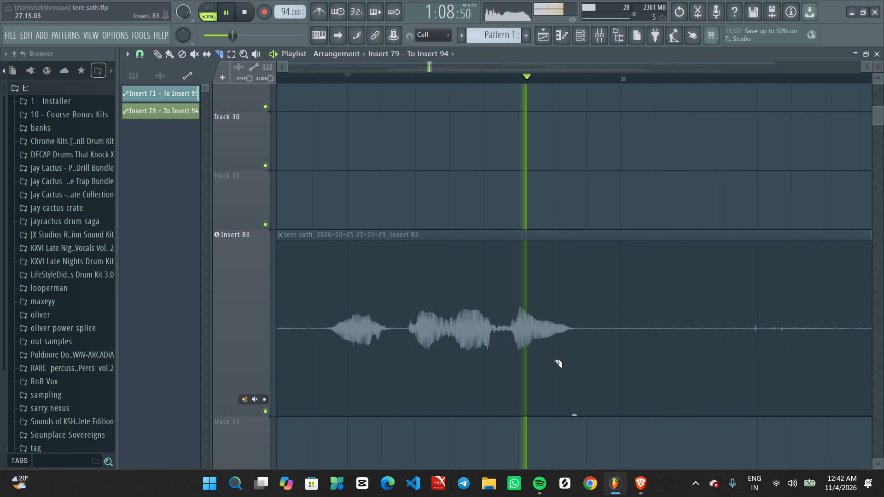
pyautogui.keyDown('ctrl'); pyautogui.scroll(-4, 554, 360); pyautogui.keyUp('ctrl')
pyautogui.press('space')
# Unmute the tere sath 21-15-29 vocal clip on the Insert 83 track and play it with the song around bar 28.
pyautogui.middleClick(496, 145)
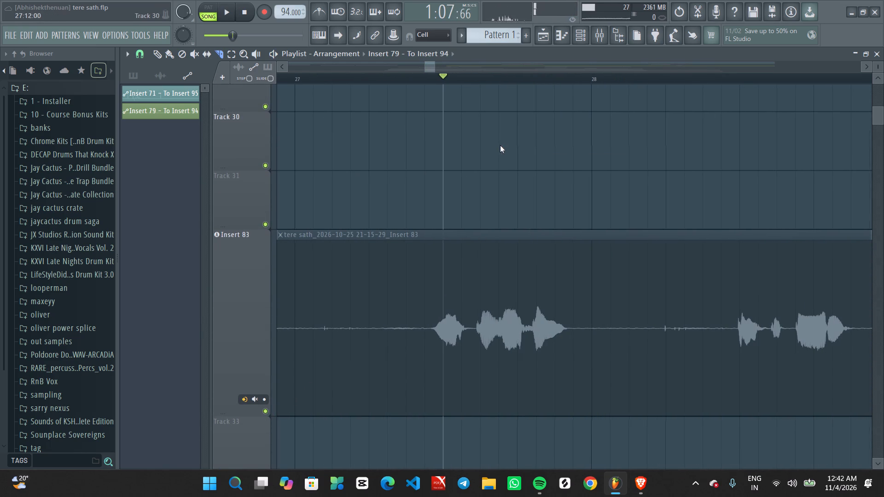
pyautogui.rightClick(500, 145)
pyautogui.click(517, 228)
pyautogui.click(505, 303)
pyautogui.press('space')
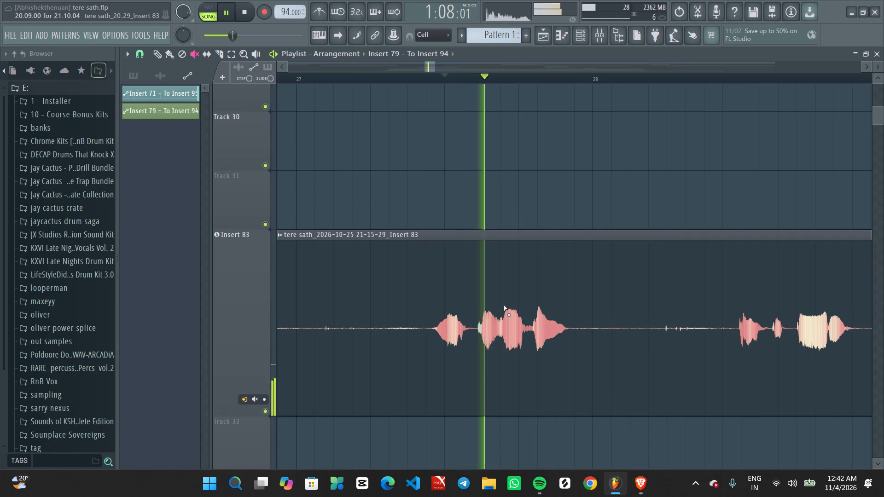
pyautogui.keyDown('ctrl'); pyautogui.scroll(2, 552, 313); pyautogui.keyUp('ctrl')
pyautogui.keyDown('ctrl'); pyautogui.scroll(-10, 553, 306); pyautogui.keyUp('ctrl')
pyautogui.keyDown('ctrl'); pyautogui.scroll(1, 549, 303); pyautogui.keyUp('ctrl')
pyautogui.keyDown('ctrl'); pyautogui.scroll(-2, 548, 303); pyautogui.keyUp('ctrl')
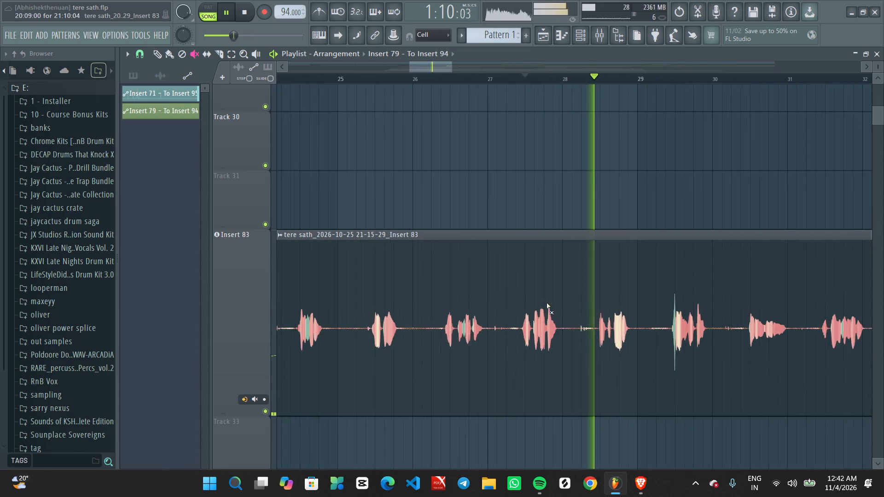
# Stop playback and delete the first slice of the short Insert 78 clip, just ahead of the -22.4 dB slice.
pyautogui.keyDown('ctrl'); pyautogui.scroll(-15, 506, 307); pyautogui.keyUp('ctrl')
pyautogui.keyDown('ctrl'); pyautogui.scroll(5, 502, 307); pyautogui.keyUp('ctrl')
pyautogui.moveTo(479, 299); pyautogui.dragTo(472, 450, button='middle')
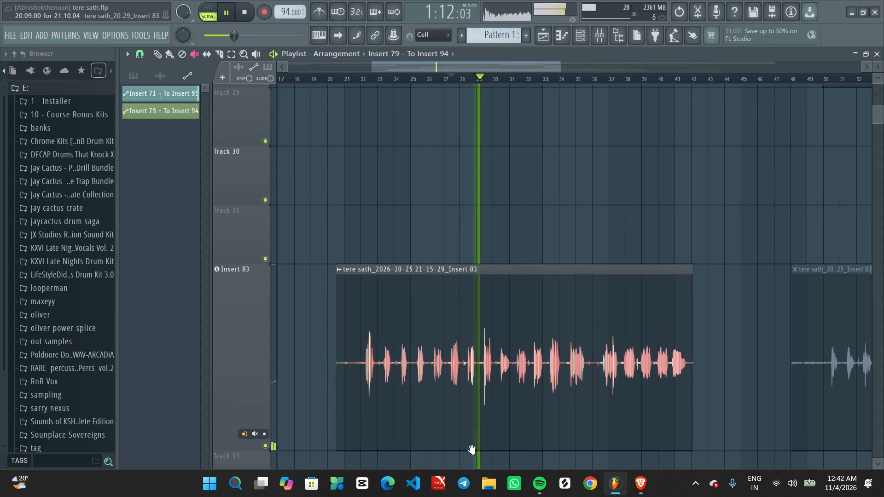
pyautogui.moveTo(472, 450); pyautogui.dragTo(469, 496, button='middle')
pyautogui.keyDown('ctrl'); pyautogui.scroll(3, 467, 315); pyautogui.keyUp('ctrl')
pyautogui.moveTo(458, 263); pyautogui.dragTo(466, 496, button='middle')
pyautogui.keyDown('ctrl'); pyautogui.scroll(5, 461, 319); pyautogui.keyUp('ctrl')
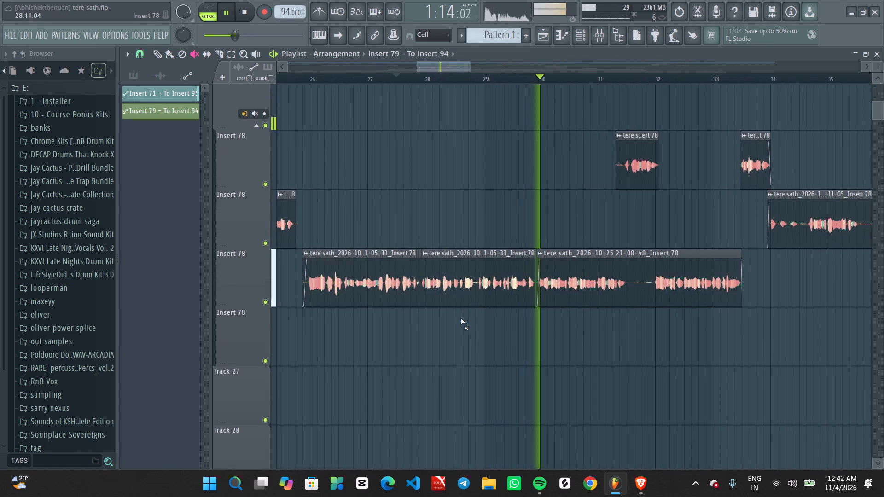
pyautogui.keyDown('ctrl'); pyautogui.scroll(4, 476, 318); pyautogui.keyUp('ctrl')
pyautogui.press('space')
pyautogui.keyDown('ctrl'); pyautogui.scroll(8, 372, 306); pyautogui.keyUp('ctrl')
pyautogui.keyDown('ctrl'); pyautogui.scroll(-1, 355, 319); pyautogui.keyUp('ctrl')
pyautogui.keyDown('ctrl'); pyautogui.scroll(2, 355, 319); pyautogui.keyUp('ctrl')
pyautogui.moveTo(322, 335); pyautogui.dragTo(366, 345, button='middle')
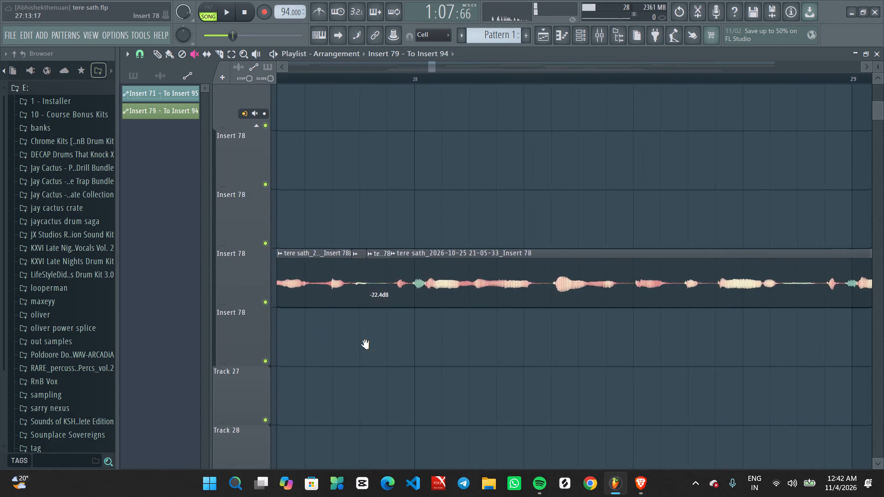
pyautogui.moveTo(366, 345); pyautogui.dragTo(444, 355, button='middle')
pyautogui.rightClick(479, 273)
# Extend the end of the preceding Insert 78 clip to the start of the -22.4 dB slice, closing the gap.
pyautogui.keyDown('ctrl'); pyautogui.scroll(-1, 471, 298); pyautogui.keyUp('ctrl')
pyautogui.keyDown('ctrl'); pyautogui.scroll(5, 471, 298); pyautogui.keyUp('ctrl')
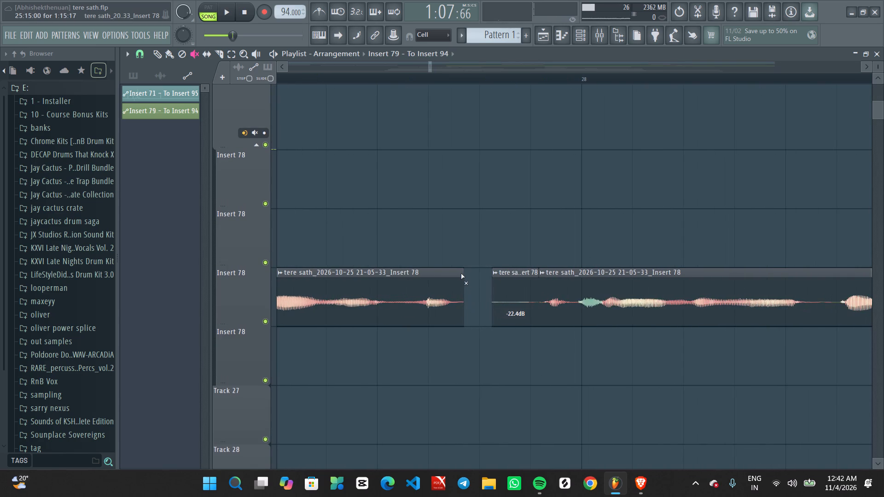
pyautogui.moveTo(469, 230); pyautogui.dragTo(476, 230, button='middle')
pyautogui.rightClick(475, 230)
pyautogui.click(489, 207)
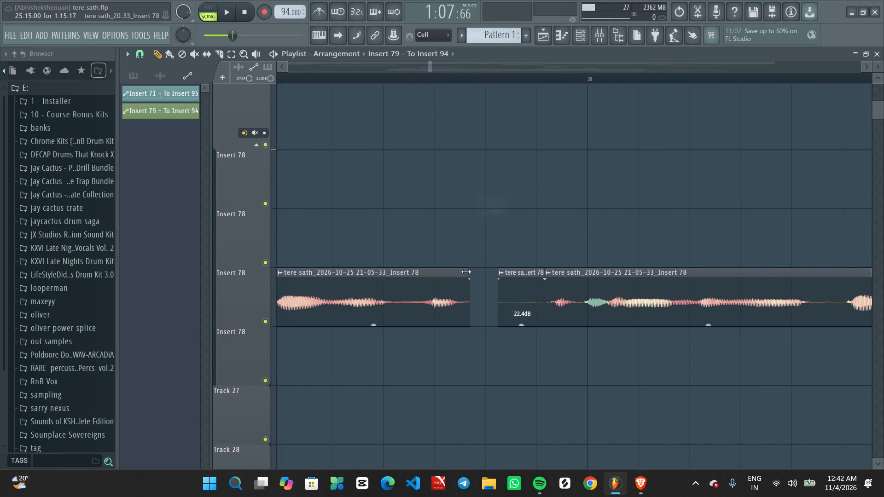
pyautogui.moveTo(465, 272); pyautogui.dragTo(488, 270)
pyautogui.moveTo(469, 272); pyautogui.dragTo(474, 272)
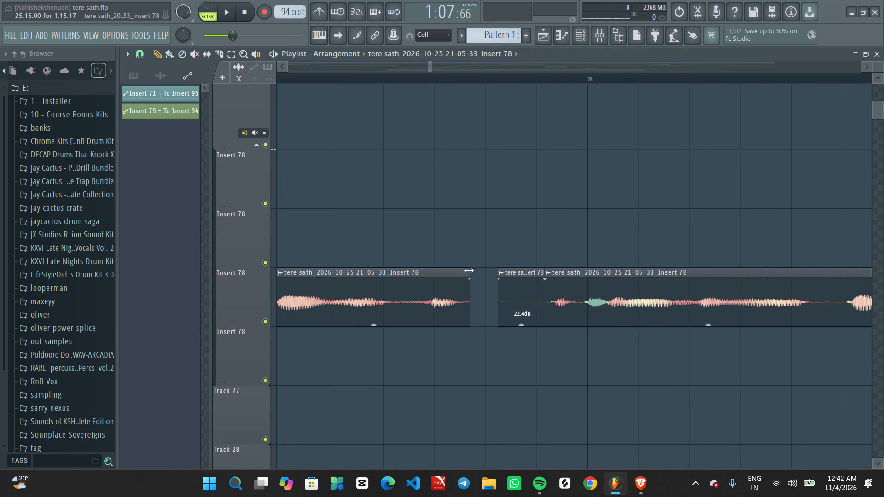
pyautogui.keyDown('alt'); pyautogui.moveTo(469, 270); pyautogui.dragTo(496, 270); pyautogui.keyUp('alt')
pyautogui.keyDown('ctrl'); pyautogui.scroll(-8, 476, 305); pyautogui.keyUp('ctrl')
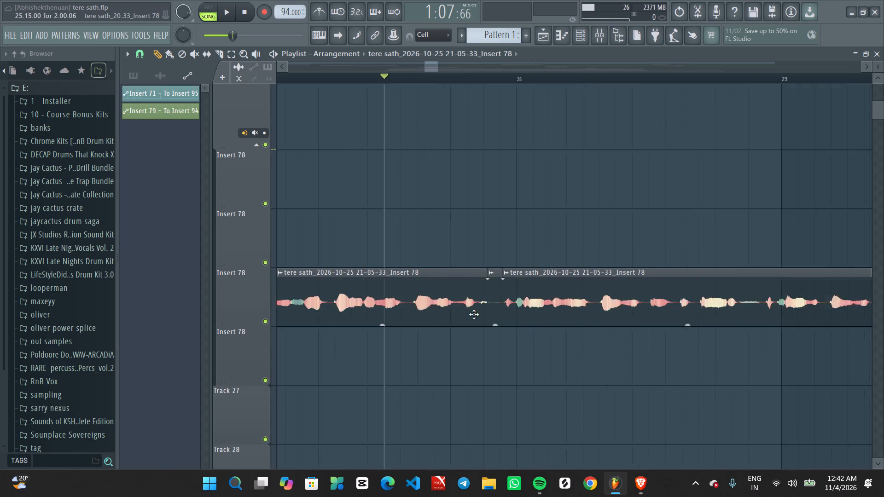
# Play the Insert 78 vocal repeatedly across bar 28 to check the -22.4 dB slice.
pyautogui.keyDown('ctrl'); pyautogui.scroll(-6, 476, 329); pyautogui.keyUp('ctrl')
pyautogui.press('space')
pyautogui.keyDown('ctrl'); pyautogui.scroll(5, 482, 340); pyautogui.keyUp('ctrl')
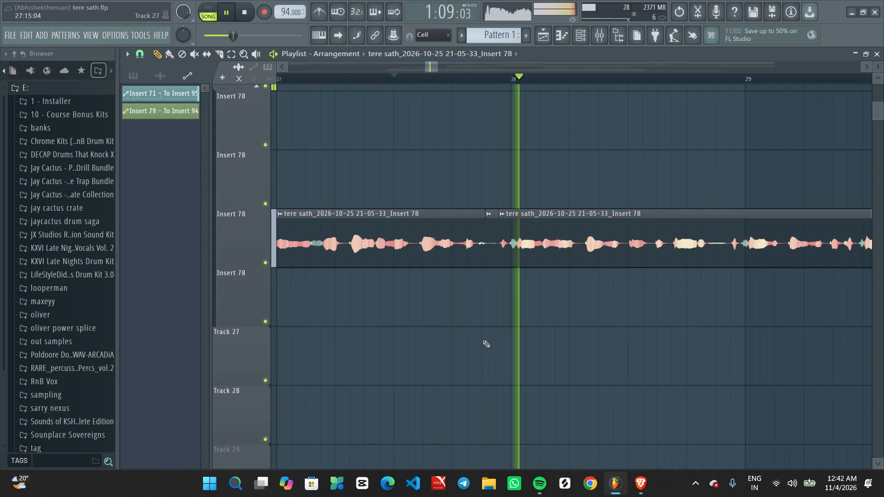
pyautogui.keyDown('ctrl'); pyautogui.scroll(13, 483, 340); pyautogui.keyUp('ctrl')
pyautogui.press('space')
pyautogui.press('space')
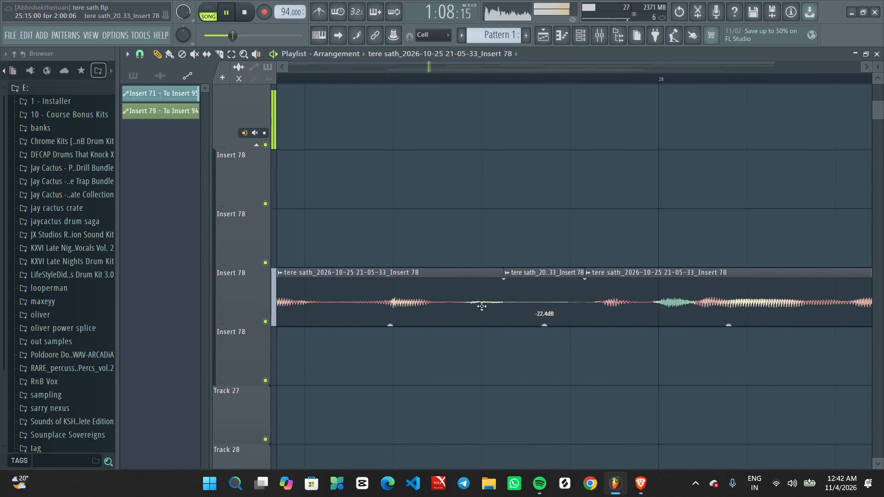
pyautogui.scroll(-9, 483, 308)
pyautogui.keyDown('ctrl'); pyautogui.scroll(-4, 493, 296); pyautogui.keyUp('ctrl')
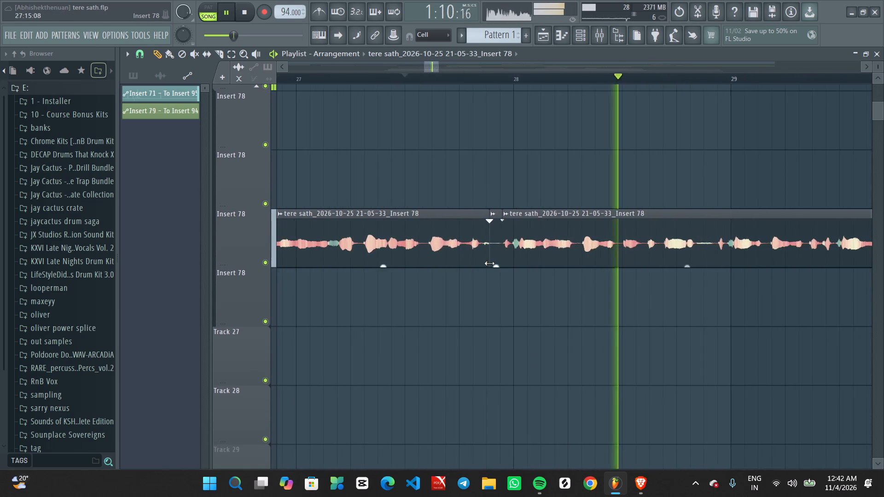
# Delete the -22.4 dB slice before bar 28 and extend the preceding Insert 78 clip to fill its place.
pyautogui.press('space')
pyautogui.scroll(5, 489, 257)
pyautogui.keyDown('ctrl'); pyautogui.scroll(5, 498, 272); pyautogui.keyUp('ctrl')
pyautogui.rightClick(516, 271)
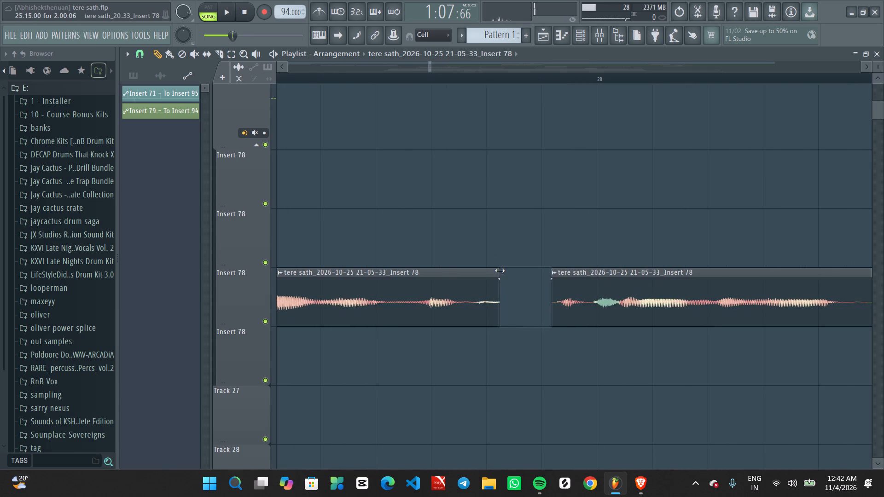
pyautogui.keyDown('alt'); pyautogui.moveTo(498, 271); pyautogui.dragTo(550, 272); pyautogui.keyUp('alt')
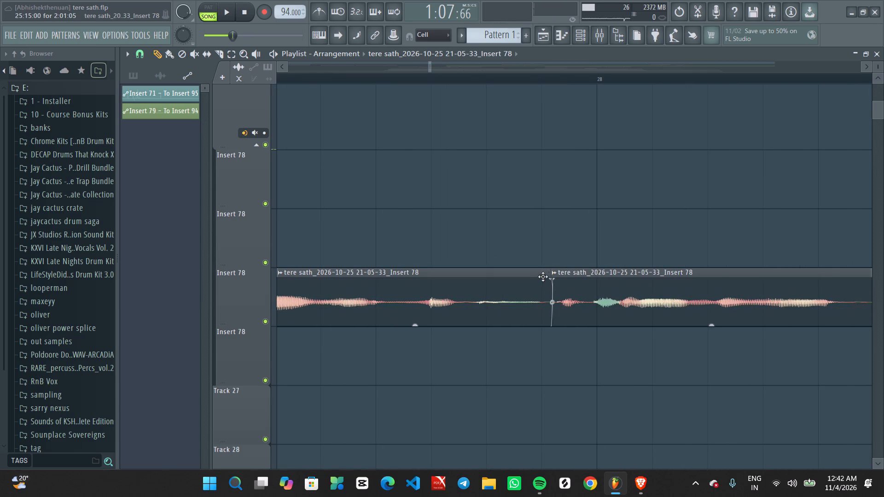
# Audition the rejoined Insert 78 vocal repeatedly across bar 28, including a pass starting just before bar 27.
pyautogui.keyDown('ctrl'); pyautogui.scroll(-9, 541, 279); pyautogui.keyUp('ctrl')
pyautogui.keyDown('ctrl'); pyautogui.scroll(-5, 531, 342); pyautogui.keyUp('ctrl')
pyautogui.press('space')
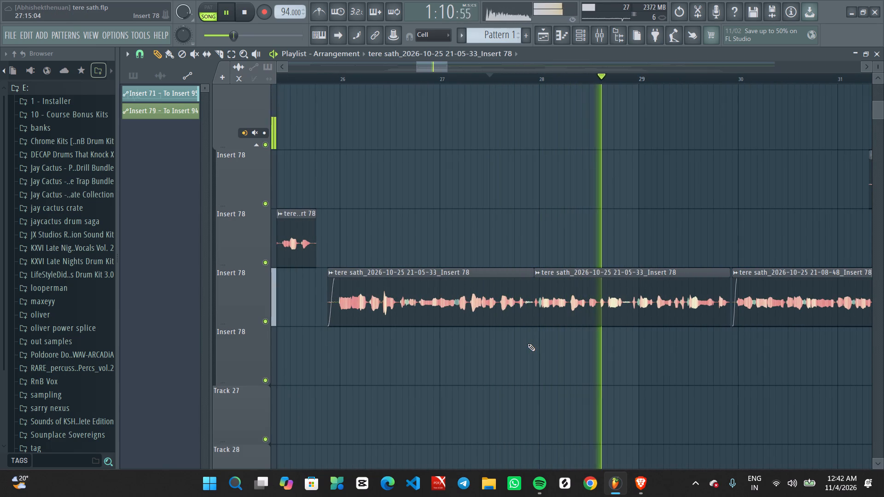
pyautogui.press('space')
pyautogui.press('space')
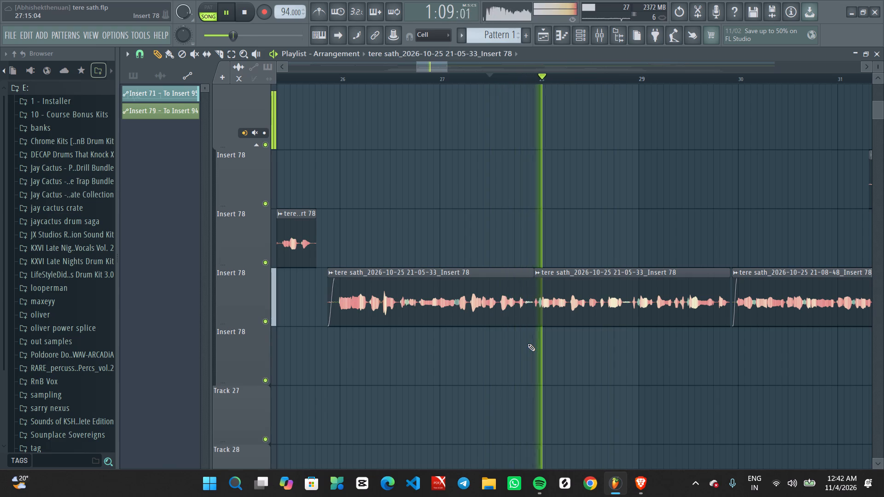
pyautogui.press('space')
pyautogui.press('space')
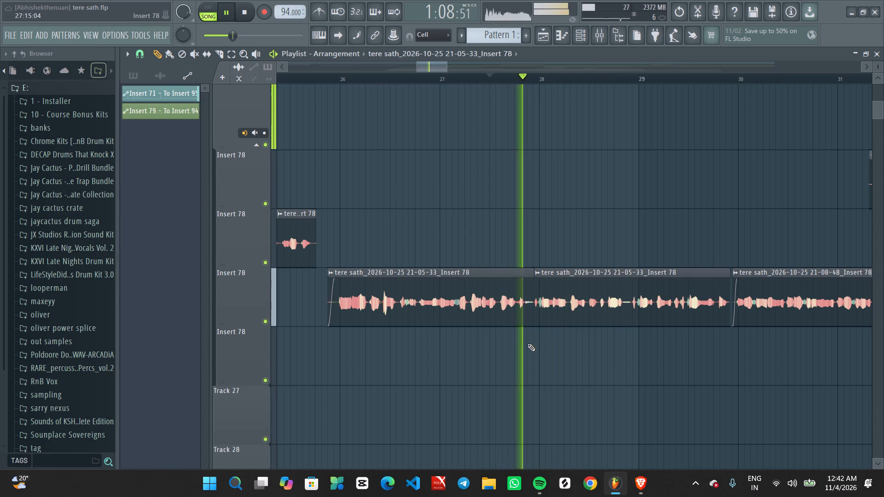
pyautogui.press('space')
pyautogui.press('space')
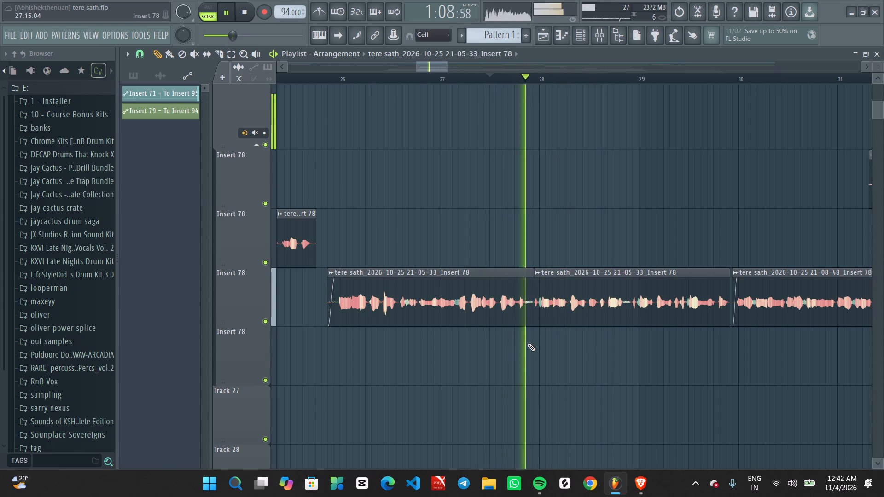
pyautogui.press('space')
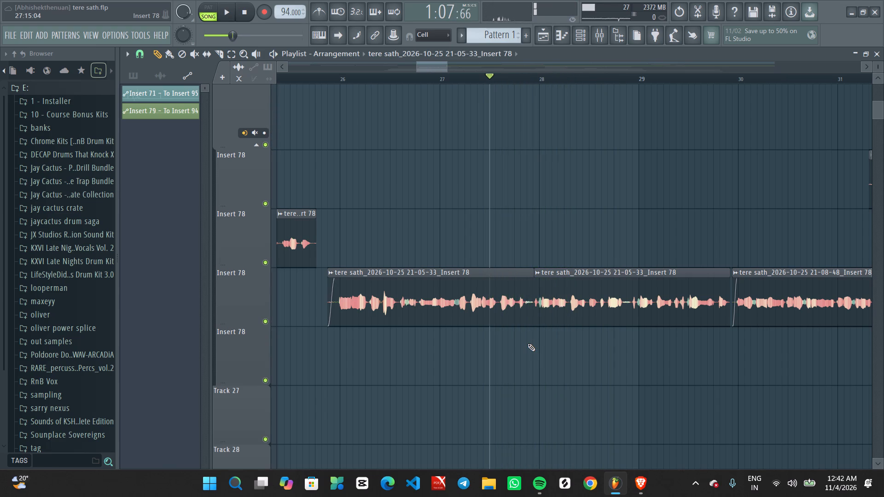
pyautogui.click(435, 74)
pyautogui.press('space')
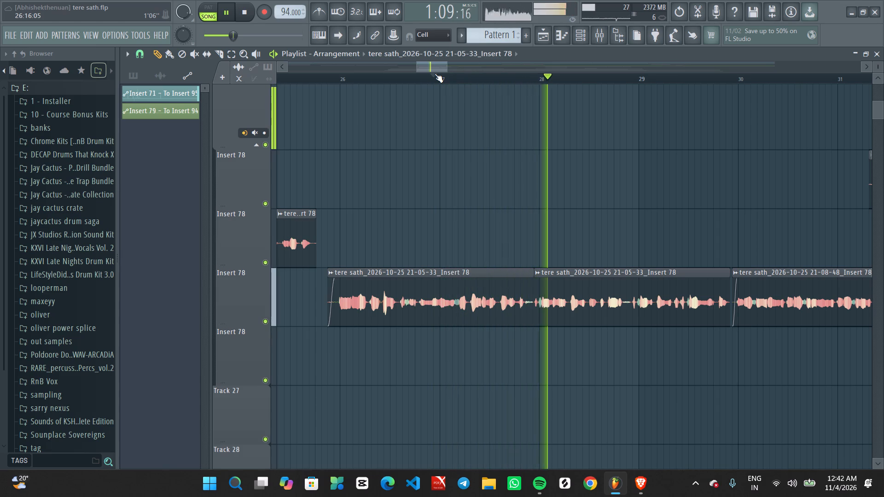
pyautogui.press('space')
# Slice the Insert 78 clip in the quiet stretch before bar 28, lower the new slice's gain to -3.0 dB and audition it.
pyautogui.keyDown('ctrl'); pyautogui.scroll(5, 572, 431); pyautogui.keyUp('ctrl')
pyautogui.keyDown('ctrl'); pyautogui.scroll(5, 438, 340); pyautogui.keyUp('ctrl')
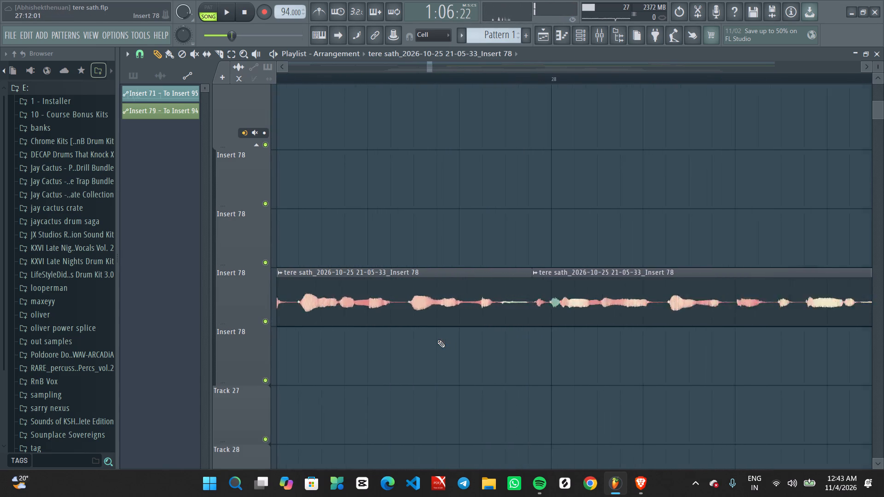
pyautogui.keyDown('ctrl'); pyautogui.scroll(3, 437, 340); pyautogui.keyUp('ctrl')
pyautogui.keyDown('ctrl'); pyautogui.scroll(3, 547, 363); pyautogui.keyUp('ctrl')
pyautogui.moveTo(608, 364); pyautogui.dragTo(459, 371, button='middle')
pyautogui.scroll(1, 471, 371)
pyautogui.middleClick(466, 193)
pyautogui.rightClick(466, 193)
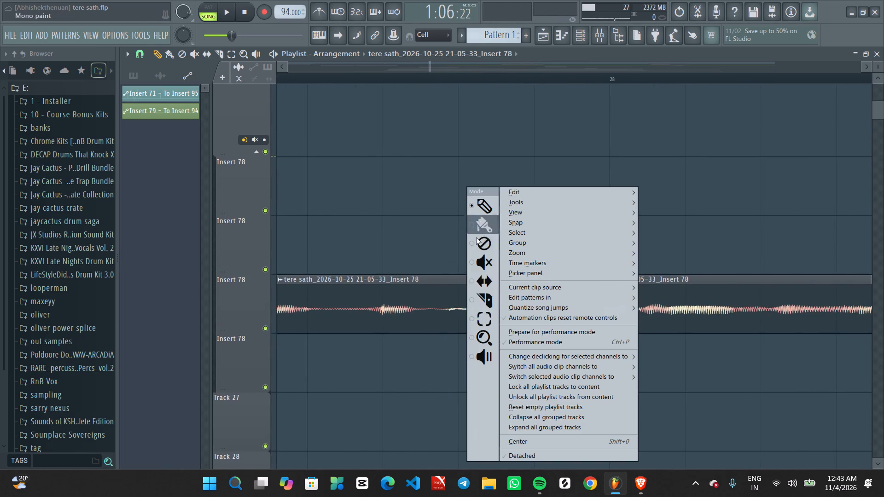
pyautogui.click(482, 301)
pyautogui.click(459, 318)
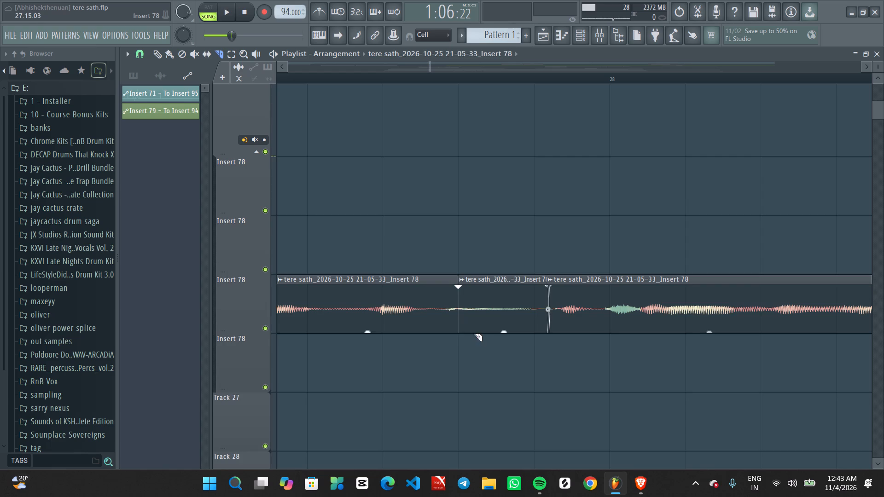
pyautogui.moveTo(504, 333); pyautogui.dragTo(510, 347)
pyautogui.press('space')
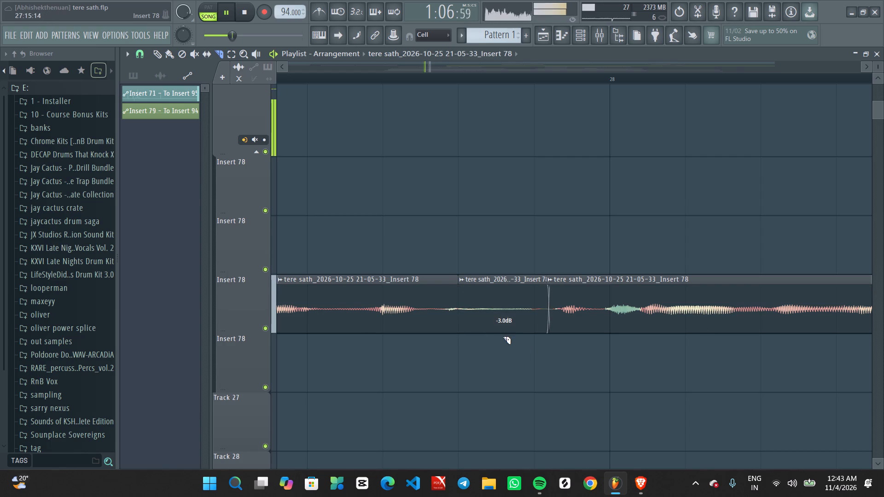
pyautogui.keyDown('ctrl'); pyautogui.scroll(-9, 502, 336); pyautogui.keyUp('ctrl')
pyautogui.keyDown('ctrl'); pyautogui.scroll(-3, 466, 388); pyautogui.keyUp('ctrl')
pyautogui.keyDown('ctrl'); pyautogui.scroll(7, 471, 388); pyautogui.keyUp('ctrl')
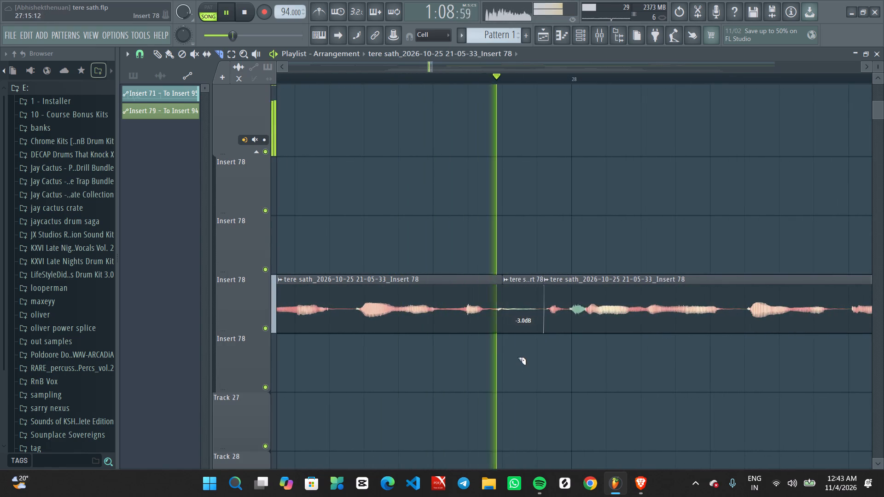
pyautogui.keyDown('ctrl'); pyautogui.scroll(4, 504, 339); pyautogui.keyUp('ctrl')
pyautogui.press('space')
# Cut a short slice from the Insert 78 clip just ahead of the -3.0 dB slice and lower its gain.
pyautogui.click(489, 304)
pyautogui.keyDown('alt'); pyautogui.click(486, 312); pyautogui.keyUp('alt')
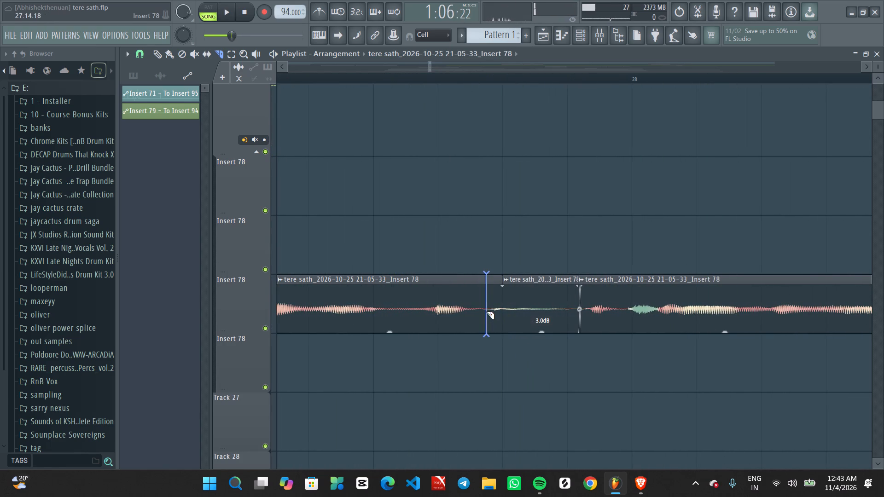
pyautogui.moveTo(495, 334); pyautogui.dragTo(495, 349)
pyautogui.press('space')
pyautogui.press('space')
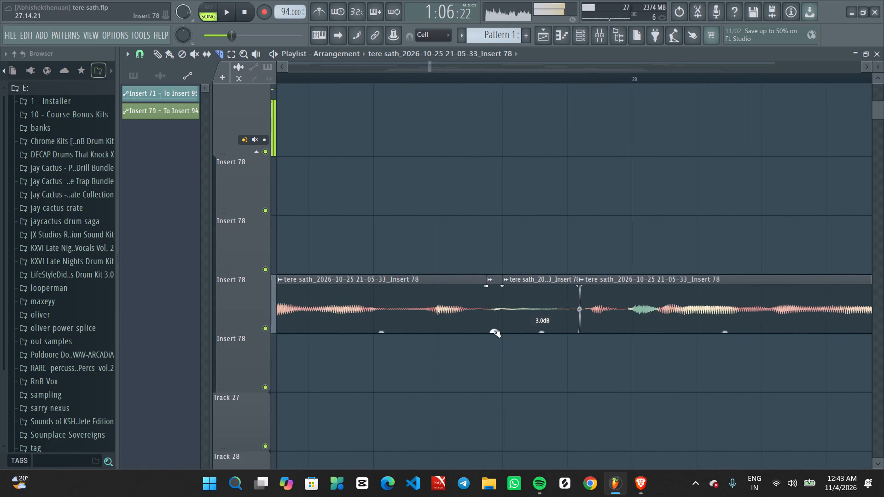
pyautogui.moveTo(494, 332); pyautogui.dragTo(500, 364)
# Audition the adjusted Insert 78 slices several times from just before bar 27 past bar 28.
pyautogui.press('space')
pyautogui.keyDown('ctrl'); pyautogui.scroll(-7, 494, 365); pyautogui.keyUp('ctrl')
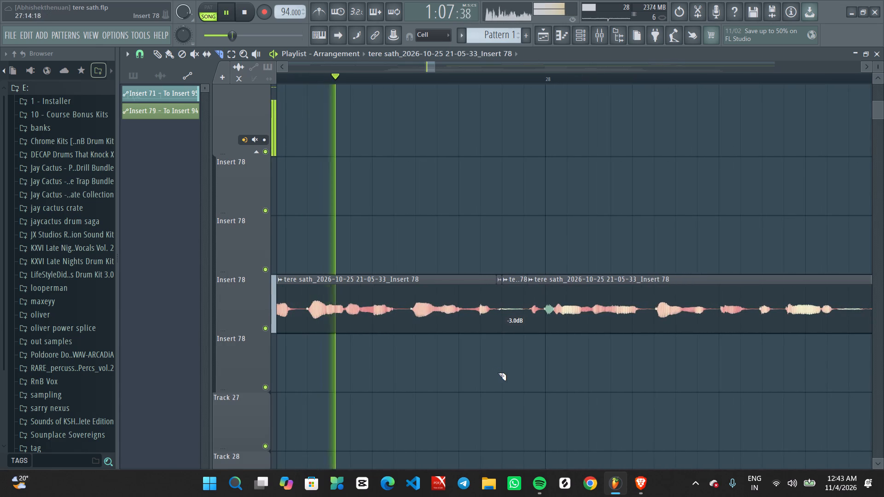
pyautogui.keyDown('ctrl'); pyautogui.scroll(-3, 494, 355); pyautogui.keyUp('ctrl')
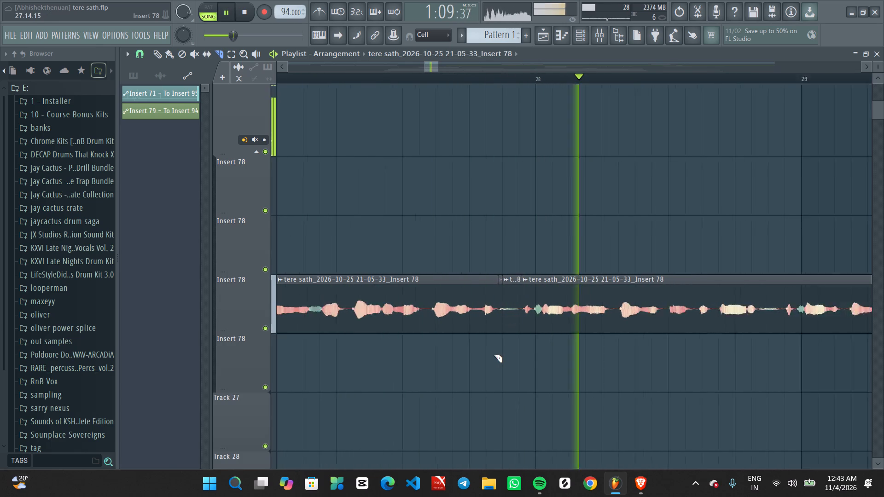
pyautogui.keyDown('ctrl'); pyautogui.scroll(-8, 494, 355); pyautogui.keyUp('ctrl')
pyautogui.press('space')
pyautogui.press('space')
pyautogui.keyDown('ctrl'); pyautogui.scroll(6, 491, 353); pyautogui.keyUp('ctrl')
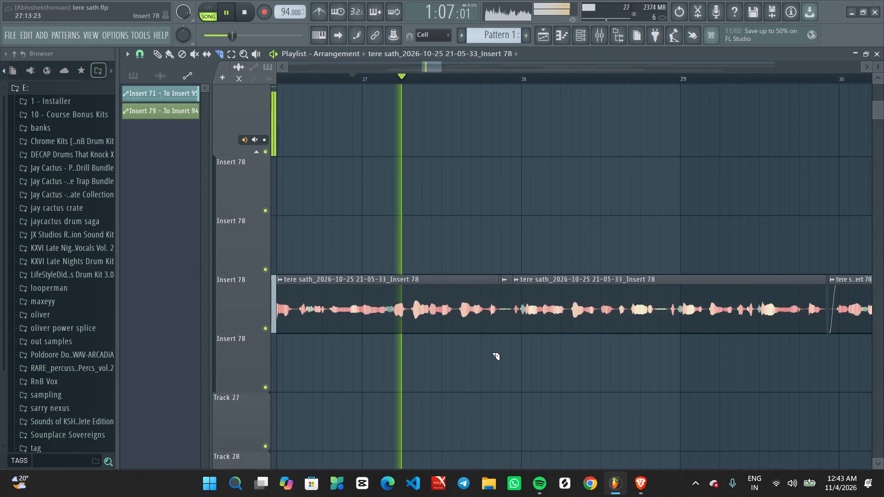
pyautogui.keyDown('ctrl'); pyautogui.scroll(4, 491, 353); pyautogui.keyUp('ctrl')
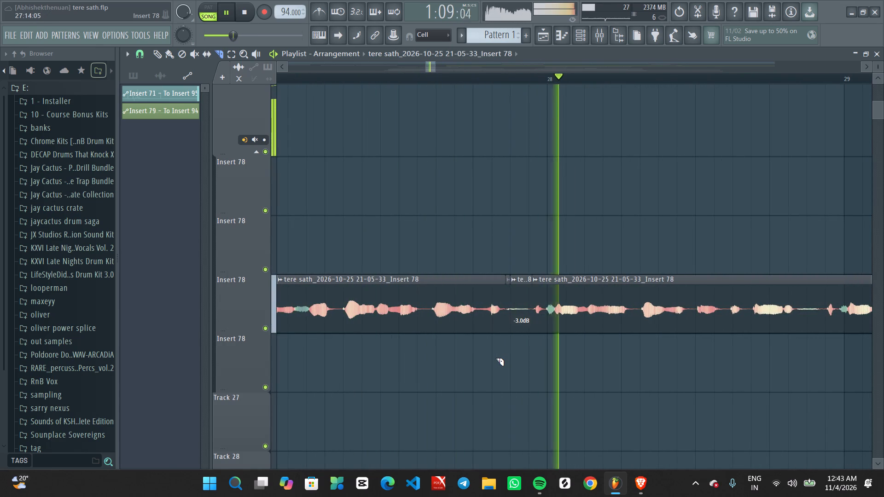
pyautogui.keyDown('ctrl'); pyautogui.scroll(-12, 495, 358); pyautogui.keyUp('ctrl')
pyautogui.scroll(-8, 495, 358)
pyautogui.press('space')
pyautogui.press('space')
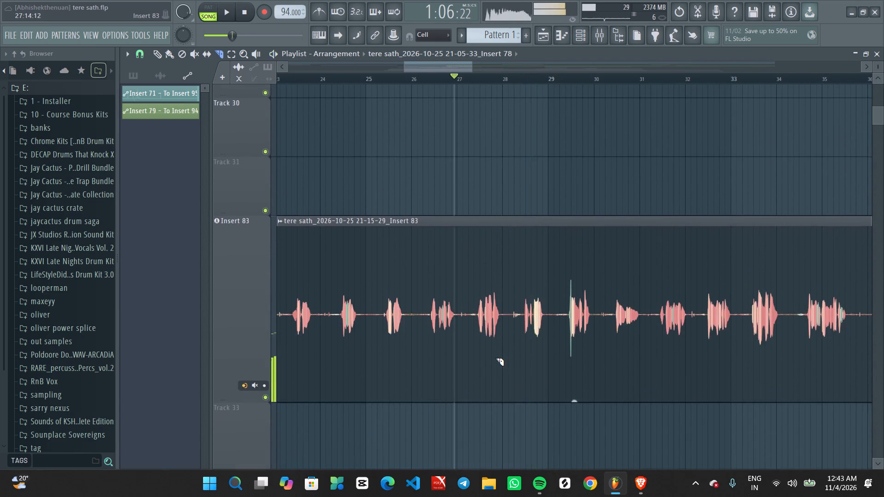
# Examine the muted Insert 84 vocal takes on the tracks below the Insert 83 clip.
pyautogui.scroll(-5, 494, 357)
pyautogui.scroll(7, 414, 364)
pyautogui.scroll(-8, 413, 361)
pyautogui.keyDown('ctrl'); pyautogui.scroll(-4, 413, 361); pyautogui.keyUp('ctrl')
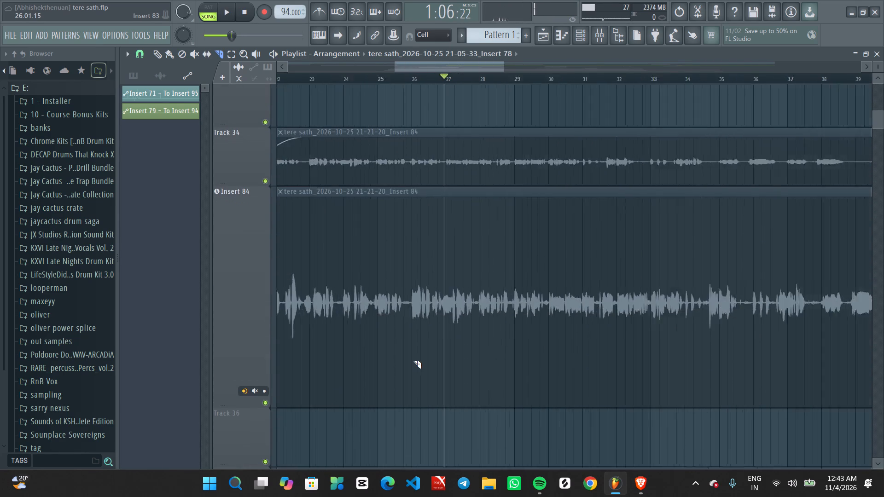
pyautogui.keyDown('ctrl'); pyautogui.scroll(-9, 413, 361); pyautogui.keyUp('ctrl')
pyautogui.scroll(1, 413, 360)
pyautogui.keyDown('ctrl'); pyautogui.scroll(6, 413, 361); pyautogui.keyUp('ctrl')
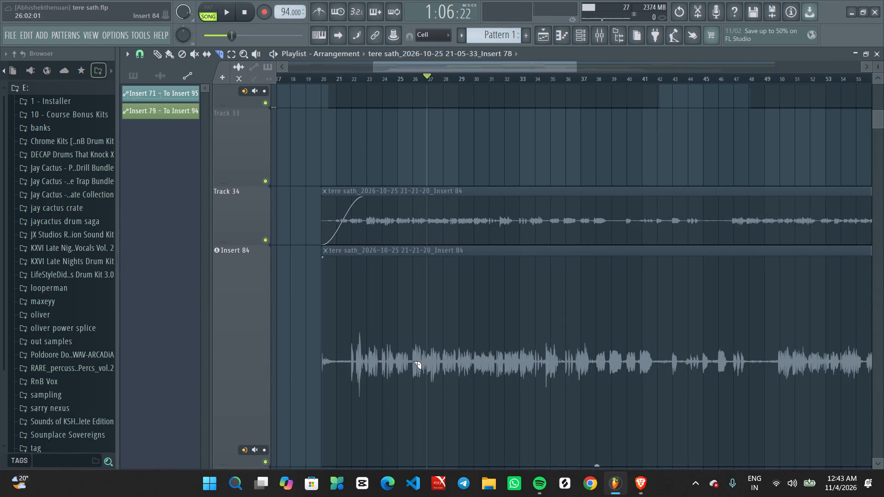
pyautogui.scroll(-5, 291, 363)
pyautogui.scroll(12, 379, 341)
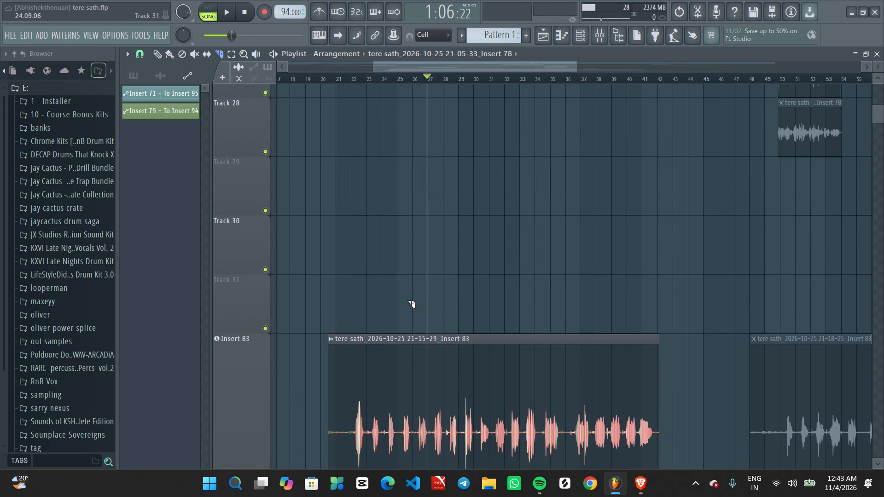
# Switch to the Mute tool and mute the three consecutive Insert 78 clips between bars 26 and 33.
pyautogui.moveTo(424, 250); pyautogui.dragTo(448, 224, button='middle')
pyautogui.moveTo(424, 251); pyautogui.dragTo(448, 224, button='right')
pyautogui.scroll(1, 425, 253)
pyautogui.click(434, 266)
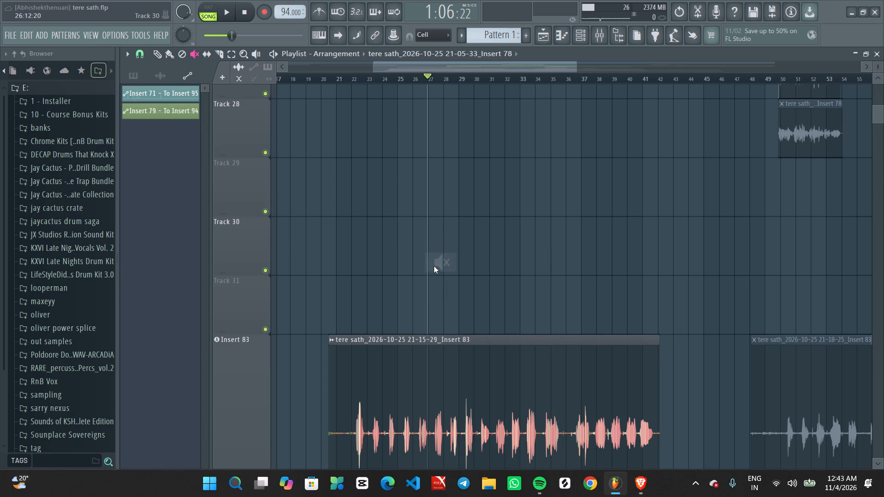
pyautogui.scroll(12, 434, 266)
pyautogui.keyDown('alt'); pyautogui.scroll(-5, 432, 244); pyautogui.keyUp('alt')
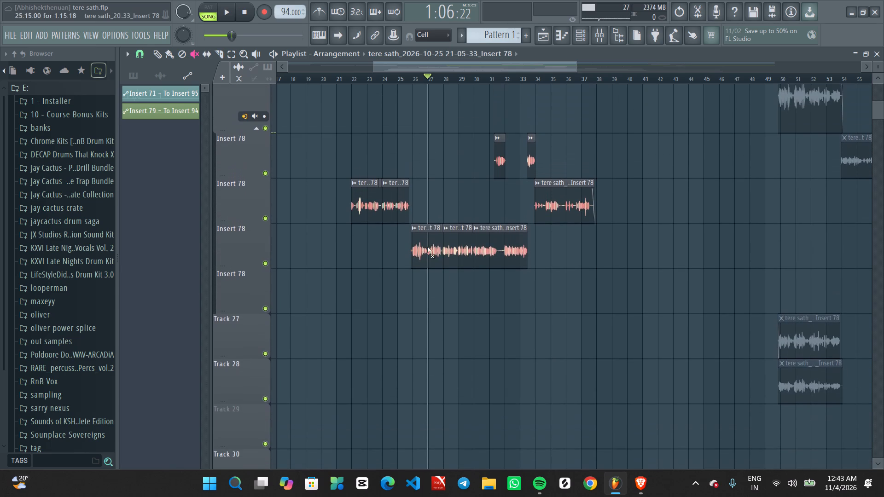
pyautogui.moveTo(425, 247); pyautogui.dragTo(532, 249)
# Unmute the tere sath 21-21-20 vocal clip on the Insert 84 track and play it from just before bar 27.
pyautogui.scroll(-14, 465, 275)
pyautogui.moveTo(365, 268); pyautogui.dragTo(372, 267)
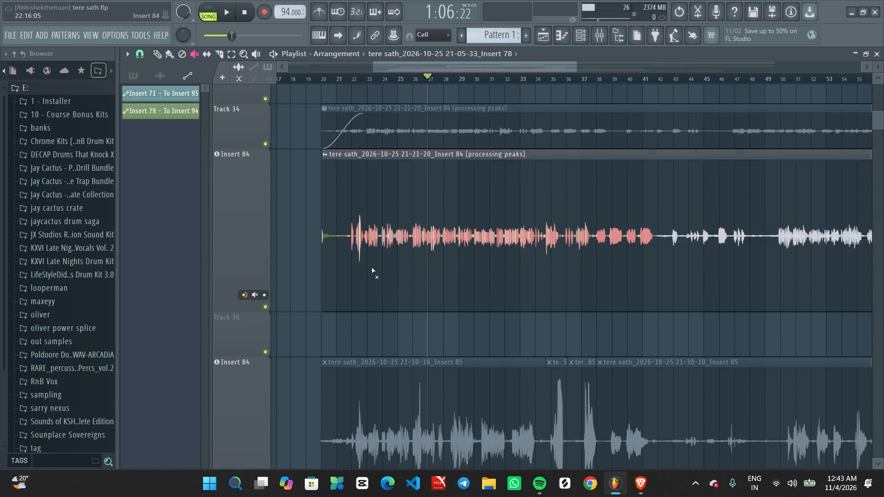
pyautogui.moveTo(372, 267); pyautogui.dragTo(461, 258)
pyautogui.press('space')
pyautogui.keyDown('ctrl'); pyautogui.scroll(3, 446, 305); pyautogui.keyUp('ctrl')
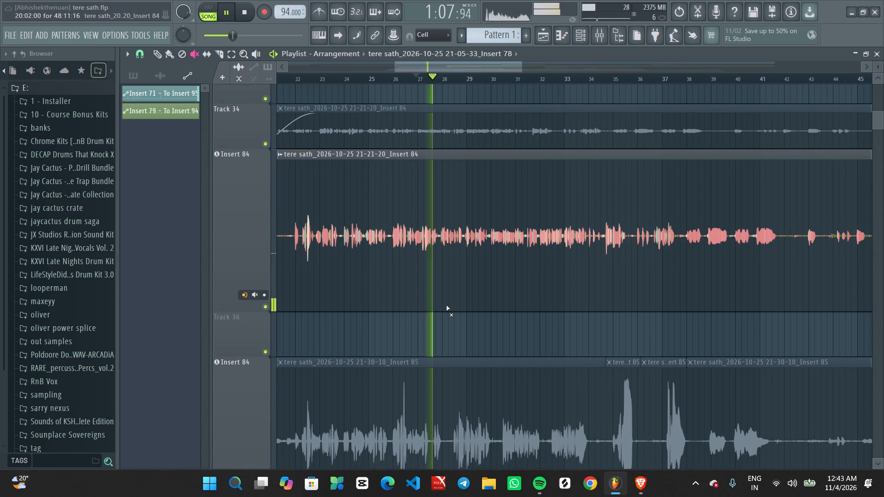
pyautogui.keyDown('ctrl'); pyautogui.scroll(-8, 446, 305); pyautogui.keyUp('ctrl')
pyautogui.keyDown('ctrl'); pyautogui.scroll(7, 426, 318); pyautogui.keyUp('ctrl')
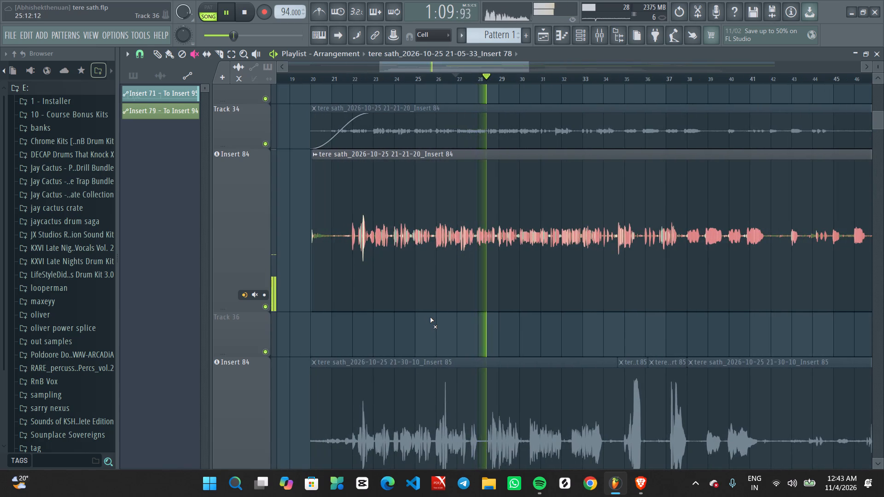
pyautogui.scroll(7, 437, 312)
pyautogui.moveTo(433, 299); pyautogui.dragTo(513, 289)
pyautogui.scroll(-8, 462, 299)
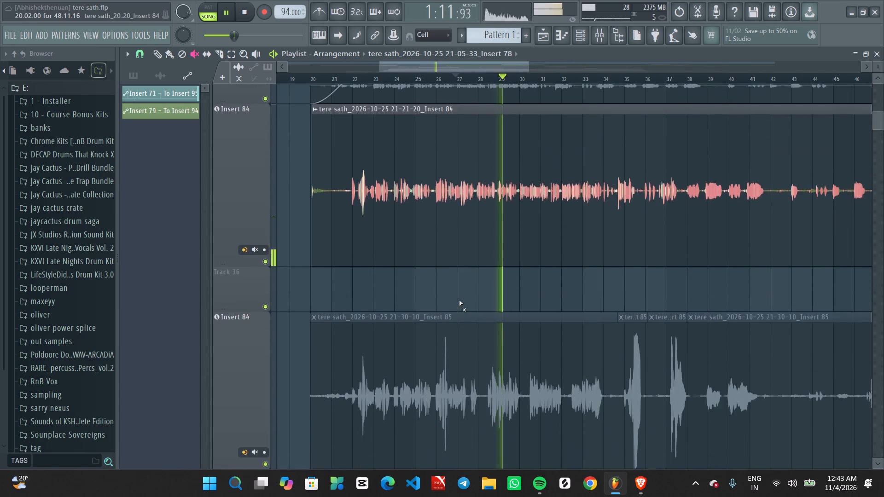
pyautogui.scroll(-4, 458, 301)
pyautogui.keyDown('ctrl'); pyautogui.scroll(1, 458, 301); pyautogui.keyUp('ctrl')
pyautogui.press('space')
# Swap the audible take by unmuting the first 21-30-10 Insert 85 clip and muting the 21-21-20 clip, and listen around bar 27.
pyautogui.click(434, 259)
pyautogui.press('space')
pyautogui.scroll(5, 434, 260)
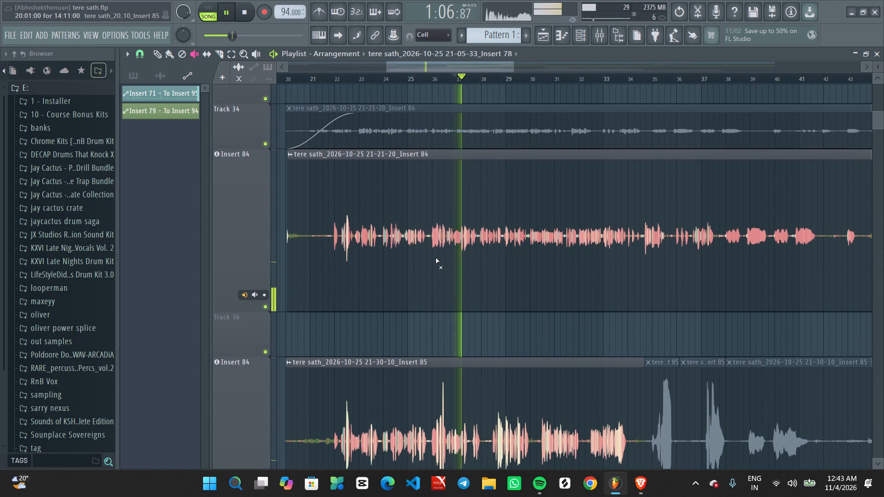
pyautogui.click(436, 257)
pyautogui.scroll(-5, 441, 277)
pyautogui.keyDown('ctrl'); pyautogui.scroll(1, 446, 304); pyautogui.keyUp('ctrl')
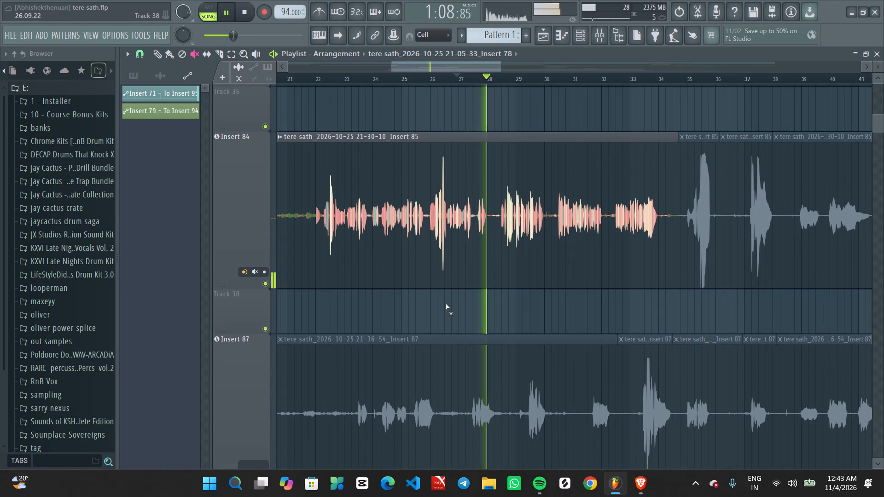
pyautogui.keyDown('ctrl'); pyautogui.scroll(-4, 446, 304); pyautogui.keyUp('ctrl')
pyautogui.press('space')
# Swap the audible take by unmuting the first 21-36-54 Insert 87 clip and muting the 21-30-10 clip, and play it.
pyautogui.click(448, 400)
pyautogui.scroll(2, 449, 369)
pyautogui.click(453, 322)
pyautogui.press('space')
pyautogui.scroll(2, 455, 345)
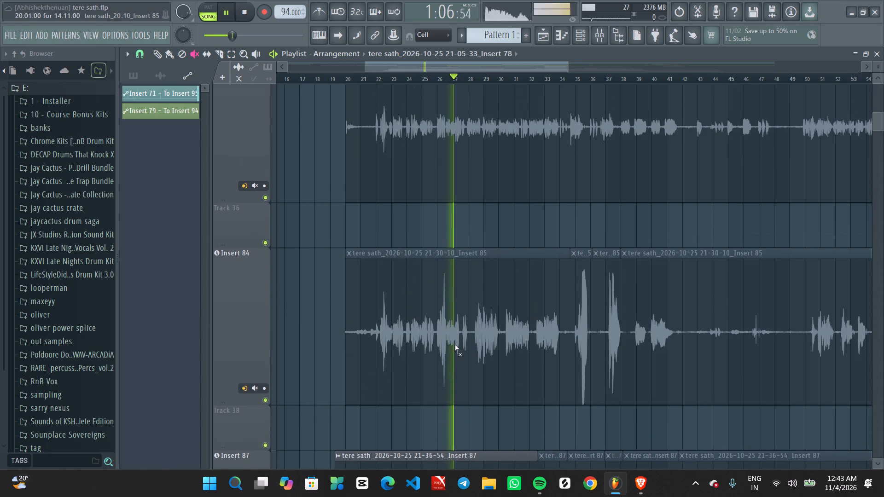
# Listen to the first 21-36-54 Insert 87 clip around bar 27, and mute it again.
pyautogui.scroll(1, 455, 345)
pyautogui.moveTo(485, 398); pyautogui.dragTo(495, 181, button='middle')
pyautogui.scroll(1, 489, 306)
pyautogui.keyDown('ctrl'); pyautogui.scroll(3, 477, 301); pyautogui.keyUp('ctrl')
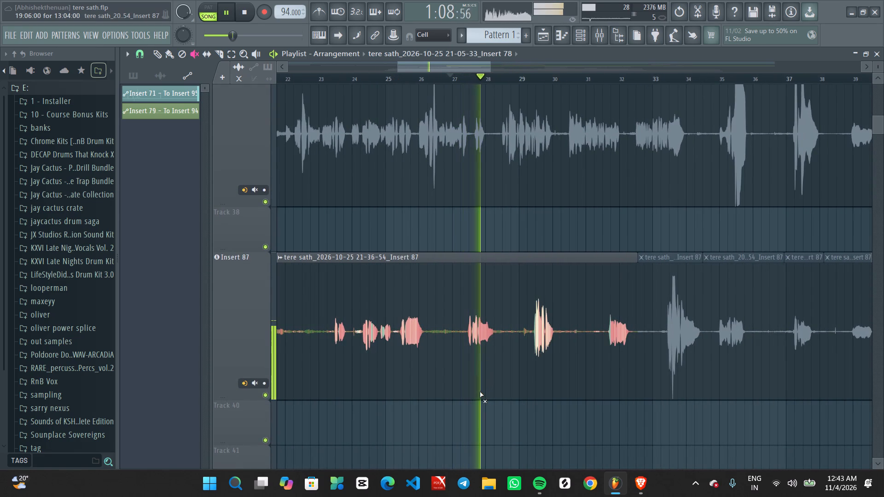
pyautogui.keyDown('ctrl'); pyautogui.scroll(-3, 480, 387); pyautogui.keyUp('ctrl')
pyautogui.click(475, 353)
# Audition the 22-09-03 take on the Insert 89 track by unmuting it, playing from just before bar 27, and muting it again.
pyautogui.scroll(-7, 475, 353)
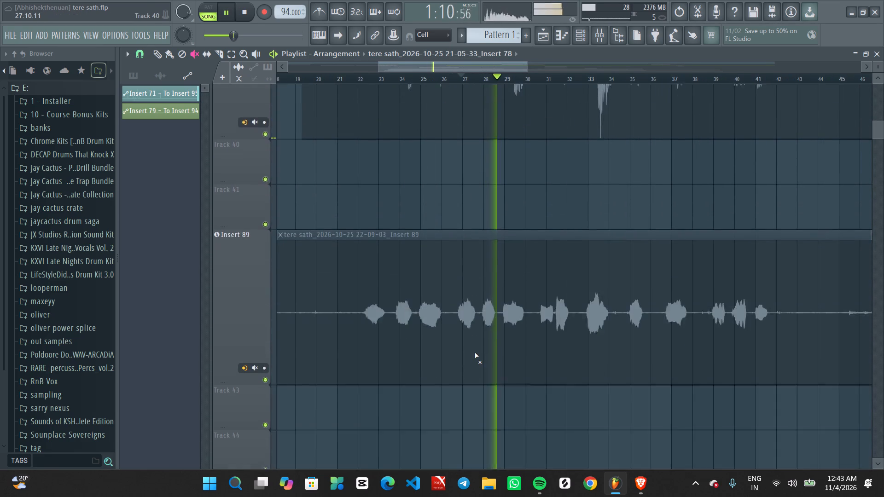
pyautogui.press('space')
pyautogui.click(479, 289)
pyautogui.press('space')
pyautogui.scroll(-1, 470, 324)
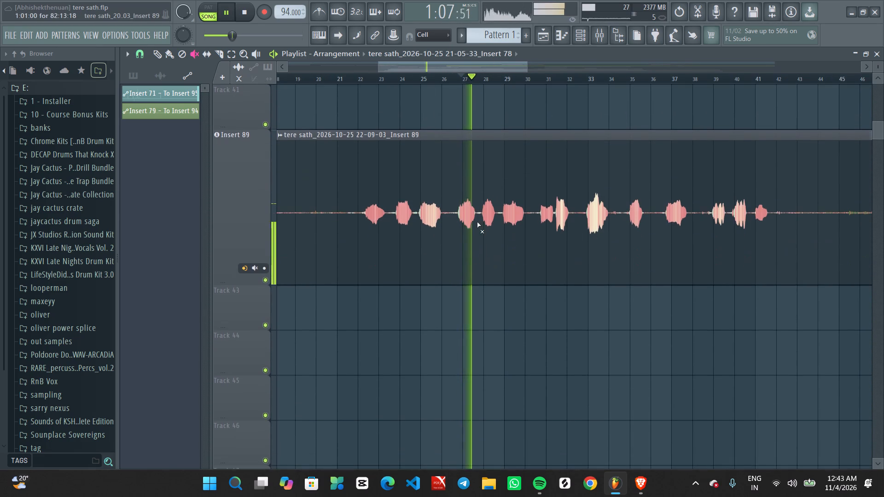
pyautogui.click(477, 222)
# Audition the 21-21-20 clip on the Insert 84 track from just before bar 27, muting it again when done.
pyautogui.scroll(-7, 474, 251)
pyautogui.keyDown('alt'); pyautogui.scroll(-11, 474, 257); pyautogui.keyUp('alt')
pyautogui.scroll(7, 472, 259)
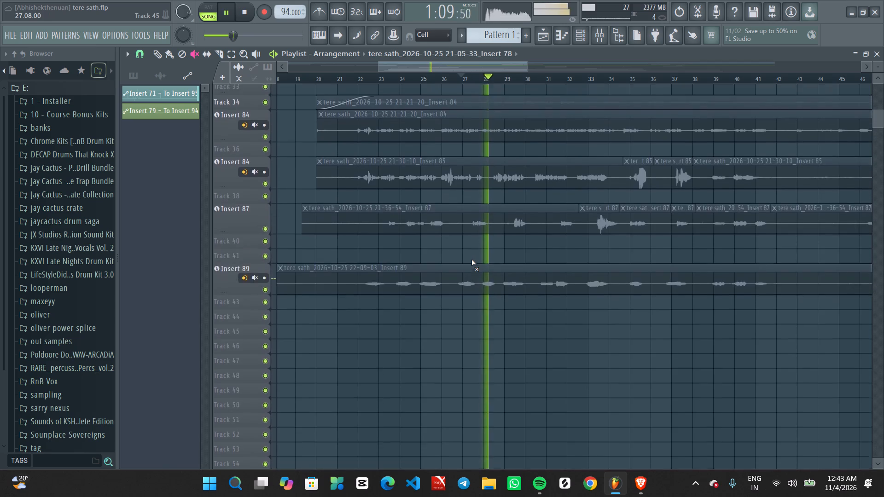
pyautogui.scroll(8, 471, 260)
pyautogui.press('space')
pyautogui.click(470, 217)
pyautogui.press('space')
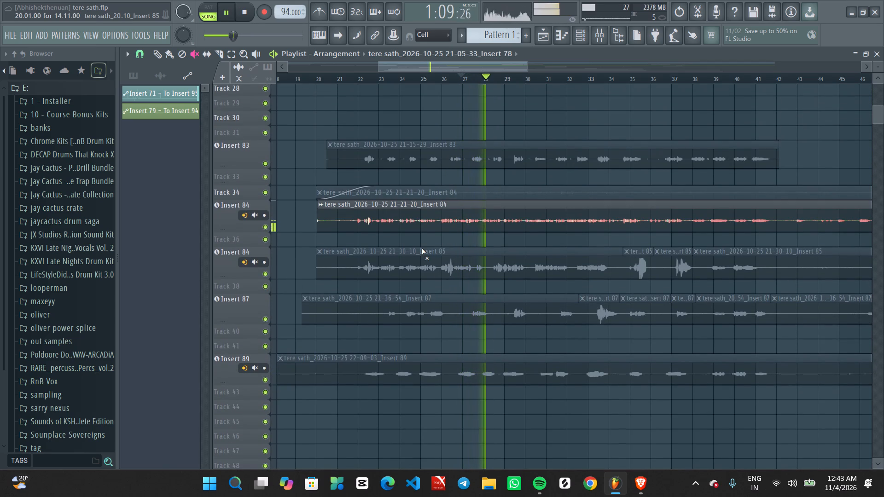
pyautogui.click(434, 223)
pyautogui.press('space')
# Audition the 21-21-20 clip on Track 34 by unmuting it, playing around bar 27, and muting it again.
pyautogui.click(443, 197)
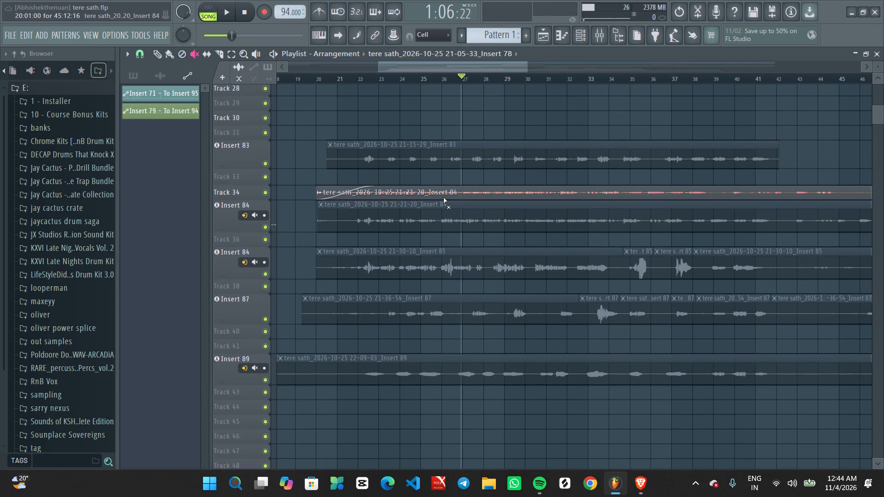
pyautogui.press('space')
pyautogui.keyDown('alt'); pyautogui.scroll(4, 440, 218); pyautogui.keyUp('alt')
pyautogui.keyDown('ctrl'); pyautogui.scroll(3, 444, 218); pyautogui.keyUp('ctrl')
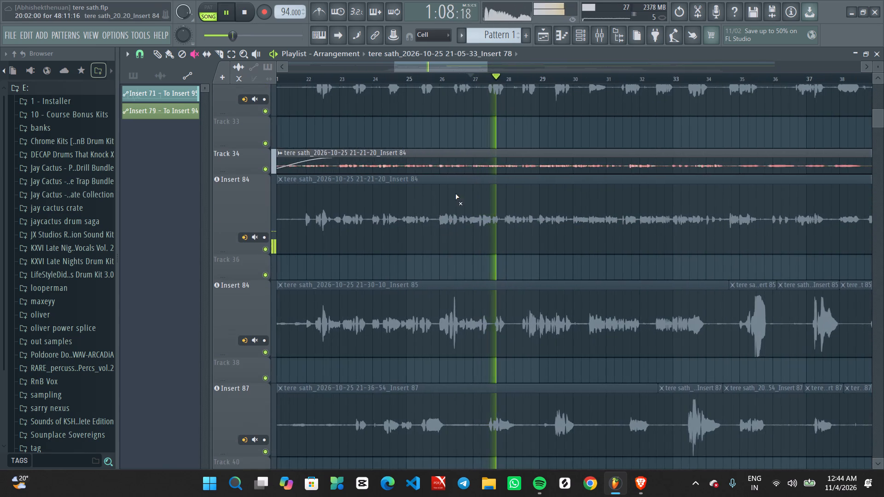
pyautogui.click(463, 164)
pyautogui.keyDown('ctrl'); pyautogui.scroll(-4, 461, 166); pyautogui.keyUp('ctrl')
pyautogui.press('space')
# Unmute the first 21-05-33 Insert 78 clip from bar 26 and the tiny slice after it, and play up to bar 28.
pyautogui.scroll(5, 445, 200)
pyautogui.scroll(9, 454, 265)
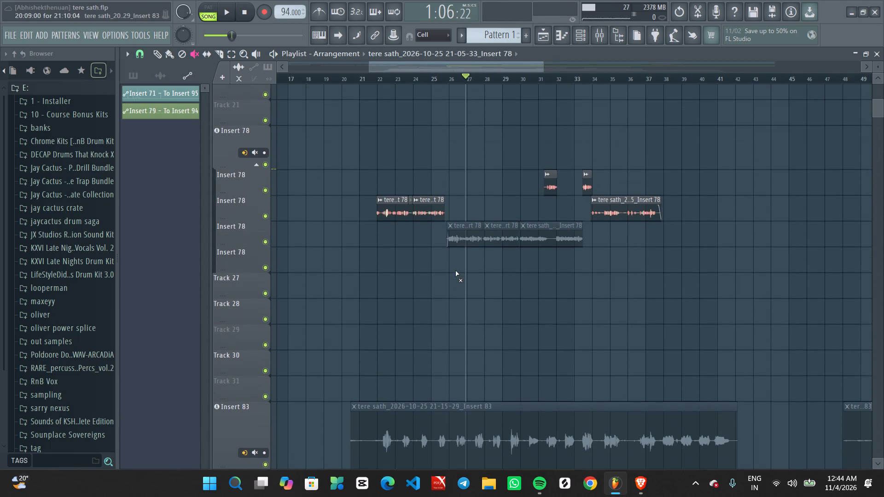
pyautogui.press('space')
pyautogui.click(464, 243)
pyautogui.keyDown('ctrl'); pyautogui.scroll(6, 471, 257); pyautogui.keyUp('ctrl')
pyautogui.keyDown('ctrl'); pyautogui.scroll(2, 518, 254); pyautogui.keyUp('ctrl')
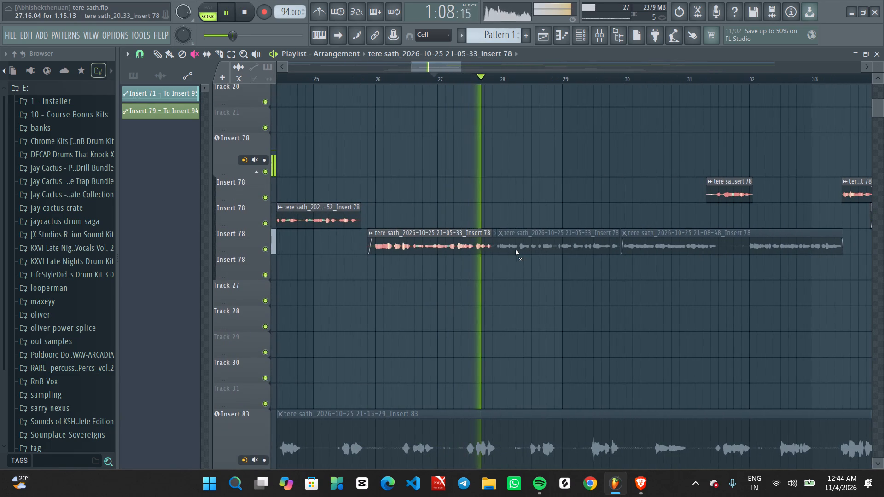
pyautogui.click(494, 241)
pyautogui.press('space')
pyautogui.moveTo(494, 243); pyautogui.dragTo(488, 244)
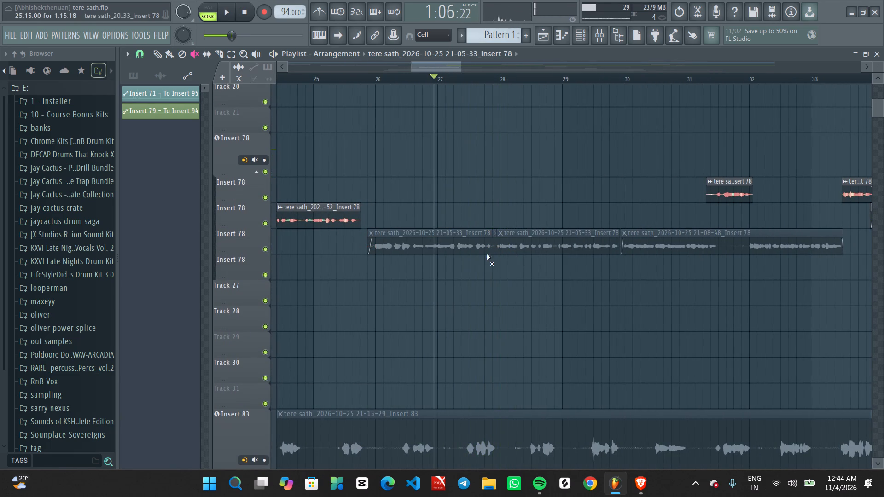
pyautogui.keyDown('ctrl'); pyautogui.scroll(10, 489, 256); pyautogui.keyUp('ctrl')
pyautogui.moveTo(515, 239); pyautogui.dragTo(430, 247)
pyautogui.press('space')
pyautogui.keyDown('ctrl'); pyautogui.scroll(-5, 450, 249); pyautogui.keyUp('ctrl')
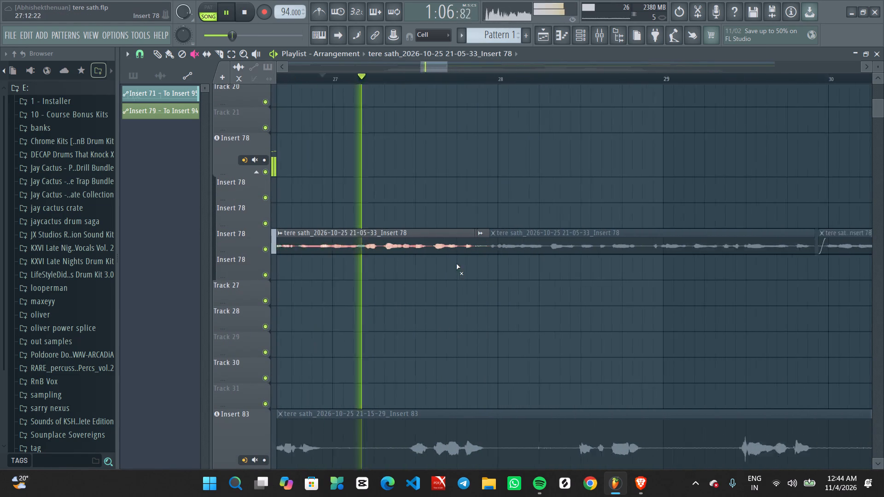
pyautogui.keyDown('ctrl'); pyautogui.scroll(-4, 456, 264); pyautogui.keyUp('ctrl')
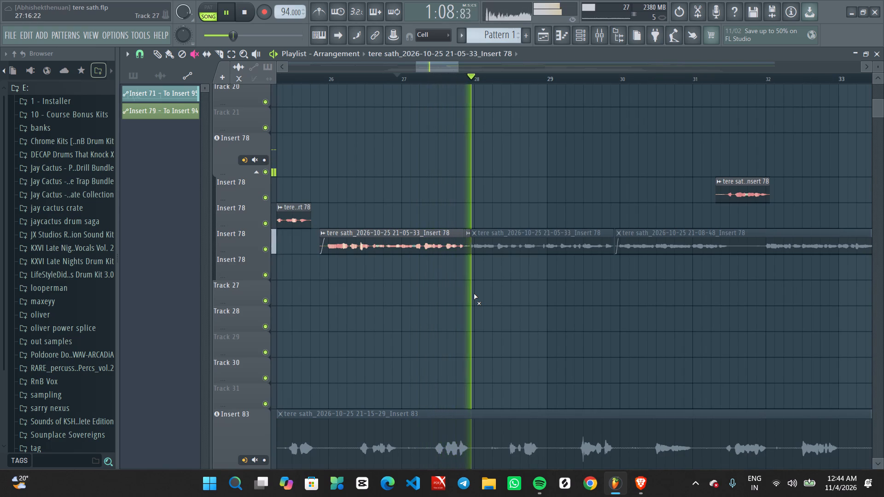
# Unmute all the remaining Insert 78 slices up to bar 33 on the same lane, and play the join before bar 28.
pyautogui.press('space')
pyautogui.moveTo(467, 248); pyautogui.dragTo(819, 254)
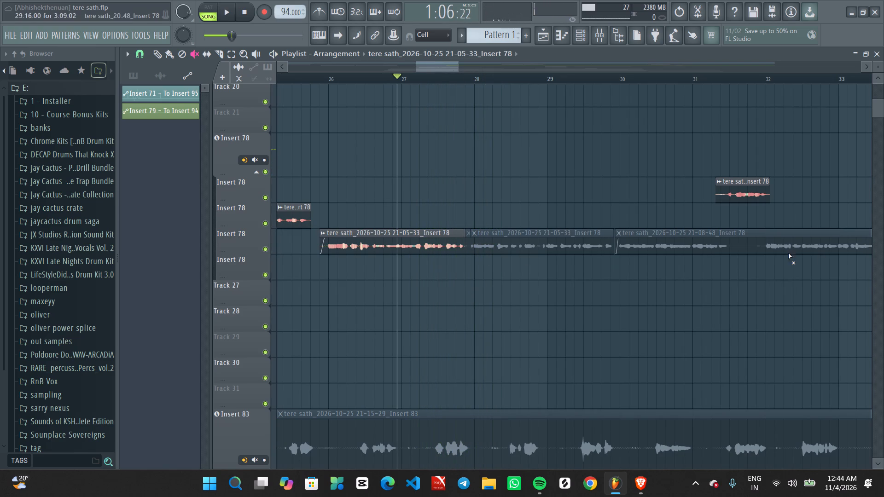
pyautogui.moveTo(697, 241); pyautogui.dragTo(458, 244)
pyautogui.keyDown('ctrl'); pyautogui.scroll(5, 458, 279); pyautogui.keyUp('ctrl')
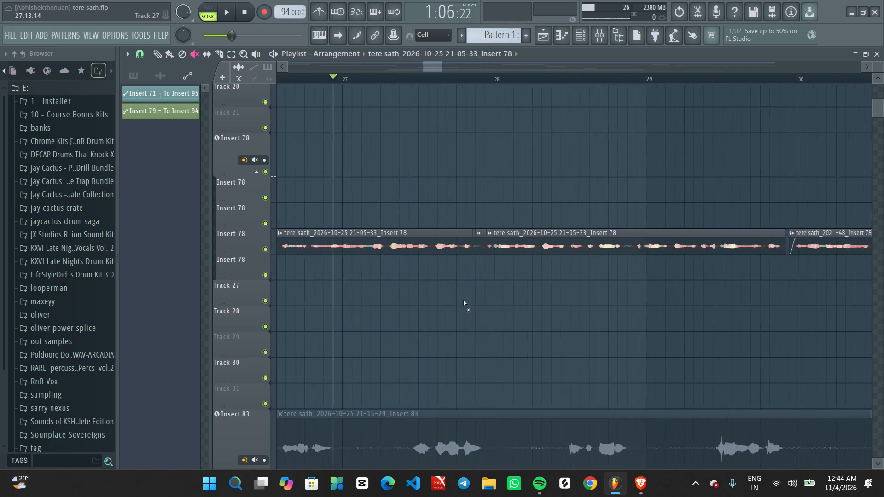
pyautogui.keyDown('ctrl'); pyautogui.scroll(1, 463, 300); pyautogui.keyUp('ctrl')
pyautogui.keyDown('ctrl'); pyautogui.scroll(13, 477, 254); pyautogui.keyUp('ctrl')
pyautogui.press('space')
pyautogui.keyDown('ctrl'); pyautogui.scroll(-2, 449, 310); pyautogui.keyUp('ctrl')
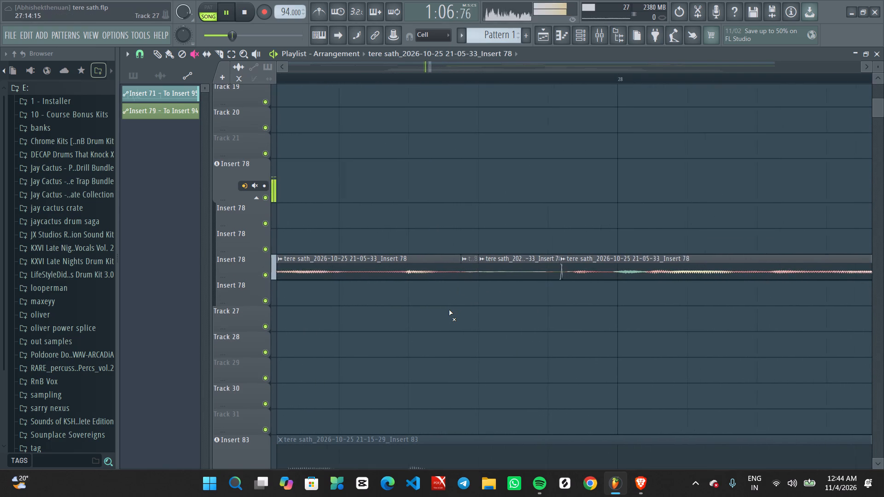
pyautogui.keyDown('ctrl'); pyautogui.scroll(-10, 449, 310); pyautogui.keyUp('ctrl')
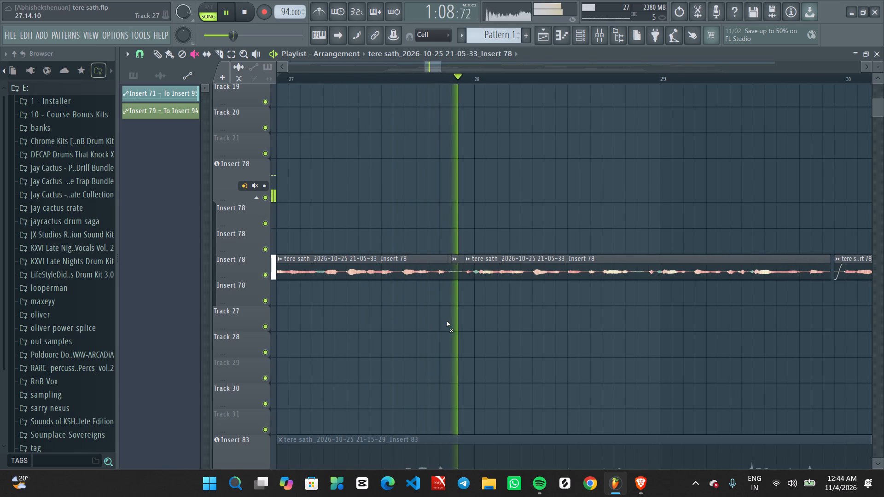
# Switch to the Draw tool, raise the gain of the tiny Insert 78 slice just before bar 28, and play it back.
pyautogui.press('space')
pyautogui.scroll(11, 446, 321)
pyautogui.keyDown('ctrl'); pyautogui.scroll(-1, 446, 323); pyautogui.keyUp('ctrl')
pyautogui.keyDown('ctrl'); pyautogui.scroll(2, 445, 323); pyautogui.keyUp('ctrl')
pyautogui.middleClick(433, 201)
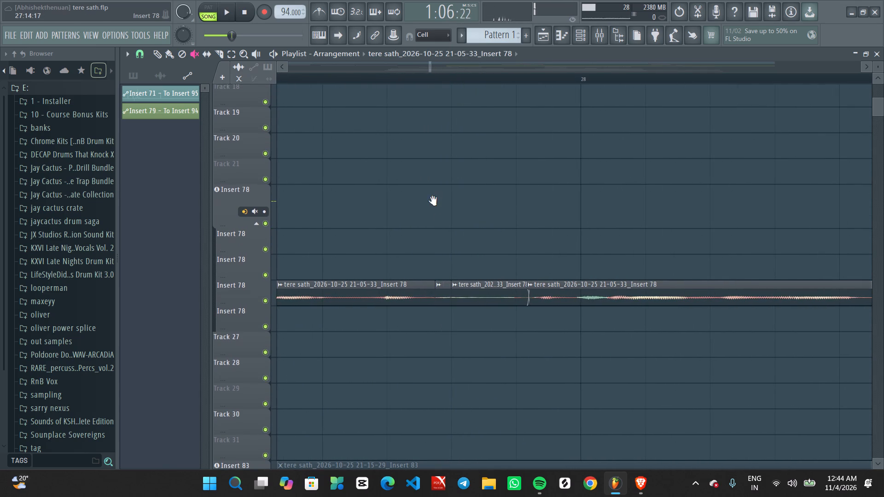
pyautogui.moveTo(437, 193); pyautogui.dragTo(446, 195, button='middle')
pyautogui.rightClick(443, 193)
pyautogui.click(462, 206)
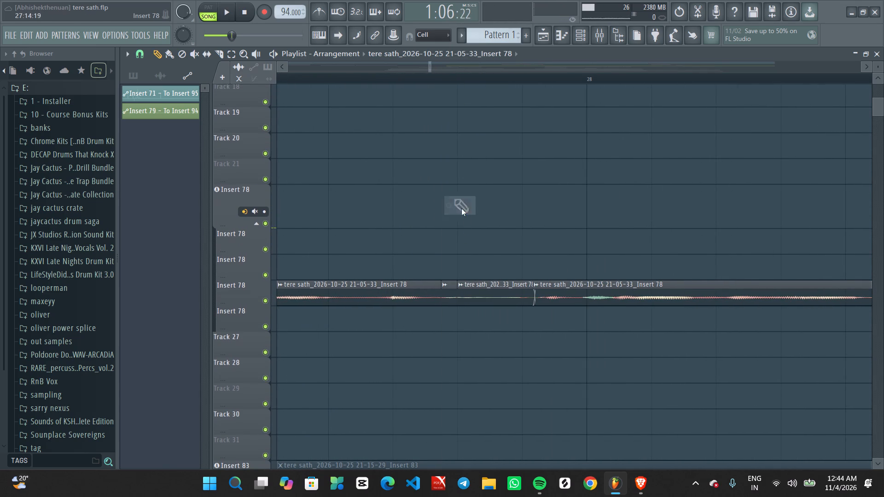
pyautogui.keyDown('ctrl'); pyautogui.scroll(9, 429, 293); pyautogui.keyUp('ctrl')
pyautogui.moveTo(445, 303); pyautogui.dragTo(448, 295)
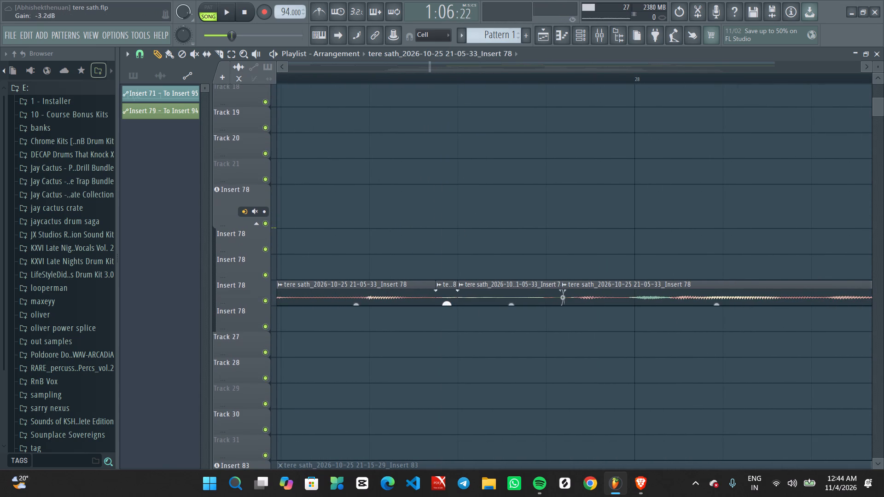
pyautogui.moveTo(448, 295); pyautogui.dragTo(456, 257)
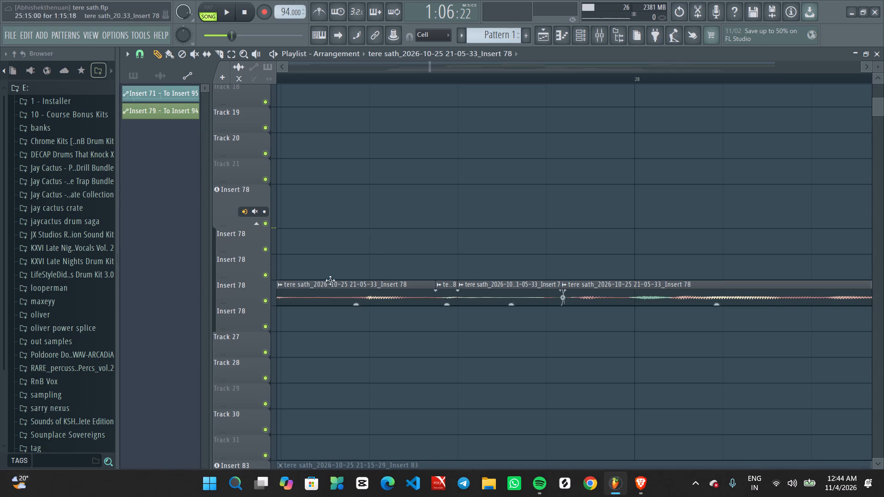
pyautogui.press('space')
pyautogui.keyDown('ctrl'); pyautogui.scroll(-9, 377, 269); pyautogui.keyUp('ctrl')
pyautogui.keyDown('ctrl'); pyautogui.scroll(3, 396, 326); pyautogui.keyUp('ctrl')
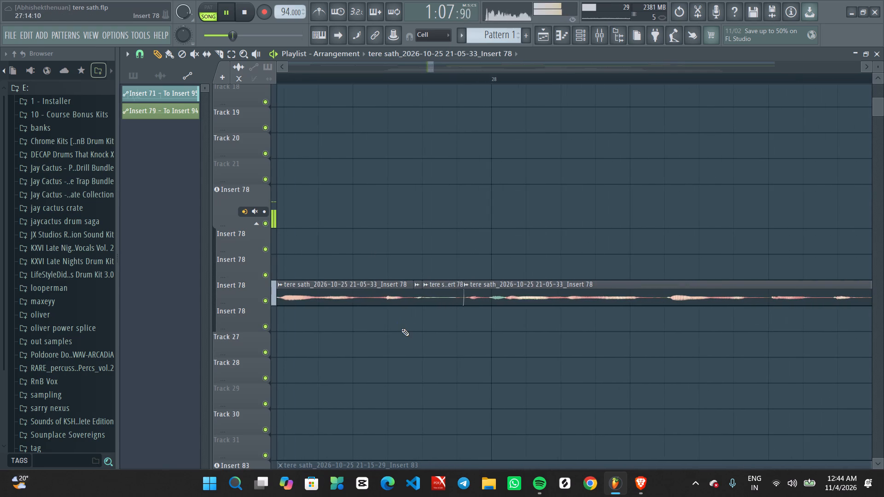
pyautogui.press('space')
pyautogui.press('space')
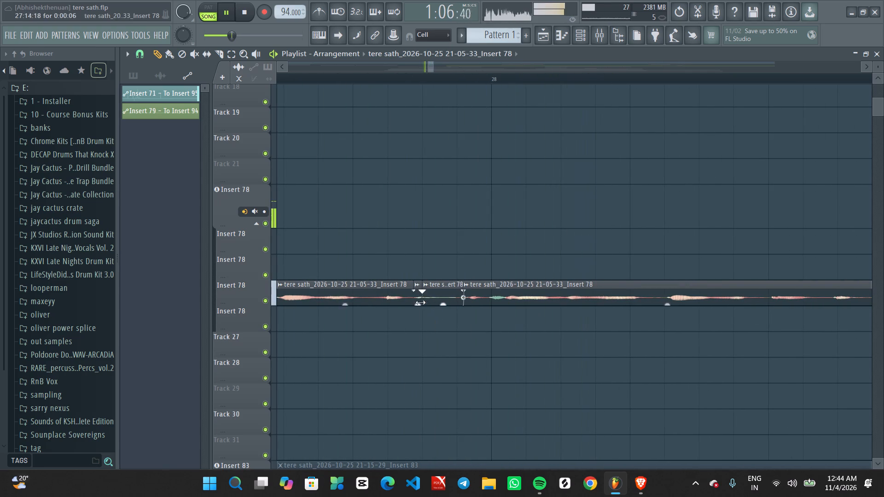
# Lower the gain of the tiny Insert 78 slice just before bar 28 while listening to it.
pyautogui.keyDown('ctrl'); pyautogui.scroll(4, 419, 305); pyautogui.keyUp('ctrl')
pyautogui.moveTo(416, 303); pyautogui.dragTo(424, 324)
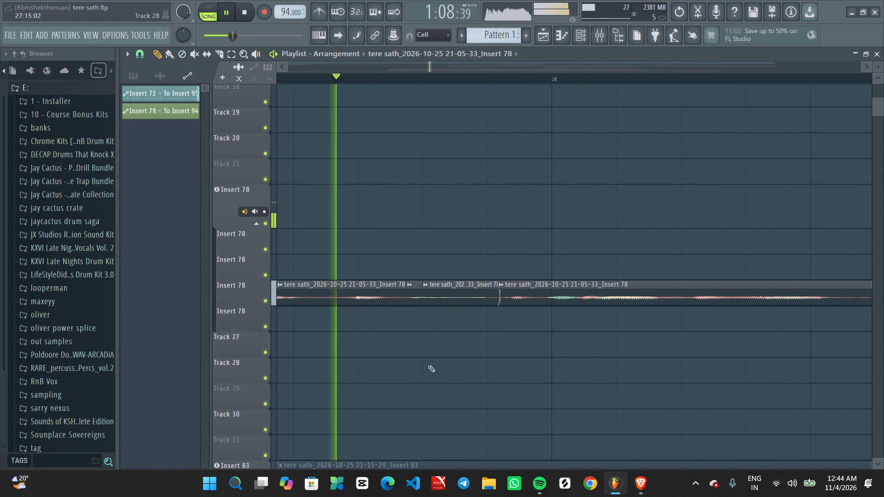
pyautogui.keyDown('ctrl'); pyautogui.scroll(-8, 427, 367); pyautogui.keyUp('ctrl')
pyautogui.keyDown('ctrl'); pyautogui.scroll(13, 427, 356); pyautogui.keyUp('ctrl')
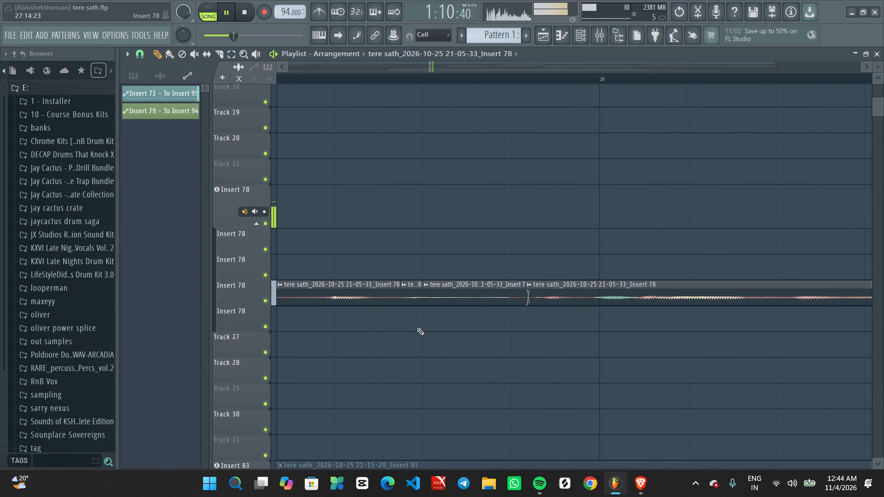
# Delete the tiny Insert 78 slice just before bar 28 and play across the gap.
pyautogui.press('space')
pyautogui.rightClick(409, 285)
pyautogui.press('space')
pyautogui.keyDown('ctrl'); pyautogui.scroll(-5, 406, 313); pyautogui.keyUp('ctrl')
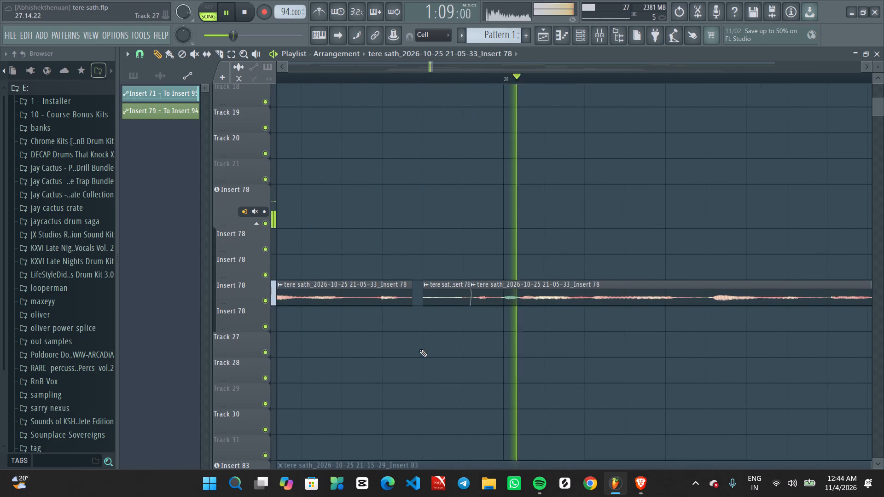
# Add a fade-in across the short slice after the gap and a short fade-out on the clip before it, and listen.
pyautogui.press('space')
pyautogui.moveTo(425, 290); pyautogui.dragTo(467, 287)
pyautogui.press('space')
pyautogui.moveTo(410, 289); pyautogui.dragTo(397, 286)
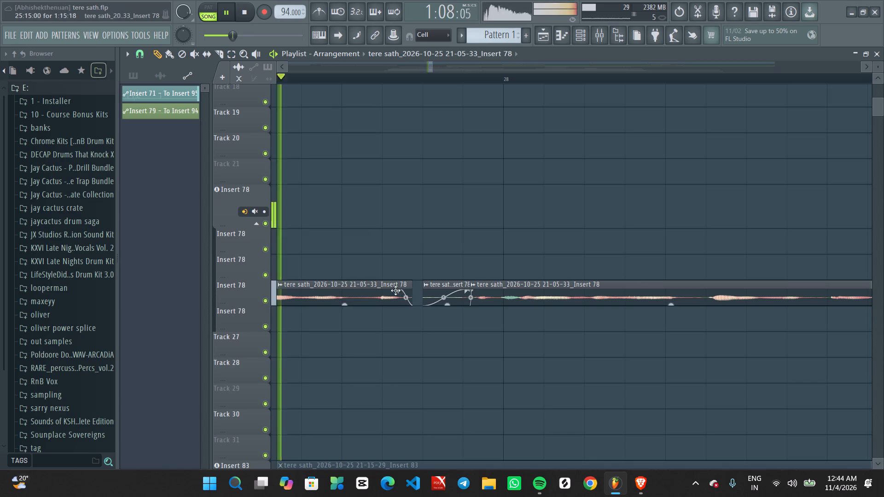
pyautogui.keyDown('ctrl'); pyautogui.scroll(-17, 412, 382); pyautogui.keyUp('ctrl')
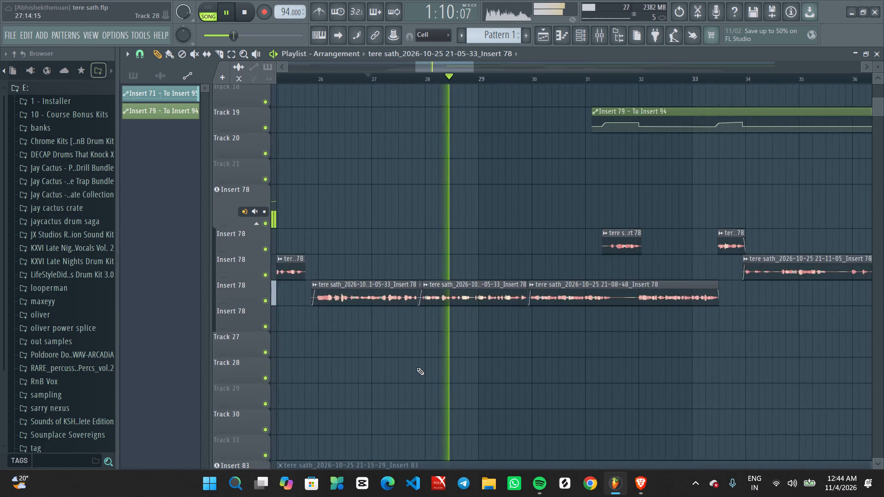
# Switch to the Mute tool, unmute the 21-15-29 clip on the Insert 83 track, and play it with the Insert 78 vocals around bars 27 to 29.
pyautogui.keyDown('ctrl'); pyautogui.scroll(-4, 417, 368); pyautogui.keyUp('ctrl')
pyautogui.scroll(-8, 412, 367)
pyautogui.keyDown('ctrl'); pyautogui.scroll(-2, 384, 317); pyautogui.keyUp('ctrl')
pyautogui.press('space')
pyautogui.press('space')
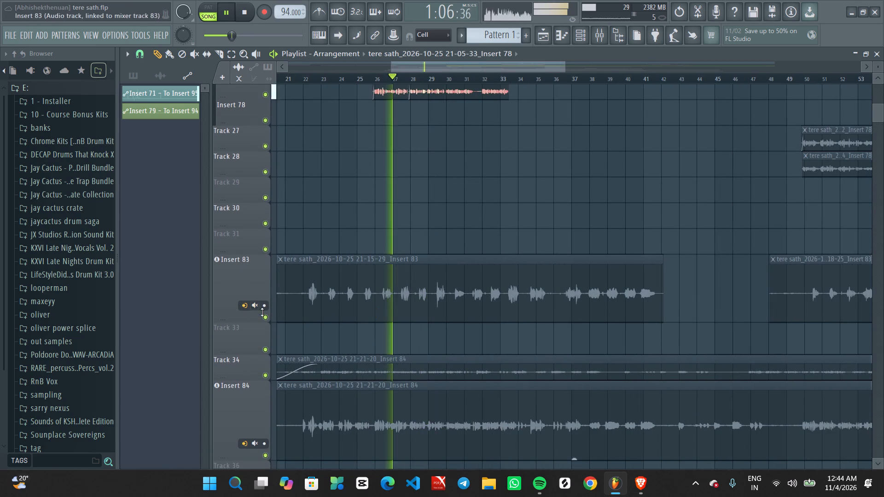
pyautogui.middleClick(364, 227)
pyautogui.rightClick(366, 226)
pyautogui.press('space')
pyautogui.click(383, 257)
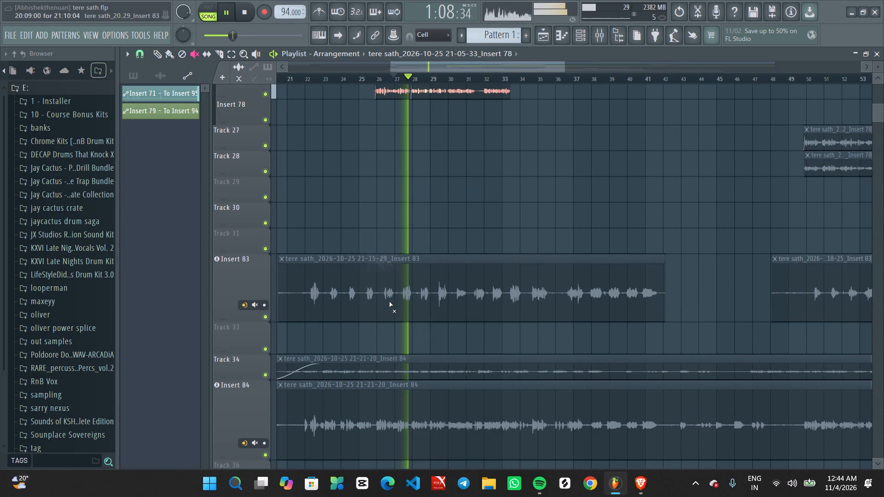
pyautogui.click(389, 301)
pyautogui.press('space')
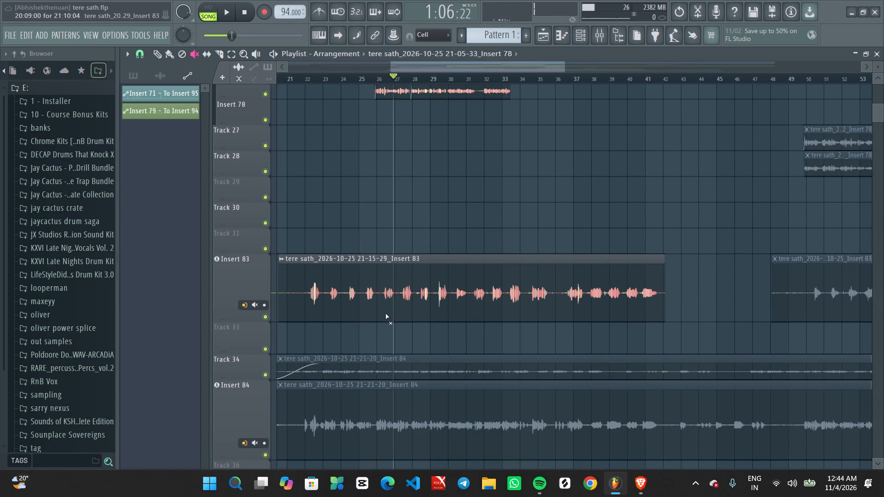
pyautogui.press('space')
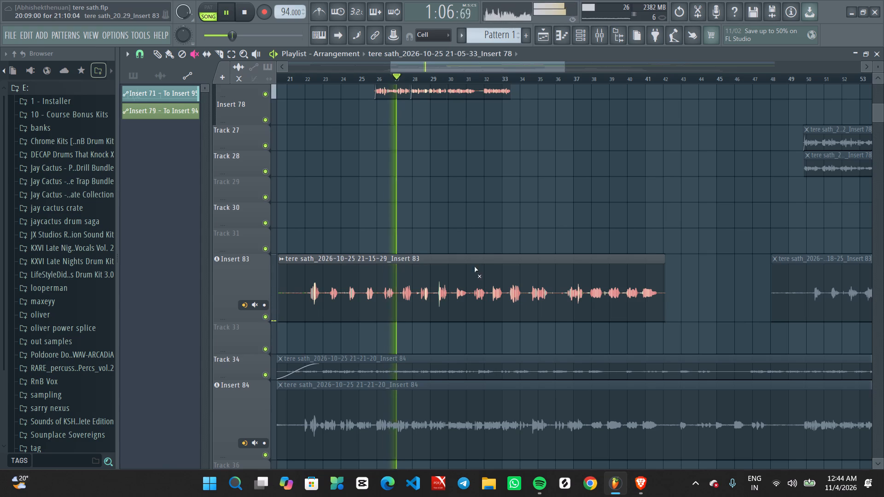
pyautogui.keyDown('ctrl'); pyautogui.scroll(5, 419, 330); pyautogui.keyUp('ctrl')
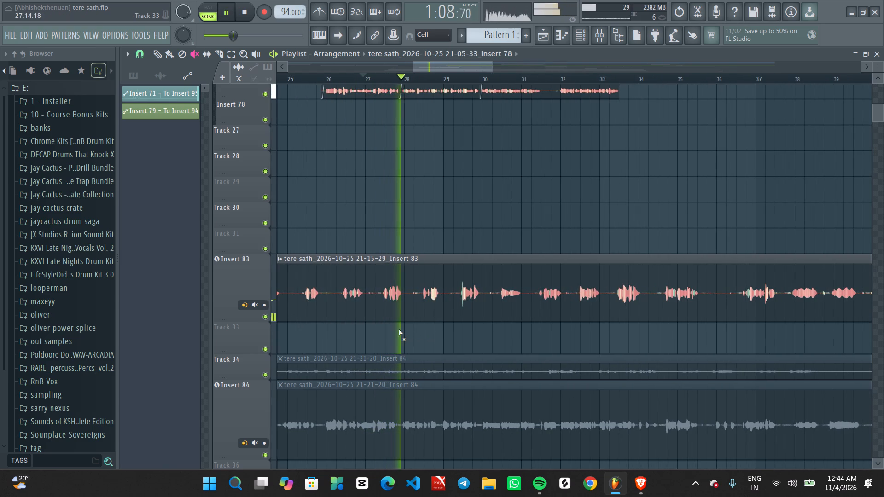
pyautogui.keyDown('ctrl'); pyautogui.scroll(10, 398, 329); pyautogui.keyUp('ctrl')
pyautogui.keyDown('ctrl'); pyautogui.scroll(-8, 440, 300); pyautogui.keyUp('ctrl')
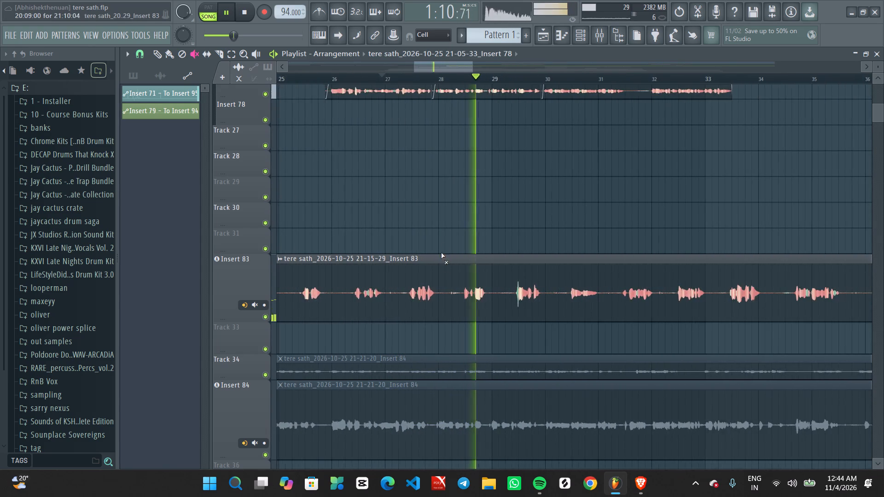
# Stop playback, switch to the Draw tool, and shorten the fade-out on the Insert 78 clip before the gap near bar 28.
pyautogui.keyDown('ctrl'); pyautogui.scroll(6, 442, 241); pyautogui.keyUp('ctrl')
pyautogui.scroll(7, 402, 211)
pyautogui.keyDown('ctrl'); pyautogui.scroll(8, 423, 226); pyautogui.keyUp('ctrl')
pyautogui.keyDown('ctrl'); pyautogui.scroll(7, 369, 277); pyautogui.keyUp('ctrl')
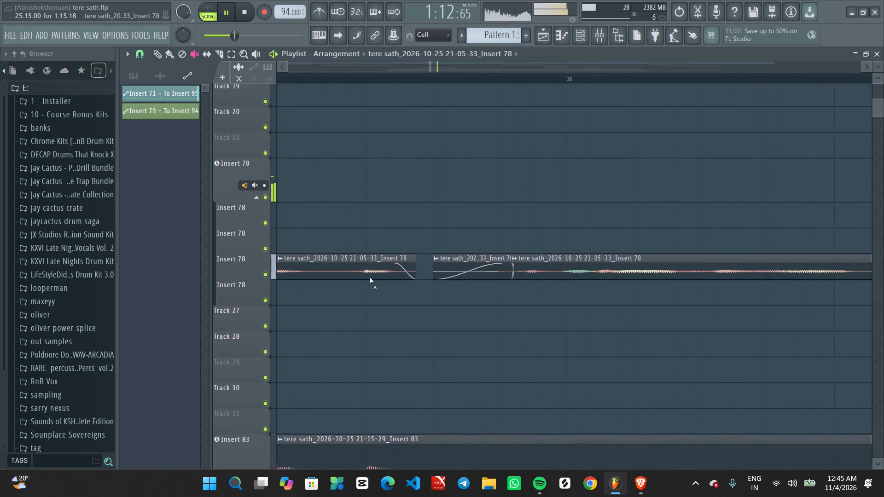
pyautogui.press('space')
pyautogui.moveTo(418, 208); pyautogui.dragTo(424, 208, button='middle')
pyautogui.rightClick(424, 208)
pyautogui.click(436, 205)
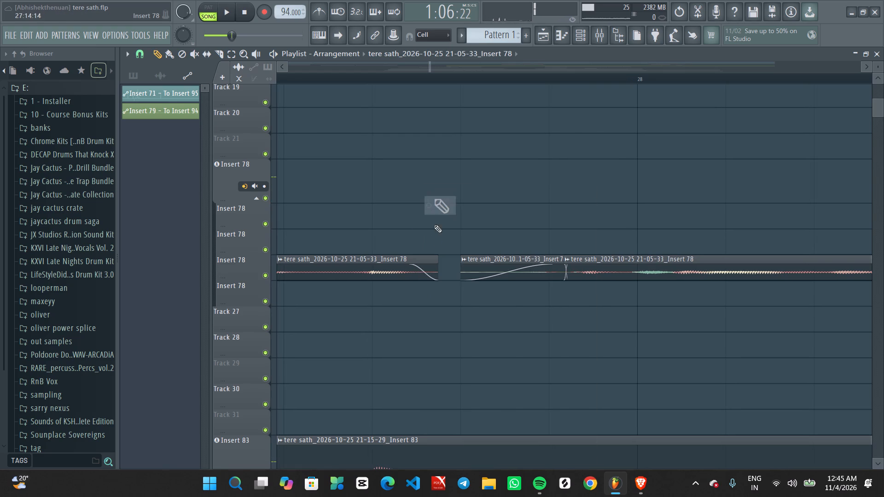
pyautogui.moveTo(408, 266); pyautogui.dragTo(422, 263)
# Play the arrangement from before bar 28 to about bar 37, listening to the Insert 78 and Insert 83 vocals together.
pyautogui.keyDown('ctrl'); pyautogui.scroll(-5, 415, 279); pyautogui.keyUp('ctrl')
pyautogui.keyDown('ctrl'); pyautogui.scroll(1, 415, 280); pyautogui.keyUp('ctrl')
pyautogui.keyDown('ctrl'); pyautogui.scroll(-1, 415, 280); pyautogui.keyUp('ctrl')
pyautogui.keyDown('ctrl'); pyautogui.scroll(1, 415, 281); pyautogui.keyUp('ctrl')
pyautogui.keyDown('ctrl'); pyautogui.scroll(-2, 415, 281); pyautogui.keyUp('ctrl')
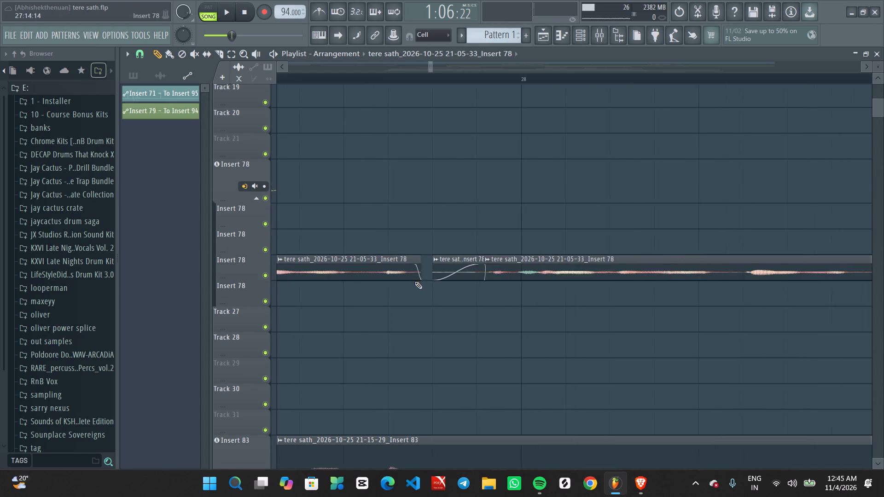
pyautogui.keyDown('ctrl'); pyautogui.scroll(-8, 415, 282); pyautogui.keyUp('ctrl')
pyautogui.hotkey('ctrl', 'space')
pyautogui.keyDown('ctrl'); pyautogui.scroll(-11, 403, 319); pyautogui.keyUp('ctrl')
pyautogui.keyDown('ctrl'); pyautogui.scroll(1, 403, 321); pyautogui.keyUp('ctrl')
pyautogui.keyDown('ctrl'); pyautogui.scroll(-5, 403, 321); pyautogui.keyUp('ctrl')
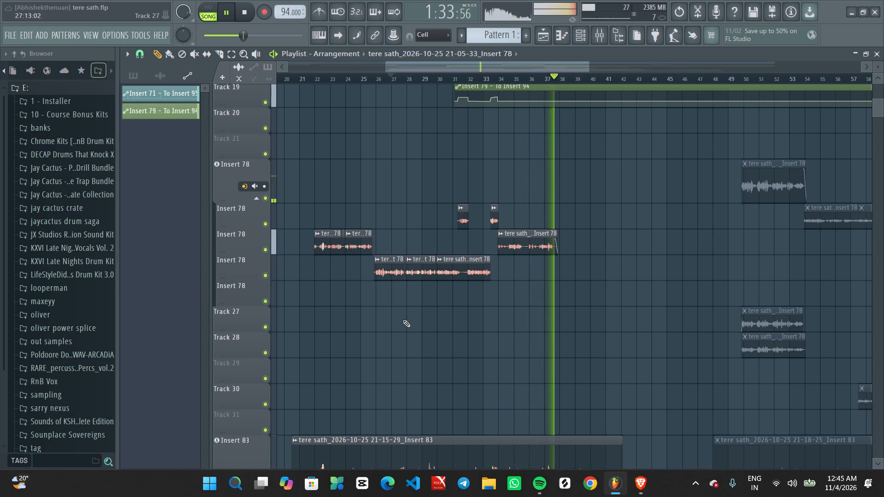
# Restart playback from bar 35, raise the gain of the 21-11-05 Insert 78 clip, and listen to the clip's end.
pyautogui.press('space')
pyautogui.press('space')
pyautogui.keyDown('ctrl'); pyautogui.scroll(11, 505, 299); pyautogui.keyUp('ctrl')
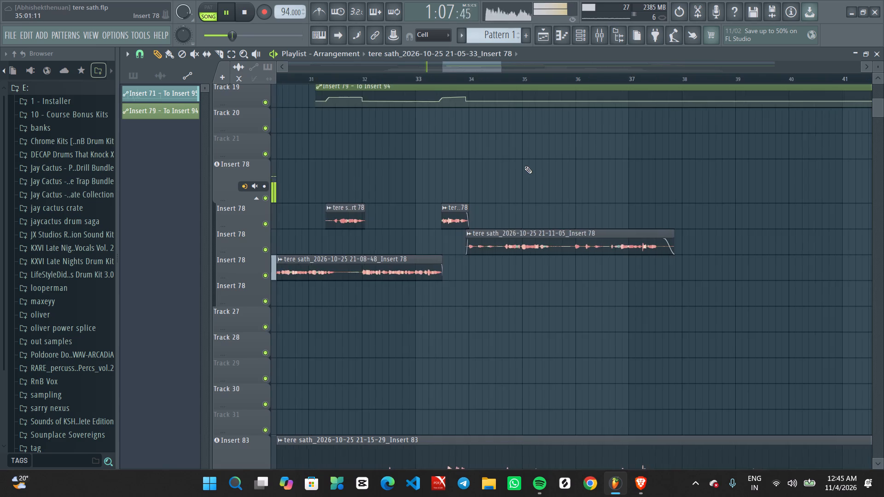
pyautogui.keyDown('ctrl'); pyautogui.scroll(3, 524, 166); pyautogui.keyUp('ctrl')
pyautogui.click(520, 76)
pyautogui.keyDown('ctrl'); pyautogui.scroll(5, 589, 233); pyautogui.keyUp('ctrl')
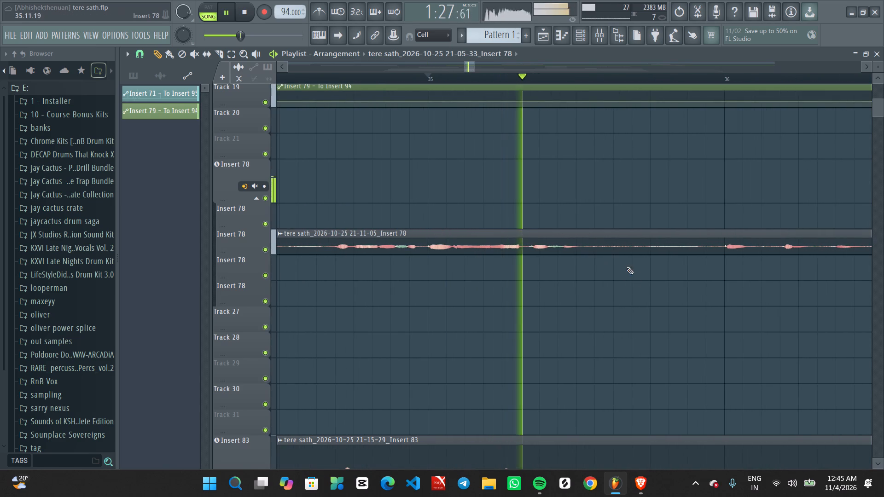
pyautogui.press('space')
pyautogui.press('space')
pyautogui.moveTo(575, 253); pyautogui.dragTo(575, 250)
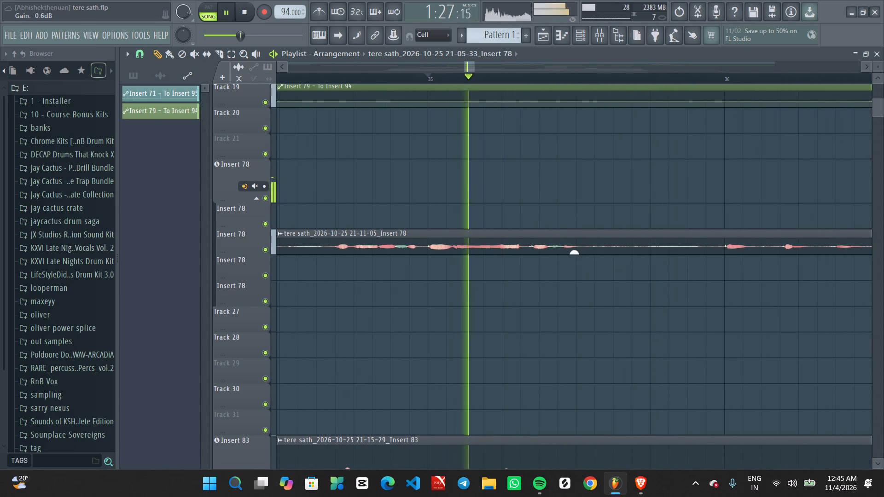
pyautogui.moveTo(575, 250); pyautogui.dragTo(574, 242)
pyautogui.keyDown('ctrl'); pyautogui.scroll(-9, 577, 304); pyautogui.keyUp('ctrl')
pyautogui.keyDown('ctrl'); pyautogui.scroll(-3, 663, 298); pyautogui.keyUp('ctrl')
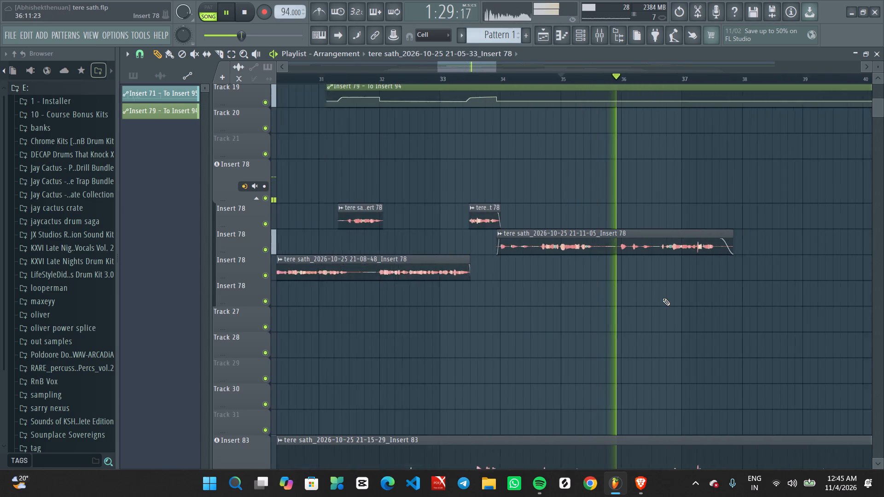
pyautogui.keyDown('ctrl'); pyautogui.scroll(5, 663, 298); pyautogui.keyUp('ctrl')
pyautogui.moveTo(732, 286); pyautogui.dragTo(664, 277, button='middle')
pyautogui.keyDown('ctrl'); pyautogui.scroll(1, 660, 278); pyautogui.keyUp('ctrl')
pyautogui.moveTo(670, 283); pyautogui.dragTo(633, 283, button='middle')
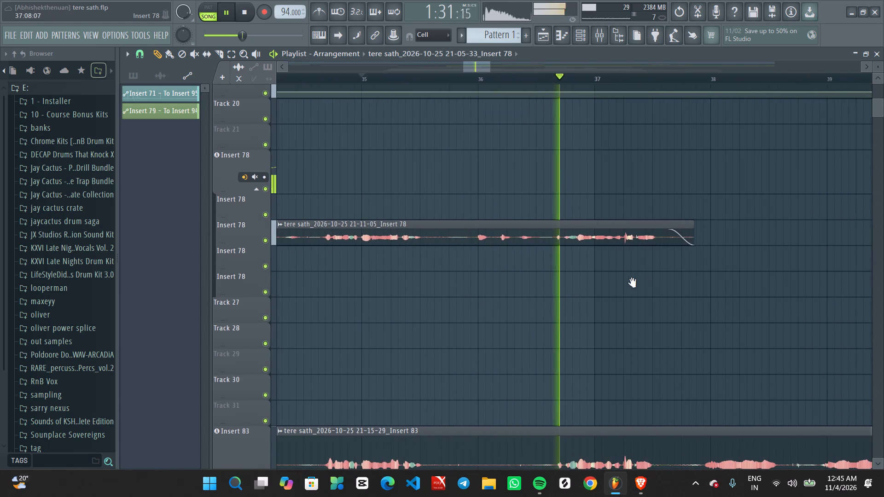
pyautogui.moveTo(633, 283); pyautogui.dragTo(619, 283, button='middle')
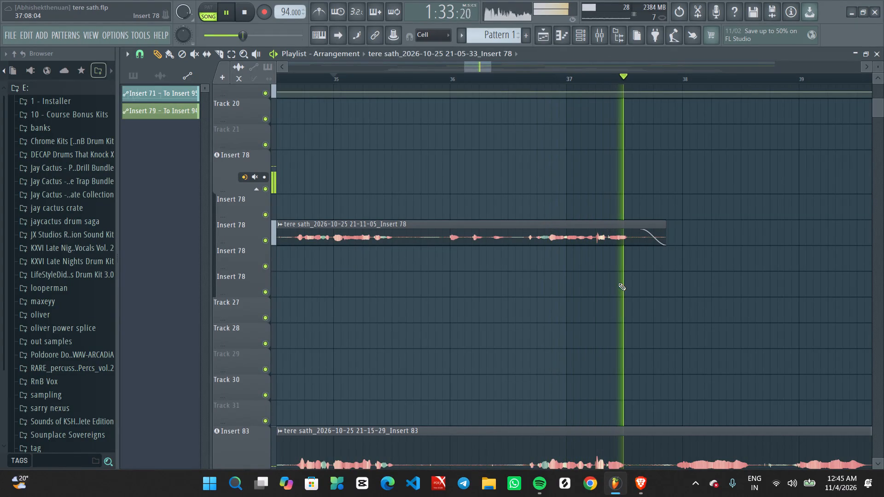
# Examine the vocal takes on the Insert 83 to Insert 89 tracks while playback runs past bar 37.
pyautogui.keyDown('ctrl'); pyautogui.scroll(-16, 618, 283); pyautogui.keyUp('ctrl')
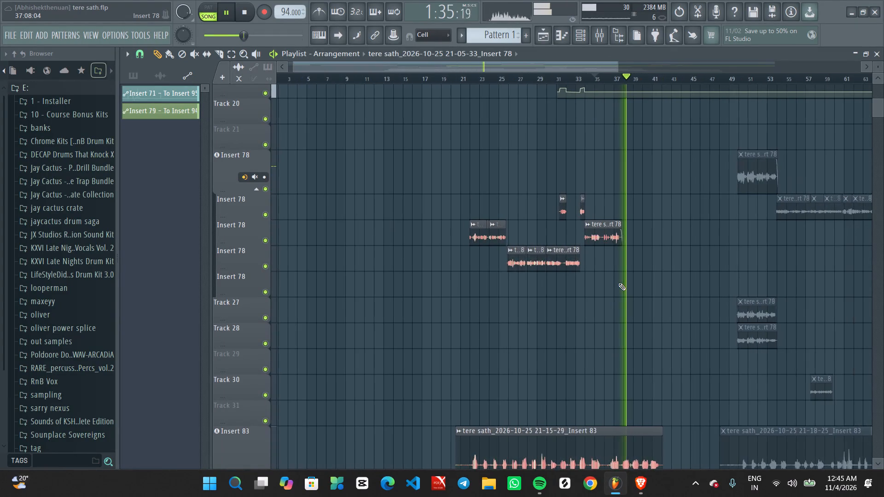
pyautogui.keyDown('ctrl'); pyautogui.scroll(-8, 618, 283); pyautogui.keyUp('ctrl')
pyautogui.keyDown('ctrl'); pyautogui.scroll(2, 507, 305); pyautogui.keyUp('ctrl')
pyautogui.moveTo(464, 360); pyautogui.dragTo(463, 219, button='middle')
pyautogui.keyDown('ctrl'); pyautogui.scroll(3, 489, 339); pyautogui.keyUp('ctrl')
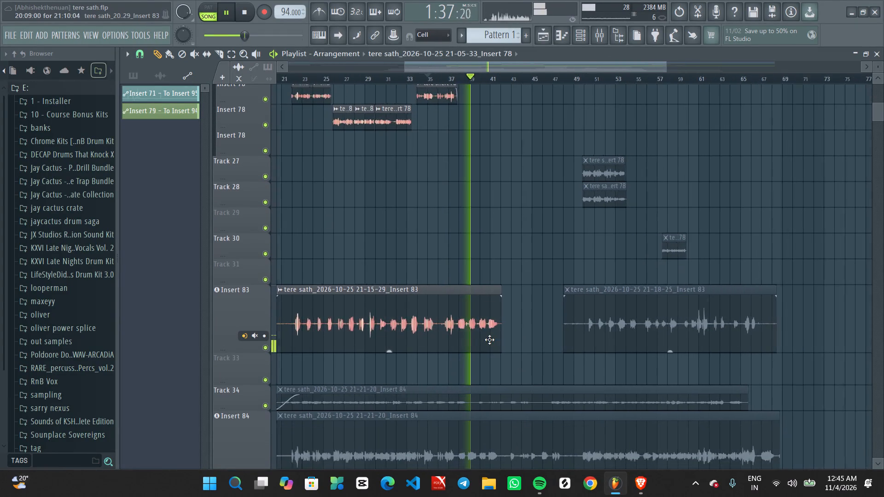
pyautogui.moveTo(478, 350); pyautogui.dragTo(477, 190, button='middle')
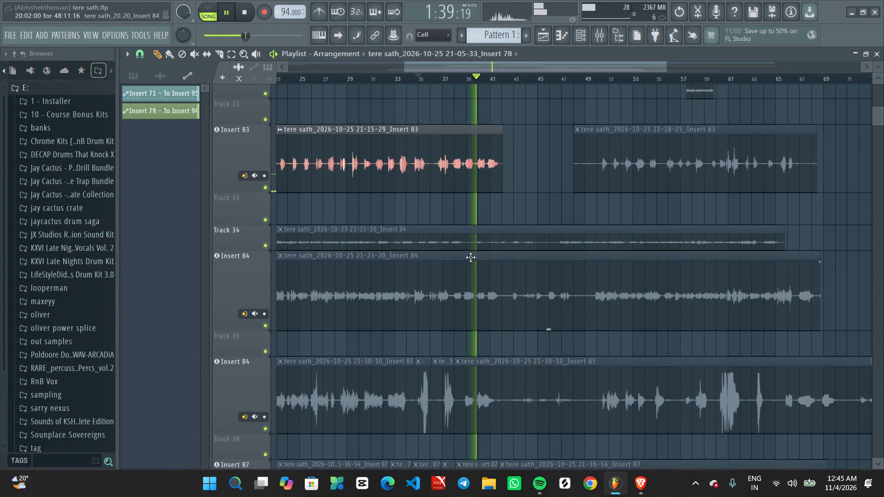
pyautogui.keyDown('ctrl'); pyautogui.scroll(-9, 466, 257); pyautogui.keyUp('ctrl')
pyautogui.scroll(-2, 459, 277)
pyautogui.scroll(1, 459, 277)
pyautogui.scroll(-13, 459, 278)
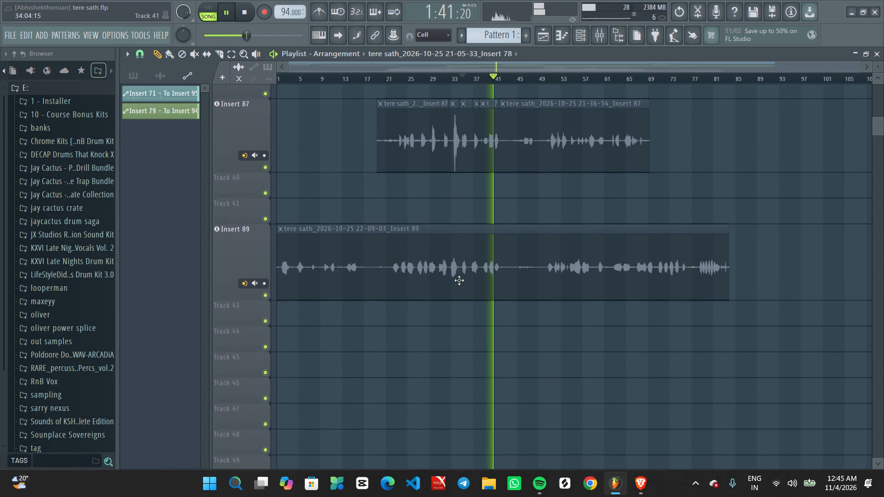
pyautogui.keyDown('ctrl'); pyautogui.scroll(2, 471, 286); pyautogui.keyUp('ctrl')
pyautogui.moveTo(475, 214); pyautogui.dragTo(538, 472, button='middle')
pyautogui.keyDown('ctrl'); pyautogui.scroll(2, 505, 357); pyautogui.keyUp('ctrl')
pyautogui.moveTo(564, 196); pyautogui.dragTo(419, 483, button='middle')
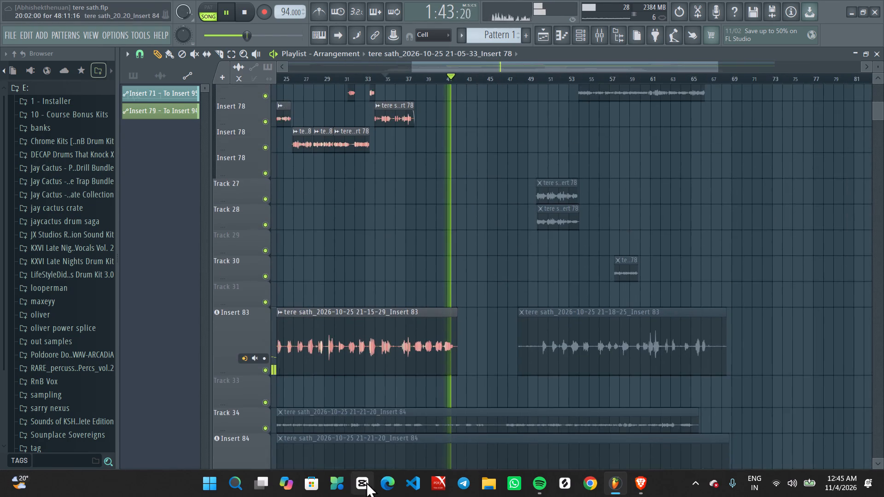
# Examine the Insert 71 and Track 10 vocal clips around bars 41 to 49 and play through them, stopping near bar 49.
pyautogui.keyDown('ctrl'); pyautogui.scroll(1, 438, 357); pyautogui.keyUp('ctrl')
pyautogui.moveTo(480, 260); pyautogui.dragTo(476, 480, button='middle')
pyautogui.keyDown('ctrl'); pyautogui.scroll(4, 450, 395); pyautogui.keyUp('ctrl')
pyautogui.keyDown('ctrl'); pyautogui.scroll(-7, 449, 389); pyautogui.keyUp('ctrl')
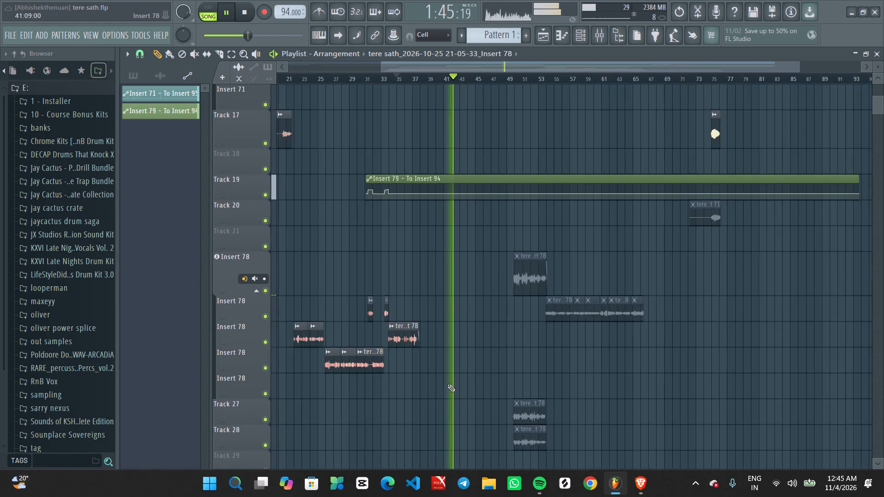
pyautogui.scroll(19, 454, 364)
pyautogui.keyDown('ctrl'); pyautogui.scroll(4, 468, 367); pyautogui.keyUp('ctrl')
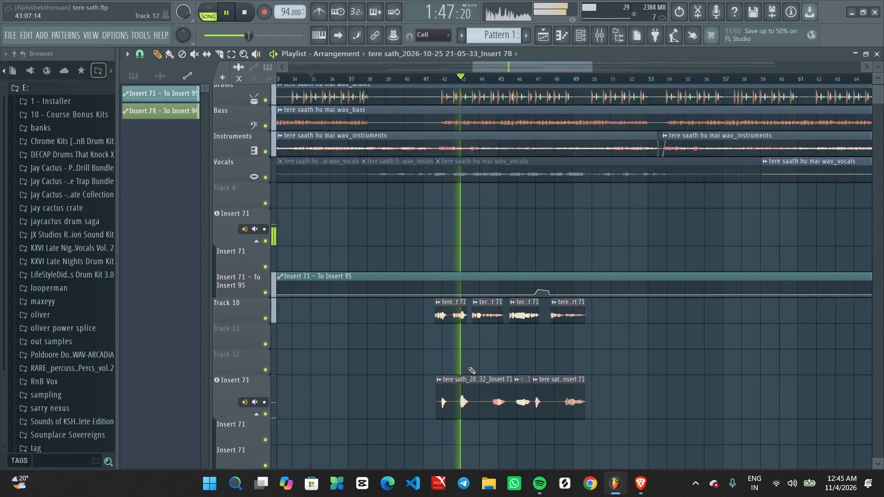
pyautogui.keyDown('ctrl'); pyautogui.scroll(2, 468, 367); pyautogui.keyUp('ctrl')
pyautogui.moveTo(476, 385); pyautogui.dragTo(526, 151, button='middle')
pyautogui.keyDown('ctrl'); pyautogui.scroll(-14, 523, 207); pyautogui.keyUp('ctrl')
pyautogui.scroll(-4, 501, 236)
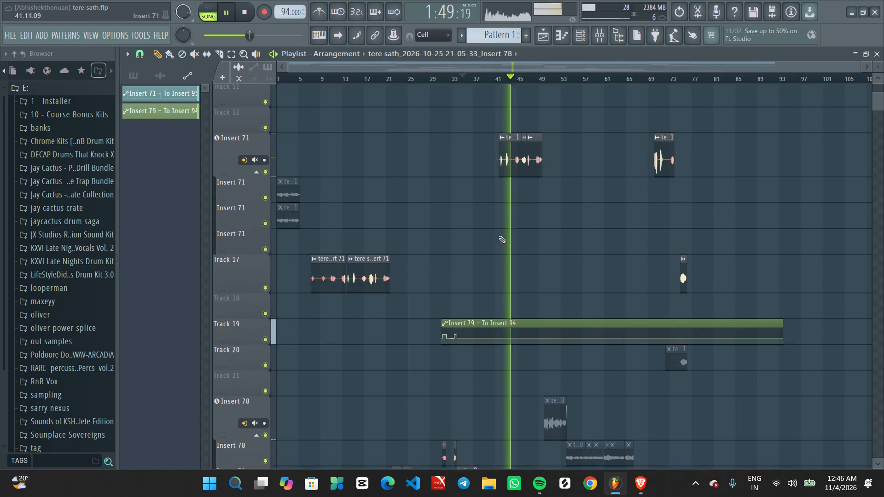
pyautogui.scroll(-12, 498, 236)
pyautogui.scroll(20, 506, 266)
pyautogui.scroll(1, 506, 266)
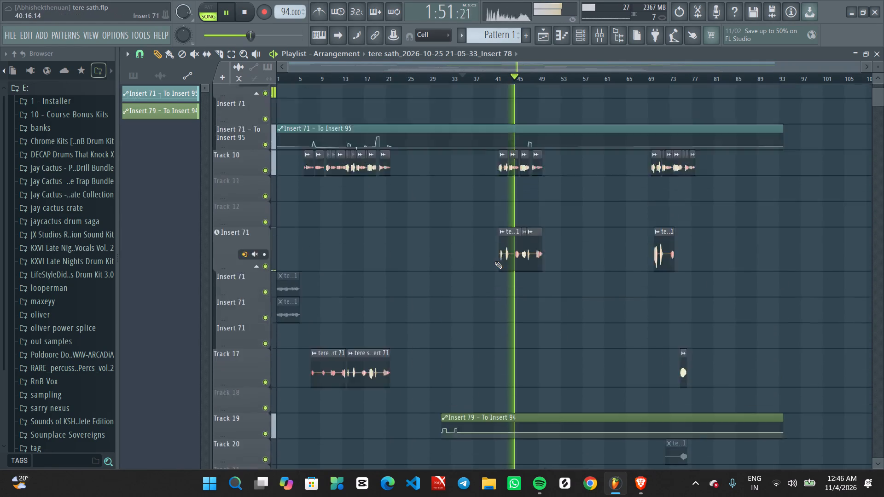
pyautogui.scroll(2, 495, 261)
pyautogui.keyDown('alt'); pyautogui.scroll(-9, 495, 261); pyautogui.keyUp('alt')
pyautogui.keyDown('ctrl'); pyautogui.scroll(4, 495, 261); pyautogui.keyUp('ctrl')
pyautogui.moveTo(501, 269); pyautogui.dragTo(585, 273, button='middle')
pyautogui.keyDown('ctrl'); pyautogui.scroll(-5, 573, 265); pyautogui.keyUp('ctrl')
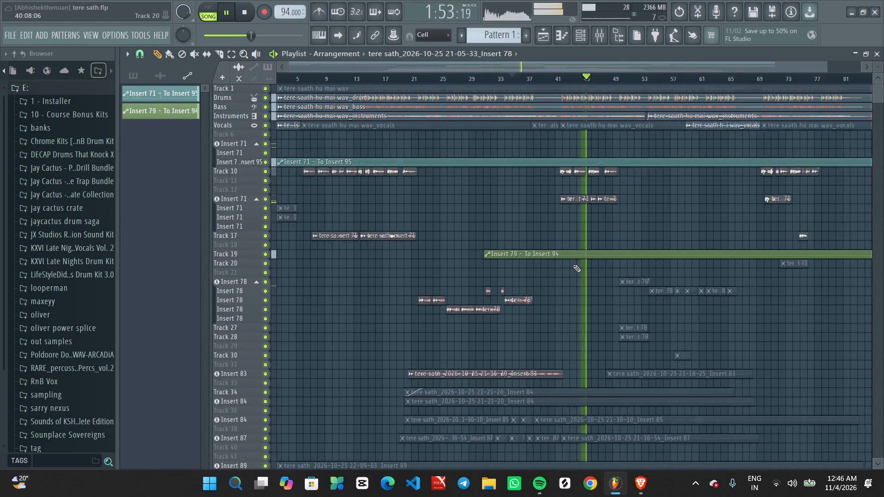
pyautogui.keyDown('ctrl'); pyautogui.scroll(-3, 573, 265); pyautogui.keyUp('ctrl')
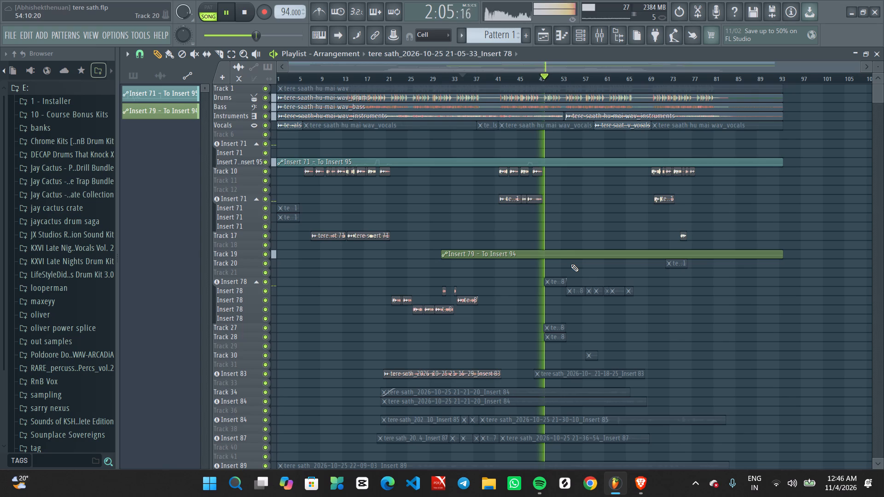
pyautogui.press('space')
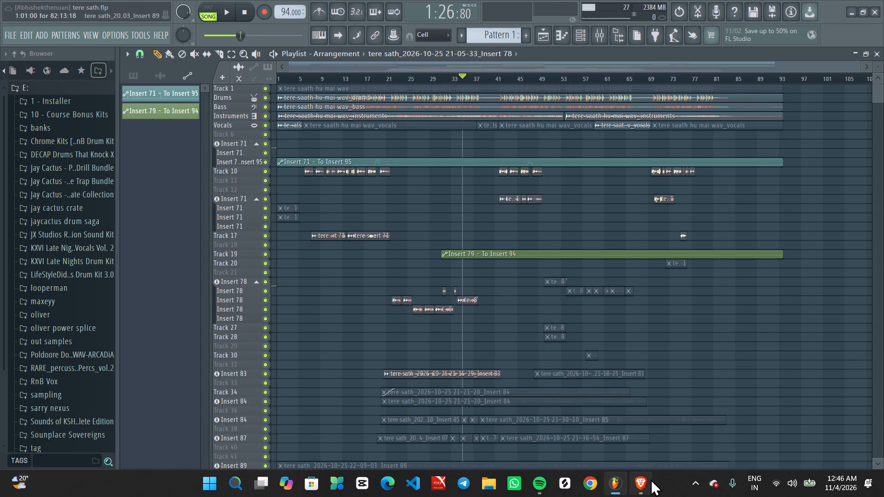
# Switch to the Brave browser and play the Star Girl music video from its beginning, pausing and resuming to listen.
pyautogui.click(651, 479)
pyautogui.press('space')
pyautogui.write('0')
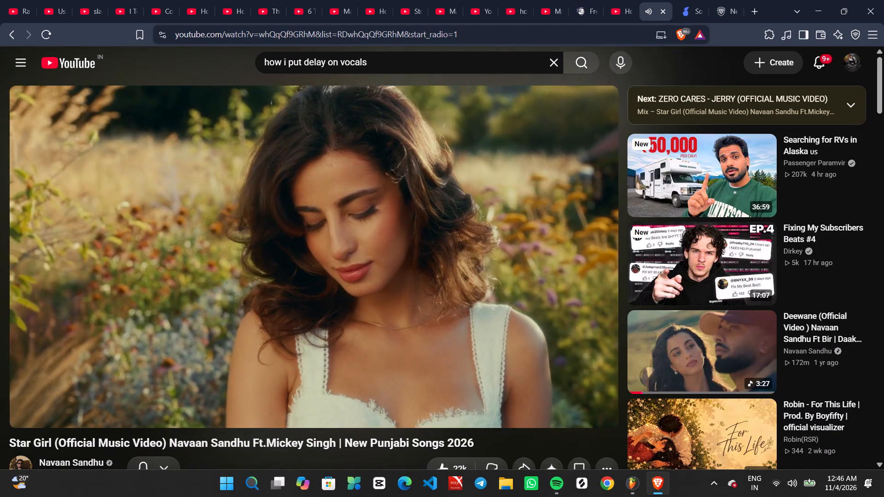
pyautogui.press('space')
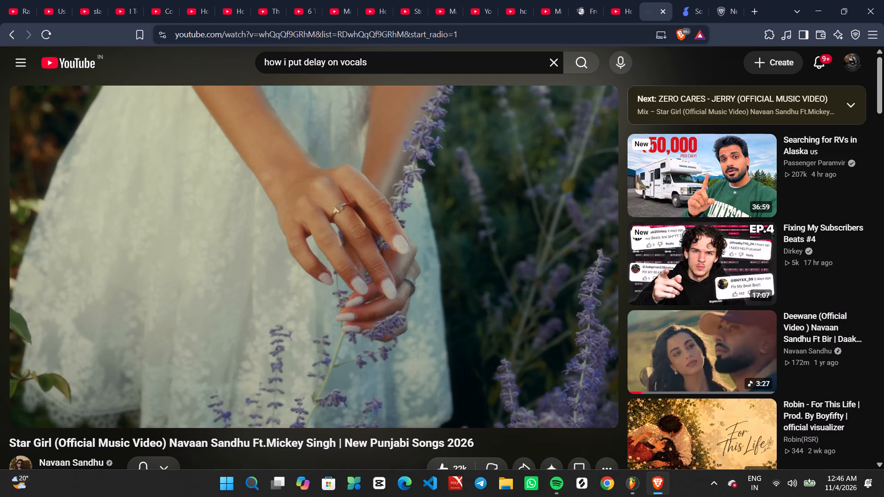
pyautogui.press('space')
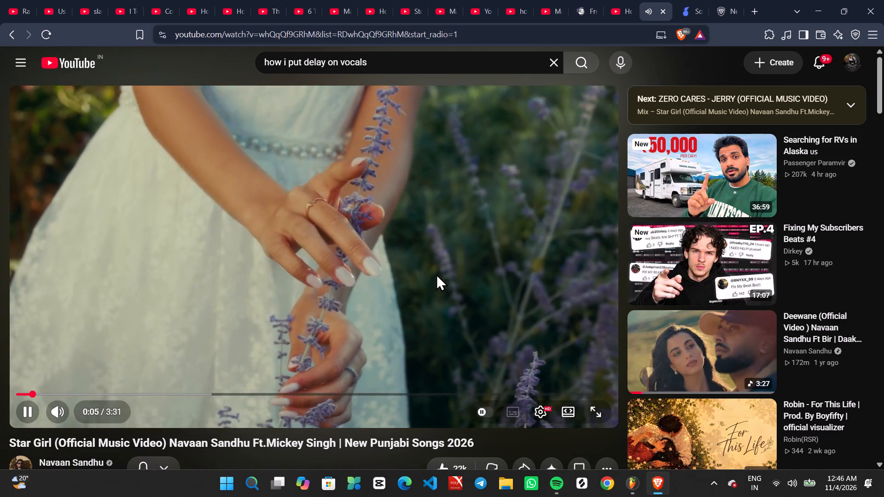
pyautogui.press('space')
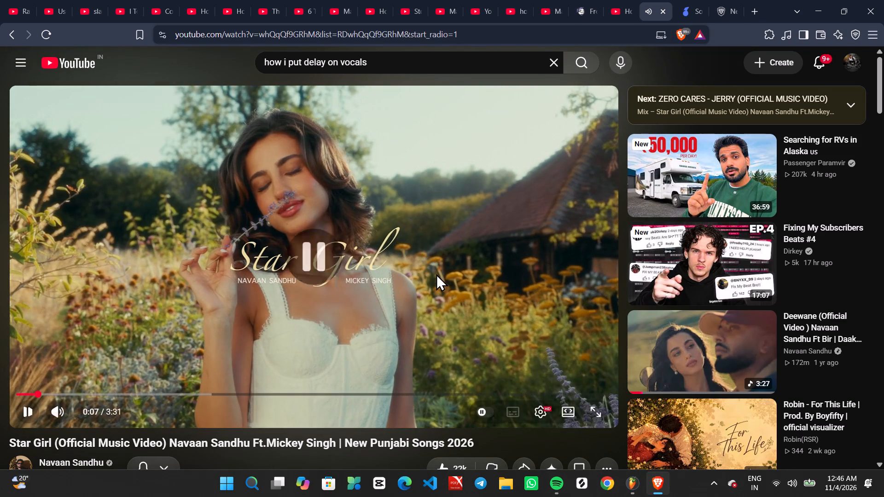
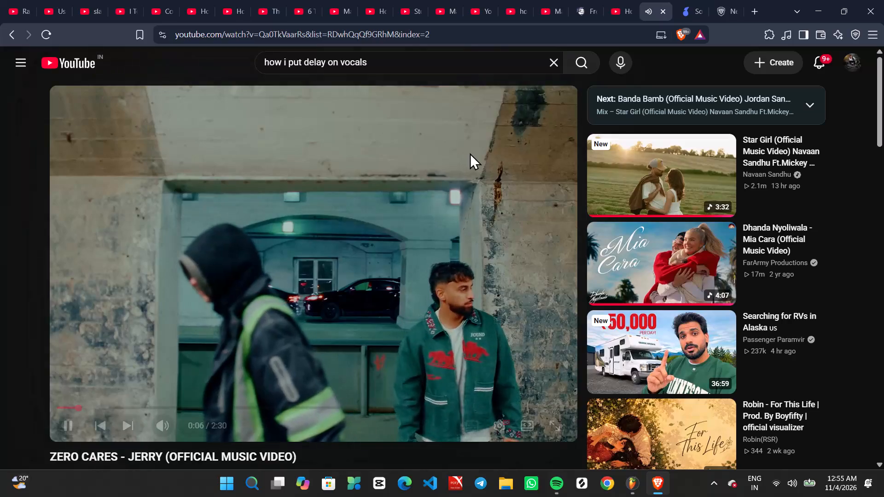
# Pause the reference music video, switch back to FL Studio, and start playing the tere sath arrangement.
pyautogui.click(390, 234)
pyautogui.click(821, 3)
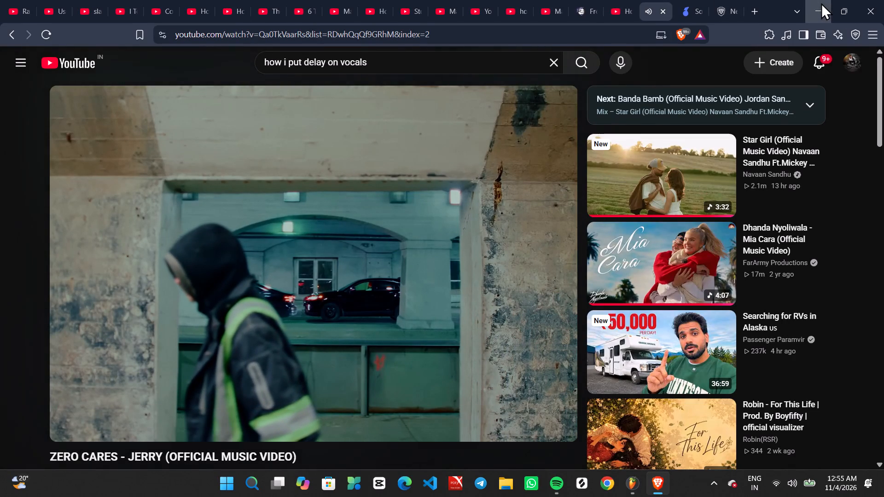
pyautogui.press('space')
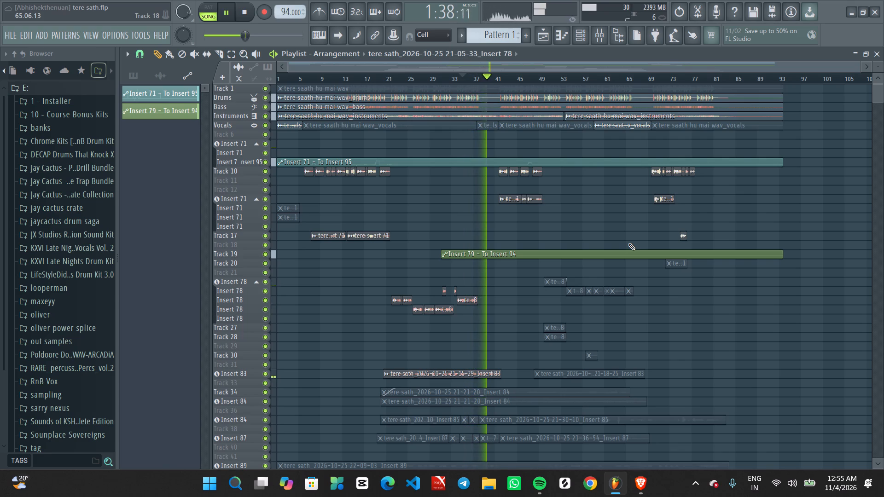
# Unmute the vocal clips on the Insert 78 group's upper two tracks between about bars 49 and 66.
pyautogui.keyDown('ctrl'); pyautogui.scroll(4, 505, 439); pyautogui.keyUp('ctrl')
pyautogui.click(578, 283)
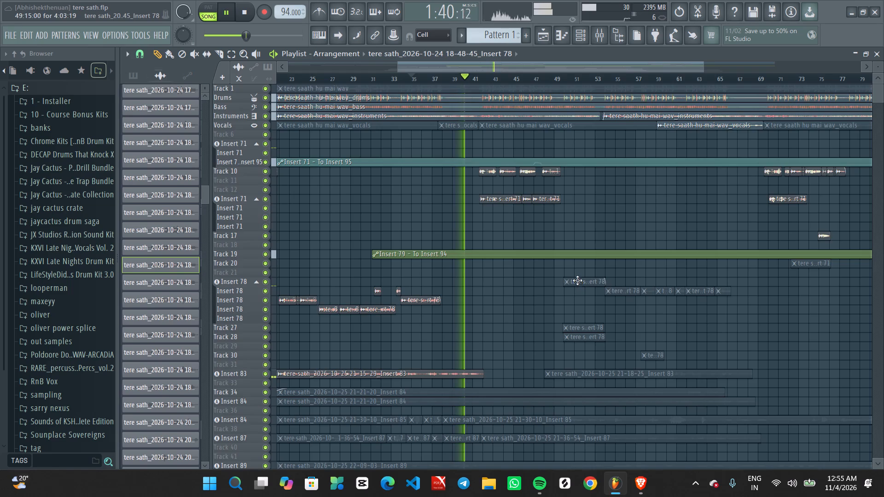
pyautogui.keyDown('alt'); pyautogui.scroll(5, 577, 275); pyautogui.keyUp('alt')
pyautogui.keyDown('ctrl'); pyautogui.scroll(5, 587, 327); pyautogui.keyUp('ctrl')
pyautogui.middleClick(582, 263)
pyautogui.rightClick(581, 265)
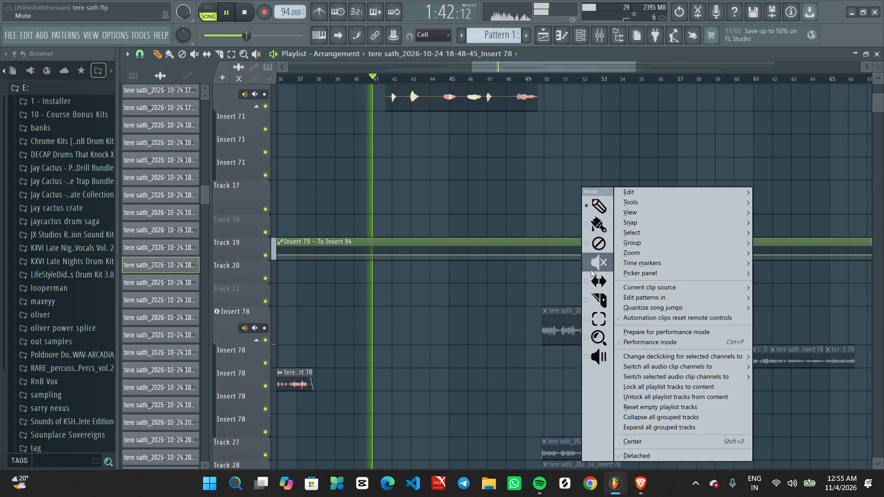
pyautogui.click(594, 264)
pyautogui.moveTo(573, 333); pyautogui.dragTo(854, 363)
pyautogui.moveTo(746, 358); pyautogui.dragTo(687, 359)
pyautogui.keyDown('ctrl'); pyautogui.scroll(-8, 686, 359); pyautogui.keyUp('ctrl')
pyautogui.keyDown('ctrl'); pyautogui.scroll(4, 682, 383); pyautogui.keyUp('ctrl')
pyautogui.moveTo(690, 397); pyautogui.dragTo(394, 380, button='middle')
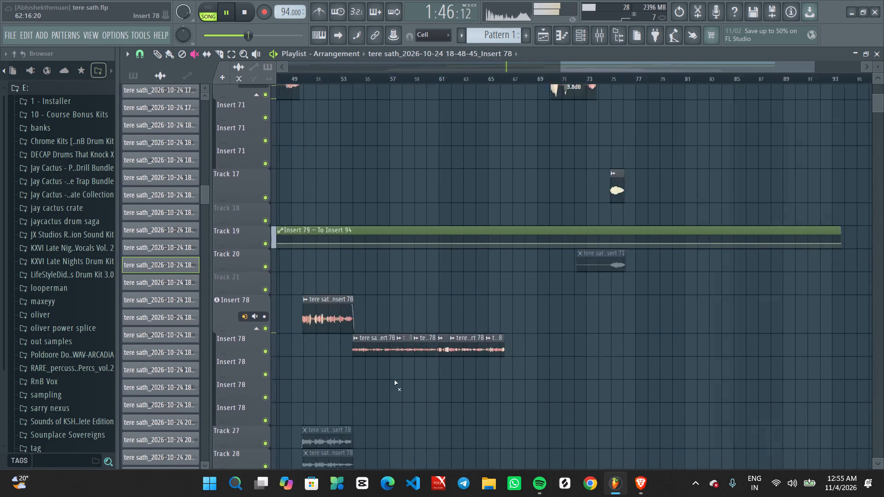
# Examine the arrangement around the unmuted Insert 78 clips and the Insert 83 to Insert 89 takes during playback.
pyautogui.moveTo(394, 380); pyautogui.dragTo(395, 380, button='middle')
pyautogui.keyDown('ctrl'); pyautogui.scroll(-2, 488, 362); pyautogui.keyUp('ctrl')
pyautogui.keyDown('ctrl'); pyautogui.scroll(1, 488, 362); pyautogui.keyUp('ctrl')
pyautogui.keyDown('ctrl'); pyautogui.scroll(-5, 488, 362); pyautogui.keyUp('ctrl')
pyautogui.keyDown('ctrl'); pyautogui.scroll(3, 569, 295); pyautogui.keyUp('ctrl')
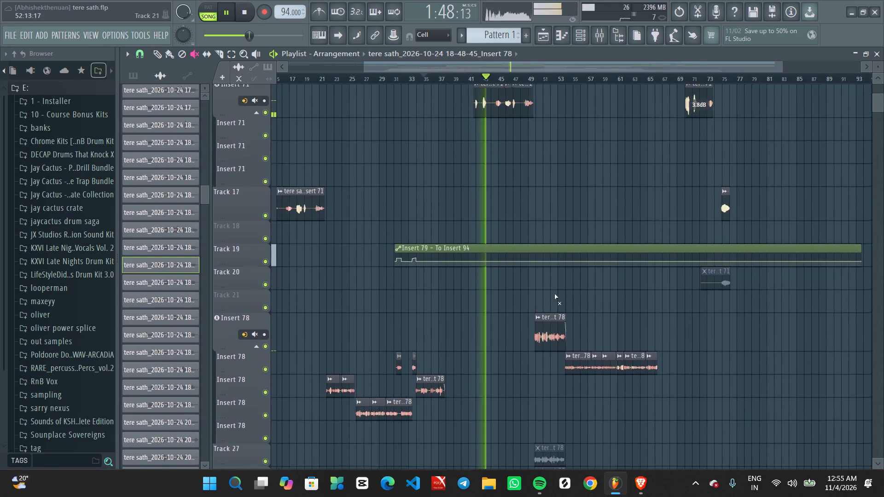
pyautogui.keyDown('alt'); pyautogui.scroll(-8, 550, 293); pyautogui.keyUp('alt')
pyautogui.keyDown('ctrl'); pyautogui.scroll(2, 504, 315); pyautogui.keyUp('ctrl')
pyautogui.moveTo(500, 336); pyautogui.dragTo(638, 235, button='middle')
pyautogui.scroll(1, 638, 235)
pyautogui.keyDown('ctrl'); pyautogui.scroll(-8, 615, 235); pyautogui.keyUp('ctrl')
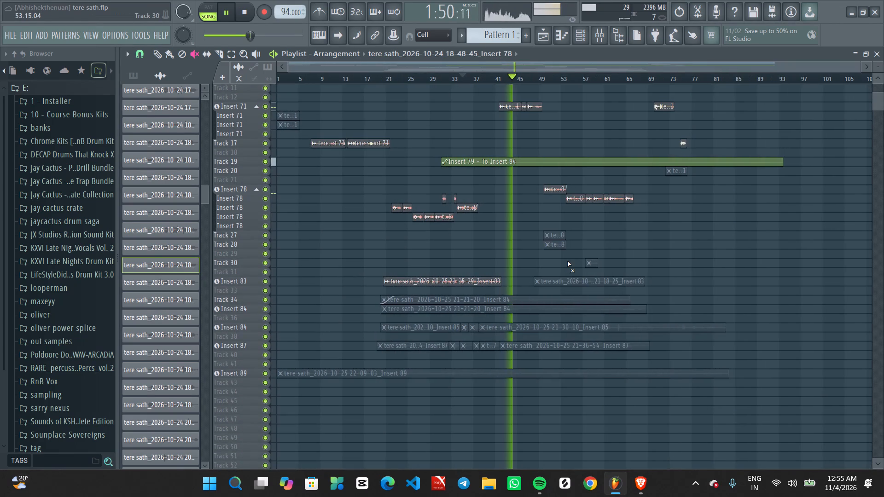
pyautogui.scroll(-1, 567, 261)
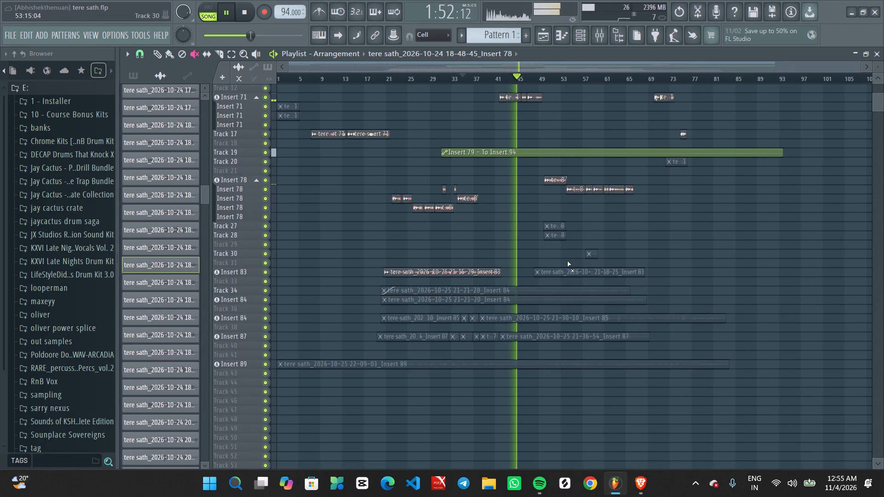
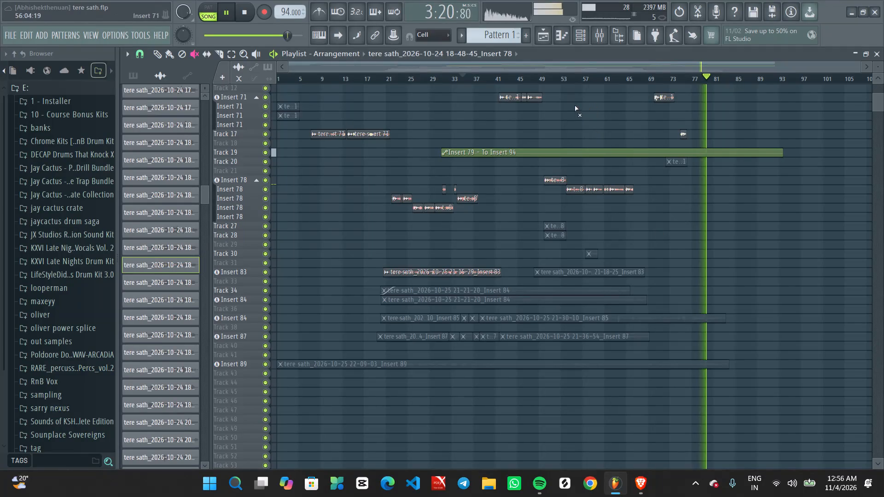
# Move playback back to about bar 52 to listen to the unmuted Insert 78 vocals.
pyautogui.click(558, 77)
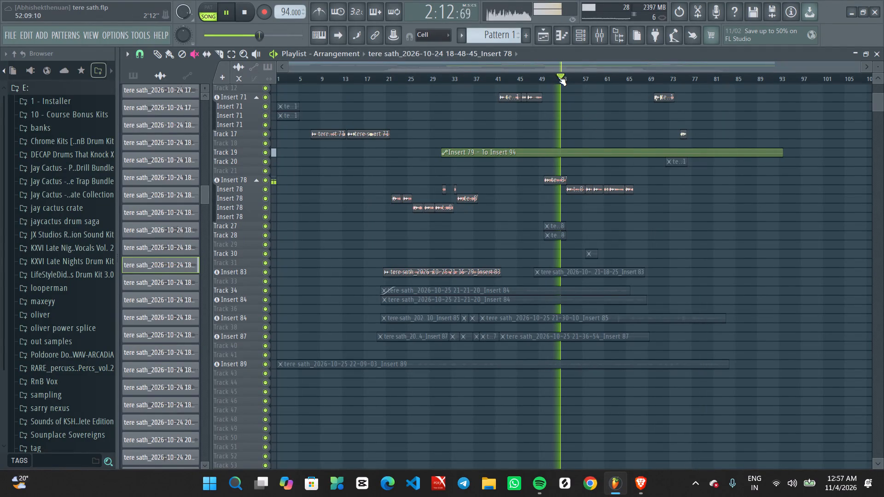
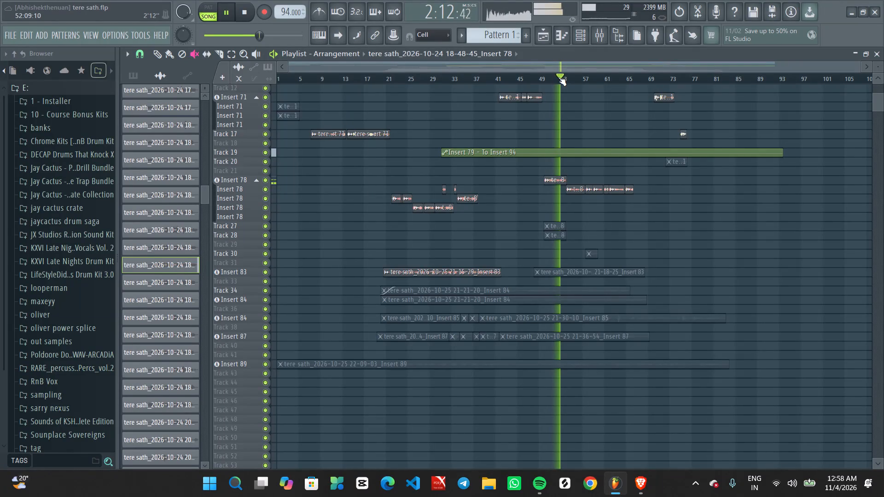
# Move playback back to about bar 47 and listen through the Insert 78 vocals again.
pyautogui.click(532, 76)
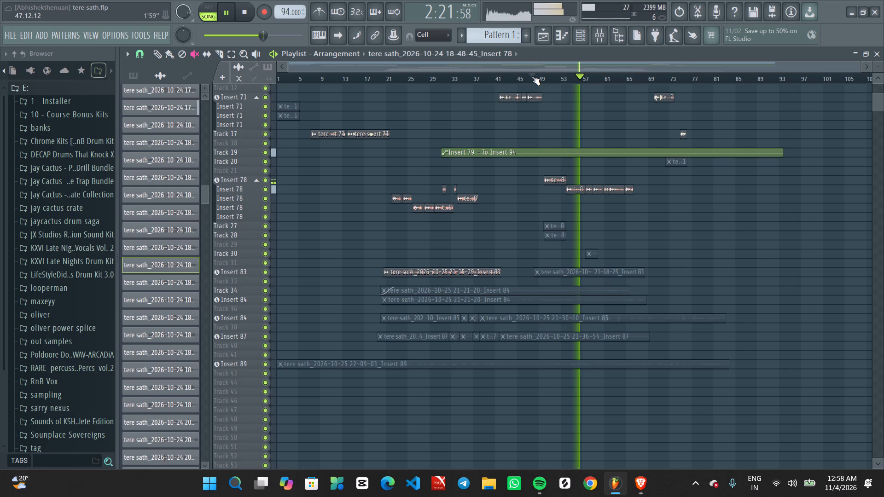
# Play from about bar 20 and examine the Insert 83 vocal take up close.
pyautogui.click(518, 81)
pyautogui.keyDown('ctrl'); pyautogui.scroll(3, 390, 257); pyautogui.keyUp('ctrl')
pyautogui.moveTo(429, 247); pyautogui.dragTo(454, 279, button='middle')
pyautogui.click(403, 74)
pyautogui.keyDown('ctrl'); pyautogui.scroll(3, 404, 253); pyautogui.keyUp('ctrl')
pyautogui.moveTo(419, 295); pyautogui.dragTo(401, 251, button='middle')
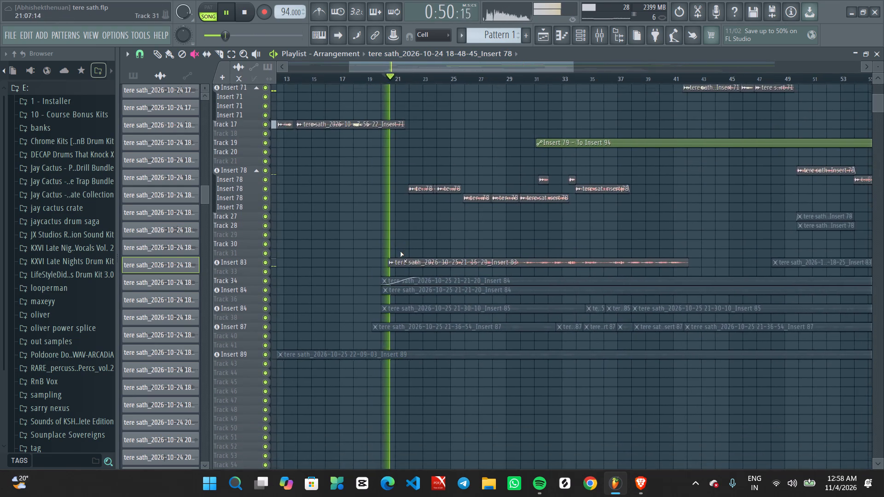
pyautogui.keyDown('alt'); pyautogui.scroll(7, 401, 268); pyautogui.keyUp('alt')
pyautogui.moveTo(437, 279); pyautogui.dragTo(430, 353, button='middle')
pyautogui.keyDown('ctrl'); pyautogui.scroll(1, 455, 248); pyautogui.keyUp('ctrl')
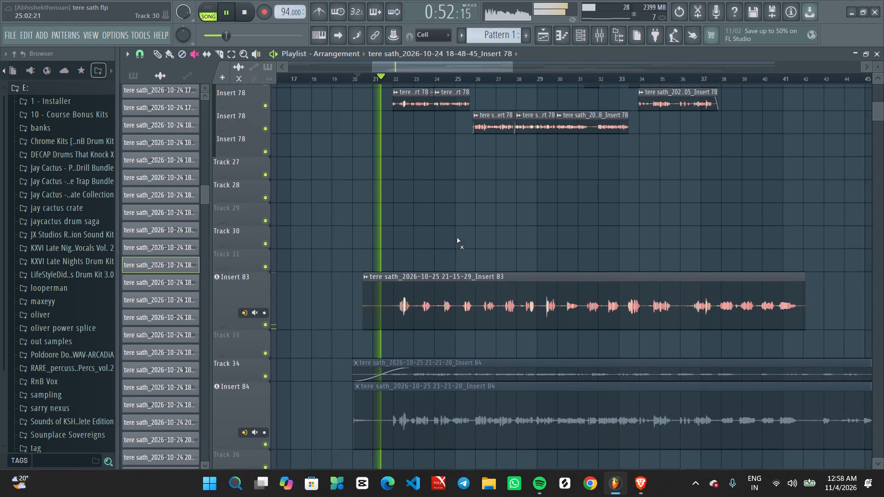
pyautogui.keyDown('ctrl'); pyautogui.scroll(1, 457, 237); pyautogui.keyUp('ctrl')
pyautogui.middleClick(450, 202)
pyautogui.rightClick(450, 202)
pyautogui.click(459, 212)
# Compare the Insert 83 waveform with the muted Insert 84 takes below it while listening from about bar 22.
pyautogui.keyDown('ctrl'); pyautogui.scroll(2, 449, 312); pyautogui.keyUp('ctrl')
pyautogui.moveTo(429, 365); pyautogui.dragTo(432, 354, button='middle')
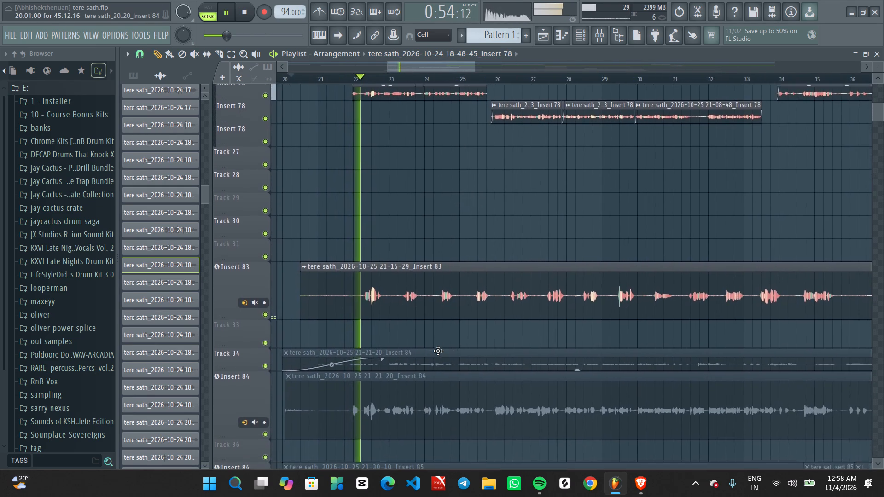
pyautogui.keyDown('ctrl'); pyautogui.scroll(1, 441, 351); pyautogui.keyUp('ctrl')
pyautogui.keyDown('ctrl'); pyautogui.scroll(-7, 419, 334); pyautogui.keyUp('ctrl')
pyautogui.keyDown('ctrl'); pyautogui.scroll(3, 484, 338); pyautogui.keyUp('ctrl')
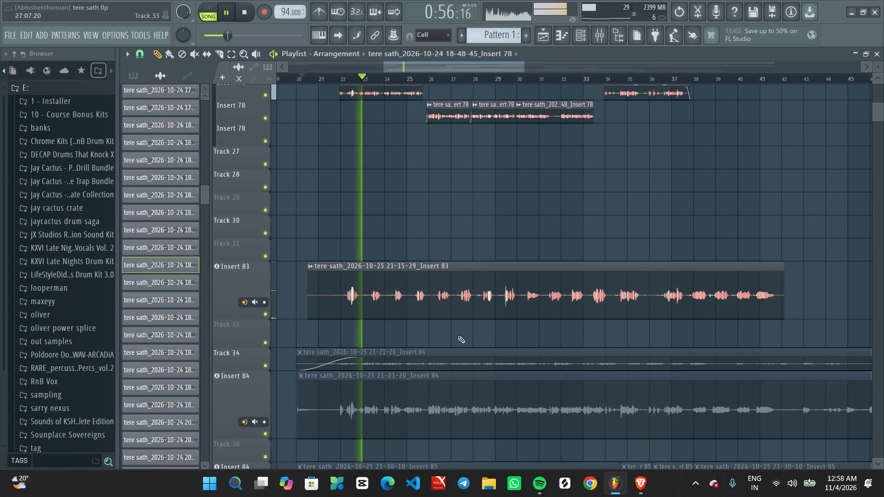
pyautogui.moveTo(447, 336); pyautogui.dragTo(472, 319, button='middle')
pyautogui.scroll(1, 472, 319)
pyautogui.keyDown('alt'); pyautogui.scroll(-6, 472, 318); pyautogui.keyUp('alt')
pyautogui.keyDown('ctrl'); pyautogui.scroll(3, 410, 333); pyautogui.keyUp('ctrl')
pyautogui.keyDown('alt'); pyautogui.scroll(3, 410, 333); pyautogui.keyUp('alt')
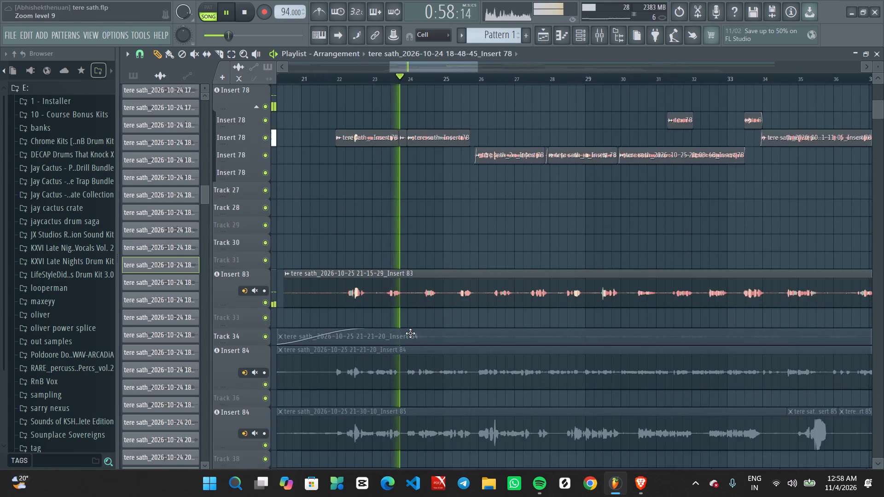
pyautogui.keyDown('alt'); pyautogui.scroll(1, 404, 330); pyautogui.keyUp('alt')
pyautogui.keyDown('ctrl'); pyautogui.scroll(1, 402, 328); pyautogui.keyUp('ctrl')
pyautogui.moveTo(412, 326); pyautogui.dragTo(500, 309, button='middle')
pyautogui.keyDown('ctrl'); pyautogui.scroll(-2, 498, 308); pyautogui.keyUp('ctrl')
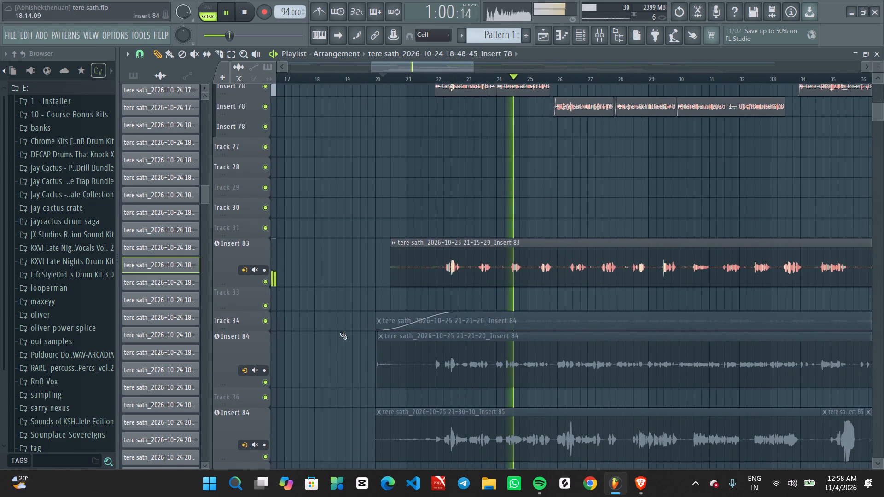
# Make Track 34 taller so its Insert 84 take can be read more easily.
pyautogui.moveTo(240, 330); pyautogui.dragTo(243, 354)
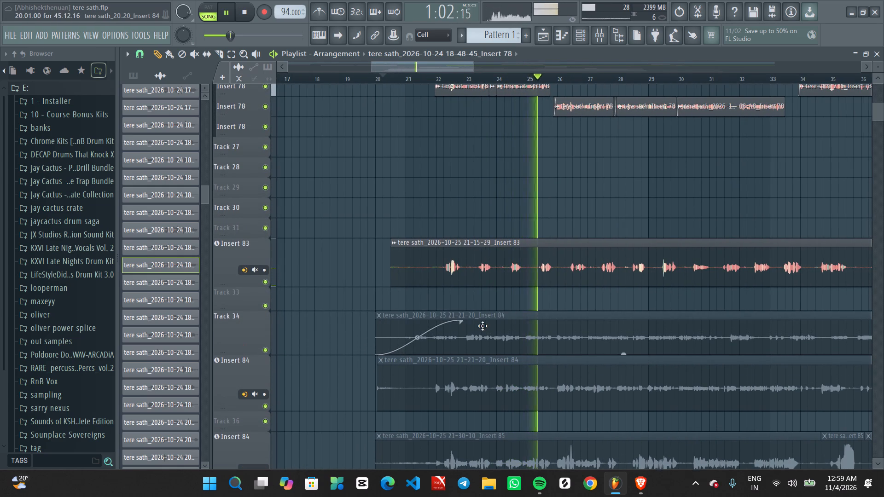
# Examine the Insert 83 to Insert 89 vocal takes between about bars 17 and 35 during playback.
pyautogui.keyDown('ctrl'); pyautogui.scroll(1, 485, 326); pyautogui.keyUp('ctrl')
pyautogui.moveTo(544, 323); pyautogui.dragTo(450, 219, button='middle')
pyautogui.keyDown('alt'); pyautogui.scroll(-7, 435, 236); pyautogui.keyUp('alt')
pyautogui.keyDown('alt'); pyautogui.scroll(1, 419, 268); pyautogui.keyUp('alt')
pyautogui.keyDown('alt'); pyautogui.scroll(-1, 419, 271); pyautogui.keyUp('alt')
pyautogui.keyDown('ctrl'); pyautogui.scroll(2, 430, 313); pyautogui.keyUp('ctrl')
pyautogui.moveTo(400, 314); pyautogui.dragTo(607, 335, button='middle')
pyautogui.keyDown('ctrl'); pyautogui.scroll(-6, 499, 299); pyautogui.keyUp('ctrl')
pyautogui.keyDown('ctrl'); pyautogui.scroll(5, 486, 297); pyautogui.keyUp('ctrl')
pyautogui.keyDown('alt'); pyautogui.scroll(2, 532, 299); pyautogui.keyUp('alt')
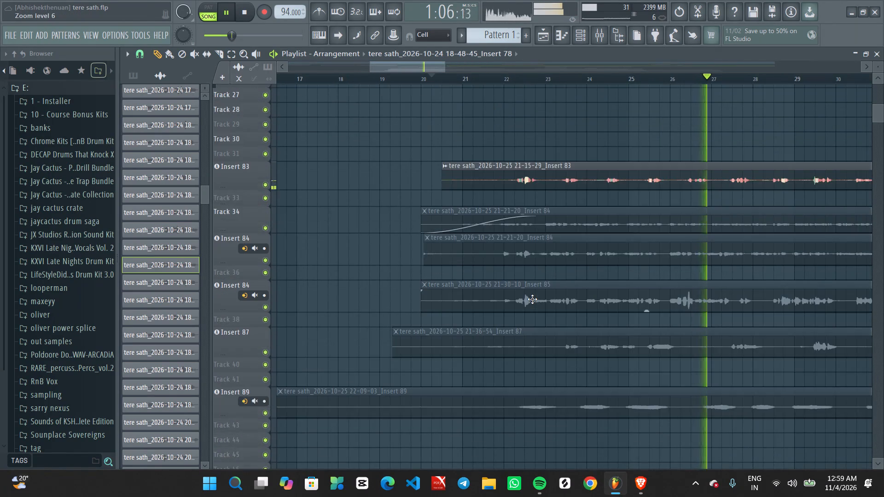
pyautogui.keyDown('alt'); pyautogui.scroll(1, 532, 299); pyautogui.keyUp('alt')
pyautogui.keyDown('ctrl'); pyautogui.scroll(2, 532, 299); pyautogui.keyUp('ctrl')
pyautogui.scroll(1, 587, 259)
pyautogui.moveTo(581, 261); pyautogui.dragTo(339, 373, button='middle')
pyautogui.keyDown('ctrl'); pyautogui.scroll(-2, 444, 298); pyautogui.keyUp('ctrl')
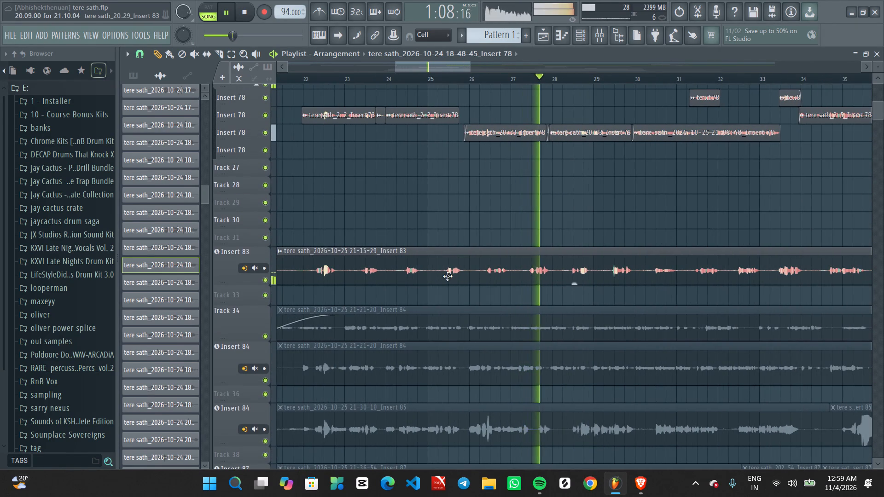
# Shift band 4 lower in frequency in the first Fruity Parametric EQ 2 on mixer Insert 83.
pyautogui.doubleClick(448, 276)
pyautogui.doubleClick(522, 203)
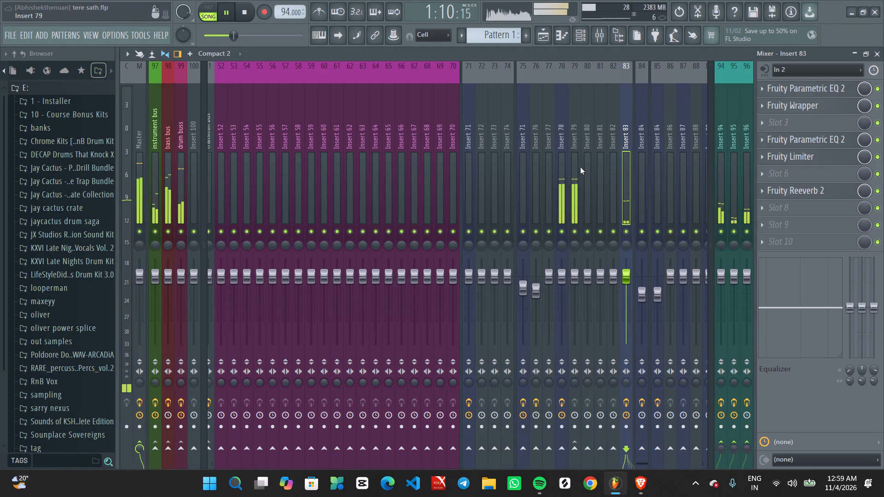
pyautogui.click(828, 83)
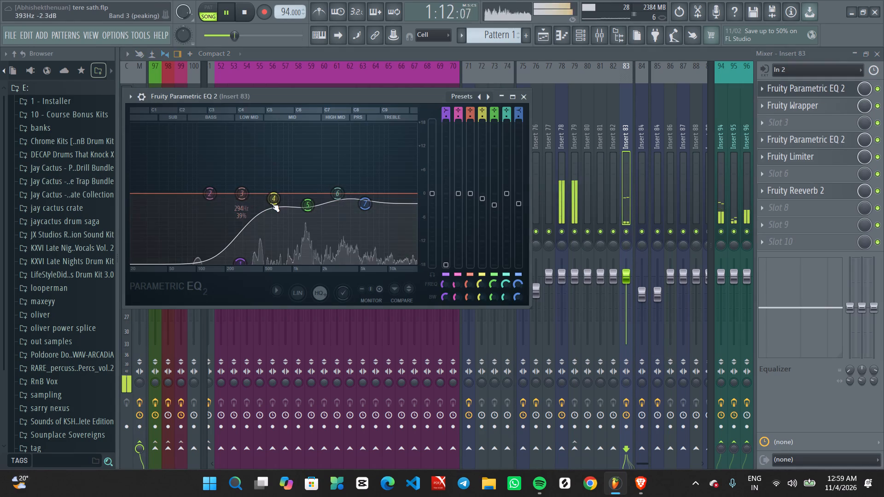
pyautogui.moveTo(279, 206); pyautogui.dragTo(242, 201)
pyautogui.click(297, 208)
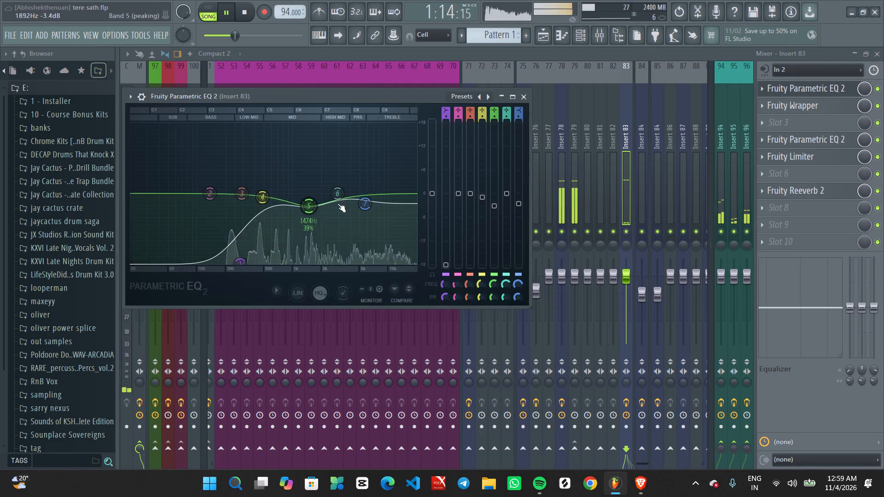
pyautogui.click(523, 96)
# Replace the Fruity Wrapper in Insert 83's second effect slot with Waves Tune Real-Time Stereo.
pyautogui.click(759, 108)
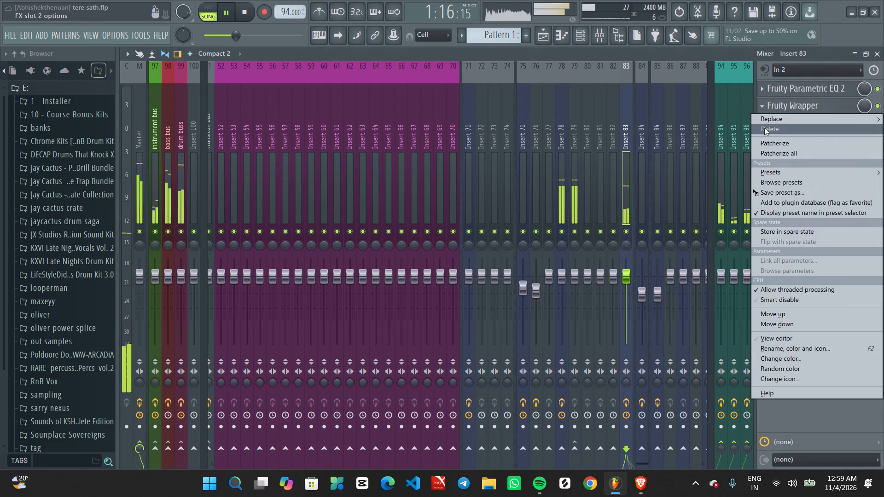
pyautogui.click(764, 130)
pyautogui.click(776, 105)
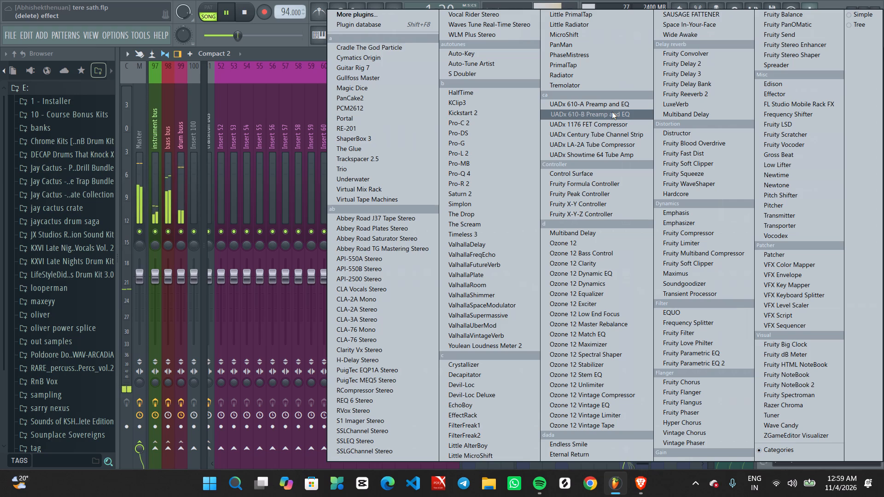
pyautogui.click(503, 23)
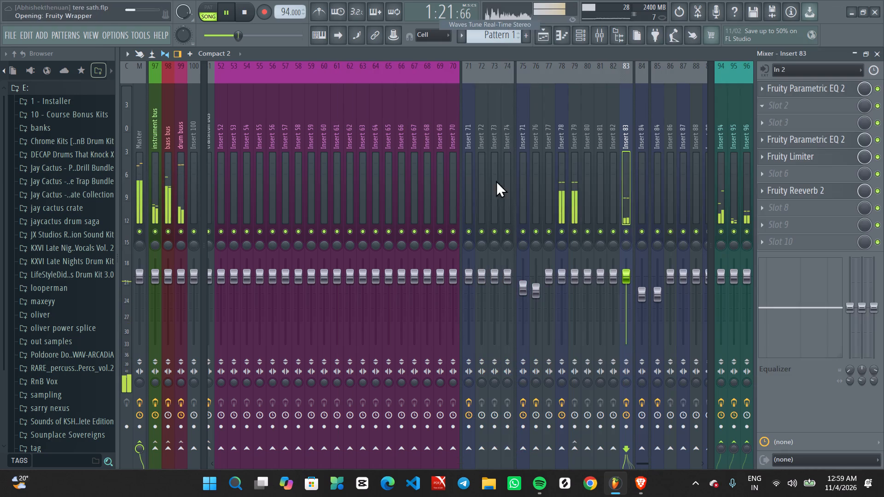
# Set the Waves Tune Real-Time scale to G Major.
pyautogui.click(503, 430)
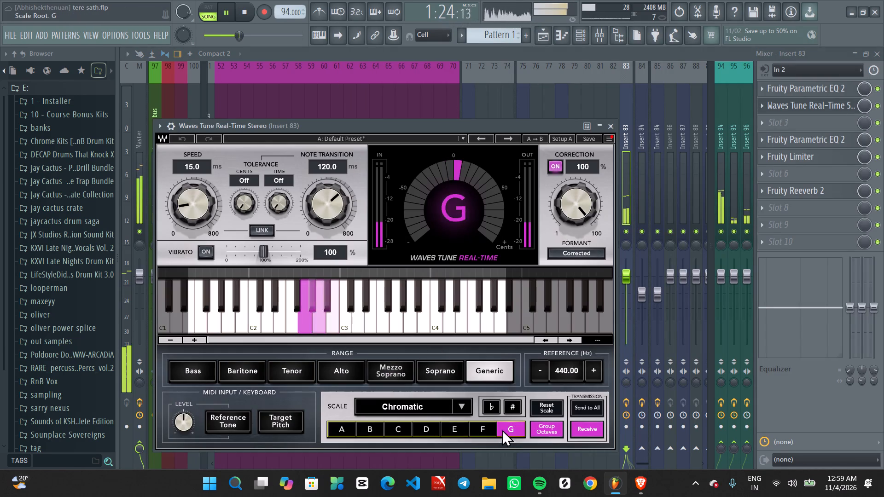
pyautogui.doubleClick(433, 405)
pyautogui.click(458, 403)
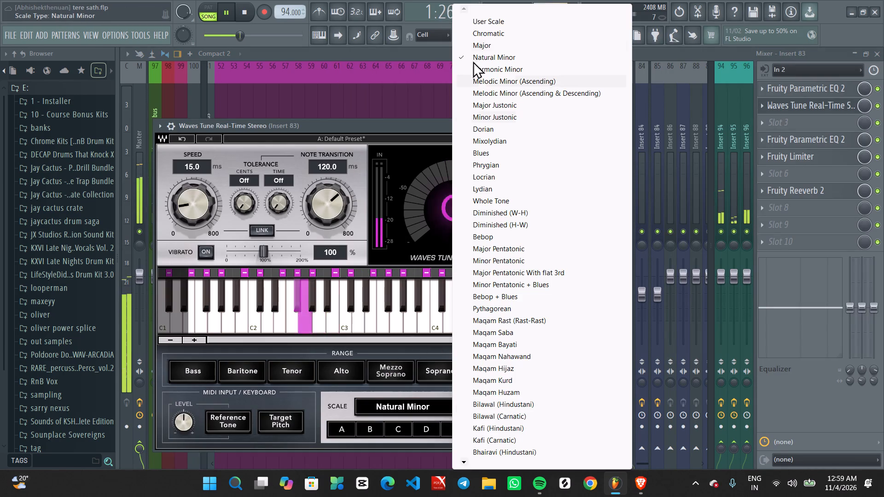
pyautogui.click(495, 40)
# Restart playback and set Waves Tune note transition and speed to 0.1 ms, with correction at 100%.
pyautogui.press('space')
pyautogui.press('space')
pyautogui.moveTo(326, 201); pyautogui.dragTo(459, 364)
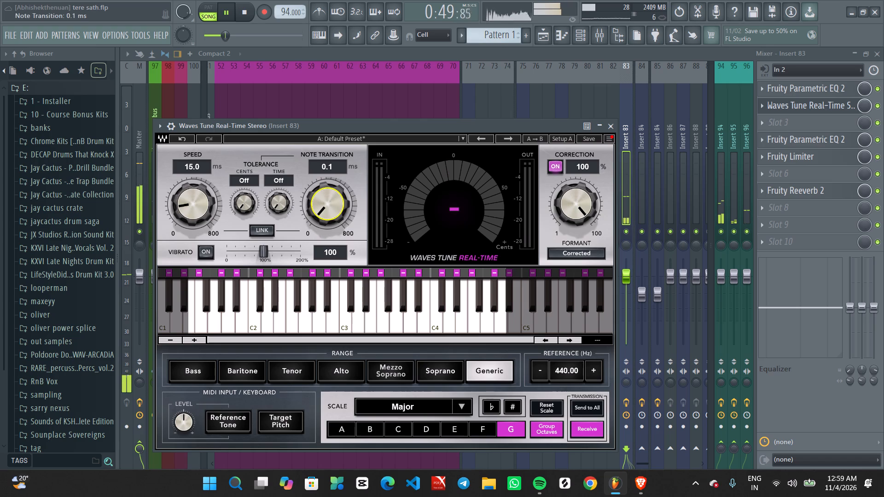
pyautogui.moveTo(459, 364); pyautogui.dragTo(468, 410)
pyautogui.moveTo(193, 210); pyautogui.dragTo(262, 483)
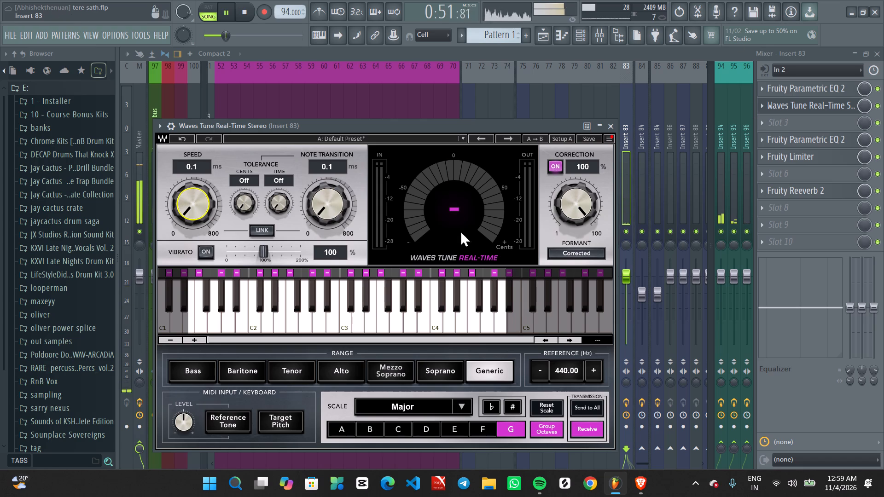
pyautogui.moveTo(572, 204); pyautogui.dragTo(604, 336)
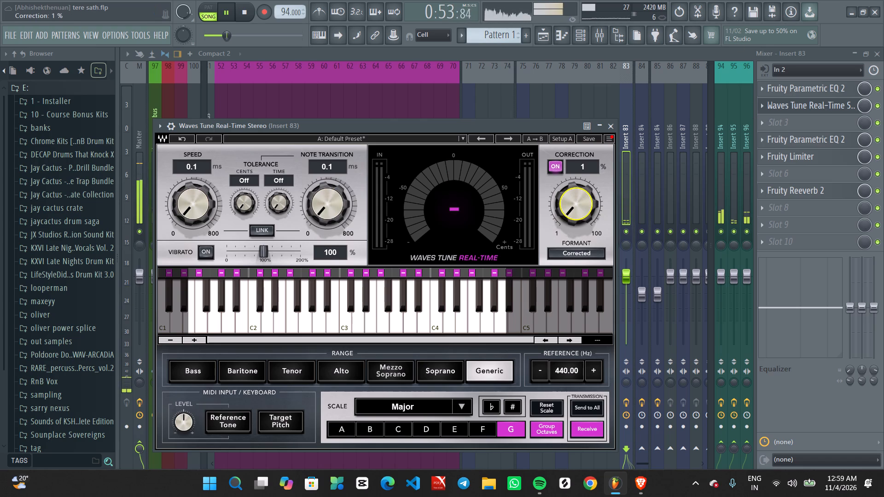
pyautogui.keyDown('alt'); pyautogui.click(571, 200); pyautogui.keyUp('alt')
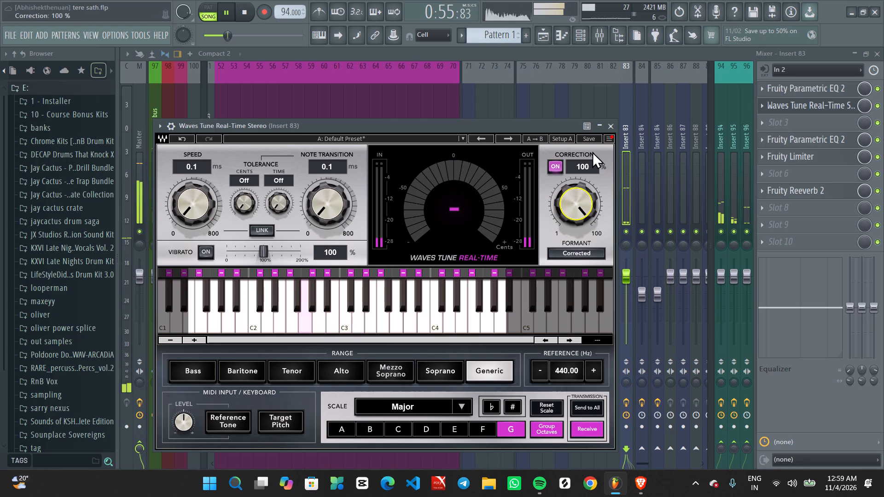
pyautogui.click(614, 125)
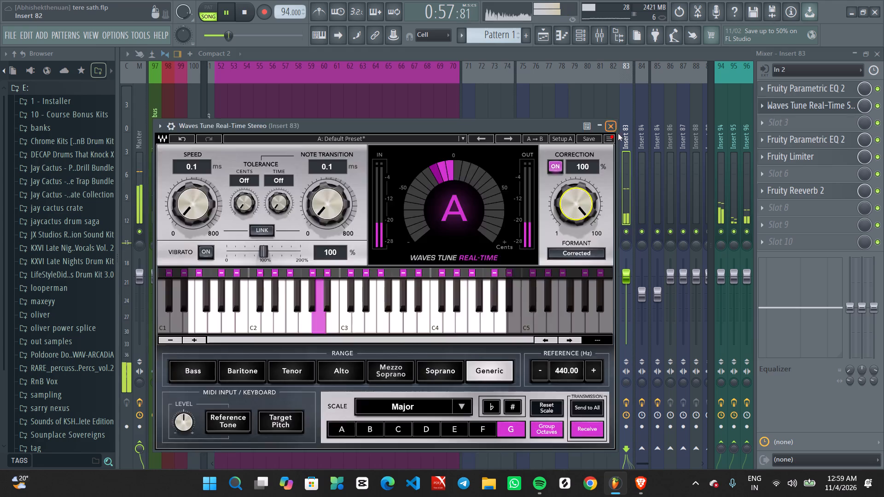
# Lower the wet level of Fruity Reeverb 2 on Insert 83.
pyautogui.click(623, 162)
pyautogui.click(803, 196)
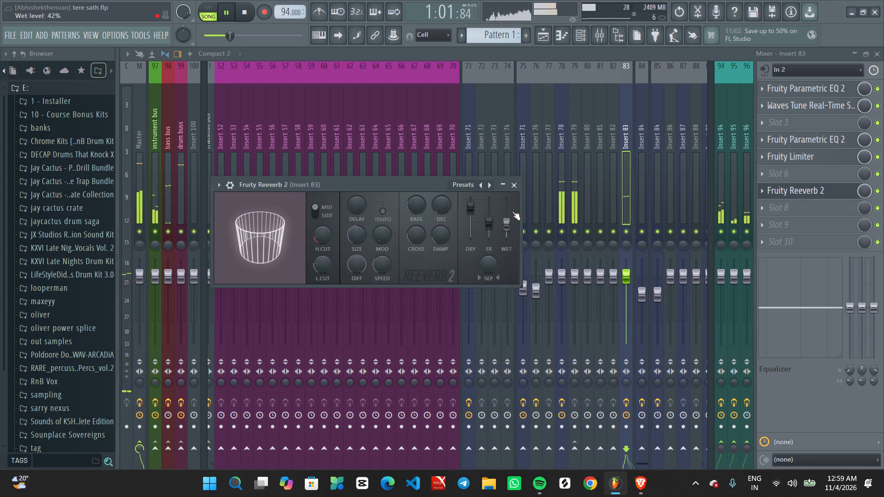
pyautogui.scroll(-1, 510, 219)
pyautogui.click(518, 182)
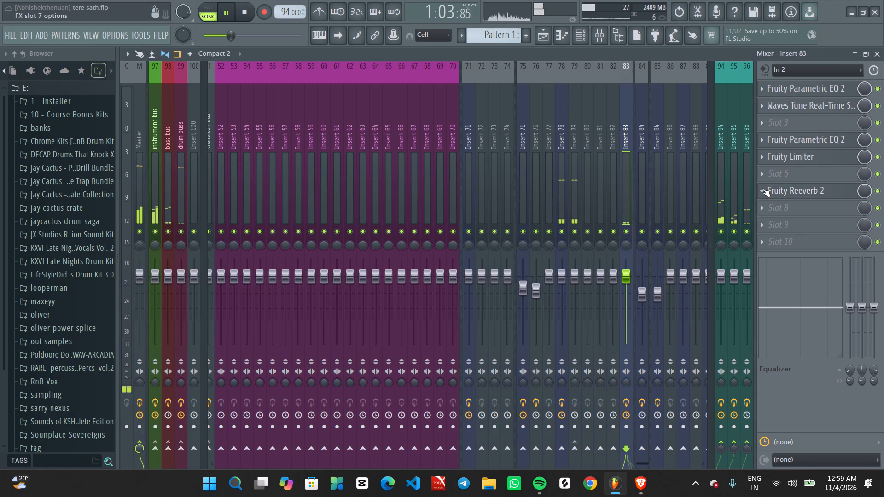
# Replace Fruity Reeverb 2 in Insert 83's slot 7 with Hyper Chorus and adjust its mix.
pyautogui.click(762, 188)
pyautogui.click(774, 184)
pyautogui.click(789, 196)
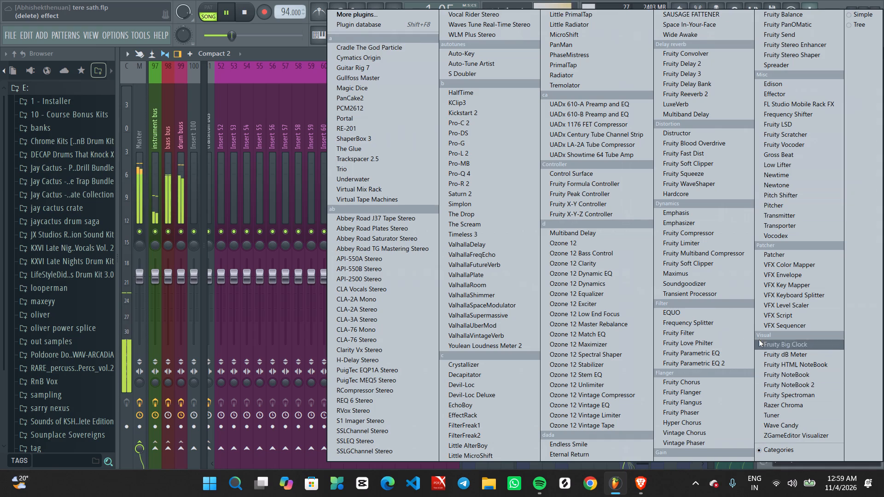
pyautogui.click(710, 421)
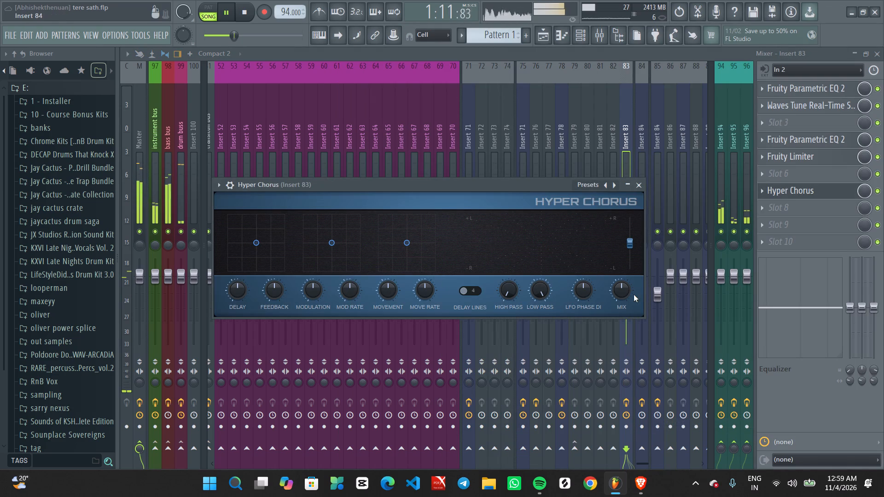
pyautogui.moveTo(622, 289); pyautogui.dragTo(629, 299)
pyautogui.click(639, 189)
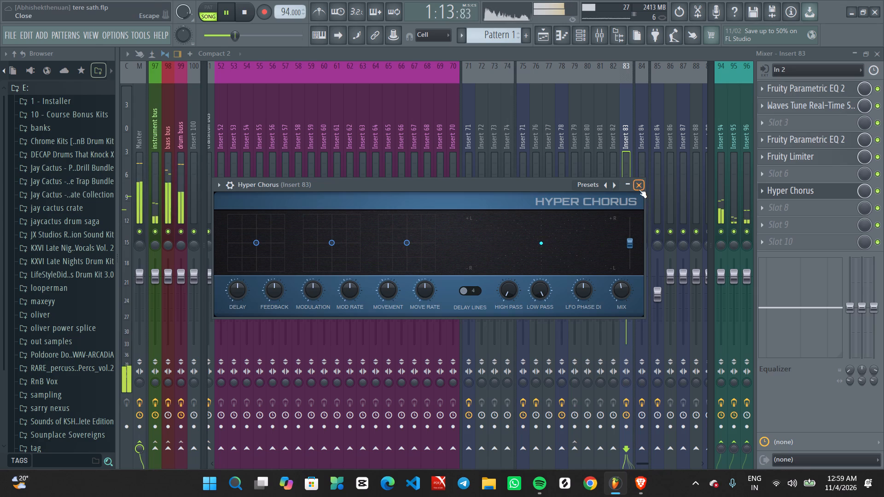
# Lower the volume fader of Insert 83 slightly.
pyautogui.scroll(-2, 628, 277)
# Raise the compressor knee in the Fruity Limiter on Insert 83.
pyautogui.click(792, 159)
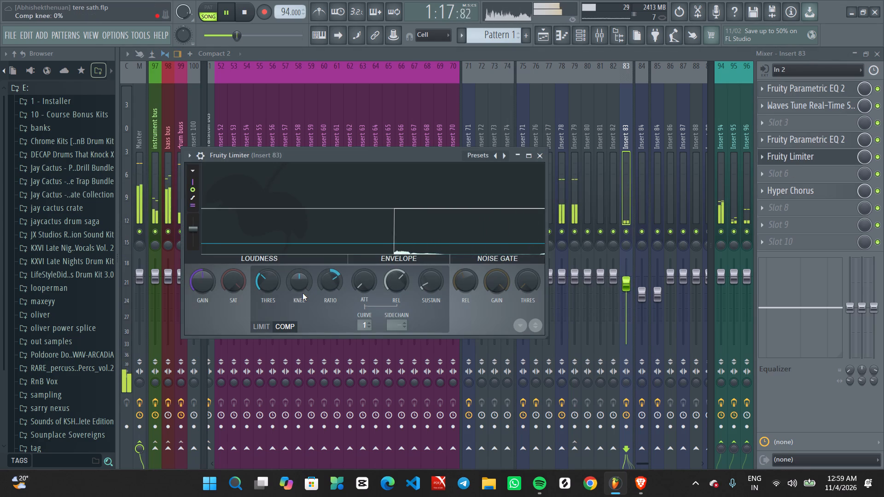
pyautogui.scroll(9, 302, 292)
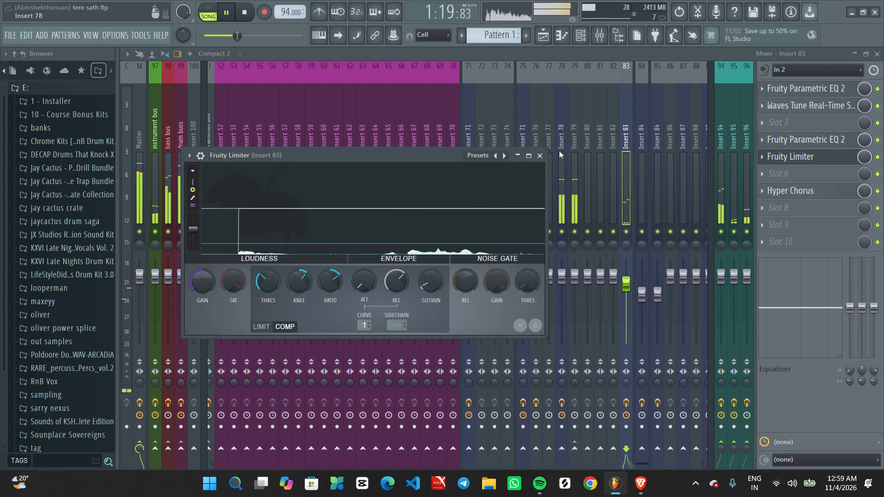
pyautogui.click(541, 156)
# Move Hyper Chorus down to slot 9 on Insert 83 and load Fruity Parametric EQ 2 in slot 7.
pyautogui.scroll(-2, 799, 188)
pyautogui.click(796, 196)
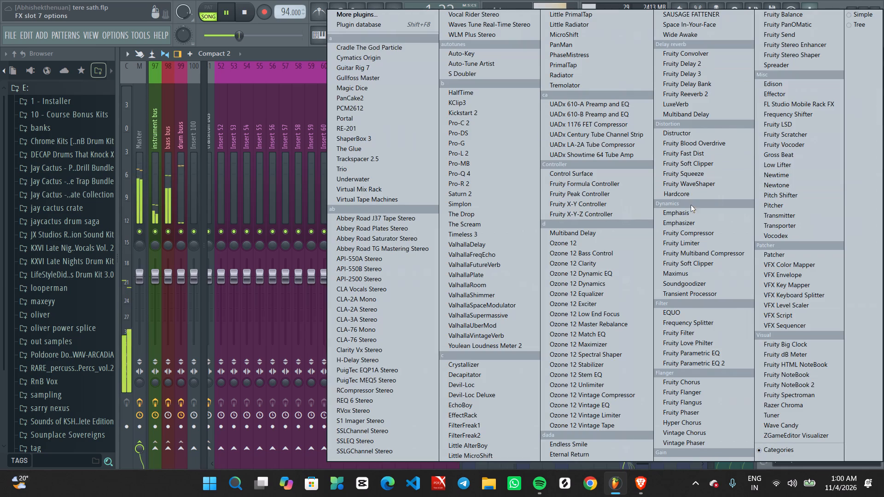
pyautogui.click(705, 361)
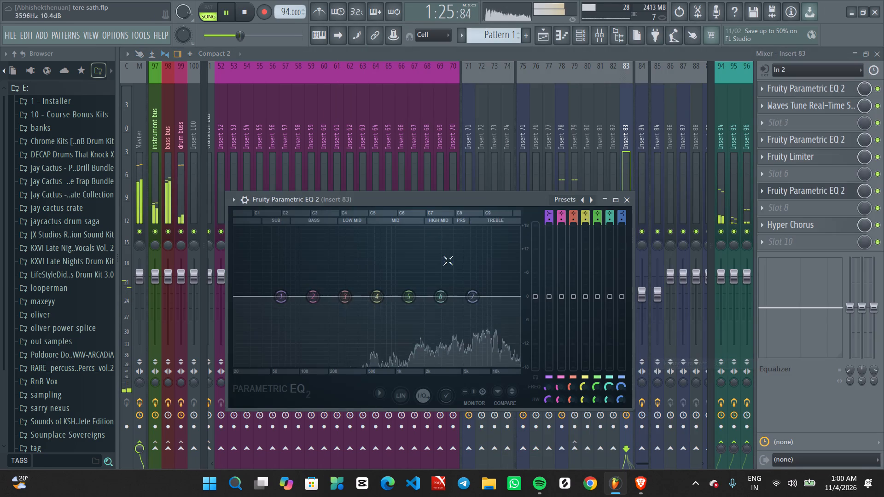
# In the new EQ, dip band 6 in the high mids and pull band 1's low shelf down to -18 dB at a higher frequency.
pyautogui.moveTo(446, 291); pyautogui.dragTo(425, 345)
pyautogui.moveTo(273, 297); pyautogui.dragTo(357, 272)
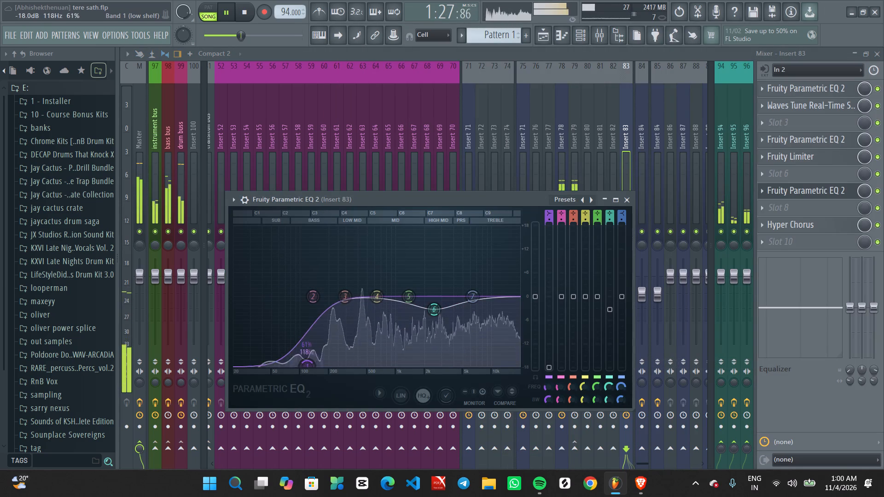
pyautogui.moveTo(357, 272); pyautogui.dragTo(378, 346)
pyautogui.click(631, 201)
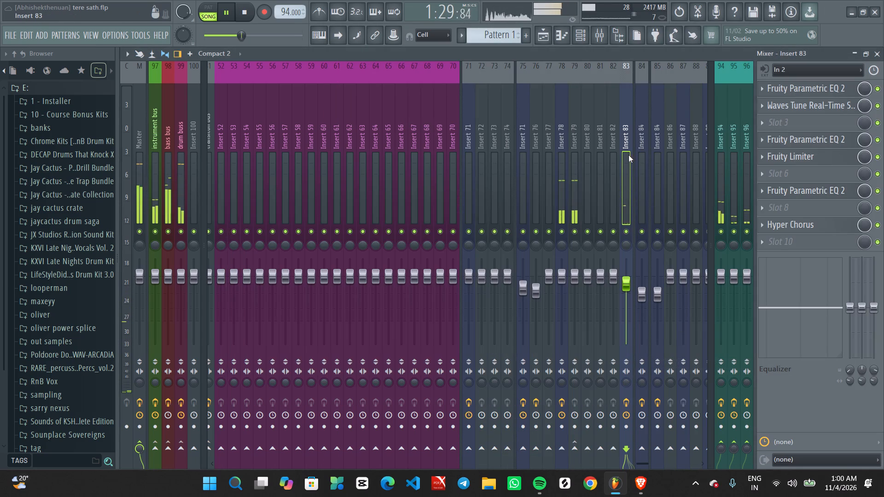
# In the Playlist, switch to the Mute tool and unmute the 21-18-25_Insert 83 clip starting around bar 48.
pyautogui.click(543, 36)
pyautogui.keyDown('ctrl'); pyautogui.scroll(1, 599, 180); pyautogui.keyUp('ctrl')
pyautogui.keyDown('ctrl'); pyautogui.scroll(-6, 602, 185); pyautogui.keyUp('ctrl')
pyautogui.keyDown('ctrl'); pyautogui.scroll(1, 602, 186); pyautogui.keyUp('ctrl')
pyautogui.keyDown('ctrl'); pyautogui.scroll(-2, 602, 187); pyautogui.keyUp('ctrl')
pyautogui.keyDown('ctrl'); pyautogui.scroll(-6, 679, 202); pyautogui.keyUp('ctrl')
pyautogui.keyDown('ctrl'); pyautogui.scroll(8, 724, 260); pyautogui.keyUp('ctrl')
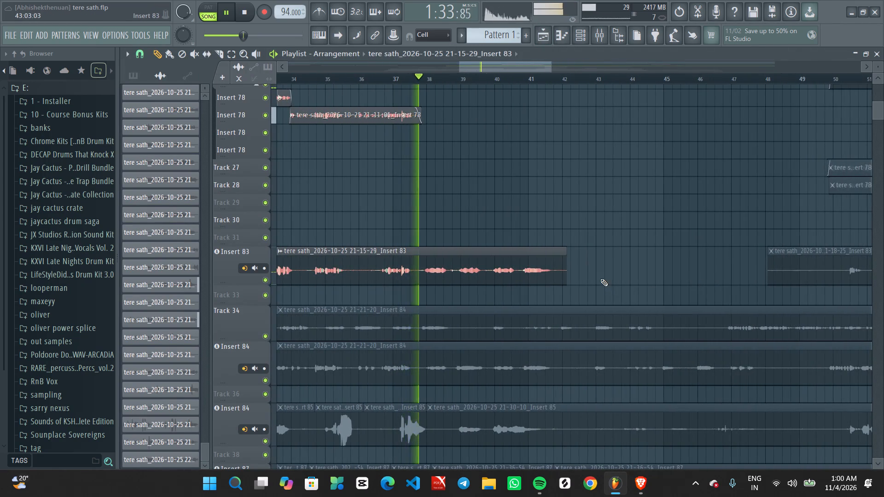
pyautogui.keyDown('ctrl'); pyautogui.scroll(-8, 600, 279); pyautogui.keyUp('ctrl')
pyautogui.moveTo(743, 246); pyautogui.dragTo(655, 248, button='middle')
pyautogui.middleClick(714, 124)
pyautogui.rightClick(714, 127)
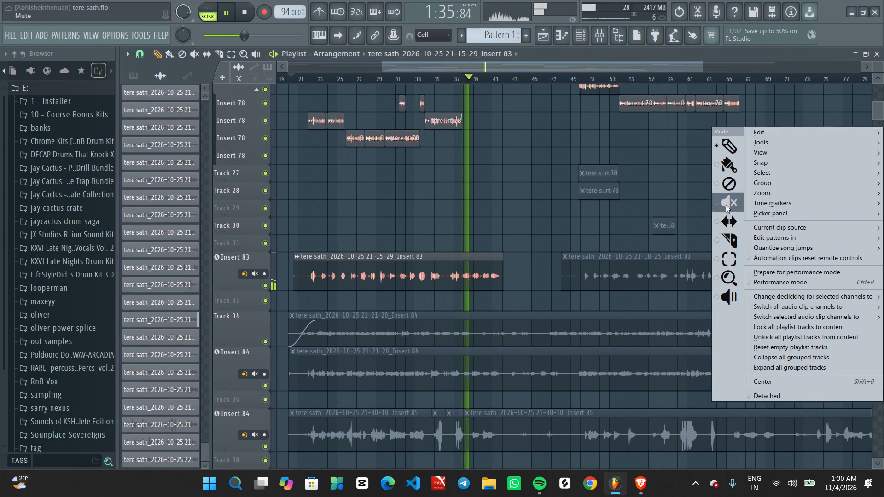
pyautogui.click(730, 206)
pyautogui.moveTo(594, 274); pyautogui.dragTo(825, 274)
pyautogui.keyDown('ctrl'); pyautogui.scroll(2, 491, 256); pyautogui.keyUp('ctrl')
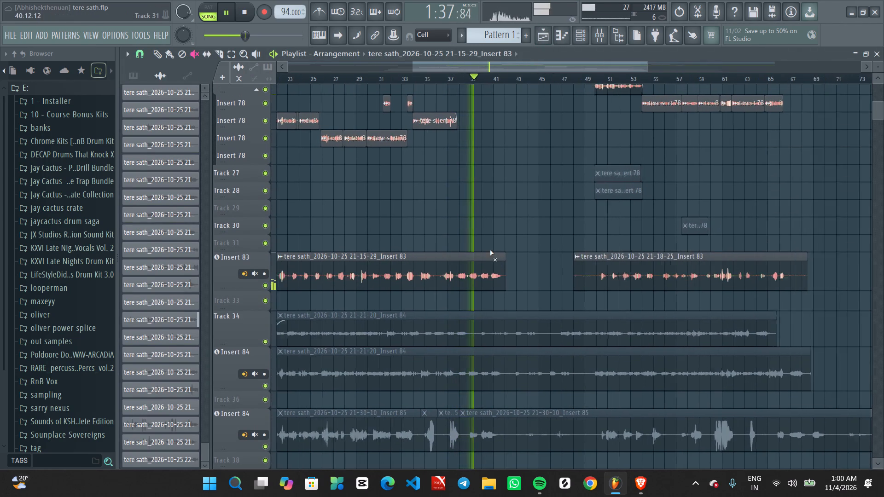
# Return to the Draw tool and replay the Insert 83 vocal from around bar 36.
pyautogui.keyDown('ctrl'); pyautogui.scroll(4, 490, 250); pyautogui.keyUp('ctrl')
pyautogui.moveTo(494, 233); pyautogui.dragTo(538, 175, button='middle')
pyautogui.keyDown('ctrl'); pyautogui.scroll(-3, 535, 174); pyautogui.keyUp('ctrl')
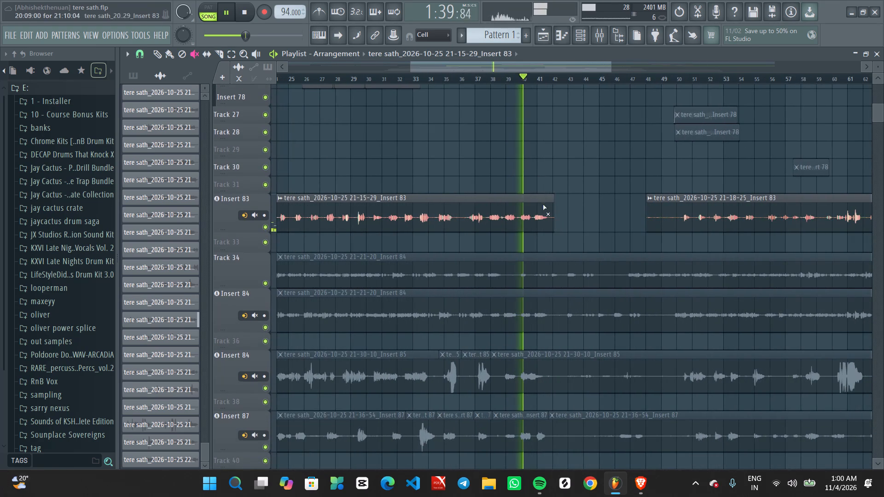
pyautogui.middleClick(538, 136)
pyautogui.rightClick(540, 136)
pyautogui.click(552, 151)
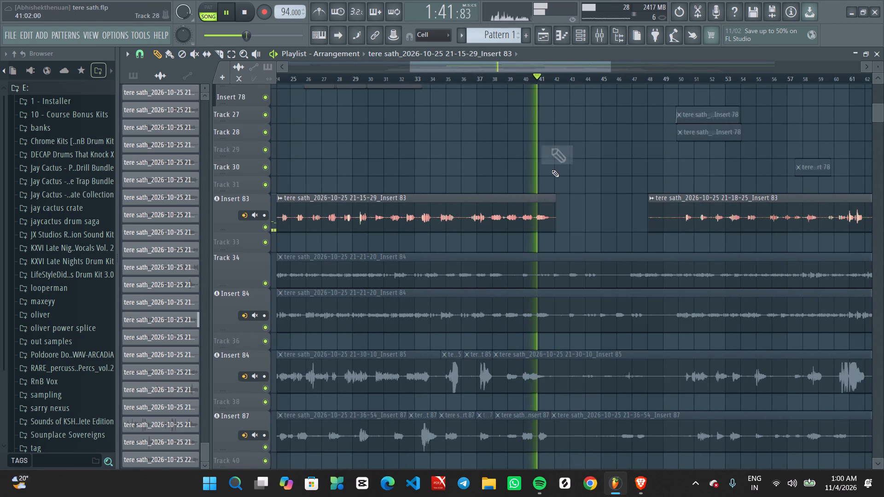
pyautogui.keyDown('ctrl'); pyautogui.scroll(1, 555, 208); pyautogui.keyUp('ctrl')
pyautogui.moveTo(576, 221); pyautogui.dragTo(592, 167, button='middle')
pyautogui.scroll(1, 592, 158)
pyautogui.keyDown('ctrl'); pyautogui.scroll(-3, 573, 144); pyautogui.keyUp('ctrl')
pyautogui.press('space')
pyautogui.press('space')
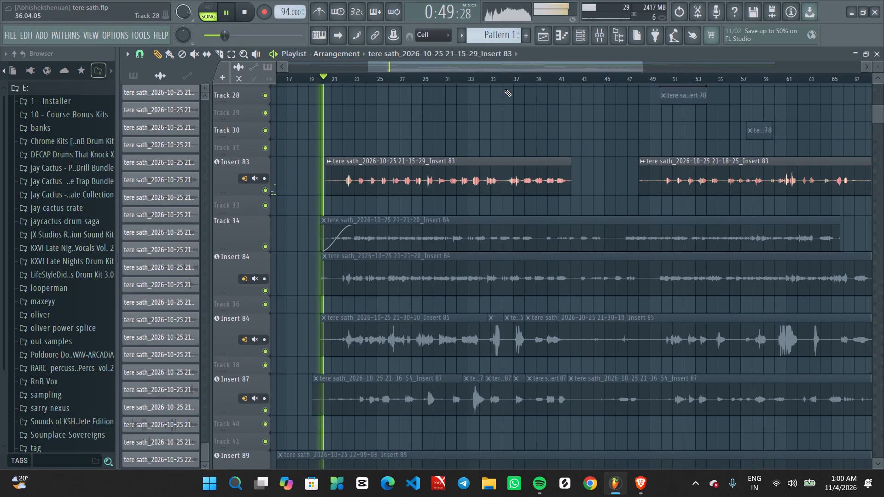
pyautogui.click(500, 79)
pyautogui.keyDown('ctrl'); pyautogui.scroll(2, 518, 186); pyautogui.keyUp('ctrl')
pyautogui.moveTo(543, 232); pyautogui.dragTo(552, 183, button='middle')
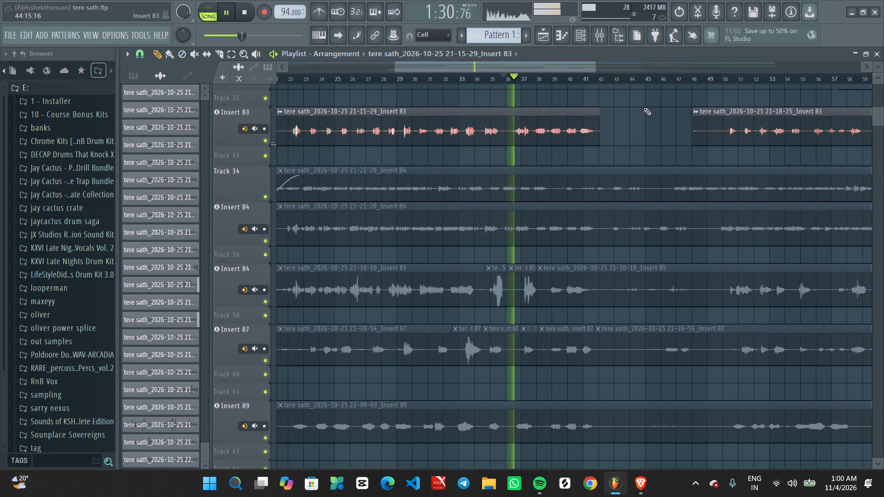
# Unmute the 21-21-20_Insert 84 clip on Track 34 with the Mute tool.
pyautogui.middleClick(644, 109)
pyautogui.rightClick(644, 109)
pyautogui.click(657, 186)
pyautogui.click(550, 198)
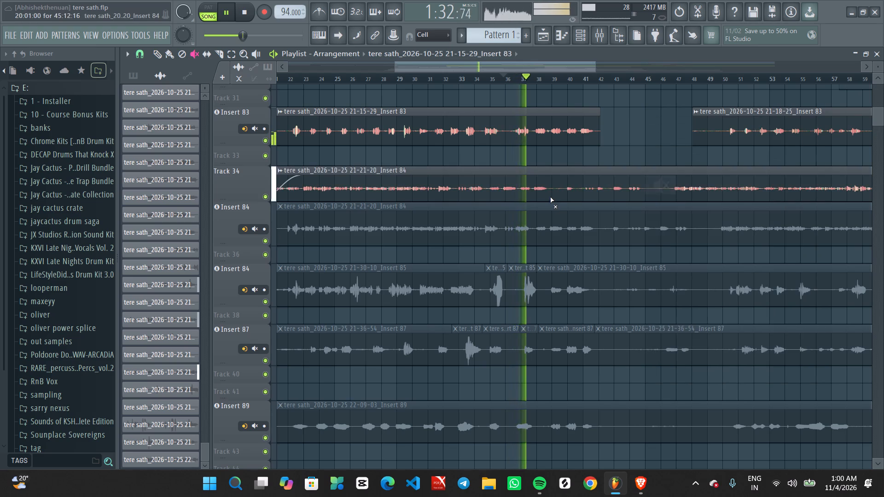
# With the Draw tool, shorten the 21-15-29_Insert 83 clip so it ends at about bar 36.5.
pyautogui.keyDown('ctrl'); pyautogui.scroll(-7, 550, 192); pyautogui.keyUp('ctrl')
pyautogui.keyDown('ctrl'); pyautogui.scroll(2, 503, 193); pyautogui.keyUp('ctrl')
pyautogui.keyDown('ctrl'); pyautogui.scroll(1, 534, 127); pyautogui.keyUp('ctrl')
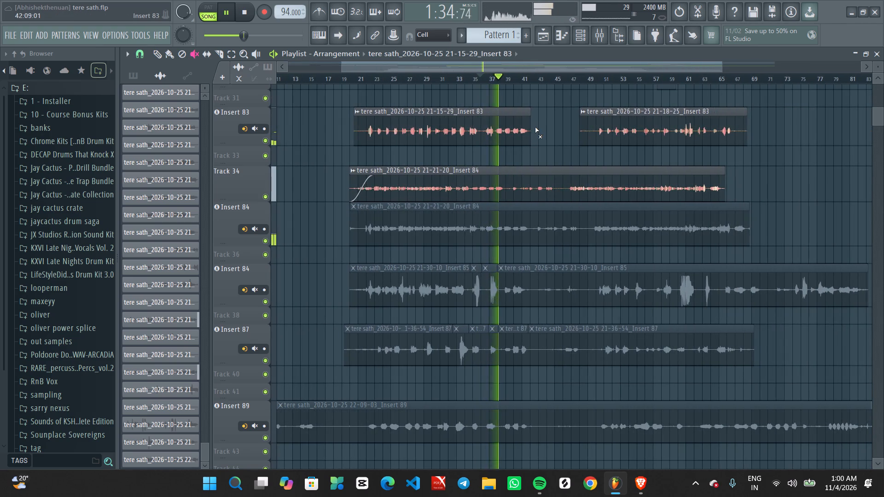
pyautogui.keyDown('ctrl'); pyautogui.scroll(4, 535, 127); pyautogui.keyUp('ctrl')
pyautogui.middleClick(544, 107)
pyautogui.rightClick(545, 107)
pyautogui.click(565, 124)
pyautogui.press('space')
pyautogui.press('space')
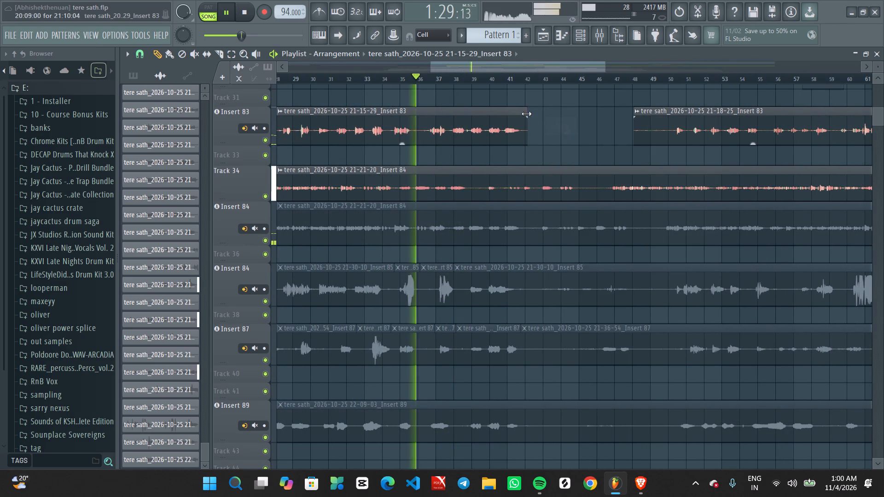
pyautogui.moveTo(525, 113); pyautogui.dragTo(425, 109)
# Listen through the passage after the trimmed Insert 83 clip and examine the vocal takes on the tracks below.
pyautogui.keyDown('ctrl'); pyautogui.scroll(3, 464, 136); pyautogui.keyUp('ctrl')
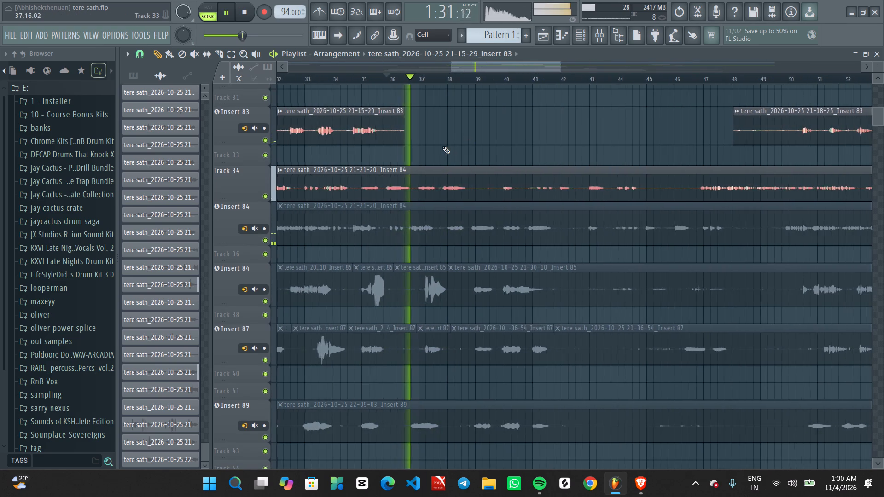
pyautogui.moveTo(445, 147); pyautogui.dragTo(545, 149, button='middle')
pyautogui.keyDown('ctrl'); pyautogui.scroll(-8, 539, 147); pyautogui.keyUp('ctrl')
pyautogui.keyDown('ctrl'); pyautogui.scroll(3, 520, 156); pyautogui.keyUp('ctrl')
pyautogui.moveTo(588, 149); pyautogui.dragTo(593, 122, button='middle')
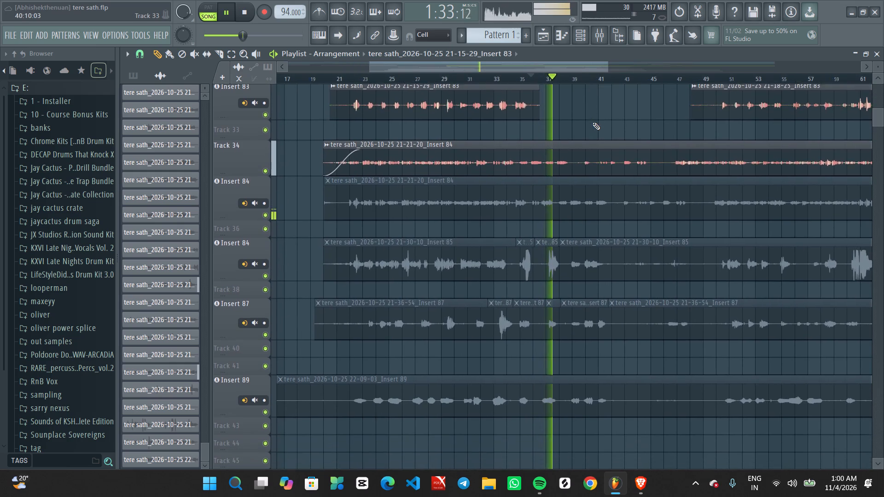
pyautogui.keyDown('ctrl'); pyautogui.scroll(2, 593, 122); pyautogui.keyUp('ctrl')
pyautogui.keyDown('ctrl'); pyautogui.scroll(-6, 605, 124); pyautogui.keyUp('ctrl')
pyautogui.keyDown('ctrl'); pyautogui.scroll(2, 589, 164); pyautogui.keyUp('ctrl')
pyautogui.moveTo(585, 202); pyautogui.dragTo(593, 148, button='middle')
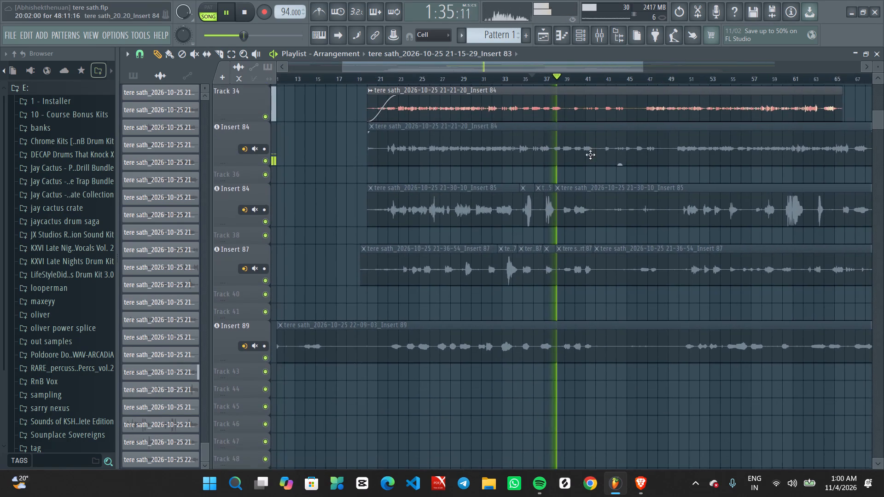
pyautogui.keyDown('ctrl'); pyautogui.scroll(1, 581, 165); pyautogui.keyUp('ctrl')
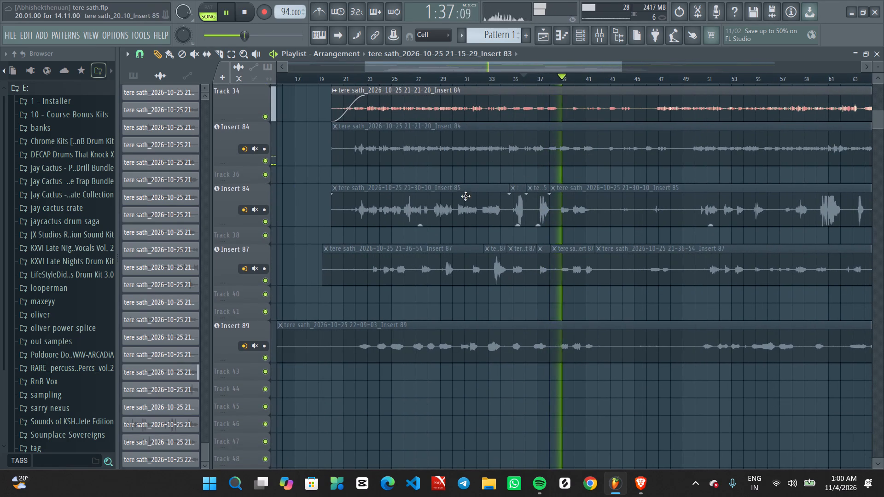
# Unmute the 21-21-20_Insert 84 clip on the track below Track 34 and restart playback.
pyautogui.scroll(3, 466, 196)
pyautogui.middleClick(594, 102)
pyautogui.rightClick(595, 102)
pyautogui.scroll(1, 601, 123)
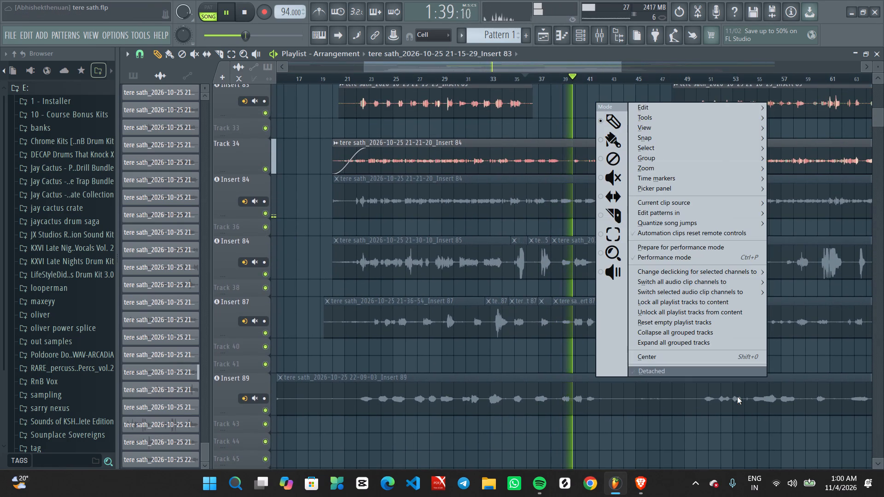
pyautogui.click(599, 179)
pyautogui.press('space')
pyautogui.click(592, 192)
pyautogui.press('space')
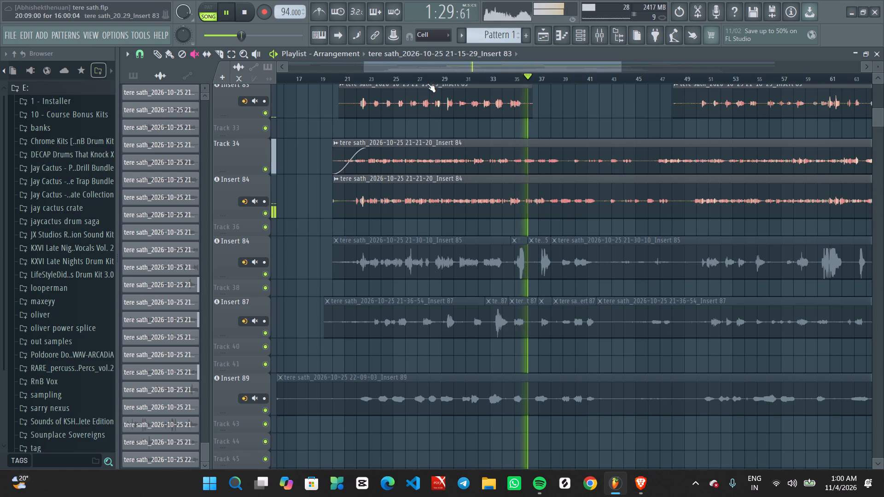
# Play from about bar 27 and unmute the first 21-30-10_Insert 85 clip.
pyautogui.click(419, 78)
pyautogui.keyDown('ctrl'); pyautogui.scroll(2, 465, 267); pyautogui.keyUp('ctrl')
pyautogui.click(453, 256)
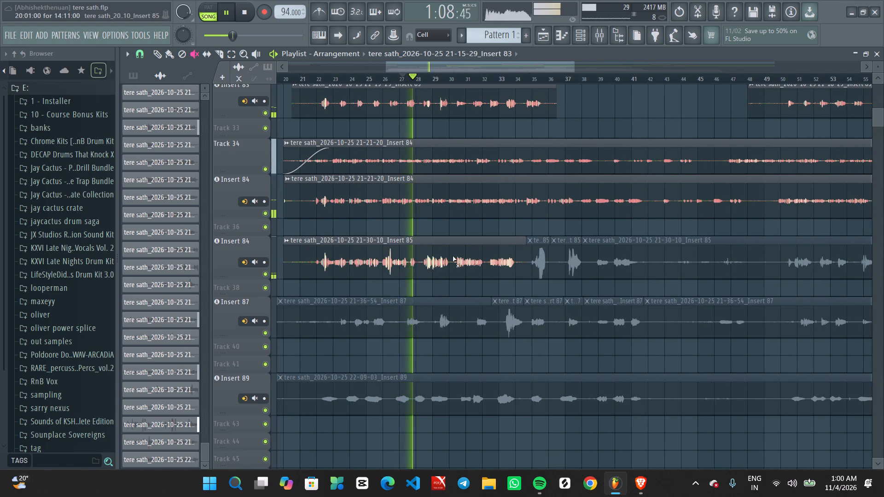
# Solo the track holding the 21-30-10_Insert 85 clips to audition it, and restore all the tracks.
pyautogui.keyDown('ctrl'); pyautogui.scroll(2, 451, 259); pyautogui.keyUp('ctrl')
pyautogui.moveTo(459, 282); pyautogui.dragTo(476, 275, button='middle')
pyautogui.keyDown('ctrl'); pyautogui.scroll(1, 500, 289); pyautogui.keyUp('ctrl')
pyautogui.keyDown('ctrl'); pyautogui.click(264, 272); pyautogui.keyUp('ctrl')
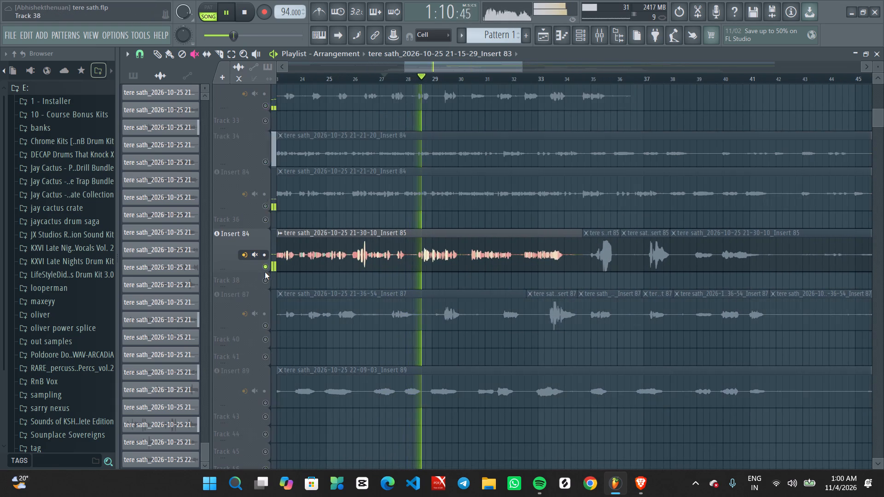
pyautogui.keyDown('ctrl'); pyautogui.scroll(1, 400, 279); pyautogui.keyUp('ctrl')
pyautogui.keyDown('ctrl'); pyautogui.scroll(-3, 409, 277); pyautogui.keyUp('ctrl')
pyautogui.click(416, 197)
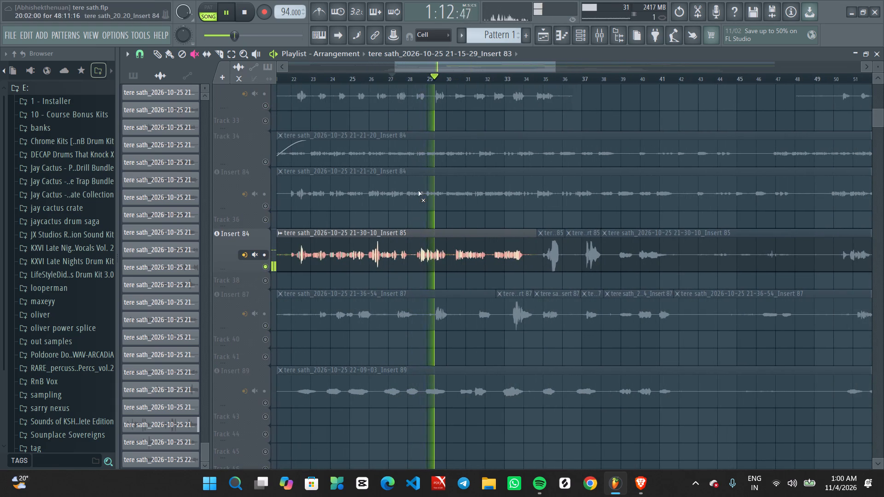
pyautogui.click(436, 149)
pyautogui.click(432, 148)
pyautogui.keyDown('ctrl'); pyautogui.scroll(-6, 427, 176); pyautogui.keyUp('ctrl')
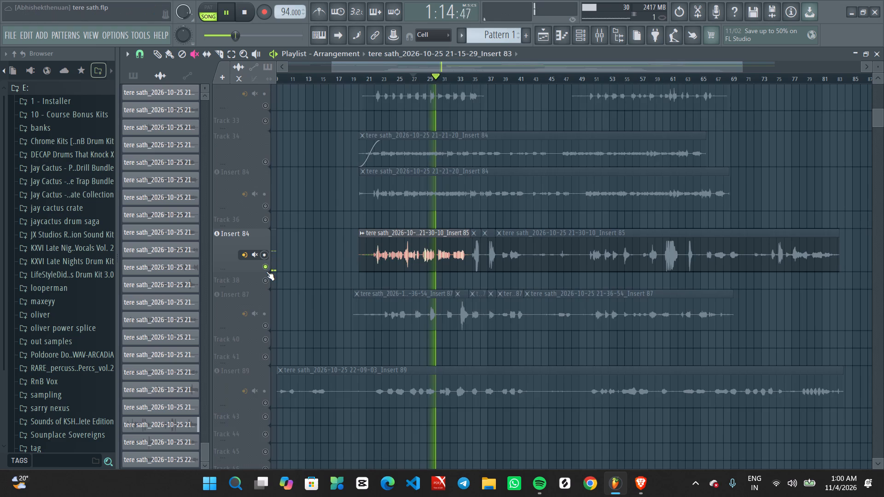
pyautogui.keyDown('ctrl'); pyautogui.click(266, 272); pyautogui.keyUp('ctrl')
pyautogui.keyDown('ctrl'); pyautogui.click(265, 269); pyautogui.keyUp('ctrl')
pyautogui.keyDown('ctrl'); pyautogui.click(265, 269); pyautogui.keyUp('ctrl')
pyautogui.click(436, 185)
# Unmute the remaining 21-30-10_Insert 85 clips from about bar 35 onward.
pyautogui.keyDown('ctrl'); pyautogui.scroll(2, 505, 245); pyautogui.keyUp('ctrl')
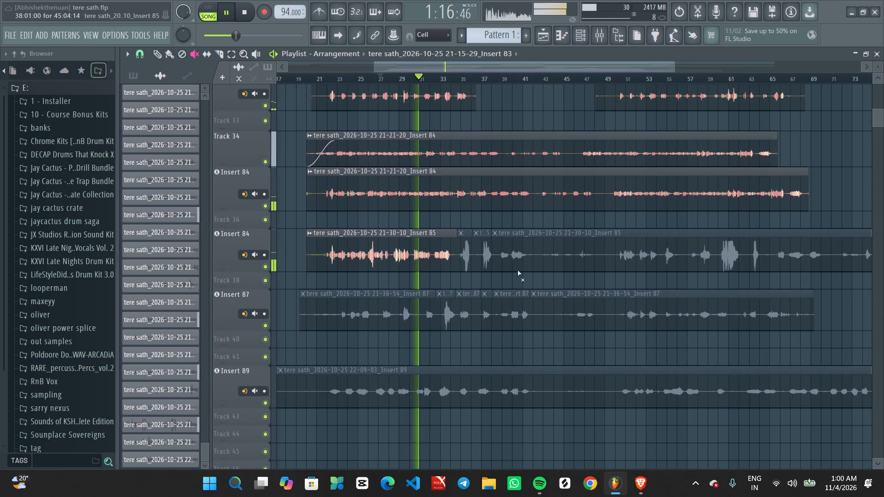
pyautogui.moveTo(466, 254); pyautogui.dragTo(785, 265)
pyautogui.keyDown('ctrl'); pyautogui.scroll(-5, 750, 246); pyautogui.keyUp('ctrl')
pyautogui.keyDown('ctrl'); pyautogui.scroll(3, 779, 260); pyautogui.keyUp('ctrl')
pyautogui.keyDown('ctrl'); pyautogui.scroll(-4, 570, 248); pyautogui.keyUp('ctrl')
pyautogui.keyDown('ctrl'); pyautogui.scroll(6, 425, 264); pyautogui.keyUp('ctrl')
pyautogui.keyDown('ctrl'); pyautogui.scroll(2, 486, 278); pyautogui.keyUp('ctrl')
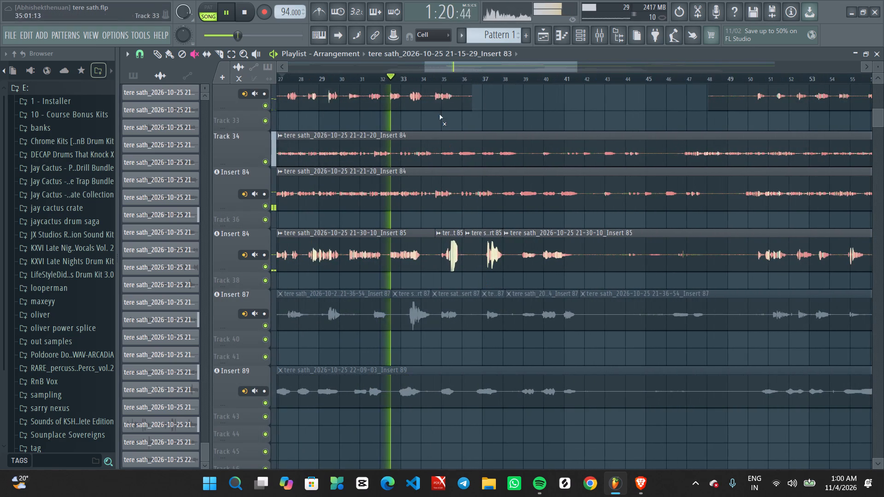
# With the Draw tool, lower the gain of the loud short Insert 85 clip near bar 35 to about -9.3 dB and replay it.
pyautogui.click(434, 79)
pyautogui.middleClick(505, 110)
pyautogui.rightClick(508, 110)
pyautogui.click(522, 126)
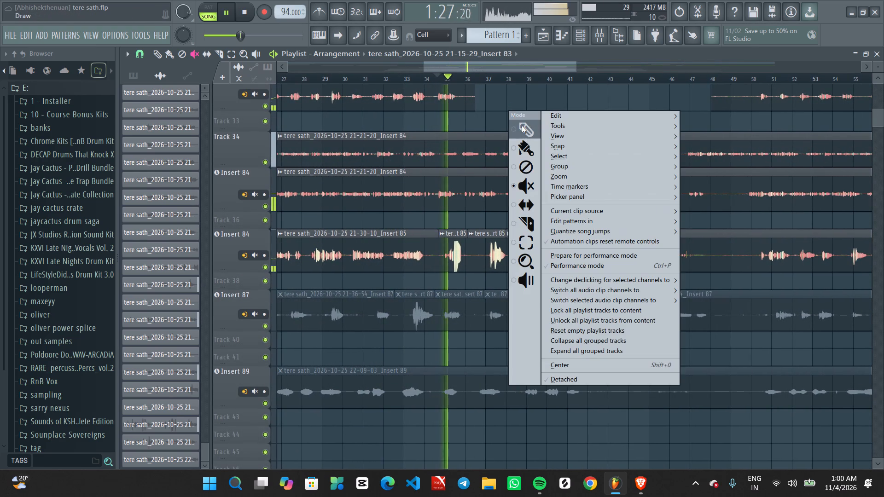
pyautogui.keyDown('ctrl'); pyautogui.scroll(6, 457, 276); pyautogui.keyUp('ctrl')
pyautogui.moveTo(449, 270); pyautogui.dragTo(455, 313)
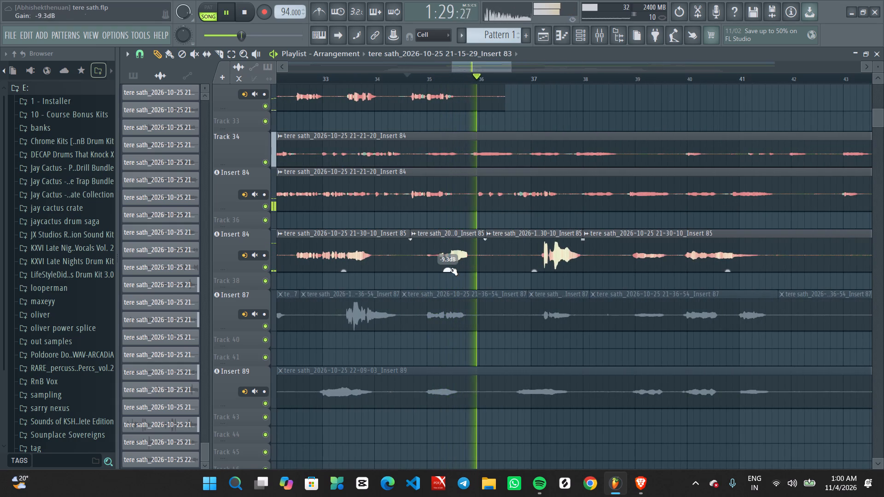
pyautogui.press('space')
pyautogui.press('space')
# Delete the two short, loud 21-30-10_Insert 85 clips between about bars 34.5 and 38.
pyautogui.rightClick(453, 253)
pyautogui.keyDown('ctrl'); pyautogui.scroll(-1, 517, 270); pyautogui.keyUp('ctrl')
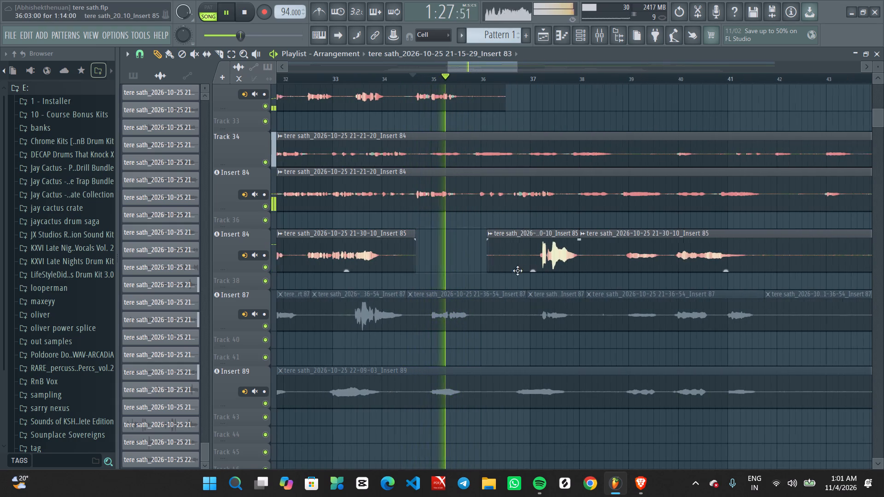
pyautogui.keyDown('ctrl'); pyautogui.scroll(-1, 518, 271); pyautogui.keyUp('ctrl')
pyautogui.keyDown('ctrl'); pyautogui.scroll(2, 562, 272); pyautogui.keyUp('ctrl')
pyautogui.rightClick(541, 259)
pyautogui.keyDown('ctrl'); pyautogui.scroll(-2, 541, 259); pyautogui.keyUp('ctrl')
pyautogui.keyDown('ctrl'); pyautogui.scroll(1, 541, 259); pyautogui.keyUp('ctrl')
pyautogui.keyDown('ctrl'); pyautogui.scroll(-3, 541, 259); pyautogui.keyUp('ctrl')
pyautogui.keyDown('ctrl'); pyautogui.scroll(2, 551, 271); pyautogui.keyUp('ctrl')
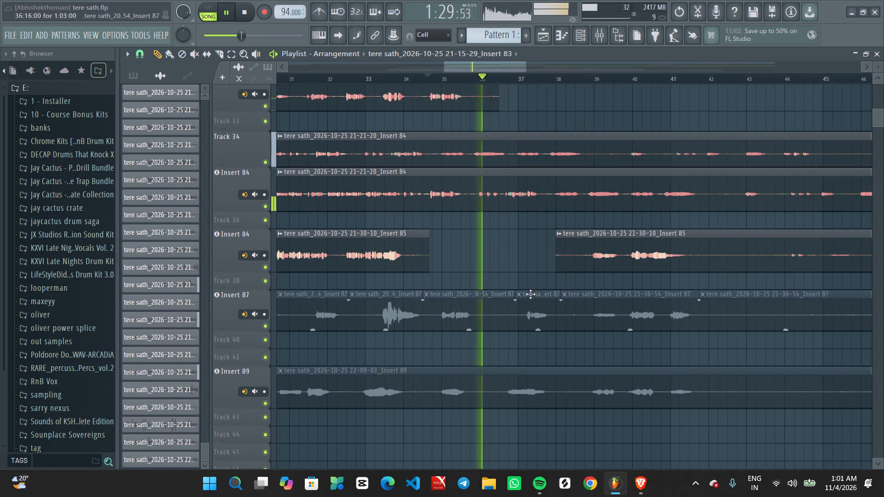
# Trim the start of the remaining long 21-30-10_Insert 85 clip from bar 38 to about bar 38.7.
pyautogui.moveTo(537, 289); pyautogui.dragTo(596, 228, button='middle')
pyautogui.scroll(1, 596, 228)
pyautogui.keyDown('ctrl'); pyautogui.scroll(-7, 590, 229); pyautogui.keyUp('ctrl')
pyautogui.keyDown('ctrl'); pyautogui.scroll(2, 576, 235); pyautogui.keyUp('ctrl')
pyautogui.scroll(1, 602, 240)
pyautogui.moveTo(601, 243); pyautogui.dragTo(504, 312, button='middle')
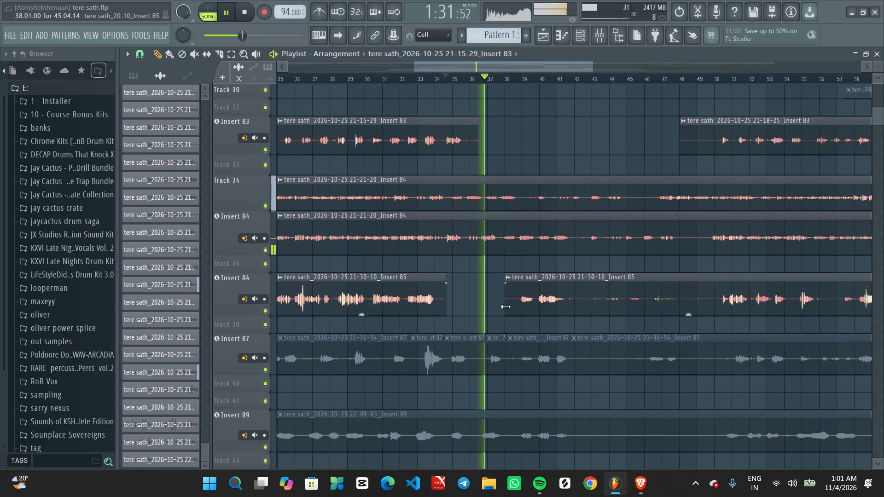
pyautogui.keyDown('ctrl'); pyautogui.scroll(2, 506, 306); pyautogui.keyUp('ctrl')
pyautogui.moveTo(520, 305); pyautogui.dragTo(494, 292, button='middle')
pyautogui.keyDown('ctrl'); pyautogui.scroll(-4, 485, 264); pyautogui.keyUp('ctrl')
pyautogui.keyDown('ctrl'); pyautogui.scroll(3, 472, 264); pyautogui.keyUp('ctrl')
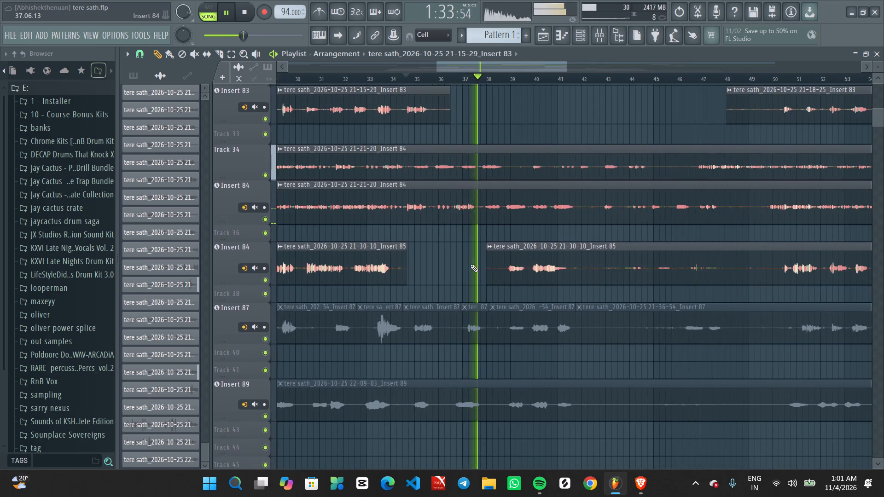
pyautogui.keyDown('ctrl'); pyautogui.scroll(-4, 471, 265); pyautogui.keyUp('ctrl')
pyautogui.keyDown('ctrl'); pyautogui.scroll(5, 484, 278); pyautogui.keyUp('ctrl')
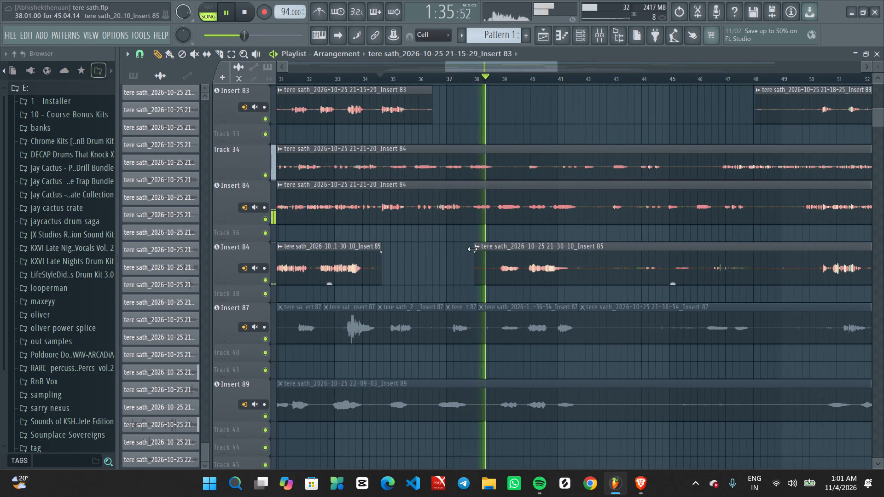
pyautogui.moveTo(472, 249); pyautogui.dragTo(493, 251)
pyautogui.keyDown('ctrl'); pyautogui.scroll(-6, 506, 216); pyautogui.keyUp('ctrl')
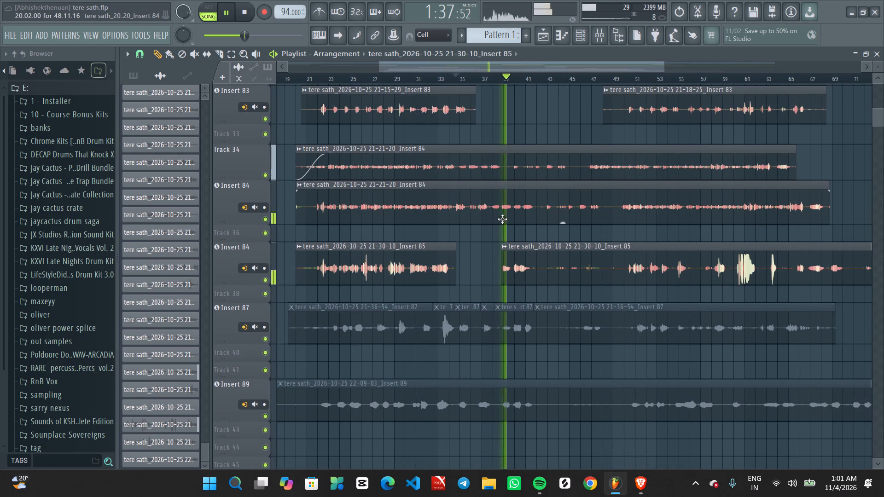
# Replay the section from around bar 34 and examine how the Insert 83, 84 and 85 takes work together across the gap.
pyautogui.keyDown('ctrl'); pyautogui.scroll(4, 552, 226); pyautogui.keyUp('ctrl')
pyautogui.press('space')
pyautogui.press('space')
pyautogui.scroll(1, 465, 177)
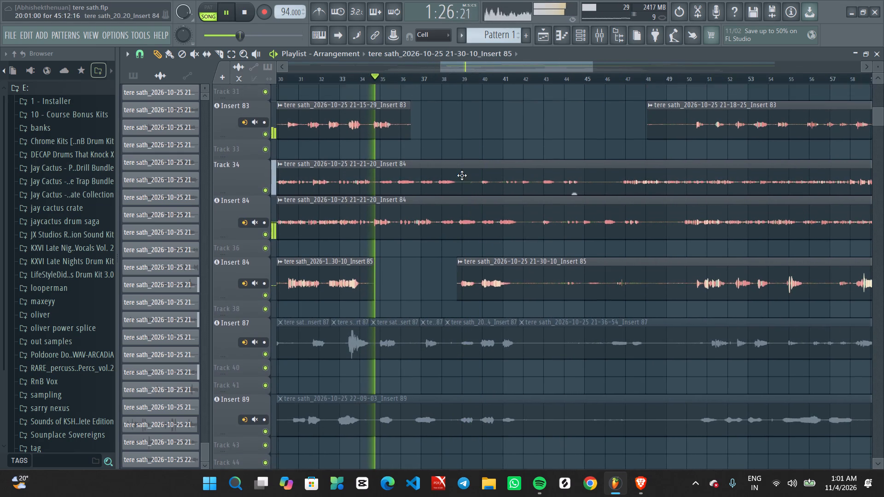
pyautogui.scroll(1, 462, 175)
pyautogui.scroll(-7, 461, 231)
pyautogui.keyDown('ctrl'); pyautogui.scroll(-20, 445, 263); pyautogui.keyUp('ctrl')
pyautogui.keyDown('ctrl'); pyautogui.scroll(-2, 445, 263); pyautogui.keyUp('ctrl')
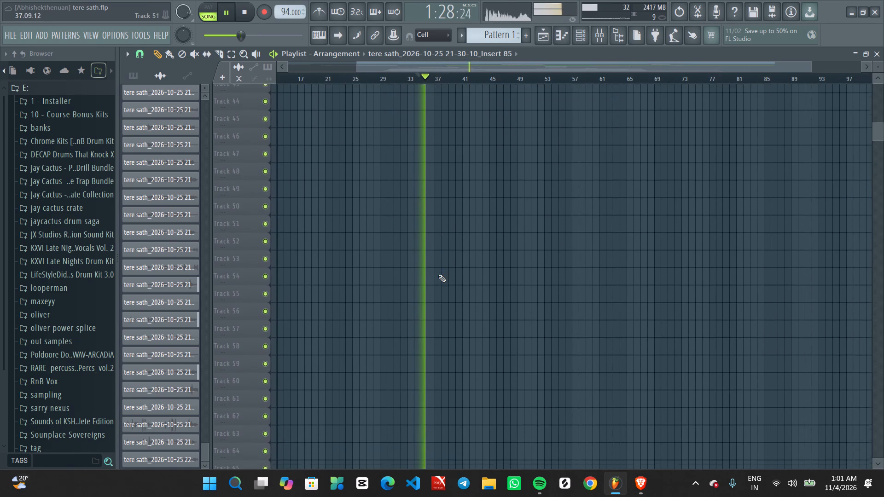
pyautogui.scroll(7, 436, 276)
pyautogui.scroll(16, 431, 271)
pyautogui.keyDown('ctrl'); pyautogui.scroll(8, 438, 279); pyautogui.keyUp('ctrl')
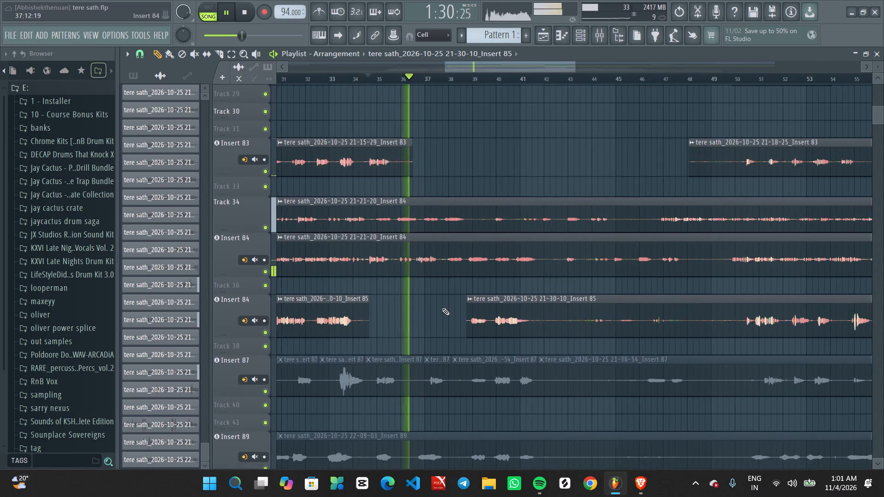
pyautogui.keyDown('ctrl'); pyautogui.scroll(4, 442, 308); pyautogui.keyUp('ctrl')
pyautogui.moveTo(431, 312); pyautogui.dragTo(471, 293, button='middle')
pyautogui.keyDown('ctrl'); pyautogui.scroll(-5, 458, 286); pyautogui.keyUp('ctrl')
pyautogui.keyDown('ctrl'); pyautogui.scroll(2, 457, 286); pyautogui.keyUp('ctrl')
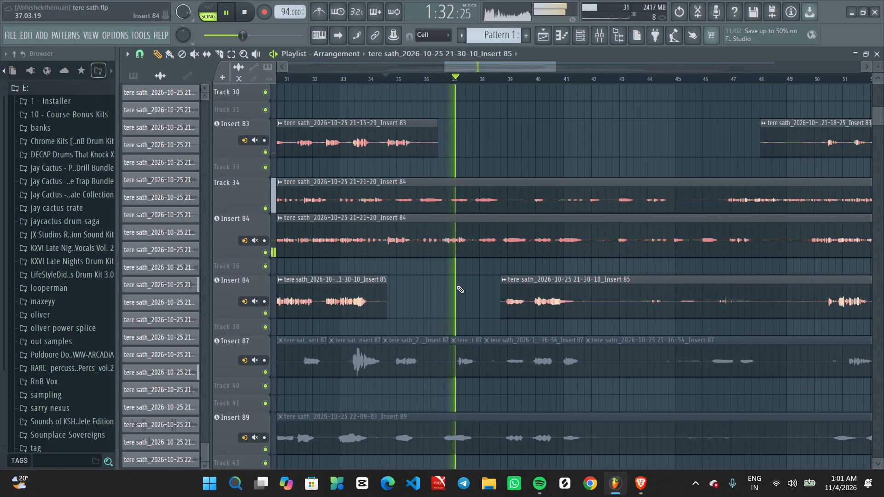
pyautogui.keyDown('ctrl'); pyautogui.scroll(-2, 457, 286); pyautogui.keyUp('ctrl')
pyautogui.press('space')
pyautogui.press('space')
pyautogui.scroll(5, 447, 185)
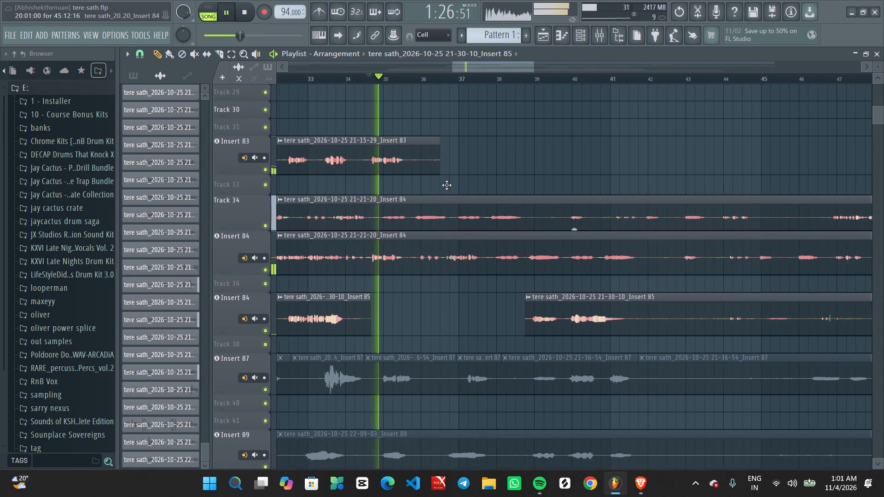
# Choose the Slice tool and isolate the two 21-21-20_Insert 84 clips on Track 34 and the Insert 84 track below it.
pyautogui.keyDown('ctrl'); pyautogui.scroll(2, 459, 186); pyautogui.keyUp('ctrl')
pyautogui.middleClick(464, 162)
pyautogui.rightClick(463, 162)
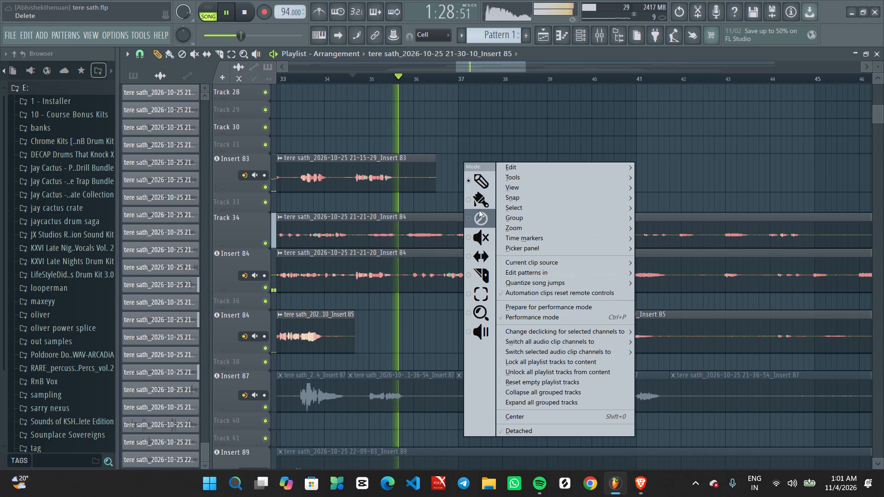
pyautogui.click(478, 276)
pyautogui.keyDown('ctrl'); pyautogui.click(266, 247); pyautogui.keyUp('ctrl')
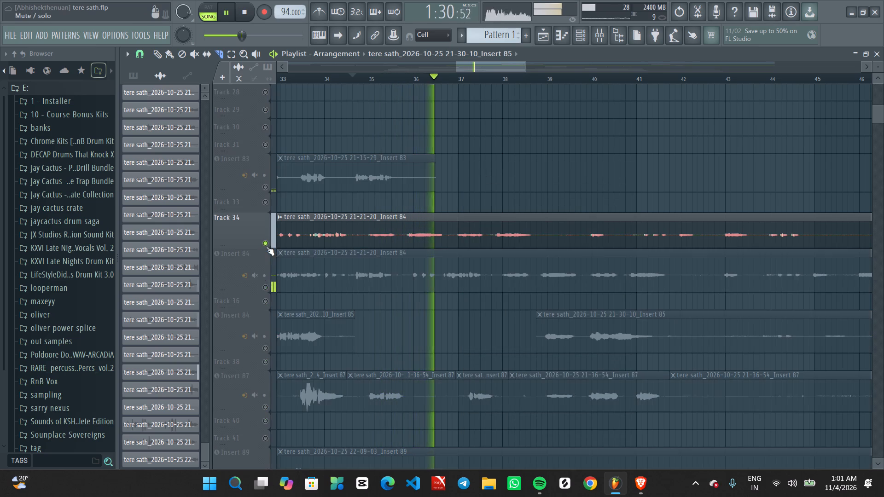
pyautogui.click(263, 288)
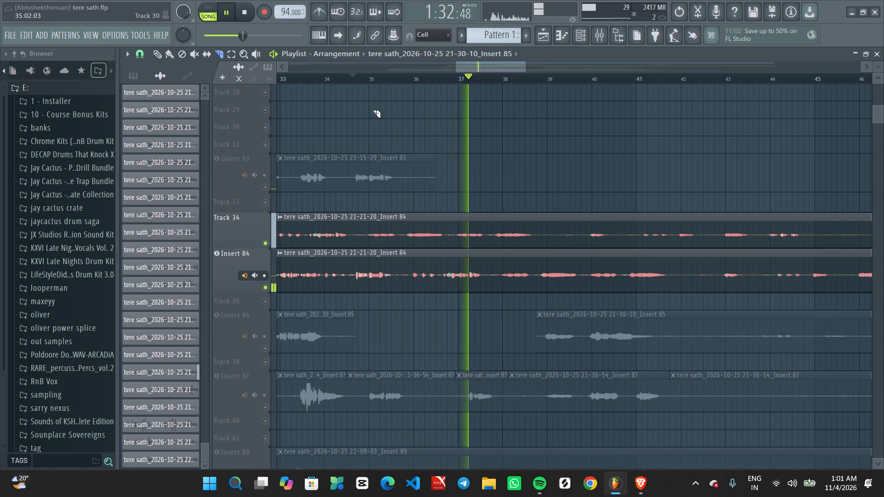
# Replay from about bar 35, toggling Track 34 off and on, and compare the two 21-21-20_Insert 84 takes.
pyautogui.click(361, 79)
pyautogui.scroll(10, 381, 234)
pyautogui.scroll(-1, 392, 235)
pyautogui.scroll(3, 392, 235)
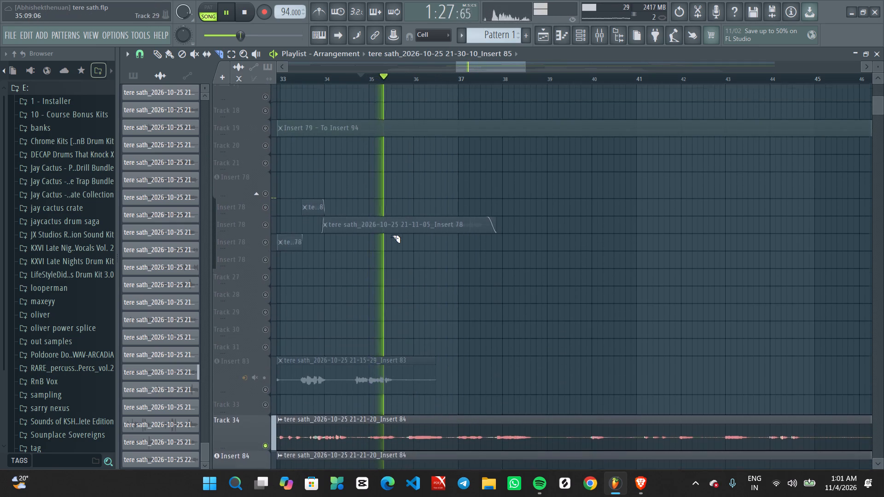
pyautogui.keyDown('ctrl'); pyautogui.scroll(1, 392, 235); pyautogui.keyUp('ctrl')
pyautogui.keyDown('ctrl'); pyautogui.scroll(-10, 392, 235); pyautogui.keyUp('ctrl')
pyautogui.scroll(19, 393, 237)
pyautogui.scroll(-7, 396, 237)
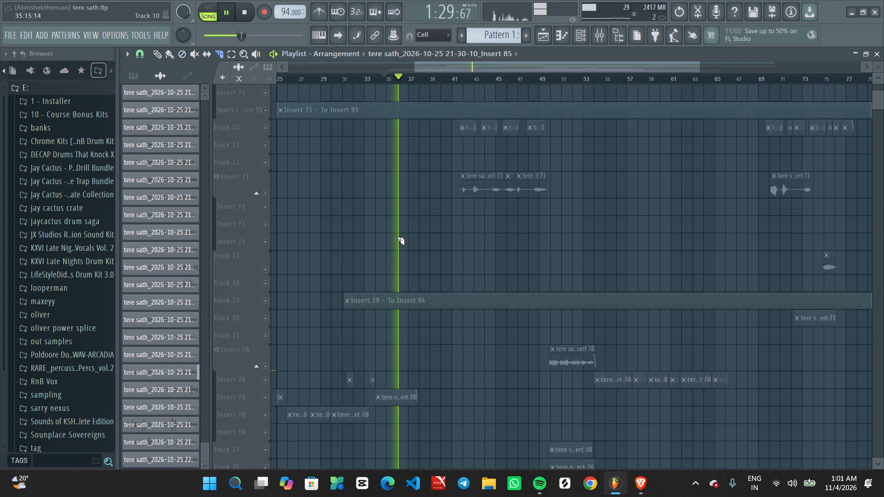
pyautogui.scroll(-18, 396, 237)
pyautogui.keyDown('ctrl'); pyautogui.scroll(8, 390, 296); pyautogui.keyUp('ctrl')
pyautogui.keyDown('ctrl'); pyautogui.scroll(3, 402, 352); pyautogui.keyUp('ctrl')
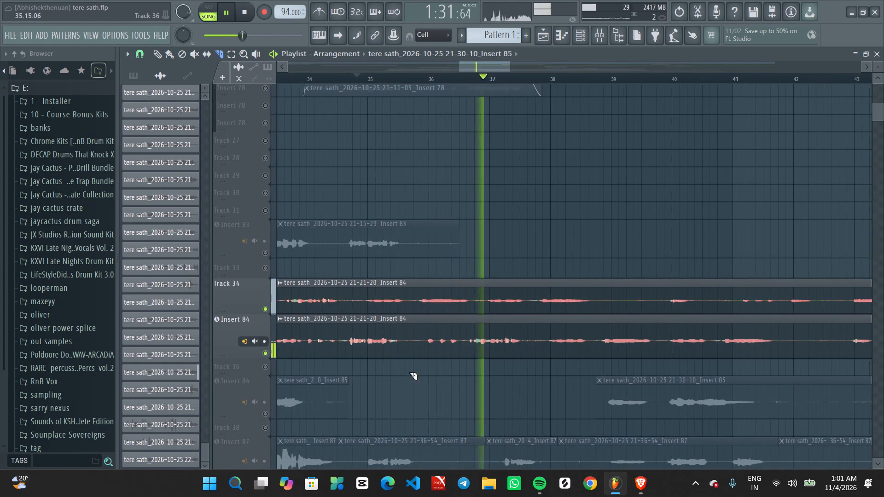
pyautogui.click(263, 307)
pyautogui.click(263, 307)
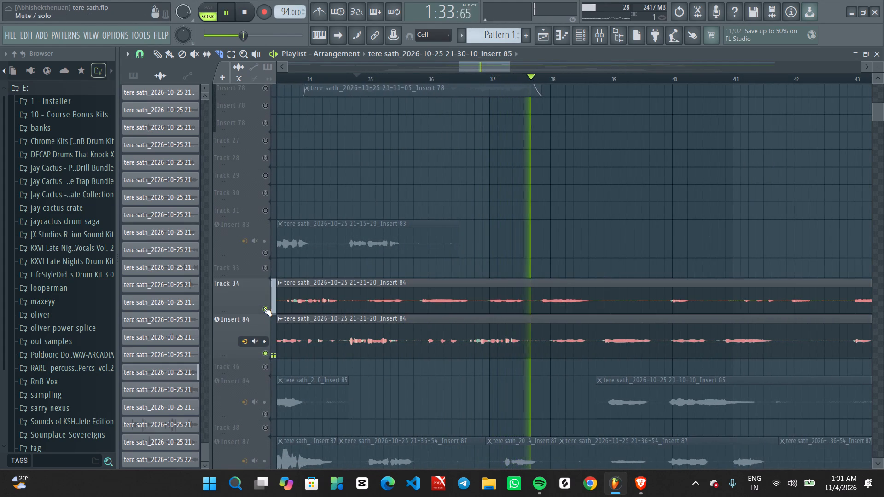
pyautogui.keyDown('ctrl'); pyautogui.scroll(-9, 264, 308); pyautogui.keyUp('ctrl')
pyautogui.keyDown('ctrl'); pyautogui.scroll(4, 357, 311); pyautogui.keyUp('ctrl')
pyautogui.moveTo(366, 245); pyautogui.dragTo(533, 247, button='middle')
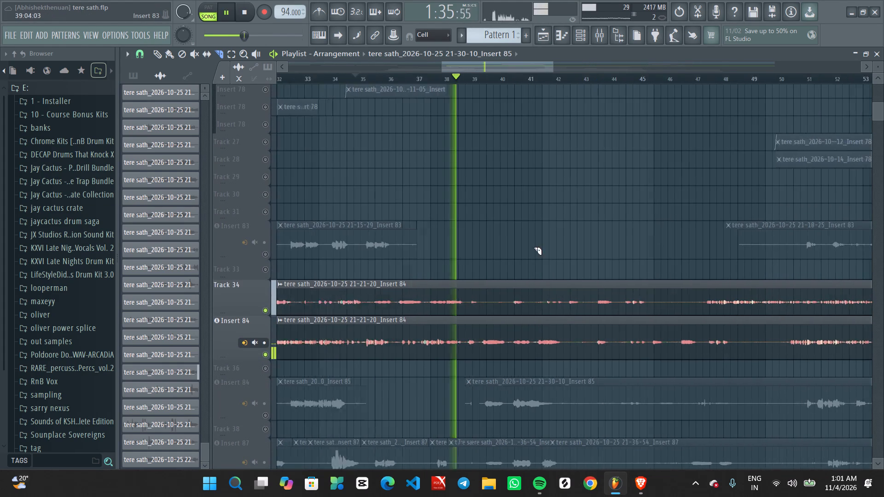
# Replay between about bars 34 and 37 with the lower Insert 84 track muted and unmuted, listening for the phrase transition.
pyautogui.press('space')
pyautogui.click(430, 81)
pyautogui.press('space')
pyautogui.scroll(3, 466, 282)
pyautogui.moveTo(478, 277); pyautogui.dragTo(501, 227, button='middle')
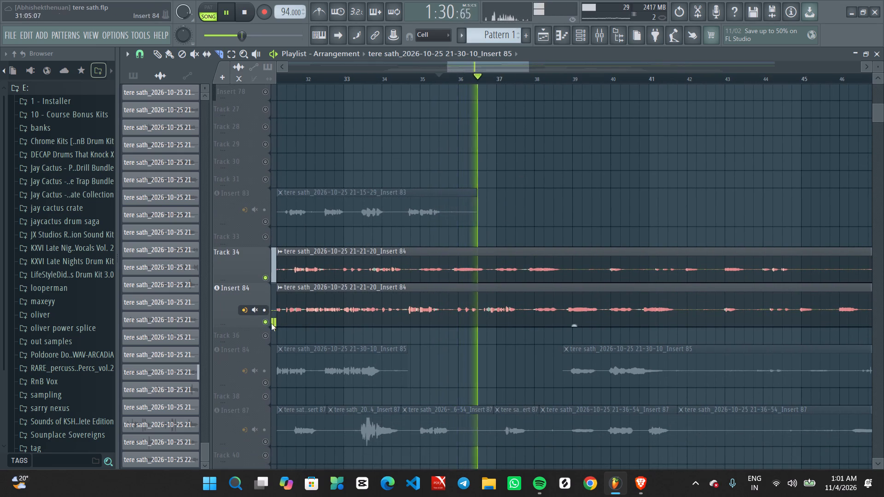
pyautogui.click(266, 324)
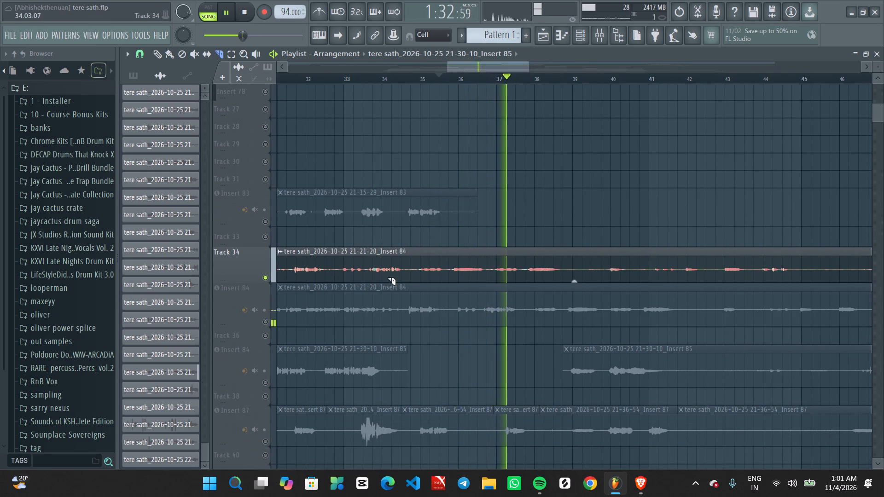
pyautogui.press('space')
pyautogui.press('space')
pyautogui.click(267, 323)
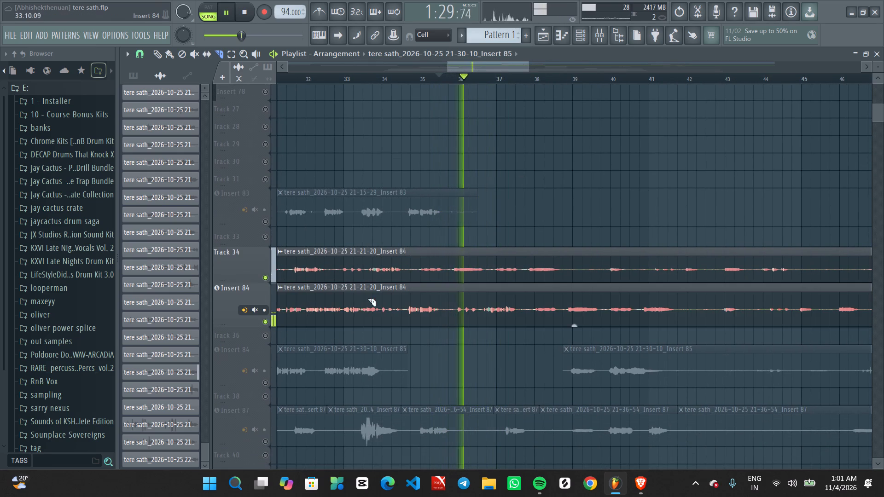
pyautogui.press('space')
pyautogui.press('space')
pyautogui.click(412, 79)
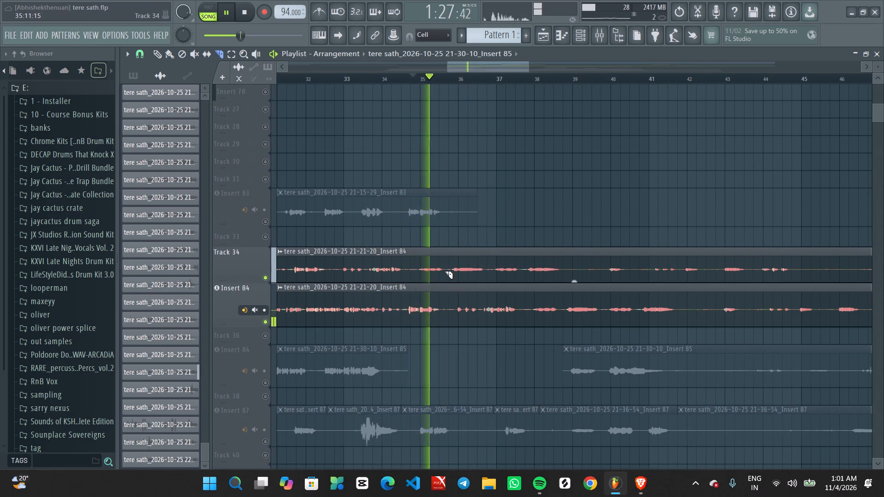
pyautogui.press('space')
pyautogui.press('space')
pyautogui.click(376, 76)
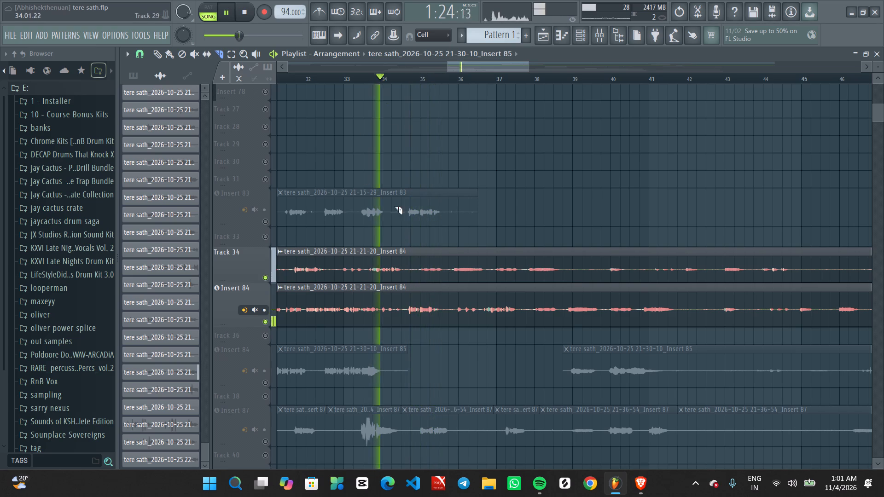
# Slice the 21-21-20_Insert 84 clip on Track 34 at about bar 34.7 and replay the passage leading into the cut.
pyautogui.click(411, 269)
pyautogui.press('space')
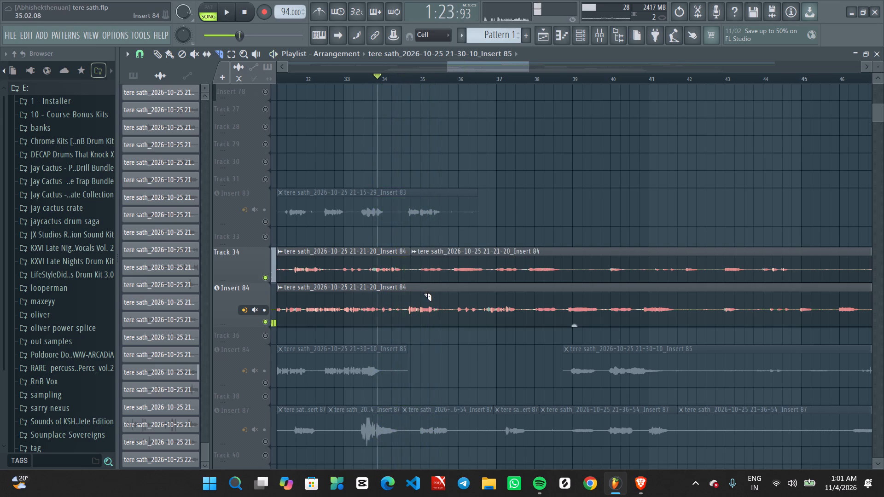
pyautogui.press('space')
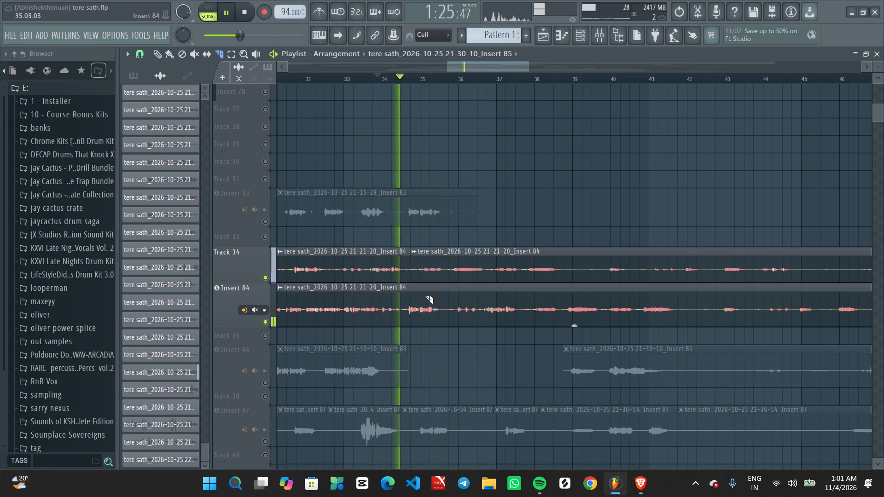
pyautogui.press('space')
pyautogui.press('space')
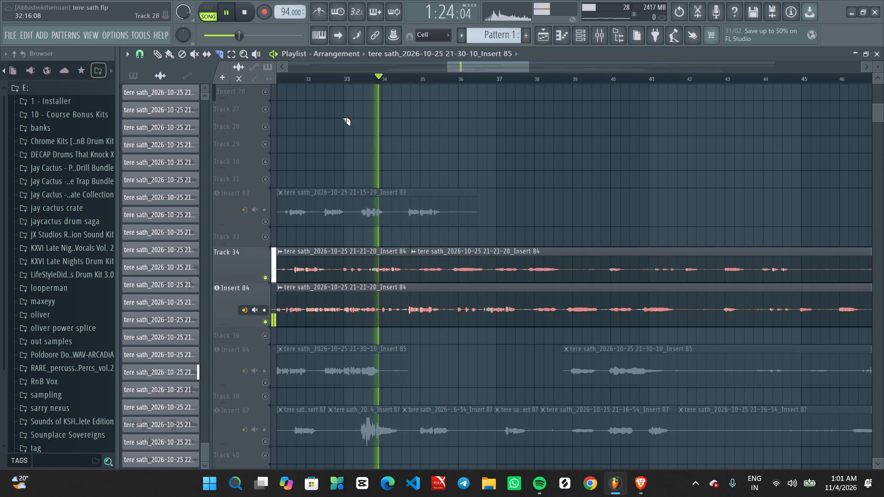
pyautogui.click(339, 79)
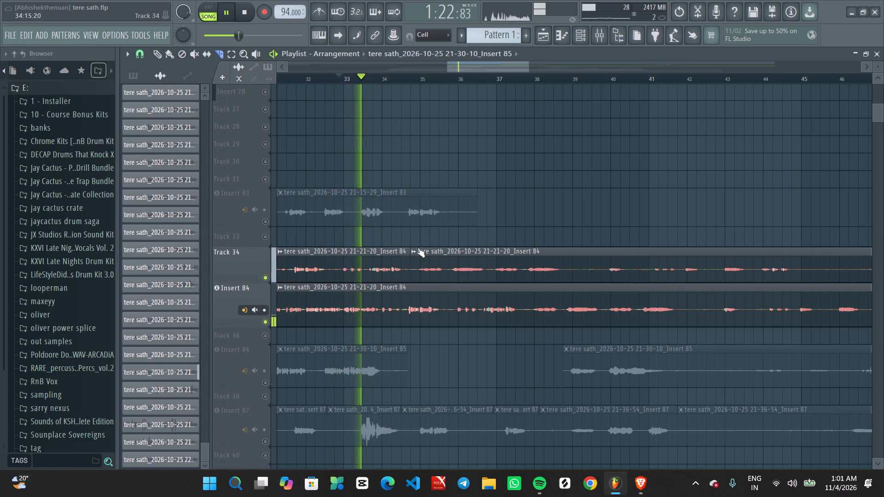
# Unmute the Insert 78 row with clips ending near bar 33 and audition it with both Insert 84 takes from around bar 33.
pyautogui.keyDown('ctrl'); pyautogui.scroll(2, 418, 248); pyautogui.keyUp('ctrl')
pyautogui.moveTo(414, 244); pyautogui.dragTo(482, 226, button='middle')
pyautogui.keyDown('ctrl'); pyautogui.scroll(-9, 501, 217); pyautogui.keyUp('ctrl')
pyautogui.keyDown('ctrl'); pyautogui.scroll(-2, 432, 256); pyautogui.keyUp('ctrl')
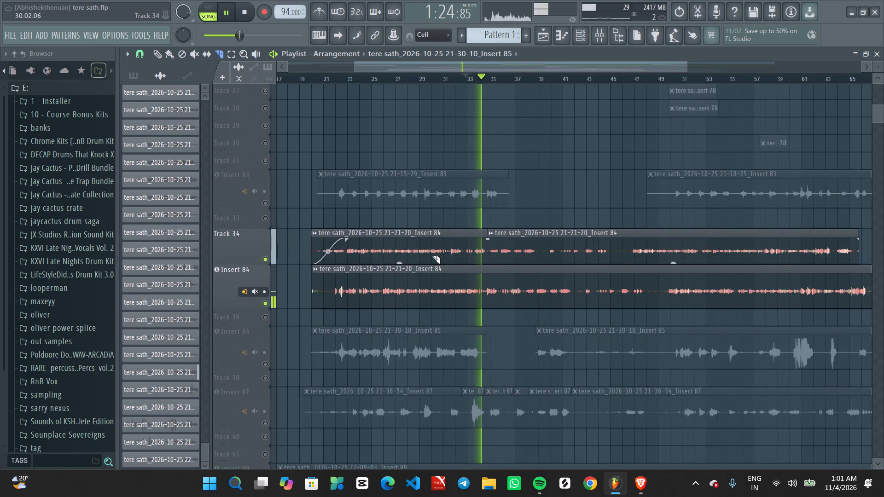
pyautogui.keyDown('ctrl'); pyautogui.scroll(6, 477, 318); pyautogui.keyUp('ctrl')
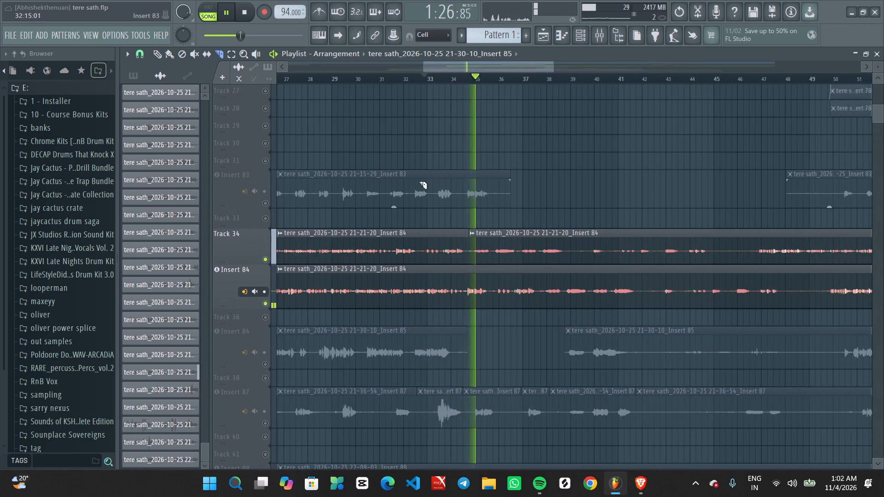
pyautogui.scroll(1, 411, 187)
pyautogui.scroll(-1, 405, 192)
pyautogui.scroll(11, 403, 195)
pyautogui.press('space')
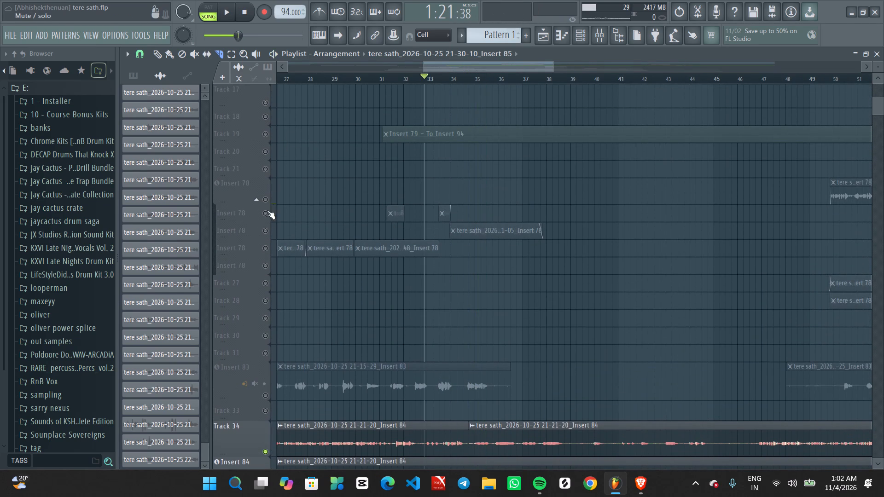
pyautogui.click(266, 249)
pyautogui.press('space')
pyautogui.keyDown('ctrl'); pyautogui.scroll(3, 405, 292); pyautogui.keyUp('ctrl')
pyautogui.moveTo(412, 298); pyautogui.dragTo(451, 127, button='middle')
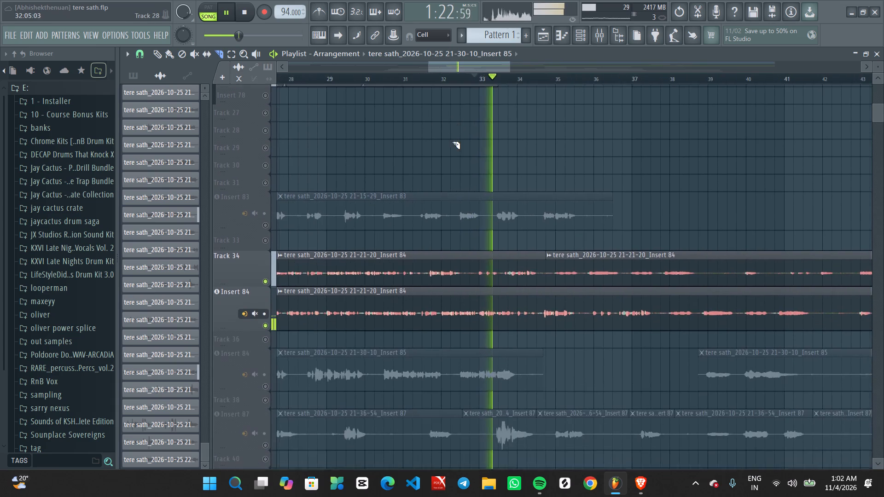
pyautogui.keyDown('ctrl'); pyautogui.scroll(-7, 449, 187); pyautogui.keyUp('ctrl')
pyautogui.keyDown('ctrl'); pyautogui.scroll(3, 460, 263); pyautogui.keyUp('ctrl')
pyautogui.moveTo(493, 290); pyautogui.dragTo(507, 250, button='middle')
pyautogui.keyDown('ctrl'); pyautogui.scroll(-5, 492, 247); pyautogui.keyUp('ctrl')
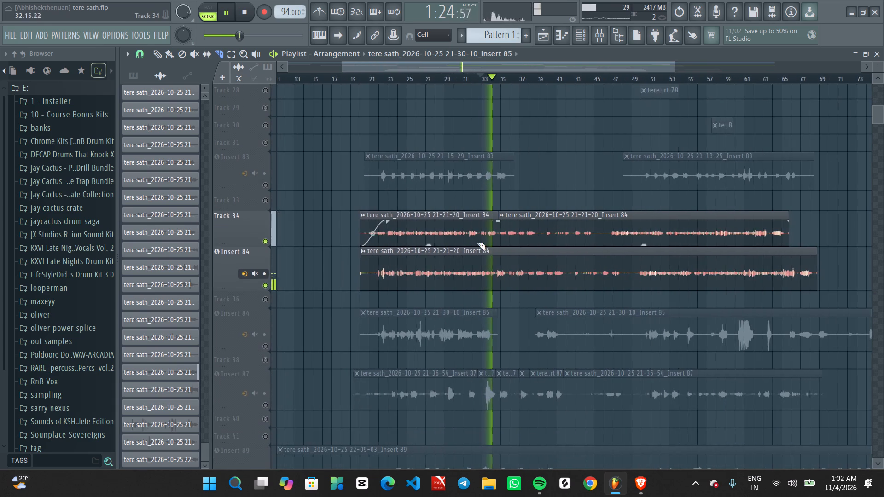
pyautogui.keyDown('ctrl'); pyautogui.scroll(3, 529, 178); pyautogui.keyUp('ctrl')
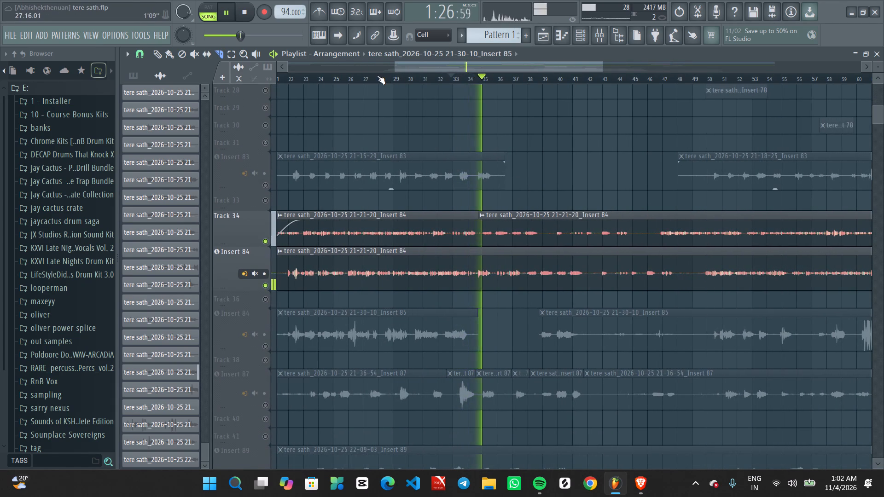
# Replay from about bar 28 with the lower Insert 84 track muted, and audition Track 34 by itself.
pyautogui.click(377, 75)
pyautogui.keyDown('ctrl'); pyautogui.scroll(3, 404, 197); pyautogui.keyUp('ctrl')
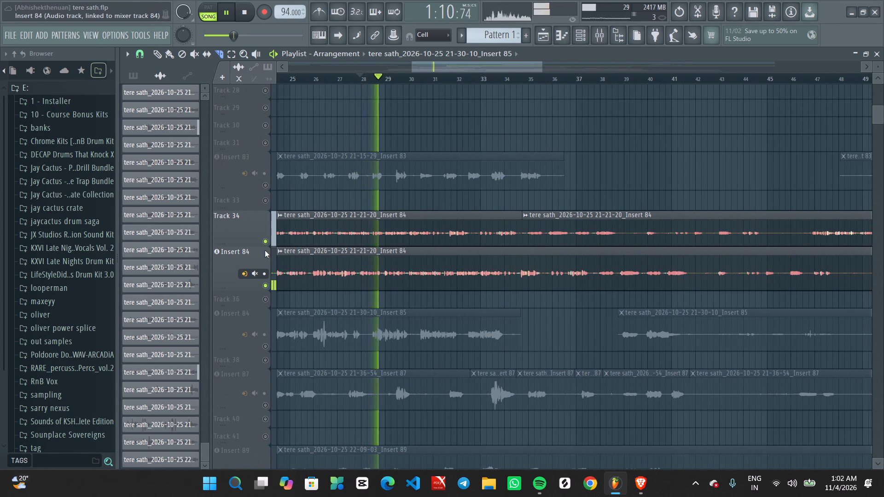
pyautogui.click(265, 285)
pyautogui.keyDown('ctrl'); pyautogui.click(268, 240); pyautogui.keyUp('ctrl')
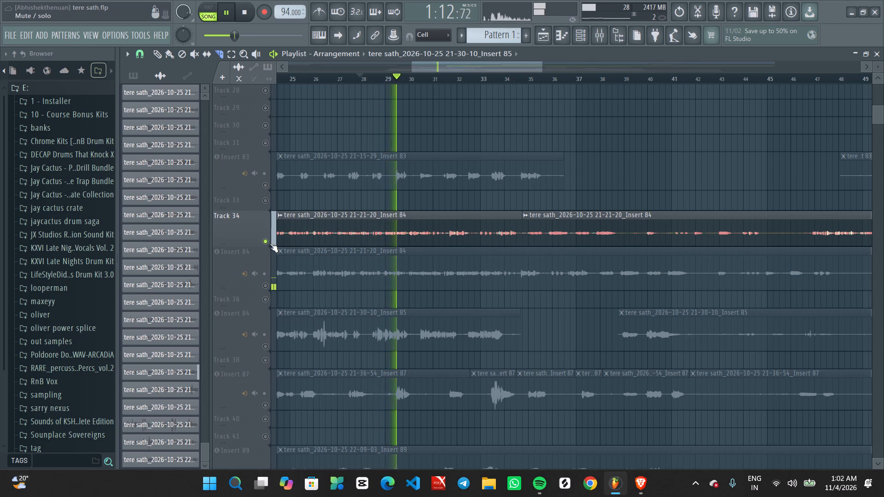
pyautogui.keyDown('ctrl'); pyautogui.doubleClick(266, 242); pyautogui.keyUp('ctrl')
pyautogui.keyDown('ctrl'); pyautogui.scroll(-8, 478, 222); pyautogui.keyUp('ctrl')
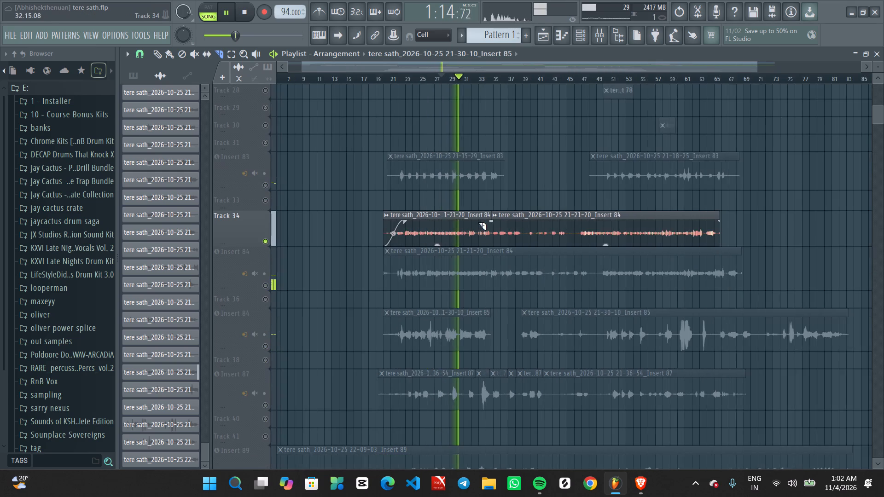
pyautogui.scroll(7, 330, 184)
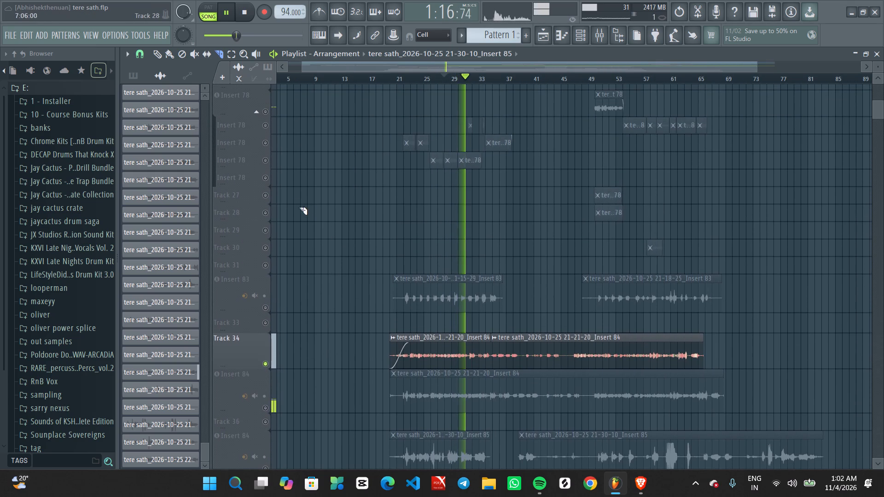
# Unmute the Insert 78 row with clips between about bars 26 and 33, keeping the empty row beneath it muted.
pyautogui.click(262, 173)
pyautogui.click(263, 166)
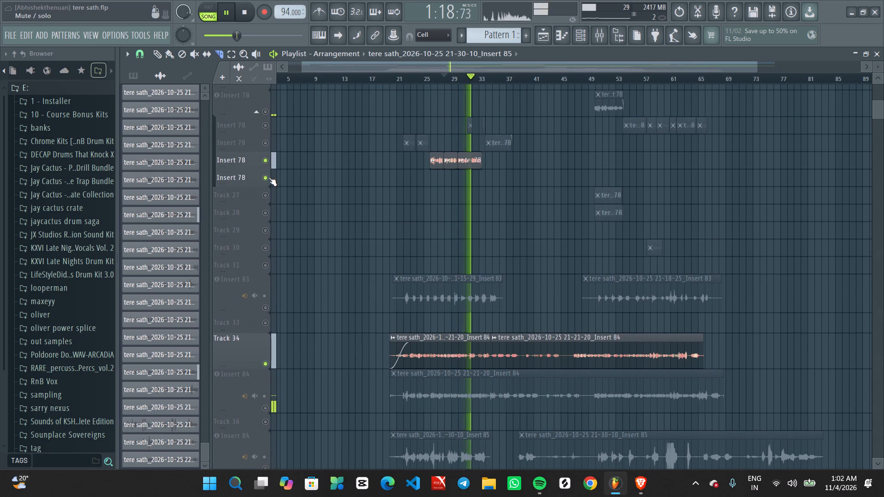
pyautogui.click(268, 177)
pyautogui.keyDown('ctrl'); pyautogui.scroll(4, 479, 240); pyautogui.keyUp('ctrl')
pyautogui.moveTo(489, 253); pyautogui.dragTo(498, 218, button='middle')
pyautogui.keyDown('ctrl'); pyautogui.scroll(2, 499, 224); pyautogui.keyUp('ctrl')
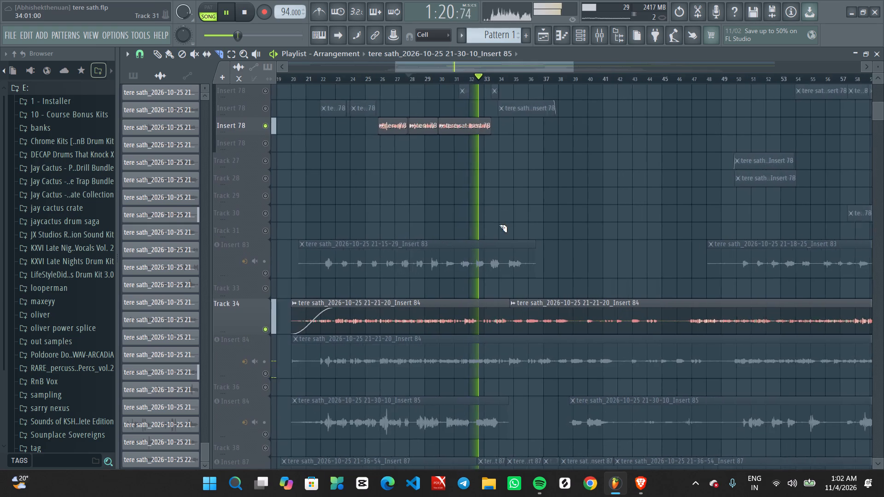
pyautogui.moveTo(521, 237); pyautogui.dragTo(540, 168, button='middle')
pyautogui.keyDown('ctrl'); pyautogui.scroll(-6, 535, 167); pyautogui.keyUp('ctrl')
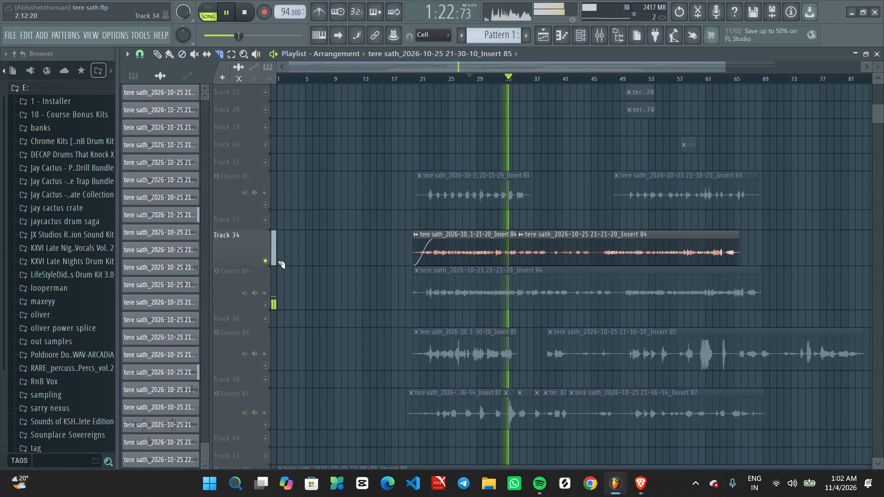
# Mute Track 34, unmute the Insert 84 track below it, and replay from about bar 28 to compare the takes.
pyautogui.click(266, 261)
pyautogui.click(268, 305)
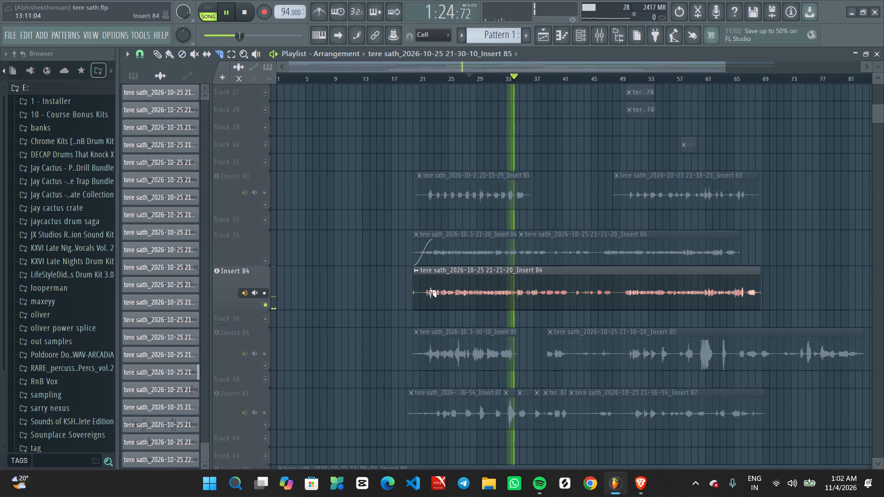
pyautogui.keyDown('ctrl'); pyautogui.scroll(5, 465, 290); pyautogui.keyUp('ctrl')
pyautogui.scroll(7, 340, 277)
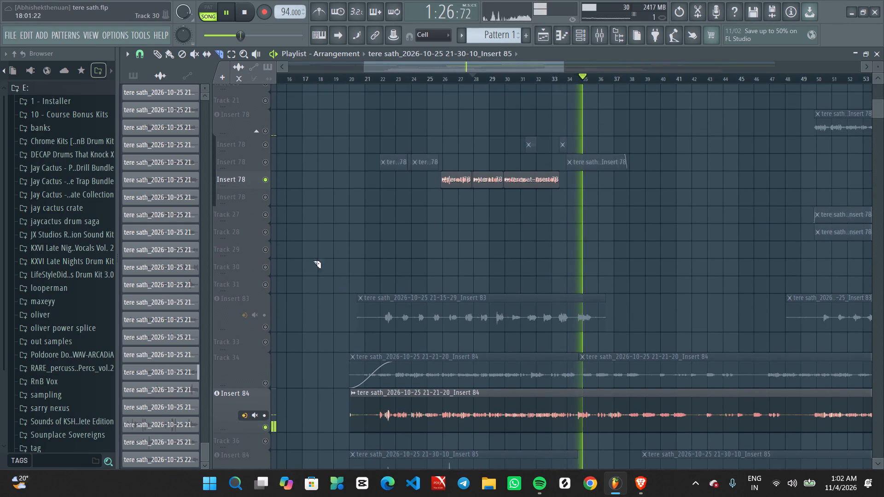
pyautogui.press('space')
pyautogui.press('space')
# Unmute the Insert 78 row with clips starting near bars 22 and 34, and bring Track 34 back in with Insert 84.
pyautogui.click(265, 161)
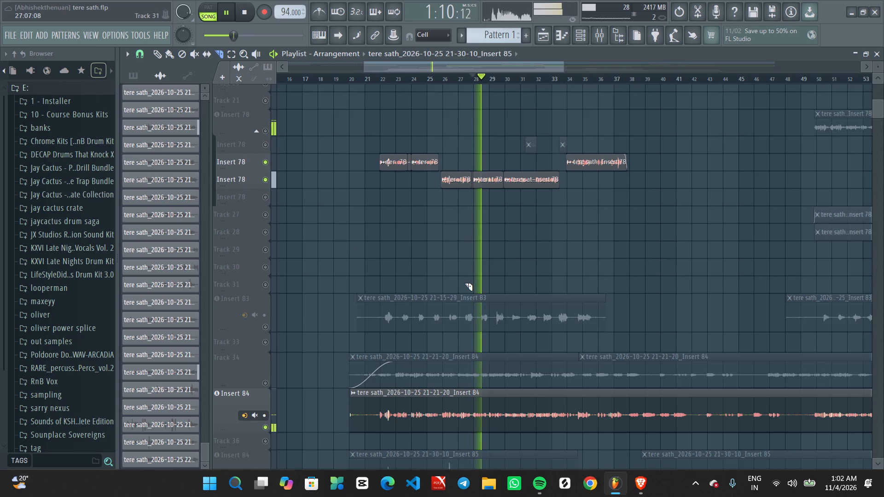
pyautogui.scroll(-4, 465, 283)
pyautogui.click(266, 314)
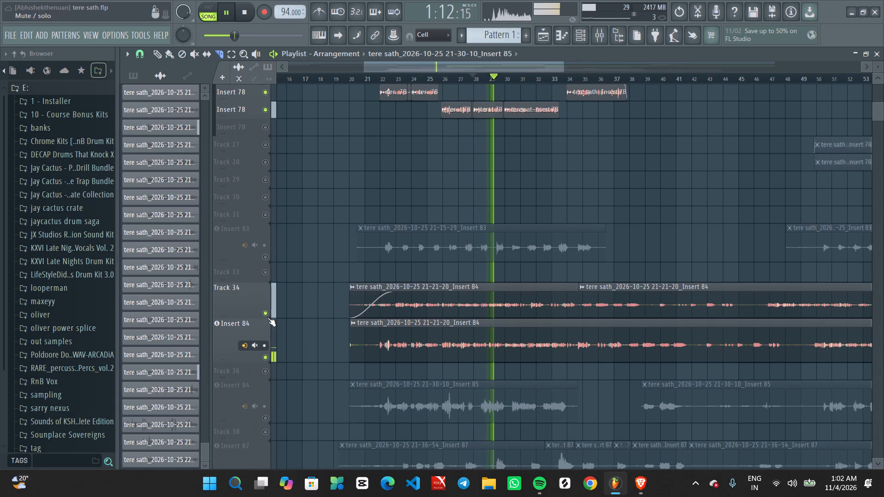
pyautogui.keyDown('ctrl'); pyautogui.scroll(-5, 604, 281); pyautogui.keyUp('ctrl')
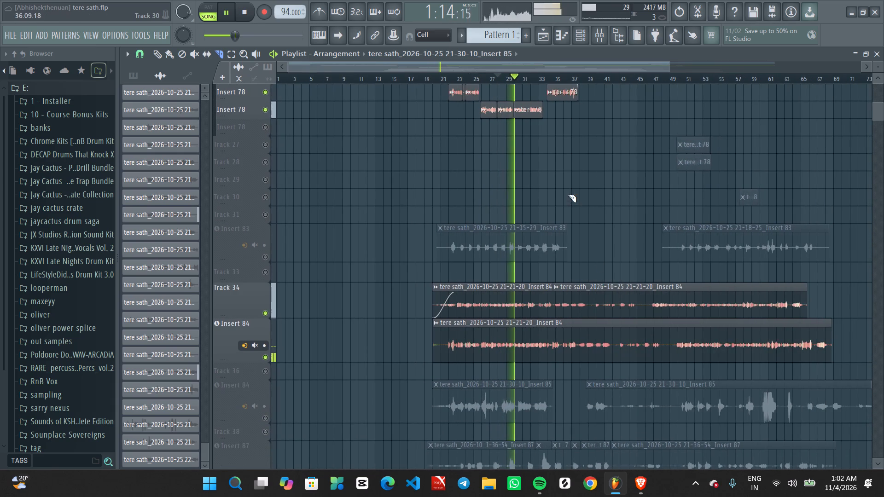
# Delete both Insert 84 clips on Track 34.
pyautogui.moveTo(568, 195); pyautogui.dragTo(574, 199, button='middle')
pyautogui.rightClick(573, 197)
pyautogui.click(585, 214)
pyautogui.moveTo(484, 307); pyautogui.dragTo(815, 312, button='right')
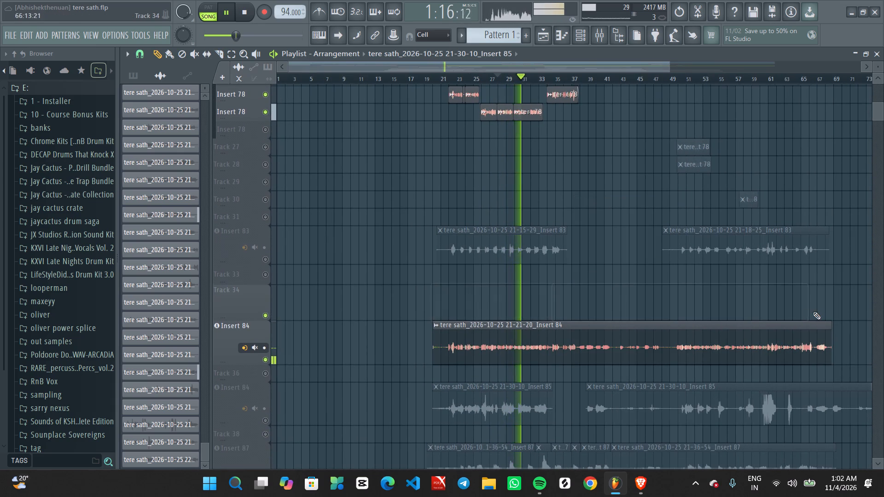
# Unmute the second Insert 84 track holding the 21-30-10 Insert 85 clips, and replay from about bar 28.
pyautogui.keyDown('ctrl'); pyautogui.scroll(2, 616, 306); pyautogui.keyUp('ctrl')
pyautogui.moveTo(584, 315); pyautogui.dragTo(652, 202, button='middle')
pyautogui.press('space')
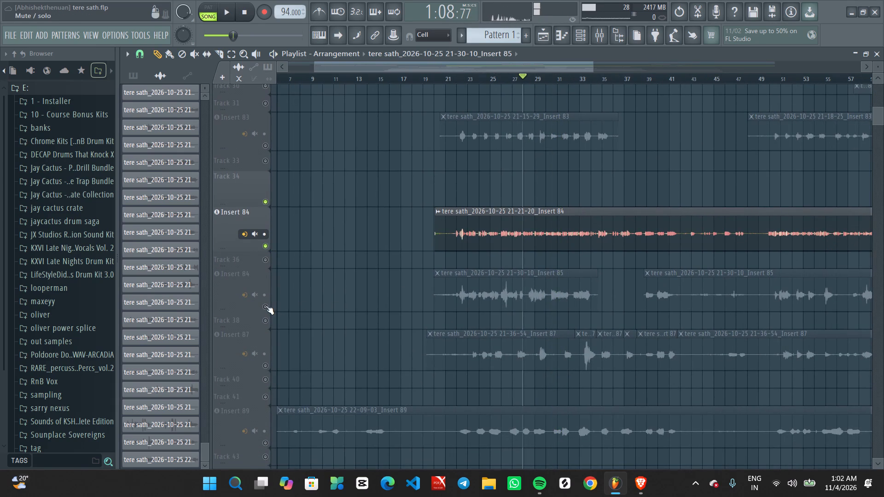
pyautogui.click(266, 306)
pyautogui.press('space')
# Unmute the Insert 87 track and restart playback from about bar 28.
pyautogui.keyDown('ctrl'); pyautogui.scroll(2, 543, 317); pyautogui.keyUp('ctrl')
pyautogui.moveTo(590, 181); pyautogui.dragTo(594, 205, button='middle')
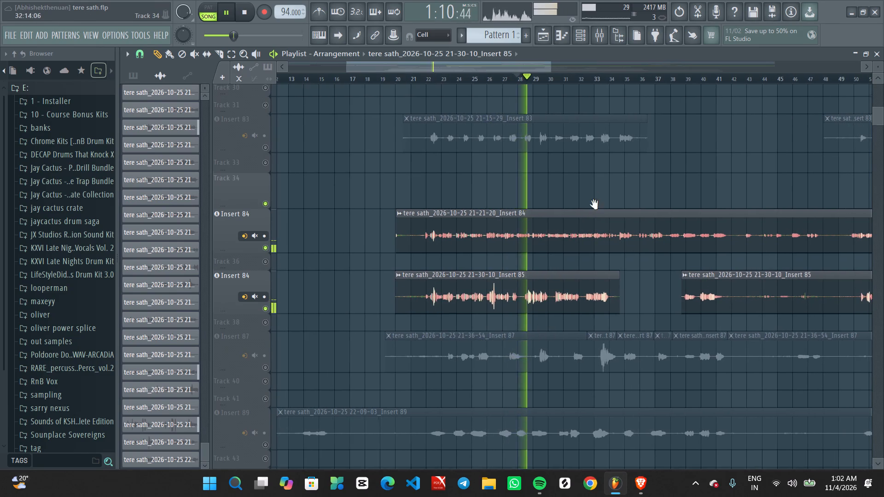
pyautogui.moveTo(594, 205); pyautogui.dragTo(584, 244, button='middle')
pyautogui.keyDown('ctrl'); pyautogui.scroll(-5, 584, 244); pyautogui.keyUp('ctrl')
pyautogui.keyDown('ctrl'); pyautogui.scroll(5, 571, 275); pyautogui.keyUp('ctrl')
pyautogui.moveTo(529, 341); pyautogui.dragTo(589, 265, button='middle')
pyautogui.keyDown('ctrl'); pyautogui.scroll(1, 569, 290); pyautogui.keyUp('ctrl')
pyautogui.moveTo(611, 292); pyautogui.dragTo(636, 225, button='middle')
pyautogui.click(265, 287)
pyautogui.press('space')
pyautogui.press('space')
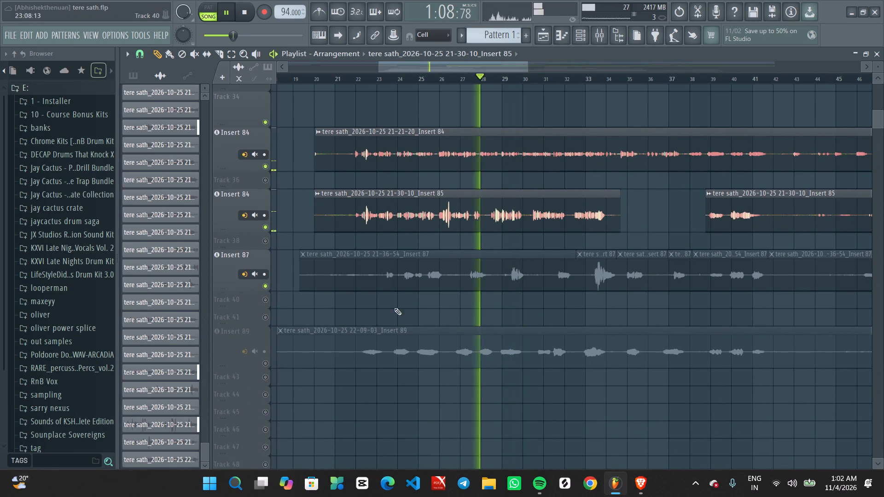
# Unmute the individual 21-36-54 Insert 87 clips along the Insert 87 track.
pyautogui.middleClick(651, 200)
pyautogui.rightClick(653, 200)
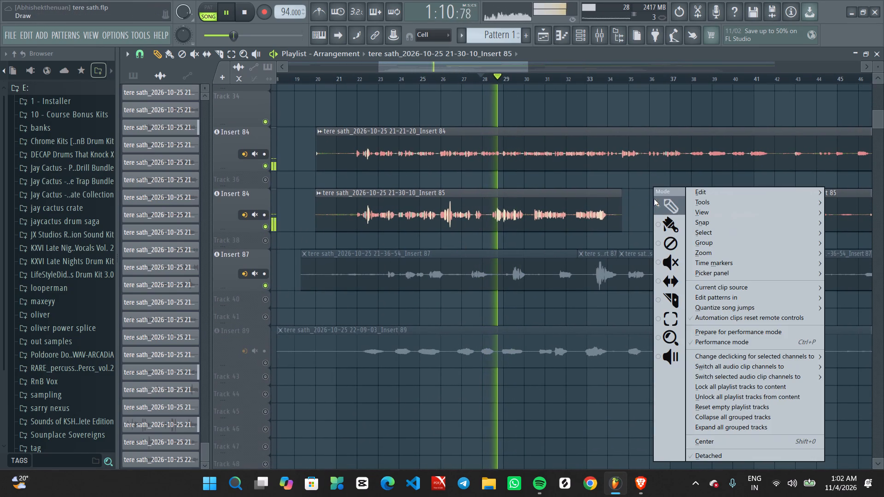
pyautogui.click(672, 258)
pyautogui.moveTo(339, 278); pyautogui.dragTo(717, 267)
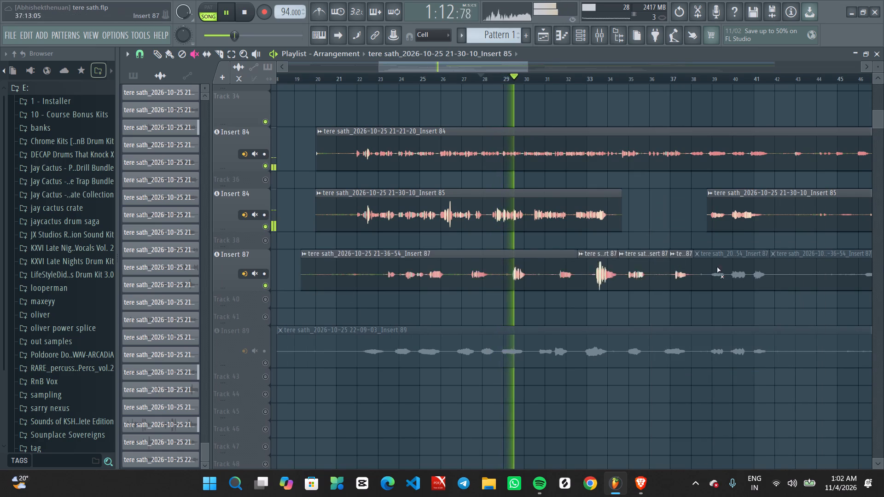
pyautogui.moveTo(717, 267); pyautogui.dragTo(883, 267)
# Delete the Insert 87 clip with the loud peak between about bars 32.5 and 34.5.
pyautogui.keyDown('ctrl'); pyautogui.scroll(-7, 833, 278); pyautogui.keyUp('ctrl')
pyautogui.keyDown('ctrl'); pyautogui.scroll(7, 657, 312); pyautogui.keyUp('ctrl')
pyautogui.rightClick(579, 270)
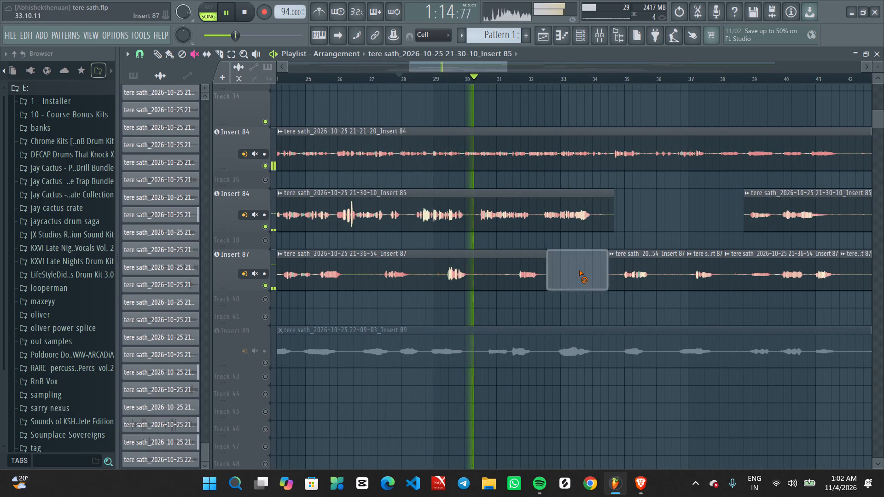
# Listen on through about bar 33 and look over the Insert 84, 87 and 89 takes around the playhead.
pyautogui.keyDown('ctrl'); pyautogui.scroll(2, 568, 280); pyautogui.keyUp('ctrl')
pyautogui.moveTo(570, 285); pyautogui.dragTo(566, 219, button='middle')
pyautogui.scroll(1, 564, 219)
pyautogui.keyDown('ctrl'); pyautogui.scroll(-7, 561, 224); pyautogui.keyUp('ctrl')
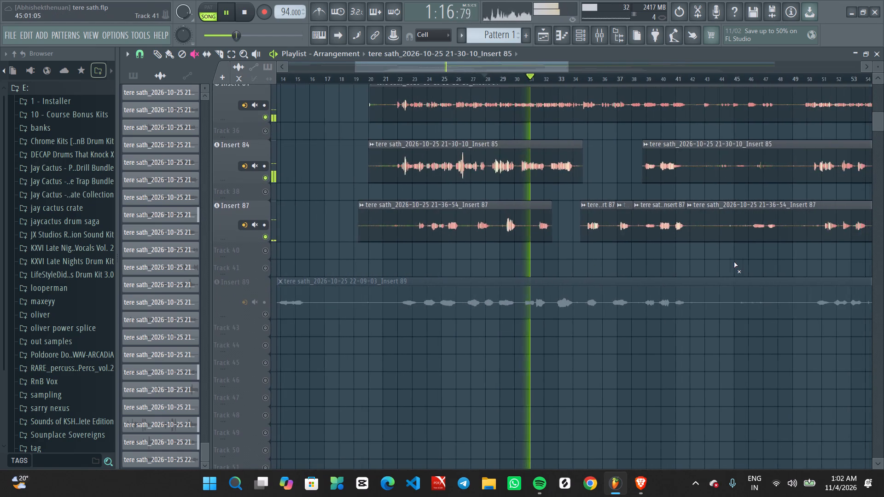
pyautogui.keyDown('ctrl'); pyautogui.scroll(-8, 734, 262); pyautogui.keyUp('ctrl')
pyautogui.keyDown('ctrl'); pyautogui.scroll(2, 790, 261); pyautogui.keyUp('ctrl')
pyautogui.keyDown('ctrl'); pyautogui.scroll(4, 439, 259); pyautogui.keyUp('ctrl')
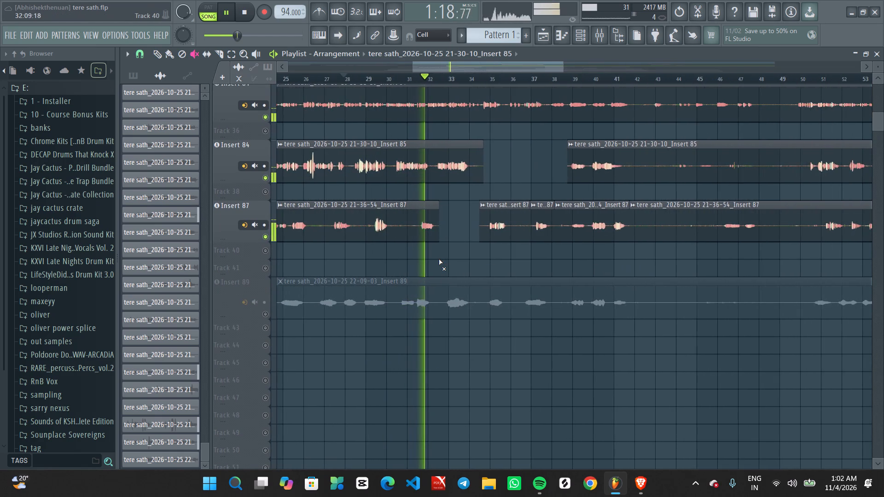
pyautogui.keyDown('ctrl'); pyautogui.scroll(2, 436, 256); pyautogui.keyUp('ctrl')
pyautogui.moveTo(420, 262); pyautogui.dragTo(479, 271, button='middle')
pyautogui.keyDown('ctrl'); pyautogui.scroll(-7, 478, 273); pyautogui.keyUp('ctrl')
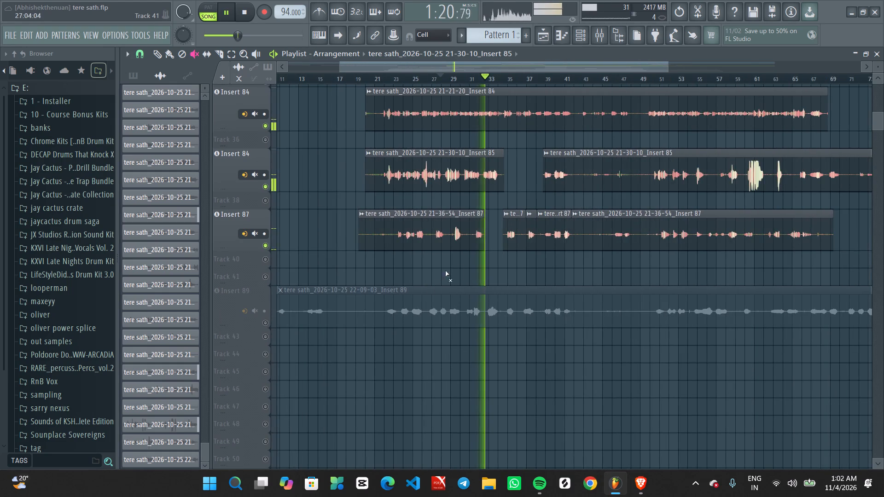
pyautogui.keyDown('ctrl'); pyautogui.scroll(-6, 460, 262); pyautogui.keyUp('ctrl')
pyautogui.keyDown('ctrl'); pyautogui.scroll(5, 461, 262); pyautogui.keyUp('ctrl')
pyautogui.moveTo(465, 231); pyautogui.dragTo(481, 341, button='middle')
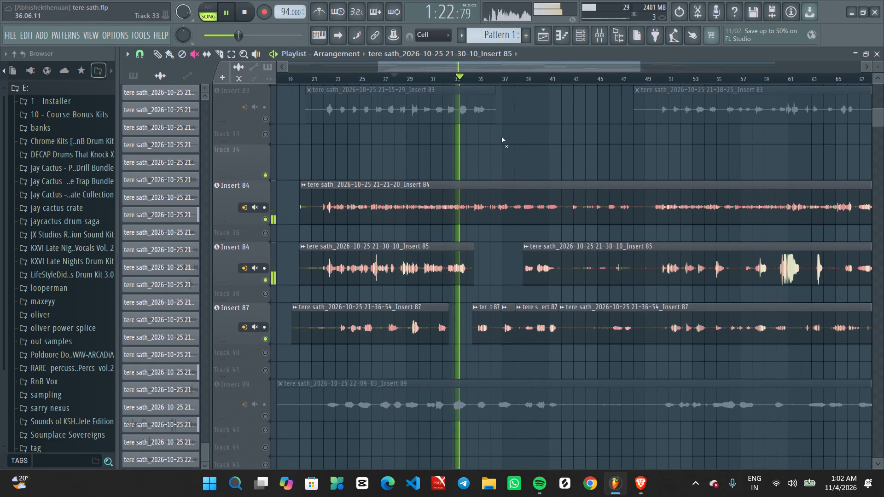
pyautogui.scroll(1, 518, 144)
# Open the channel settings of the 21-21-20 Insert 84 clip and jump to its mixer track.
pyautogui.middleClick(525, 150)
pyautogui.rightClick(525, 150)
pyautogui.click(544, 165)
pyautogui.doubleClick(429, 220)
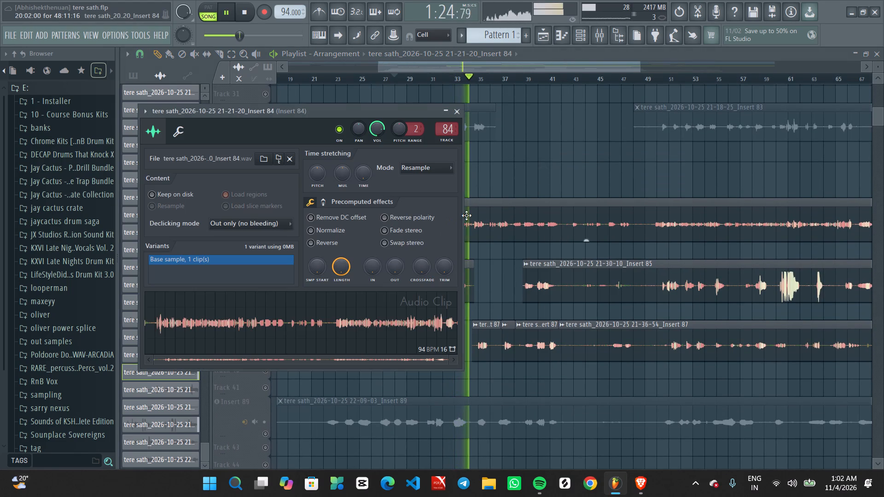
pyautogui.keyDown('ctrl'); pyautogui.scroll(-1, 466, 215); pyautogui.keyUp('ctrl')
pyautogui.doubleClick(446, 125)
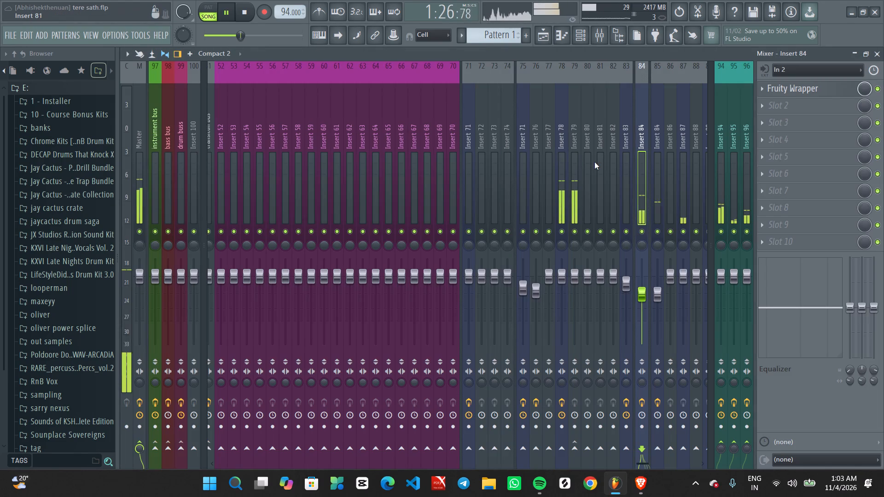
pyautogui.scroll(-3, 594, 162)
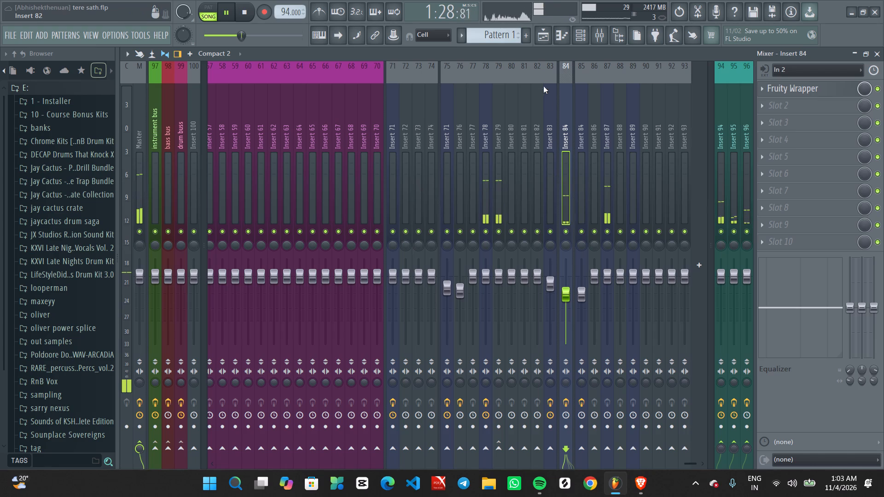
# Unmute the Insert 83 track in the playlist and replay from about bar 28.
pyautogui.click(542, 38)
pyautogui.scroll(2, 418, 222)
pyautogui.press('space')
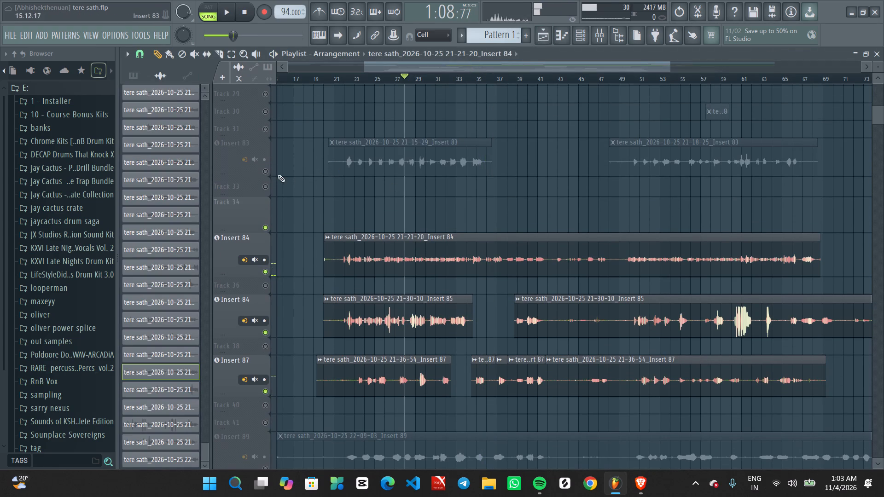
pyautogui.click(269, 172)
pyautogui.press('space')
# Rename the Insert 83 mixer track to doubles.
pyautogui.click(603, 42)
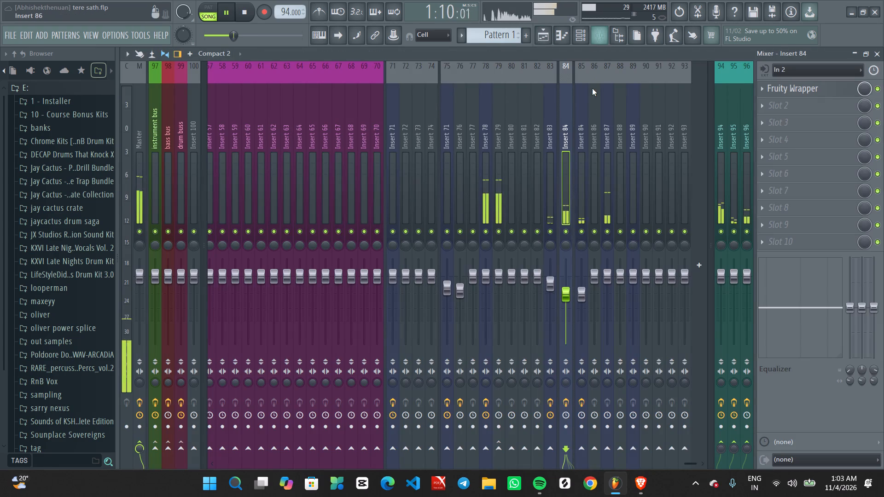
pyautogui.click(550, 173)
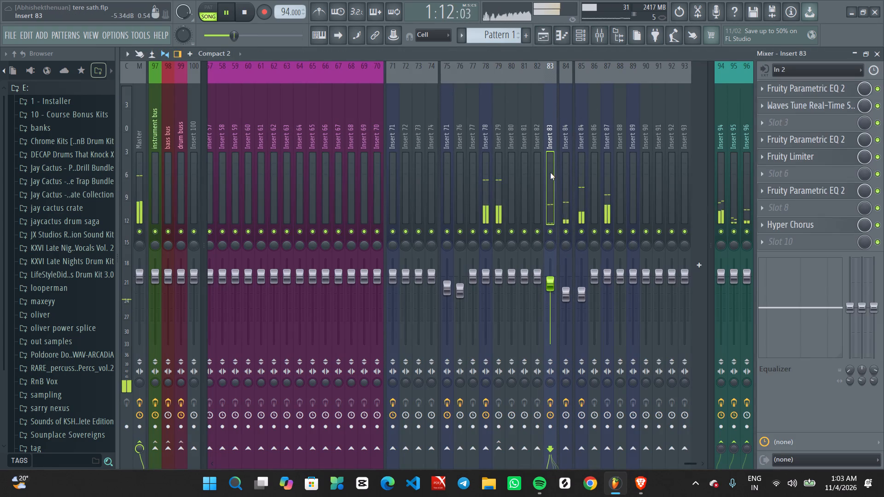
pyautogui.keyDown('shift'); pyautogui.click(550, 173); pyautogui.keyUp('shift')
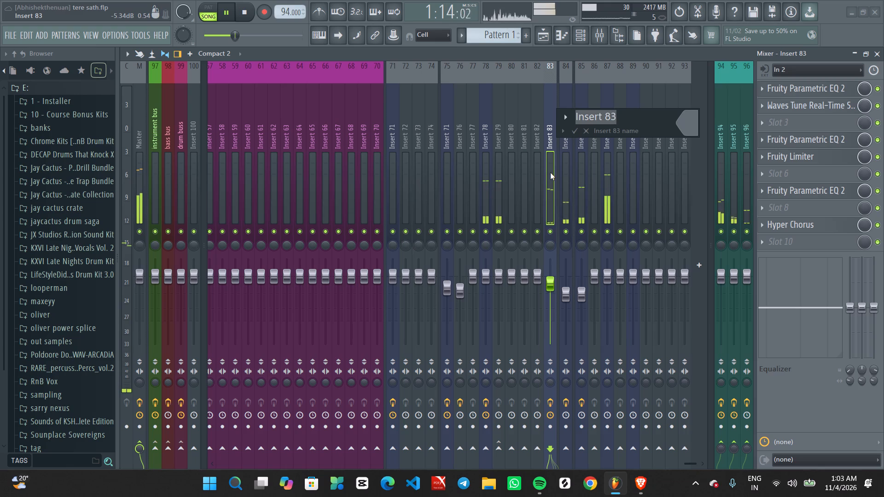
pyautogui.press('BackSpace')
pyautogui.write('doubles')
pyautogui.press('Return')
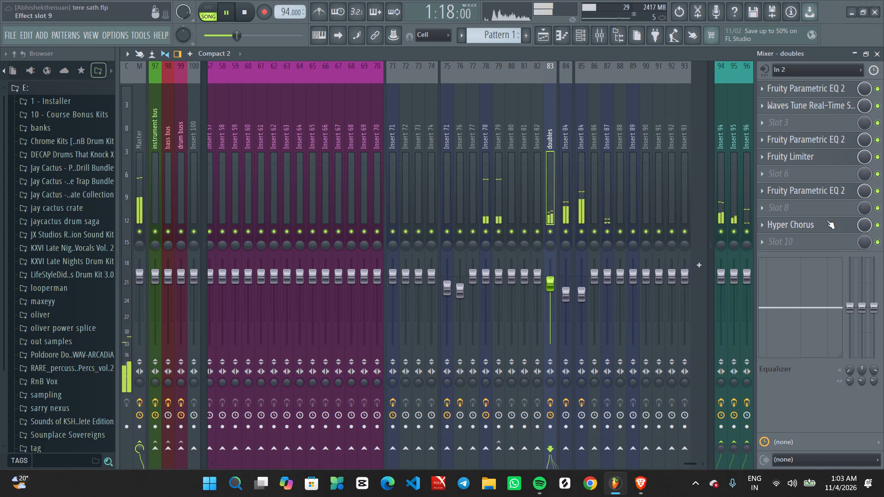
# Check mixer tracks 84, 85, 87 and 89, and unmute the Insert 89 playlist track and its clip.
pyautogui.click(563, 195)
pyautogui.click(579, 187)
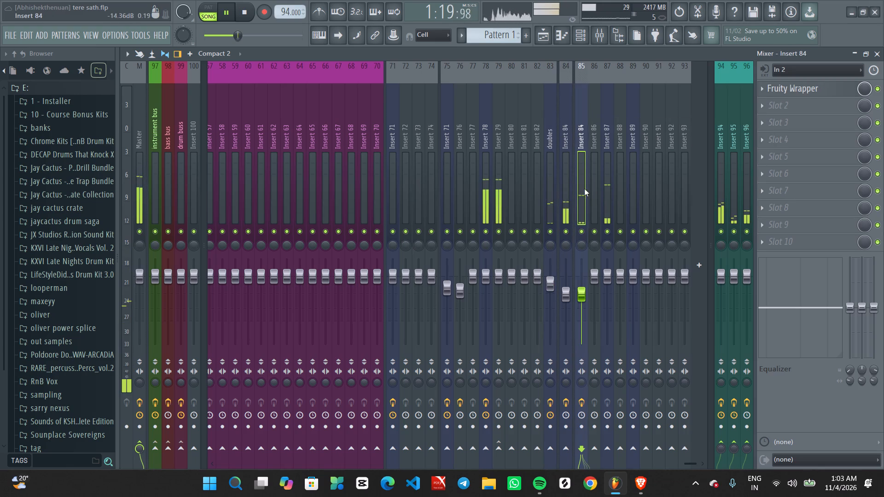
pyautogui.click(605, 197)
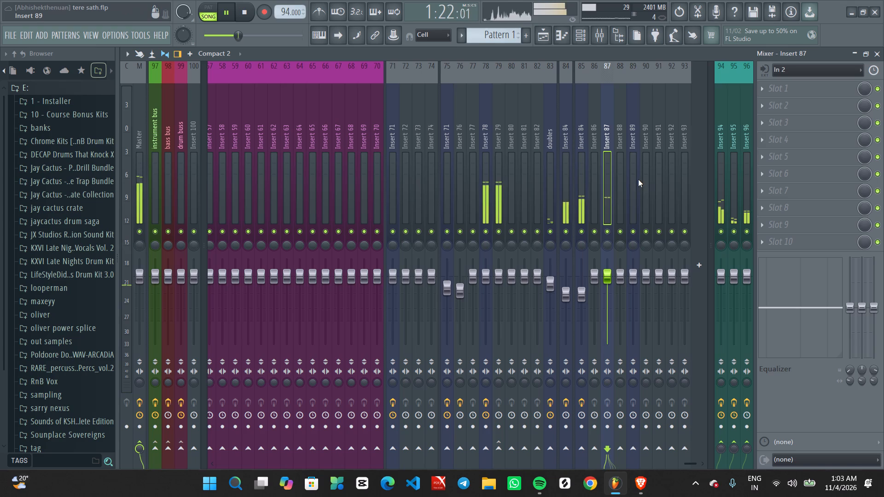
pyautogui.click(634, 178)
pyautogui.click(546, 44)
pyautogui.scroll(-6, 559, 156)
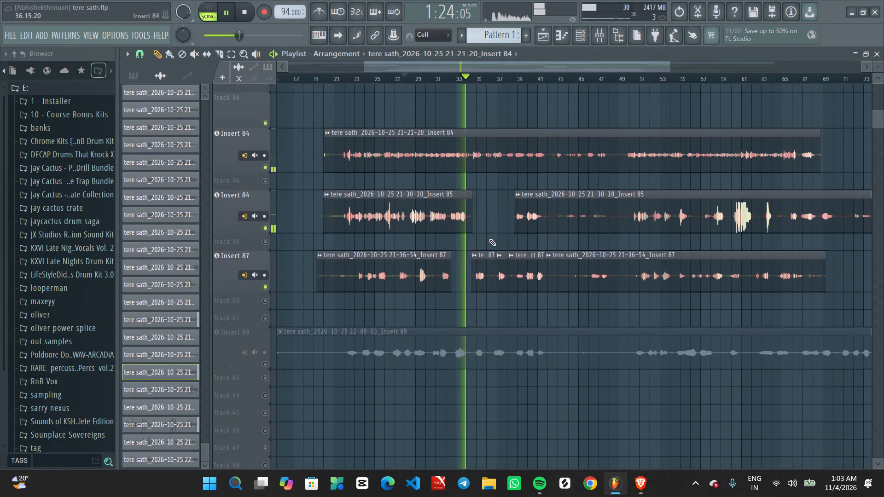
pyautogui.scroll(-3, 369, 331)
pyautogui.click(263, 309)
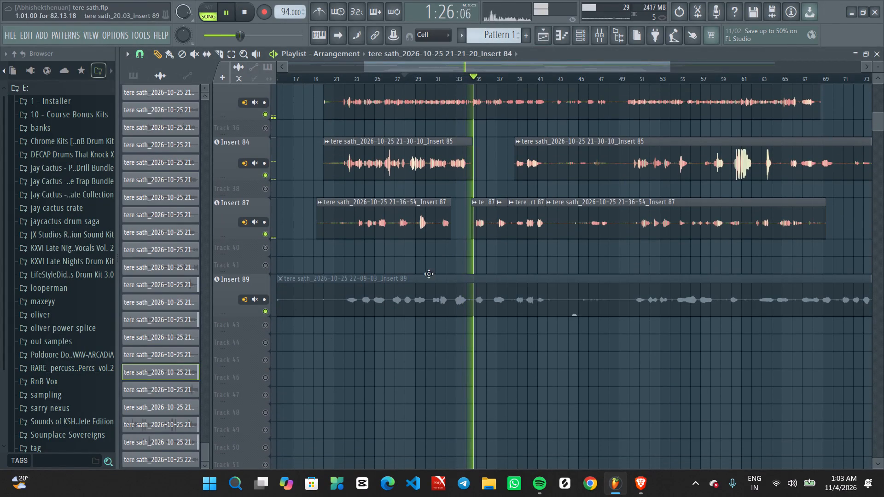
pyautogui.middleClick(450, 257)
pyautogui.rightClick(450, 256)
pyautogui.click(463, 262)
pyautogui.click(449, 288)
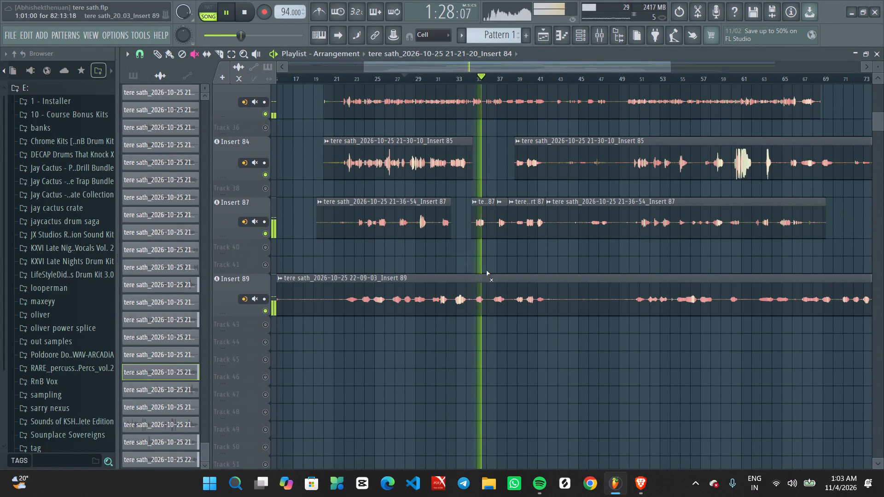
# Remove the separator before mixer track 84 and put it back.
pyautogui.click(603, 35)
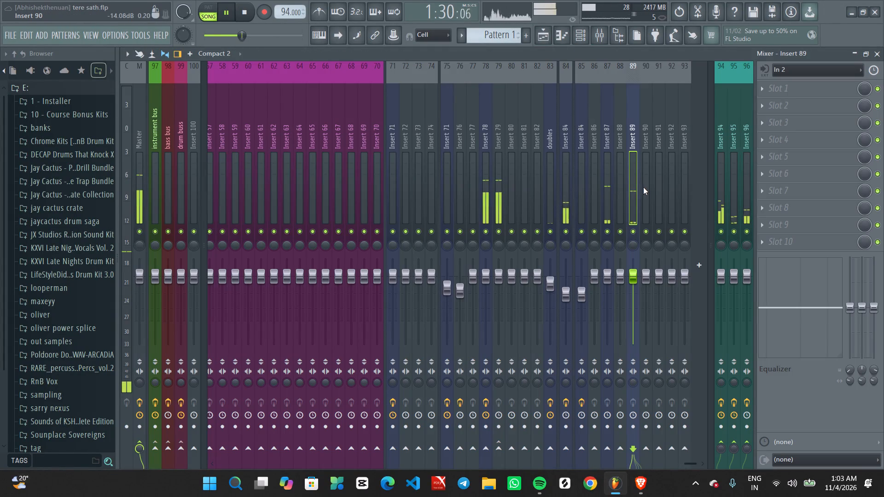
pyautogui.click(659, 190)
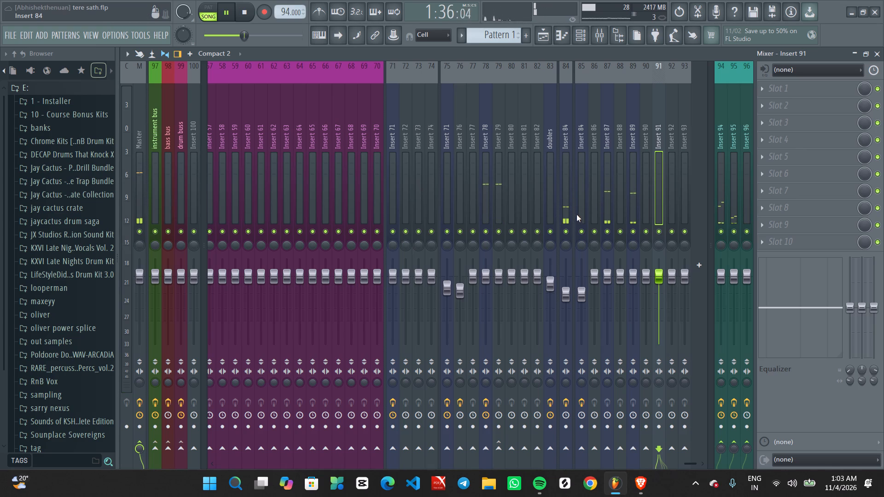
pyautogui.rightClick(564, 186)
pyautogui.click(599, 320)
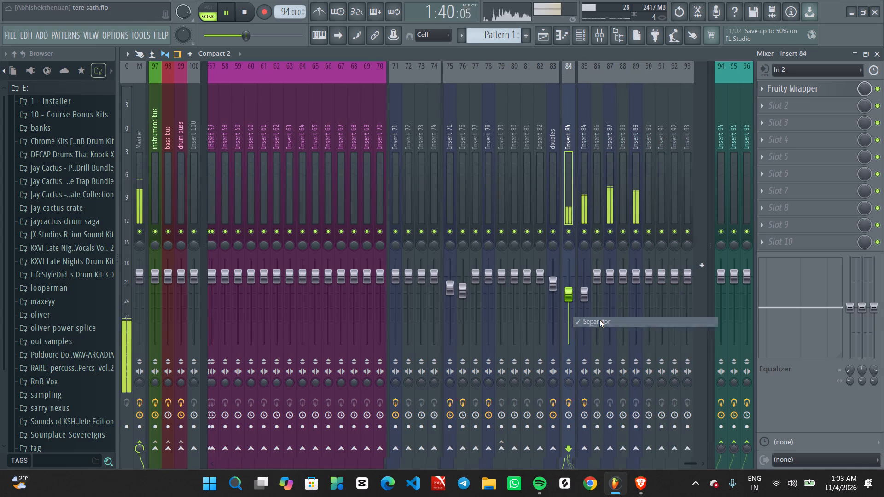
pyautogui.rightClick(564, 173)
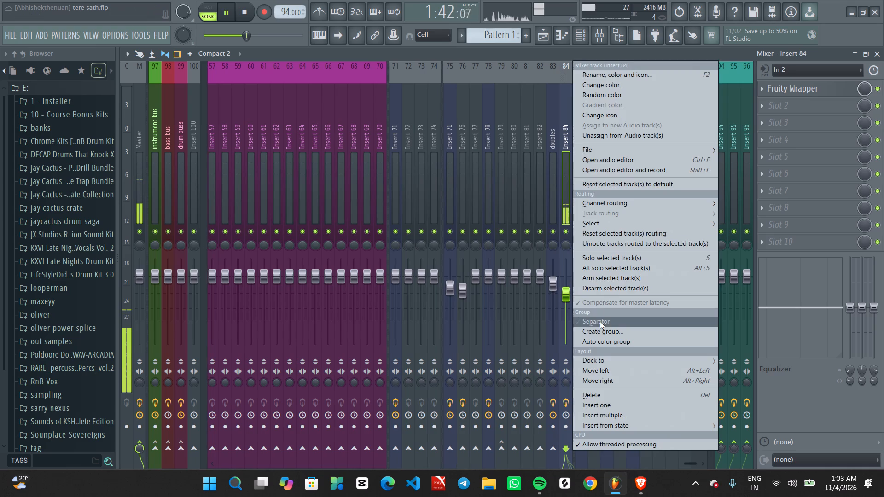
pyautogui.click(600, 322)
# Remove the separator between mixer tracks 84 and 85.
pyautogui.rightClick(581, 186)
pyautogui.click(616, 316)
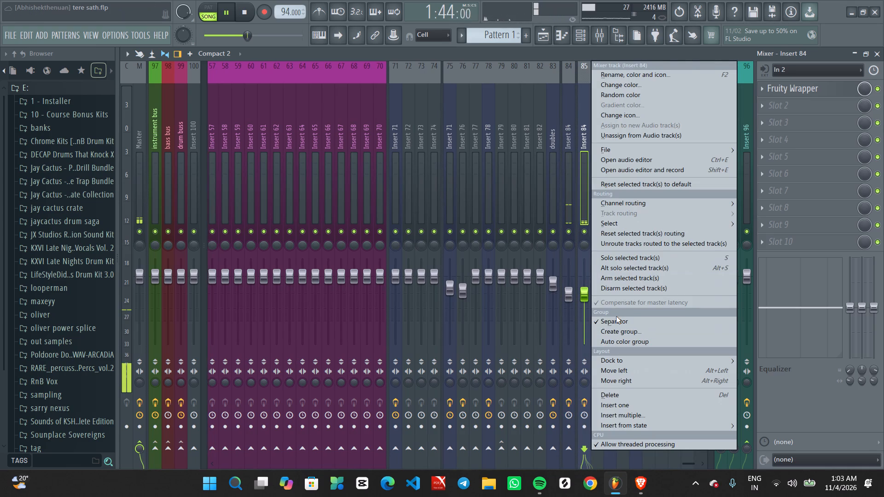
pyautogui.click(617, 322)
pyautogui.click(569, 195)
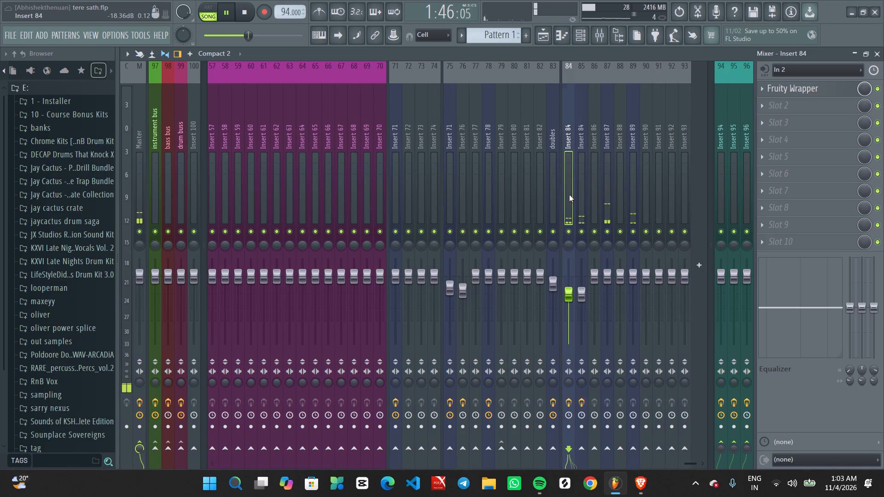
pyautogui.click(578, 196)
pyautogui.click(571, 195)
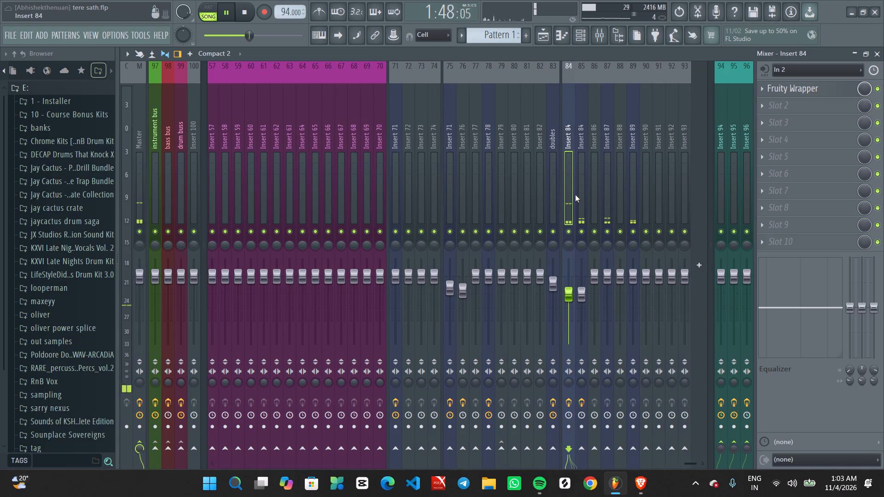
# Review the playlist's vocal rows, from Insert 78 and doubles down to Insert 89, around bars 43 to 46 during playback.
pyautogui.click(541, 33)
pyautogui.scroll(6, 574, 255)
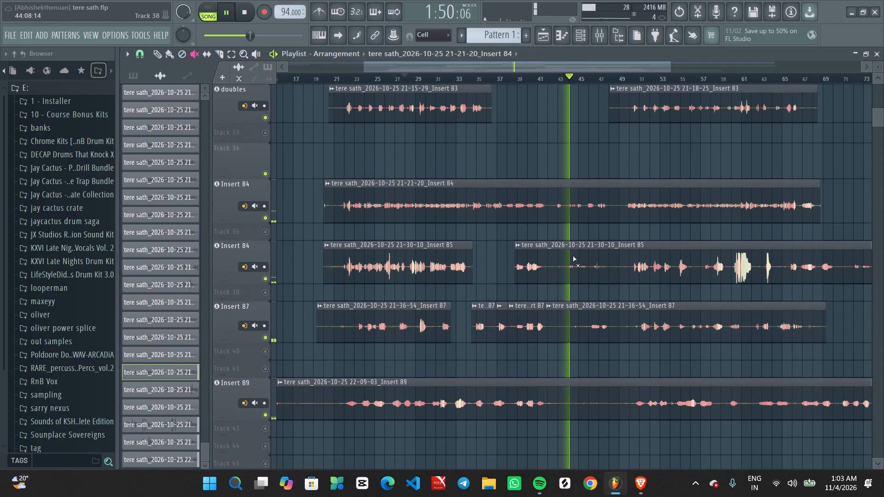
pyautogui.scroll(7, 575, 257)
pyautogui.scroll(-2, 578, 258)
pyautogui.scroll(18, 579, 258)
pyautogui.scroll(-1, 580, 259)
pyautogui.scroll(5, 580, 259)
pyautogui.scroll(-5, 580, 259)
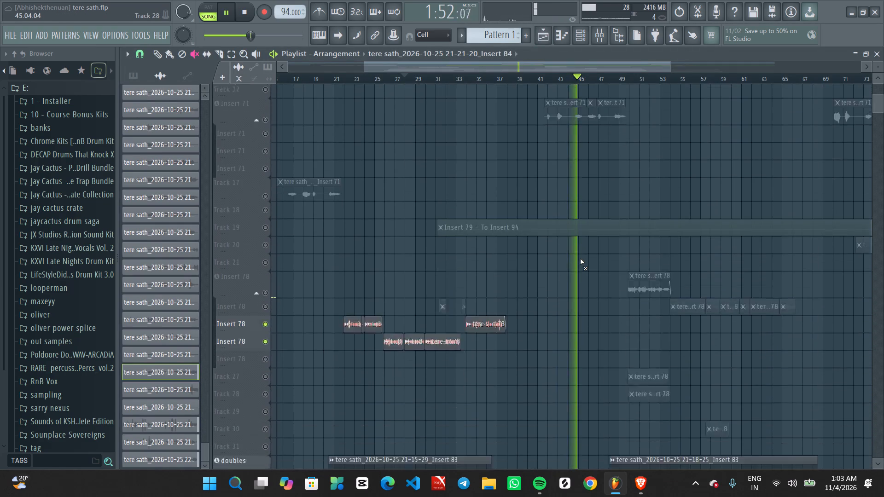
pyautogui.scroll(-20, 580, 259)
pyautogui.scroll(-2, 580, 259)
pyautogui.keyDown('ctrl'); pyautogui.scroll(6, 569, 281); pyautogui.keyUp('ctrl')
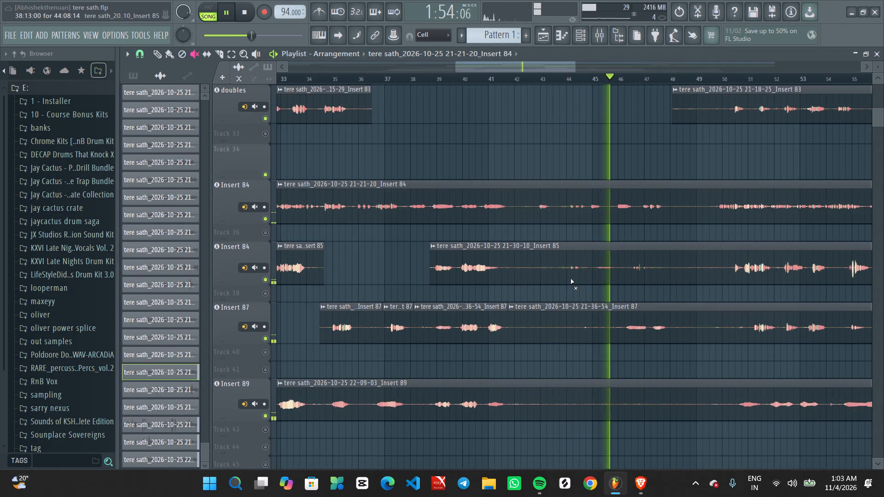
pyautogui.keyDown('ctrl'); pyautogui.scroll(2, 571, 275); pyautogui.keyUp('ctrl')
pyautogui.keyDown('ctrl'); pyautogui.scroll(-3, 573, 275); pyautogui.keyUp('ctrl')
# Slice the Insert 85 clip at about bars 41.4 and 50.2 and delete the piece between the cuts.
pyautogui.middleClick(576, 146)
pyautogui.rightClick(576, 146)
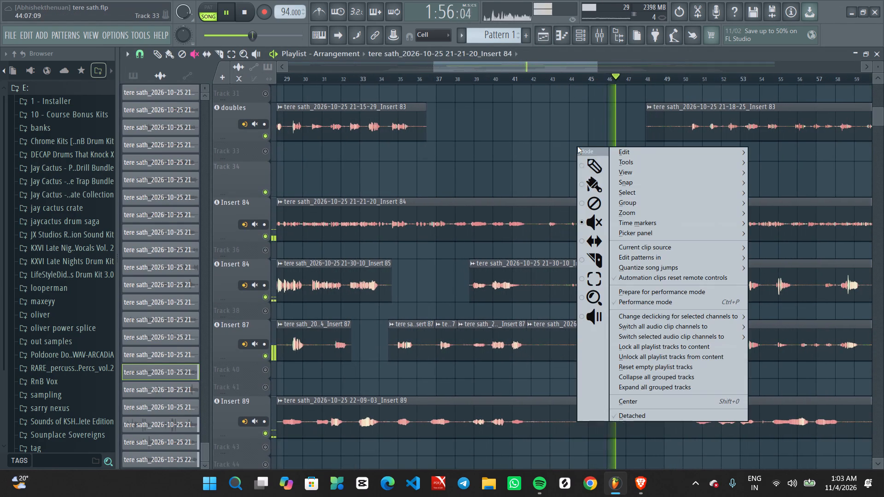
pyautogui.click(597, 253)
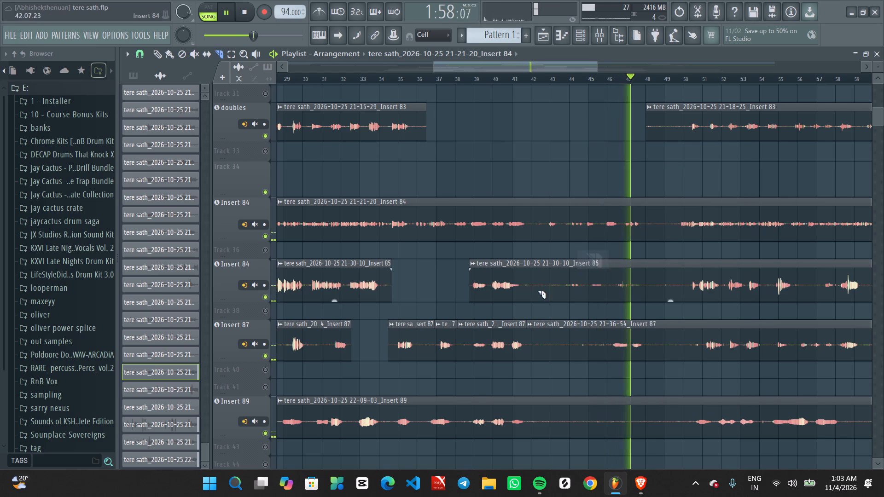
pyautogui.keyDown('alt'); pyautogui.click(523, 288); pyautogui.keyUp('alt')
pyautogui.keyDown('alt'); pyautogui.moveTo(670, 302); pyautogui.dragTo(690, 301); pyautogui.keyUp('alt')
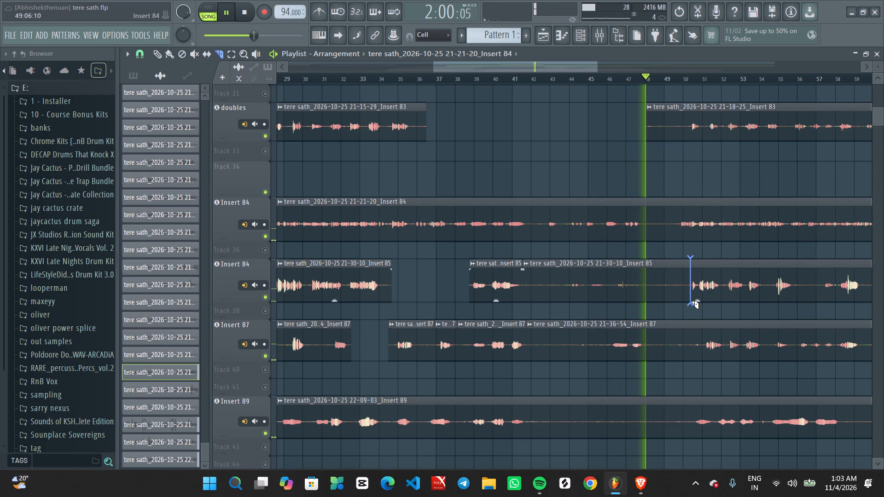
pyautogui.keyDown('alt'); pyautogui.moveTo(690, 301); pyautogui.dragTo(690, 301); pyautogui.keyUp('alt')
pyautogui.keyDown('ctrl'); pyautogui.moveTo(580, 228); pyautogui.dragTo(588, 273); pyautogui.keyUp('ctrl')
pyautogui.keyDown('ctrl'); pyautogui.click(573, 170); pyautogui.keyUp('ctrl')
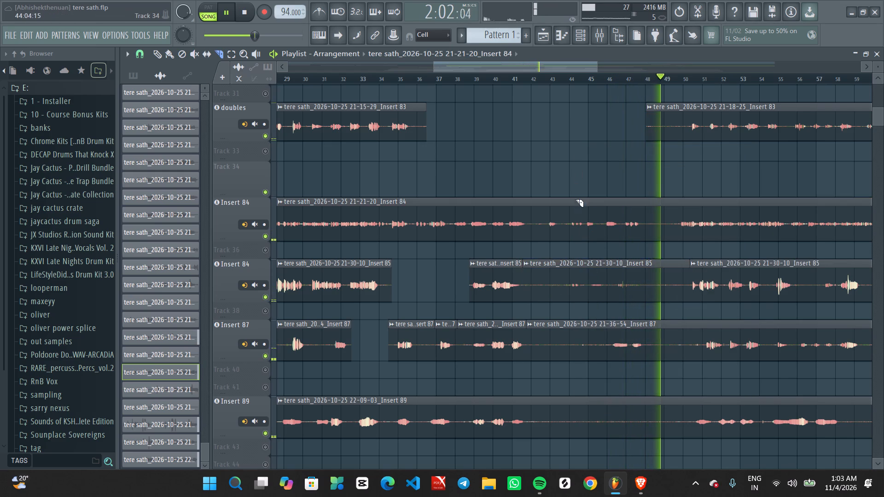
pyautogui.keyDown('ctrl'); pyautogui.moveTo(585, 254); pyautogui.dragTo(591, 280); pyautogui.keyUp('ctrl')
pyautogui.press('Delete')
# Play from about bar 40, slice the Insert 84 clip at about bars 41.7 and 48, and delete the piece between.
pyautogui.press('space')
pyautogui.press('space')
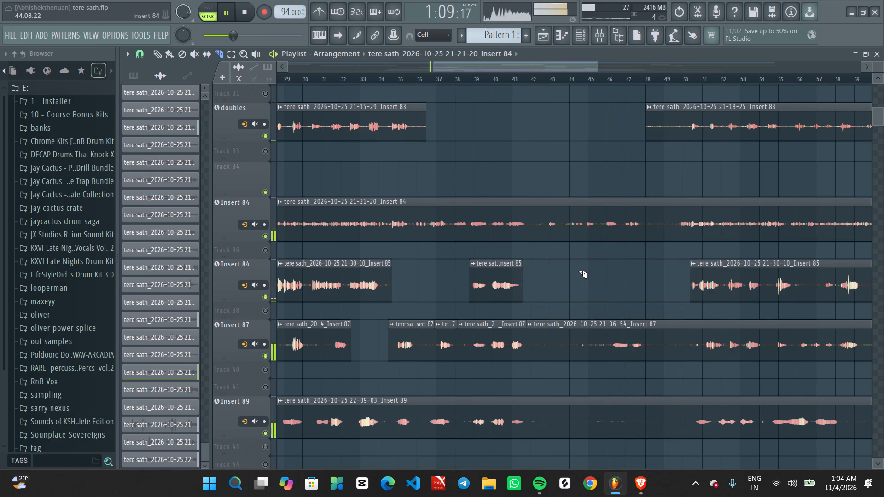
pyautogui.click(495, 77)
pyautogui.keyDown('ctrl'); pyautogui.scroll(3, 560, 278); pyautogui.keyUp('ctrl')
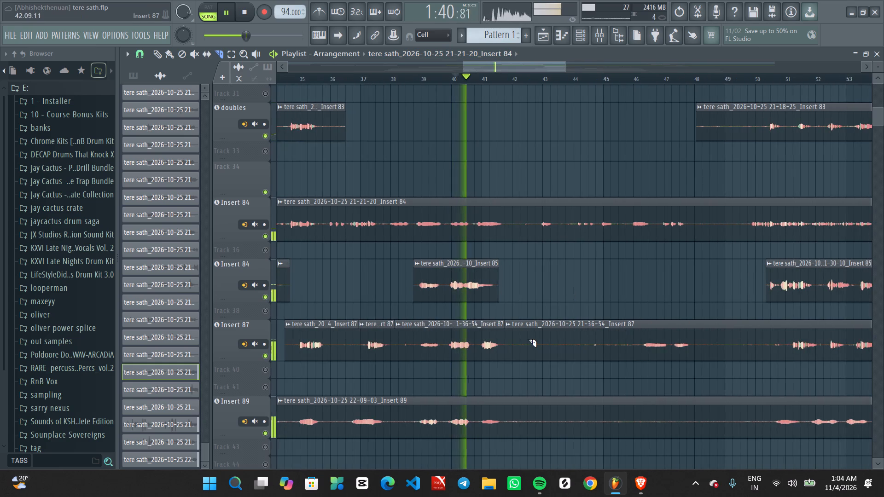
pyautogui.keyDown('ctrl'); pyautogui.scroll(2, 529, 334); pyautogui.keyUp('ctrl')
pyautogui.keyDown('ctrl'); pyautogui.scroll(-1, 660, 339); pyautogui.keyUp('ctrl')
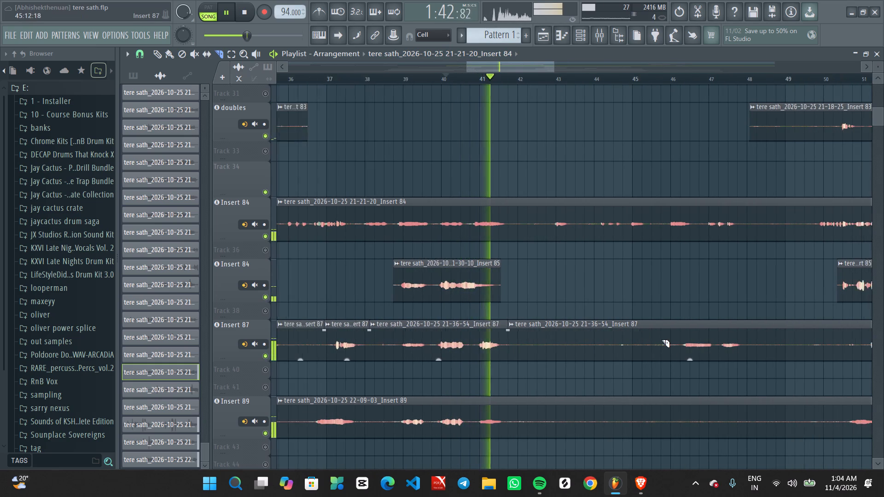
pyautogui.keyDown('ctrl'); pyautogui.scroll(-1, 661, 340); pyautogui.keyUp('ctrl')
pyautogui.moveTo(734, 361); pyautogui.dragTo(692, 364, button='middle')
pyautogui.keyDown('ctrl'); pyautogui.scroll(2, 486, 393); pyautogui.keyUp('ctrl')
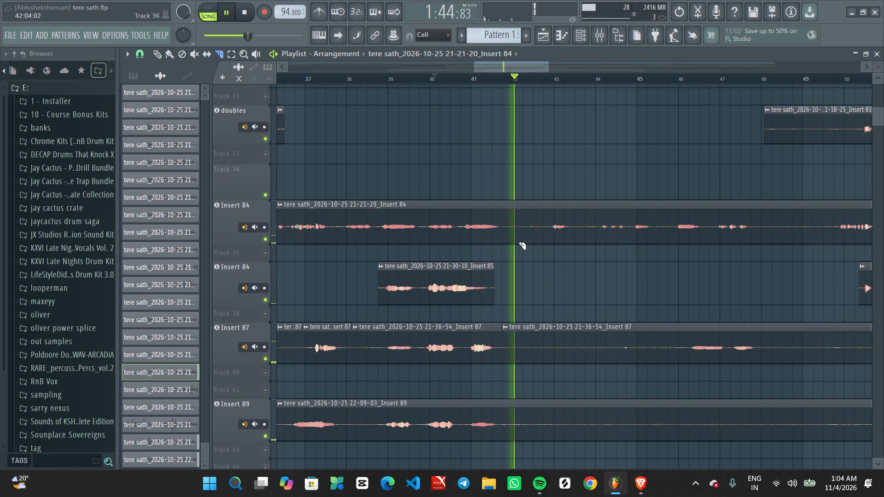
pyautogui.keyDown('alt'); pyautogui.click(502, 224); pyautogui.keyUp('alt')
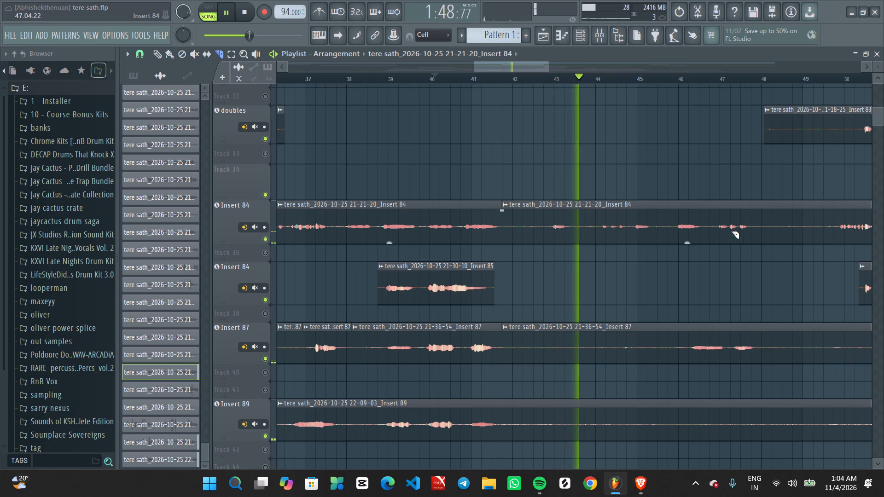
pyautogui.keyDown('alt'); pyautogui.click(762, 227); pyautogui.keyUp('alt')
pyautogui.keyDown('ctrl'); pyautogui.moveTo(713, 200); pyautogui.dragTo(726, 223); pyautogui.keyUp('ctrl')
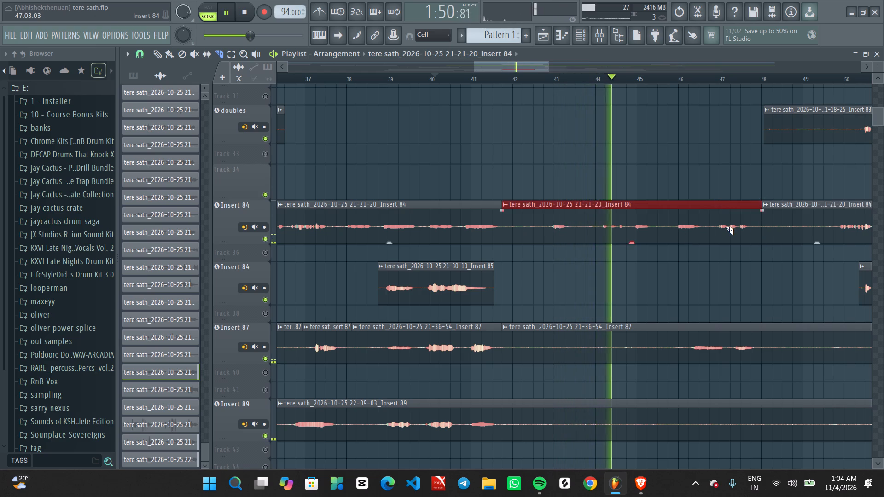
pyautogui.press('Delete')
# Slice the Insert 87 clip at about bar 46.2, just before its phrase, and delete the piece from about bar 41.7 to that cut.
pyautogui.keyDown('ctrl'); pyautogui.scroll(-8, 732, 266); pyautogui.keyUp('ctrl')
pyautogui.keyDown('ctrl'); pyautogui.scroll(1, 724, 272); pyautogui.keyUp('ctrl')
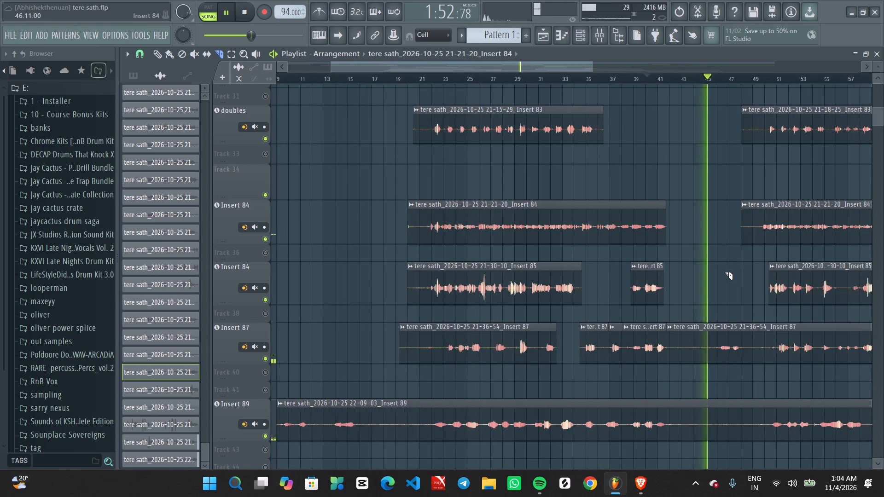
pyautogui.keyDown('ctrl'); pyautogui.scroll(5, 724, 272); pyautogui.keyUp('ctrl')
pyautogui.moveTo(712, 300); pyautogui.dragTo(695, 241, button='middle')
pyautogui.keyDown('ctrl'); pyautogui.scroll(3, 565, 298); pyautogui.keyUp('ctrl')
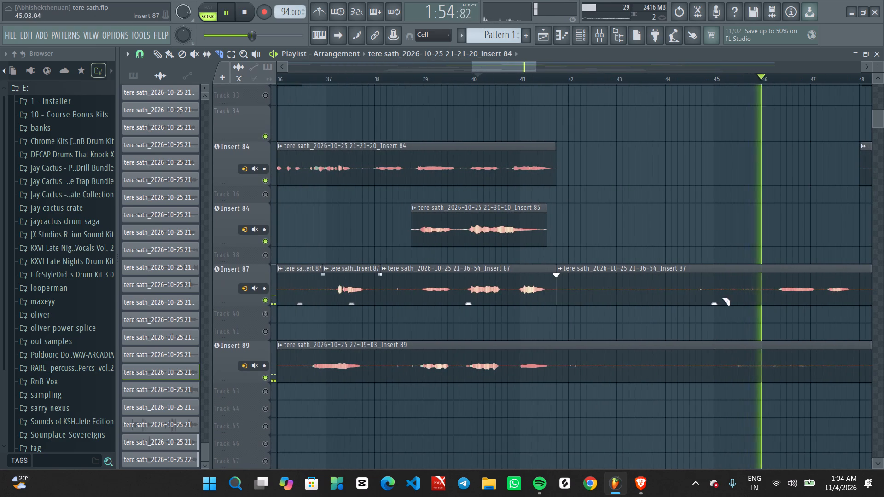
pyautogui.keyDown('alt'); pyautogui.moveTo(764, 298); pyautogui.dragTo(774, 301); pyautogui.keyUp('alt')
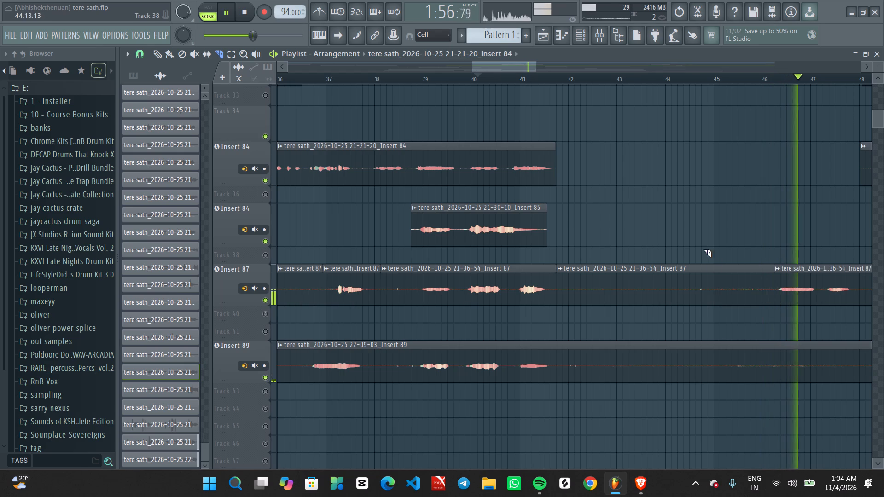
pyautogui.keyDown('ctrl'); pyautogui.moveTo(704, 253); pyautogui.dragTo(727, 303); pyautogui.keyUp('ctrl')
pyautogui.press('Delete')
# Slice the Insert 87 clip at about bars 51.1 and 47.8 and delete the near-silent piece between the two phrases.
pyautogui.keyDown('ctrl'); pyautogui.scroll(-3, 704, 301); pyautogui.keyUp('ctrl')
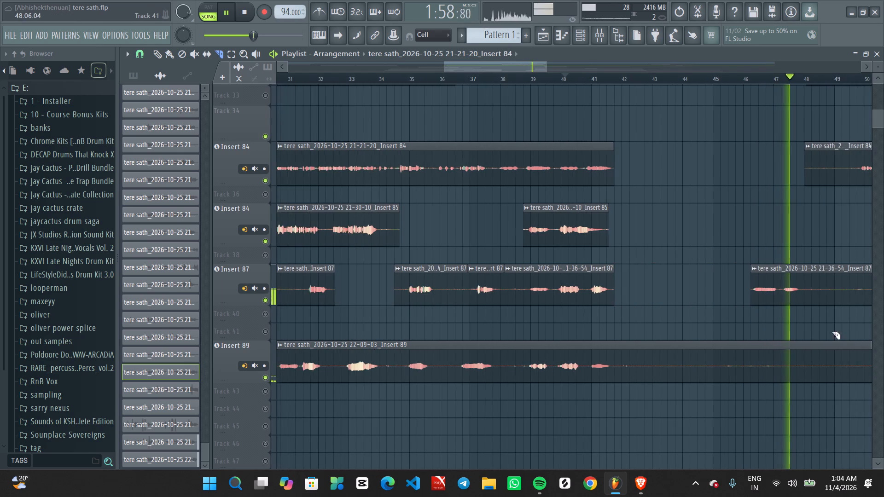
pyautogui.moveTo(833, 335); pyautogui.dragTo(582, 330, button='middle')
pyautogui.keyDown('ctrl'); pyautogui.scroll(2, 586, 323); pyautogui.keyUp('ctrl')
pyautogui.keyDown('alt'); pyautogui.moveTo(649, 299); pyautogui.dragTo(671, 303); pyautogui.keyUp('alt')
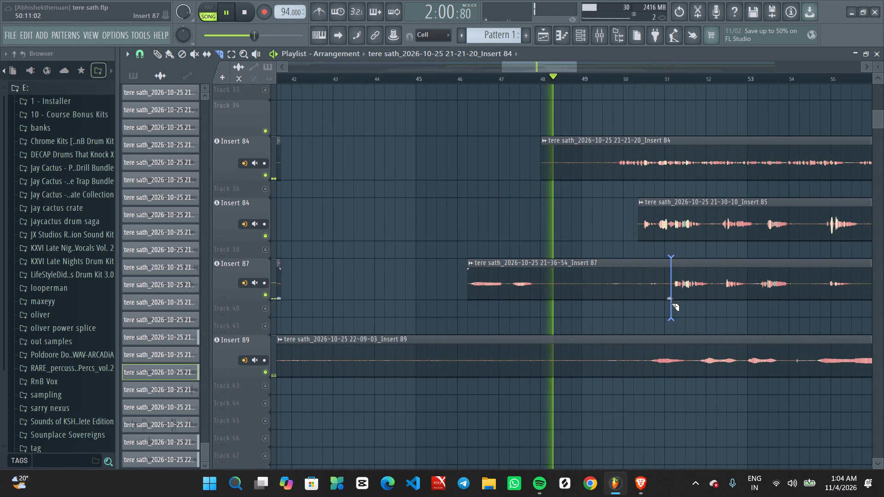
pyautogui.keyDown('alt'); pyautogui.moveTo(671, 303); pyautogui.dragTo(672, 304); pyautogui.keyUp('alt')
pyautogui.keyDown('alt'); pyautogui.moveTo(605, 307); pyautogui.dragTo(584, 303); pyautogui.keyUp('alt')
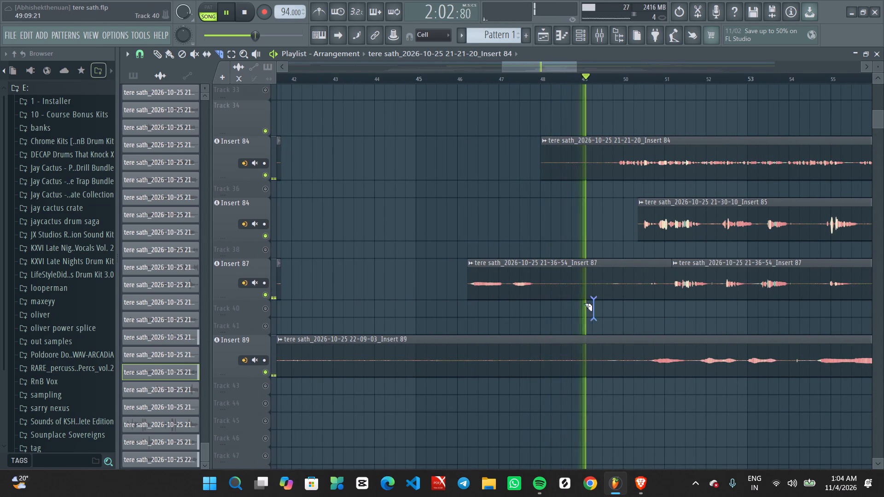
pyautogui.keyDown('alt'); pyautogui.moveTo(584, 303); pyautogui.dragTo(537, 289); pyautogui.keyUp('alt')
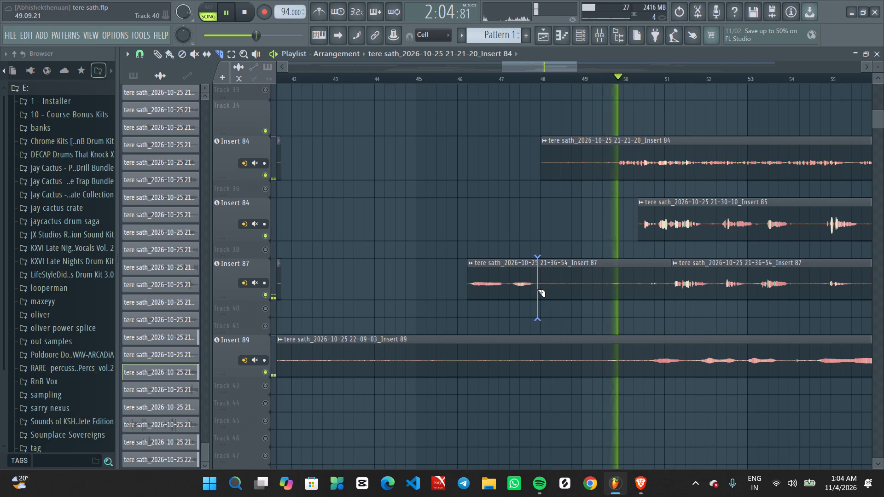
pyautogui.keyDown('alt'); pyautogui.moveTo(537, 289); pyautogui.dragTo(535, 287); pyautogui.keyUp('alt')
pyautogui.keyDown('ctrl'); pyautogui.moveTo(593, 253); pyautogui.dragTo(611, 288); pyautogui.keyUp('ctrl')
pyautogui.press('Delete')
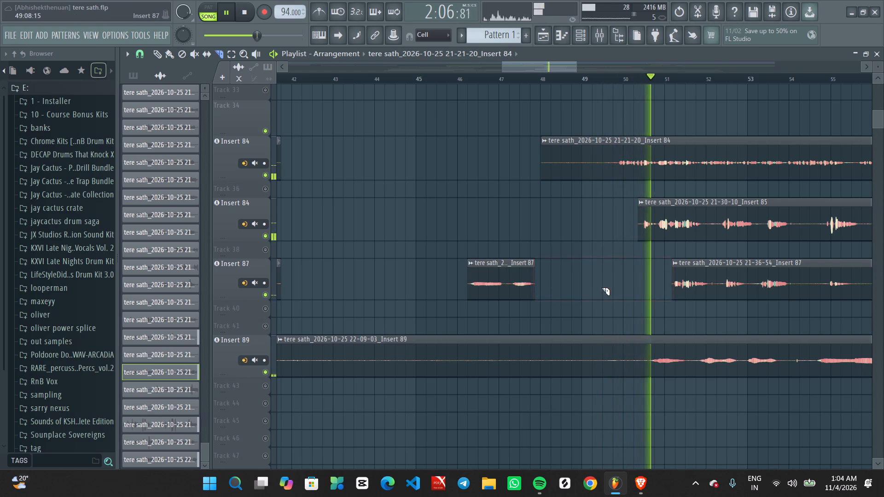
# Slice the second Insert 84 clip at about bar 49.8, where the vocal starts, and delete its empty lead-in.
pyautogui.keyDown('ctrl'); pyautogui.scroll(-4, 611, 320); pyautogui.keyUp('ctrl')
pyautogui.keyDown('ctrl'); pyautogui.scroll(7, 609, 312); pyautogui.keyUp('ctrl')
pyautogui.keyDown('alt'); pyautogui.moveTo(617, 189); pyautogui.dragTo(624, 160); pyautogui.keyUp('alt')
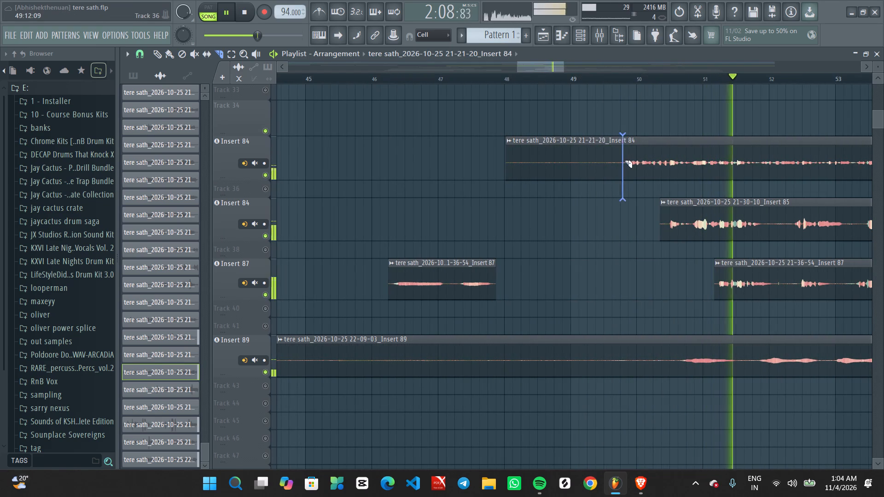
pyautogui.keyDown('alt'); pyautogui.moveTo(624, 160); pyautogui.dragTo(625, 161); pyautogui.keyUp('alt')
pyautogui.moveTo(599, 124); pyautogui.dragTo(614, 166)
pyautogui.keyDown('ctrl'); pyautogui.moveTo(576, 129); pyautogui.dragTo(617, 172); pyautogui.keyUp('ctrl')
pyautogui.press('Delete')
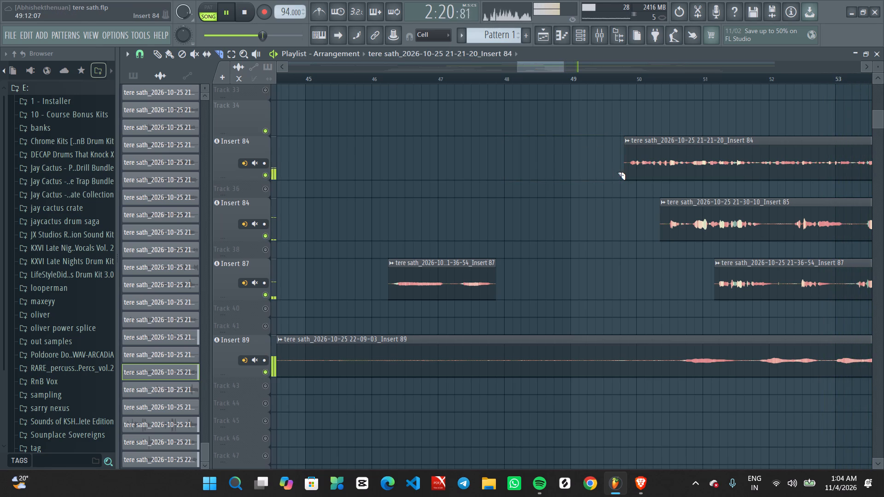
# Solo the Insert 84 track, play from about bar 49, and unmute the track holding the Insert 85 clips.
pyautogui.keyDown('ctrl'); pyautogui.scroll(-7, 598, 199); pyautogui.keyUp('ctrl')
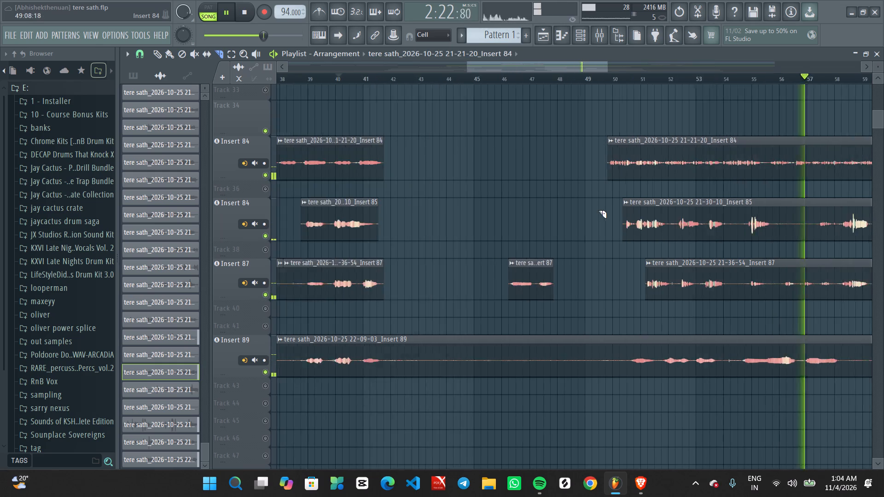
pyautogui.keyDown('ctrl'); pyautogui.scroll(-10, 598, 210); pyautogui.keyUp('ctrl')
pyautogui.keyDown('ctrl'); pyautogui.scroll(9, 635, 238); pyautogui.keyUp('ctrl')
pyautogui.keyDown('ctrl'); pyautogui.scroll(4, 581, 243); pyautogui.keyUp('ctrl')
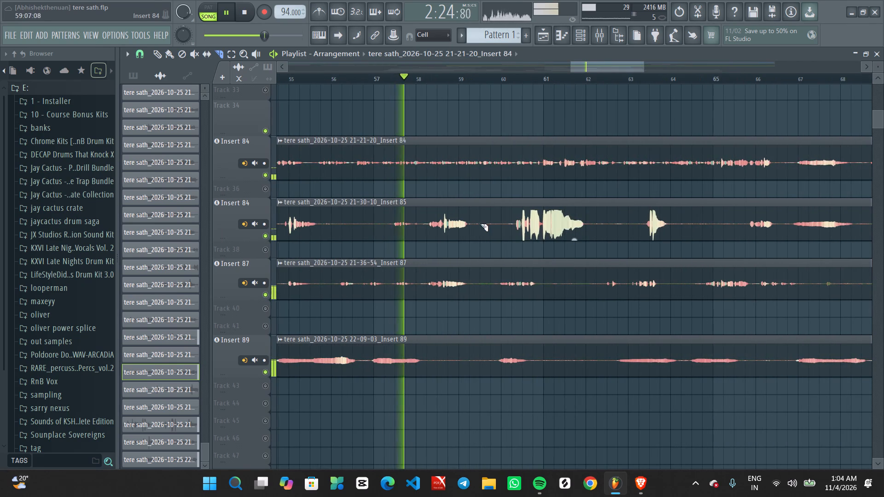
pyautogui.keyDown('ctrl'); pyautogui.scroll(-9, 421, 244); pyautogui.keyUp('ctrl')
pyautogui.press('space')
pyautogui.press('space')
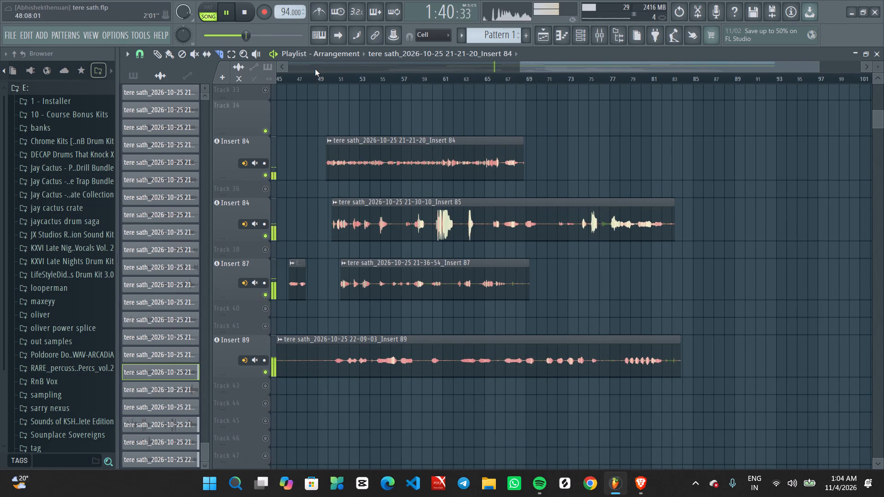
pyautogui.click(315, 69)
pyautogui.click(320, 78)
pyautogui.keyDown('ctrl'); pyautogui.click(267, 179); pyautogui.keyUp('ctrl')
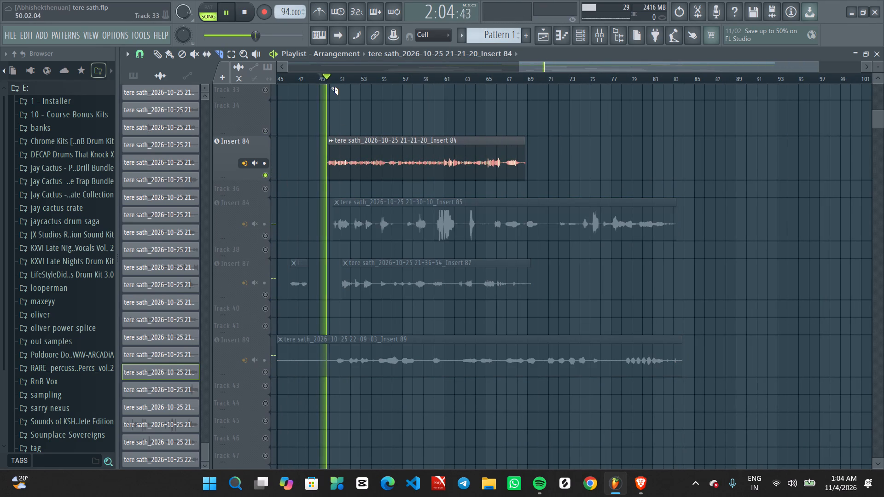
pyautogui.click(329, 80)
pyautogui.keyDown('ctrl'); pyautogui.scroll(2, 343, 186); pyautogui.keyUp('ctrl')
pyautogui.moveTo(344, 197); pyautogui.dragTo(490, 197, button='middle')
pyautogui.scroll(1, 375, 197)
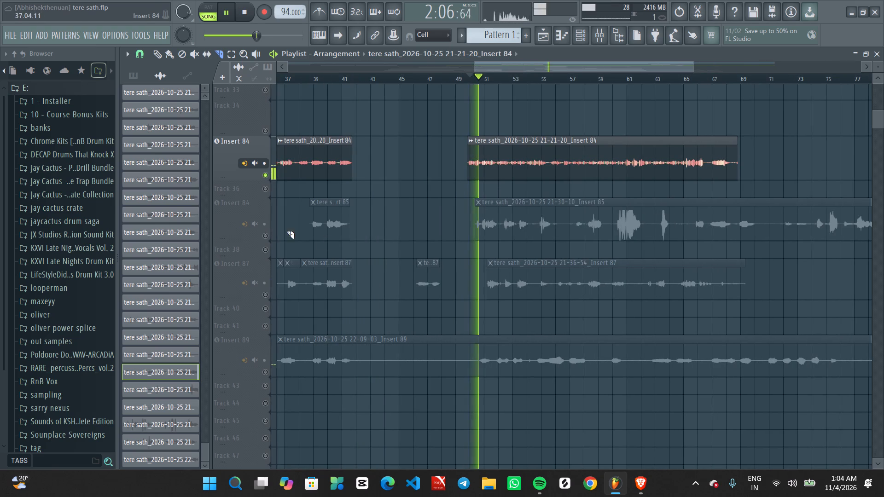
pyautogui.click(267, 234)
# Slice the Insert 85 clip at about bars 51.9 and 52.3 and delete the gap between the vocal phrases.
pyautogui.keyDown('ctrl'); pyautogui.scroll(3, 476, 275); pyautogui.keyUp('ctrl')
pyautogui.moveTo(497, 258); pyautogui.dragTo(474, 222, button='middle')
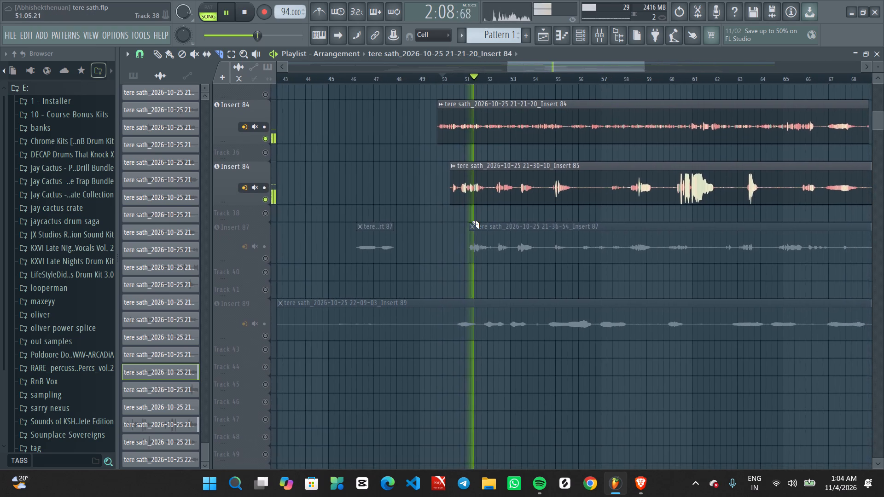
pyautogui.keyDown('ctrl'); pyautogui.scroll(3, 470, 221); pyautogui.keyUp('ctrl')
pyautogui.keyDown('ctrl'); pyautogui.scroll(3, 508, 209); pyautogui.keyUp('ctrl')
pyautogui.keyDown('alt'); pyautogui.moveTo(496, 200); pyautogui.dragTo(488, 199); pyautogui.keyUp('alt')
pyautogui.keyDown('alt'); pyautogui.moveTo(496, 203); pyautogui.dragTo(511, 202); pyautogui.keyUp('alt')
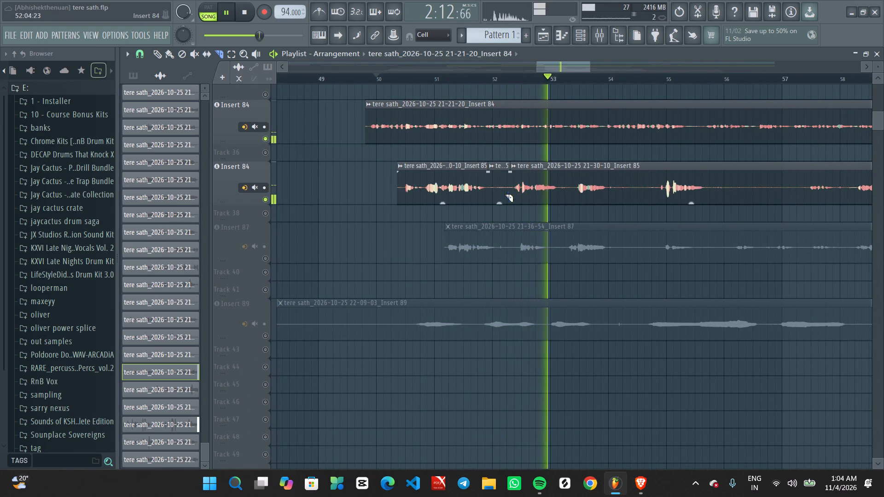
pyautogui.keyDown('ctrl'); pyautogui.moveTo(497, 161); pyautogui.dragTo(500, 184); pyautogui.keyUp('ctrl')
pyautogui.press('Delete')
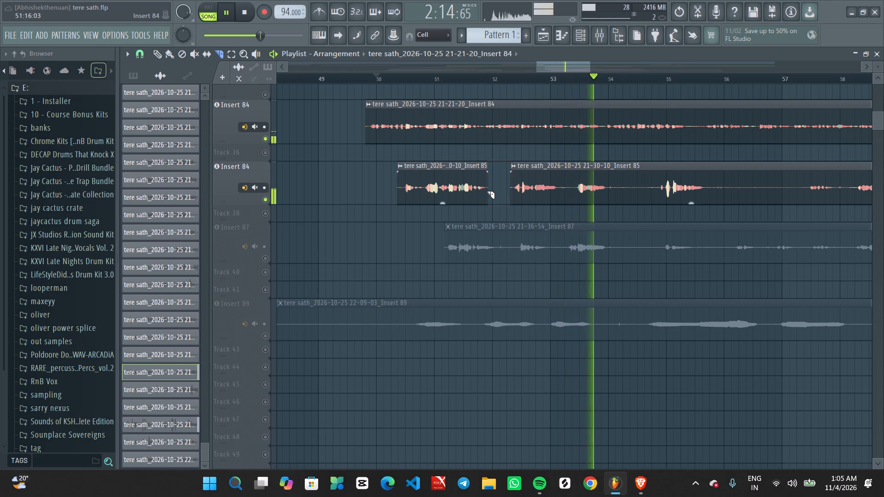
# Slice the Insert 85 clip at about bars 53.1 and 53.4 and delete the piece between the cuts.
pyautogui.keyDown('ctrl'); pyautogui.scroll(4, 648, 255); pyautogui.keyUp('ctrl')
pyautogui.keyDown('alt'); pyautogui.moveTo(475, 197); pyautogui.dragTo(478, 207); pyautogui.keyUp('alt')
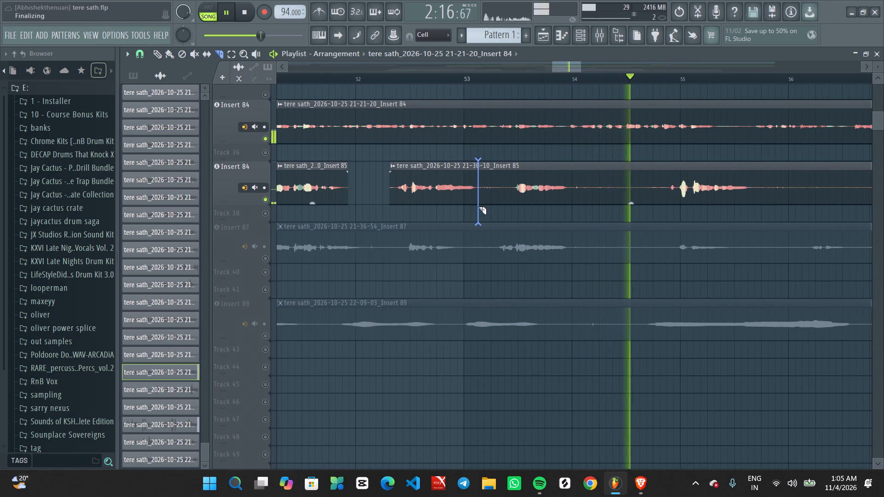
pyautogui.keyDown('alt'); pyautogui.moveTo(478, 207); pyautogui.dragTo(477, 208); pyautogui.keyUp('alt')
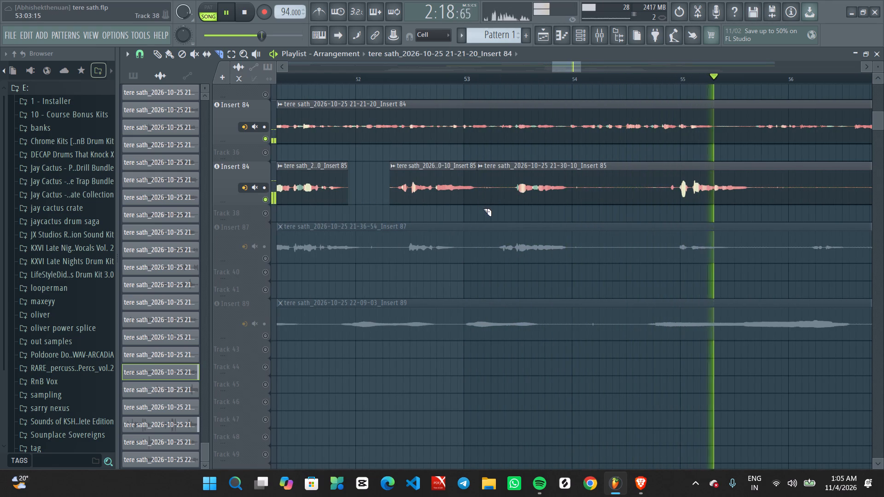
pyautogui.keyDown('alt'); pyautogui.moveTo(484, 209); pyautogui.dragTo(514, 193); pyautogui.keyUp('alt')
pyautogui.keyDown('ctrl'); pyautogui.moveTo(506, 182); pyautogui.dragTo(503, 200); pyautogui.keyUp('ctrl')
pyautogui.press('Delete')
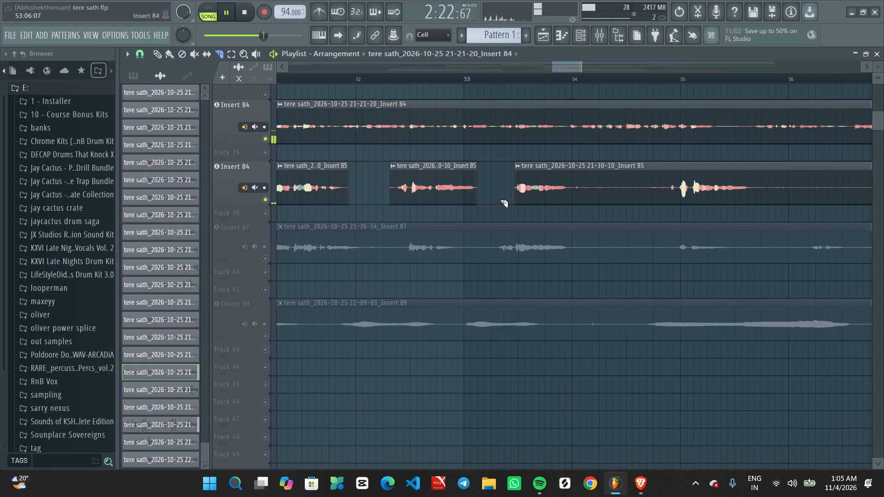
# Restart playback from about bar 52.8, slice the Insert 85 clip just before bars 54 and 55, and delete the silent piece between.
pyautogui.press('space')
pyautogui.press('space')
pyautogui.click(446, 76)
pyautogui.keyDown('ctrl'); pyautogui.scroll(6, 486, 197); pyautogui.keyUp('ctrl')
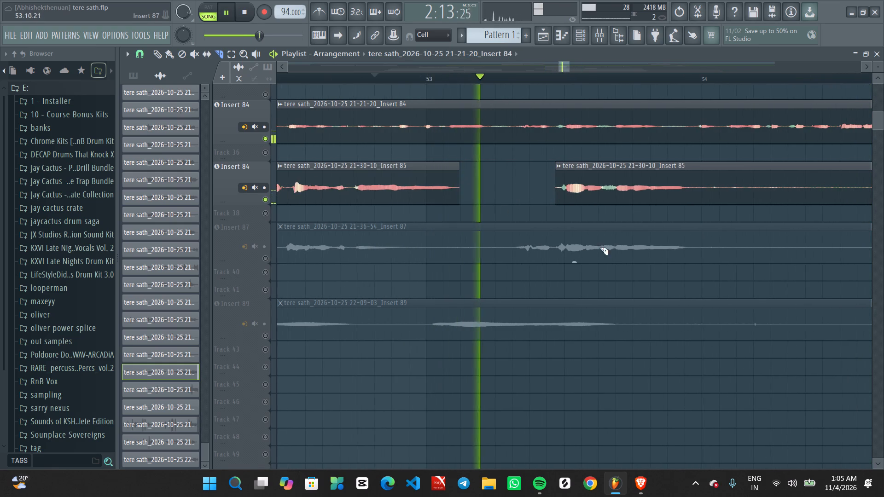
pyautogui.keyDown('ctrl'); pyautogui.scroll(1, 648, 242); pyautogui.keyUp('ctrl')
pyautogui.moveTo(713, 218); pyautogui.dragTo(506, 211, button='middle')
pyautogui.keyDown('alt'); pyautogui.moveTo(513, 209); pyautogui.dragTo(495, 179); pyautogui.keyUp('alt')
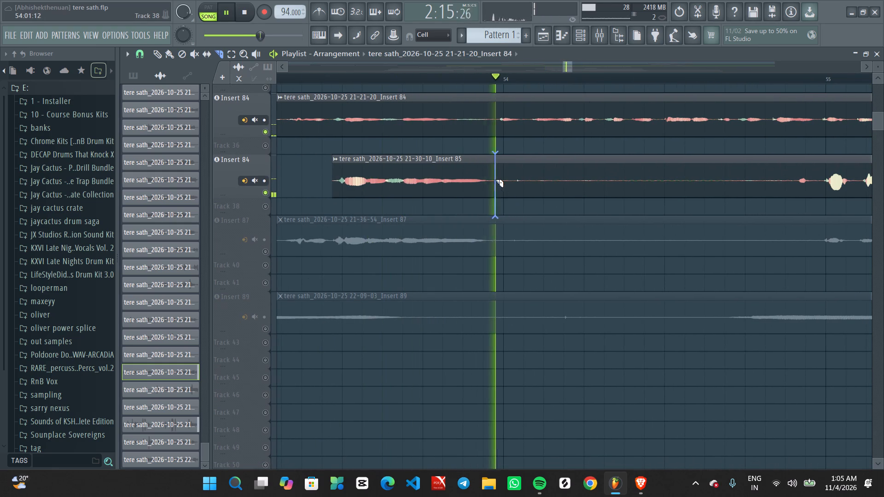
pyautogui.keyDown('alt'); pyautogui.moveTo(495, 179); pyautogui.dragTo(490, 179); pyautogui.keyUp('alt')
pyautogui.keyDown('ctrl'); pyautogui.scroll(2, 624, 221); pyautogui.keyUp('ctrl')
pyautogui.moveTo(756, 202); pyautogui.dragTo(516, 161, button='middle')
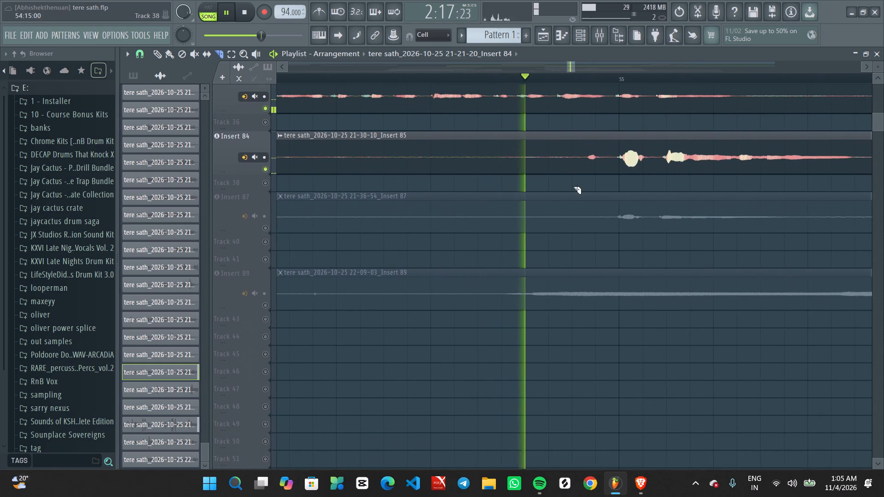
pyautogui.keyDown('alt'); pyautogui.moveTo(579, 184); pyautogui.dragTo(614, 131); pyautogui.keyUp('alt')
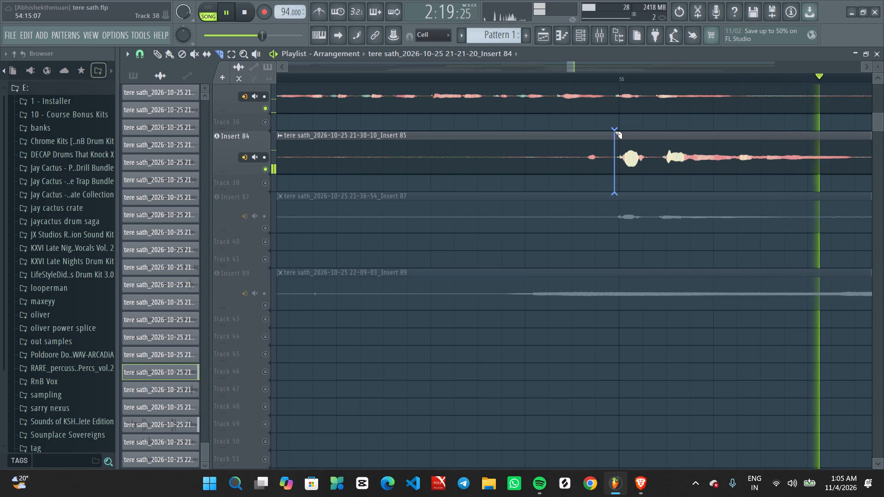
pyautogui.keyDown('alt'); pyautogui.moveTo(614, 131); pyautogui.dragTo(614, 131); pyautogui.keyUp('alt')
pyautogui.keyDown('ctrl'); pyautogui.moveTo(529, 138); pyautogui.dragTo(532, 158); pyautogui.keyUp('ctrl')
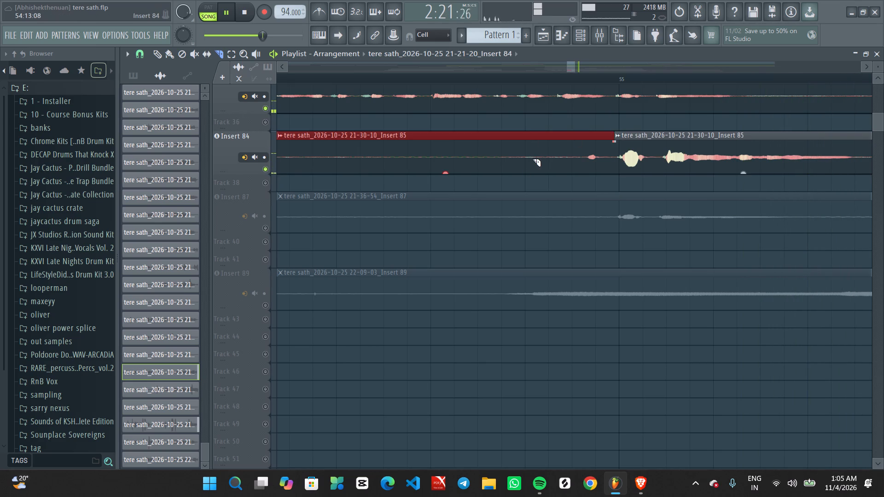
pyautogui.press('Delete')
# Slice the Insert 85 clip at about bars 55.7 and 58.3 and delete the stretch between the cuts.
pyautogui.keyDown('ctrl'); pyautogui.scroll(-11, 454, 218); pyautogui.keyUp('ctrl')
pyautogui.keyDown('ctrl'); pyautogui.scroll(3, 753, 168); pyautogui.keyUp('ctrl')
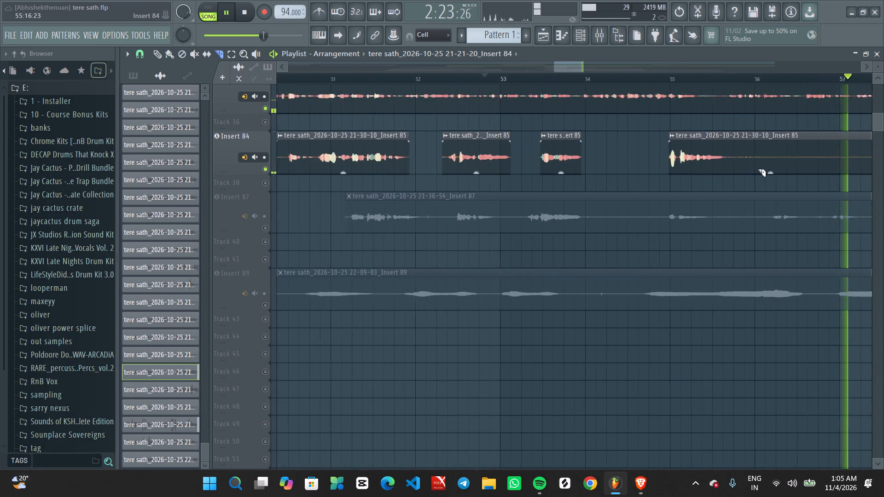
pyautogui.moveTo(788, 176); pyautogui.dragTo(628, 177, button='middle')
pyautogui.keyDown('ctrl'); pyautogui.scroll(2, 609, 182); pyautogui.keyUp('ctrl')
pyautogui.keyDown('alt'); pyautogui.moveTo(590, 179); pyautogui.dragTo(543, 144); pyautogui.keyUp('alt')
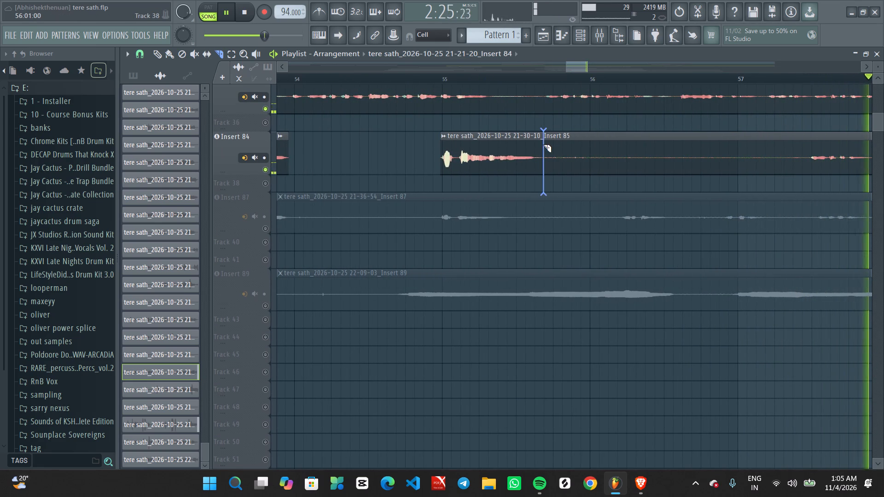
pyautogui.keyDown('alt'); pyautogui.moveTo(543, 144); pyautogui.dragTo(538, 142); pyautogui.keyUp('alt')
pyautogui.keyDown('ctrl'); pyautogui.scroll(2, 602, 177); pyautogui.keyUp('ctrl')
pyautogui.moveTo(733, 180); pyautogui.dragTo(436, 161, button='middle')
pyautogui.keyDown('ctrl'); pyautogui.scroll(2, 499, 163); pyautogui.keyUp('ctrl')
pyautogui.moveTo(850, 161); pyautogui.dragTo(846, 120)
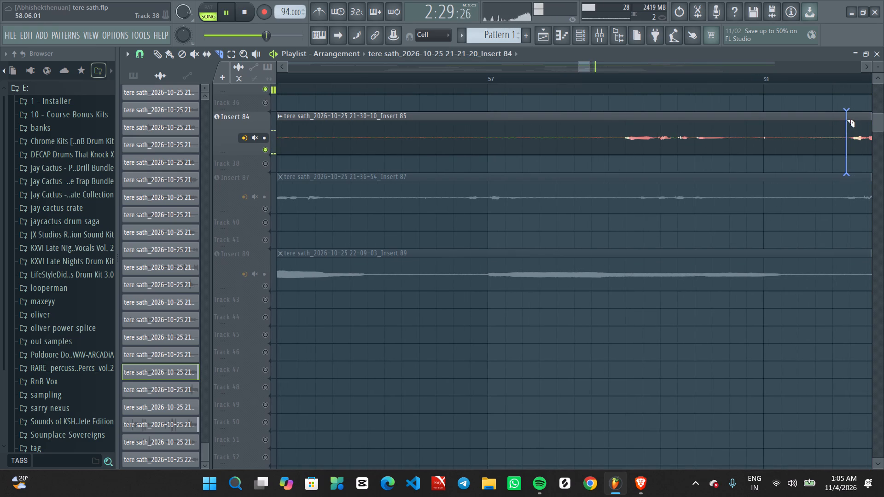
pyautogui.moveTo(846, 120); pyautogui.dragTo(849, 116)
pyautogui.keyDown('ctrl'); pyautogui.moveTo(722, 111); pyautogui.dragTo(728, 144); pyautogui.keyUp('ctrl')
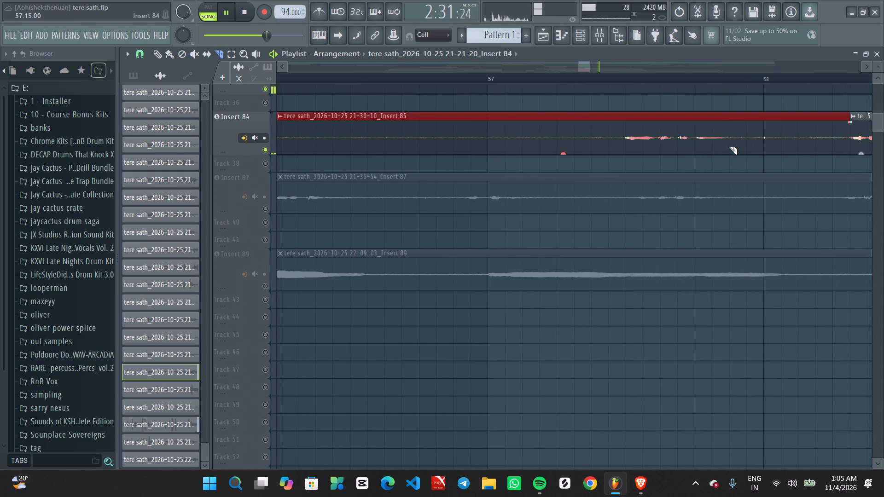
pyautogui.press('Delete')
# Slice the Insert 85 clip at about bars 59.2 and 60.3 and delete the silent gap between the phrases.
pyautogui.keyDown('ctrl'); pyautogui.scroll(-13, 730, 144); pyautogui.keyUp('ctrl')
pyautogui.keyDown('ctrl'); pyautogui.scroll(2, 777, 167); pyautogui.keyUp('ctrl')
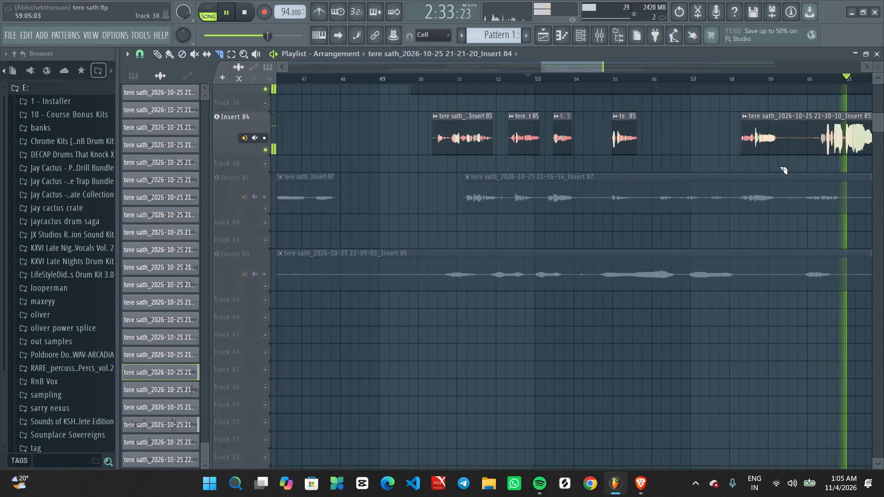
pyautogui.keyDown('ctrl'); pyautogui.scroll(1, 779, 167); pyautogui.keyUp('ctrl')
pyautogui.moveTo(804, 169); pyautogui.dragTo(613, 176, button='middle')
pyautogui.keyDown('ctrl'); pyautogui.scroll(3, 611, 176); pyautogui.keyUp('ctrl')
pyautogui.keyDown('alt'); pyautogui.moveTo(602, 169); pyautogui.dragTo(572, 117); pyautogui.keyUp('alt')
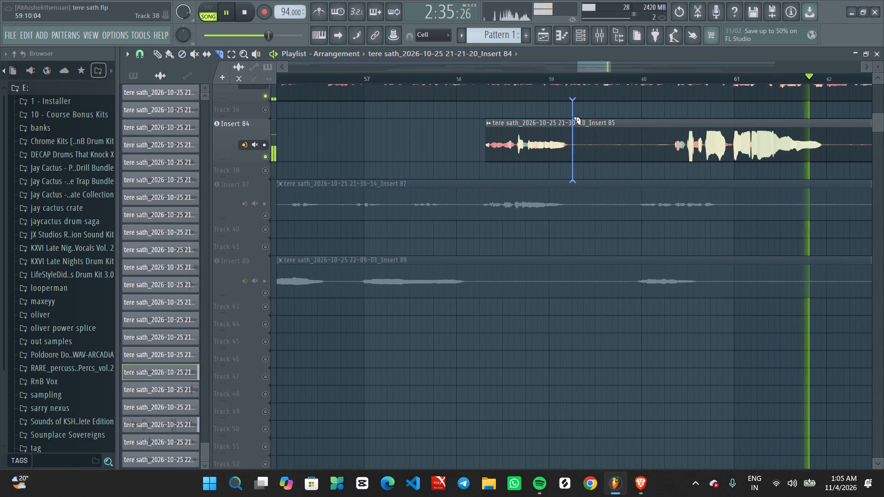
pyautogui.keyDown('alt'); pyautogui.moveTo(572, 117); pyautogui.dragTo(570, 115); pyautogui.keyUp('alt')
pyautogui.keyDown('alt'); pyautogui.moveTo(637, 175); pyautogui.dragTo(661, 110); pyautogui.keyUp('alt')
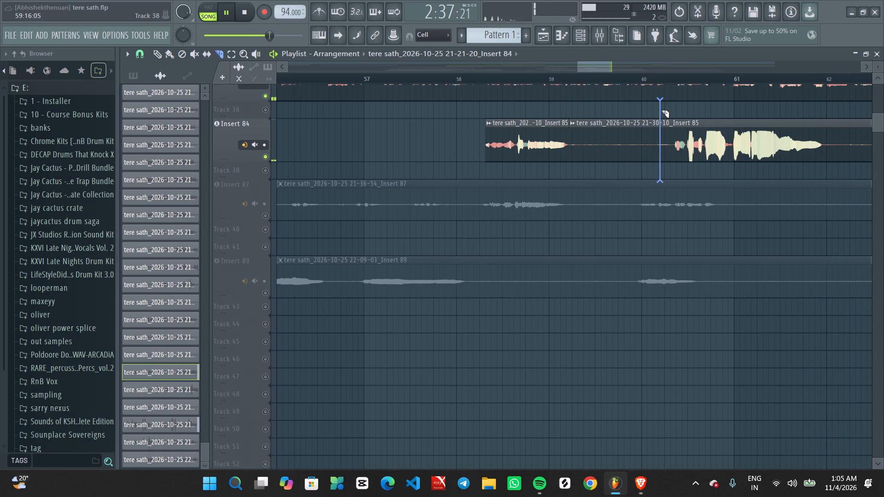
pyautogui.keyDown('alt'); pyautogui.moveTo(661, 110); pyautogui.dragTo(671, 101); pyautogui.keyUp('alt')
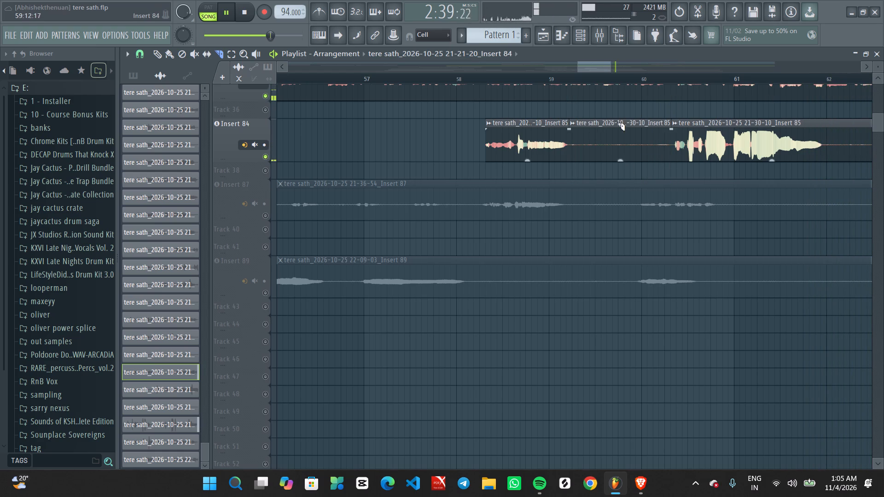
pyautogui.keyDown('ctrl'); pyautogui.moveTo(616, 124); pyautogui.dragTo(621, 156); pyautogui.keyUp('ctrl')
pyautogui.press('Delete')
# Slice the Insert 85 clip at about bars 62.0 and 63.4 and delete the empty piece between the cuts.
pyautogui.keyDown('ctrl'); pyautogui.scroll(-6, 512, 130); pyautogui.keyUp('ctrl')
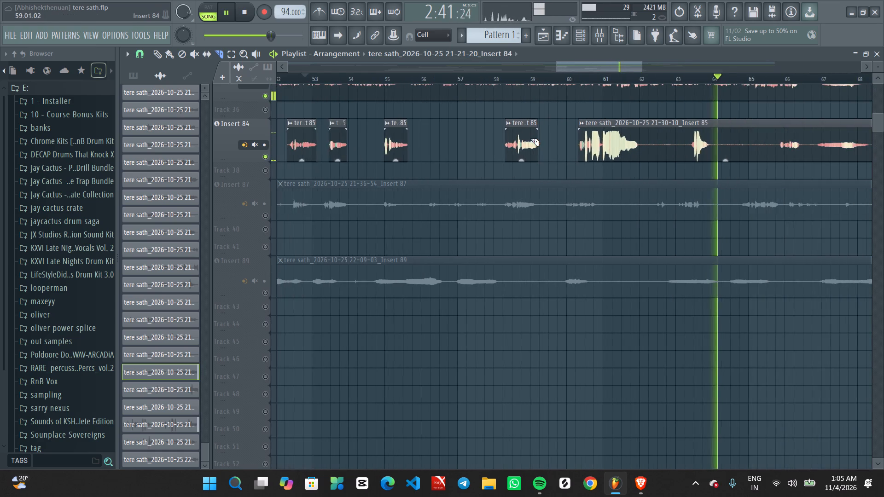
pyautogui.keyDown('ctrl'); pyautogui.scroll(-3, 532, 139); pyautogui.keyUp('ctrl')
pyautogui.keyDown('ctrl'); pyautogui.scroll(8, 572, 145); pyautogui.keyUp('ctrl')
pyautogui.moveTo(685, 155); pyautogui.dragTo(492, 184, button='middle')
pyautogui.keyDown('ctrl'); pyautogui.scroll(3, 503, 184); pyautogui.keyUp('ctrl')
pyautogui.keyDown('alt'); pyautogui.moveTo(492, 184); pyautogui.dragTo(491, 183); pyautogui.keyUp('alt')
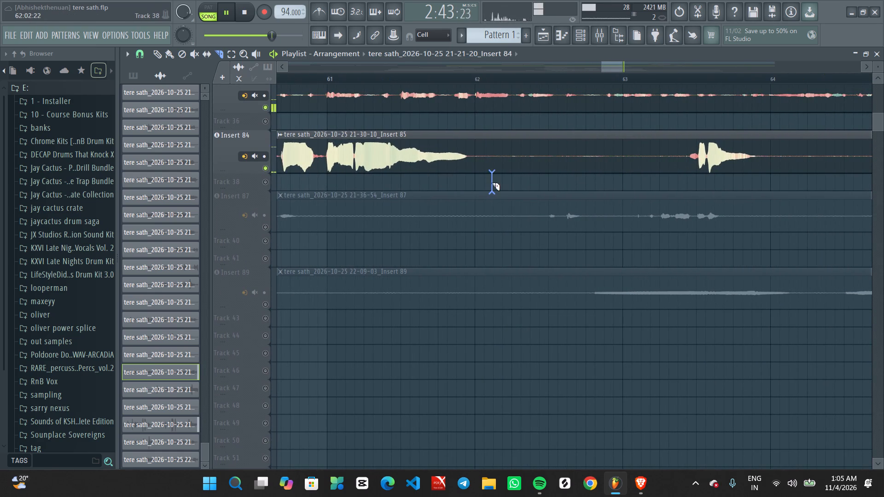
pyautogui.keyDown('alt'); pyautogui.moveTo(491, 183); pyautogui.dragTo(471, 125); pyautogui.keyUp('alt')
pyautogui.keyDown('alt'); pyautogui.moveTo(543, 180); pyautogui.dragTo(668, 135); pyautogui.keyUp('alt')
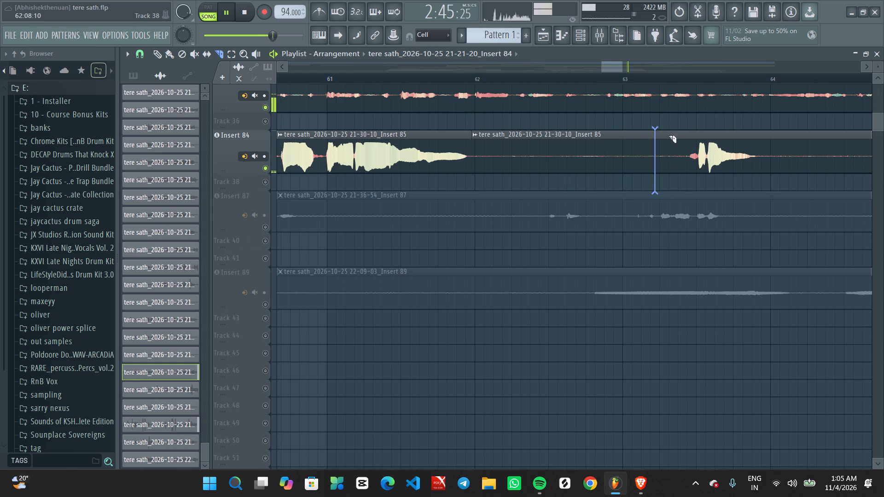
pyautogui.keyDown('alt'); pyautogui.moveTo(668, 135); pyautogui.dragTo(688, 117); pyautogui.keyUp('alt')
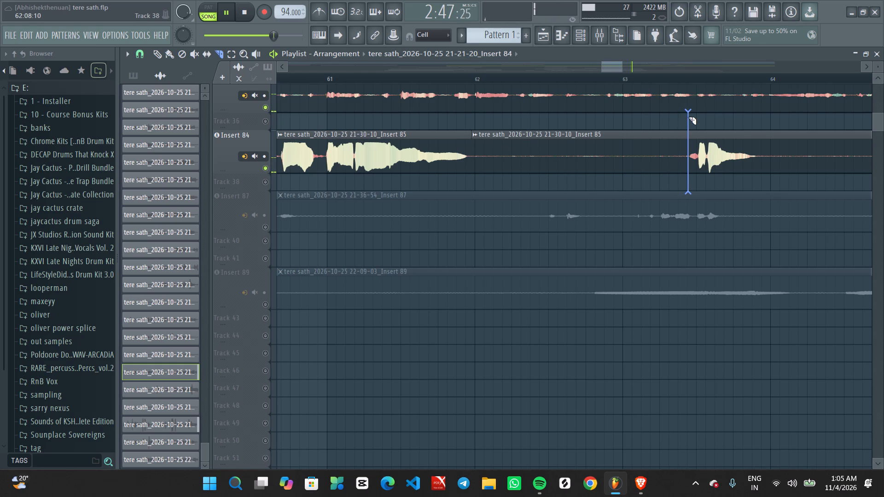
pyautogui.keyDown('alt'); pyautogui.moveTo(688, 117); pyautogui.dragTo(687, 116); pyautogui.keyUp('alt')
pyautogui.keyDown('ctrl'); pyautogui.moveTo(614, 138); pyautogui.dragTo(613, 171); pyautogui.keyUp('ctrl')
pyautogui.press('Delete')
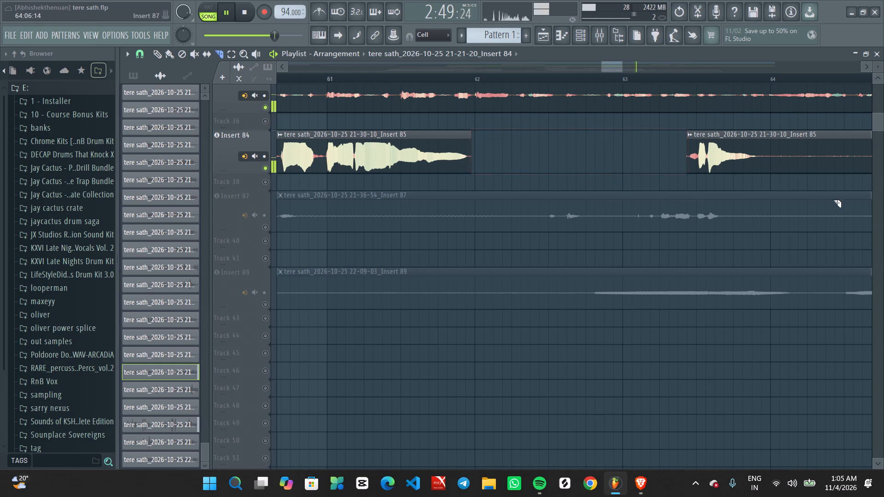
# Slice the Insert 85 clip at about bars 64.0 and 65.8 and delete the silent piece between the cuts.
pyautogui.keyDown('ctrl'); pyautogui.scroll(-5, 820, 201); pyautogui.keyUp('ctrl')
pyautogui.keyDown('ctrl'); pyautogui.scroll(6, 828, 218); pyautogui.keyUp('ctrl')
pyautogui.moveTo(809, 200); pyautogui.dragTo(520, 200, button='middle')
pyautogui.keyDown('ctrl'); pyautogui.scroll(3, 523, 204); pyautogui.keyUp('ctrl')
pyautogui.keyDown('alt'); pyautogui.moveTo(497, 191); pyautogui.dragTo(463, 142); pyautogui.keyUp('alt')
pyautogui.keyDown('ctrl'); pyautogui.scroll(-3, 509, 184); pyautogui.keyUp('ctrl')
pyautogui.moveTo(773, 207); pyautogui.dragTo(547, 206, button='middle')
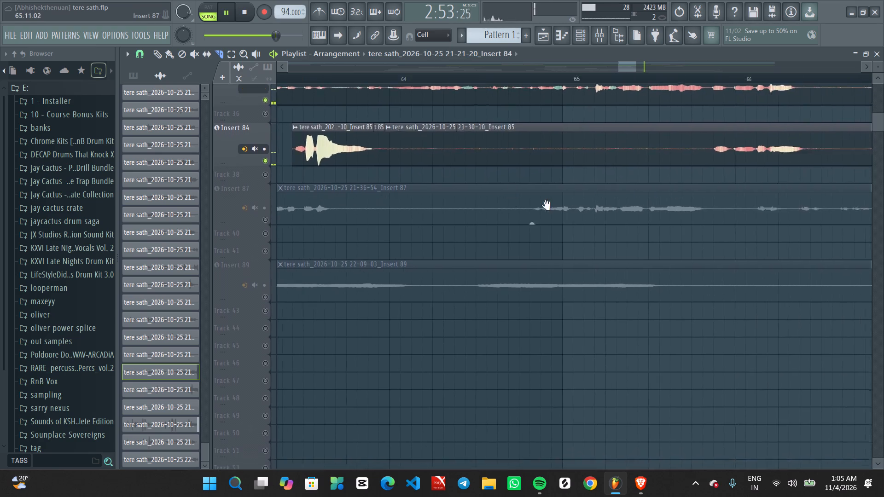
pyautogui.moveTo(547, 206); pyautogui.dragTo(522, 211, button='middle')
pyautogui.keyDown('ctrl'); pyautogui.scroll(3, 551, 216); pyautogui.keyUp('ctrl')
pyautogui.keyDown('alt'); pyautogui.moveTo(584, 180); pyautogui.dragTo(571, 136); pyautogui.keyUp('alt')
pyautogui.keyDown('ctrl'); pyautogui.moveTo(546, 127); pyautogui.dragTo(545, 154); pyautogui.keyUp('ctrl')
pyautogui.press('Delete')
# Play from about bar 66.6, slice the Insert 84 clip's tail at about bar 68.2 and delete all its pieces after that point.
pyautogui.press('space')
pyautogui.press('space')
pyautogui.keyDown('ctrl'); pyautogui.scroll(-8, 481, 133); pyautogui.keyUp('ctrl')
pyautogui.keyDown('ctrl'); pyautogui.scroll(-5, 562, 202); pyautogui.keyUp('ctrl')
pyautogui.keyDown('ctrl'); pyautogui.scroll(-2, 695, 174); pyautogui.keyUp('ctrl')
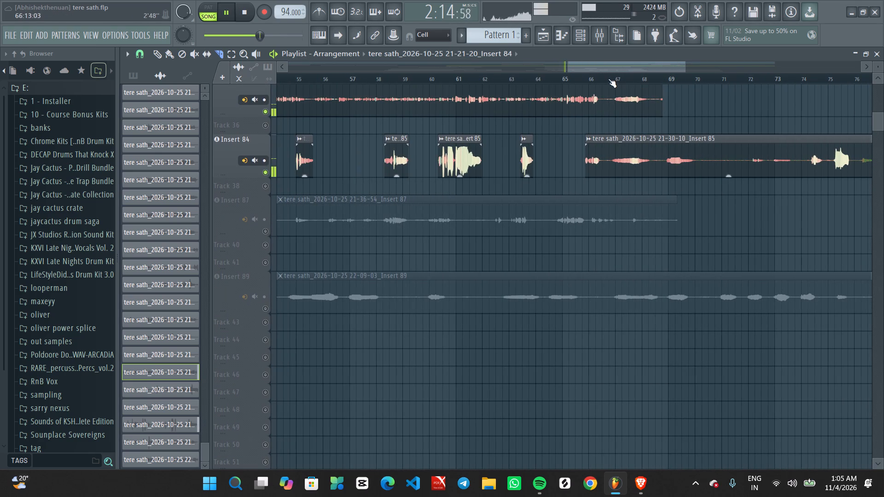
pyautogui.click(607, 78)
pyautogui.keyDown('ctrl'); pyautogui.scroll(7, 637, 159); pyautogui.keyUp('ctrl')
pyautogui.moveTo(737, 186); pyautogui.dragTo(541, 185, button='middle')
pyautogui.keyDown('ctrl'); pyautogui.scroll(3, 532, 186); pyautogui.keyUp('ctrl')
pyautogui.keyDown('alt'); pyautogui.moveTo(440, 112); pyautogui.dragTo(427, 104); pyautogui.keyUp('alt')
pyautogui.keyDown('alt'); pyautogui.moveTo(470, 123); pyautogui.dragTo(470, 111); pyautogui.keyUp('alt')
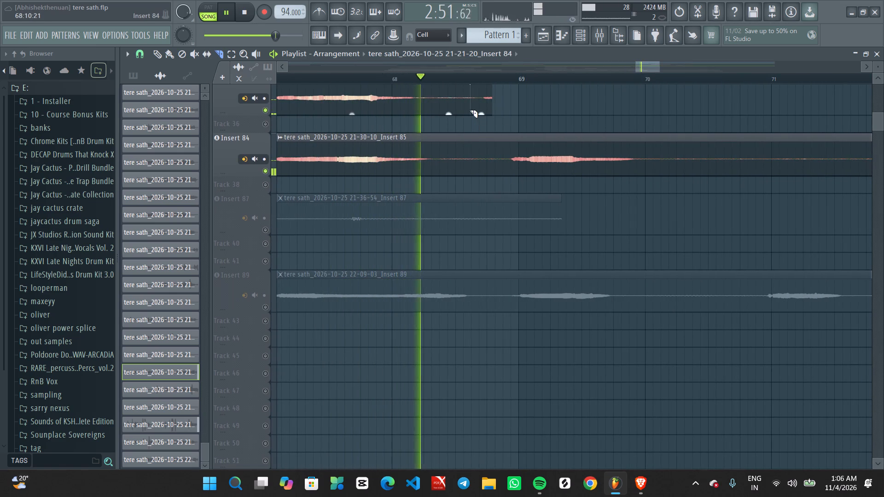
pyautogui.keyDown('alt'); pyautogui.moveTo(430, 119); pyautogui.dragTo(422, 93); pyautogui.keyUp('alt')
pyautogui.keyDown('alt'); pyautogui.moveTo(458, 120); pyautogui.dragTo(462, 105); pyautogui.keyUp('alt')
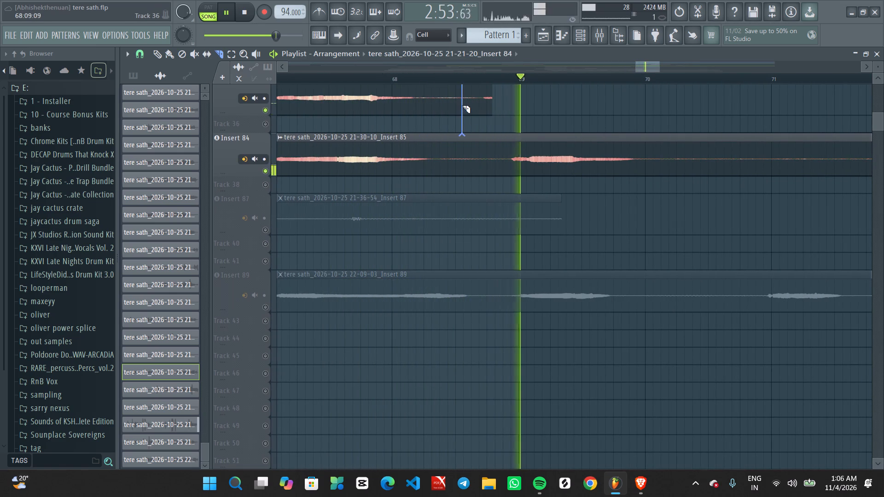
pyautogui.keyDown('alt'); pyautogui.moveTo(462, 105); pyautogui.dragTo(462, 103); pyautogui.keyUp('alt')
pyautogui.scroll(4, 476, 118)
pyautogui.keyDown('alt'); pyautogui.moveTo(421, 136); pyautogui.dragTo(428, 163); pyautogui.keyUp('alt')
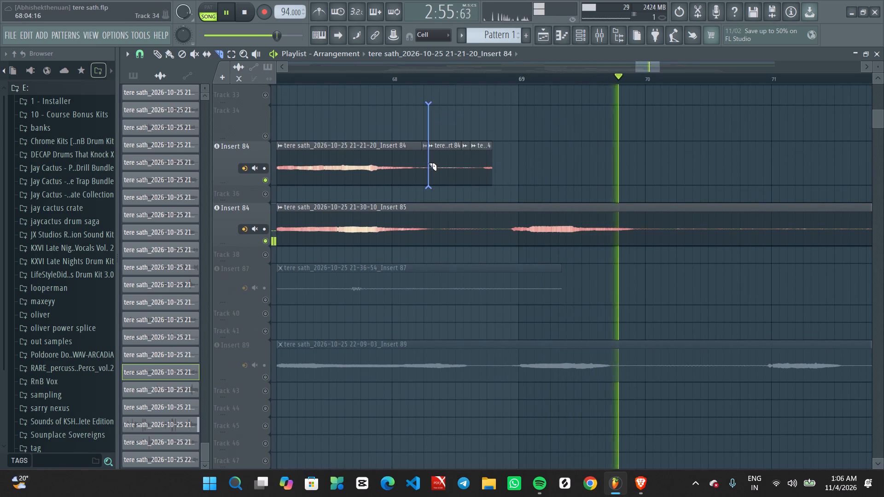
pyautogui.keyDown('alt'); pyautogui.moveTo(428, 163); pyautogui.dragTo(419, 170); pyautogui.keyUp('alt')
pyautogui.keyDown('ctrl'); pyautogui.moveTo(439, 117); pyautogui.dragTo(440, 162); pyautogui.keyUp('ctrl')
pyautogui.keyDown('ctrl'); pyautogui.moveTo(419, 126); pyautogui.dragTo(430, 154); pyautogui.keyUp('ctrl')
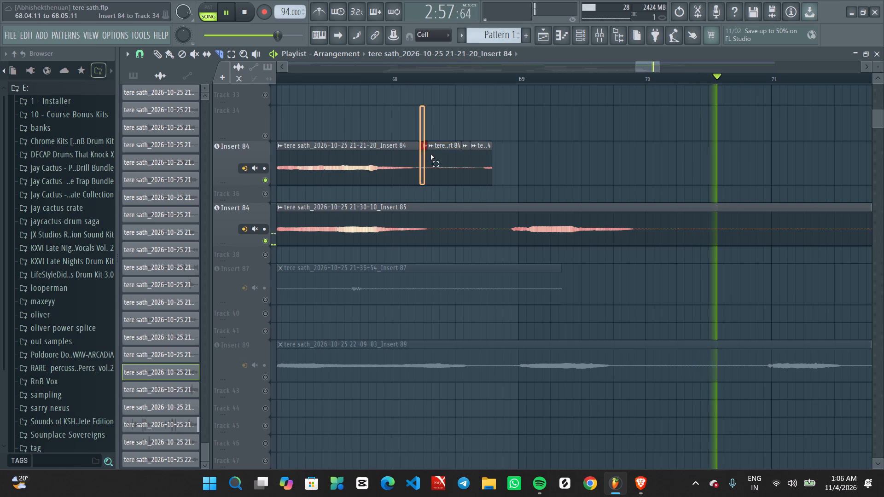
pyautogui.keyDown('ctrl'); pyautogui.moveTo(430, 154); pyautogui.dragTo(521, 189); pyautogui.keyUp('ctrl')
pyautogui.press('Delete')
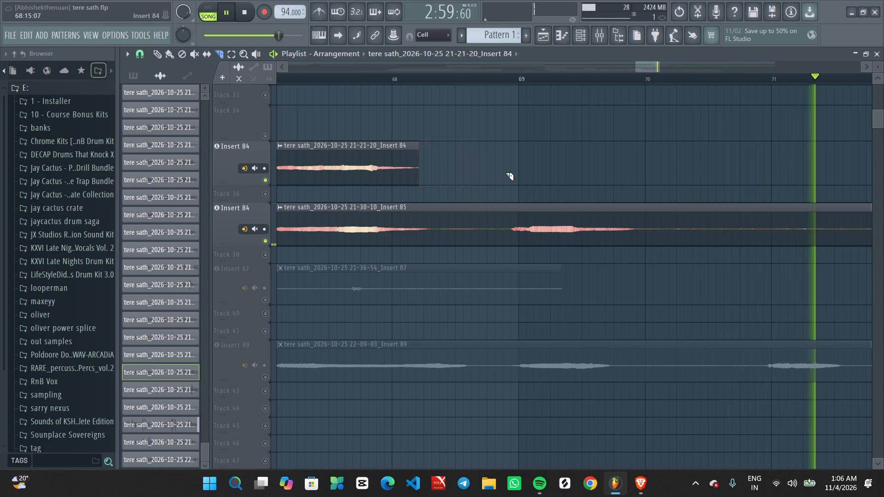
# Slice the Insert 85 clip at about bars 70.0 and 74.3 and delete everything between those cuts.
pyautogui.keyDown('ctrl'); pyautogui.scroll(-13, 505, 172); pyautogui.keyUp('ctrl')
pyautogui.keyDown('ctrl'); pyautogui.scroll(9, 557, 225); pyautogui.keyUp('ctrl')
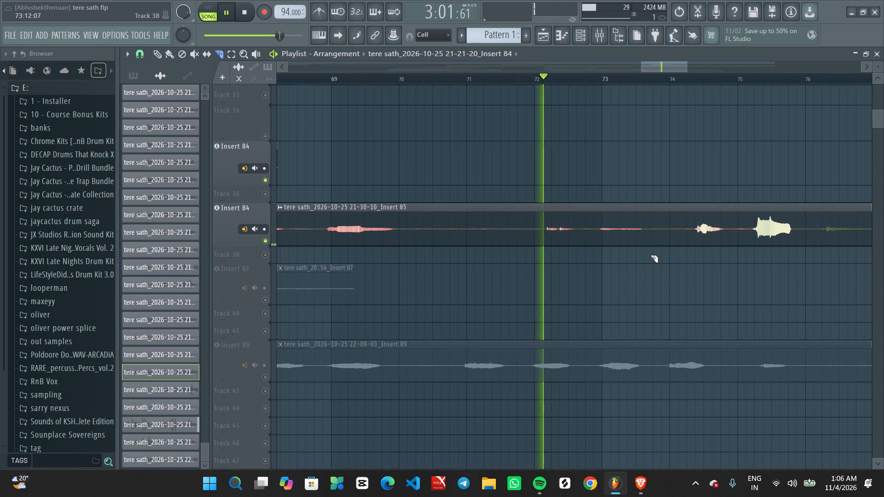
pyautogui.keyDown('alt'); pyautogui.moveTo(658, 254); pyautogui.dragTo(688, 205); pyautogui.keyUp('alt')
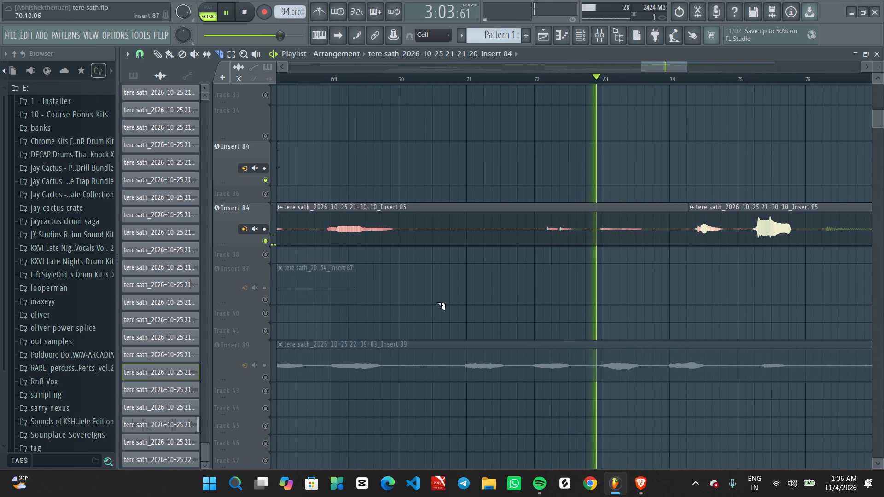
pyautogui.keyDown('alt'); pyautogui.moveTo(405, 242); pyautogui.dragTo(404, 192); pyautogui.keyUp('alt')
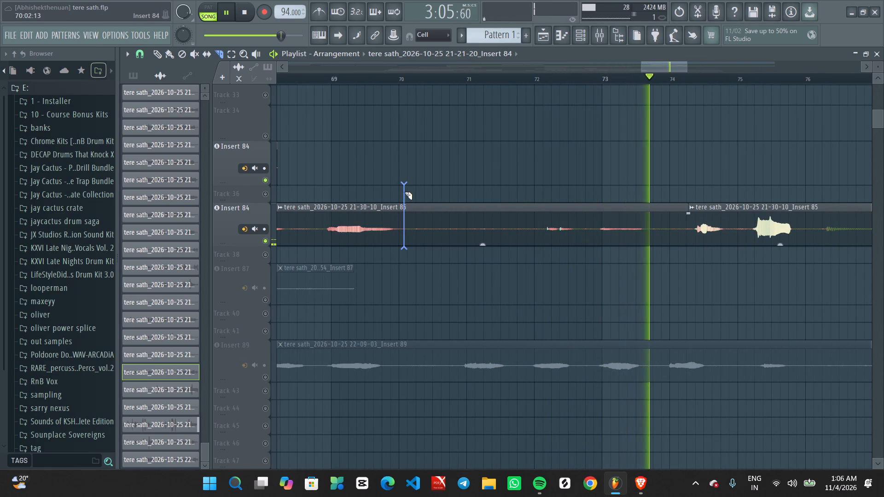
pyautogui.keyDown('alt'); pyautogui.moveTo(404, 192); pyautogui.dragTo(401, 192); pyautogui.keyUp('alt')
pyautogui.keyDown('alt'); pyautogui.moveTo(538, 188); pyautogui.dragTo(585, 264); pyautogui.keyUp('alt')
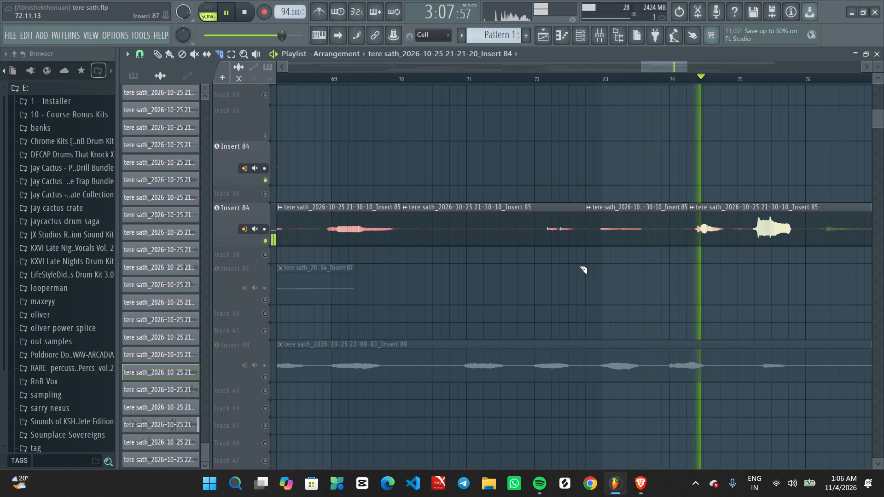
pyautogui.keyDown('ctrl'); pyautogui.moveTo(438, 191); pyautogui.dragTo(648, 259); pyautogui.keyUp('ctrl')
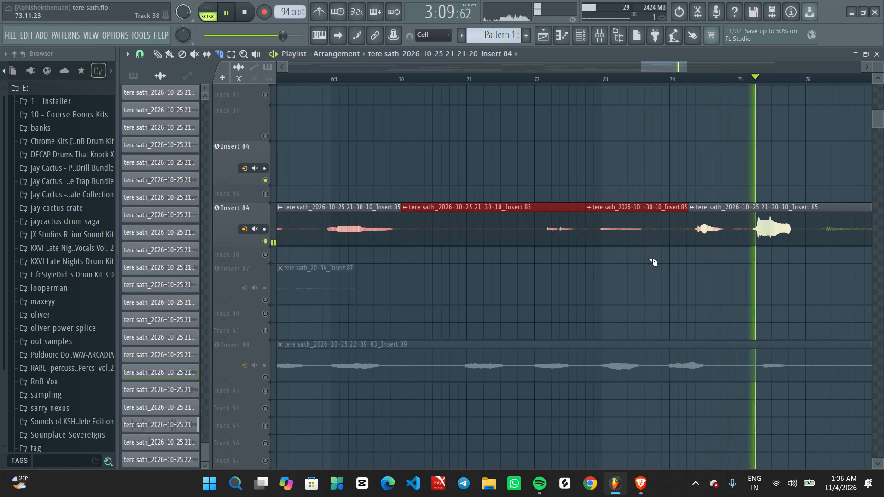
pyautogui.press('Delete')
# Slice the Insert 85 clip at about bars 75.8 and 77.1 and delete the piece between the cuts.
pyautogui.keyDown('ctrl'); pyautogui.scroll(-6, 648, 259); pyautogui.keyUp('ctrl')
pyautogui.keyDown('ctrl'); pyautogui.scroll(3, 724, 256); pyautogui.keyUp('ctrl')
pyautogui.keyDown('ctrl'); pyautogui.scroll(-1, 729, 256); pyautogui.keyUp('ctrl')
pyautogui.keyDown('ctrl'); pyautogui.scroll(3, 730, 256); pyautogui.keyUp('ctrl')
pyautogui.moveTo(762, 261); pyautogui.dragTo(638, 259, button='middle')
pyautogui.scroll(6, 639, 259)
pyautogui.keyDown('alt'); pyautogui.moveTo(555, 256); pyautogui.dragTo(505, 231); pyautogui.keyUp('alt')
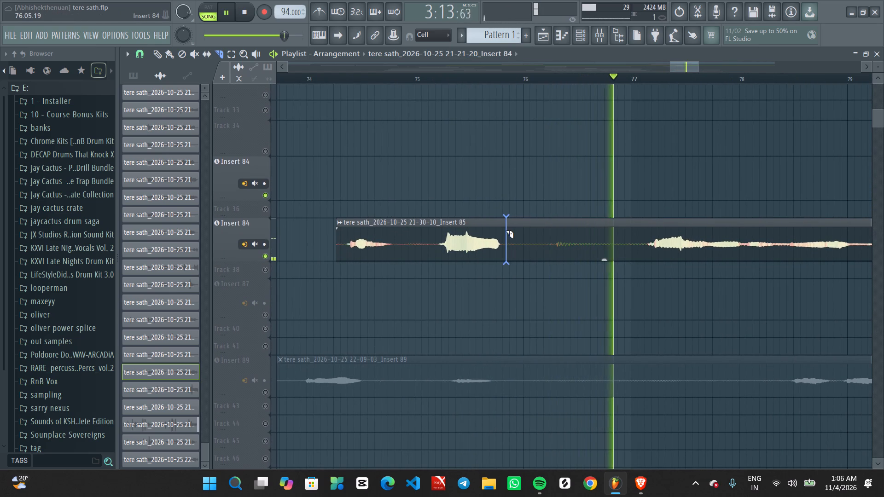
pyautogui.keyDown('alt'); pyautogui.moveTo(505, 231); pyautogui.dragTo(501, 230); pyautogui.keyUp('alt')
pyautogui.keyDown('alt'); pyautogui.moveTo(605, 273); pyautogui.dragTo(643, 196); pyautogui.keyUp('alt')
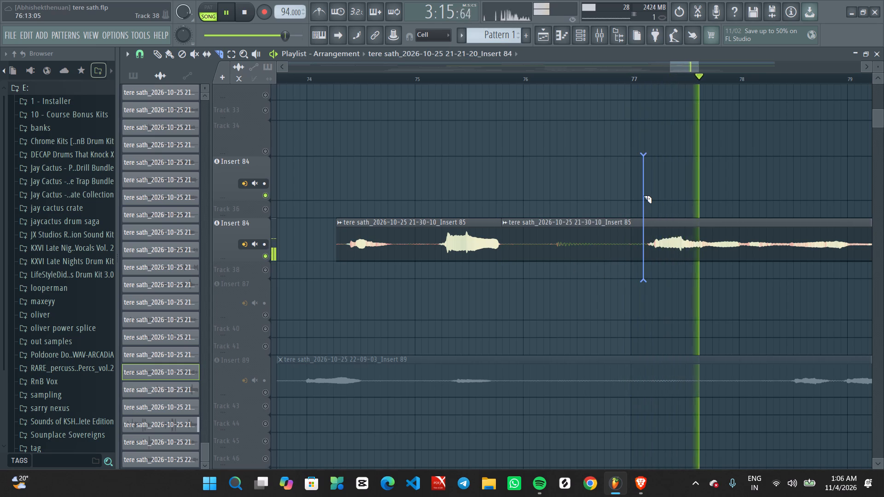
pyautogui.keyDown('alt'); pyautogui.moveTo(643, 196); pyautogui.dragTo(646, 194); pyautogui.keyUp('alt')
pyautogui.keyDown('ctrl'); pyautogui.moveTo(577, 225); pyautogui.dragTo(596, 262); pyautogui.keyUp('ctrl')
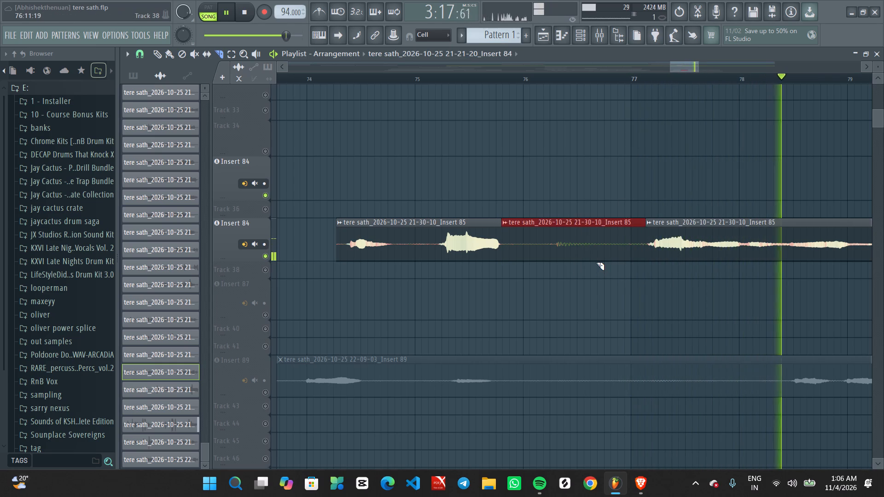
pyautogui.press('Delete')
# Slice the Insert 85 clip at about bars 79.4 and 79.7 and delete the silent piece between the cuts.
pyautogui.keyDown('ctrl'); pyautogui.scroll(-9, 568, 260); pyautogui.keyUp('ctrl')
pyautogui.keyDown('ctrl'); pyautogui.scroll(2, 651, 283); pyautogui.keyUp('ctrl')
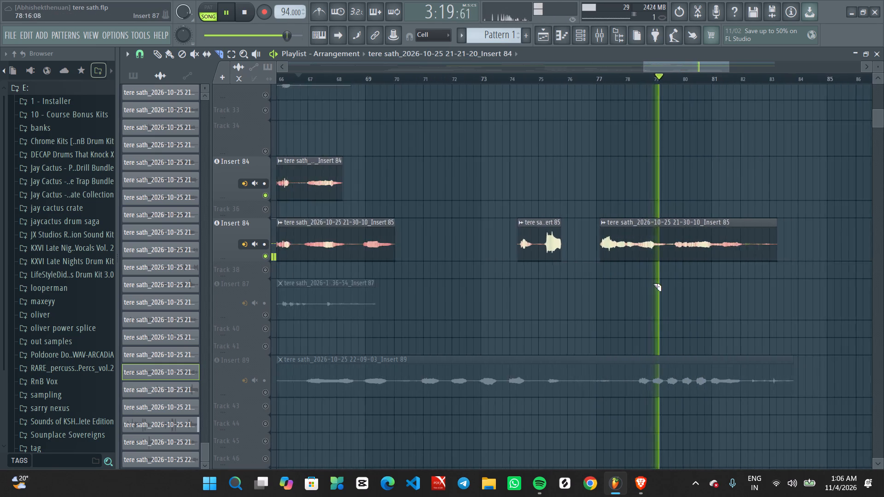
pyautogui.keyDown('ctrl'); pyautogui.scroll(9, 653, 283); pyautogui.keyUp('ctrl')
pyautogui.moveTo(724, 294); pyautogui.dragTo(607, 293, button='middle')
pyautogui.keyDown('alt'); pyautogui.moveTo(590, 276); pyautogui.dragTo(563, 219); pyautogui.keyUp('alt')
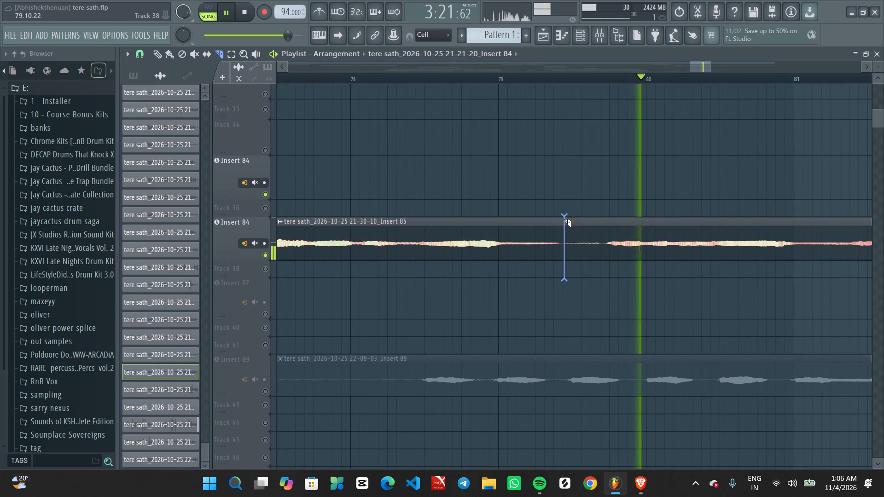
pyautogui.keyDown('alt'); pyautogui.moveTo(563, 219); pyautogui.dragTo(562, 216); pyautogui.keyUp('alt')
pyautogui.keyDown('alt'); pyautogui.moveTo(599, 269); pyautogui.dragTo(604, 213); pyautogui.keyUp('alt')
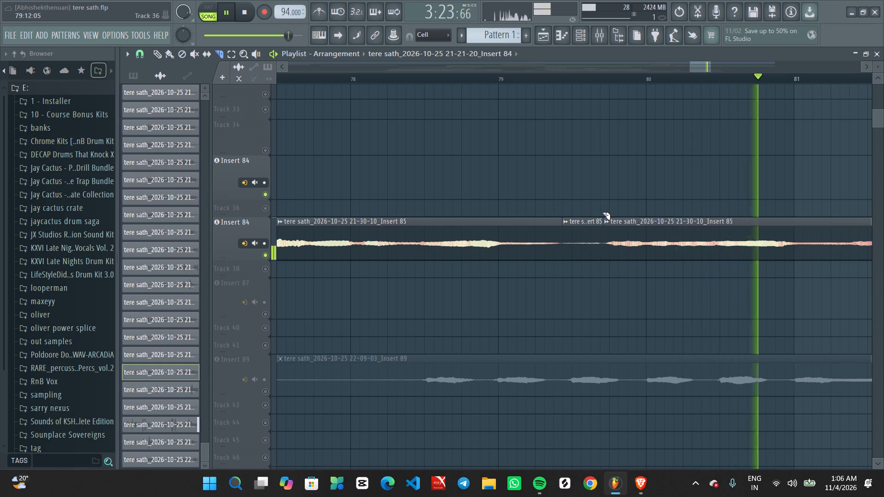
pyautogui.keyDown('ctrl'); pyautogui.moveTo(593, 211); pyautogui.dragTo(598, 247); pyautogui.keyUp('ctrl')
pyautogui.press('Delete')
# Slice the end of the Insert 85 clip at about bar 82.1 and delete the silent tail after the cut.
pyautogui.keyDown('ctrl'); pyautogui.scroll(-2, 641, 372); pyautogui.keyUp('ctrl')
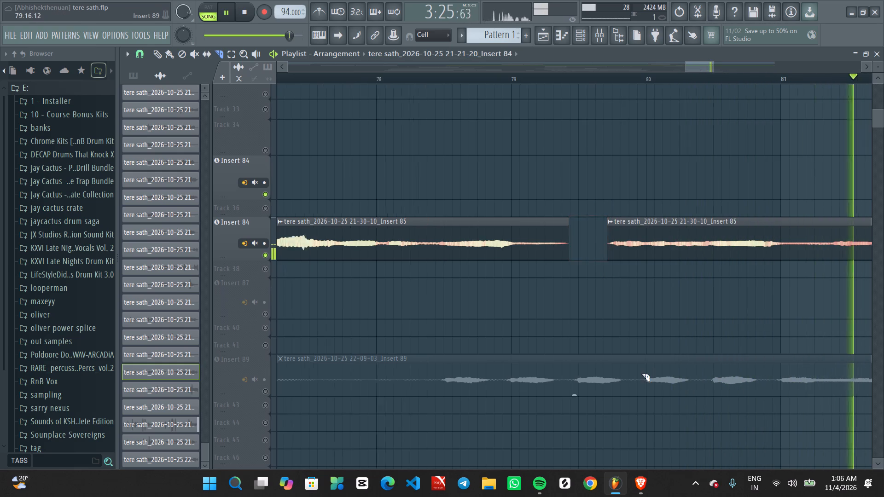
pyautogui.keyDown('ctrl'); pyautogui.scroll(-5, 641, 374); pyautogui.keyUp('ctrl')
pyautogui.keyDown('ctrl'); pyautogui.scroll(-2, 701, 281); pyautogui.keyUp('ctrl')
pyautogui.keyDown('ctrl'); pyautogui.scroll(7, 763, 297); pyautogui.keyUp('ctrl')
pyautogui.keyDown('alt'); pyautogui.moveTo(745, 287); pyautogui.dragTo(688, 193); pyautogui.keyUp('alt')
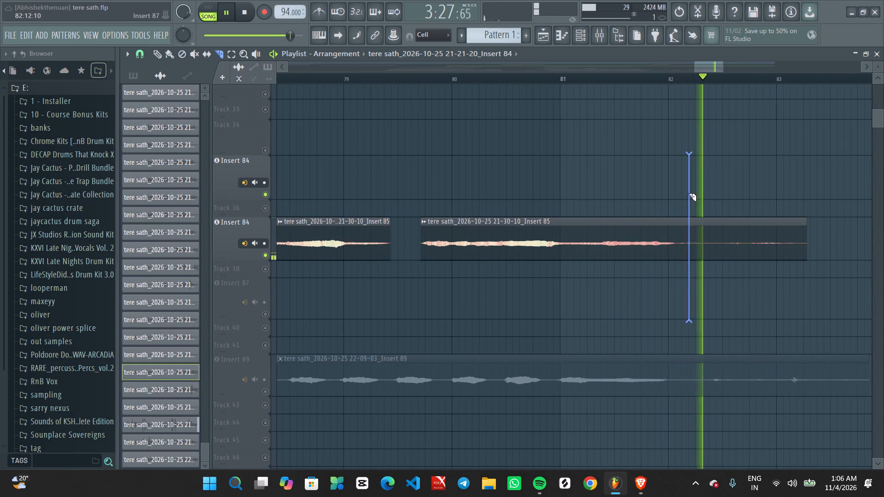
pyautogui.keyDown('alt'); pyautogui.moveTo(688, 193); pyautogui.dragTo(676, 186); pyautogui.keyUp('alt')
pyautogui.keyDown('ctrl'); pyautogui.moveTo(688, 194); pyautogui.dragTo(744, 285); pyautogui.keyUp('ctrl')
pyautogui.press('Delete')
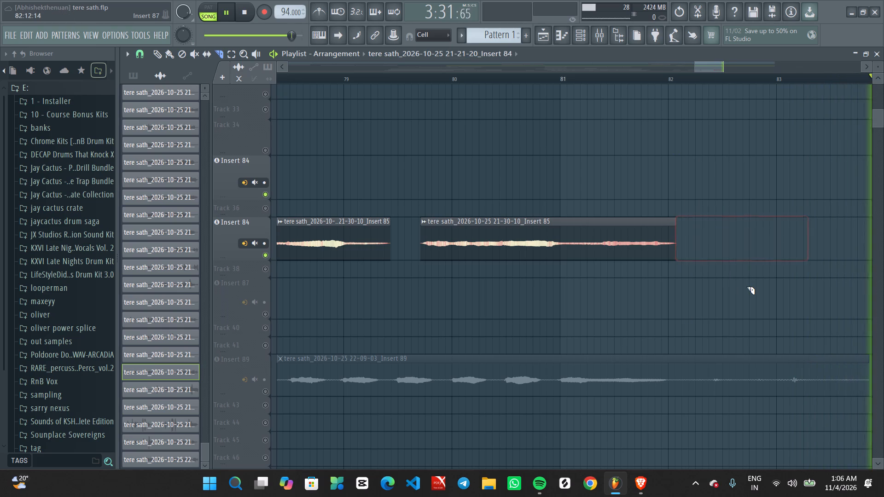
# Play the trimmed Insert 85 clips from about bar 79.7 and look over the vocal takes across the whole arrangement.
pyautogui.press('space')
pyautogui.keyDown('ctrl'); pyautogui.scroll(-10, 715, 313); pyautogui.keyUp('ctrl')
pyautogui.click(649, 80)
pyautogui.press('space')
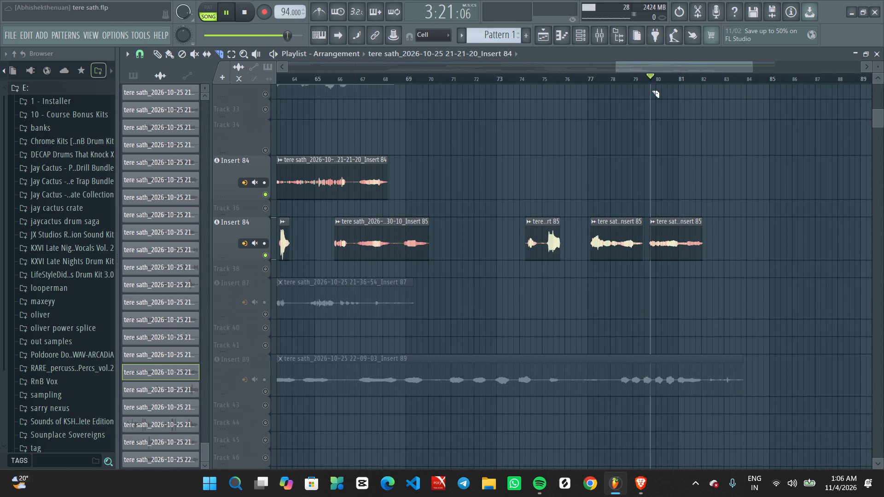
pyautogui.scroll(6, 709, 209)
pyautogui.moveTo(724, 317); pyautogui.dragTo(730, 196, button='middle')
pyautogui.keyDown('ctrl'); pyautogui.scroll(-8, 698, 221); pyautogui.keyUp('ctrl')
pyautogui.keyDown('ctrl'); pyautogui.scroll(-7, 582, 272); pyautogui.keyUp('ctrl')
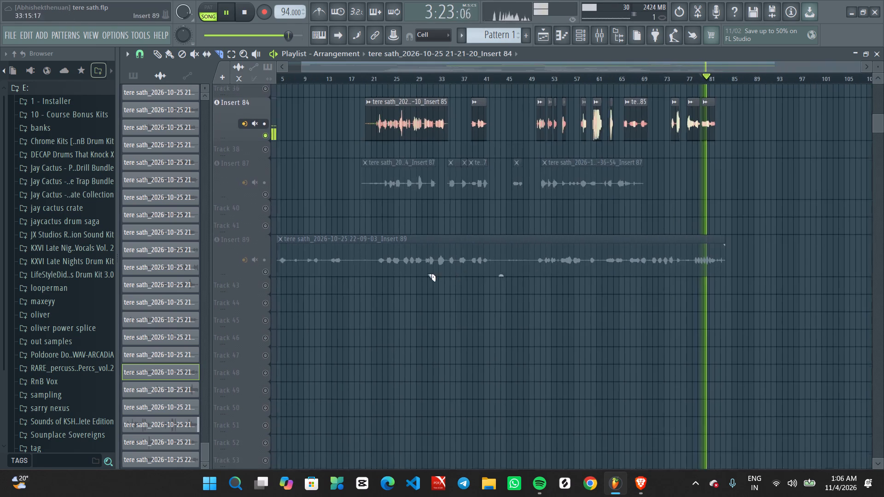
pyautogui.keyDown('ctrl'); pyautogui.scroll(-5, 366, 242); pyautogui.keyUp('ctrl')
# Play from about bar 22 and unmute the Insert 87 track.
pyautogui.click(391, 78)
pyautogui.keyDown('ctrl'); pyautogui.scroll(6, 369, 188); pyautogui.keyUp('ctrl')
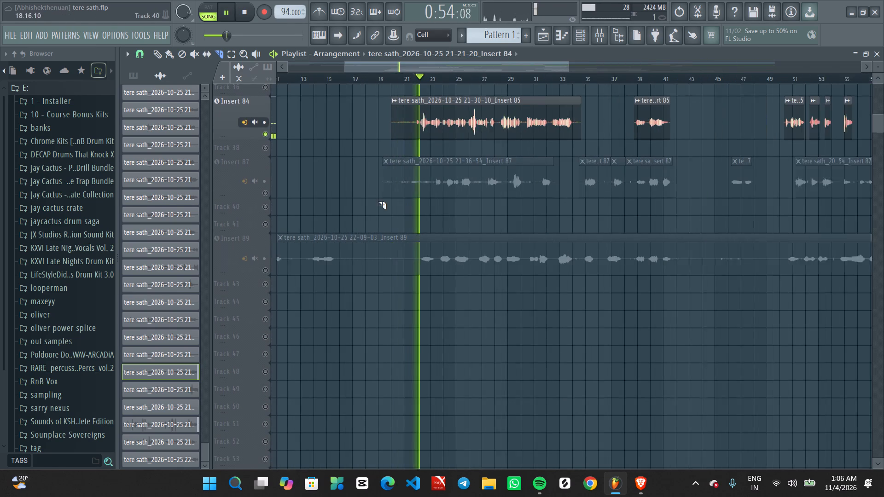
pyautogui.click(263, 195)
# Slice the first Insert 87 clip at about bar 23.4 and delete the silent lead-in before the cut.
pyautogui.keyDown('ctrl'); pyautogui.scroll(2, 401, 175); pyautogui.keyUp('ctrl')
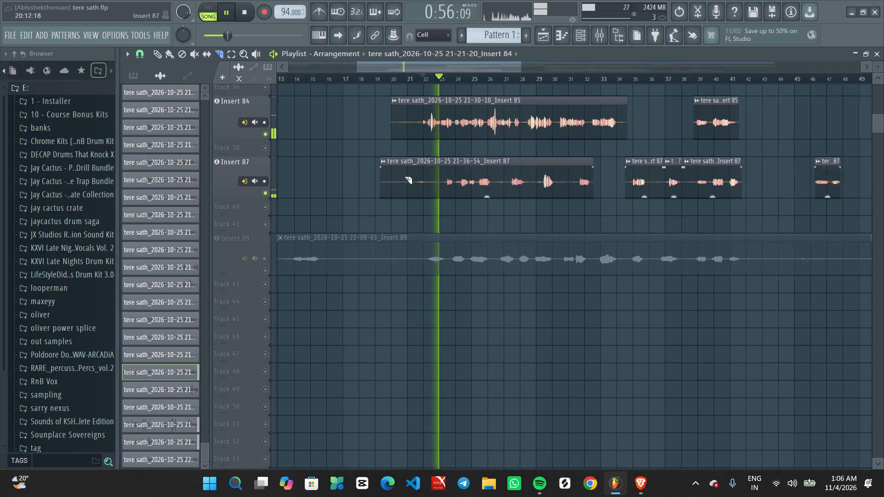
pyautogui.keyDown('ctrl'); pyautogui.scroll(3, 404, 176); pyautogui.keyUp('ctrl')
pyautogui.keyDown('ctrl'); pyautogui.scroll(2, 471, 225); pyautogui.keyUp('ctrl')
pyautogui.keyDown('alt'); pyautogui.moveTo(483, 218); pyautogui.dragTo(486, 156); pyautogui.keyUp('alt')
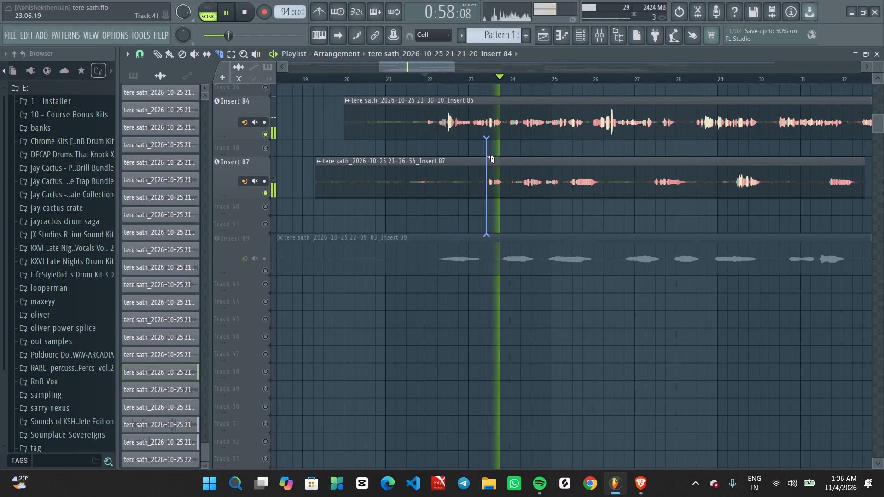
pyautogui.keyDown('alt'); pyautogui.moveTo(486, 156); pyautogui.dragTo(486, 156); pyautogui.keyUp('alt')
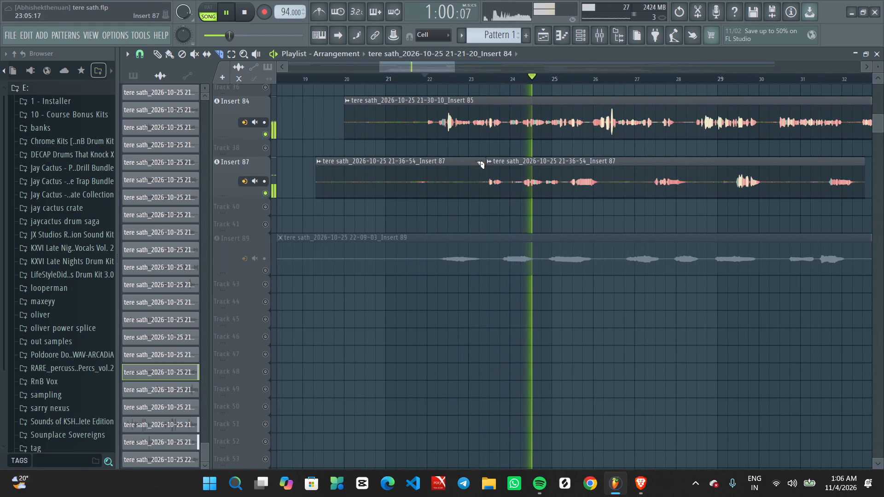
pyautogui.keyDown('ctrl'); pyautogui.moveTo(457, 165); pyautogui.dragTo(467, 187); pyautogui.keyUp('ctrl')
pyautogui.press('Delete')
# Slice the Insert 87 clip at about bars 23.8 and 24.3 and delete the piece between the cuts.
pyautogui.keyDown('ctrl'); pyautogui.scroll(5, 478, 194); pyautogui.keyUp('ctrl')
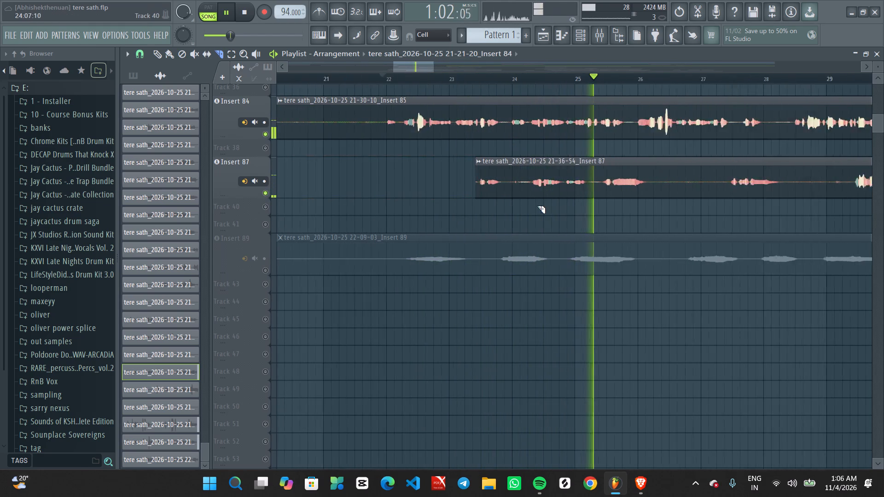
pyautogui.keyDown('ctrl'); pyautogui.scroll(2, 538, 210); pyautogui.keyUp('ctrl')
pyautogui.keyDown('alt'); pyautogui.moveTo(506, 200); pyautogui.dragTo(471, 143); pyautogui.keyUp('alt')
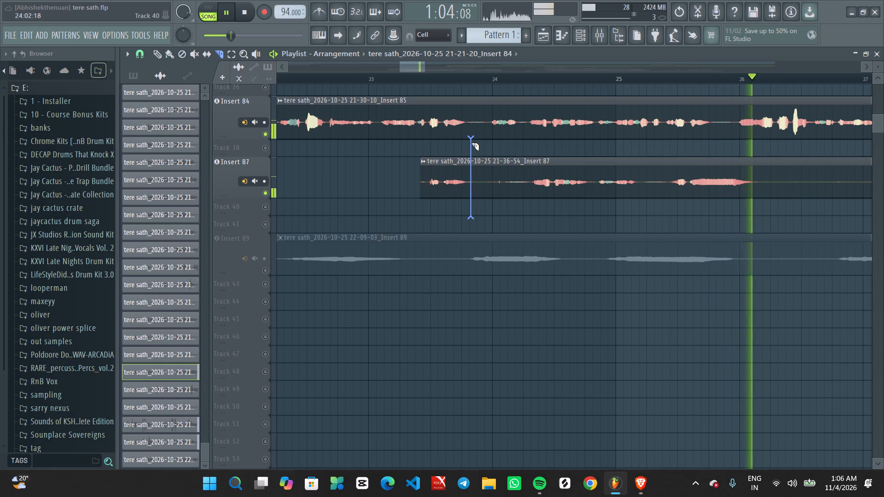
pyautogui.keyDown('alt'); pyautogui.moveTo(471, 143); pyautogui.dragTo(469, 141); pyautogui.keyUp('alt')
pyautogui.keyDown('alt'); pyautogui.moveTo(518, 195); pyautogui.dragTo(529, 153); pyautogui.keyUp('alt')
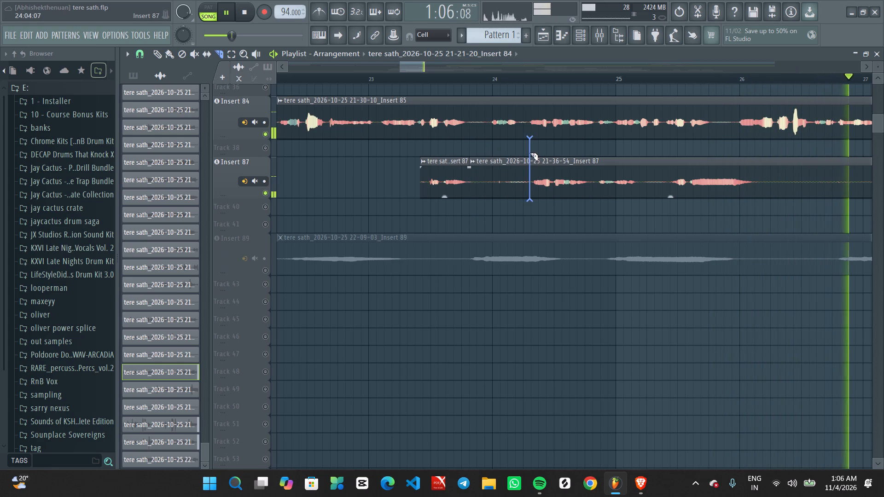
pyautogui.keyDown('alt'); pyautogui.moveTo(529, 153); pyautogui.dragTo(531, 150); pyautogui.keyUp('alt')
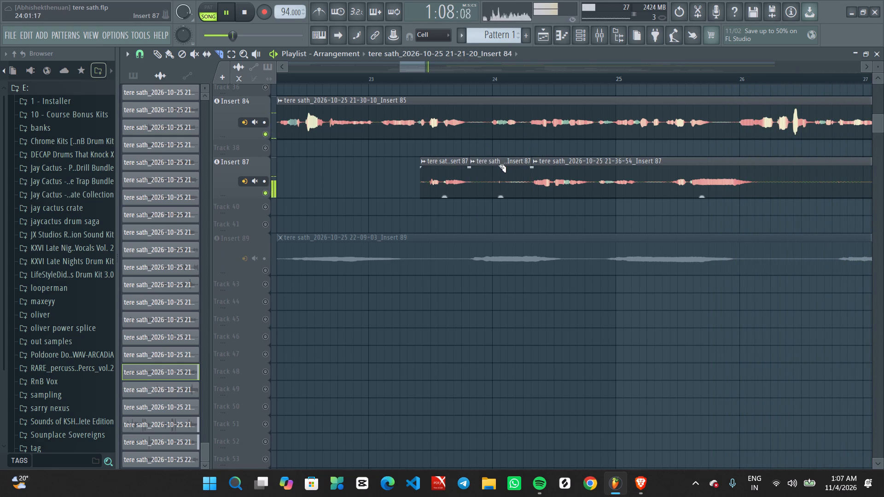
pyautogui.keyDown('ctrl'); pyautogui.moveTo(498, 164); pyautogui.dragTo(502, 180); pyautogui.keyUp('ctrl')
pyautogui.press('Delete')
# Play from about bar 24.2, slice the Insert 87 clip at about bars 26.1 and 27.5 and delete the piece between the cuts.
pyautogui.keyDown('ctrl'); pyautogui.scroll(-6, 365, 156); pyautogui.keyUp('ctrl')
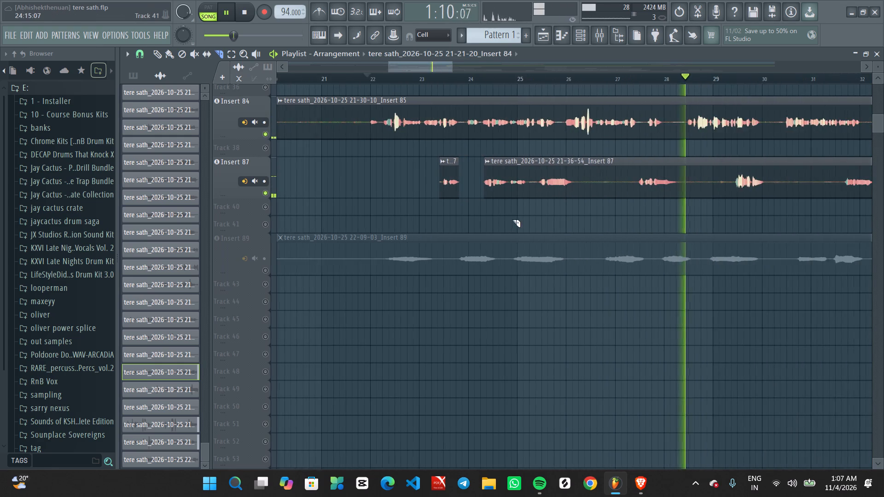
pyautogui.keyDown('ctrl'); pyautogui.scroll(6, 542, 221); pyautogui.keyUp('ctrl')
pyautogui.keyDown('ctrl'); pyautogui.scroll(1, 639, 219); pyautogui.keyUp('ctrl')
pyautogui.press('space')
pyautogui.press('space')
pyautogui.click(319, 77)
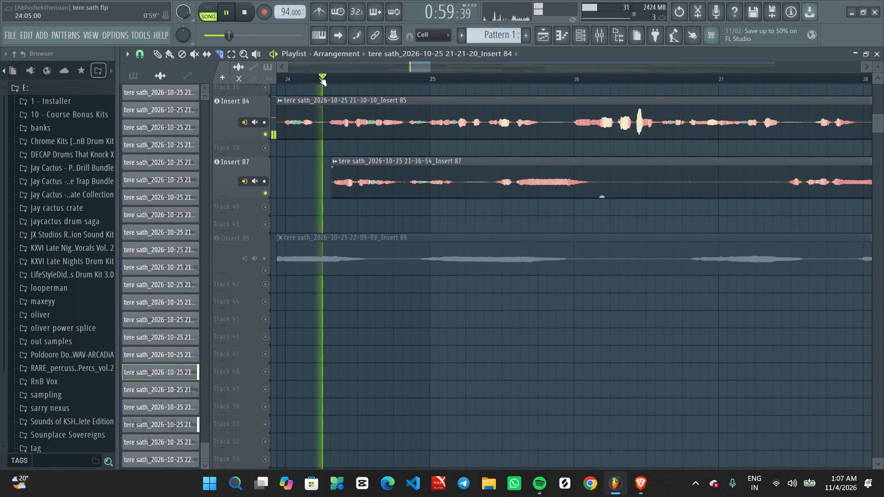
pyautogui.keyDown('ctrl'); pyautogui.scroll(3, 392, 216); pyautogui.keyUp('ctrl')
pyautogui.keyDown('ctrl'); pyautogui.scroll(-5, 610, 240); pyautogui.keyUp('ctrl')
pyautogui.moveTo(749, 213); pyautogui.dragTo(455, 274, button='middle')
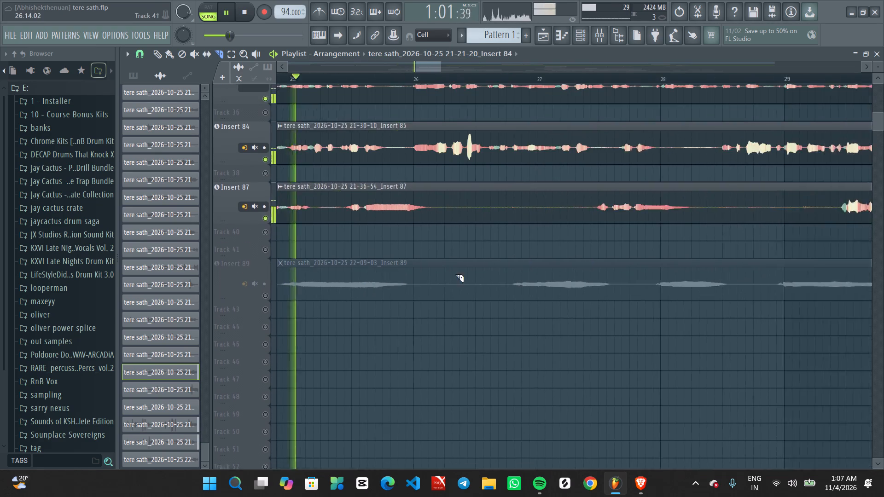
pyautogui.moveTo(455, 274); pyautogui.dragTo(458, 274, button='middle')
pyautogui.keyDown('alt'); pyautogui.moveTo(411, 242); pyautogui.dragTo(375, 215); pyautogui.keyUp('alt')
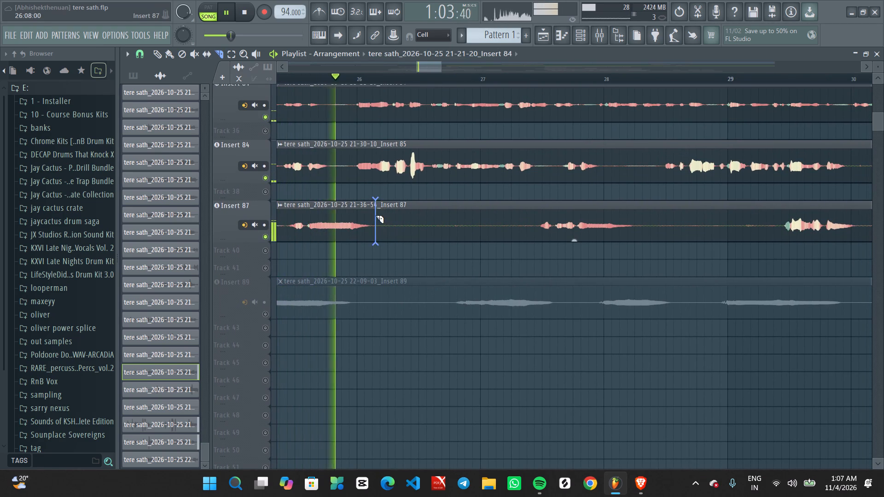
pyautogui.keyDown('alt'); pyautogui.moveTo(375, 215); pyautogui.dragTo(373, 214); pyautogui.keyUp('alt')
pyautogui.keyDown('alt'); pyautogui.moveTo(442, 258); pyautogui.dragTo(539, 208); pyautogui.keyUp('alt')
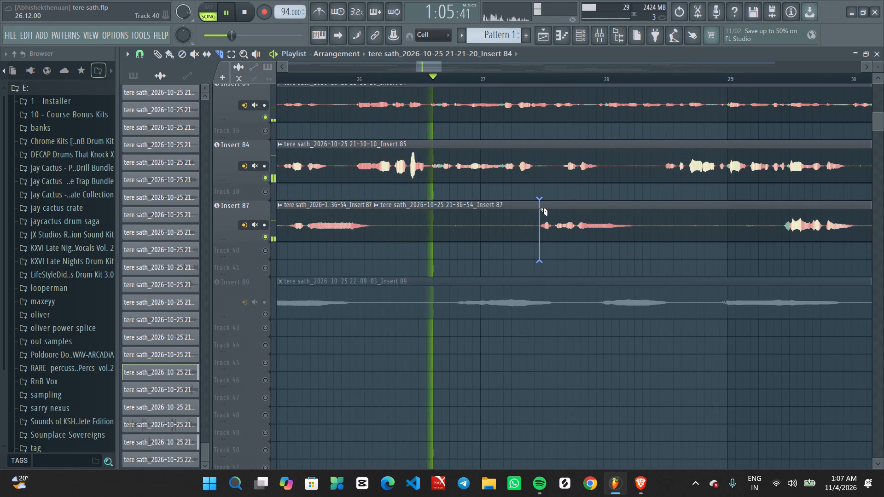
pyautogui.keyDown('alt'); pyautogui.moveTo(539, 208); pyautogui.dragTo(538, 208); pyautogui.keyUp('alt')
pyautogui.keyDown('ctrl'); pyautogui.moveTo(486, 200); pyautogui.dragTo(493, 221); pyautogui.keyUp('ctrl')
pyautogui.press('Delete')
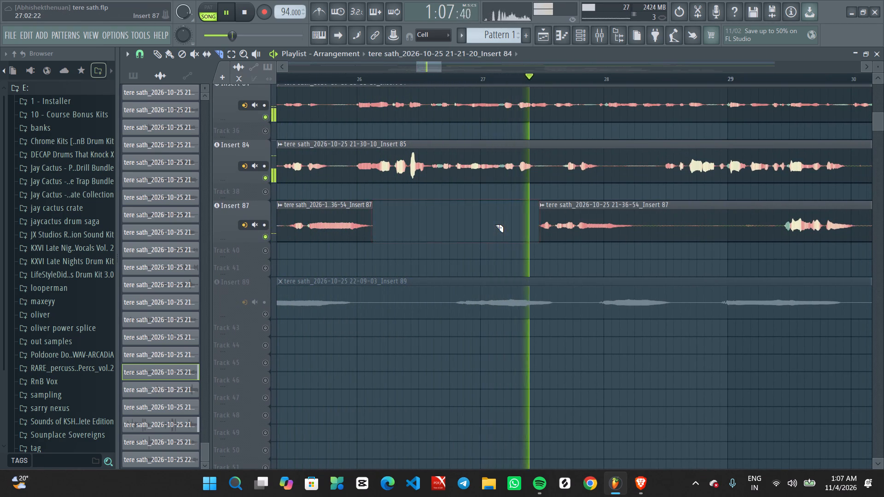
# Slice the Insert 87 clip at about bars 28.2 and 29.4 and delete the silent piece between the cuts.
pyautogui.keyDown('ctrl'); pyautogui.scroll(2, 522, 241); pyautogui.keyUp('ctrl')
pyautogui.moveTo(811, 198); pyautogui.dragTo(407, 253, button='middle')
pyautogui.keyDown('alt'); pyautogui.moveTo(351, 322); pyautogui.dragTo(349, 314); pyautogui.keyUp('alt')
pyautogui.keyDown('ctrl'); pyautogui.scroll(-5, 350, 313); pyautogui.keyUp('ctrl')
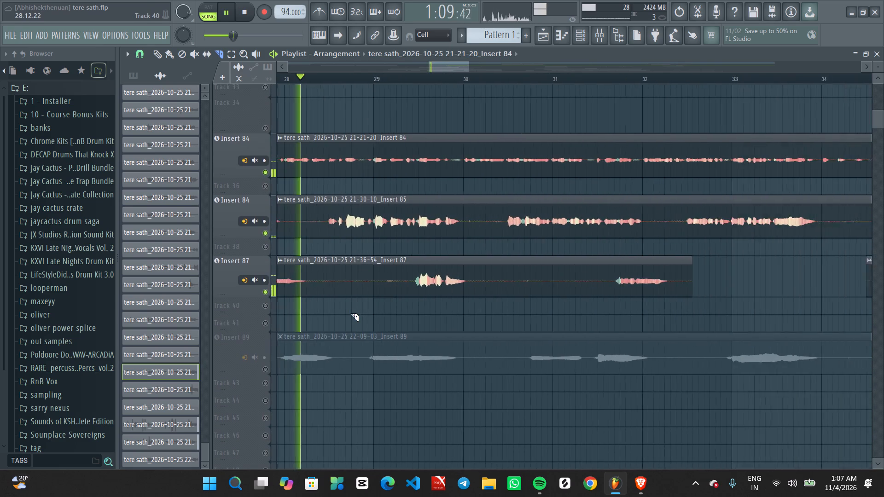
pyautogui.keyDown('ctrl'); pyautogui.scroll(2, 326, 318); pyautogui.keyUp('ctrl')
pyautogui.moveTo(331, 320); pyautogui.dragTo(405, 318, button='middle')
pyautogui.keyDown('alt'); pyautogui.moveTo(390, 317); pyautogui.dragTo(381, 267); pyautogui.keyUp('alt')
pyautogui.keyDown('alt'); pyautogui.moveTo(430, 324); pyautogui.dragTo(509, 260); pyautogui.keyUp('alt')
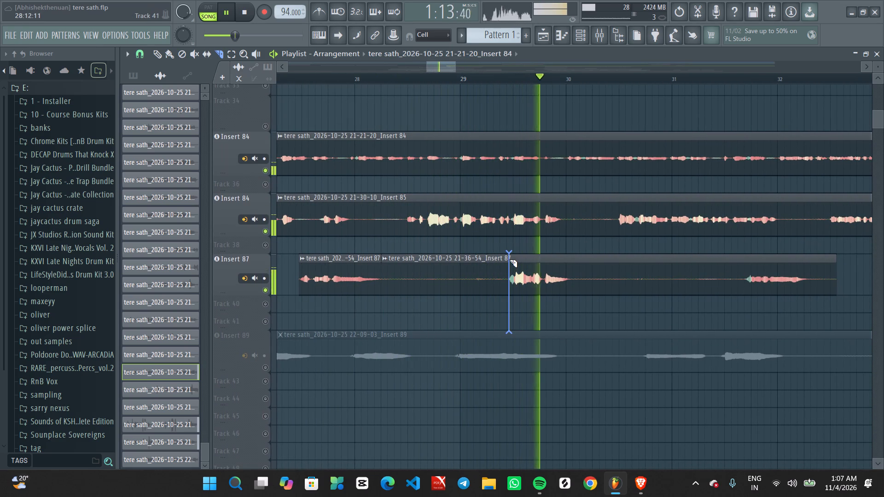
pyautogui.keyDown('alt'); pyautogui.moveTo(509, 260); pyautogui.dragTo(507, 259); pyautogui.keyUp('alt')
pyautogui.keyDown('ctrl'); pyautogui.moveTo(477, 254); pyautogui.dragTo(490, 280); pyautogui.keyUp('ctrl')
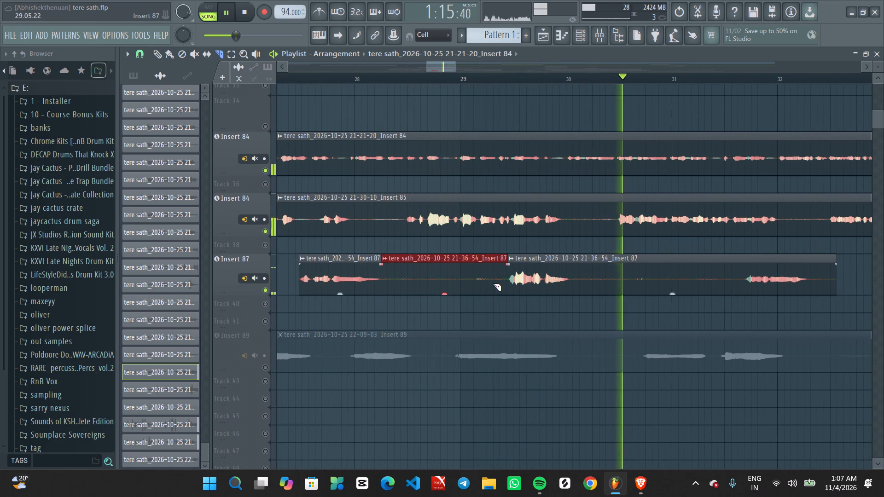
pyautogui.press('Delete')
# Slice the Insert 87 clip at about bars 30.1 and 31.7 and delete the silent piece between the cuts.
pyautogui.keyDown('ctrl'); pyautogui.scroll(3, 589, 339); pyautogui.keyUp('ctrl')
pyautogui.scroll(1, 651, 313)
pyautogui.moveTo(648, 311); pyautogui.dragTo(440, 298, button='middle')
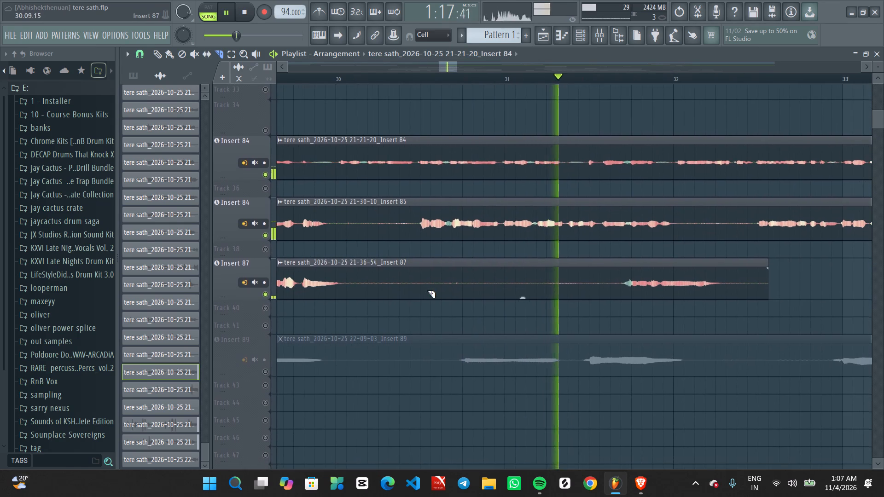
pyautogui.keyDown('alt'); pyautogui.moveTo(382, 303); pyautogui.dragTo(347, 258); pyautogui.keyUp('alt')
pyautogui.keyDown('alt'); pyautogui.moveTo(599, 320); pyautogui.dragTo(621, 265); pyautogui.keyUp('alt')
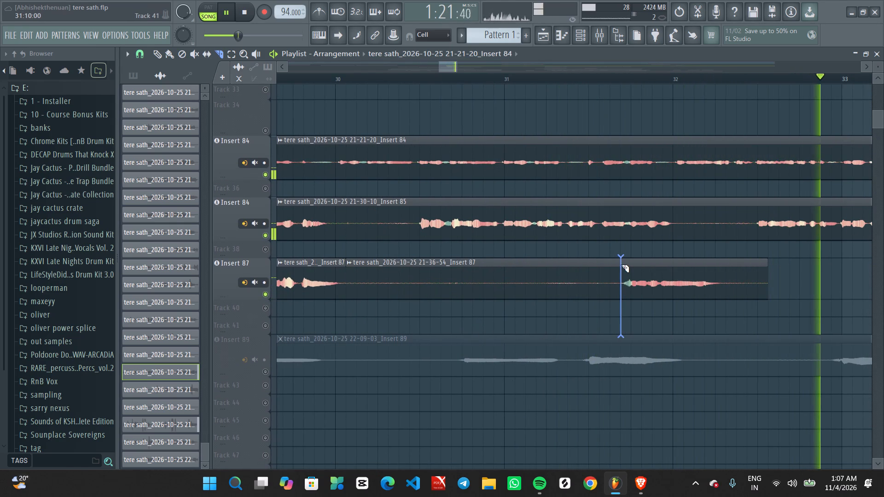
pyautogui.keyDown('alt'); pyautogui.moveTo(621, 265); pyautogui.dragTo(621, 264); pyautogui.keyUp('alt')
pyautogui.keyDown('ctrl'); pyautogui.moveTo(548, 268); pyautogui.dragTo(559, 294); pyautogui.keyUp('ctrl')
pyautogui.press('Delete')
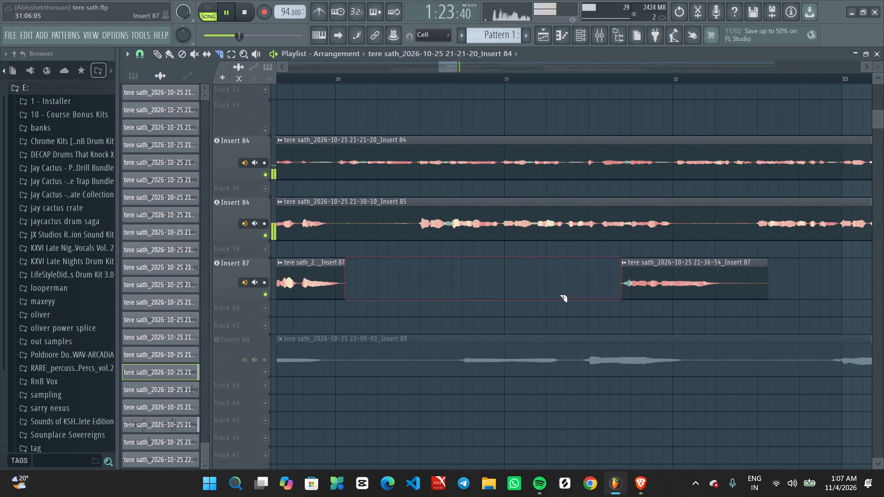
# Slice the Insert 87 clip at about bar 32.3 and delete its silent tail after the cut.
pyautogui.keyDown('ctrl'); pyautogui.scroll(2, 610, 317); pyautogui.keyUp('ctrl')
pyautogui.moveTo(736, 306); pyautogui.dragTo(391, 306, button='middle')
pyautogui.keyDown('alt'); pyautogui.moveTo(402, 309); pyautogui.dragTo(407, 285); pyautogui.keyUp('alt')
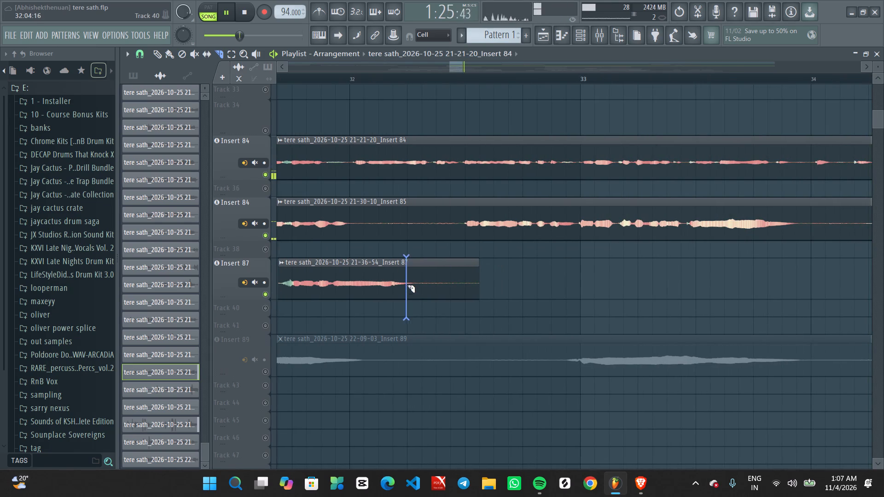
pyautogui.keyDown('alt'); pyautogui.moveTo(407, 285); pyautogui.dragTo(421, 261); pyautogui.keyUp('alt')
pyautogui.keyDown('ctrl'); pyautogui.moveTo(435, 249); pyautogui.dragTo(442, 266); pyautogui.keyUp('ctrl')
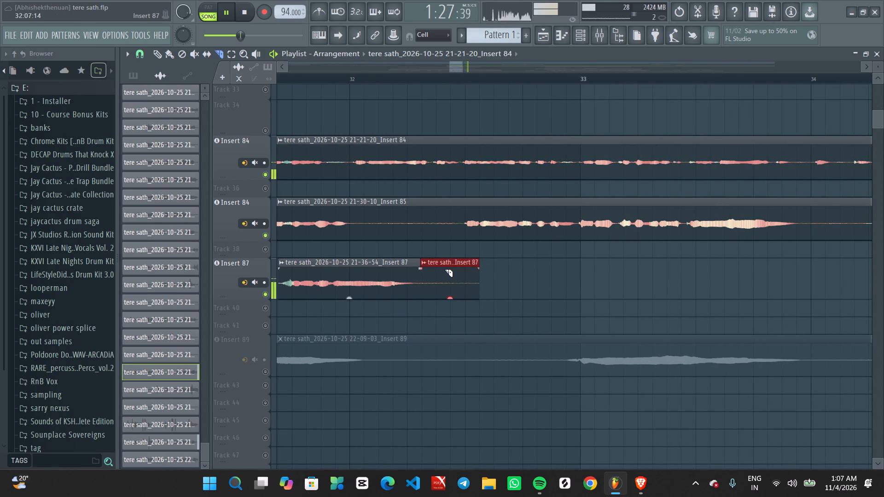
pyautogui.press('Delete')
# Slice the Insert 85 clip at about bars 32.0 and 32.5 and delete the silent piece between the cuts.
pyautogui.keyDown('ctrl'); pyautogui.scroll(-4, 419, 272); pyautogui.keyUp('ctrl')
pyautogui.keyDown('ctrl'); pyautogui.scroll(4, 405, 269); pyautogui.keyUp('ctrl')
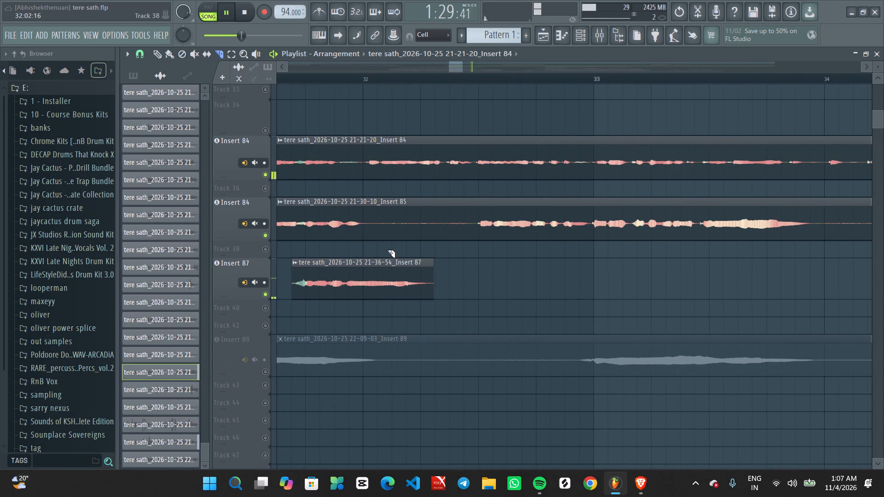
pyautogui.keyDown('alt'); pyautogui.moveTo(386, 248); pyautogui.dragTo(365, 203); pyautogui.keyUp('alt')
pyautogui.keyDown('alt'); pyautogui.moveTo(415, 262); pyautogui.dragTo(477, 203); pyautogui.keyUp('alt')
pyautogui.keyDown('ctrl'); pyautogui.moveTo(441, 196); pyautogui.dragTo(447, 231); pyautogui.keyUp('ctrl')
pyautogui.press('Delete')
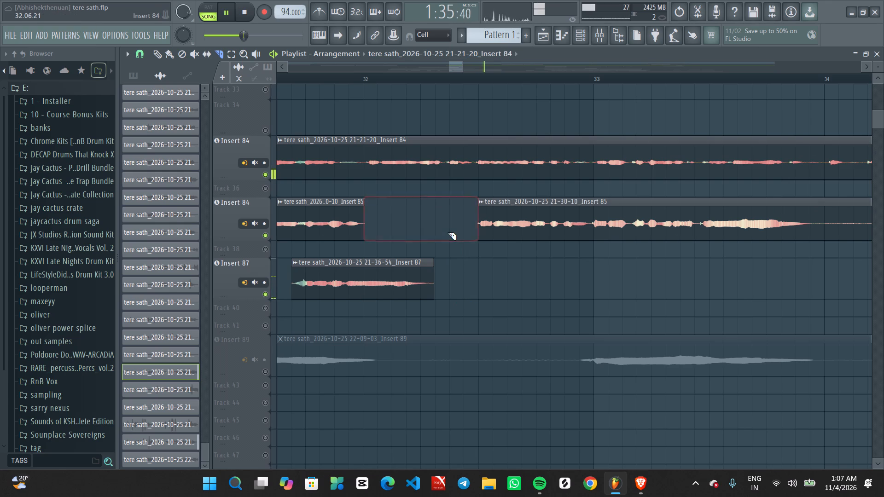
# Slice the Insert 85 clip at about bar 33.9 and delete its silent tail after the cut.
pyautogui.keyDown('ctrl'); pyautogui.scroll(-5, 509, 255); pyautogui.keyUp('ctrl')
pyautogui.keyDown('ctrl'); pyautogui.scroll(2, 672, 297); pyautogui.keyUp('ctrl')
pyautogui.keyDown('ctrl'); pyautogui.scroll(2, 753, 271); pyautogui.keyUp('ctrl')
pyautogui.moveTo(663, 289); pyautogui.dragTo(551, 292, button='middle')
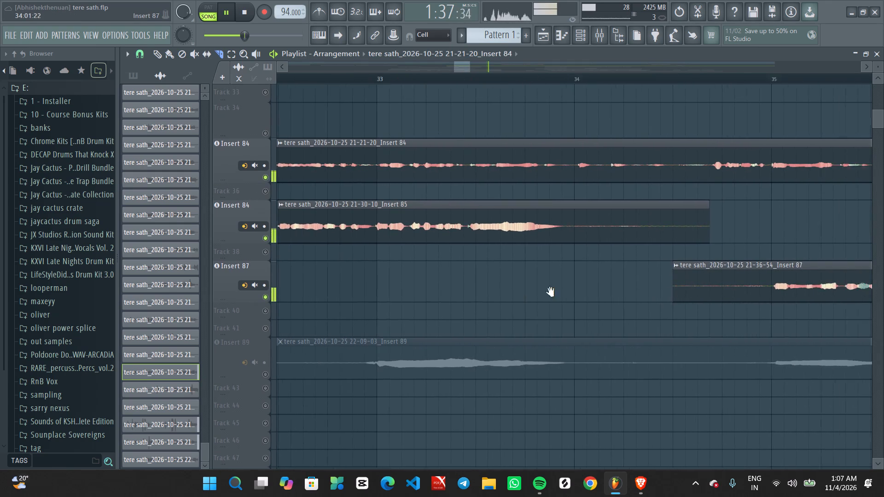
pyautogui.moveTo(551, 292); pyautogui.dragTo(542, 292, button='middle')
pyautogui.keyDown('alt'); pyautogui.moveTo(529, 264); pyautogui.dragTo(520, 191); pyautogui.keyUp('alt')
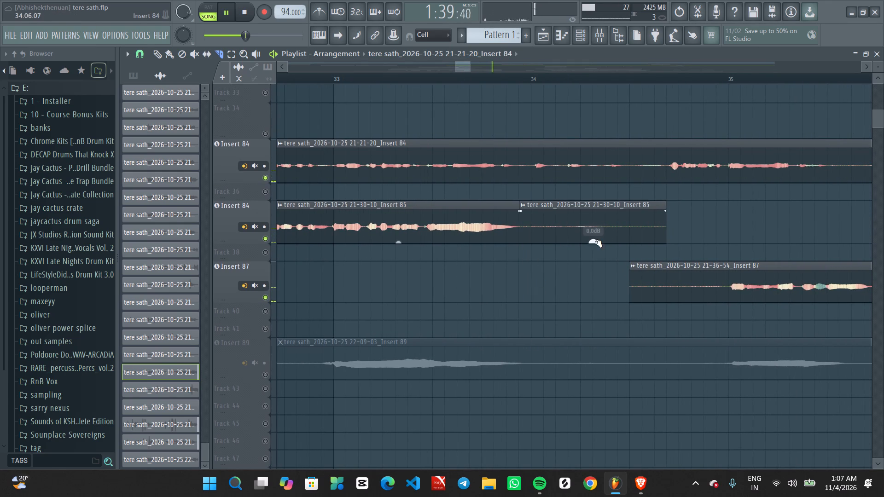
pyautogui.keyDown('alt'); pyautogui.moveTo(597, 242); pyautogui.dragTo(597, 225); pyautogui.keyUp('alt')
pyautogui.keyDown('alt'); pyautogui.moveTo(578, 199); pyautogui.dragTo(584, 219); pyautogui.keyUp('alt')
pyautogui.keyDown('ctrl'); pyautogui.moveTo(559, 192); pyautogui.dragTo(610, 231); pyautogui.keyUp('ctrl')
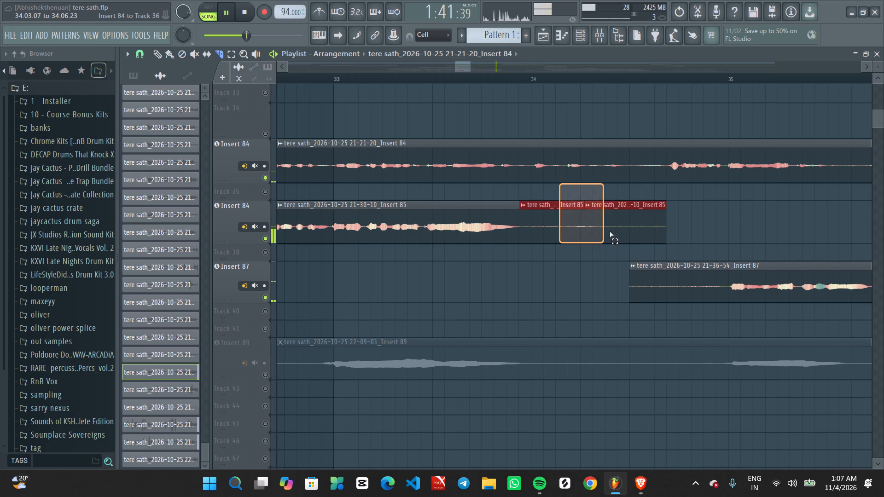
pyautogui.keyDown('ctrl'); pyautogui.moveTo(610, 231); pyautogui.dragTo(611, 232); pyautogui.keyUp('ctrl')
pyautogui.press('Delete')
# Slice the Insert 87 clip at about bar 35.0 and delete its silent lead-in before the cut.
pyautogui.keyDown('ctrl'); pyautogui.scroll(3, 647, 334); pyautogui.keyUp('ctrl')
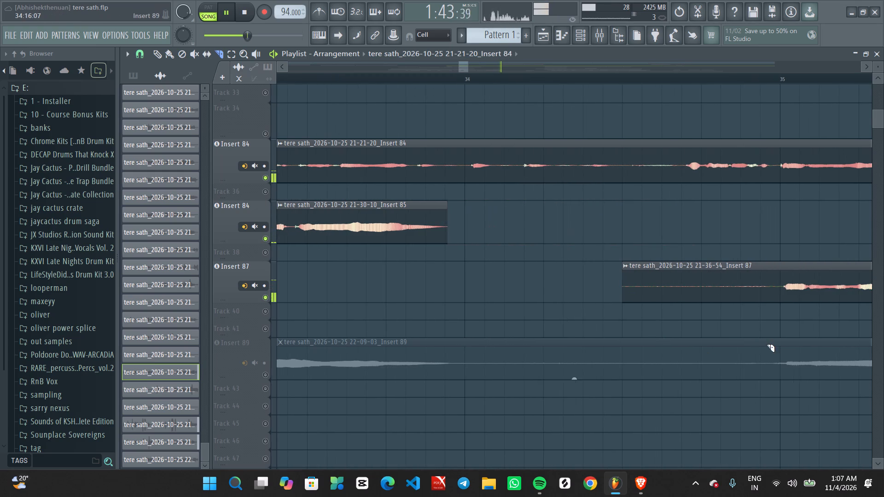
pyautogui.keyDown('alt'); pyautogui.moveTo(788, 312); pyautogui.dragTo(781, 257); pyautogui.keyUp('alt')
pyautogui.keyDown('ctrl'); pyautogui.moveTo(715, 276); pyautogui.dragTo(729, 308); pyautogui.keyUp('ctrl')
pyautogui.press('Delete')
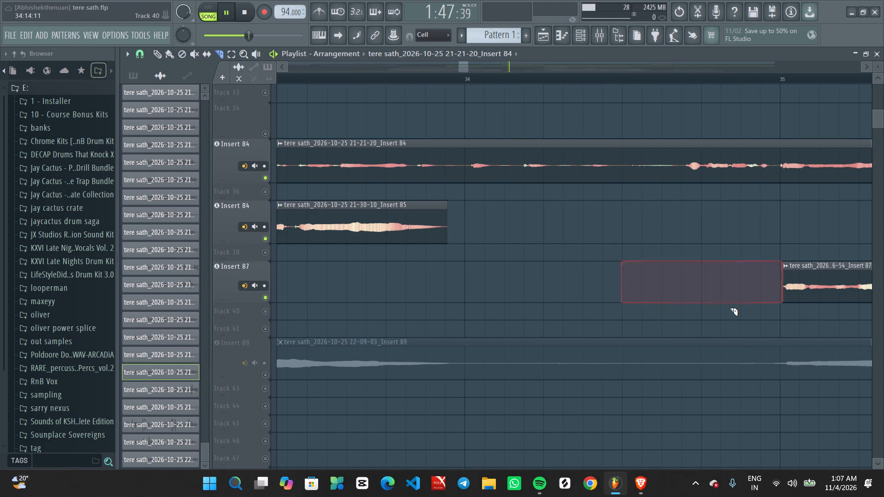
# Slice the Insert 87 clip at about bar 35.8 and delete the silent piece up to the existing cut near bar 36.9.
pyautogui.keyDown('ctrl'); pyautogui.scroll(-6, 883, 301); pyautogui.keyUp('ctrl')
pyautogui.keyDown('ctrl'); pyautogui.scroll(-12, 658, 200); pyautogui.keyUp('ctrl')
pyautogui.keyDown('ctrl'); pyautogui.scroll(1, 691, 205); pyautogui.keyUp('ctrl')
pyautogui.keyDown('ctrl'); pyautogui.scroll(-1, 691, 205); pyautogui.keyUp('ctrl')
pyautogui.moveTo(799, 143); pyautogui.dragTo(489, 496, button='middle')
pyautogui.keyDown('ctrl'); pyautogui.scroll(-5, 528, 381); pyautogui.keyUp('ctrl')
pyautogui.keyDown('ctrl'); pyautogui.scroll(12, 501, 352); pyautogui.keyUp('ctrl')
pyautogui.keyDown('alt'); pyautogui.moveTo(442, 349); pyautogui.dragTo(423, 325); pyautogui.keyUp('alt')
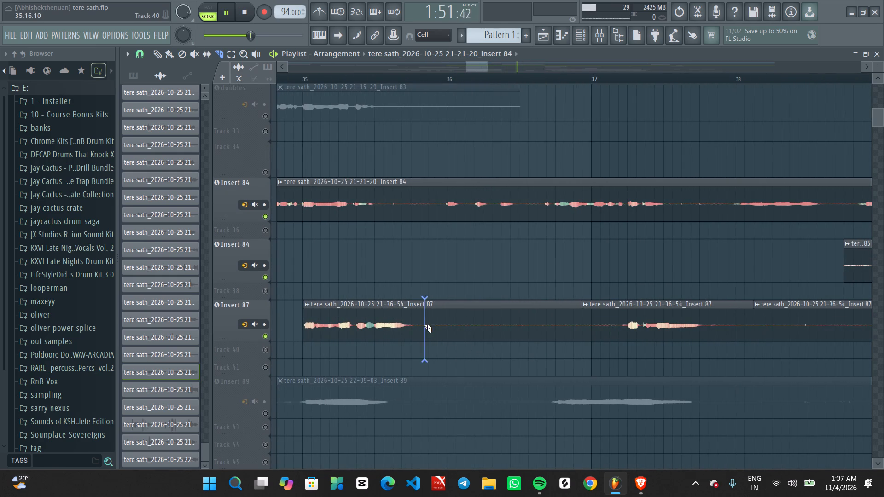
pyautogui.keyDown('alt'); pyautogui.moveTo(423, 325); pyautogui.dragTo(412, 319); pyautogui.keyUp('alt')
pyautogui.keyDown('alt'); pyautogui.moveTo(573, 358); pyautogui.dragTo(576, 349); pyautogui.keyUp('alt')
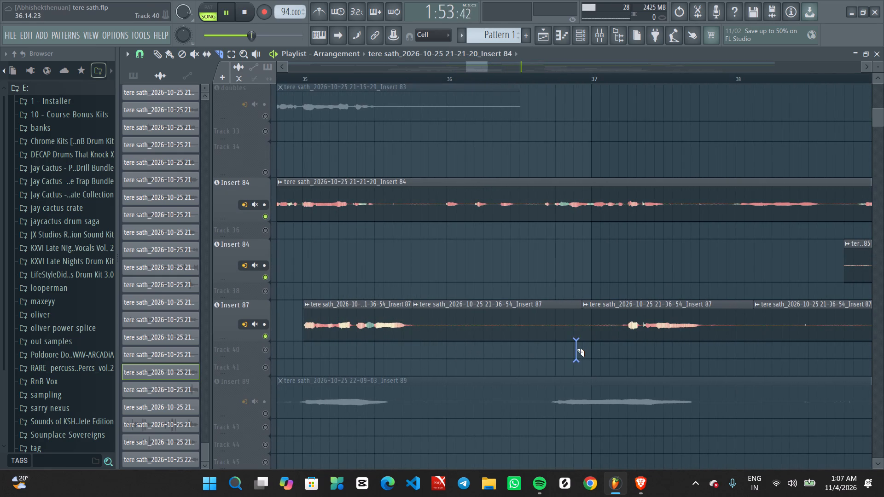
pyautogui.keyDown('alt'); pyautogui.moveTo(576, 349); pyautogui.dragTo(578, 348); pyautogui.keyUp('alt')
pyautogui.keyDown('ctrl'); pyautogui.moveTo(536, 287); pyautogui.dragTo(558, 334); pyautogui.keyUp('ctrl')
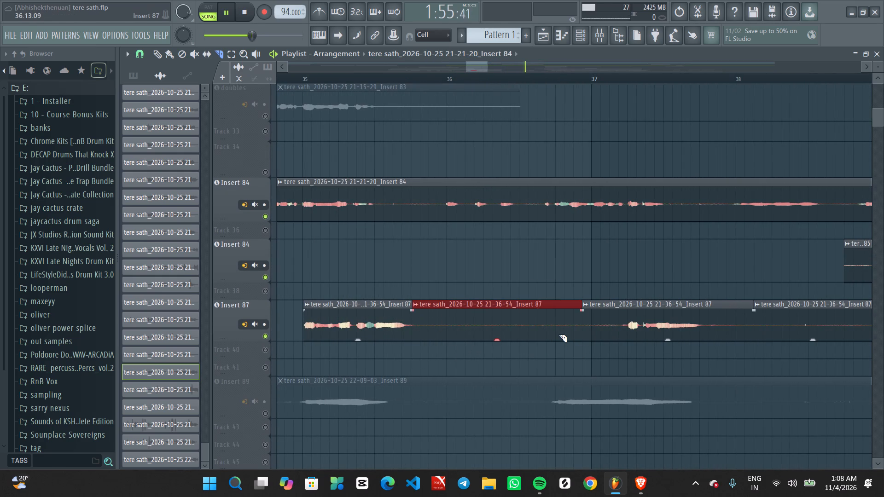
pyautogui.press('Delete')
# Slice the Insert 87 clip at about bar 37.2 and delete its silent lead-in before the cut.
pyautogui.keyDown('ctrl'); pyautogui.scroll(4, 541, 359); pyautogui.keyUp('ctrl')
pyautogui.moveTo(652, 364); pyautogui.dragTo(635, 357, button='middle')
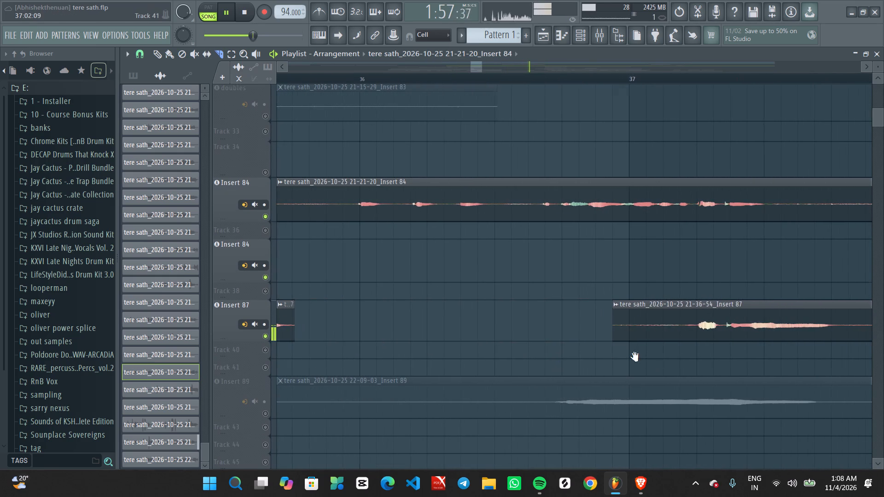
pyautogui.moveTo(635, 357); pyautogui.dragTo(388, 349, button='middle')
pyautogui.keyDown('alt'); pyautogui.moveTo(399, 347); pyautogui.dragTo(431, 264); pyautogui.keyUp('alt')
pyautogui.keyDown('ctrl'); pyautogui.moveTo(368, 283); pyautogui.dragTo(387, 317); pyautogui.keyUp('ctrl')
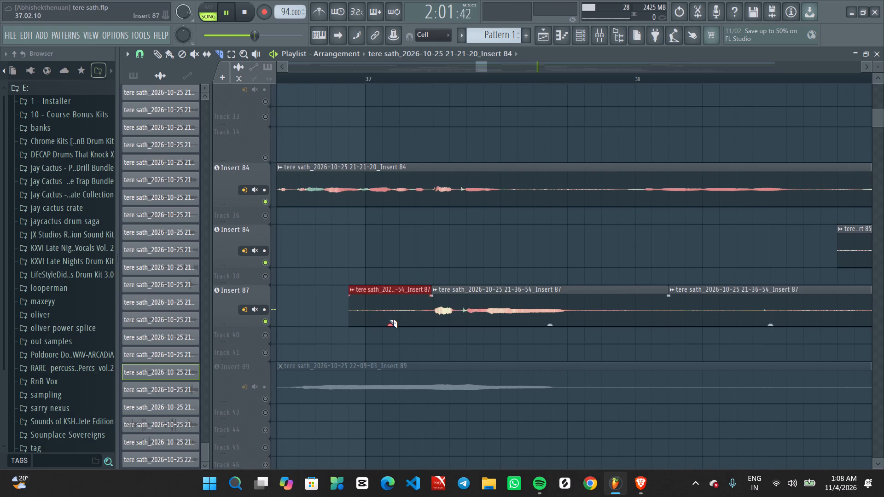
pyautogui.press('Delete')
# Restart playback and slice the Insert 87 clip at about bar 37.8, just after the vocal phrase ends.
pyautogui.press('space')
pyautogui.press('space')
pyautogui.scroll(-1, 491, 370)
pyautogui.keyDown('ctrl'); pyautogui.scroll(1, 592, 346); pyautogui.keyUp('ctrl')
pyautogui.moveTo(625, 335); pyautogui.dragTo(294, 332, button='middle')
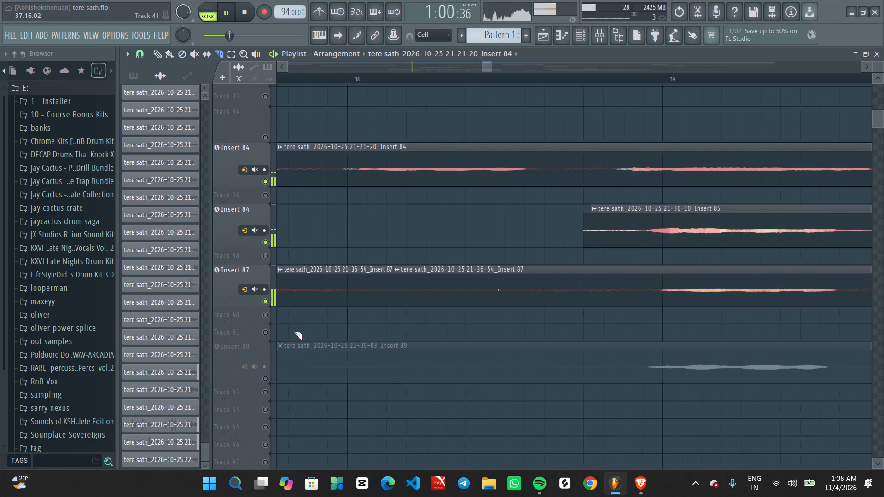
pyautogui.moveTo(294, 332); pyautogui.dragTo(294, 333, button='middle')
pyautogui.keyDown('ctrl'); pyautogui.scroll(-5, 397, 319); pyautogui.keyUp('ctrl')
pyautogui.keyDown('ctrl'); pyautogui.scroll(3, 335, 317); pyautogui.keyUp('ctrl')
pyautogui.moveTo(320, 315); pyautogui.dragTo(423, 326, button='middle')
pyautogui.keyDown('alt'); pyautogui.moveTo(422, 326); pyautogui.dragTo(418, 284); pyautogui.keyUp('alt')
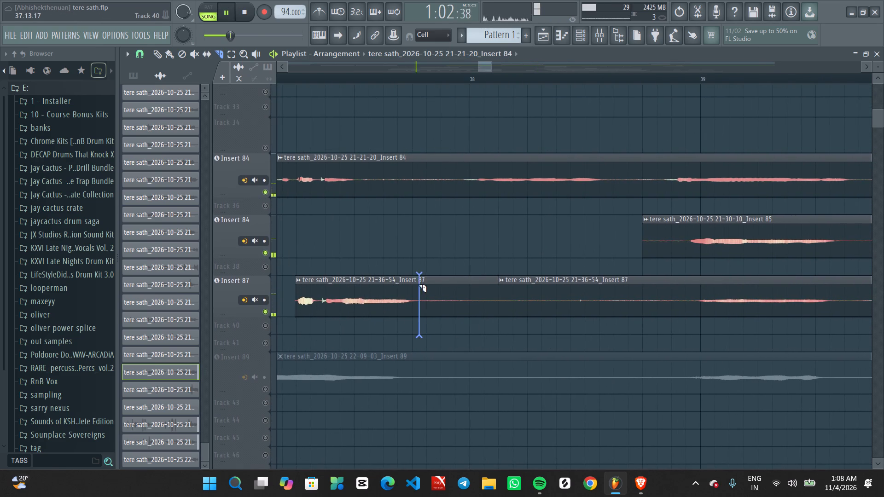
pyautogui.keyDown('alt'); pyautogui.moveTo(418, 284); pyautogui.dragTo(415, 280); pyautogui.keyUp('alt')
# Slice the Insert 87 clip at about bar 39.0 and delete the silent piece from bar 38.1 up to the cut.
pyautogui.keyDown('ctrl'); pyautogui.scroll(4, 686, 329); pyautogui.keyUp('ctrl')
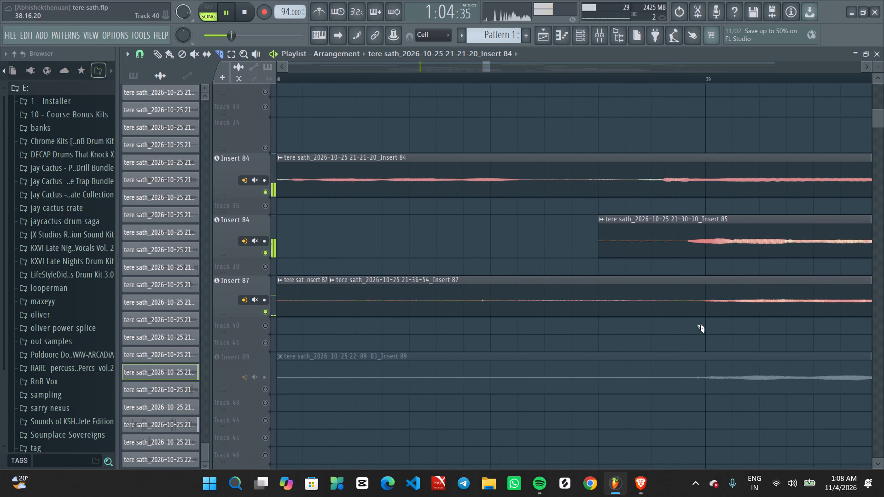
pyautogui.keyDown('alt'); pyautogui.moveTo(693, 324); pyautogui.dragTo(698, 282); pyautogui.keyUp('alt')
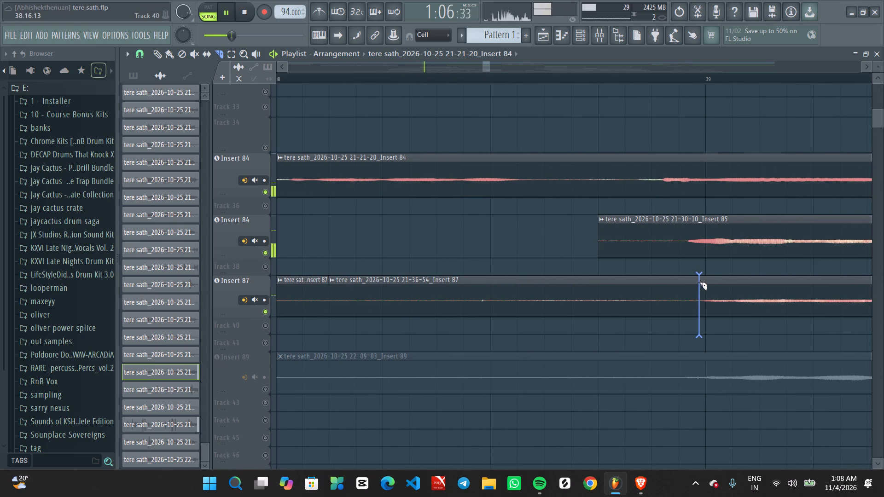
pyautogui.keyDown('alt'); pyautogui.moveTo(698, 282); pyautogui.dragTo(697, 282); pyautogui.keyUp('alt')
pyautogui.keyDown('ctrl'); pyautogui.moveTo(448, 276); pyautogui.dragTo(474, 326); pyautogui.keyUp('ctrl')
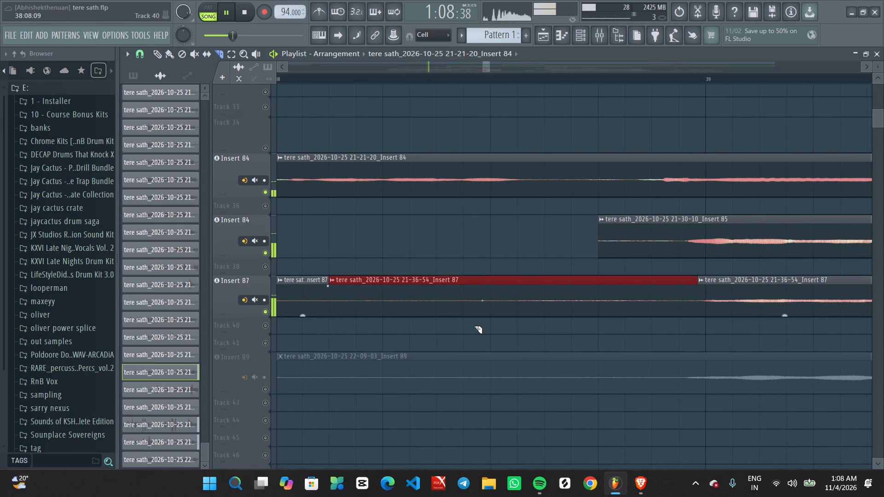
pyautogui.press('Delete')
# Slice the Insert 87 clip at about bars 39.6 and 39.9 and delete the silent piece between the cuts.
pyautogui.keyDown('ctrl'); pyautogui.scroll(-6, 468, 322); pyautogui.keyUp('ctrl')
pyautogui.keyDown('ctrl'); pyautogui.scroll(-3, 622, 322); pyautogui.keyUp('ctrl')
pyautogui.keyDown('ctrl'); pyautogui.scroll(3, 671, 342); pyautogui.keyUp('ctrl')
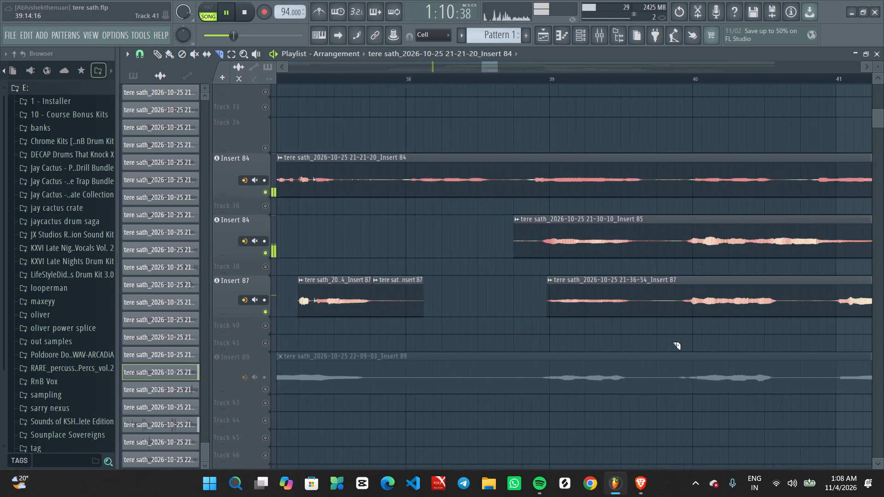
pyautogui.keyDown('ctrl'); pyautogui.scroll(3, 672, 342); pyautogui.keyUp('ctrl')
pyautogui.moveTo(662, 343); pyautogui.dragTo(575, 338, button='middle')
pyautogui.keyDown('alt'); pyautogui.moveTo(524, 336); pyautogui.dragTo(509, 266); pyautogui.keyUp('alt')
pyautogui.keyDown('alt'); pyautogui.moveTo(571, 328); pyautogui.dragTo(574, 329); pyautogui.keyUp('alt')
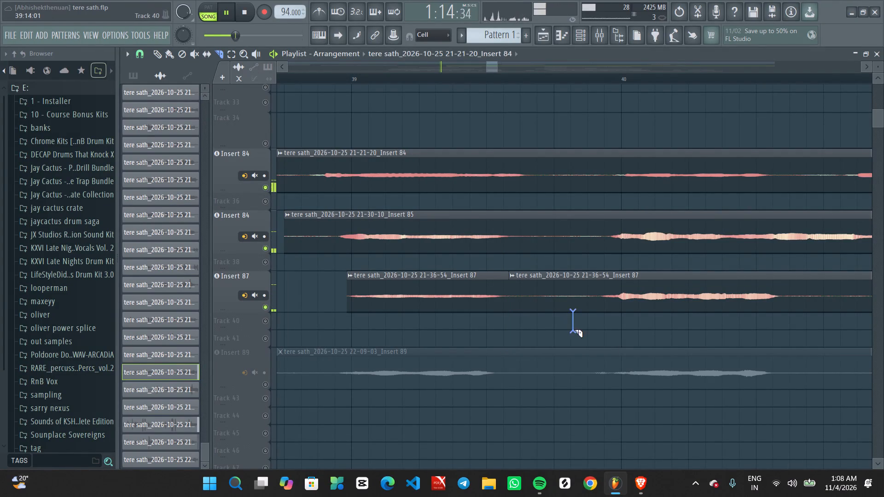
pyautogui.keyDown('alt'); pyautogui.moveTo(574, 329); pyautogui.dragTo(599, 271); pyautogui.keyUp('alt')
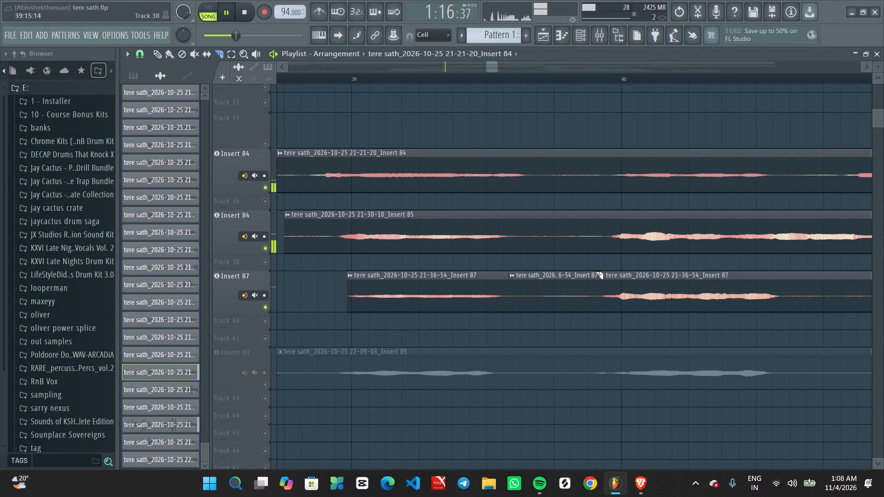
pyautogui.keyDown('ctrl'); pyautogui.moveTo(547, 271); pyautogui.dragTo(556, 294); pyautogui.keyUp('ctrl')
pyautogui.press('Delete')
# Slice the Insert 85 clip at about bars 39.6 and 39.9 and delete the silent stretch between the cuts.
pyautogui.keyDown('ctrl'); pyautogui.scroll(4, 548, 292); pyautogui.keyUp('ctrl')
pyautogui.keyDown('alt'); pyautogui.moveTo(495, 264); pyautogui.dragTo(488, 217); pyautogui.keyUp('alt')
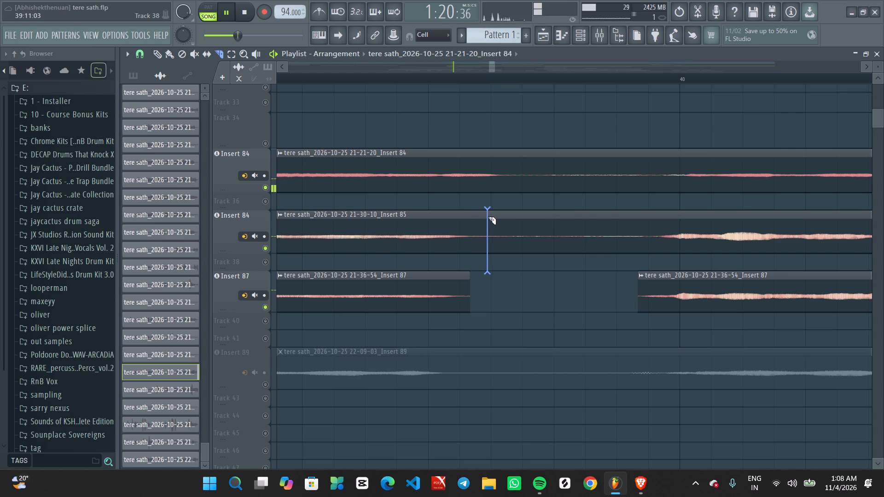
pyautogui.keyDown('alt'); pyautogui.moveTo(488, 217); pyautogui.dragTo(488, 216); pyautogui.keyUp('alt')
pyautogui.keyDown('alt'); pyautogui.moveTo(577, 328); pyautogui.dragTo(613, 226); pyautogui.keyUp('alt')
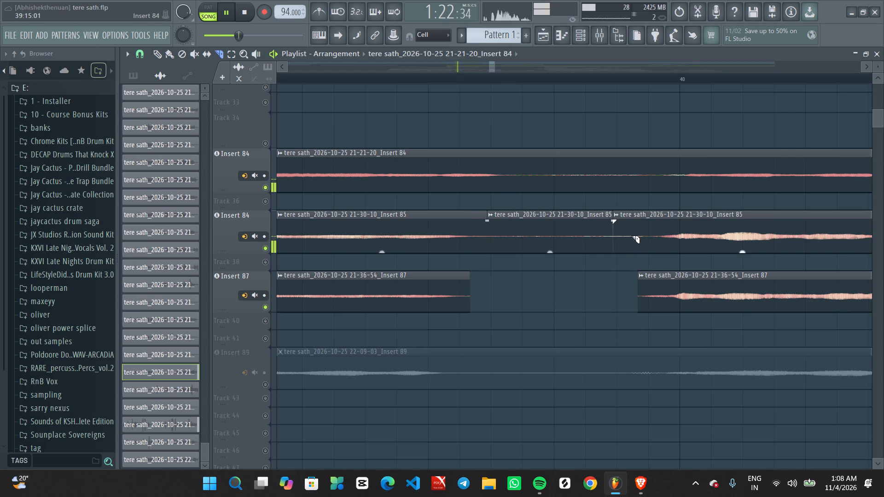
pyautogui.keyDown('alt'); pyautogui.moveTo(653, 215); pyautogui.dragTo(652, 228); pyautogui.keyUp('alt')
pyautogui.keyDown('ctrl'); pyautogui.moveTo(530, 186); pyautogui.dragTo(598, 242); pyautogui.keyUp('ctrl')
pyautogui.keyDown('ctrl'); pyautogui.click(570, 201); pyautogui.keyUp('ctrl')
pyautogui.keyDown('ctrl'); pyautogui.moveTo(558, 201); pyautogui.dragTo(622, 249); pyautogui.keyUp('ctrl')
pyautogui.press('Delete')
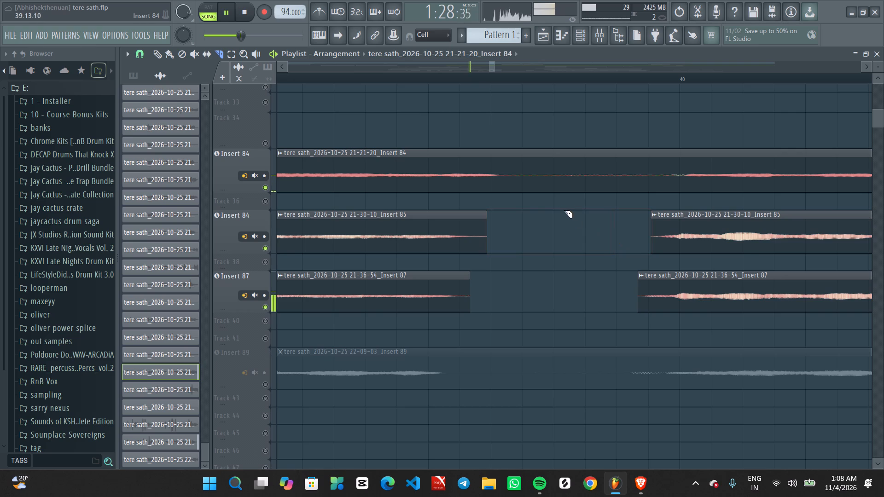
# Slice the Insert 84 clip at about bars 39.7 and 40.0 and delete the silent piece between the cuts.
pyautogui.keyDown('alt'); pyautogui.moveTo(530, 196); pyautogui.dragTo(510, 165); pyautogui.keyUp('alt')
pyautogui.keyDown('alt'); pyautogui.moveTo(646, 196); pyautogui.dragTo(680, 154); pyautogui.keyUp('alt')
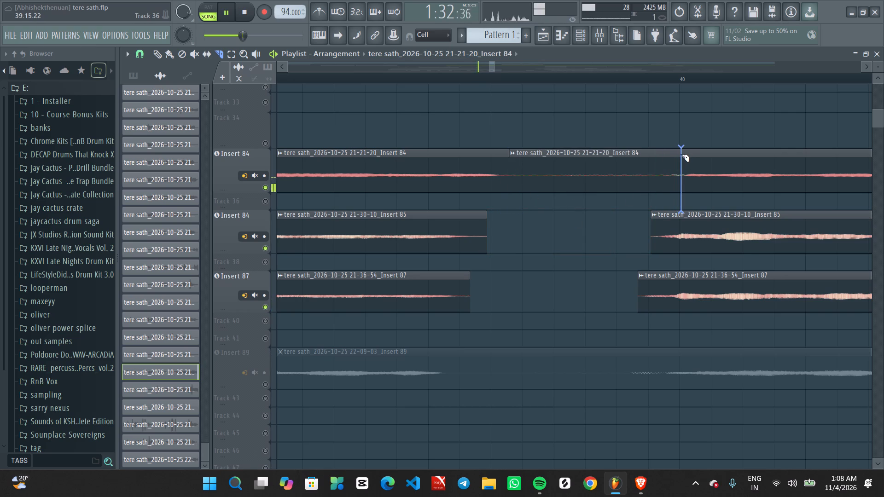
pyautogui.keyDown('alt'); pyautogui.moveTo(680, 154); pyautogui.dragTo(678, 153); pyautogui.keyUp('alt')
pyautogui.keyDown('ctrl'); pyautogui.moveTo(599, 149); pyautogui.dragTo(612, 165); pyautogui.keyUp('ctrl')
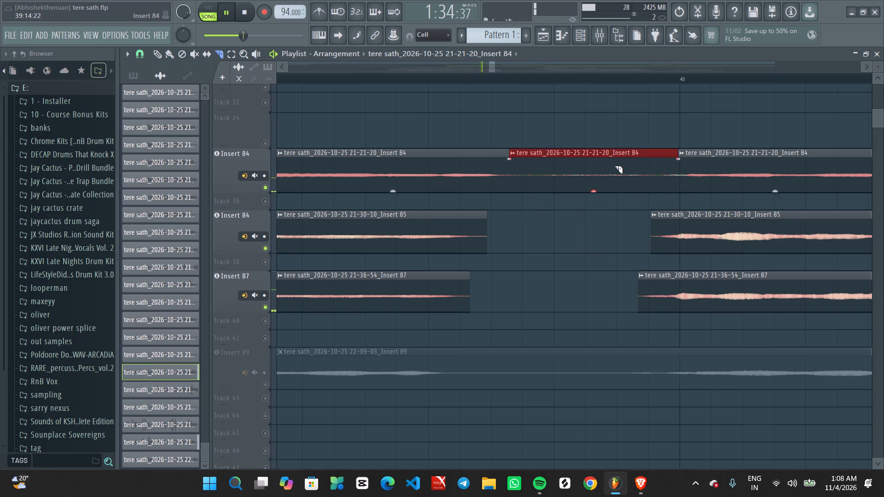
pyautogui.press('Delete')
# Slice the Insert 84 clip at about bars 40.6 and 40.9 and delete the silent piece between the cuts.
pyautogui.keyDown('ctrl'); pyautogui.scroll(-7, 564, 156); pyautogui.keyUp('ctrl')
pyautogui.keyDown('ctrl'); pyautogui.scroll(-7, 676, 165); pyautogui.keyUp('ctrl')
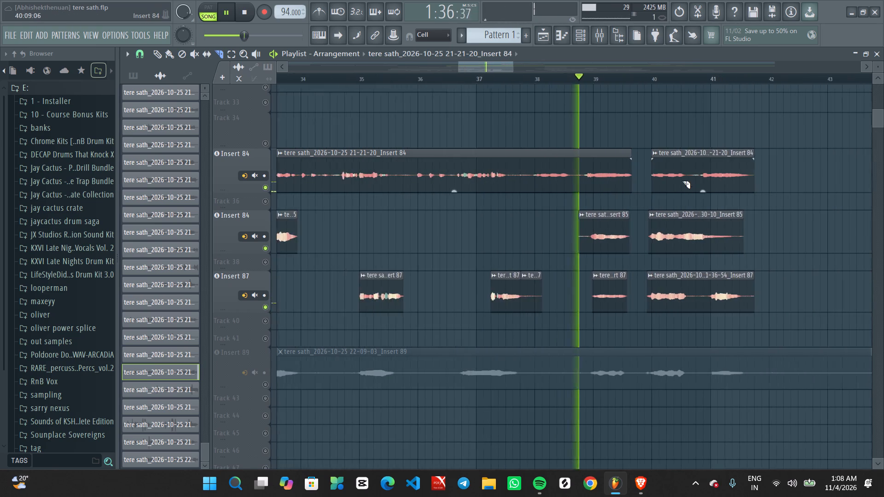
pyautogui.keyDown('ctrl'); pyautogui.scroll(12, 687, 198); pyautogui.keyUp('ctrl')
pyautogui.keyDown('alt'); pyautogui.moveTo(625, 197); pyautogui.dragTo(623, 137); pyautogui.keyUp('alt')
pyautogui.keyDown('alt'); pyautogui.moveTo(713, 200); pyautogui.dragTo(736, 145); pyautogui.keyUp('alt')
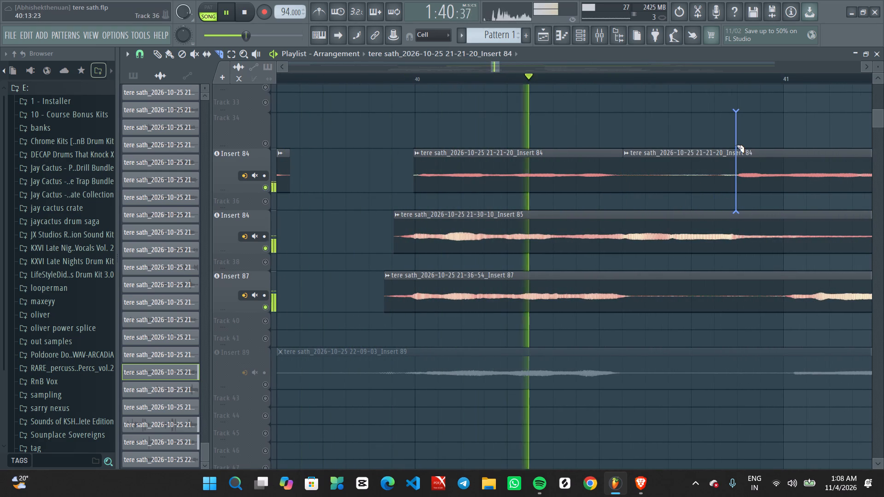
pyautogui.keyDown('alt'); pyautogui.moveTo(736, 145); pyautogui.dragTo(734, 145); pyautogui.keyUp('alt')
pyautogui.keyDown('ctrl'); pyautogui.moveTo(685, 147); pyautogui.dragTo(691, 182); pyautogui.keyUp('ctrl')
pyautogui.press('Delete')
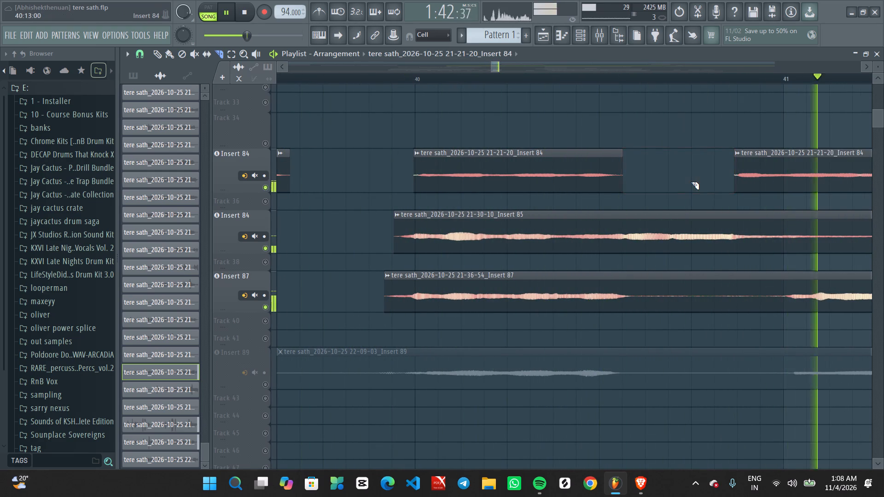
# Slice the Insert 87 clip at about bars 40.6 and 41.0 and delete the silent piece between the cuts.
pyautogui.keyDown('ctrl'); pyautogui.scroll(-6, 698, 217); pyautogui.keyUp('ctrl')
pyautogui.keyDown('ctrl'); pyautogui.scroll(5, 731, 277); pyautogui.keyUp('ctrl')
pyautogui.keyDown('alt'); pyautogui.moveTo(648, 322); pyautogui.dragTo(615, 287); pyautogui.keyUp('alt')
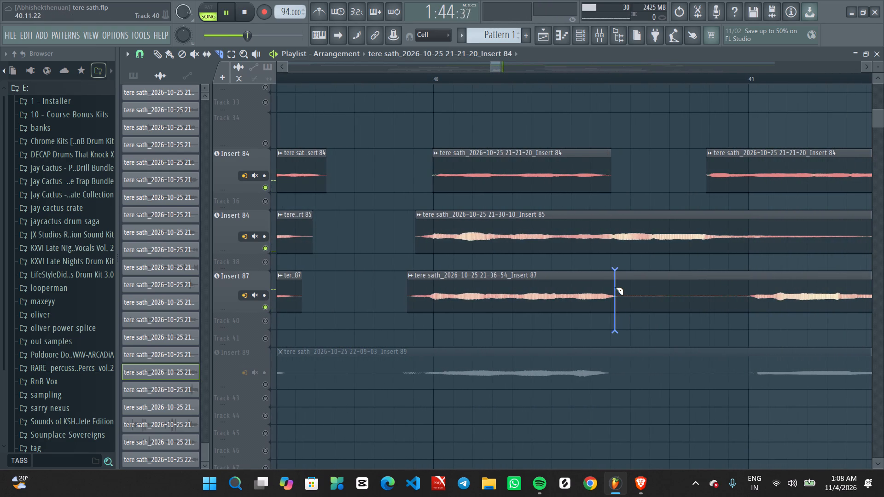
pyautogui.keyDown('alt'); pyautogui.moveTo(615, 287); pyautogui.dragTo(618, 287); pyautogui.keyUp('alt')
pyautogui.keyDown('alt'); pyautogui.moveTo(697, 329); pyautogui.dragTo(744, 273); pyautogui.keyUp('alt')
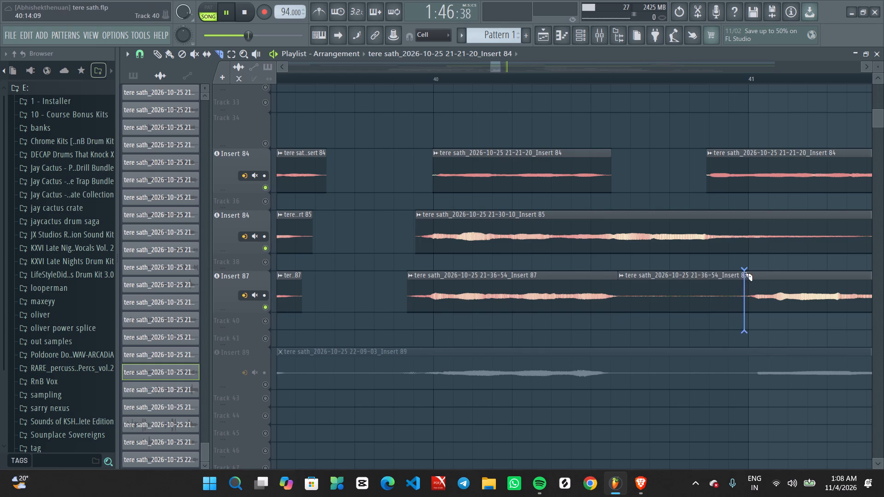
pyautogui.keyDown('alt'); pyautogui.moveTo(744, 273); pyautogui.dragTo(747, 271); pyautogui.keyUp('alt')
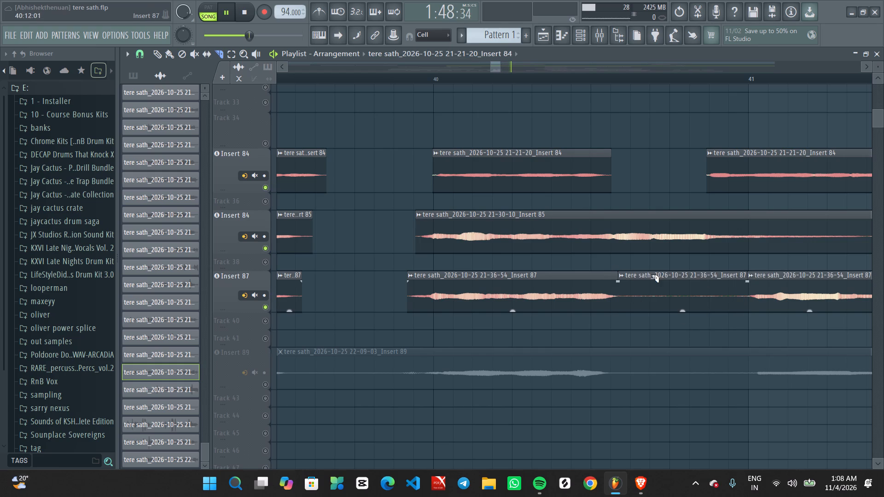
pyautogui.keyDown('ctrl'); pyautogui.moveTo(650, 275); pyautogui.dragTo(663, 294); pyautogui.keyUp('ctrl')
pyautogui.press('Delete')
# Play the arrangement from about bar 49 and examine the Insert 84, 85 and 87 clips from bar 50 onward.
pyautogui.keyDown('ctrl'); pyautogui.scroll(-10, 660, 298); pyautogui.keyUp('ctrl')
pyautogui.keyDown('ctrl'); pyautogui.scroll(1, 661, 299); pyautogui.keyUp('ctrl')
pyautogui.keyDown('ctrl'); pyautogui.scroll(-3, 661, 299); pyautogui.keyUp('ctrl')
pyautogui.keyDown('ctrl'); pyautogui.scroll(-8, 612, 279); pyautogui.keyUp('ctrl')
pyautogui.keyDown('ctrl'); pyautogui.scroll(-6, 529, 270); pyautogui.keyUp('ctrl')
pyautogui.keyDown('ctrl'); pyautogui.scroll(11, 584, 296); pyautogui.keyUp('ctrl')
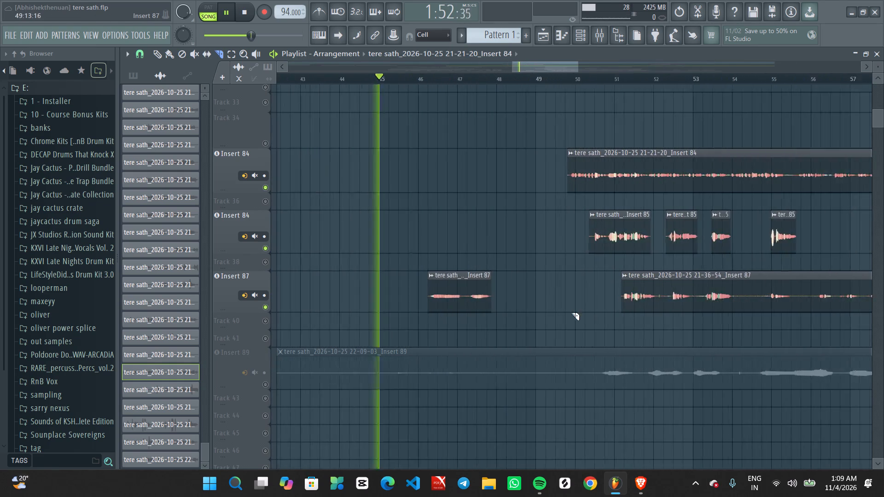
pyautogui.keyDown('ctrl'); pyautogui.scroll(5, 571, 312); pyautogui.keyUp('ctrl')
pyautogui.moveTo(677, 323); pyautogui.dragTo(457, 301, button='middle')
pyautogui.keyDown('ctrl'); pyautogui.scroll(6, 537, 283); pyautogui.keyUp('ctrl')
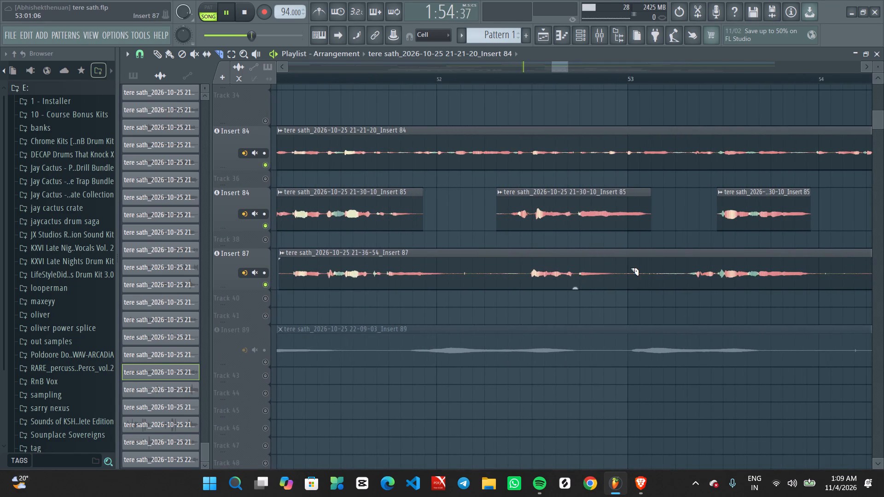
pyautogui.keyDown('ctrl'); pyautogui.scroll(-15, 630, 268); pyautogui.keyUp('ctrl')
pyautogui.click(514, 74)
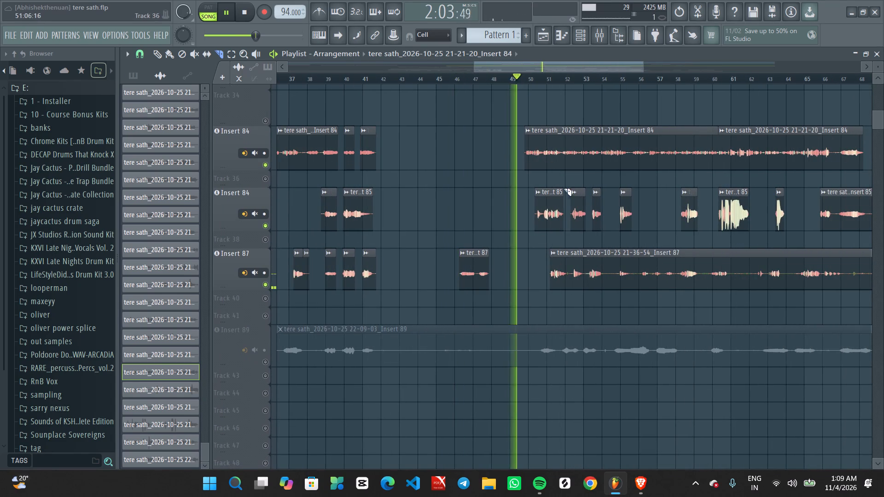
pyautogui.keyDown('ctrl'); pyautogui.scroll(6, 567, 195); pyautogui.keyUp('ctrl')
pyautogui.moveTo(735, 230); pyautogui.dragTo(507, 228, button='middle')
pyautogui.keyDown('ctrl'); pyautogui.scroll(4, 520, 232); pyautogui.keyUp('ctrl')
pyautogui.keyDown('ctrl'); pyautogui.scroll(-2, 374, 302); pyautogui.keyUp('ctrl')
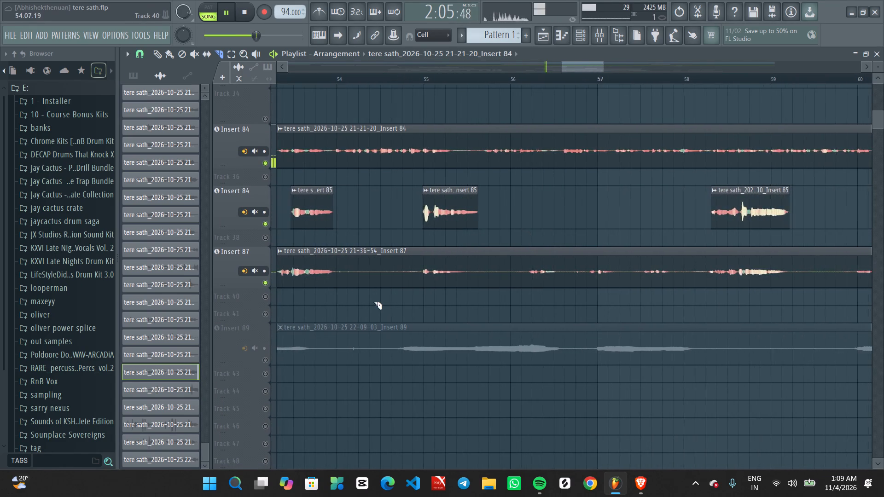
pyautogui.keyDown('ctrl'); pyautogui.scroll(-5, 373, 302); pyautogui.keyUp('ctrl')
pyautogui.keyDown('ctrl'); pyautogui.scroll(5, 338, 308); pyautogui.keyUp('ctrl')
pyautogui.moveTo(333, 309); pyautogui.dragTo(602, 309, button='middle')
pyautogui.keyDown('ctrl'); pyautogui.scroll(1, 517, 311); pyautogui.keyUp('ctrl')
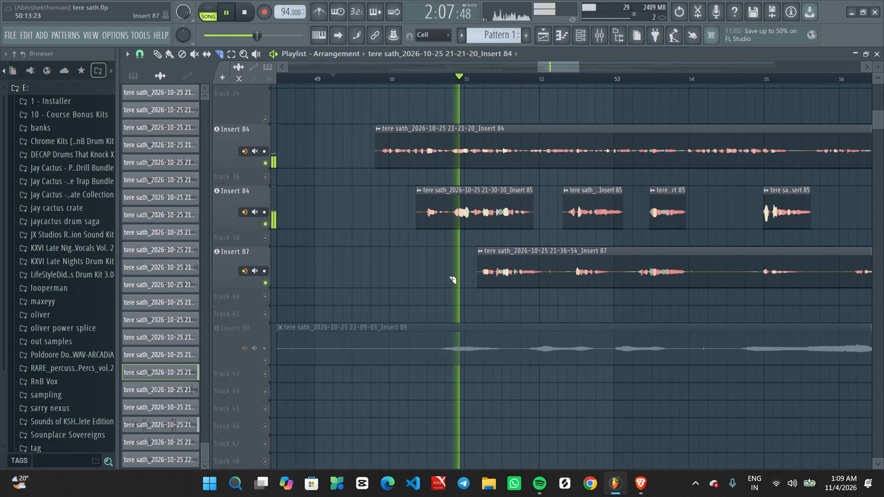
pyautogui.keyDown('ctrl'); pyautogui.scroll(-6, 436, 253); pyautogui.keyUp('ctrl')
pyautogui.keyDown('ctrl'); pyautogui.scroll(6, 535, 298); pyautogui.keyUp('ctrl')
pyautogui.press('space')
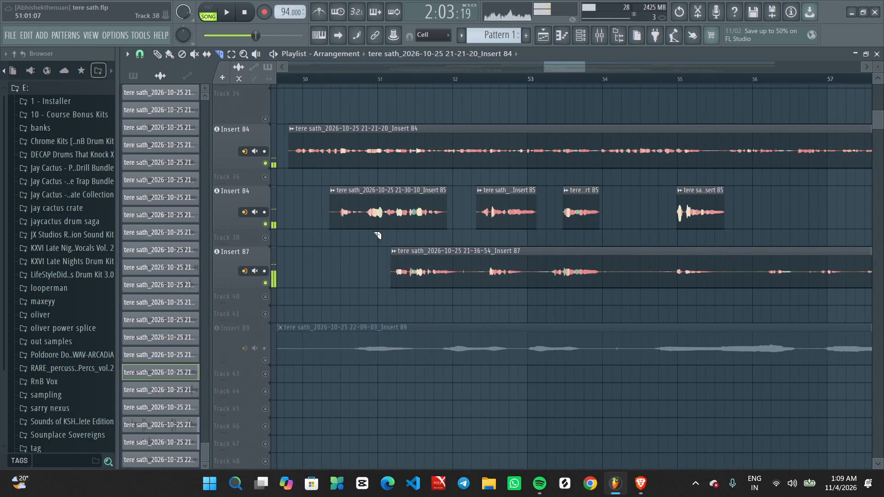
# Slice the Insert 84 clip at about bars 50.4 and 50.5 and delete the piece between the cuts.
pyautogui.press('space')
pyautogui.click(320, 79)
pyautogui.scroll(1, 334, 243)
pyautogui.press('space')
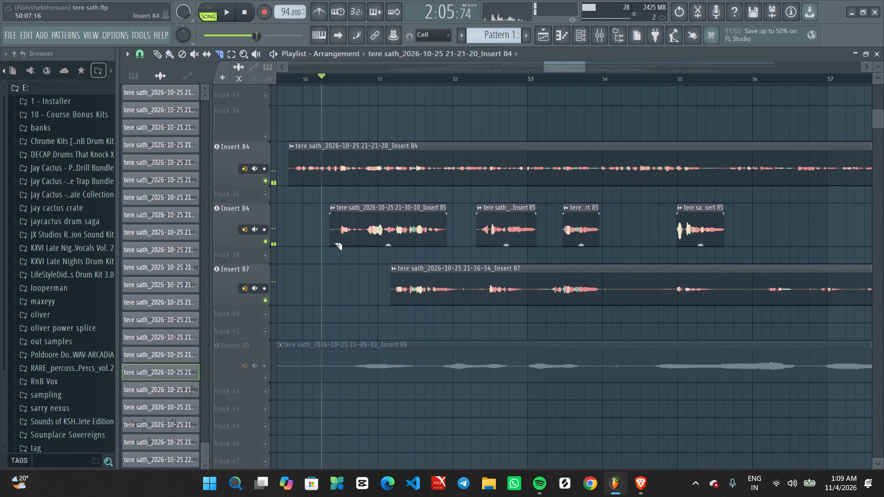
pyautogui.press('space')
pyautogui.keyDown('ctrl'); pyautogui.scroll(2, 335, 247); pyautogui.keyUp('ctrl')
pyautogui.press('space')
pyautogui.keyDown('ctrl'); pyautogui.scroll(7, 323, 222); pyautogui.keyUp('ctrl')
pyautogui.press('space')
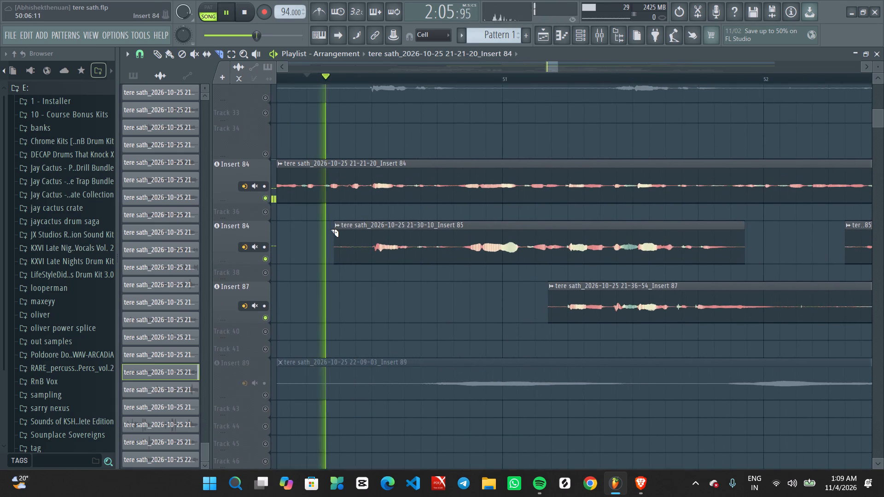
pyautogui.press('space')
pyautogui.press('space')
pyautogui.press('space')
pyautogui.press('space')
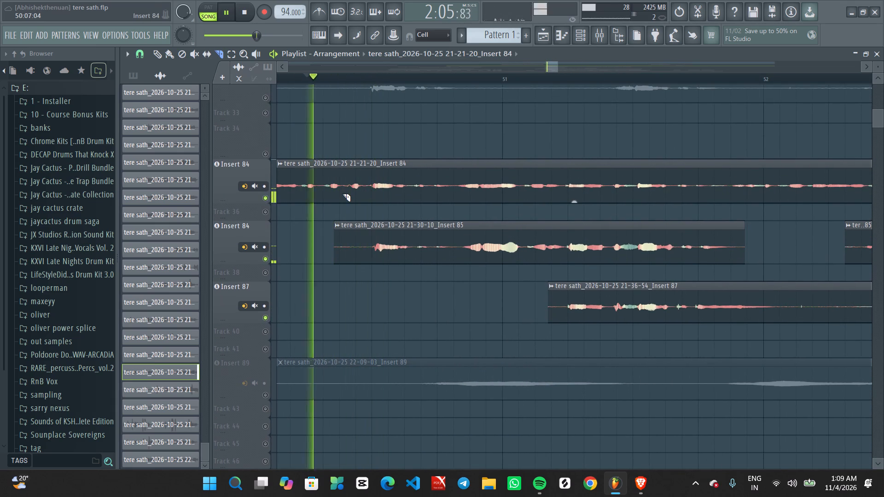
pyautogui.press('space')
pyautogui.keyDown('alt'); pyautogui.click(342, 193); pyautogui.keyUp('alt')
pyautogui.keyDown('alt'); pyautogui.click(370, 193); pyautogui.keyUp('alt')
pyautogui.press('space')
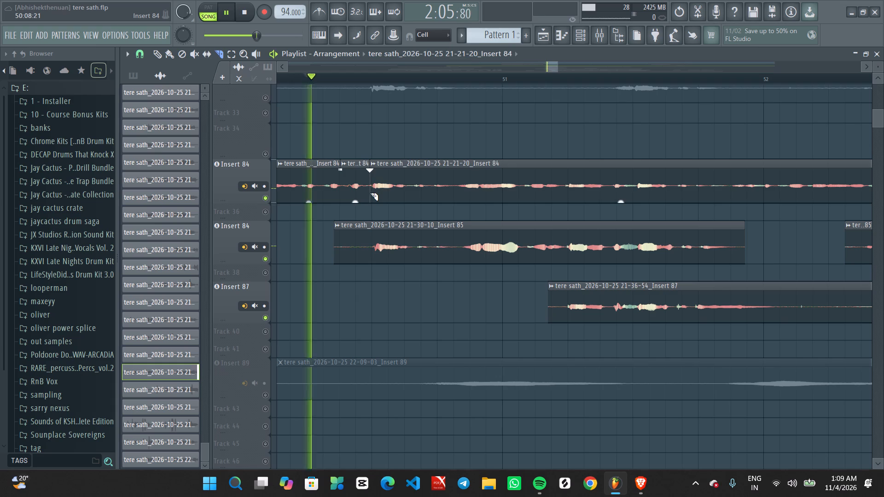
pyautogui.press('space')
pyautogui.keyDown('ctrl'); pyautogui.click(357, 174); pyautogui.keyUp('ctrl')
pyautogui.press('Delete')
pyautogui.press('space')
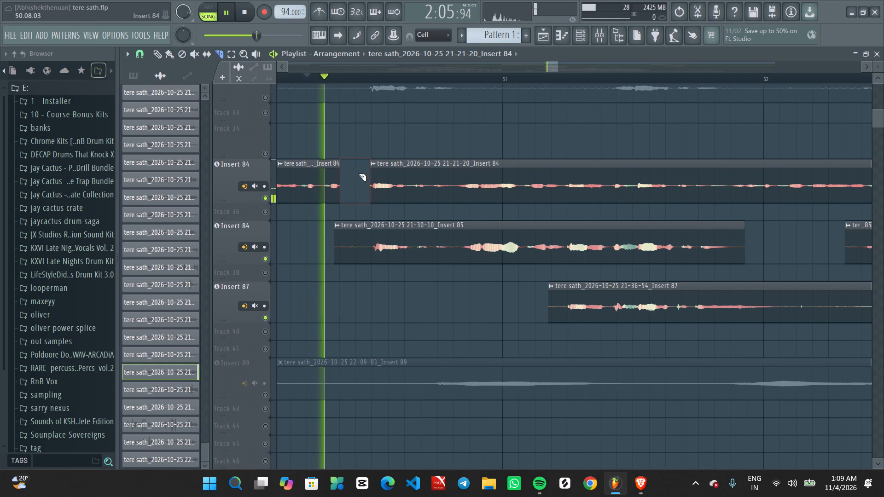
# Slice the Insert 85 clip at about bars 50.7 and 50.8 and delete the pieces between the cuts.
pyautogui.keyDown('ctrl'); pyautogui.scroll(-6, 325, 148); pyautogui.keyUp('ctrl')
pyautogui.keyDown('ctrl'); pyautogui.scroll(6, 341, 163); pyautogui.keyUp('ctrl')
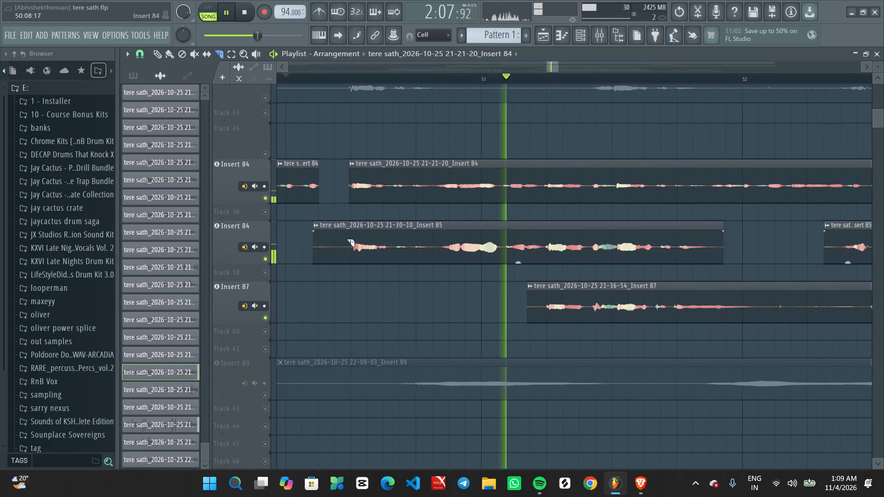
pyautogui.press('space')
pyautogui.press('space')
pyautogui.keyDown('ctrl'); pyautogui.scroll(2, 361, 240); pyautogui.keyUp('ctrl')
pyautogui.press('space')
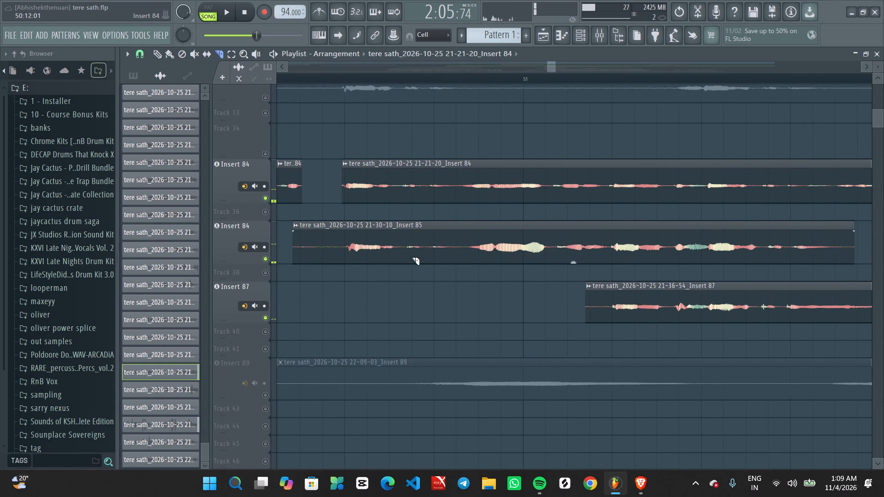
pyautogui.keyDown('alt'); pyautogui.click(405, 246); pyautogui.keyUp('alt')
pyautogui.keyDown('alt'); pyautogui.click(456, 253); pyautogui.keyUp('alt')
pyautogui.keyDown('alt'); pyautogui.moveTo(430, 233); pyautogui.dragTo(441, 265); pyautogui.keyUp('alt')
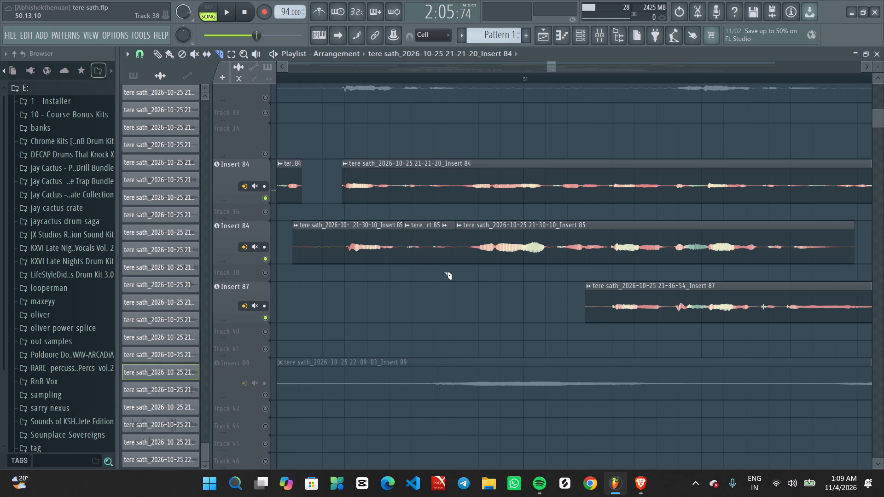
pyautogui.keyDown('ctrl'); pyautogui.moveTo(419, 213); pyautogui.dragTo(445, 244); pyautogui.keyUp('ctrl')
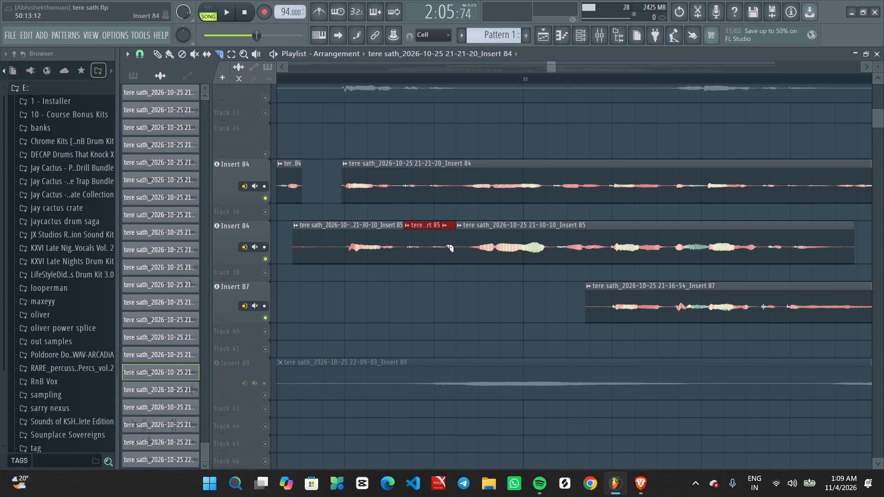
pyautogui.press('Delete')
pyautogui.press('space')
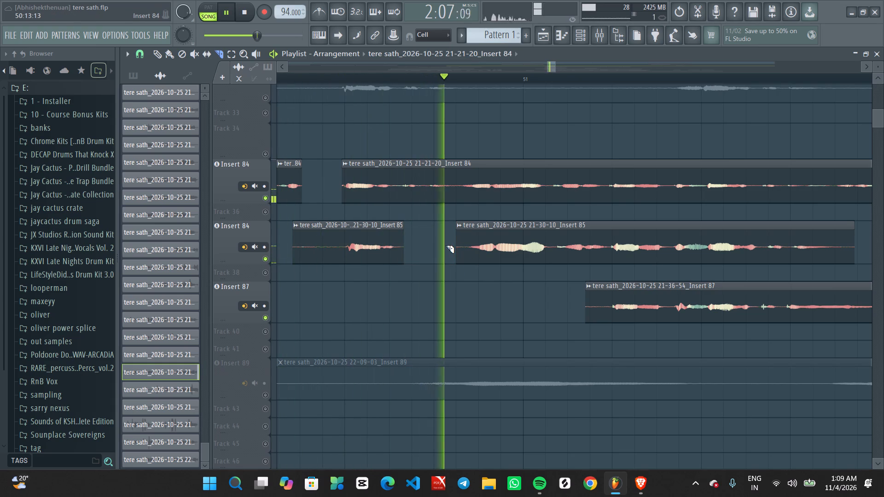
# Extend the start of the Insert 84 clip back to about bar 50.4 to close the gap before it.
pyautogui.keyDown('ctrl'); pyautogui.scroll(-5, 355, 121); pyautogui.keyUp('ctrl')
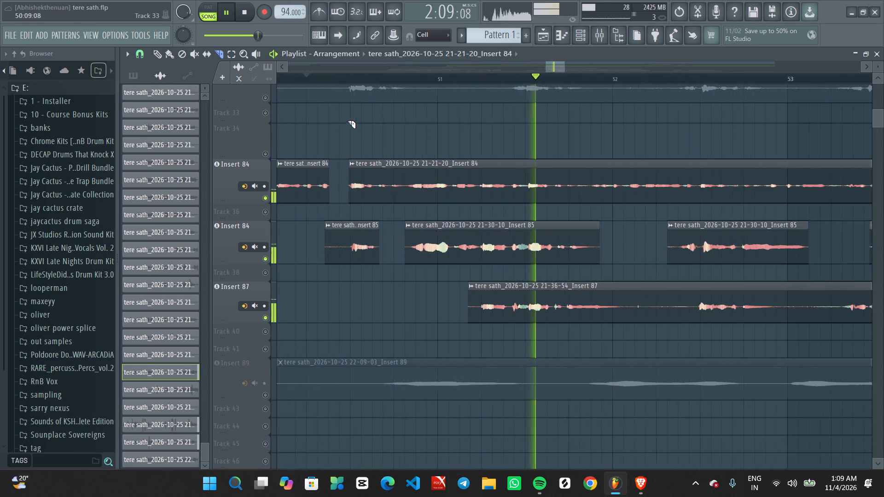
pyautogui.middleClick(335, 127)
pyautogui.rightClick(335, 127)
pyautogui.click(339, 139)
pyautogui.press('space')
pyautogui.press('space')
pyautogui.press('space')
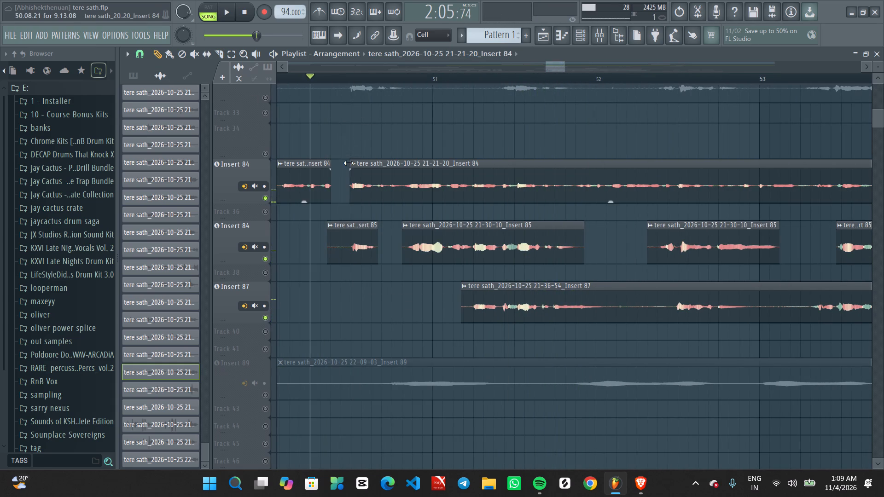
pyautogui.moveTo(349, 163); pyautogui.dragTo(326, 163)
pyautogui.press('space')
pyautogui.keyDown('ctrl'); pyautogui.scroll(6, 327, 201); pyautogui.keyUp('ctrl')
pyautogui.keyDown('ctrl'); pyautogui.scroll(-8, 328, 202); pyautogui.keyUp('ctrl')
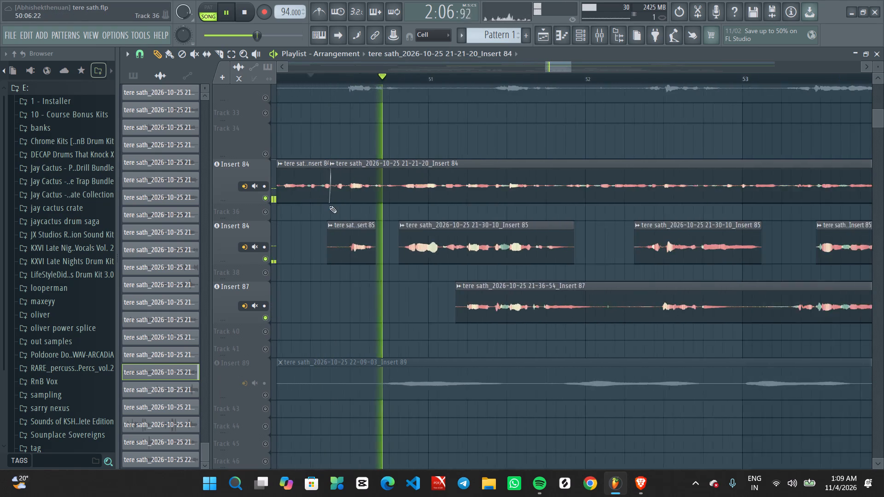
# Slice the Insert 87 clip at about bars 52.1 and 52.5 and delete the silent piece between the cuts.
pyautogui.keyDown('ctrl'); pyautogui.scroll(-1, 329, 206); pyautogui.keyUp('ctrl')
pyautogui.keyDown('ctrl'); pyautogui.scroll(-7, 372, 223); pyautogui.keyUp('ctrl')
pyautogui.keyDown('ctrl'); pyautogui.scroll(3, 400, 304); pyautogui.keyUp('ctrl')
pyautogui.moveTo(448, 313); pyautogui.dragTo(454, 279, button='middle')
pyautogui.keyDown('ctrl'); pyautogui.scroll(4, 444, 305); pyautogui.keyUp('ctrl')
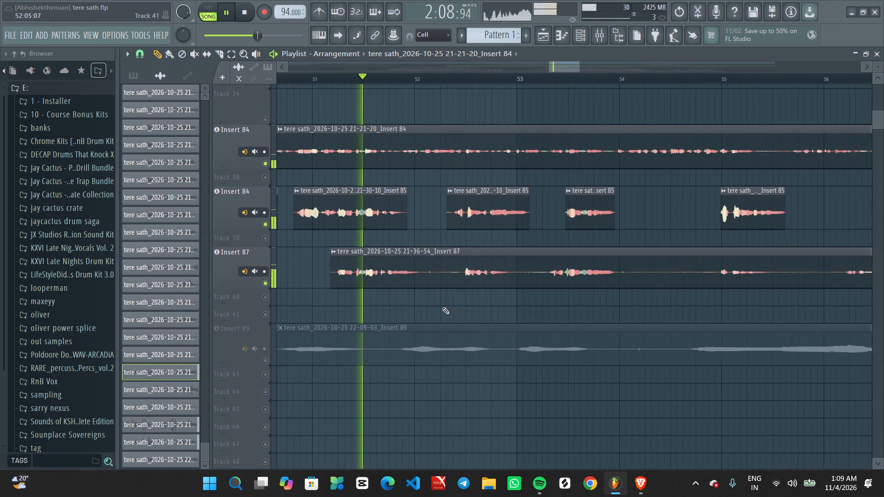
pyautogui.keyDown('ctrl'); pyautogui.scroll(2, 442, 307); pyautogui.keyUp('ctrl')
pyautogui.keyDown('ctrl'); pyautogui.scroll(-5, 430, 301); pyautogui.keyUp('ctrl')
pyautogui.keyDown('ctrl'); pyautogui.scroll(5, 429, 301); pyautogui.keyUp('ctrl')
pyautogui.keyDown('ctrl'); pyautogui.scroll(5, 419, 247); pyautogui.keyUp('ctrl')
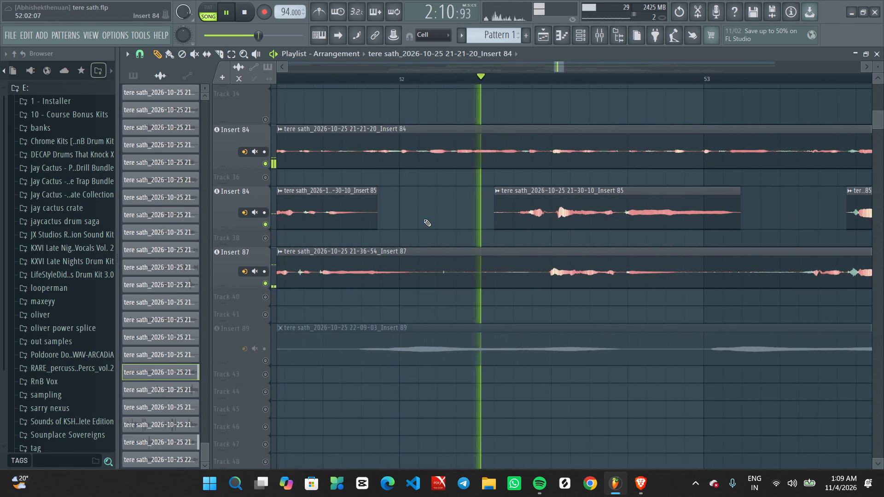
pyautogui.keyDown('alt'); pyautogui.middleClick(424, 219); pyautogui.keyUp('alt')
pyautogui.keyDown('alt'); pyautogui.rightClick(424, 219); pyautogui.keyUp('alt')
pyautogui.middleClick(424, 216)
pyautogui.rightClick(424, 216)
pyautogui.click(443, 302)
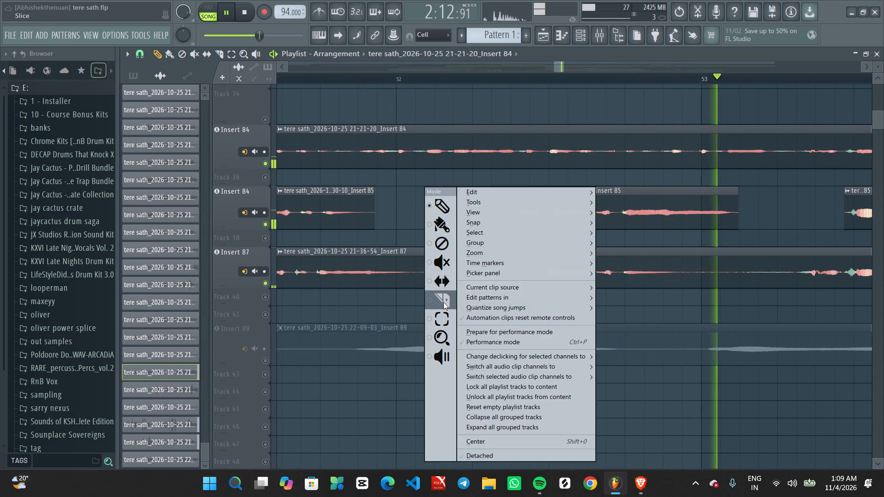
pyautogui.keyDown('alt'); pyautogui.moveTo(424, 273); pyautogui.dragTo(416, 272); pyautogui.keyUp('alt')
pyautogui.keyDown('alt'); pyautogui.moveTo(480, 289); pyautogui.dragTo(494, 285); pyautogui.keyUp('alt')
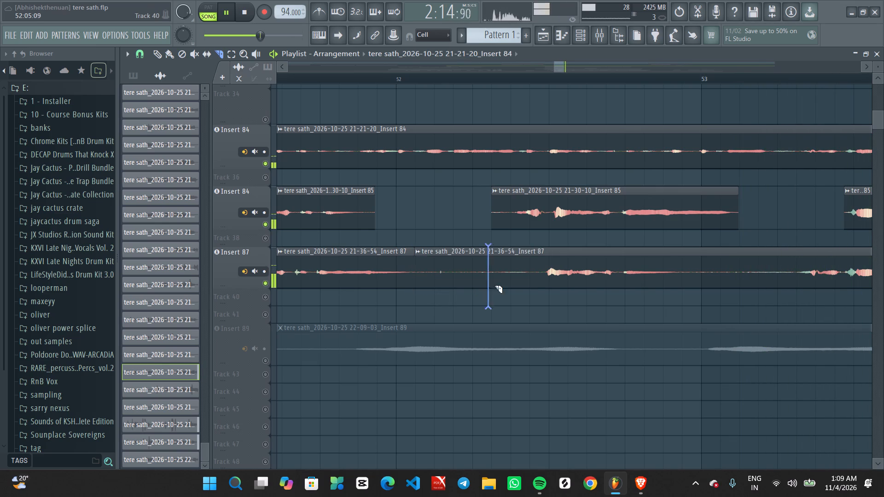
pyautogui.keyDown('alt'); pyautogui.moveTo(494, 285); pyautogui.dragTo(541, 248); pyautogui.keyUp('alt')
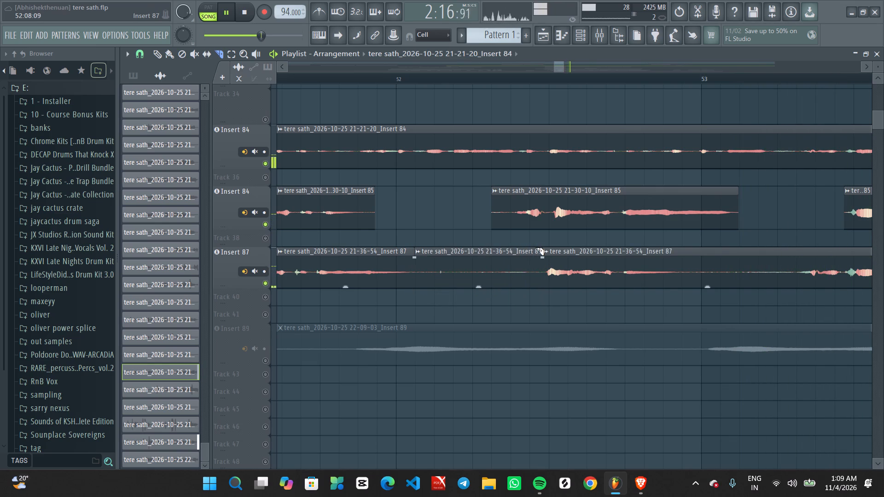
pyautogui.keyDown('ctrl'); pyautogui.moveTo(483, 250); pyautogui.dragTo(492, 278); pyautogui.keyUp('ctrl')
pyautogui.press('Delete')
# Slice the Insert 87 clip at about bars 52.9 and 53.3 and delete the silent piece between the cuts.
pyautogui.keyDown('ctrl'); pyautogui.scroll(-1, 676, 370); pyautogui.keyUp('ctrl')
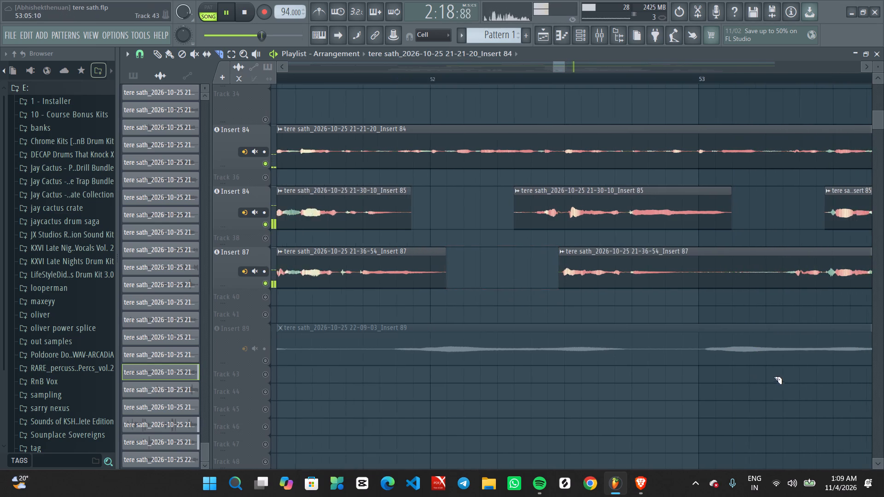
pyautogui.keyDown('ctrl'); pyautogui.scroll(3, 780, 368); pyautogui.keyUp('ctrl')
pyautogui.moveTo(712, 298); pyautogui.dragTo(583, 294, button='middle')
pyautogui.keyDown('alt'); pyautogui.moveTo(529, 289); pyautogui.dragTo(493, 249); pyautogui.keyUp('alt')
pyautogui.keyDown('alt'); pyautogui.moveTo(616, 322); pyautogui.dragTo(655, 232); pyautogui.keyUp('alt')
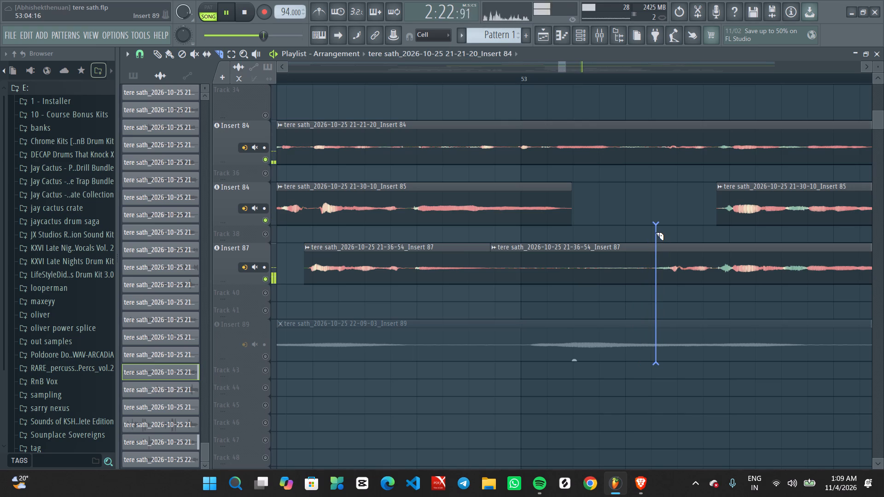
pyautogui.keyDown('alt'); pyautogui.moveTo(655, 232); pyautogui.dragTo(654, 231); pyautogui.keyUp('alt')
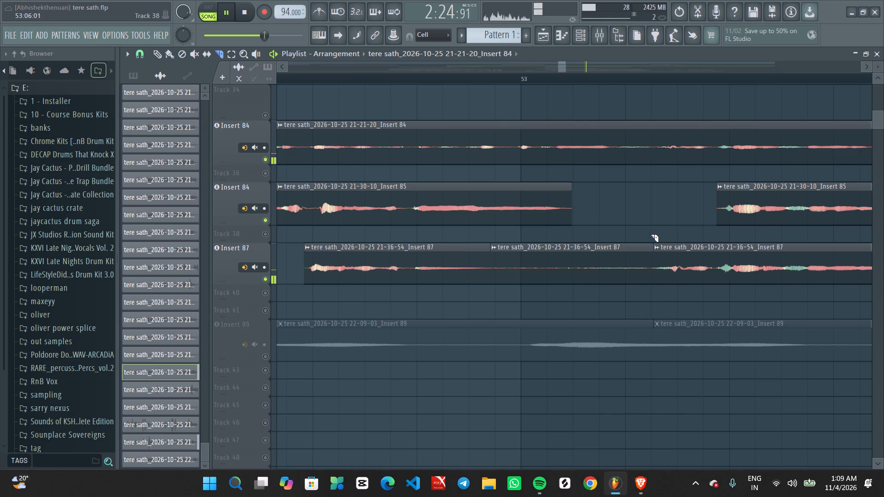
pyautogui.keyDown('ctrl'); pyautogui.moveTo(574, 249); pyautogui.dragTo(587, 270); pyautogui.keyUp('ctrl')
pyautogui.press('Delete')
# Slice the Insert 87 clip at about bars 54.0 and 55.0 and delete the silent piece between the cuts.
pyautogui.keyDown('ctrl'); pyautogui.scroll(-5, 595, 250); pyautogui.keyUp('ctrl')
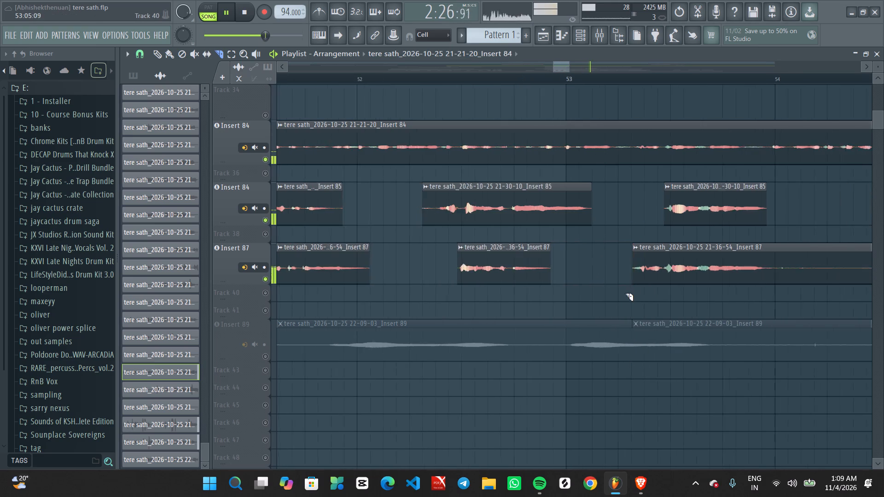
pyautogui.keyDown('ctrl'); pyautogui.scroll(-8, 653, 285); pyautogui.keyUp('ctrl')
pyautogui.keyDown('ctrl'); pyautogui.scroll(6, 725, 281); pyautogui.keyUp('ctrl')
pyautogui.moveTo(718, 296); pyautogui.dragTo(579, 296, button='middle')
pyautogui.keyDown('ctrl'); pyautogui.scroll(4, 575, 295); pyautogui.keyUp('ctrl')
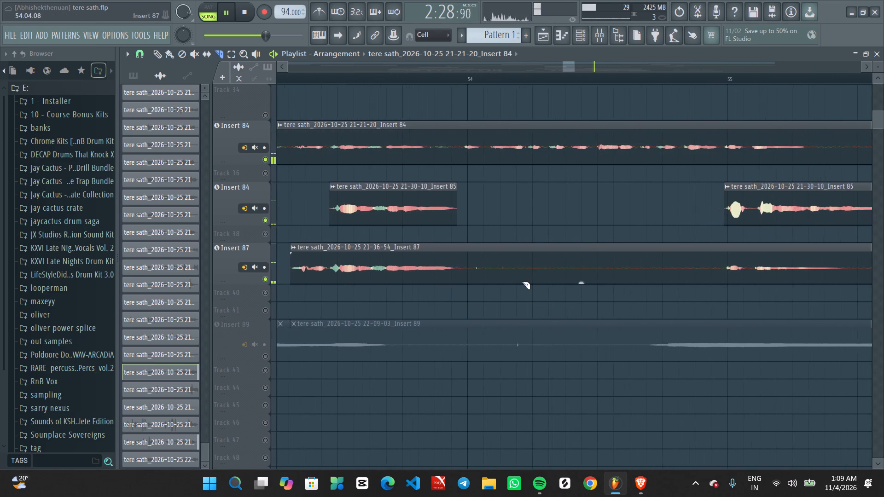
pyautogui.keyDown('alt'); pyautogui.moveTo(504, 285); pyautogui.dragTo(460, 252); pyautogui.keyUp('alt')
pyautogui.keyDown('alt'); pyautogui.moveTo(689, 310); pyautogui.dragTo(726, 243); pyautogui.keyUp('alt')
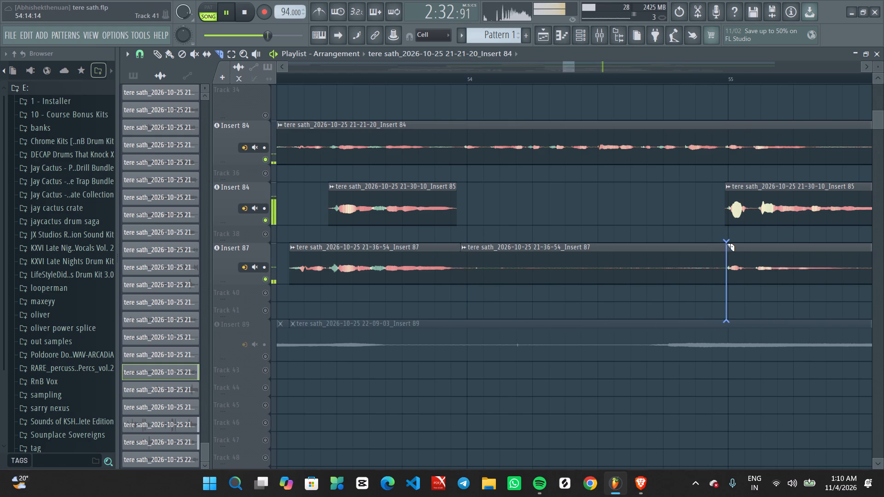
pyautogui.keyDown('alt'); pyautogui.moveTo(726, 243); pyautogui.dragTo(725, 243); pyautogui.keyUp('alt')
pyautogui.keyDown('ctrl'); pyautogui.moveTo(624, 256); pyautogui.dragTo(627, 273); pyautogui.keyUp('ctrl')
pyautogui.press('Delete')
# Route mixer tracks 84 through 89 to the Insert 91 track only.
pyautogui.keyDown('ctrl'); pyautogui.scroll(-3, 632, 271); pyautogui.keyUp('ctrl')
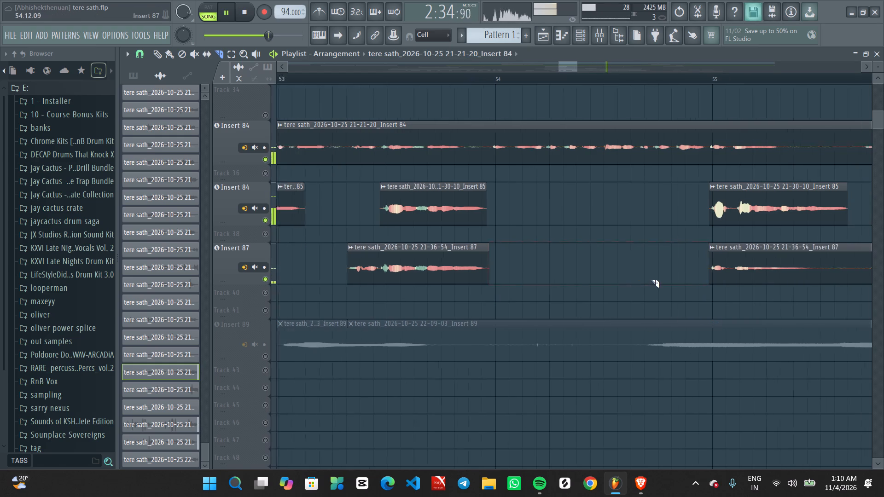
pyautogui.keyDown('ctrl'); pyautogui.scroll(-4, 651, 280); pyautogui.keyUp('ctrl')
pyautogui.keyDown('ctrl'); pyautogui.scroll(-16, 640, 318); pyautogui.keyUp('ctrl')
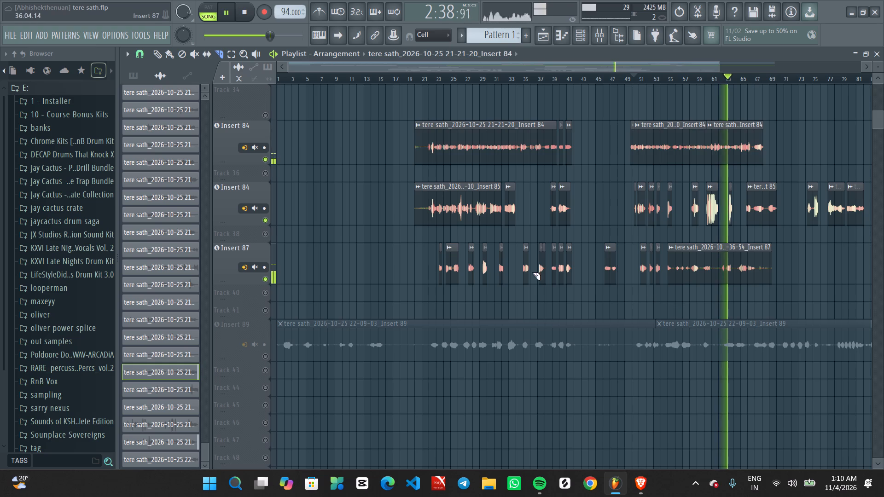
pyautogui.click(602, 38)
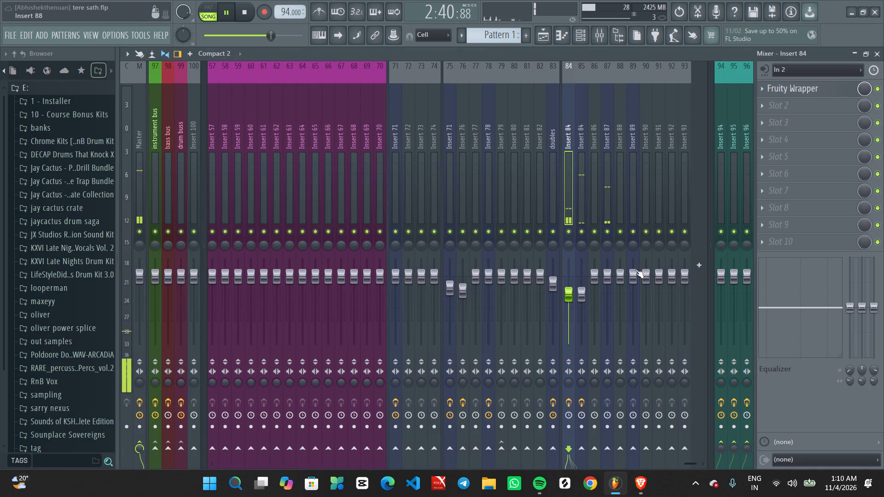
pyautogui.click(605, 202)
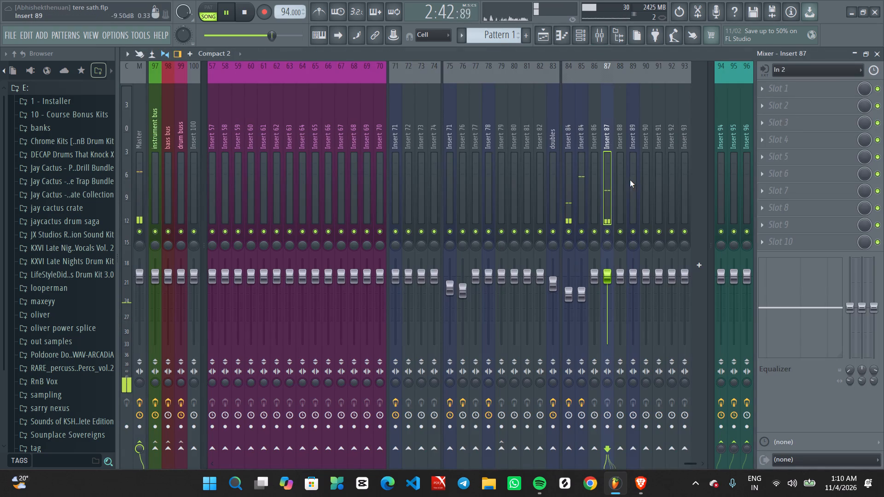
pyautogui.click(632, 180)
pyautogui.click(647, 182)
pyautogui.click(664, 180)
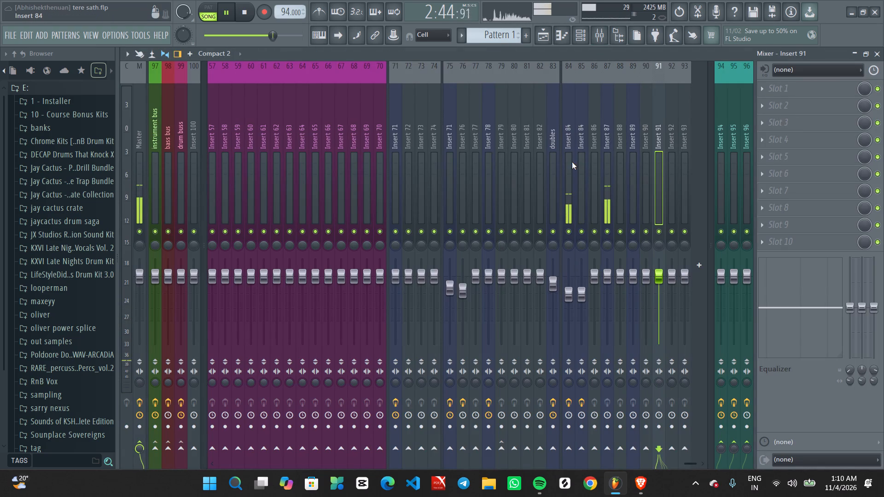
pyautogui.keyDown('ctrl'); pyautogui.moveTo(569, 162); pyautogui.dragTo(632, 161); pyautogui.keyUp('ctrl')
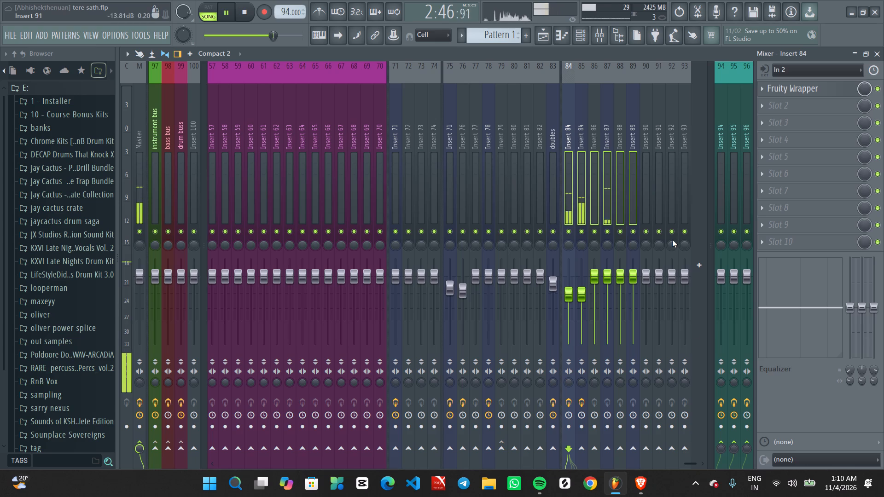
pyautogui.rightClick(657, 447)
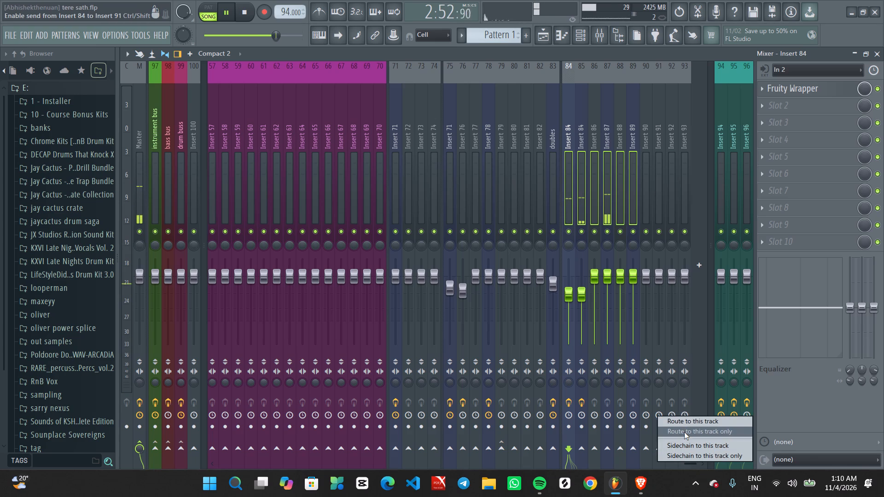
pyautogui.click(684, 432)
# Rename the Insert 91 mixer track as bus.
pyautogui.click(651, 172)
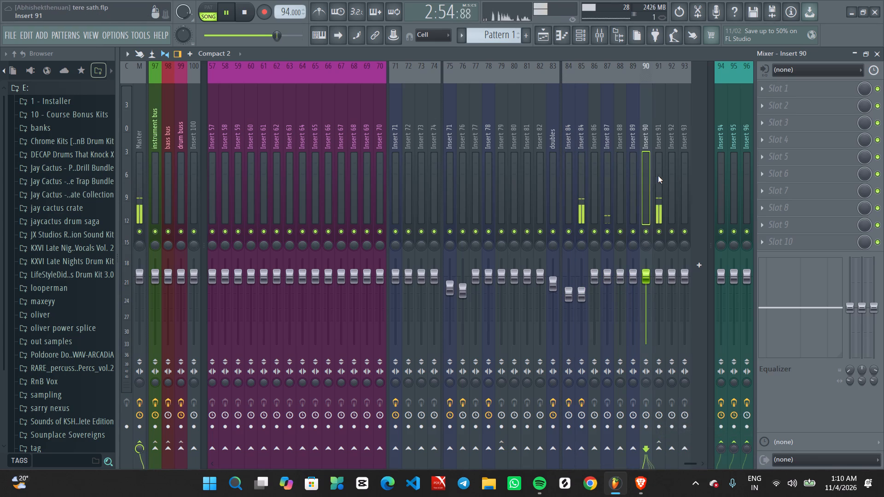
pyautogui.click(660, 177)
pyautogui.keyDown('shift'); pyautogui.click(660, 175); pyautogui.keyUp('shift')
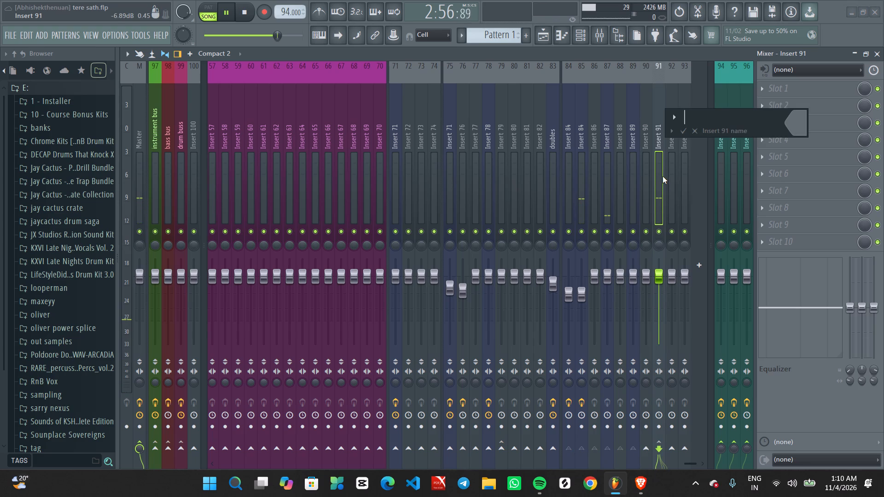
pyautogui.write('bus')
pyautogui.press('Return')
# Load Pro-Q 4 into effect slot 1 of the bus track while the vocals play.
pyautogui.press('space')
pyautogui.press('space')
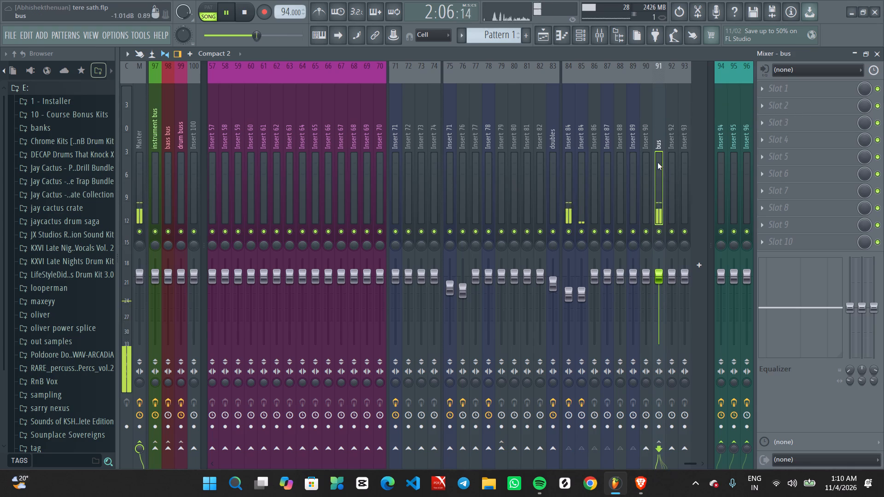
pyautogui.click(658, 159)
pyautogui.click(784, 92)
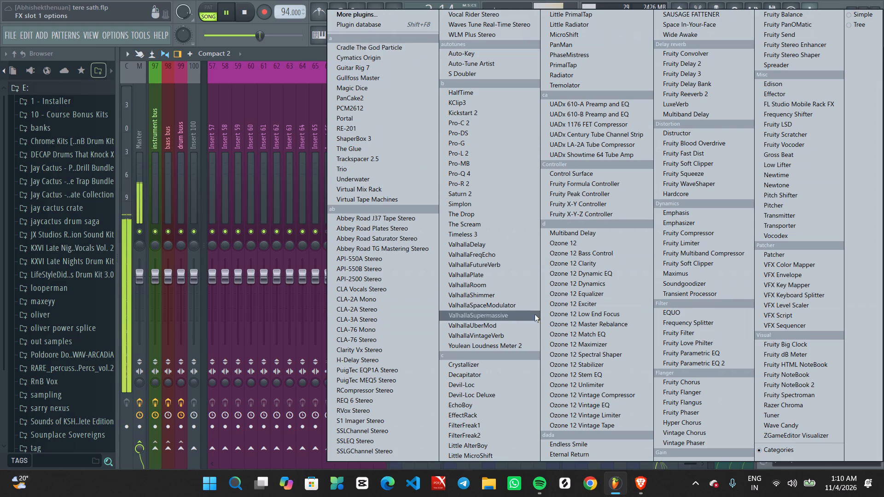
pyautogui.click(466, 172)
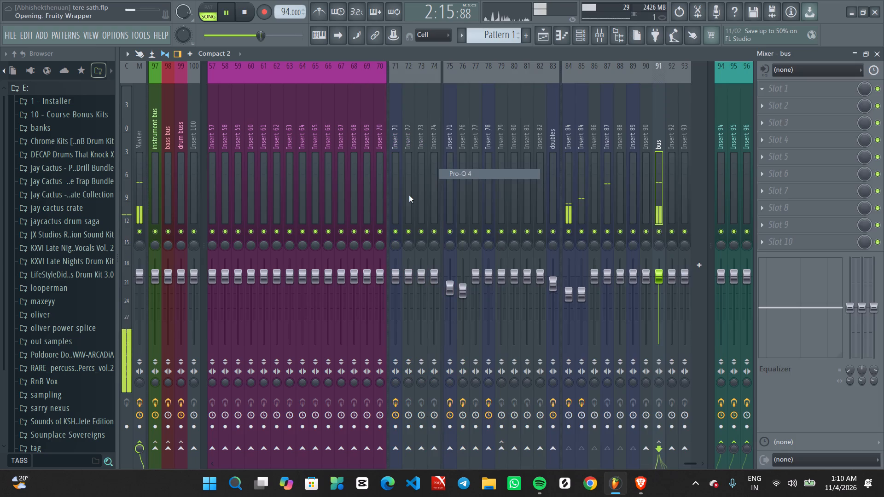
pyautogui.moveTo(314, 99); pyautogui.dragTo(336, 74)
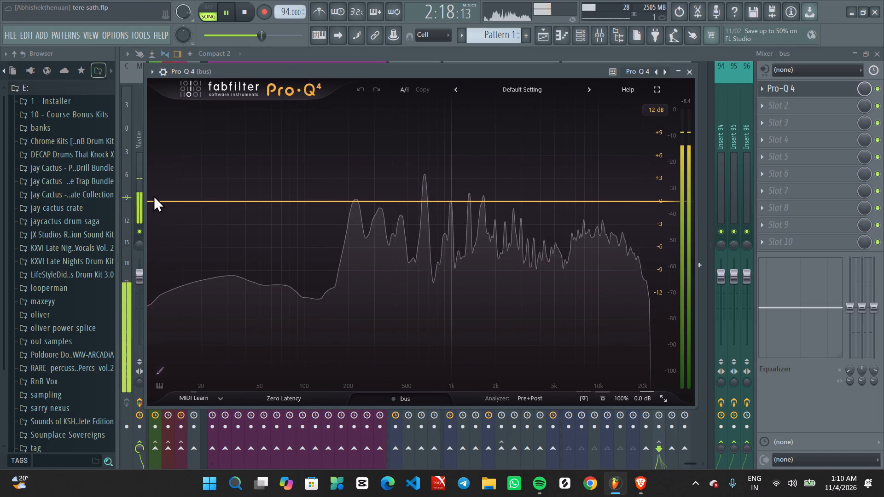
# Add a 36 dB/oct low cut at about 100 Hz in Pro-Q 4 on the bus.
pyautogui.moveTo(153, 201); pyautogui.dragTo(163, 220)
pyautogui.scroll(4, 163, 220)
pyautogui.moveTo(164, 220); pyautogui.dragTo(291, 239)
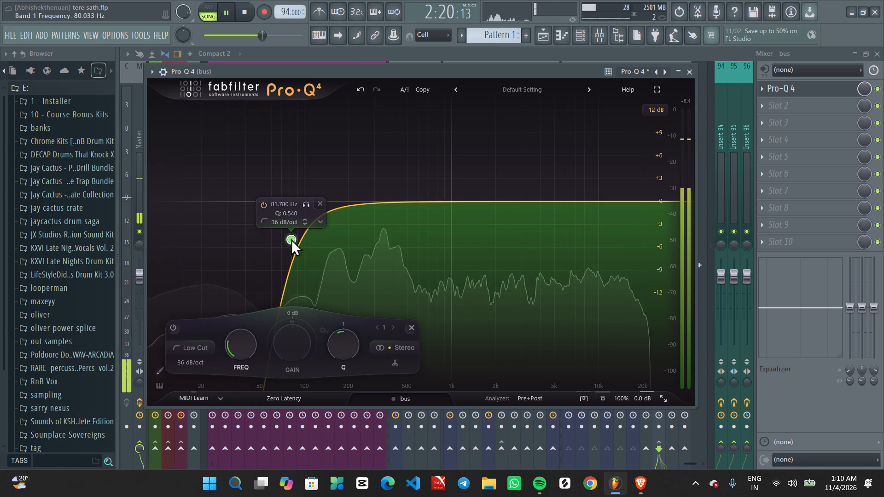
pyautogui.moveTo(291, 239); pyautogui.dragTo(306, 241)
pyautogui.press('space')
pyautogui.press('space')
pyautogui.click(694, 72)
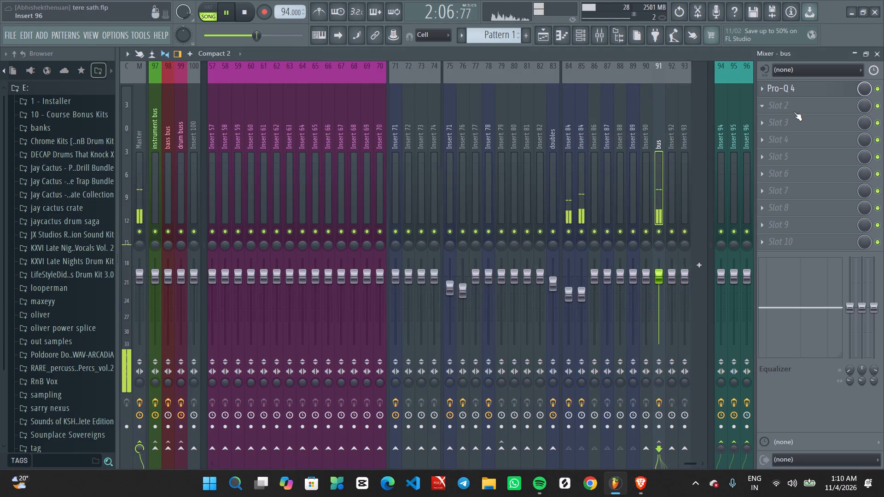
# Load Waves Tune Real-Time Stereo into slot 2 of the bus and set its scale to G Major.
pyautogui.click(794, 112)
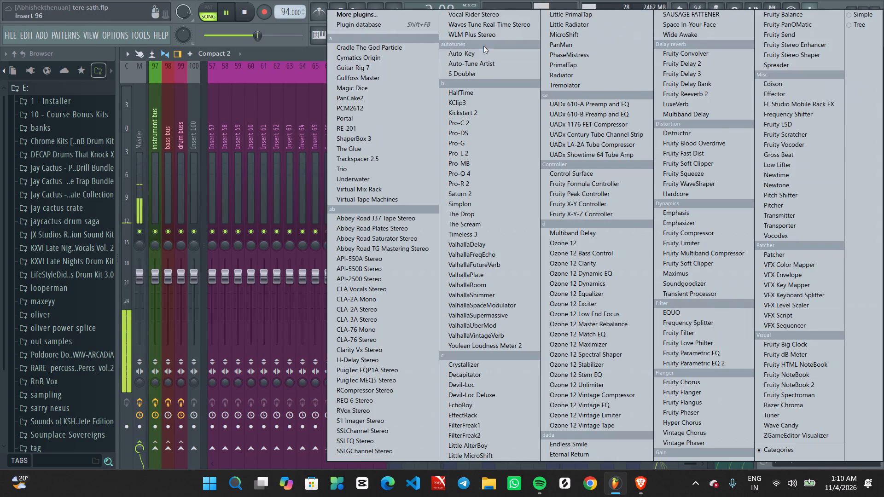
pyautogui.click(488, 26)
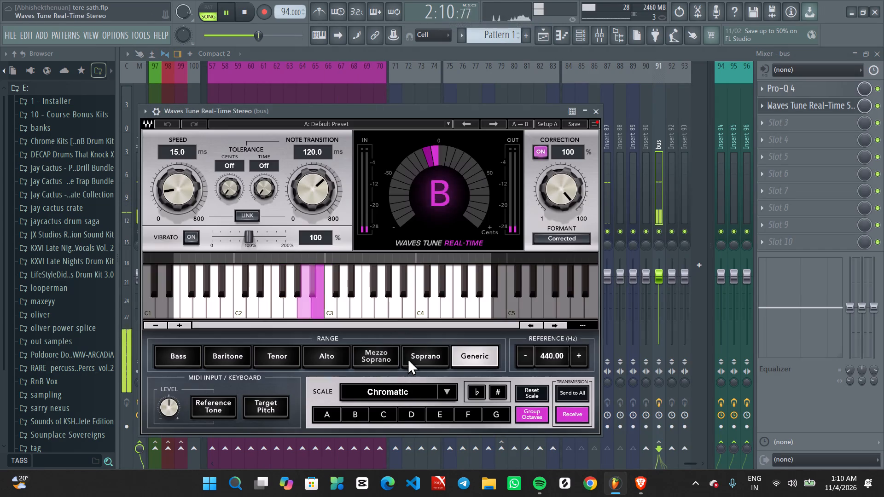
pyautogui.click(491, 417)
pyautogui.click(420, 392)
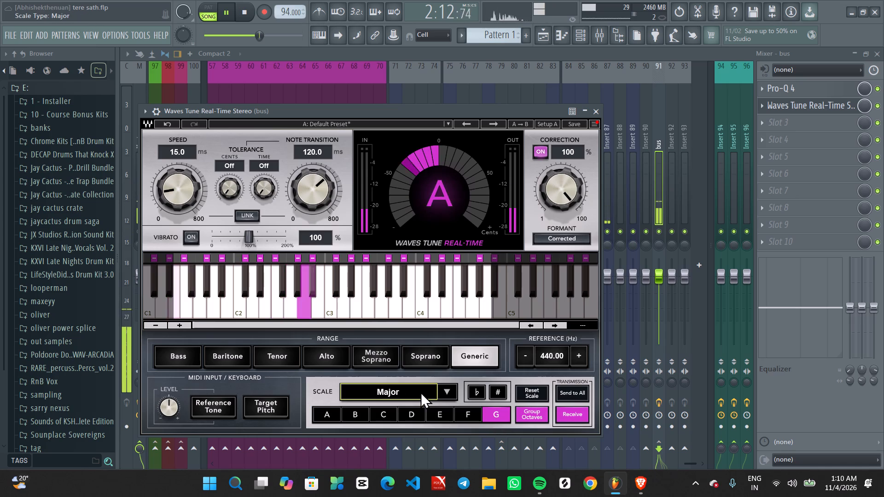
# Lower the Waves Tune speed to about 4.7 ms and shorten its note transition.
pyautogui.moveTo(177, 191); pyautogui.dragTo(184, 201)
pyautogui.moveTo(310, 184); pyautogui.dragTo(328, 230)
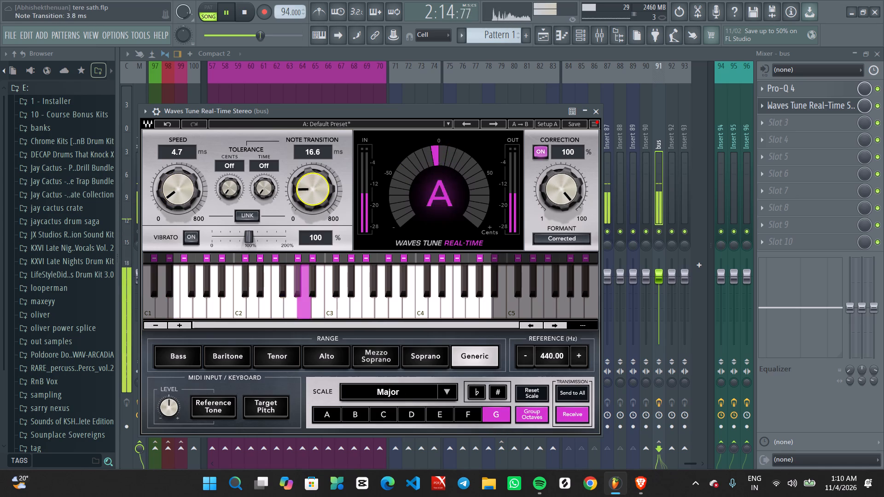
pyautogui.moveTo(328, 230); pyautogui.dragTo(361, 323)
pyautogui.scroll(4, 310, 184)
pyautogui.moveTo(313, 191); pyautogui.dragTo(308, 169)
pyautogui.click(597, 110)
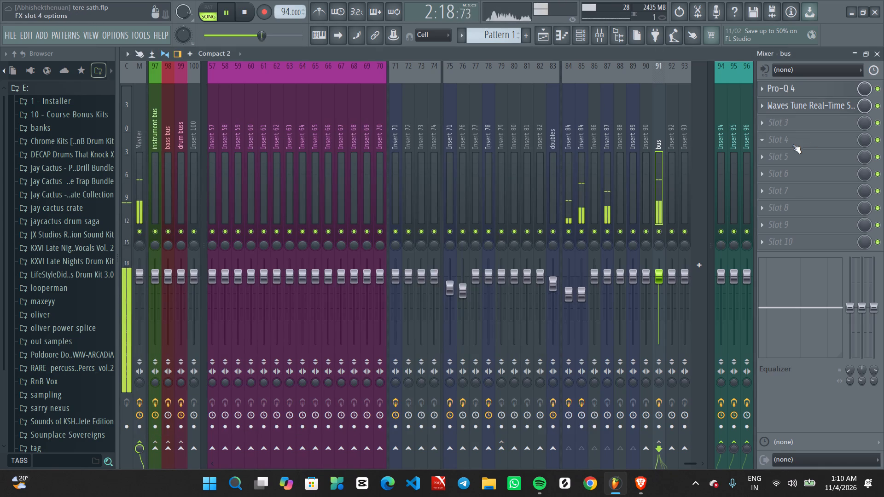
# Load CLA-2A Stereo into slot 4 of the bus track.
pyautogui.click(792, 146)
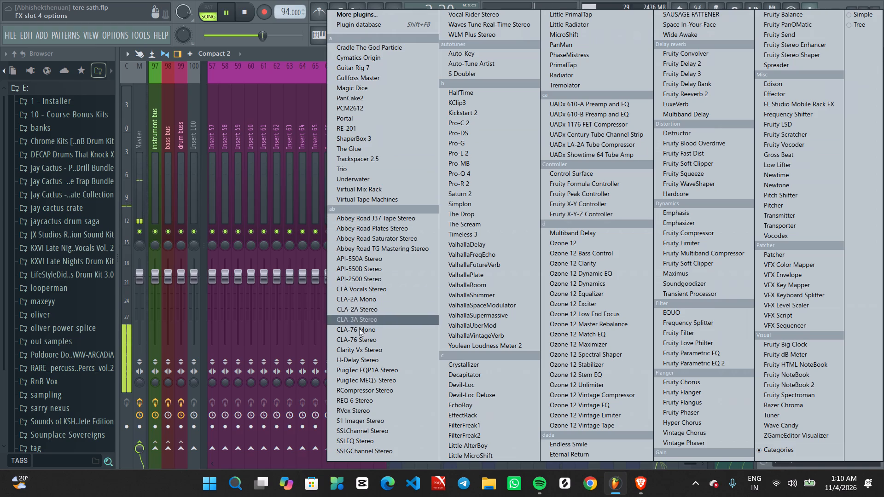
pyautogui.click(365, 312)
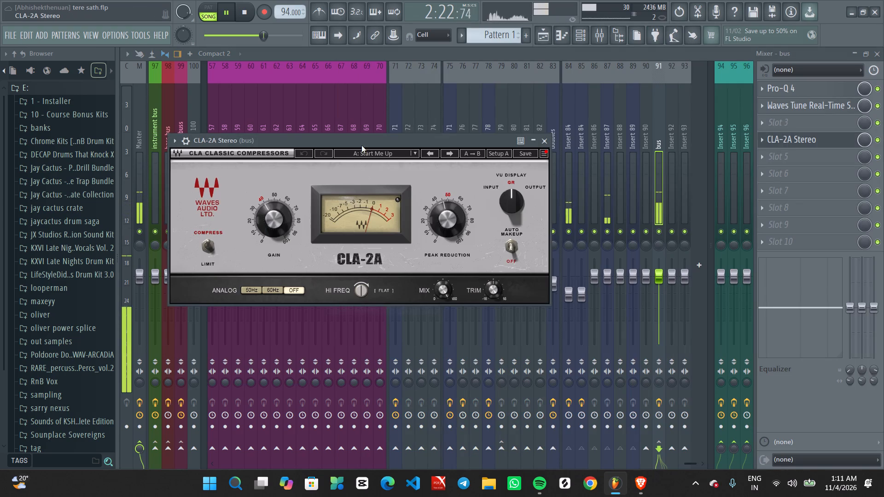
pyautogui.moveTo(363, 145); pyautogui.dragTo(391, 139)
# Set the CLA-2A gain to about 32 and bring its peak reduction to about 44.
pyautogui.scroll(-12, 301, 211)
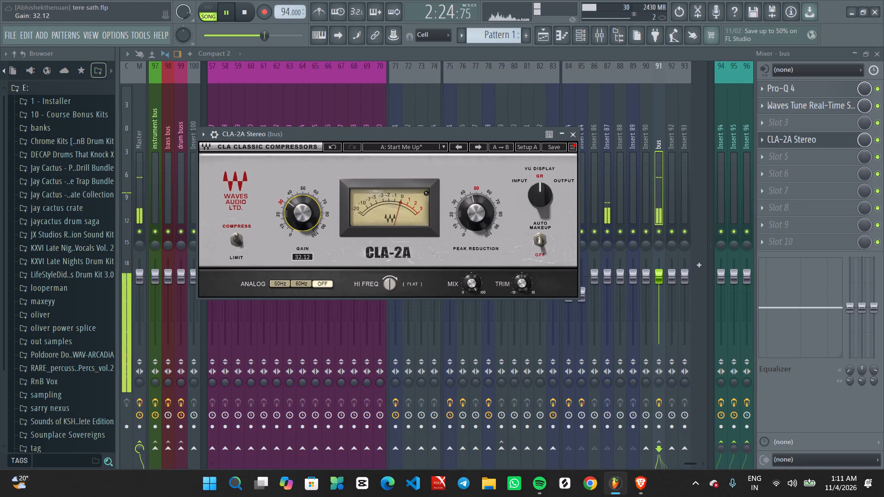
pyautogui.scroll(-3, 301, 214)
pyautogui.scroll(9, 478, 214)
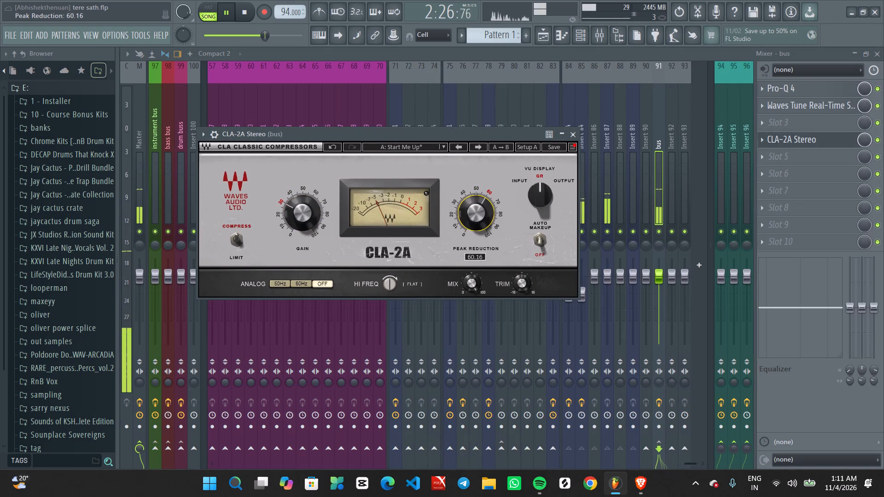
pyautogui.scroll(-8, 478, 214)
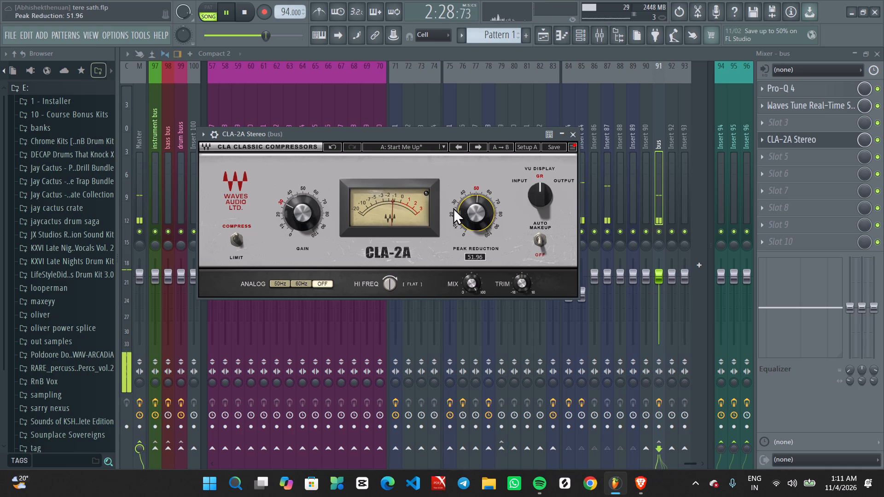
pyautogui.scroll(5, 306, 217)
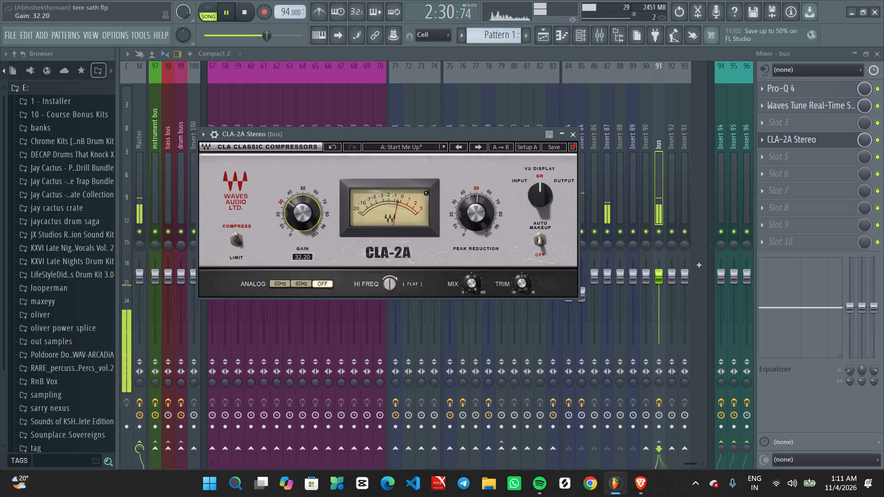
pyautogui.scroll(1, 301, 217)
pyautogui.moveTo(478, 214); pyautogui.dragTo(481, 225)
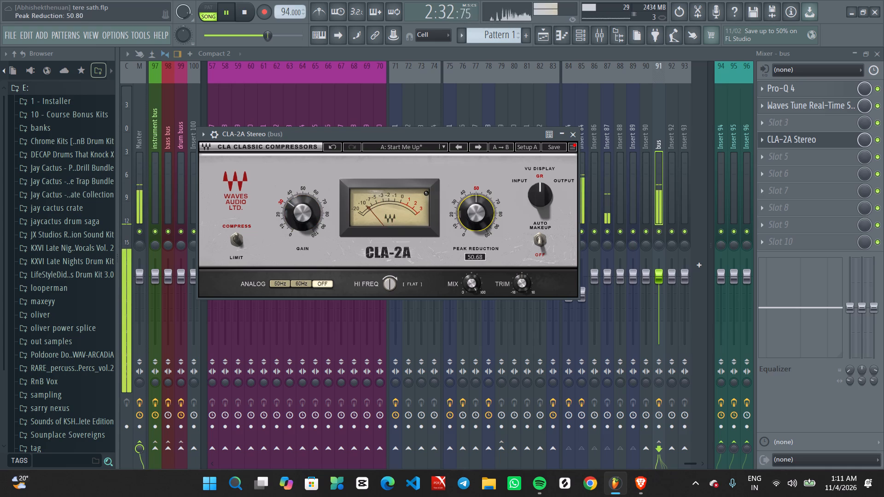
pyautogui.moveTo(481, 225); pyautogui.dragTo(493, 283)
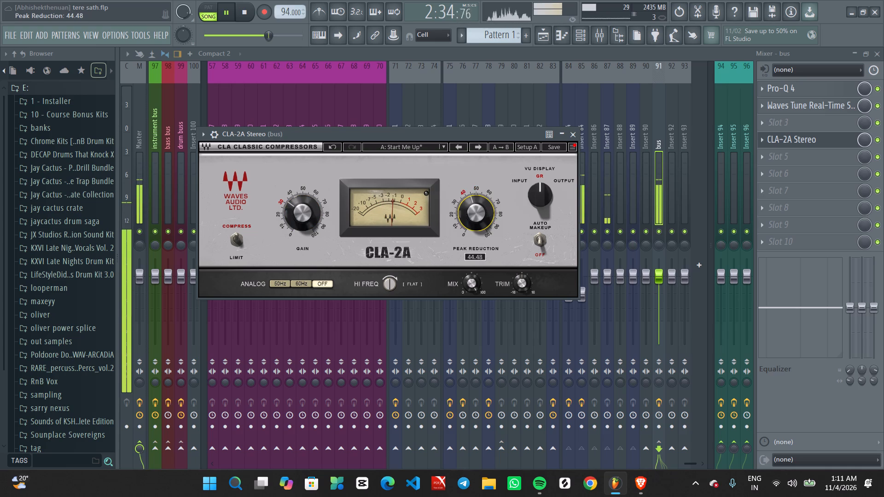
pyautogui.scroll(-2, 476, 214)
# Load Fruity Parametric EQ 2 into slot 6 of the bus track.
pyautogui.click(779, 174)
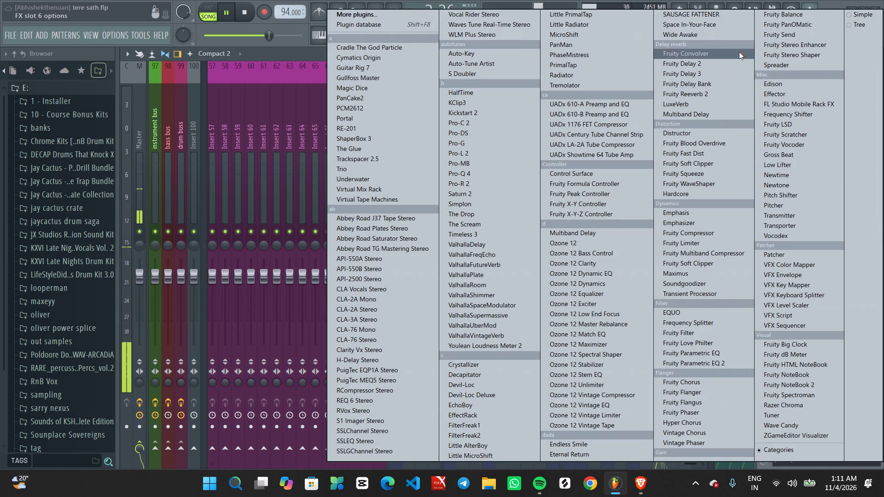
pyautogui.click(710, 362)
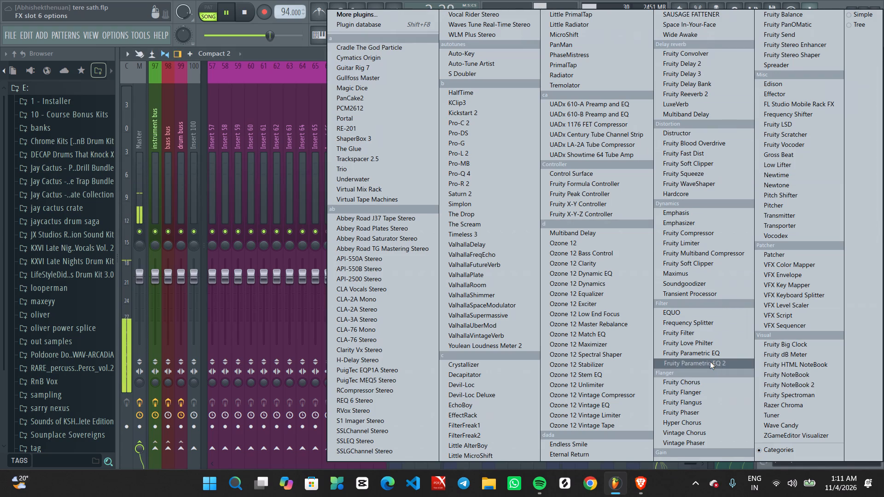
# In Parametric EQ 2, pull the band 1 low shelf to about -17.5 dB at 147 Hz and slightly lower bands 3, 4, 5 and 7.
pyautogui.moveTo(314, 266); pyautogui.dragTo(328, 349)
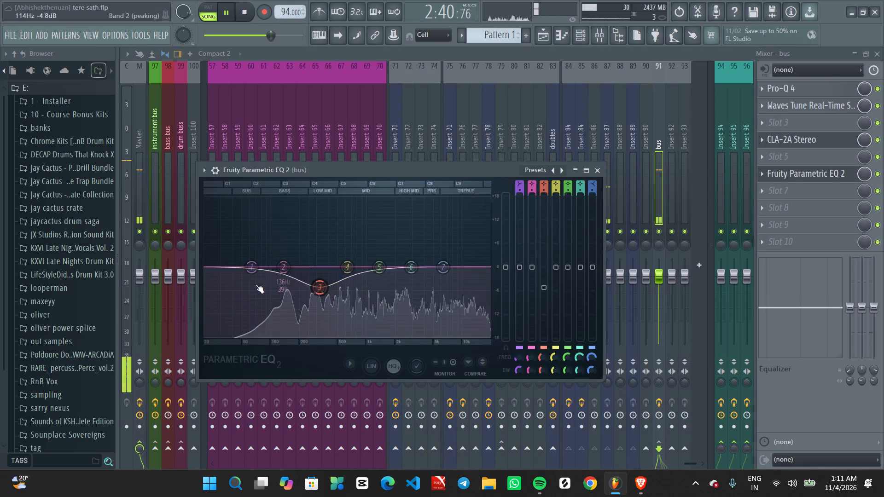
pyautogui.moveTo(244, 272); pyautogui.dragTo(358, 208)
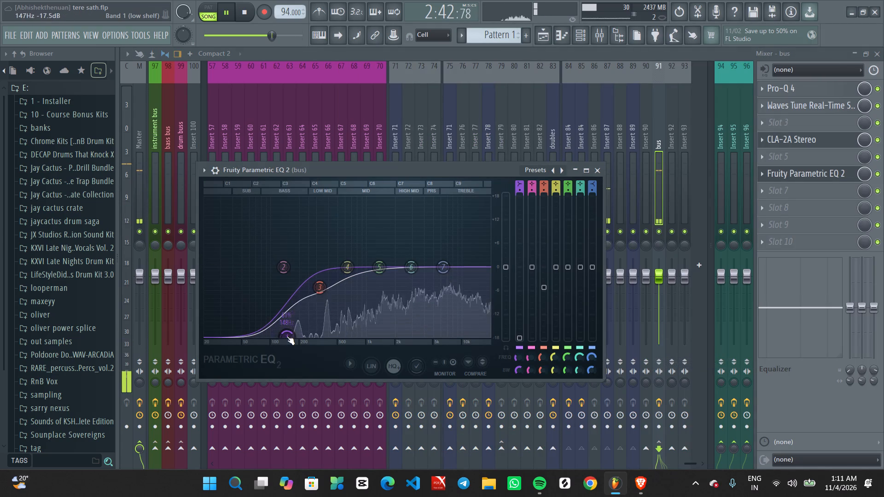
pyautogui.scroll(3, 286, 336)
pyautogui.moveTo(326, 285); pyautogui.dragTo(310, 213)
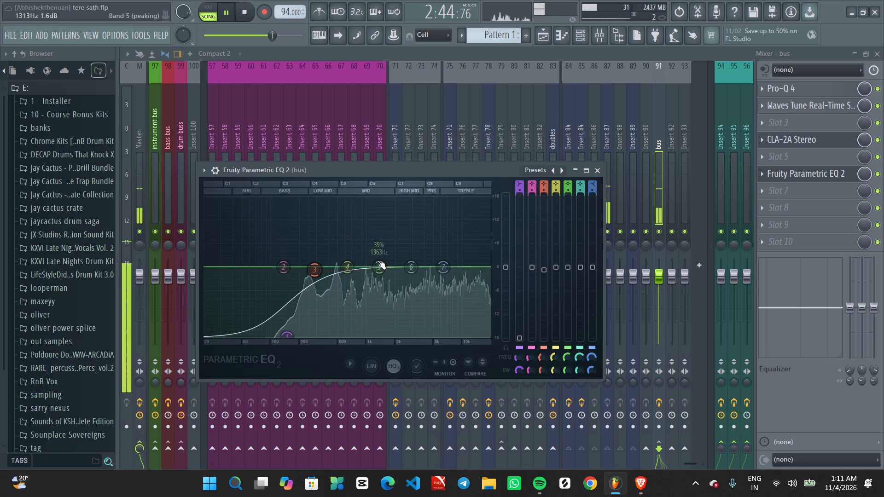
pyautogui.moveTo(377, 261); pyautogui.dragTo(379, 329)
pyautogui.moveTo(436, 265); pyautogui.dragTo(433, 287)
pyautogui.moveTo(342, 263); pyautogui.dragTo(348, 272)
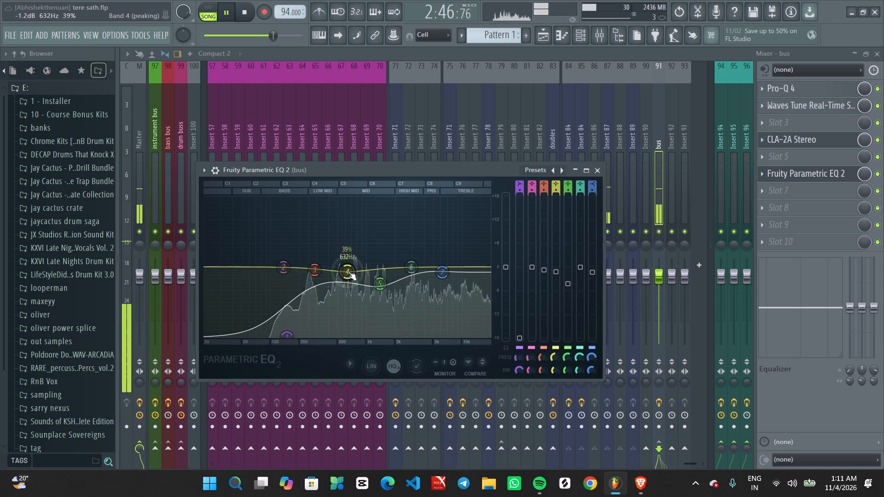
pyautogui.moveTo(348, 272); pyautogui.dragTo(342, 283)
pyautogui.click(593, 171)
# In the playlist, slice the Insert 87 clip at about bars 64.5 and 65.9 and delete the piece between the cuts.
pyautogui.click(538, 35)
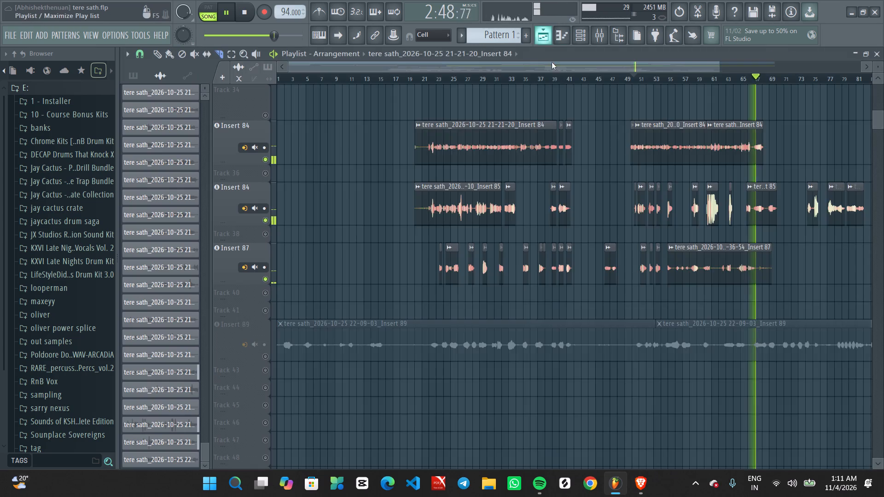
pyautogui.keyDown('ctrl'); pyautogui.scroll(-6, 589, 136); pyautogui.keyUp('ctrl')
pyautogui.keyDown('ctrl'); pyautogui.scroll(7, 631, 247); pyautogui.keyUp('ctrl')
pyautogui.keyDown('ctrl'); pyautogui.scroll(2, 618, 304); pyautogui.keyUp('ctrl')
pyautogui.press('space')
pyautogui.press('space')
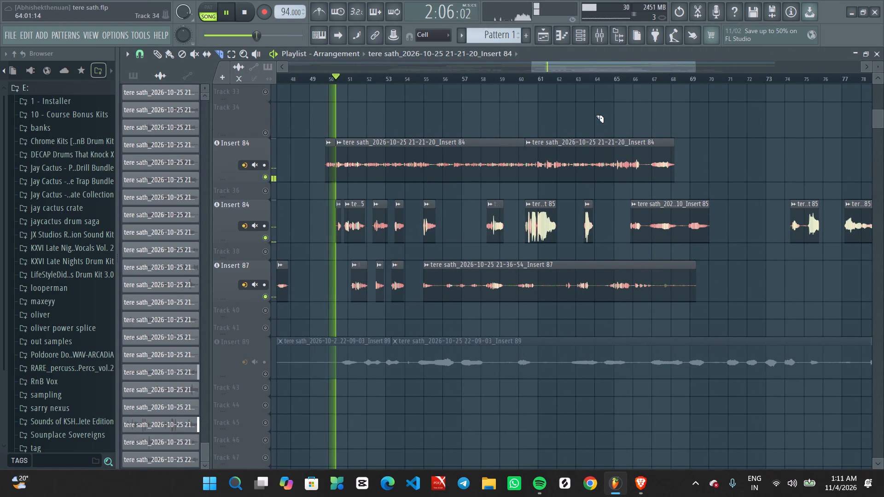
pyautogui.click(580, 75)
pyautogui.keyDown('ctrl'); pyautogui.scroll(5, 668, 290); pyautogui.keyUp('ctrl')
pyautogui.keyDown('alt'); pyautogui.click(536, 294); pyautogui.keyUp('alt')
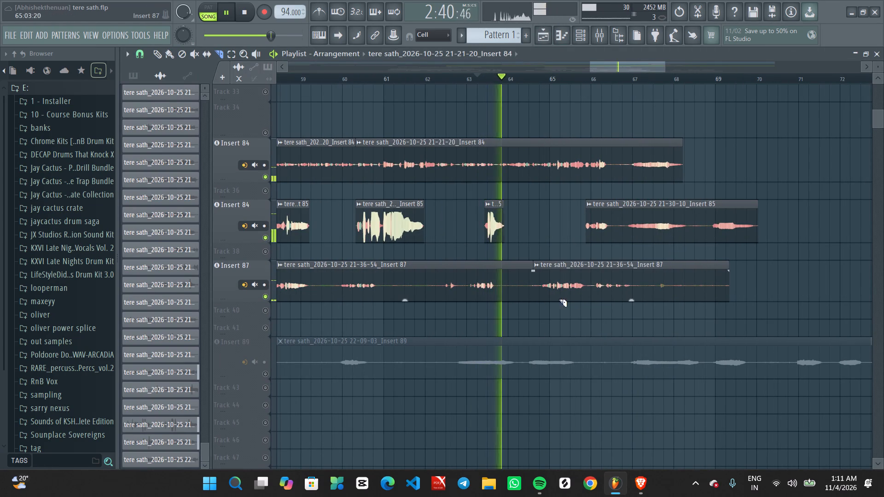
pyautogui.keyDown('alt'); pyautogui.click(586, 300); pyautogui.keyUp('alt')
pyautogui.keyDown('ctrl'); pyautogui.moveTo(588, 319); pyautogui.dragTo(571, 286); pyautogui.keyUp('ctrl')
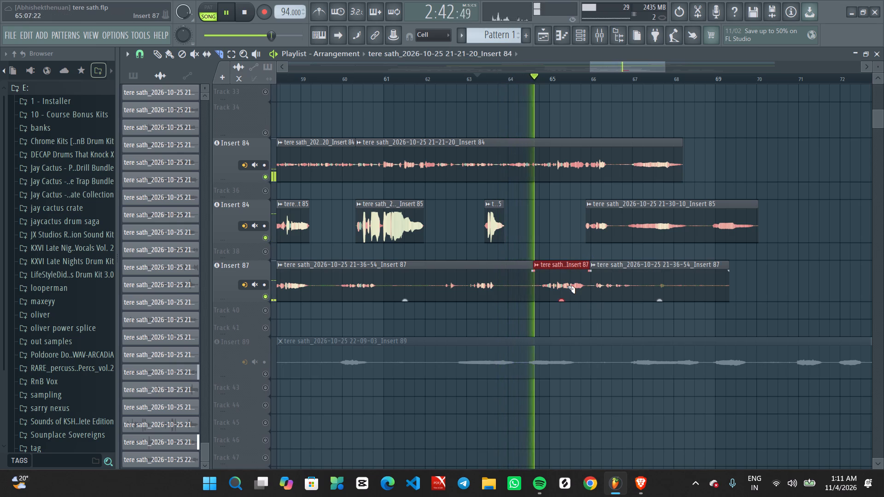
pyautogui.press('Delete')
# Slice the remaining end of the Insert 87 take at about bar 67.3 and delete the pieces on both sides of the cut.
pyautogui.keyDown('ctrl'); pyautogui.scroll(3, 605, 326); pyautogui.keyUp('ctrl')
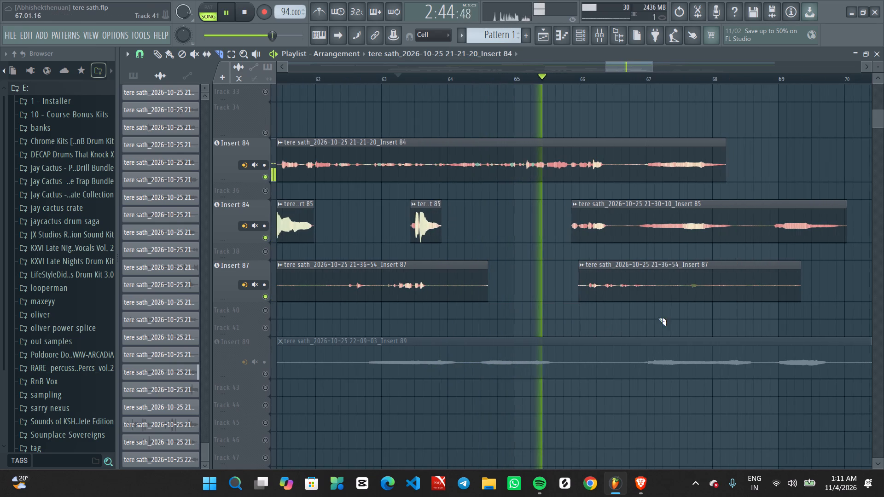
pyautogui.keyDown('alt'); pyautogui.moveTo(667, 314); pyautogui.dragTo(669, 283); pyautogui.keyUp('alt')
pyautogui.press('Delete')
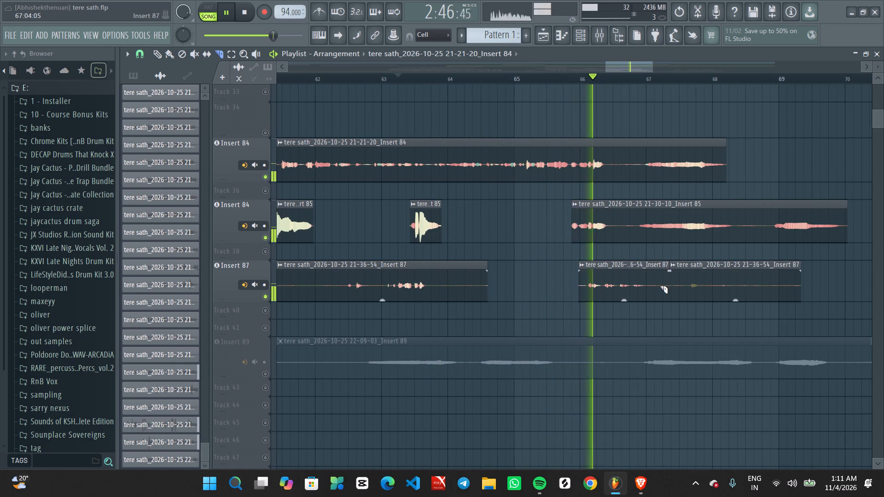
pyautogui.keyDown('ctrl'); pyautogui.moveTo(637, 303); pyautogui.dragTo(627, 288); pyautogui.keyUp('ctrl')
pyautogui.press('Delete')
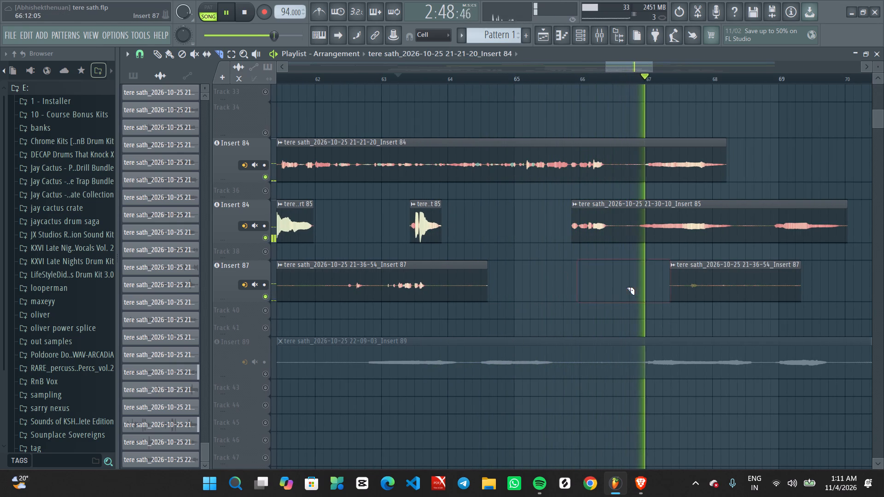
pyautogui.keyDown('ctrl'); pyautogui.scroll(-4, 763, 321); pyautogui.keyUp('ctrl')
pyautogui.keyDown('ctrl'); pyautogui.moveTo(813, 286); pyautogui.dragTo(738, 296); pyautogui.keyUp('ctrl')
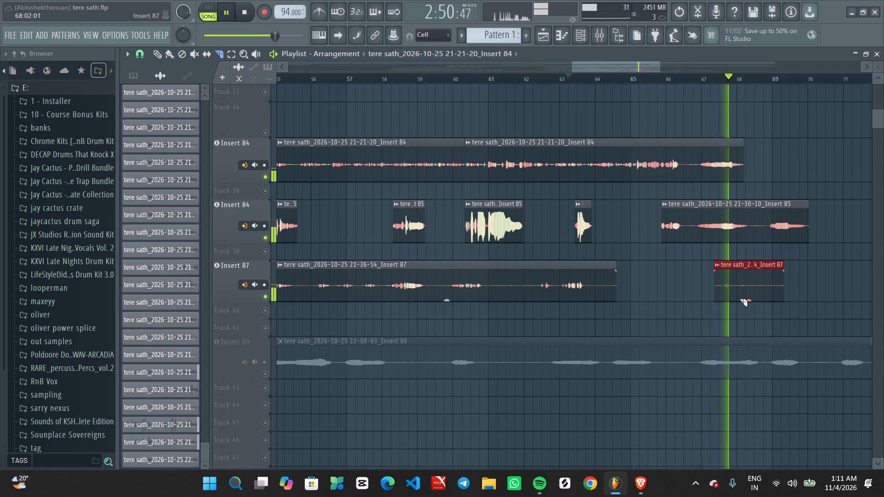
pyautogui.press('Delete')
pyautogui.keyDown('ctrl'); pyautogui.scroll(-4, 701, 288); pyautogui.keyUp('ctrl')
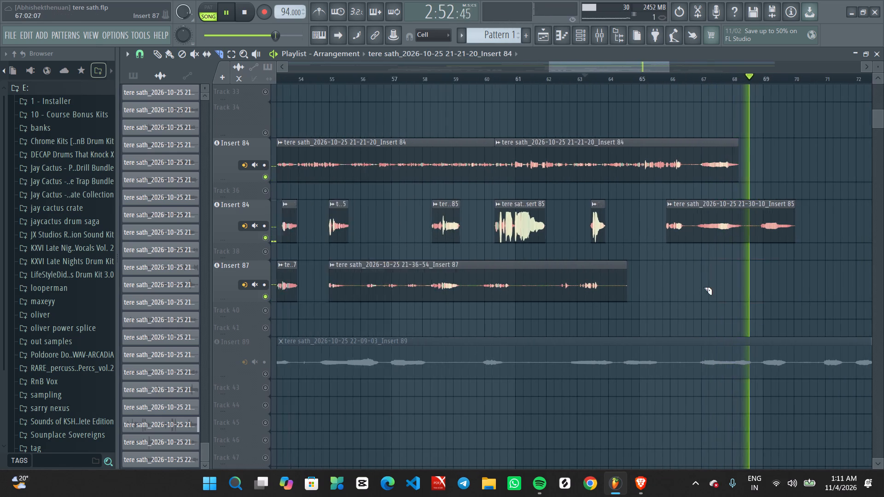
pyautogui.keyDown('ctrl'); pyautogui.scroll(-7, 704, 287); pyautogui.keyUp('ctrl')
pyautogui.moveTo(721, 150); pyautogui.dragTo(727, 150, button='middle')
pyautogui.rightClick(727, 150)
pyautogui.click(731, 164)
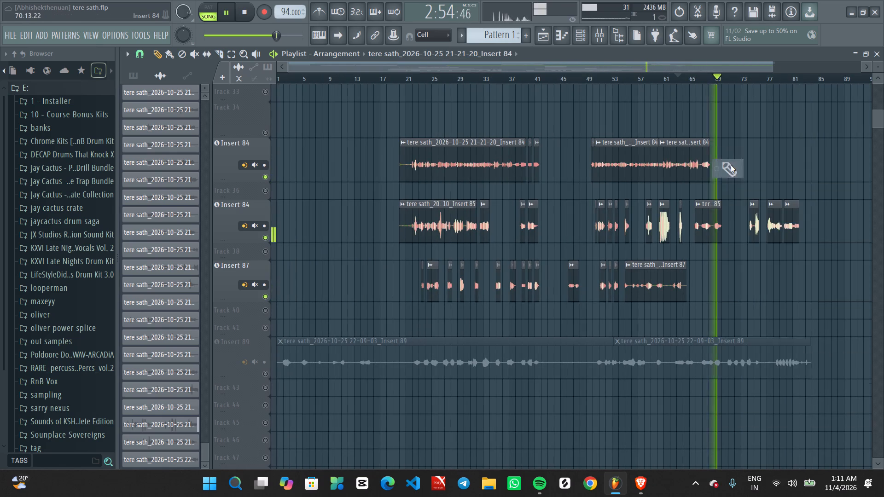
# Play the soloed vocals from about bar 74 and check the closing clips on the Insert 84, 85 and 87 takes.
pyautogui.keyDown('ctrl'); pyautogui.scroll(10, 729, 213); pyautogui.keyUp('ctrl')
pyautogui.moveTo(808, 185); pyautogui.dragTo(617, 193, button='middle')
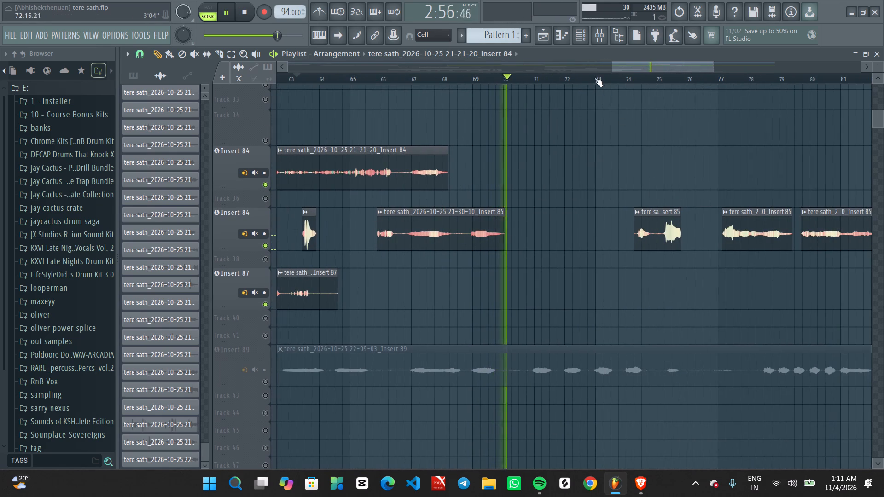
pyautogui.click(599, 78)
pyautogui.click(616, 79)
pyautogui.click(625, 79)
pyautogui.keyDown('ctrl'); pyautogui.scroll(3, 647, 138); pyautogui.keyUp('ctrl')
pyautogui.moveTo(677, 149); pyautogui.dragTo(627, 141, button='middle')
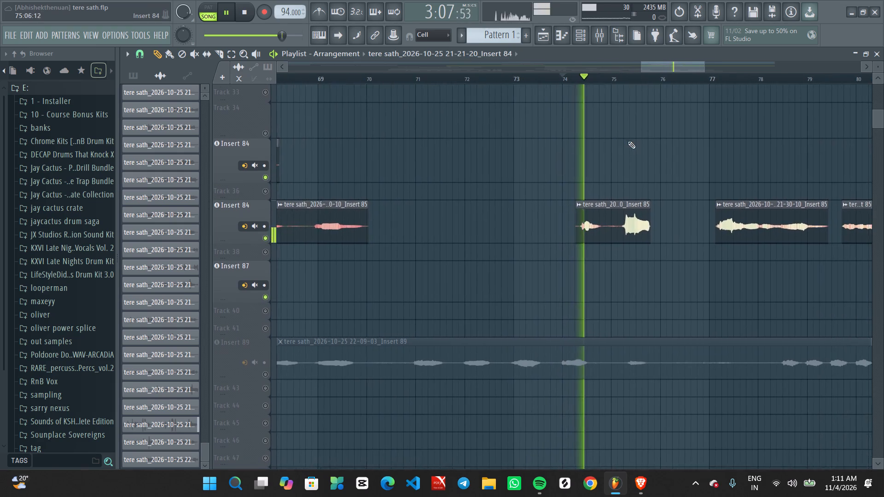
pyautogui.keyDown('ctrl'); pyautogui.scroll(-16, 628, 141); pyautogui.keyUp('ctrl')
pyautogui.keyDown('ctrl'); pyautogui.scroll(-6, 499, 180); pyautogui.keyUp('ctrl')
pyautogui.scroll(3, 493, 188)
pyautogui.keyDown('ctrl'); pyautogui.scroll(2, 681, 191); pyautogui.keyUp('ctrl')
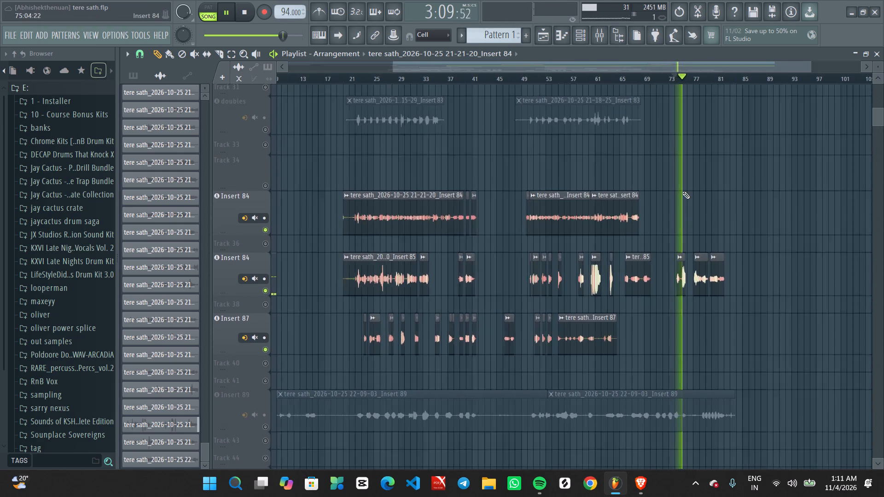
pyautogui.keyDown('ctrl'); pyautogui.scroll(1, 682, 191); pyautogui.keyUp('ctrl')
pyautogui.moveTo(715, 188); pyautogui.dragTo(726, 182, button='middle')
pyautogui.keyDown('ctrl'); pyautogui.scroll(4, 655, 198); pyautogui.keyUp('ctrl')
pyautogui.keyDown('ctrl'); pyautogui.scroll(-8, 615, 195); pyautogui.keyUp('ctrl')
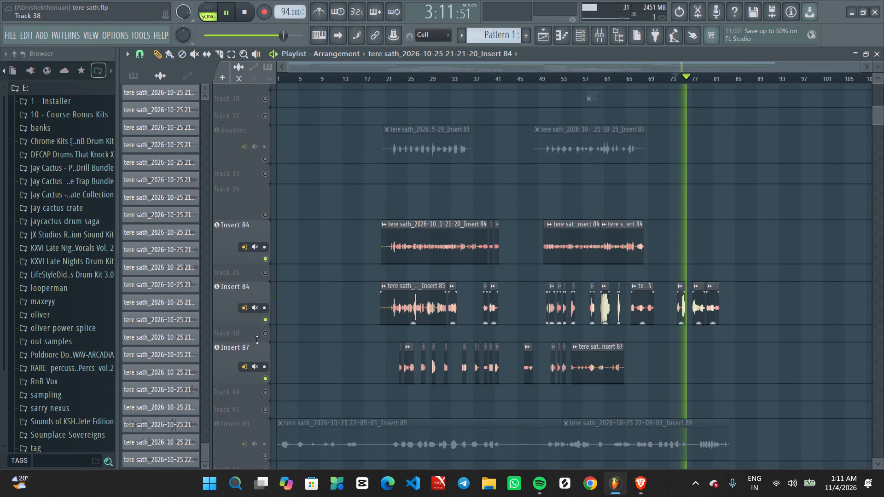
# Clear the solo so all playlist tracks sound, and play the full song from about bar 19.
pyautogui.keyDown('ctrl'); pyautogui.doubleClick(265, 320); pyautogui.keyUp('ctrl')
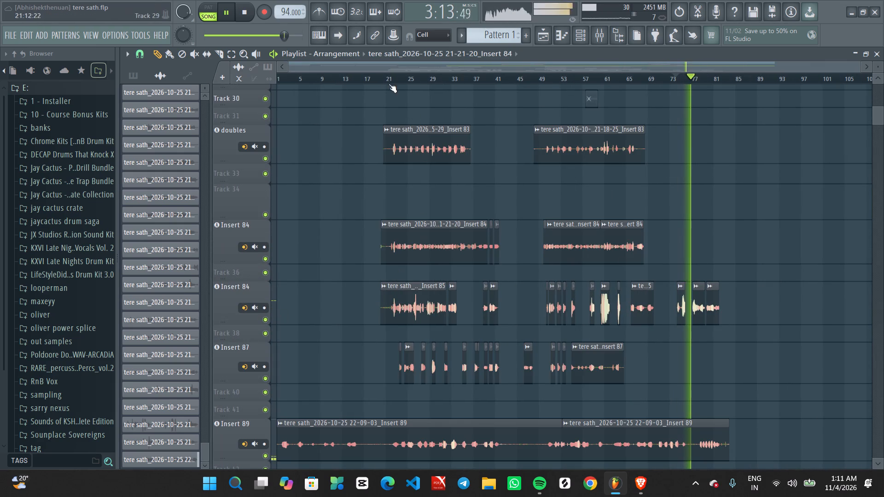
pyautogui.click(377, 76)
pyautogui.keyDown('ctrl'); pyautogui.scroll(6, 380, 156); pyautogui.keyUp('ctrl')
pyautogui.keyDown('ctrl'); pyautogui.scroll(4, 408, 204); pyautogui.keyUp('ctrl')
pyautogui.moveTo(414, 208); pyautogui.dragTo(420, 397, button='middle')
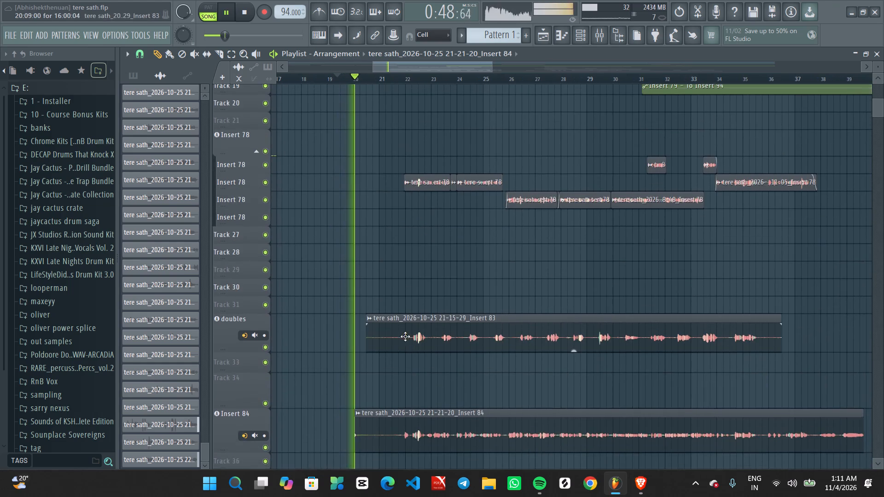
pyautogui.keyDown('alt'); pyautogui.scroll(-7, 394, 329); pyautogui.keyUp('alt')
pyautogui.keyDown('ctrl'); pyautogui.scroll(2, 423, 286); pyautogui.keyUp('ctrl')
pyautogui.moveTo(429, 328); pyautogui.dragTo(500, 242, button='middle')
pyautogui.scroll(1, 500, 242)
pyautogui.keyDown('ctrl'); pyautogui.scroll(-4, 439, 271); pyautogui.keyUp('ctrl')
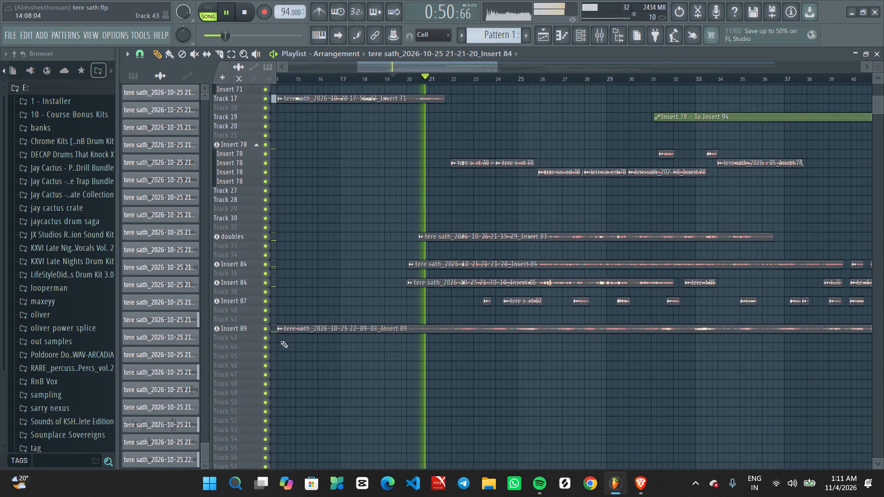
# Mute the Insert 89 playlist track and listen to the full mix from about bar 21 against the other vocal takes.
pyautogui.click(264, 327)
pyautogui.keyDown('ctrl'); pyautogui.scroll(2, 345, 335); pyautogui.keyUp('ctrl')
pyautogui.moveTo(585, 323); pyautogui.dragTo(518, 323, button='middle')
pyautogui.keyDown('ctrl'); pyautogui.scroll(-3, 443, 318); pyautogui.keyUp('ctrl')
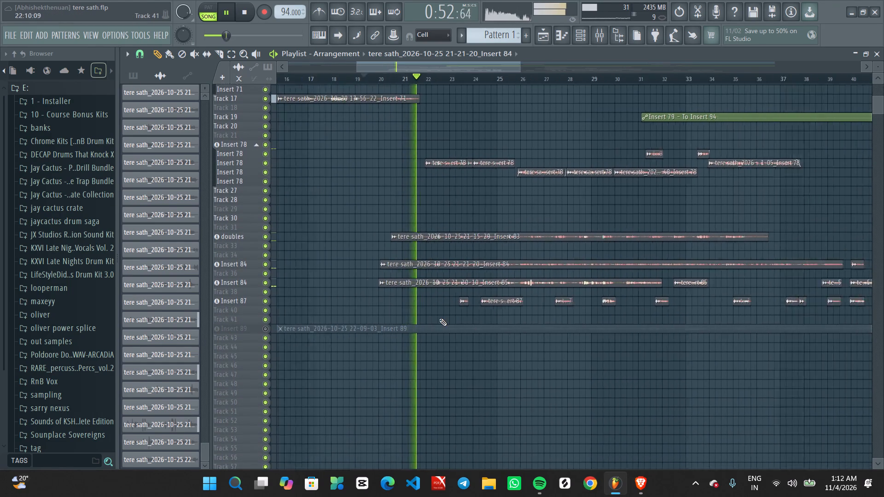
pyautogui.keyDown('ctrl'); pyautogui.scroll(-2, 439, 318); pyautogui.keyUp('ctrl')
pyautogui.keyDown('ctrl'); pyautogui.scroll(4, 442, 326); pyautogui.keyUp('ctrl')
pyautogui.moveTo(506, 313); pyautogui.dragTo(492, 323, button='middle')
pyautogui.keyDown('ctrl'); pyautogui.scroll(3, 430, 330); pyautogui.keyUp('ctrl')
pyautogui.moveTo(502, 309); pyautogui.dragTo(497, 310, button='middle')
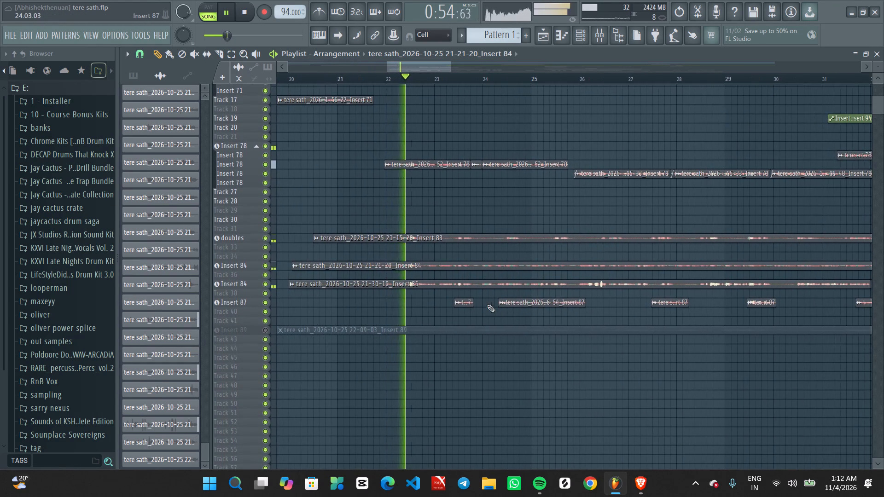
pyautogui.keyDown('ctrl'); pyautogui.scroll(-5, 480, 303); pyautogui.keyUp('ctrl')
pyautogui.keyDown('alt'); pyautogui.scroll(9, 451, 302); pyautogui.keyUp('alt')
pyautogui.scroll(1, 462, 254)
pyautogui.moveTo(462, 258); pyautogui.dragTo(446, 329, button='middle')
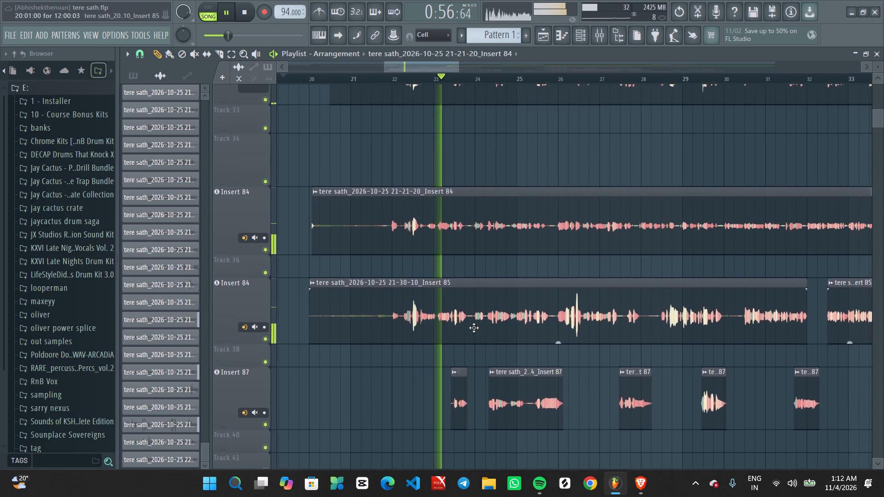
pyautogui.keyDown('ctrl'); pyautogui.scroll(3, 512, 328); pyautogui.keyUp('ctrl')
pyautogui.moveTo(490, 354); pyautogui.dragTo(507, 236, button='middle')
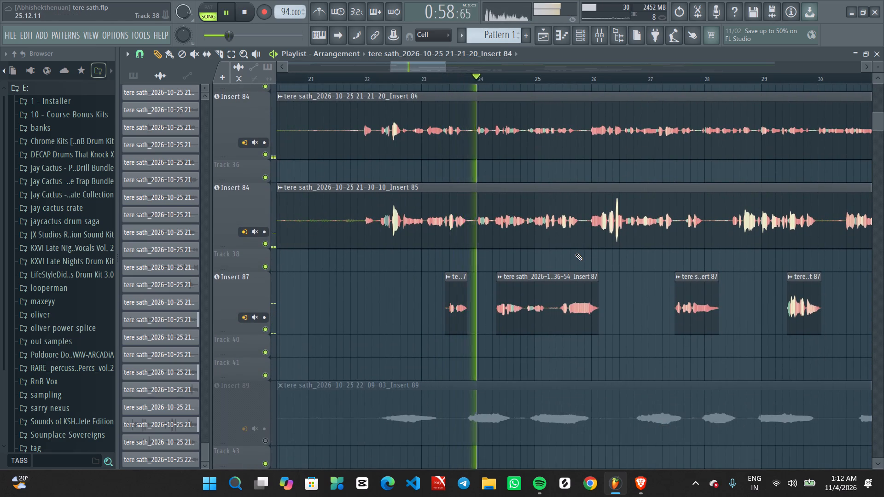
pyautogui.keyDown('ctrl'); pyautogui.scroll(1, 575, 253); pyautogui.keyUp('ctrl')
# In the mixer, pan track 84 to the left and track 85 to 19% right.
pyautogui.click(608, 33)
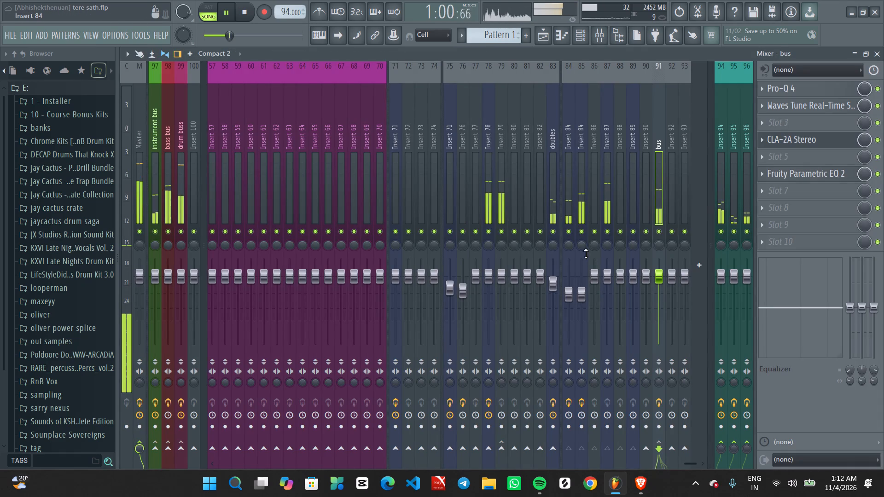
pyautogui.scroll(4, 582, 247)
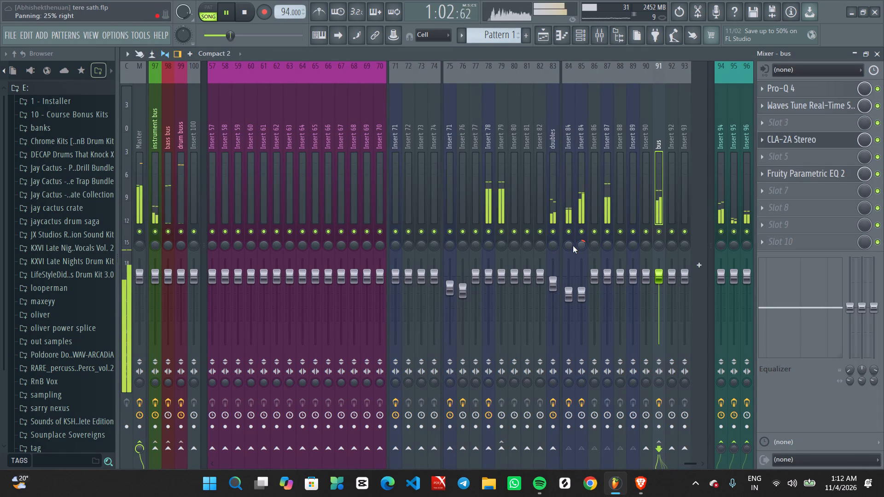
pyautogui.scroll(-4, 573, 246)
pyautogui.click(545, 32)
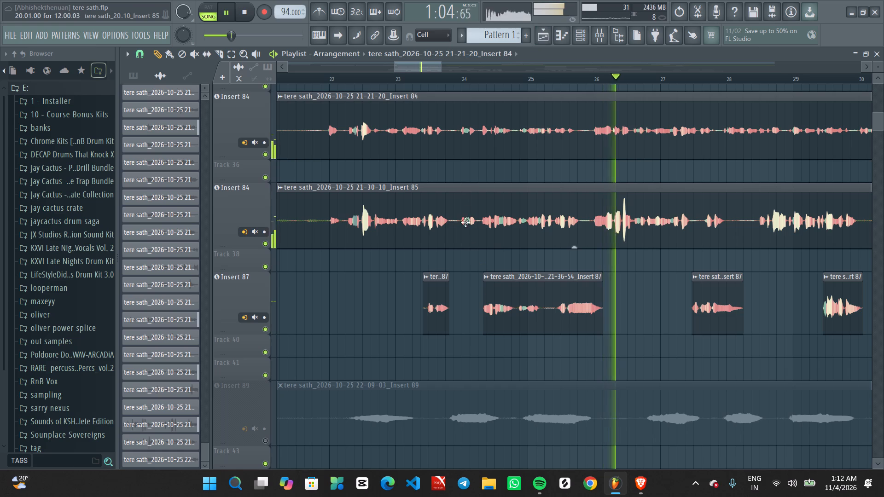
pyautogui.doubleClick(467, 148)
pyautogui.doubleClick(449, 128)
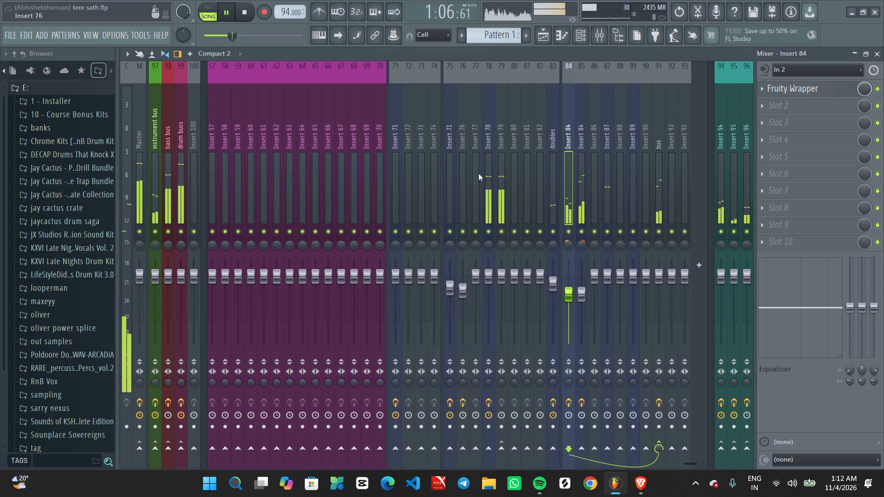
pyautogui.scroll(-1, 568, 251)
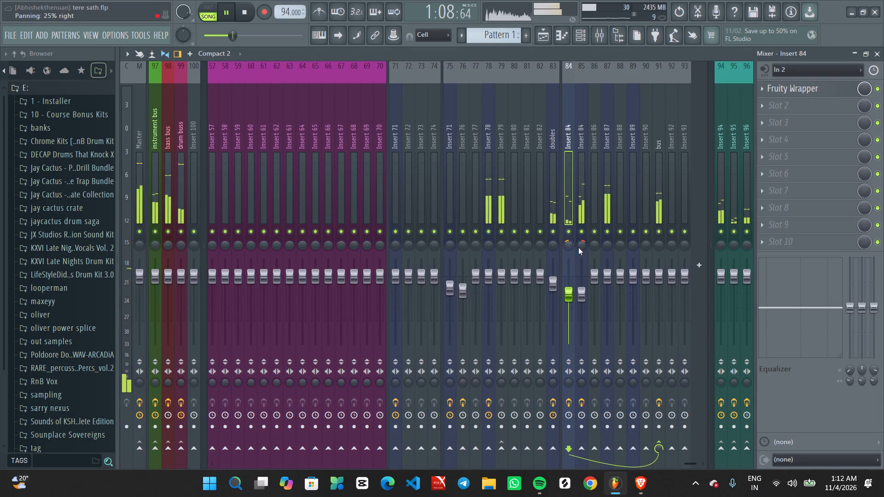
pyautogui.scroll(1, 581, 248)
pyautogui.scroll(-2, 581, 248)
pyautogui.click(556, 185)
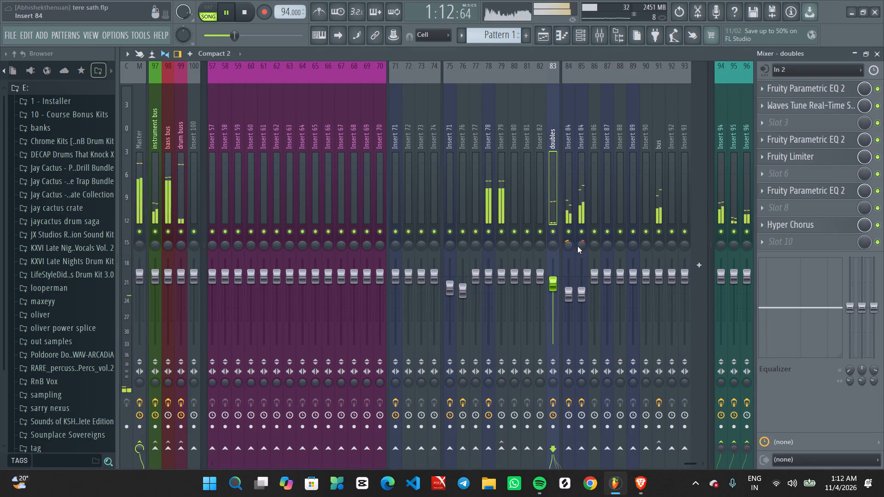
pyautogui.scroll(1, 583, 248)
pyautogui.scroll(-1, 583, 248)
pyautogui.scroll(-1, 606, 279)
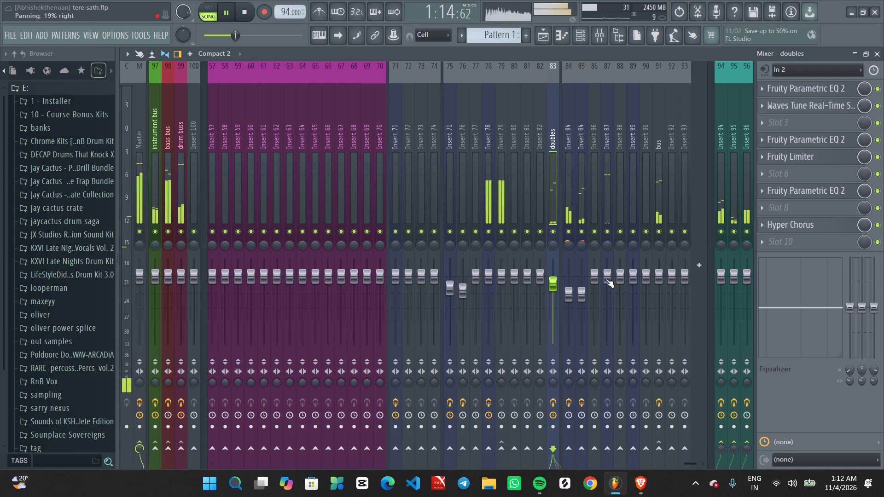
# Lower the Insert 87 mixer fader slightly and compare it with tracks 84 and 85.
pyautogui.scroll(-2, 606, 279)
pyautogui.scroll(1, 606, 279)
pyautogui.click(611, 197)
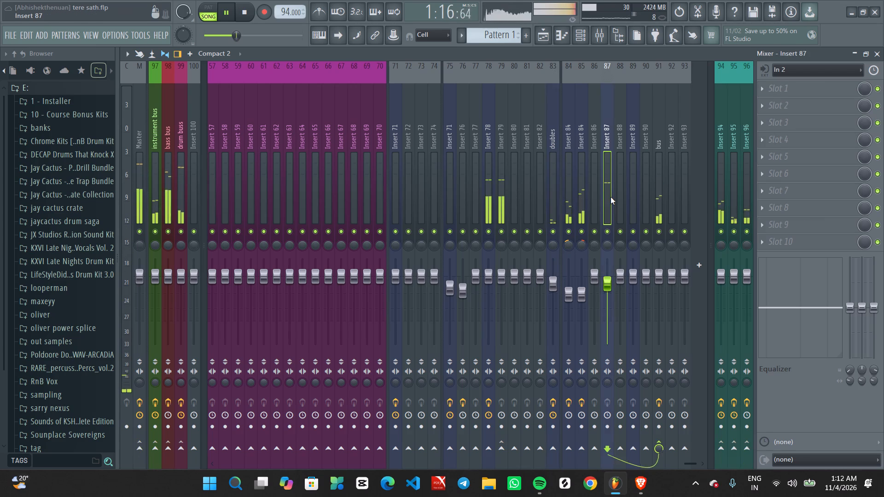
pyautogui.click(580, 204)
pyautogui.click(568, 198)
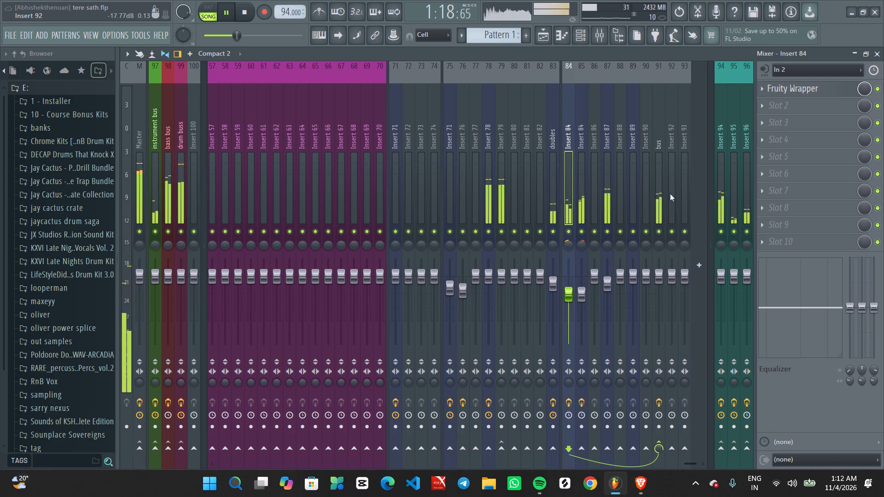
# Check Waves Tune Real-Time on the bus track, and set the CLA-2A's Peak Reduction to 42.
pyautogui.click(657, 191)
pyautogui.click(778, 108)
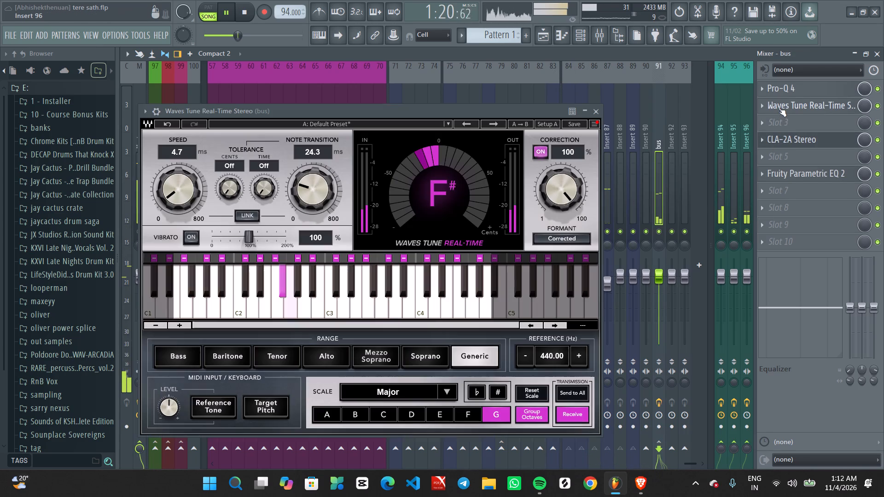
pyautogui.click(594, 109)
pyautogui.click(807, 143)
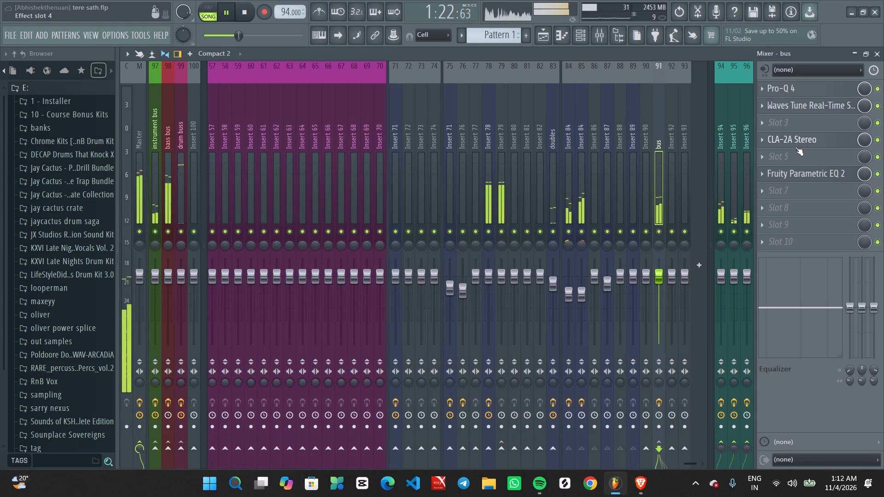
pyautogui.click(785, 140)
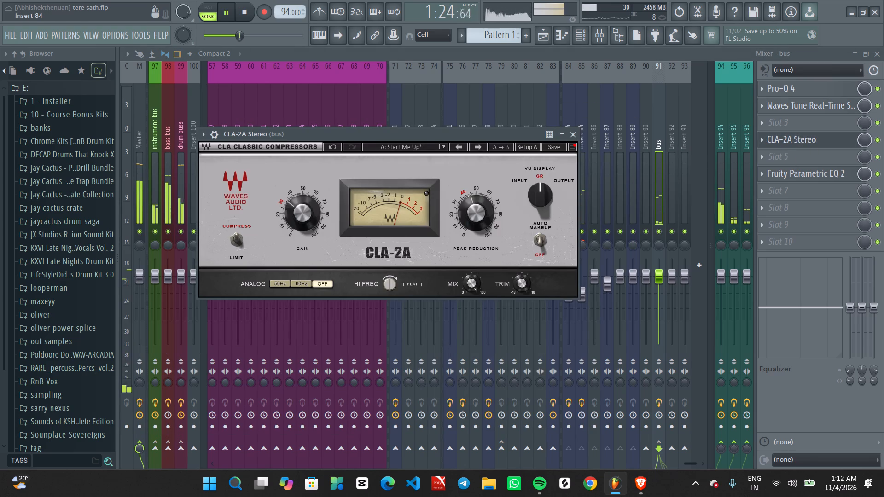
pyautogui.scroll(-7, 475, 213)
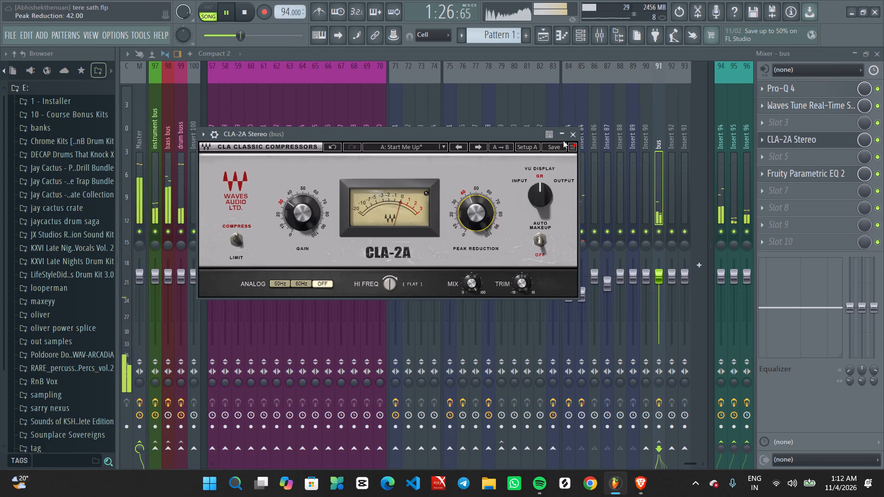
pyautogui.click(571, 138)
# Open the Insert 89 clip's channel settings from the playlist and show the mixer track it is routed to.
pyautogui.click(544, 37)
pyautogui.keyDown('ctrl'); pyautogui.scroll(-9, 561, 167); pyautogui.keyUp('ctrl')
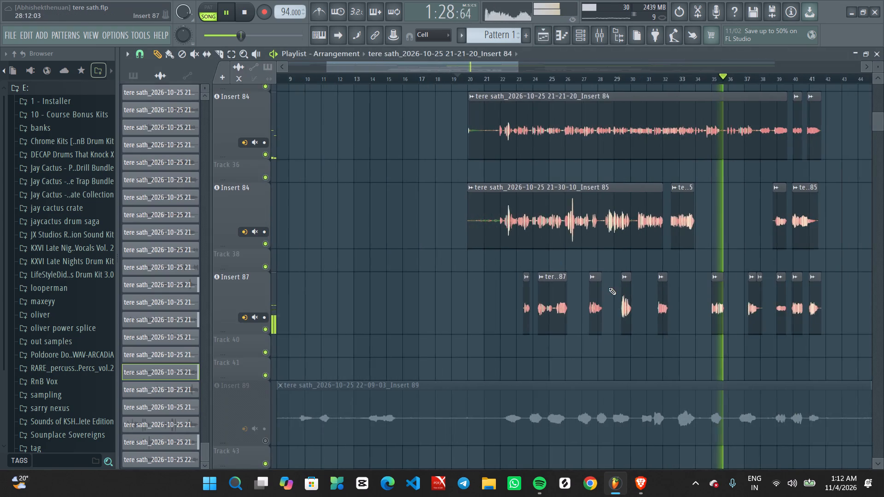
pyautogui.keyDown('ctrl'); pyautogui.scroll(-7, 610, 288); pyautogui.keyUp('ctrl')
pyautogui.keyDown('ctrl'); pyautogui.scroll(5, 630, 305); pyautogui.keyUp('ctrl')
pyautogui.moveTo(573, 353); pyautogui.dragTo(655, 310, button='middle')
pyautogui.keyDown('ctrl'); pyautogui.scroll(2, 617, 329); pyautogui.keyUp('ctrl')
pyautogui.keyDown('ctrl'); pyautogui.scroll(-3, 613, 332); pyautogui.keyUp('ctrl')
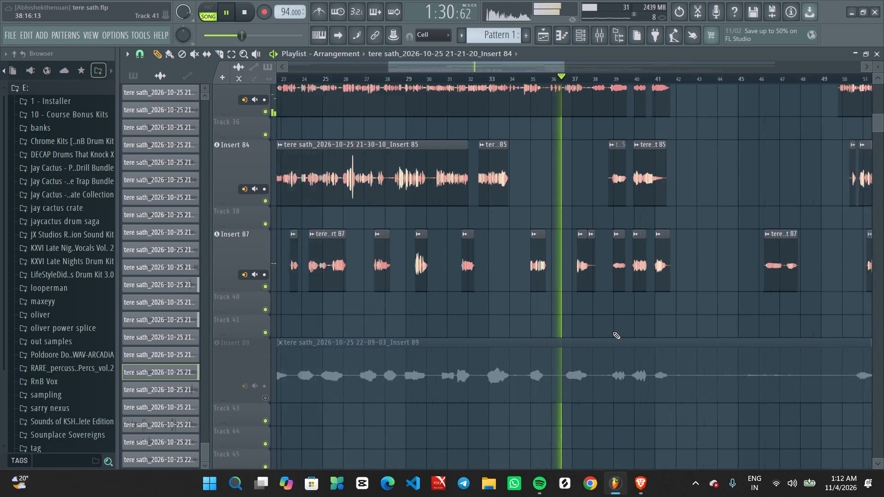
pyautogui.keyDown('ctrl'); pyautogui.scroll(-5, 613, 332); pyautogui.keyUp('ctrl')
pyautogui.doubleClick(372, 365)
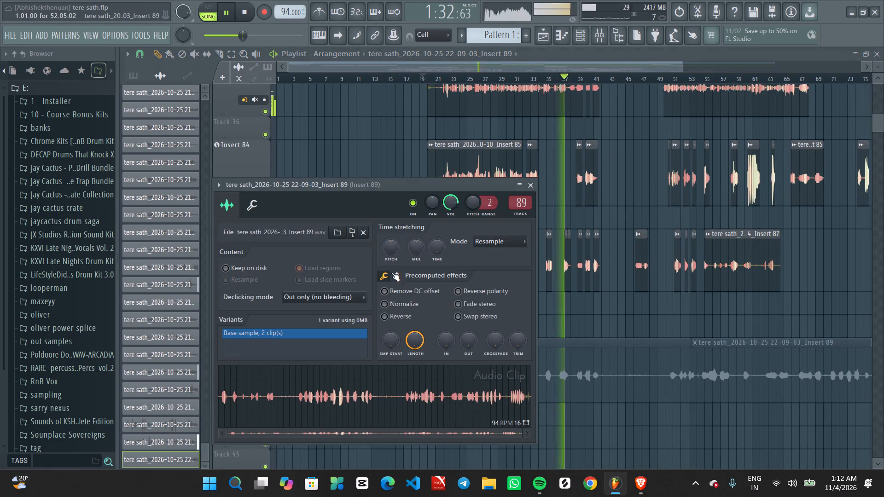
pyautogui.doubleClick(522, 202)
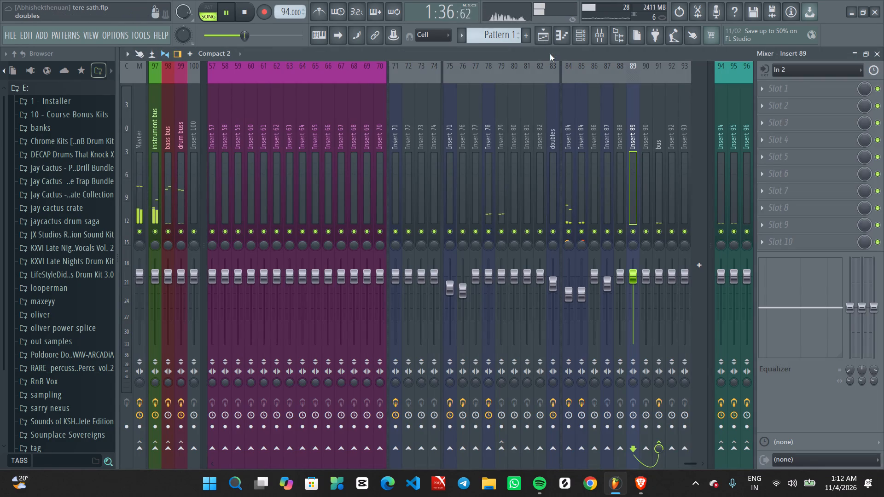
# Unmute the Insert 89 track in the playlist.
pyautogui.click(541, 26)
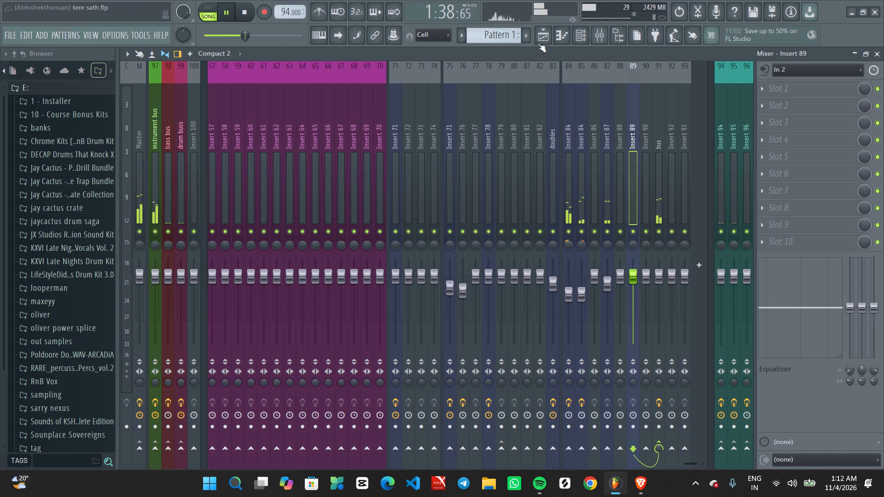
pyautogui.click(538, 37)
pyautogui.click(265, 396)
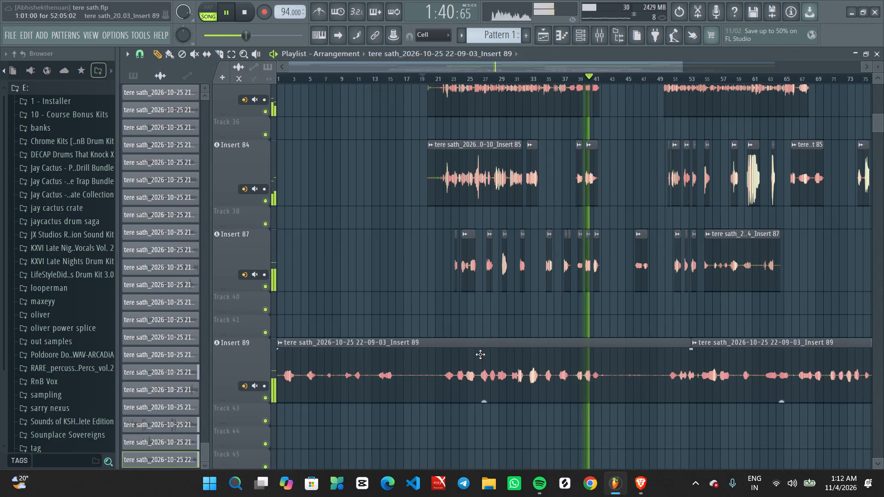
pyautogui.keyDown('ctrl'); pyautogui.scroll(3, 482, 354); pyautogui.keyUp('ctrl')
pyautogui.moveTo(589, 323); pyautogui.dragTo(585, 335, button='middle')
pyautogui.keyDown('ctrl'); pyautogui.scroll(-8, 582, 338); pyautogui.keyUp('ctrl')
pyautogui.keyDown('ctrl'); pyautogui.scroll(3, 442, 383); pyautogui.keyUp('ctrl')
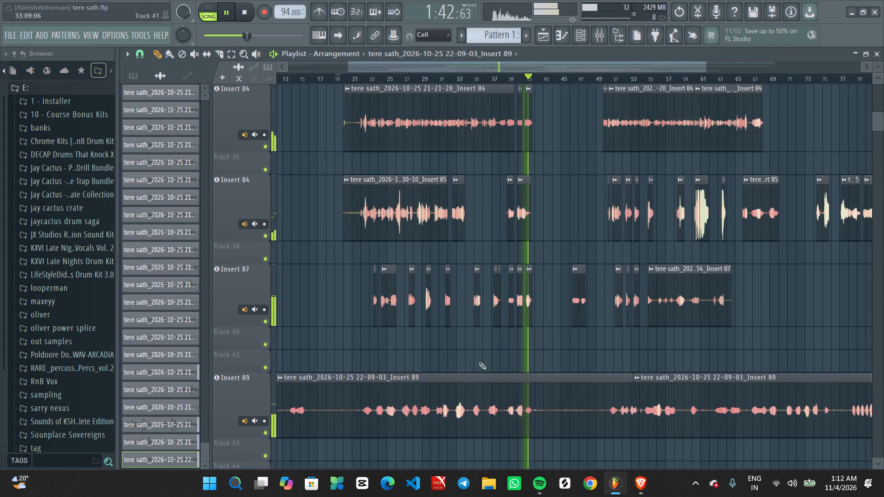
pyautogui.scroll(5, 508, 356)
# Replay from about bar 39 with Insert 89 included, and examine the vocal takes' clips and mixer levels.
pyautogui.press('space')
pyautogui.press('space')
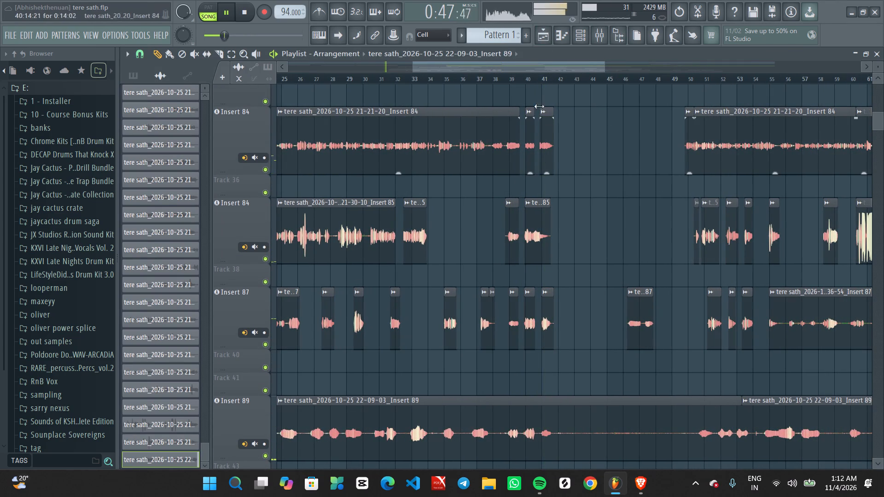
pyautogui.click(507, 78)
pyautogui.keyDown('ctrl'); pyautogui.scroll(4, 570, 197); pyautogui.keyUp('ctrl')
pyautogui.moveTo(568, 233); pyautogui.dragTo(579, 349, button='middle')
pyautogui.keyDown('ctrl'); pyautogui.scroll(3, 539, 352); pyautogui.keyUp('ctrl')
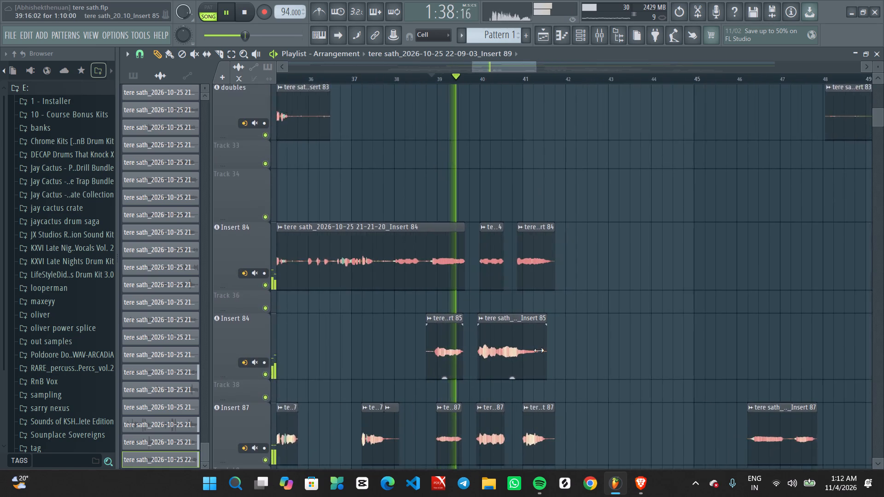
pyautogui.moveTo(574, 355); pyautogui.dragTo(604, 334, button='middle')
pyautogui.keyDown('ctrl'); pyautogui.scroll(2, 606, 334); pyautogui.keyUp('ctrl')
pyautogui.click(606, 38)
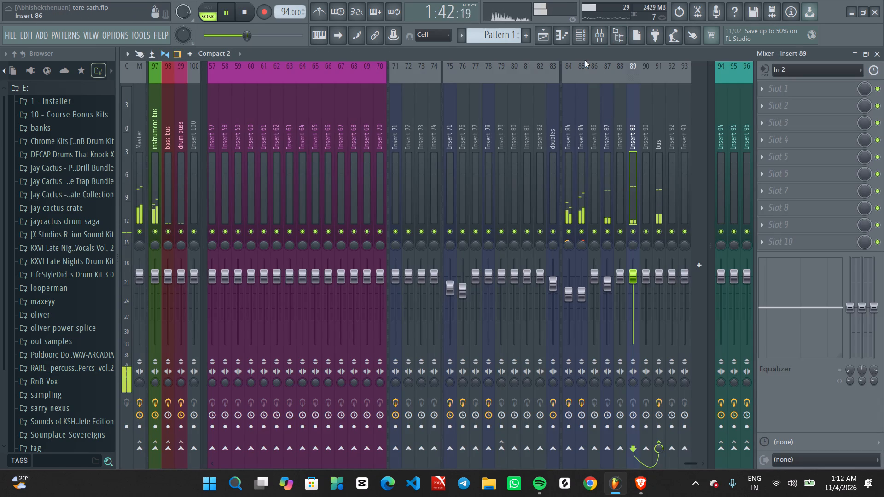
pyautogui.click(542, 36)
pyautogui.keyDown('ctrl'); pyautogui.scroll(-7, 545, 200); pyautogui.keyUp('ctrl')
pyautogui.keyDown('ctrl'); pyautogui.scroll(3, 521, 386); pyautogui.keyUp('ctrl')
pyautogui.moveTo(540, 428); pyautogui.dragTo(622, 123, button='middle')
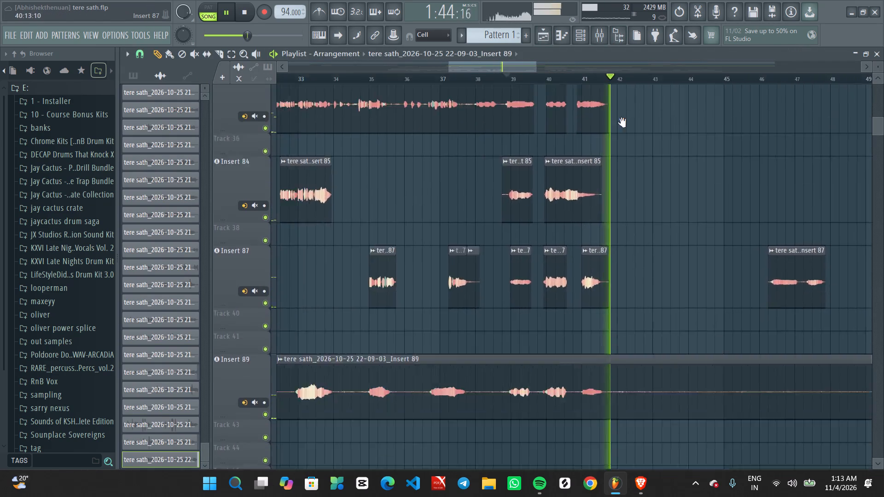
# Start playback from about bar 22 and solo the Insert 89 track in the playlist.
pyautogui.moveTo(622, 123); pyautogui.dragTo(628, 111, button='middle')
pyautogui.keyDown('ctrl'); pyautogui.scroll(-6, 609, 134); pyautogui.keyUp('ctrl')
pyautogui.press('space')
pyautogui.press('space')
pyautogui.click(356, 81)
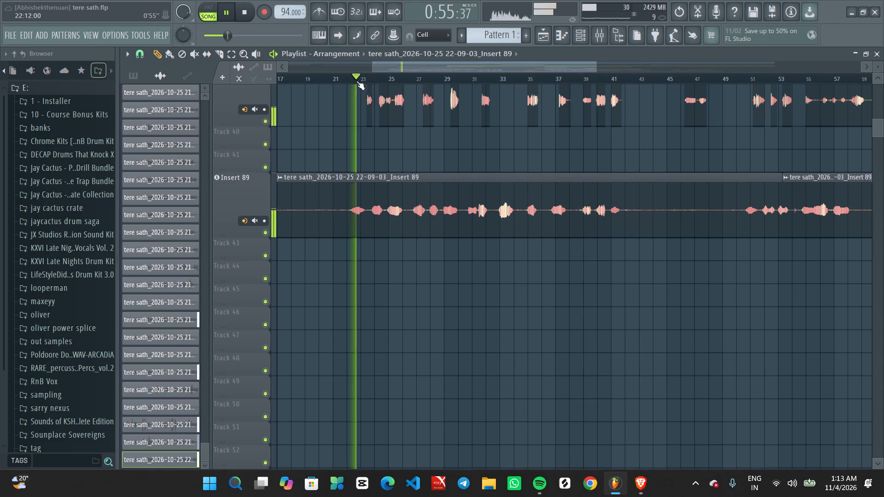
pyautogui.keyDown('ctrl'); pyautogui.click(265, 231); pyautogui.keyUp('ctrl')
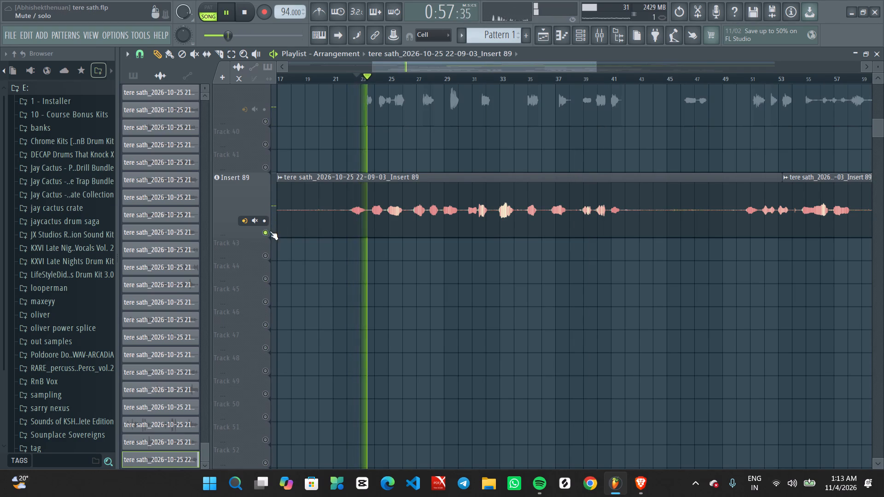
# Replay the soloed Insert 89 vocal from about bar 22 and examine its clips across the arrangement.
pyautogui.keyDown('ctrl'); pyautogui.scroll(3, 378, 258); pyautogui.keyUp('ctrl')
pyautogui.scroll(7, 380, 259)
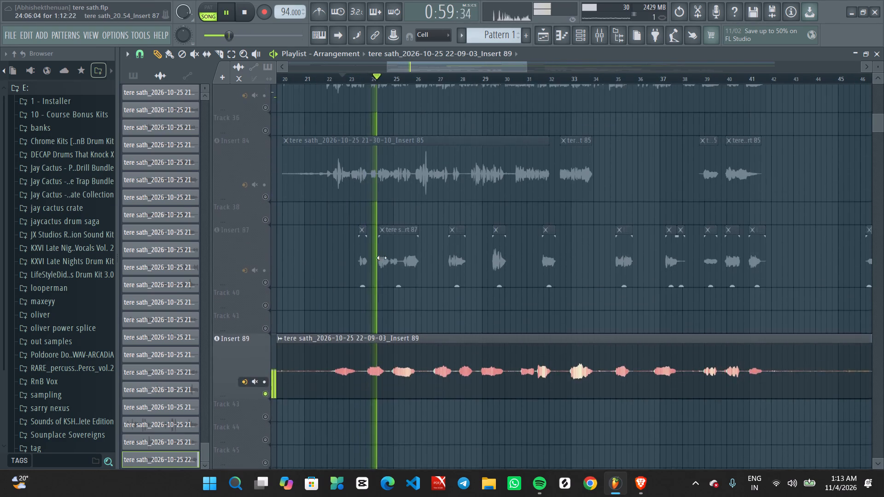
pyautogui.scroll(3, 382, 257)
pyautogui.scroll(-2, 382, 257)
pyautogui.scroll(1, 382, 257)
pyautogui.scroll(-6, 382, 257)
pyautogui.keyDown('ctrl'); pyautogui.scroll(-17, 391, 270); pyautogui.keyUp('ctrl')
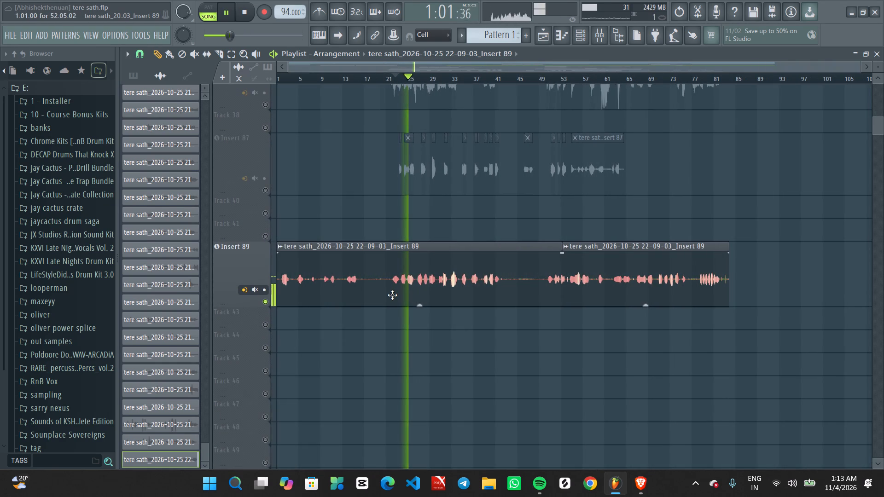
pyautogui.keyDown('ctrl'); pyautogui.scroll(2, 448, 294); pyautogui.keyUp('ctrl')
pyautogui.keyDown('ctrl'); pyautogui.scroll(-6, 447, 293); pyautogui.keyUp('ctrl')
pyautogui.press('space')
pyautogui.press('space')
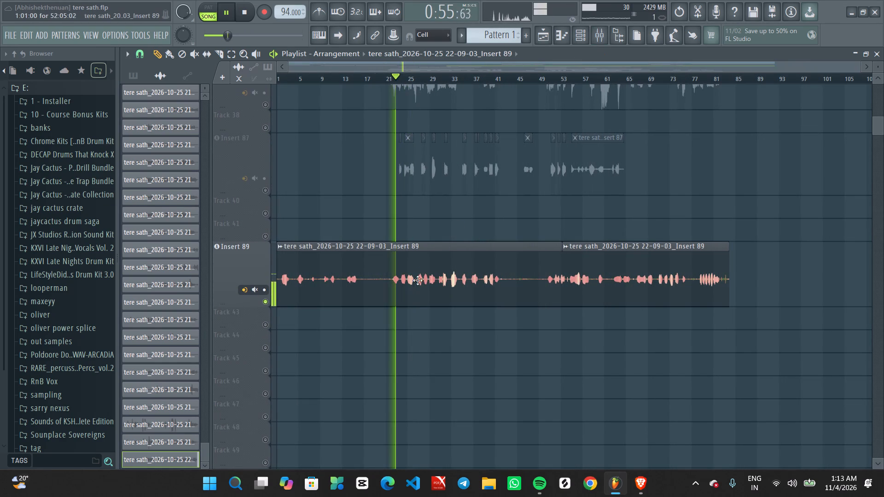
# Reroute the Insert 89 audio clip to mixer track 92 and replay the vocal through it.
pyautogui.doubleClick(418, 281)
pyautogui.doubleClick(522, 198)
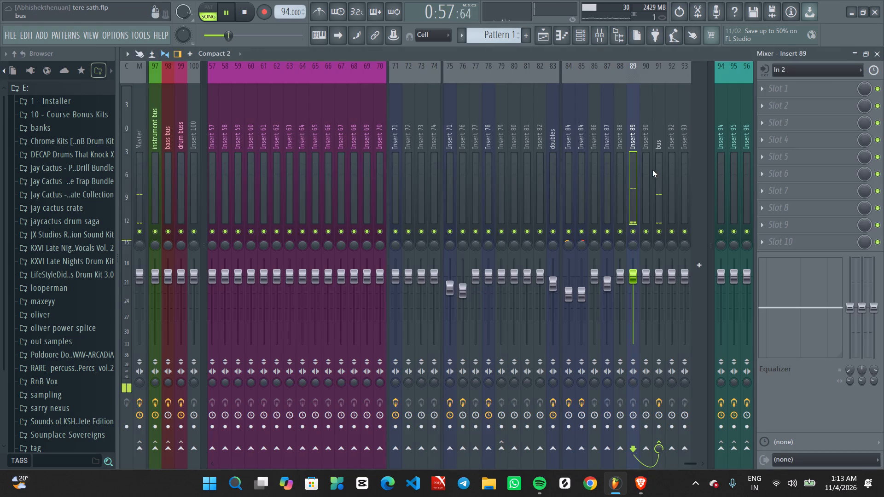
pyautogui.click(534, 38)
pyautogui.click(544, 42)
pyautogui.press('space')
pyautogui.press('space')
pyautogui.doubleClick(485, 285)
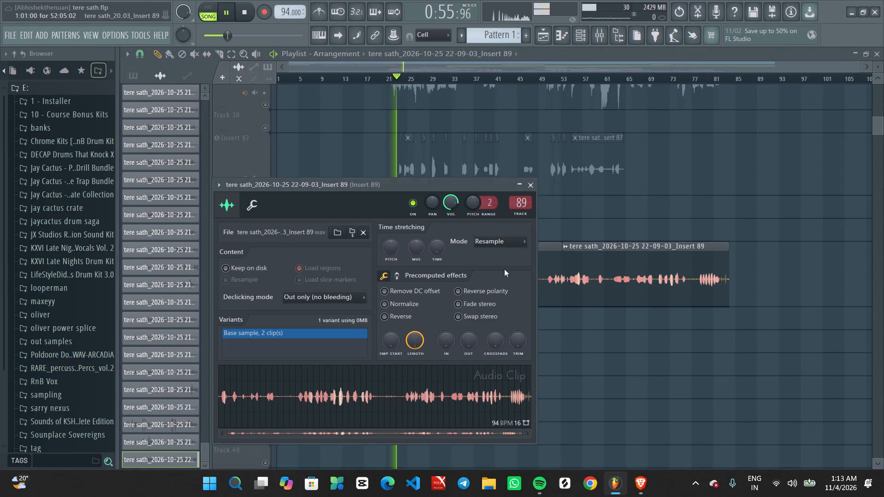
pyautogui.scroll(3, 514, 201)
pyautogui.doubleClick(514, 201)
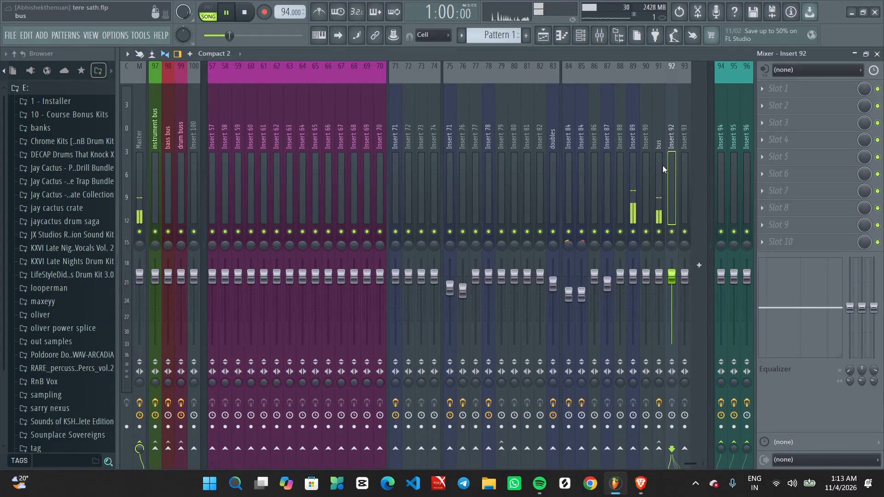
pyautogui.press('space')
pyautogui.press('space')
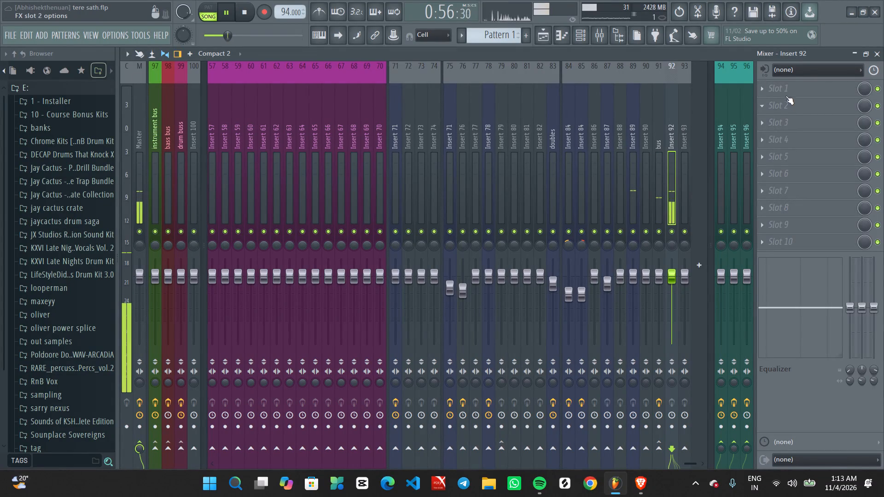
# Add Pro-Q 4 to slot 1 of Insert 92 and shape a 36 dB/oct low cut at about 70 Hz.
pyautogui.click(784, 91)
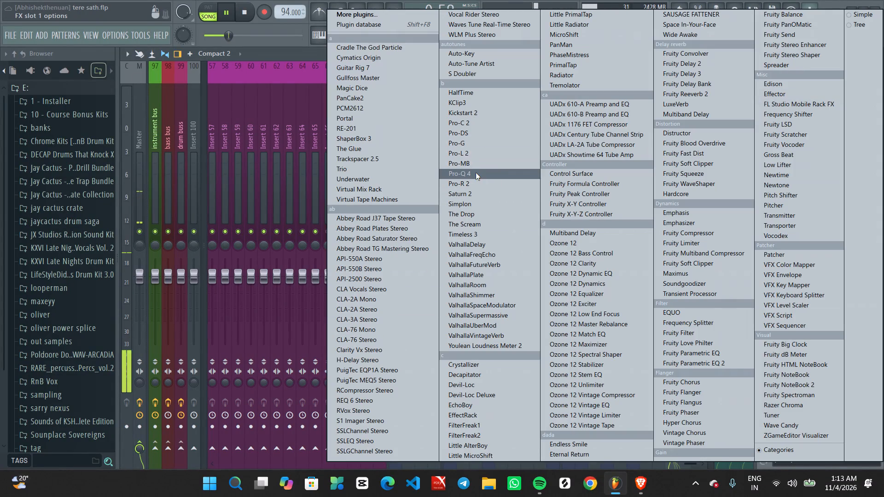
pyautogui.click(476, 173)
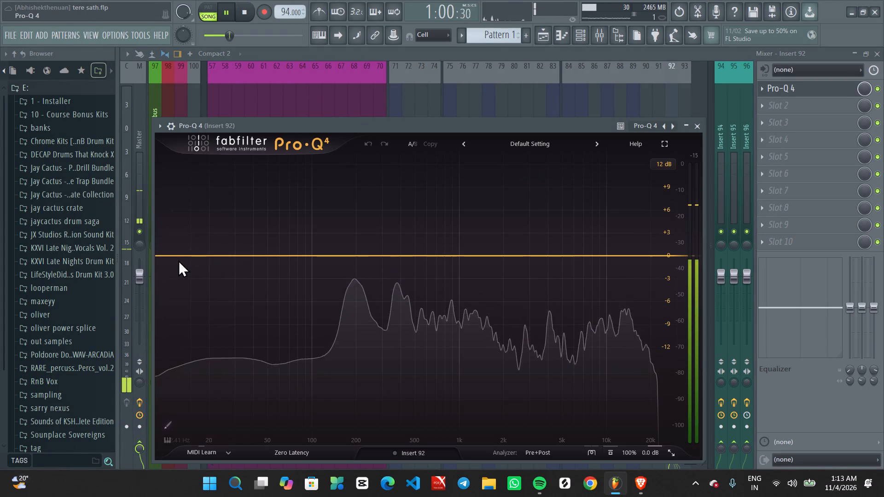
pyautogui.moveTo(173, 257); pyautogui.dragTo(175, 294)
pyautogui.scroll(4, 176, 294)
pyautogui.moveTo(178, 294); pyautogui.dragTo(248, 314)
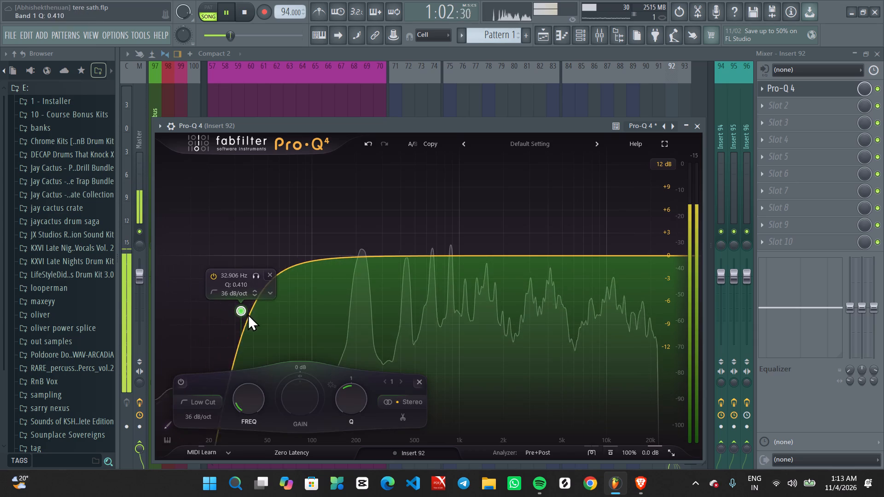
pyautogui.moveTo(248, 314); pyautogui.dragTo(290, 320)
# Add a bell cut of about 6 dB near 340 Hz in Insert 92's Pro-Q 4.
pyautogui.moveTo(424, 256); pyautogui.dragTo(390, 303)
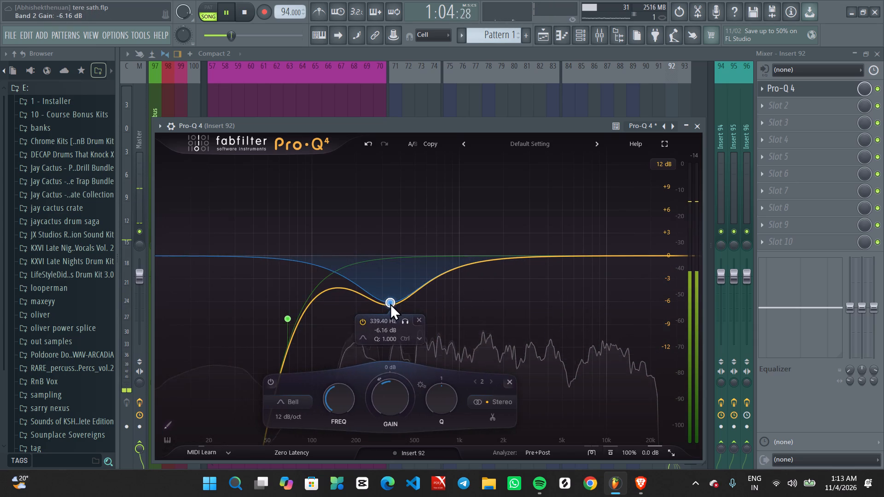
pyautogui.moveTo(390, 303); pyautogui.dragTo(392, 301)
pyautogui.click(702, 126)
# Add Waves Tune Real-Time Stereo to slot 2 of Insert 92 and set its scale to G Major.
pyautogui.click(779, 110)
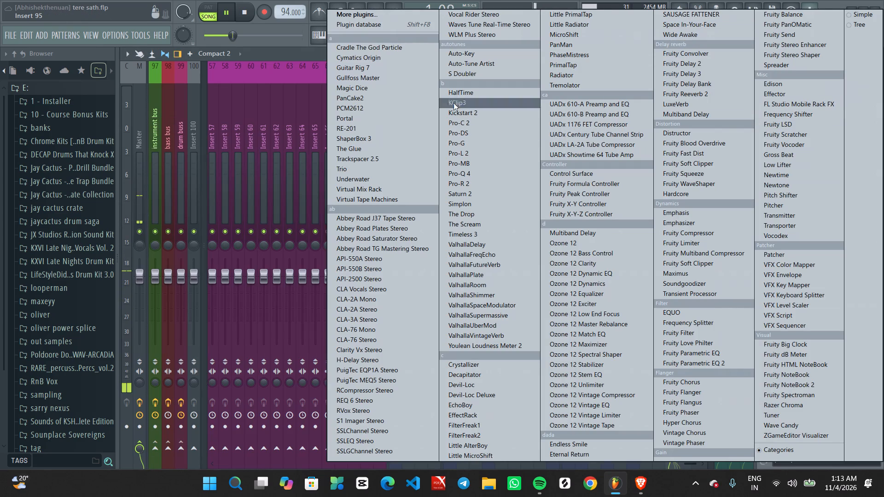
pyautogui.click(468, 25)
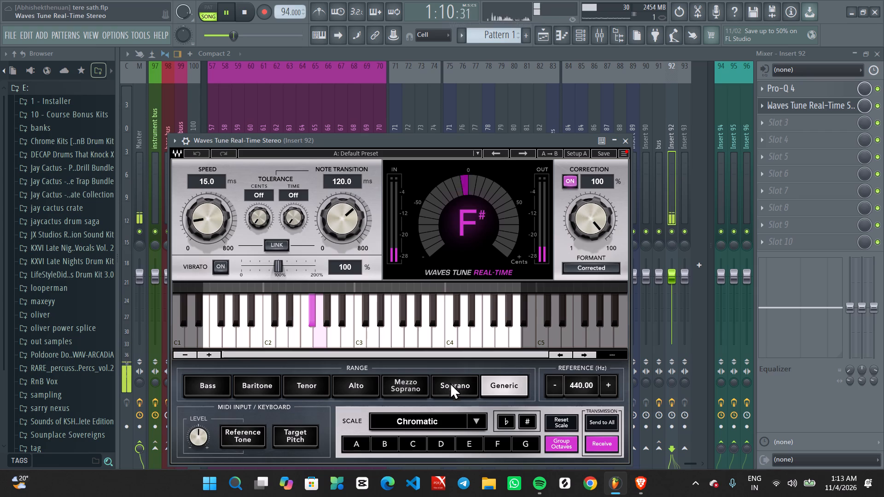
pyautogui.click(520, 446)
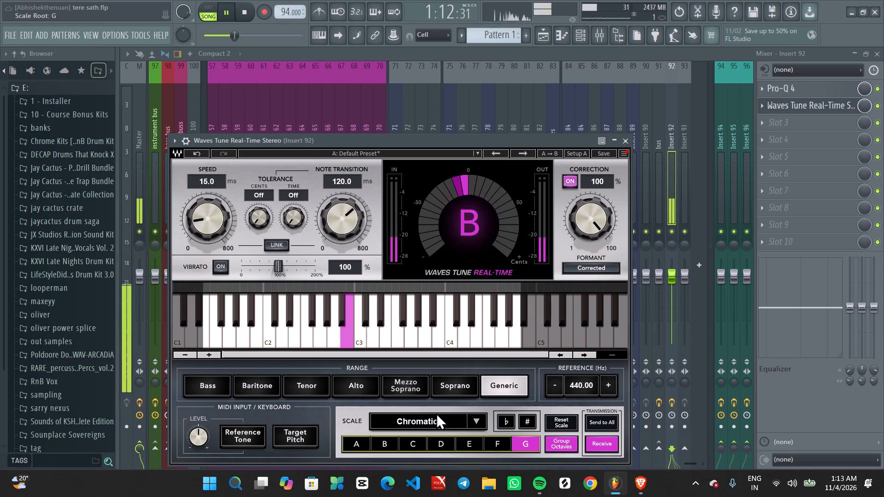
pyautogui.click(433, 420)
pyautogui.scroll(-9, 326, 221)
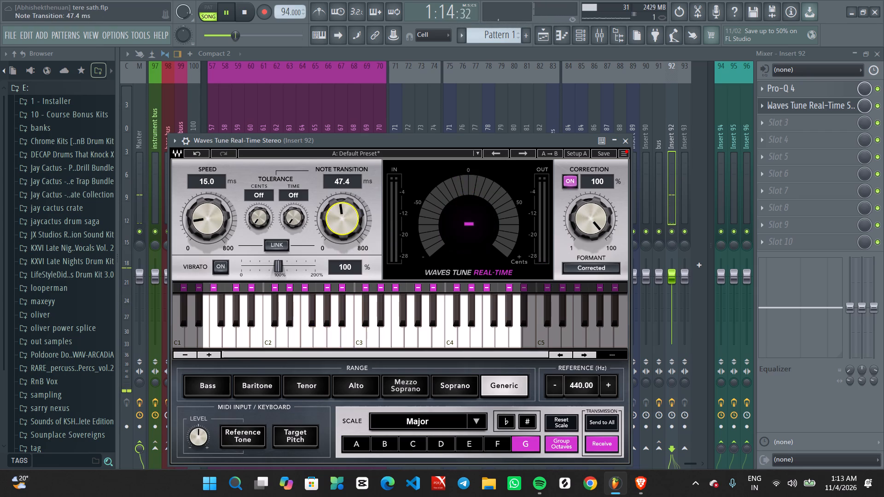
# Set Waves Tune Real-Time's Note Transition to 16.1 ms and Speed to 20.9 ms.
pyautogui.moveTo(336, 219); pyautogui.dragTo(362, 380)
pyautogui.scroll(6, 335, 214)
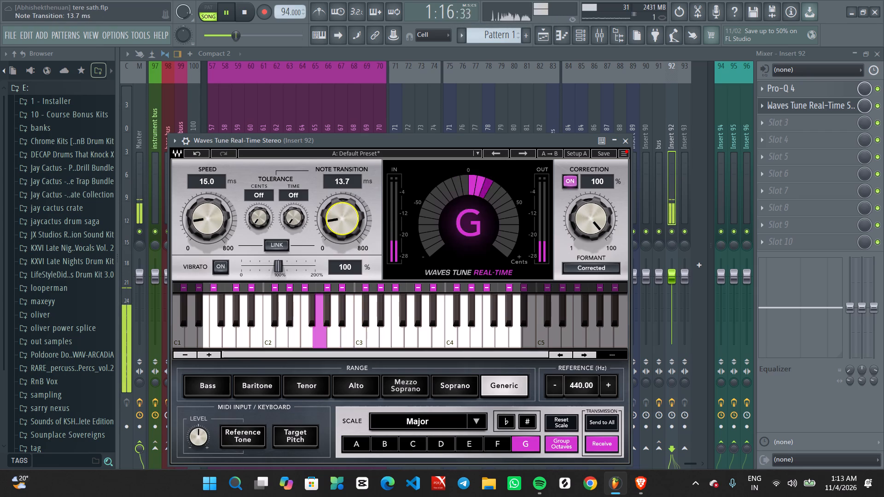
pyautogui.scroll(4, 195, 224)
pyautogui.scroll(2, 334, 218)
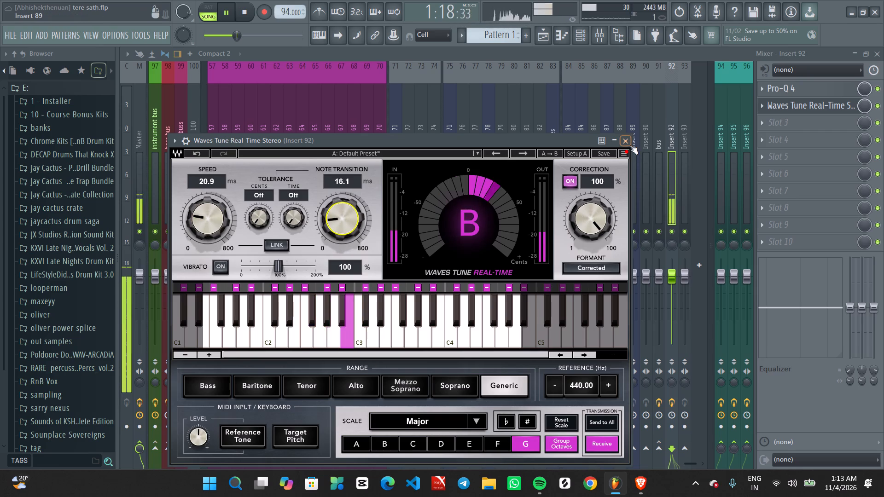
pyautogui.click(630, 145)
# Play the tuned Insert 89 vocal and examine its waveform along the playlist.
pyautogui.click(544, 39)
pyautogui.keyDown('ctrl'); pyautogui.scroll(6, 466, 323); pyautogui.keyUp('ctrl')
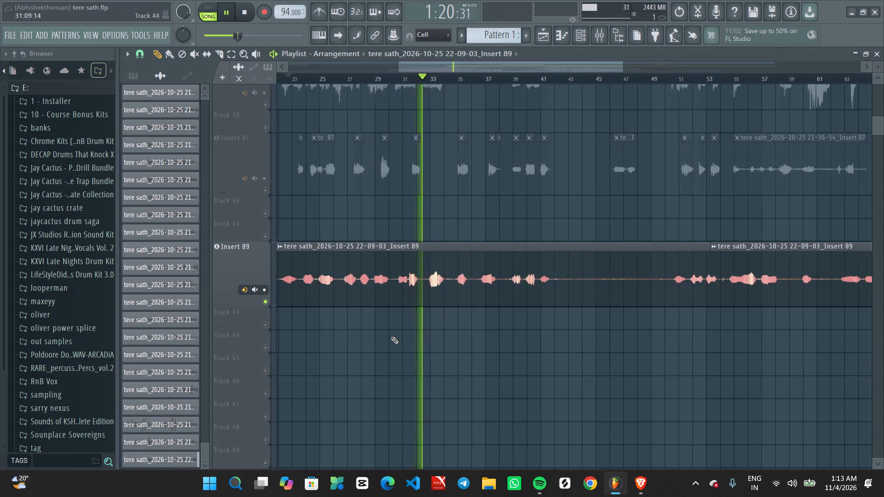
pyautogui.keyDown('ctrl'); pyautogui.scroll(7, 389, 337); pyautogui.keyUp('ctrl')
pyautogui.keyDown('ctrl'); pyautogui.scroll(11, 496, 315); pyautogui.keyUp('ctrl')
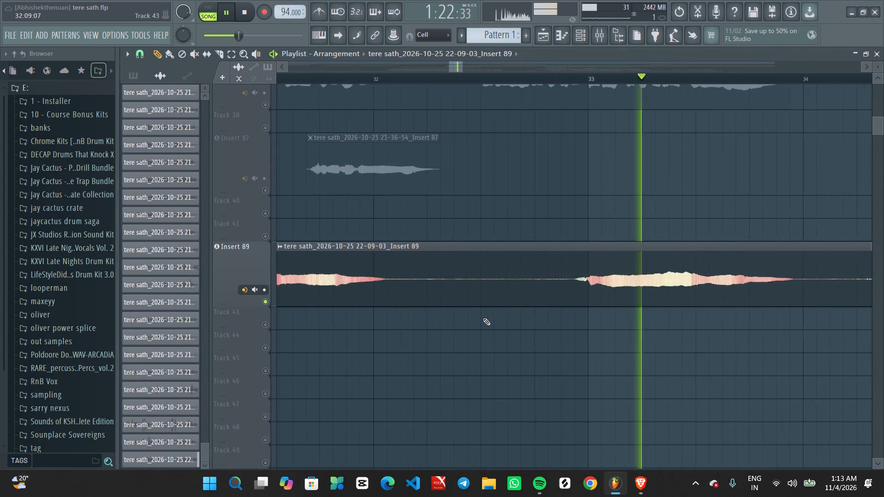
pyautogui.keyDown('ctrl'); pyautogui.scroll(-2, 483, 318); pyautogui.keyUp('ctrl')
pyautogui.keyDown('ctrl'); pyautogui.scroll(1, 483, 318); pyautogui.keyUp('ctrl')
pyautogui.keyDown('ctrl'); pyautogui.scroll(-20, 483, 318); pyautogui.keyUp('ctrl')
pyautogui.keyDown('ctrl'); pyautogui.scroll(-1, 483, 318); pyautogui.keyUp('ctrl')
pyautogui.keyDown('ctrl'); pyautogui.scroll(1, 482, 318); pyautogui.keyUp('ctrl')
pyautogui.keyDown('ctrl'); pyautogui.scroll(-1, 481, 318); pyautogui.keyUp('ctrl')
pyautogui.keyDown('ctrl'); pyautogui.scroll(1, 479, 318); pyautogui.keyUp('ctrl')
pyautogui.keyDown('ctrl'); pyautogui.scroll(-2, 478, 318); pyautogui.keyUp('ctrl')
pyautogui.press('space')
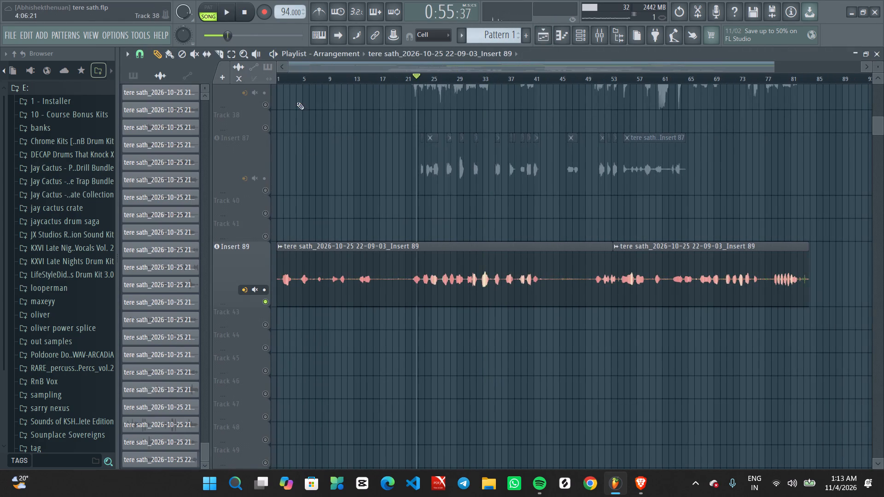
pyautogui.press('space')
# Trim the start of the first Insert 89 clip to just before the opening phrase at bar 2.
pyautogui.moveTo(288, 77); pyautogui.dragTo(259, 87)
pyautogui.keyDown('ctrl'); pyautogui.scroll(3, 312, 201); pyautogui.keyUp('ctrl')
pyautogui.moveTo(331, 225); pyautogui.dragTo(553, 210, button='middle')
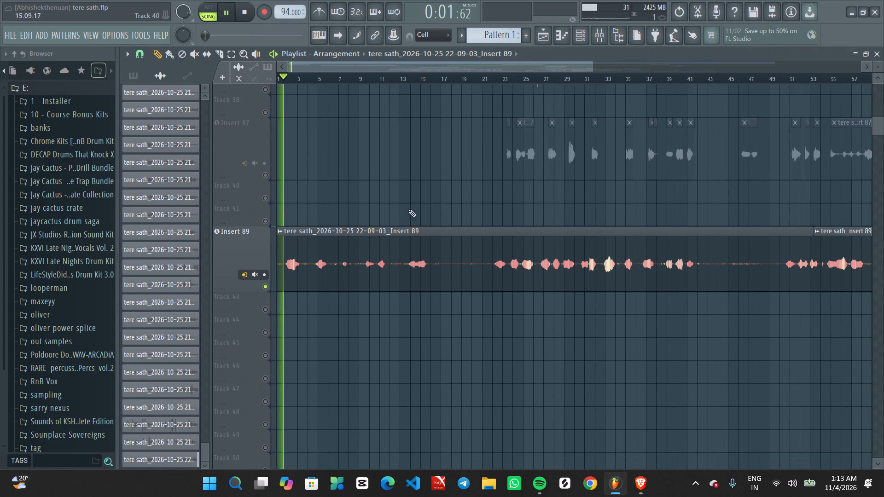
pyautogui.keyDown('ctrl'); pyautogui.scroll(5, 316, 300); pyautogui.keyUp('ctrl')
pyautogui.moveTo(329, 354); pyautogui.dragTo(640, 387, button='middle')
pyautogui.keyDown('ctrl'); pyautogui.scroll(4, 221, 443); pyautogui.keyUp('ctrl')
pyautogui.keyDown('ctrl'); pyautogui.scroll(3, 306, 425); pyautogui.keyUp('ctrl')
pyautogui.moveTo(344, 408); pyautogui.dragTo(698, 323, button='middle')
pyautogui.press('space')
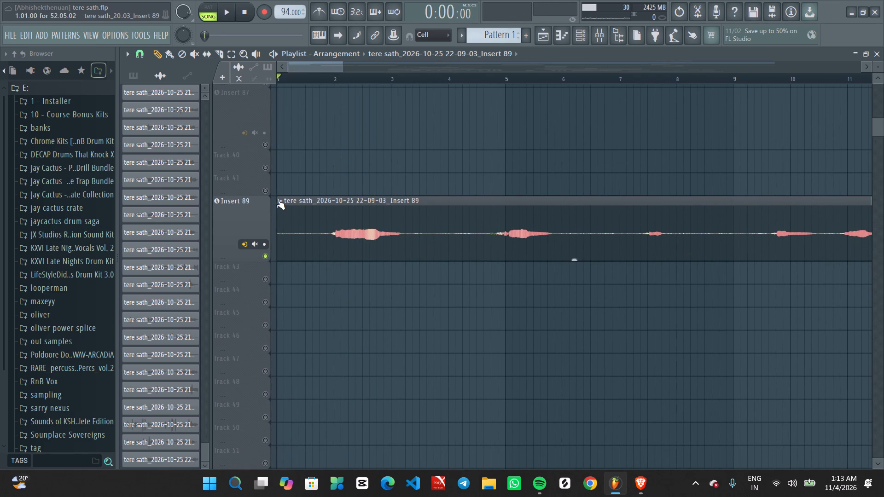
pyautogui.moveTo(277, 200); pyautogui.dragTo(326, 200)
# Play from the song start and lower the Insert 92 mixer fader to -6.4 dB.
pyautogui.press('space')
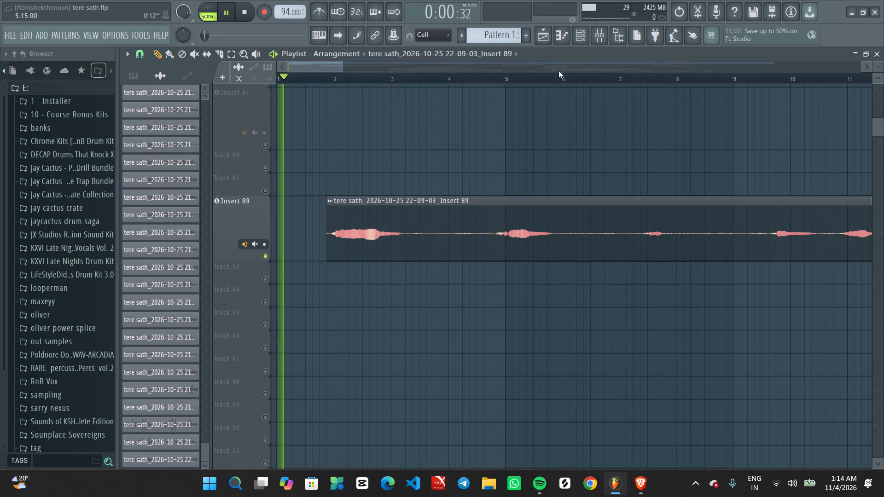
pyautogui.keyDown('ctrl'); pyautogui.scroll(-12, 593, 235); pyautogui.keyUp('ctrl')
pyautogui.click(598, 34)
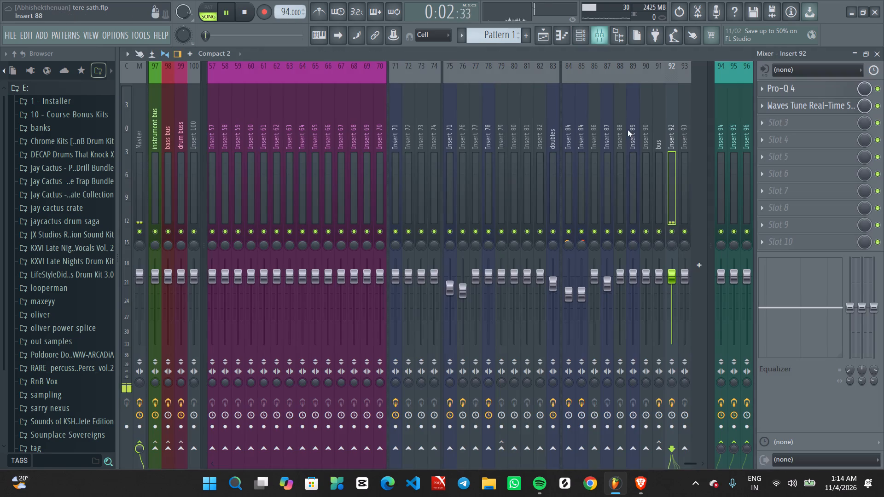
pyautogui.scroll(-6, 674, 276)
pyautogui.scroll(1, 674, 296)
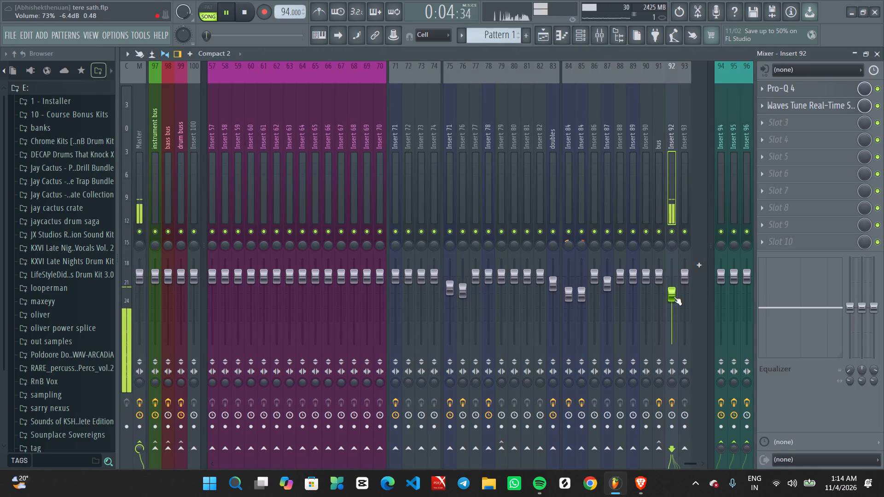
# Add CLA-2A Stereo to slot 4 of Insert 92 and set its Gain to 37.24.
pyautogui.click(810, 141)
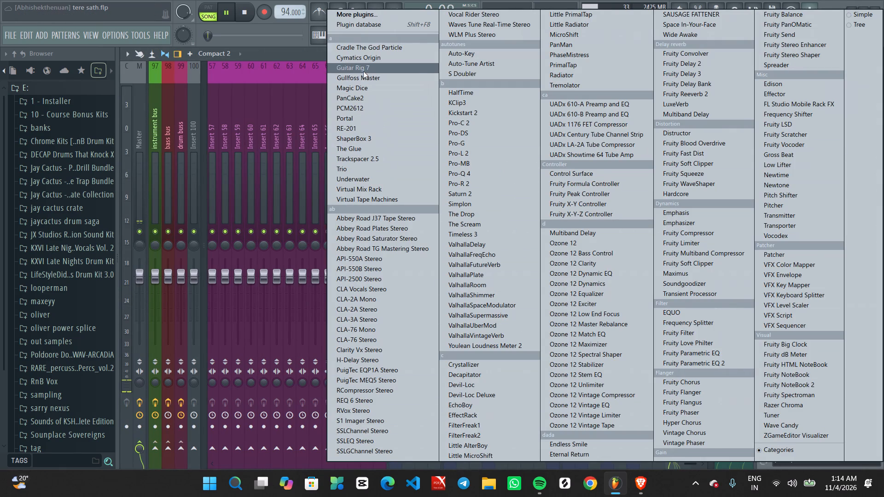
pyautogui.click(368, 311)
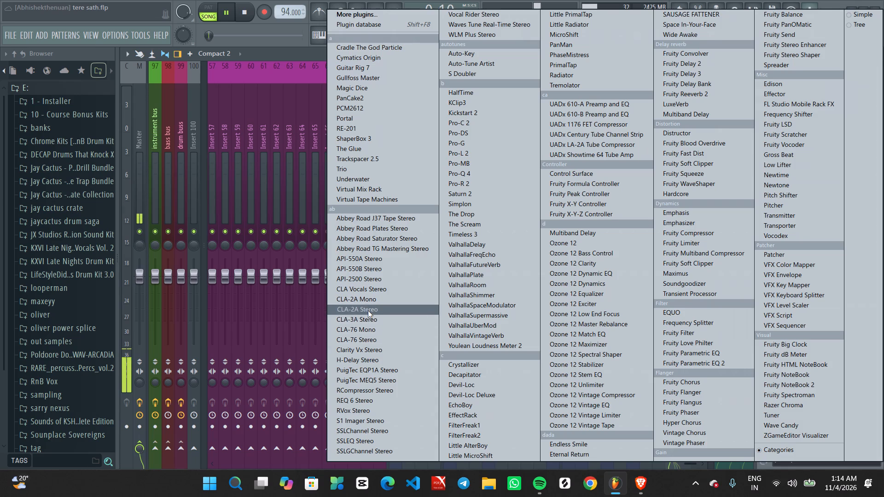
pyautogui.moveTo(391, 171); pyautogui.dragTo(430, 147)
pyautogui.scroll(-4, 344, 227)
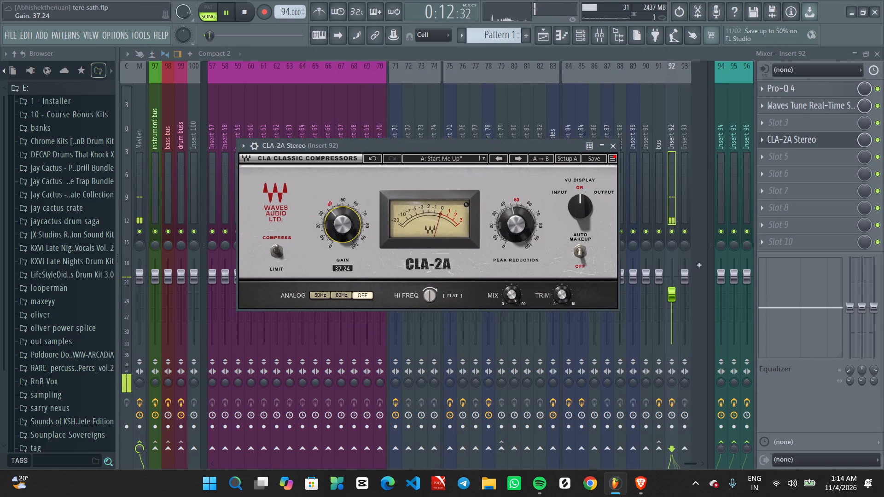
# Adjust the CLA-2A's Peak Reduction on Insert 92 to 59.44 while the vocal plays.
pyautogui.scroll(-3, 344, 227)
pyautogui.scroll(-4, 520, 226)
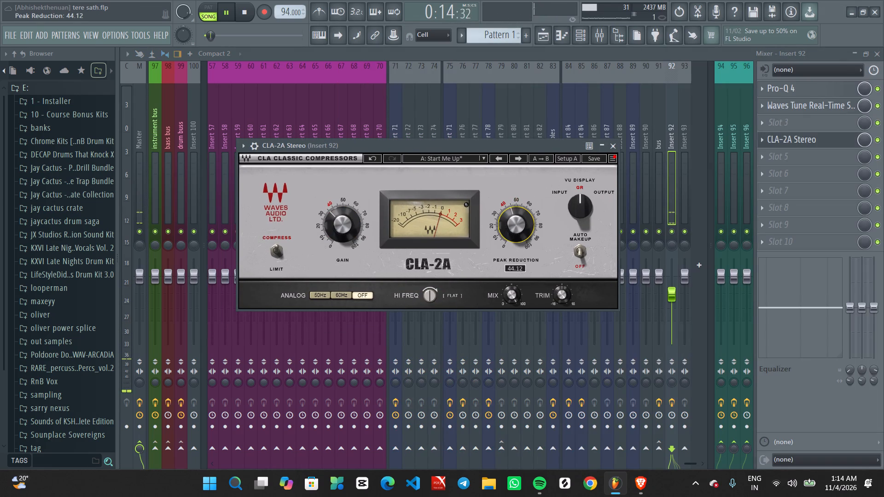
pyautogui.scroll(9, 514, 220)
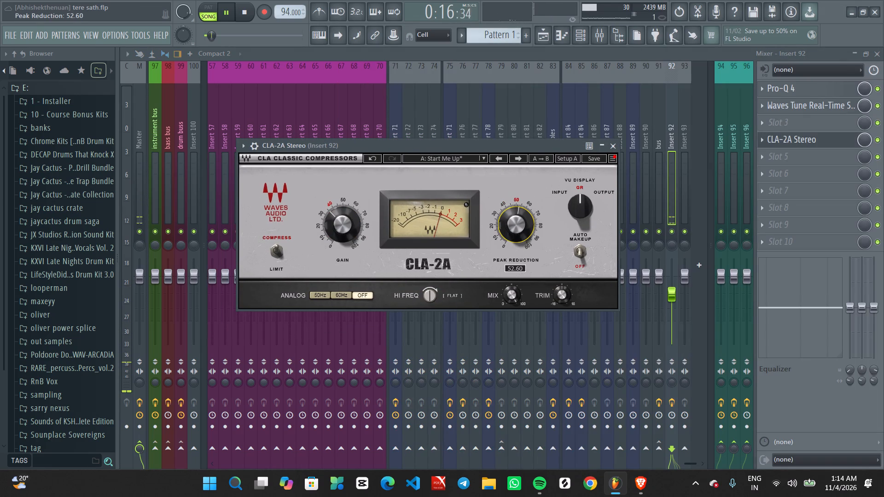
pyautogui.scroll(8, 516, 220)
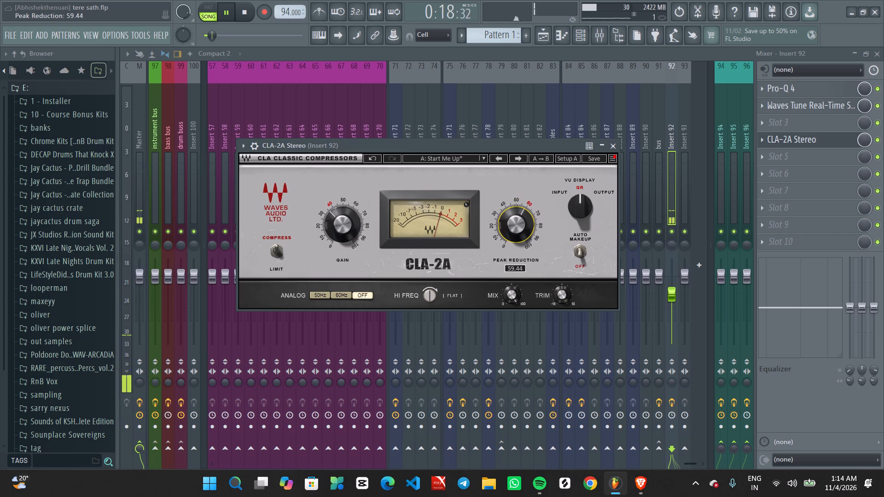
# Slice the first Insert 89 clip on either side of the phrase gap, at about bars 7.8 and 9.6.
pyautogui.click(550, 35)
pyautogui.keyDown('ctrl'); pyautogui.scroll(3, 457, 404); pyautogui.keyUp('ctrl')
pyautogui.scroll(5, 424, 348)
pyautogui.middleClick(426, 339)
pyautogui.rightClick(428, 339)
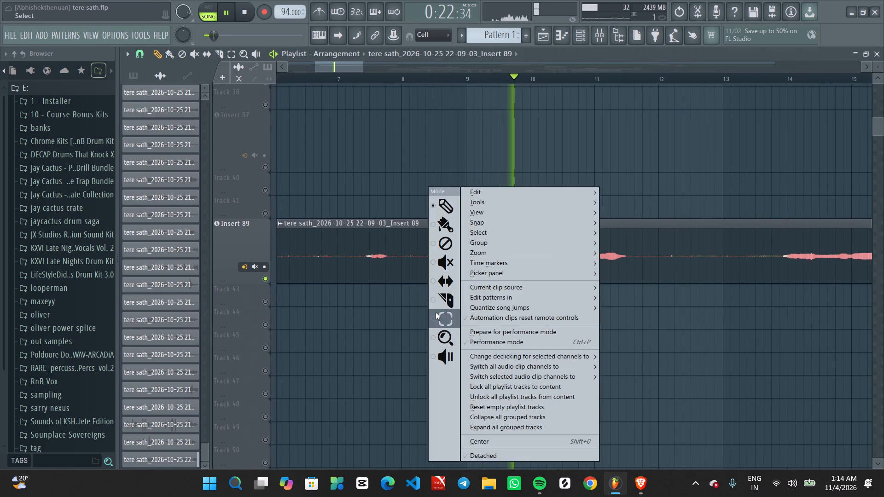
pyautogui.click(442, 293)
pyautogui.keyDown('alt'); pyautogui.moveTo(402, 267); pyautogui.dragTo(388, 265); pyautogui.keyUp('alt')
pyautogui.keyDown('alt'); pyautogui.moveTo(474, 277); pyautogui.dragTo(507, 253); pyautogui.keyUp('alt')
# Select and delete the sliced Insert 89 segment between about bars 7.8 and 9.6.
pyautogui.keyDown('ctrl'); pyautogui.moveTo(474, 212); pyautogui.dragTo(473, 234); pyautogui.keyUp('ctrl')
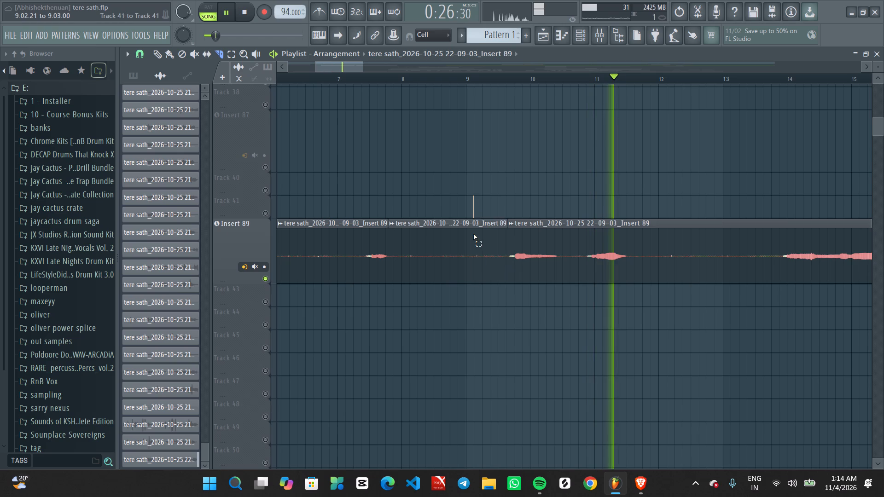
pyautogui.keyDown('ctrl'); pyautogui.moveTo(473, 234); pyautogui.dragTo(475, 260); pyautogui.keyUp('ctrl')
pyautogui.press('Delete')
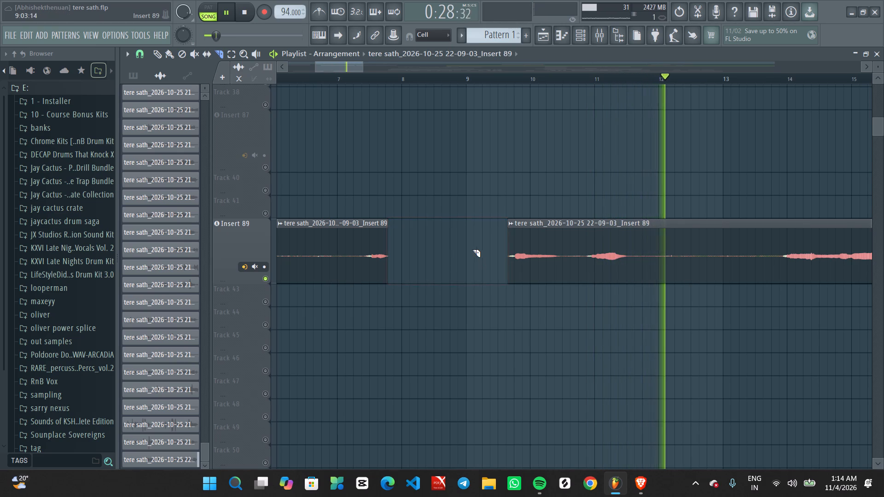
# Slice the Insert 89 vocal at about bars 11.6 and 13.9 and delete the near-silent segment between the cuts.
pyautogui.keyDown('ctrl'); pyautogui.scroll(-2, 498, 267); pyautogui.keyUp('ctrl')
pyautogui.keyDown('ctrl'); pyautogui.scroll(4, 588, 309); pyautogui.keyUp('ctrl')
pyautogui.keyDown('alt'); pyautogui.moveTo(596, 306); pyautogui.dragTo(613, 244); pyautogui.keyUp('alt')
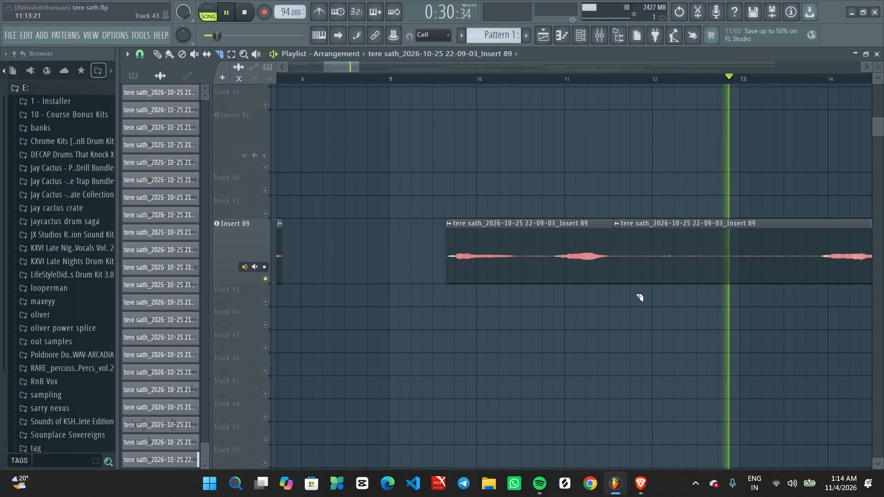
pyautogui.keyDown('ctrl'); pyautogui.scroll(2, 635, 294); pyautogui.keyUp('ctrl')
pyautogui.moveTo(747, 300); pyautogui.dragTo(534, 311, button='middle')
pyautogui.keyDown('alt'); pyautogui.moveTo(675, 302); pyautogui.dragTo(673, 251); pyautogui.keyUp('alt')
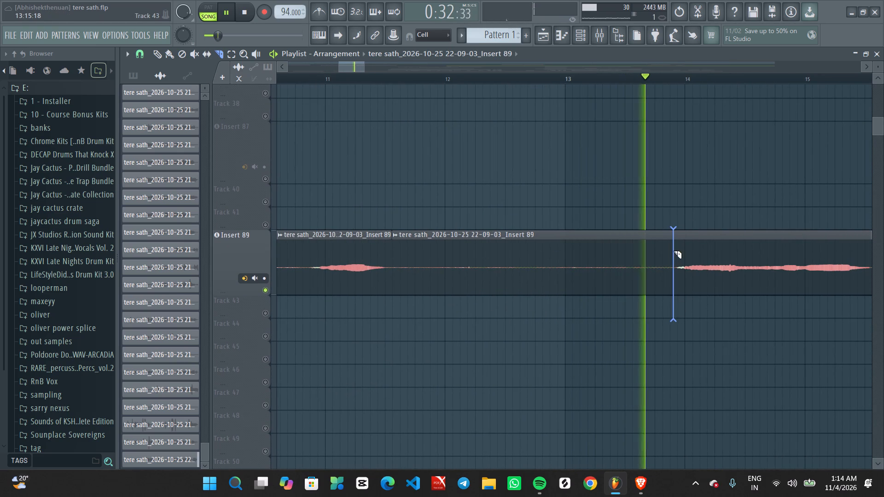
pyautogui.keyDown('alt'); pyautogui.moveTo(673, 251); pyautogui.dragTo(672, 250); pyautogui.keyUp('alt')
pyautogui.keyDown('ctrl'); pyautogui.moveTo(546, 241); pyautogui.dragTo(563, 269); pyautogui.keyUp('ctrl')
pyautogui.press('Delete')
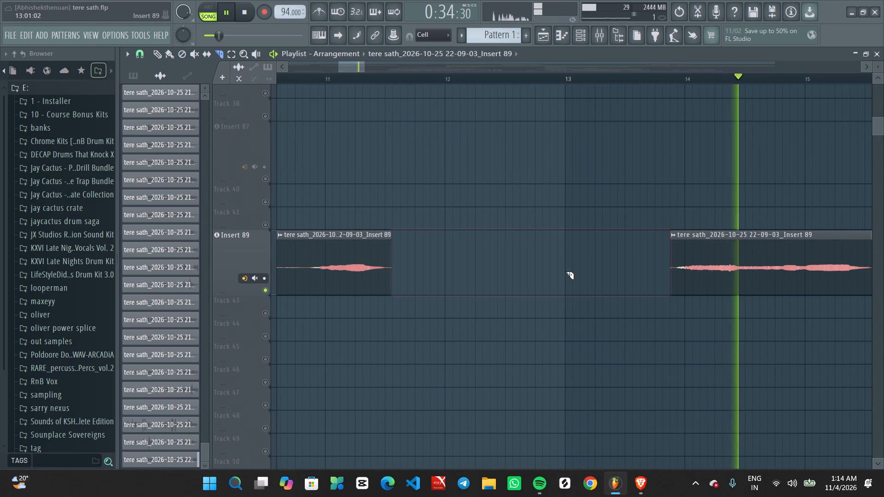
# Slice the Insert 89 vocal at about bars 15.6 and 22.2 and delete the long near-silent segment between them.
pyautogui.keyDown('ctrl'); pyautogui.scroll(-7, 576, 287); pyautogui.keyUp('ctrl')
pyautogui.keyDown('ctrl'); pyautogui.scroll(2, 628, 312); pyautogui.keyUp('ctrl')
pyautogui.keyDown('ctrl'); pyautogui.scroll(-1, 634, 309); pyautogui.keyUp('ctrl')
pyautogui.keyDown('ctrl'); pyautogui.scroll(2, 637, 309); pyautogui.keyUp('ctrl')
pyautogui.moveTo(721, 324); pyautogui.dragTo(424, 321, button='middle')
pyautogui.keyDown('ctrl'); pyautogui.scroll(1, 438, 315); pyautogui.keyUp('ctrl')
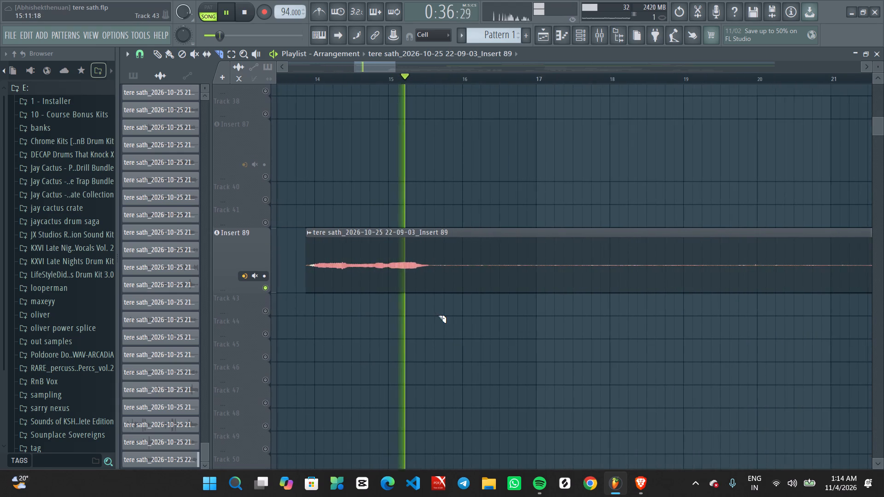
pyautogui.keyDown('alt'); pyautogui.moveTo(440, 304); pyautogui.dragTo(431, 254); pyautogui.keyUp('alt')
pyautogui.keyDown('ctrl'); pyautogui.scroll(1, 478, 328); pyautogui.keyUp('ctrl')
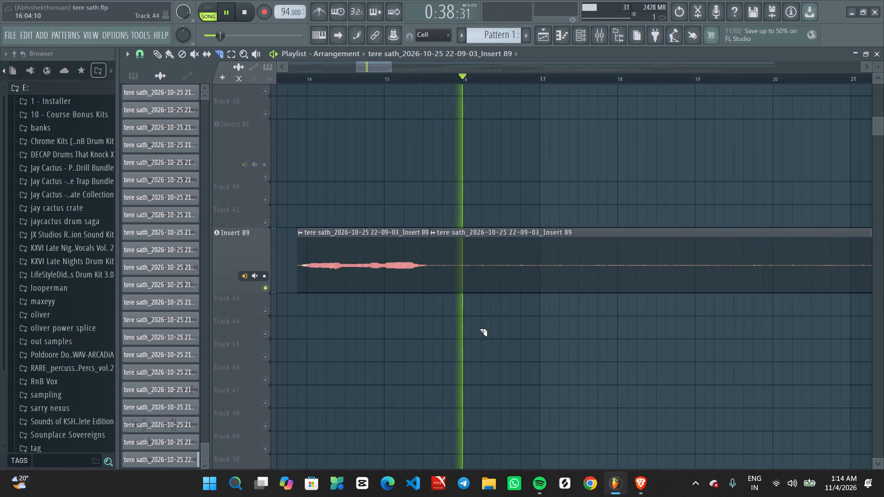
pyautogui.moveTo(667, 333); pyautogui.dragTo(487, 315, button='middle')
pyautogui.keyDown('ctrl'); pyautogui.scroll(-5, 638, 291); pyautogui.keyUp('ctrl')
pyautogui.keyDown('ctrl'); pyautogui.scroll(2, 765, 299); pyautogui.keyUp('ctrl')
pyautogui.keyDown('ctrl'); pyautogui.scroll(-1, 765, 299); pyautogui.keyUp('ctrl')
pyautogui.keyDown('ctrl'); pyautogui.scroll(2, 765, 299); pyautogui.keyUp('ctrl')
pyautogui.moveTo(768, 299); pyautogui.dragTo(678, 308, button='middle')
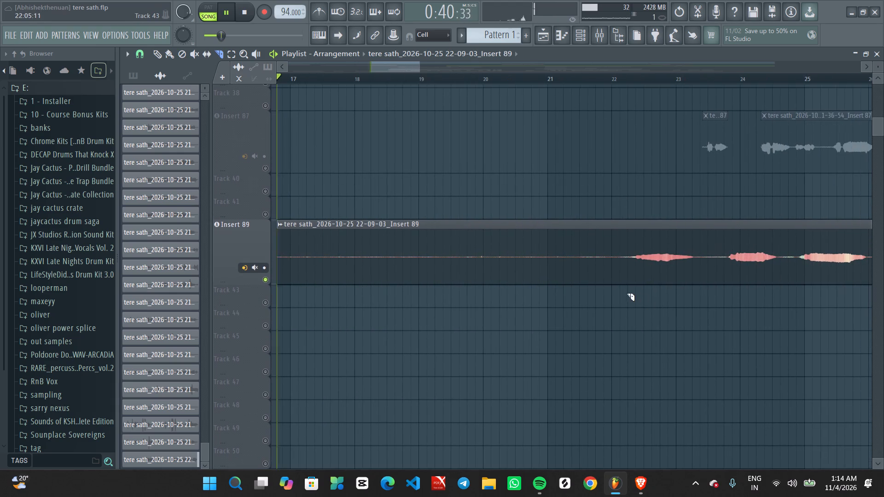
pyautogui.keyDown('alt'); pyautogui.moveTo(624, 292); pyautogui.dragTo(624, 234); pyautogui.keyUp('alt')
pyautogui.keyDown('ctrl'); pyautogui.moveTo(548, 208); pyautogui.dragTo(557, 244); pyautogui.keyUp('ctrl')
pyautogui.press('Delete')
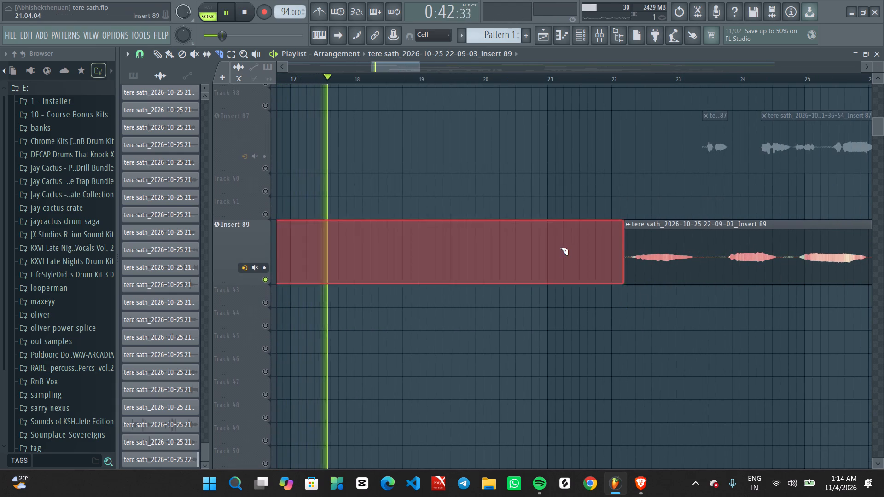
# Slice the Insert 89 vocal at about bars 23.3 and 23.8 and delete the gap between the two phrases.
pyautogui.keyDown('ctrl'); pyautogui.scroll(2, 705, 299); pyautogui.keyUp('ctrl')
pyautogui.moveTo(762, 302); pyautogui.dragTo(542, 303, button='middle')
pyautogui.keyDown('ctrl'); pyautogui.scroll(3, 486, 324); pyautogui.keyUp('ctrl')
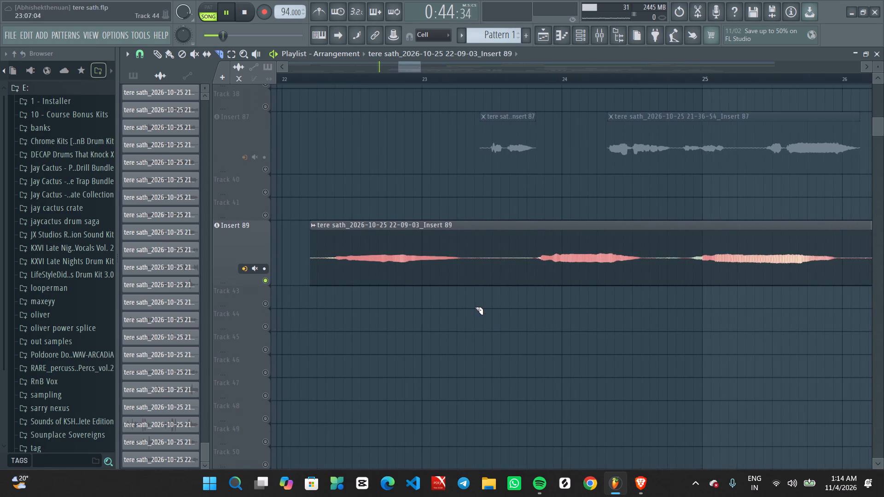
pyautogui.keyDown('alt'); pyautogui.moveTo(470, 290); pyautogui.dragTo(464, 225); pyautogui.keyUp('alt')
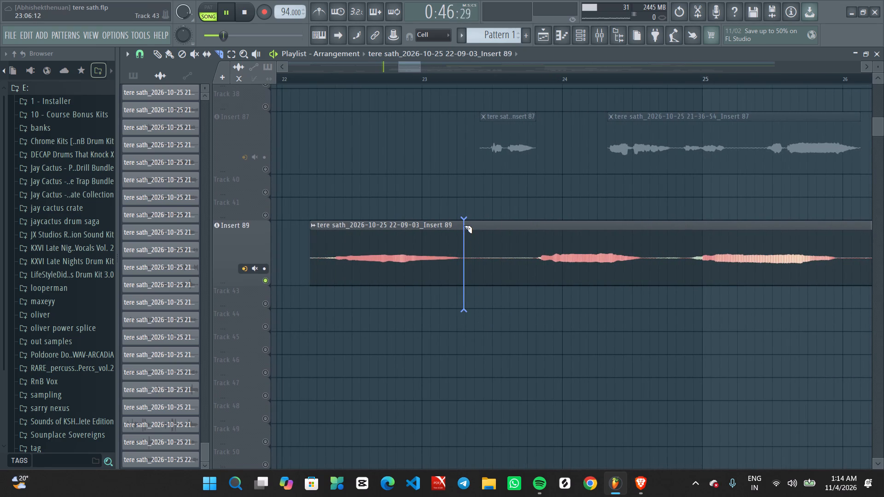
pyautogui.keyDown('alt'); pyautogui.moveTo(464, 225); pyautogui.dragTo(463, 223); pyautogui.keyUp('alt')
pyautogui.keyDown('alt'); pyautogui.moveTo(538, 298); pyautogui.dragTo(533, 234); pyautogui.keyUp('alt')
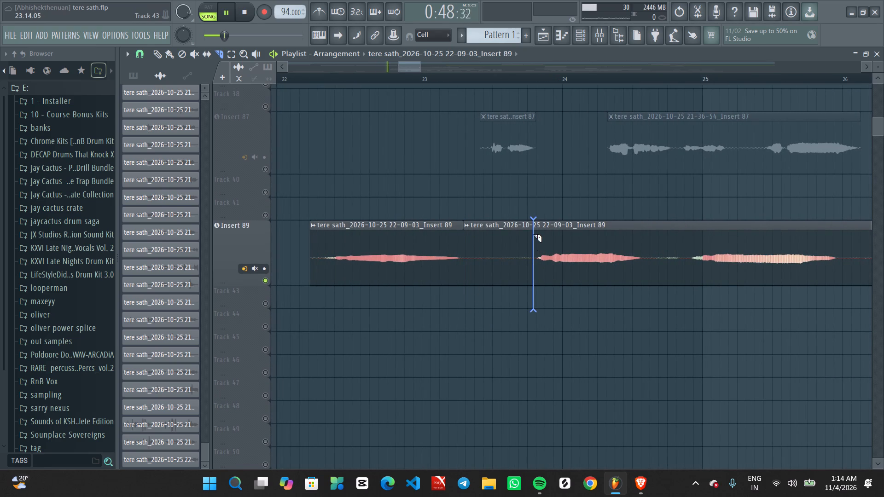
pyautogui.keyDown('alt'); pyautogui.moveTo(533, 234); pyautogui.dragTo(534, 229); pyautogui.keyUp('alt')
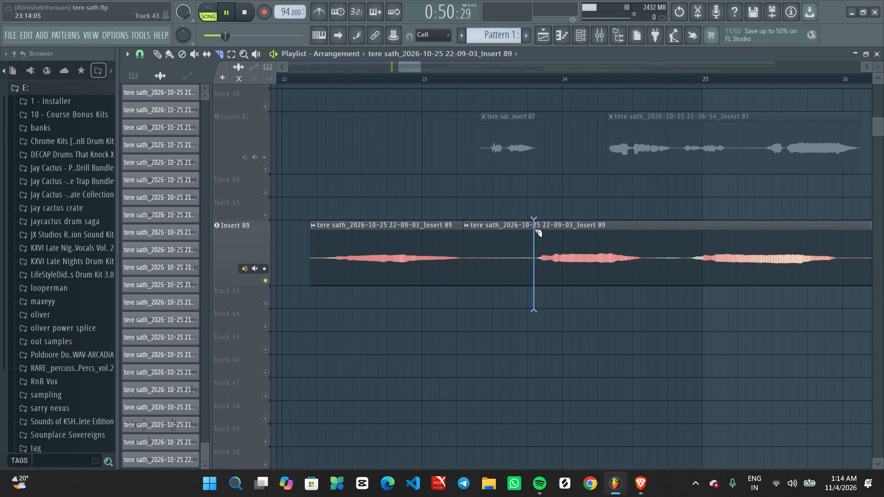
pyautogui.keyDown('alt'); pyautogui.moveTo(534, 229); pyautogui.dragTo(535, 229); pyautogui.keyUp('alt')
pyautogui.keyDown('ctrl'); pyautogui.moveTo(515, 215); pyautogui.dragTo(514, 236); pyautogui.keyUp('ctrl')
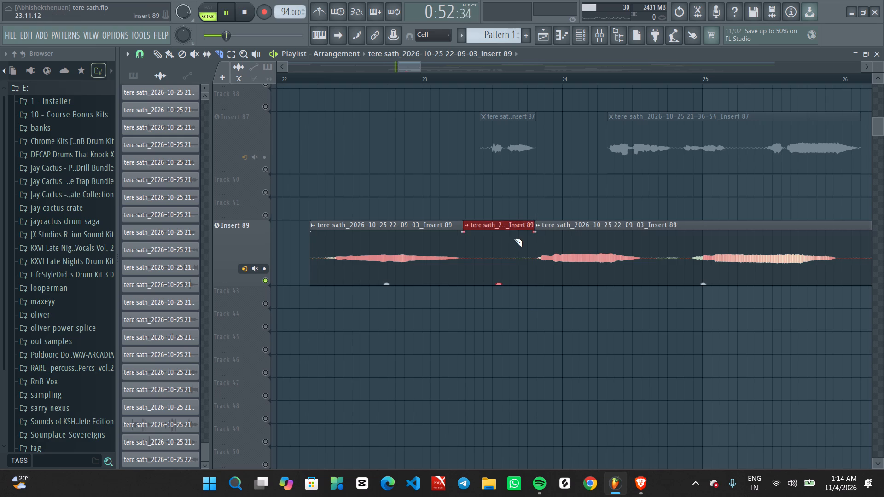
pyautogui.press('Delete')
# Cut the Insert 89 vocal at about bars 24.6 and 24.9 and remove the quiet segment between the cuts.
pyautogui.keyDown('ctrl'); pyautogui.scroll(3, 574, 287); pyautogui.keyUp('ctrl')
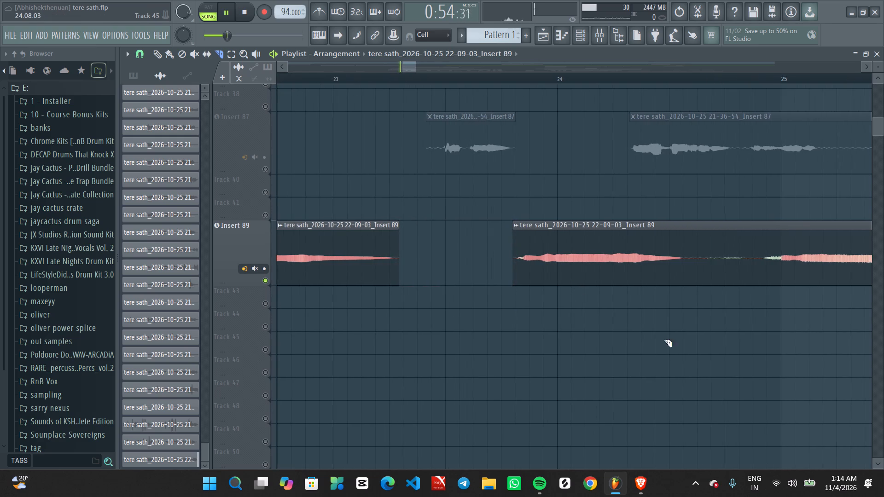
pyautogui.moveTo(780, 310); pyautogui.dragTo(572, 317, button='middle')
pyautogui.keyDown('alt'); pyautogui.moveTo(532, 315); pyautogui.dragTo(478, 225); pyautogui.keyUp('alt')
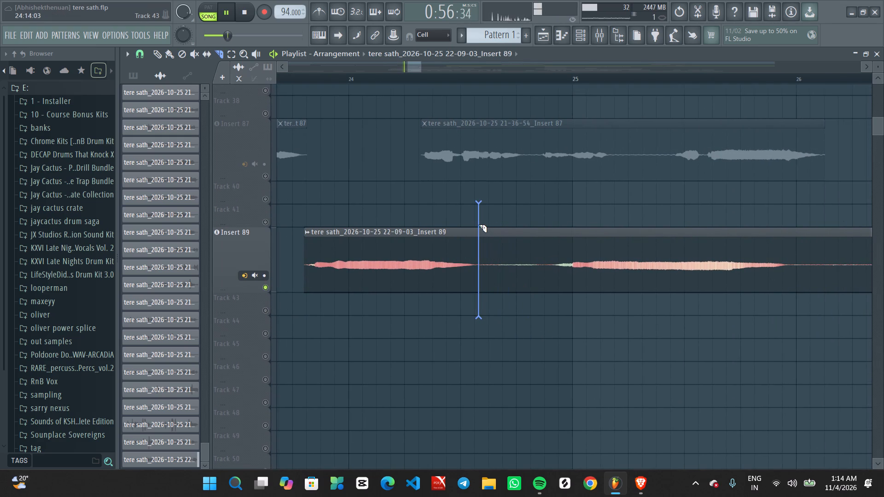
pyautogui.keyDown('alt'); pyautogui.moveTo(478, 225); pyautogui.dragTo(475, 225); pyautogui.keyUp('alt')
pyautogui.keyDown('alt'); pyautogui.moveTo(535, 312); pyautogui.dragTo(550, 236); pyautogui.keyUp('alt')
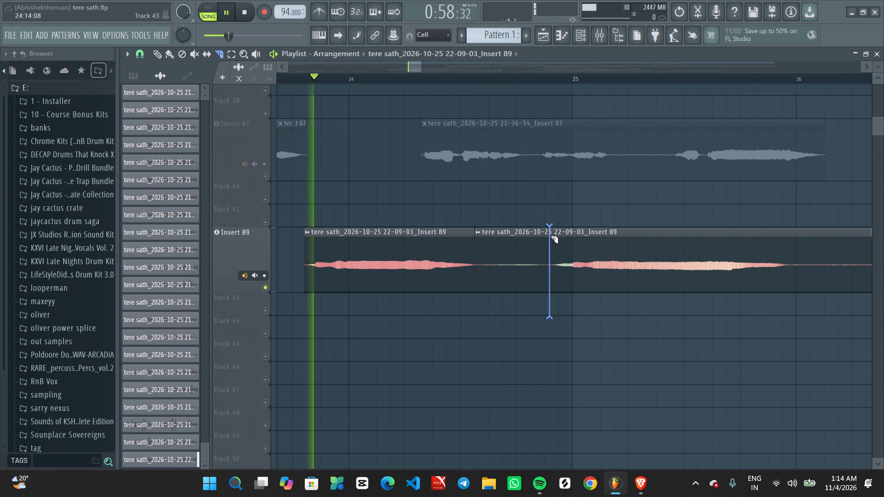
pyautogui.keyDown('alt'); pyautogui.moveTo(550, 236); pyautogui.dragTo(551, 231); pyautogui.keyUp('alt')
pyautogui.keyDown('ctrl'); pyautogui.moveTo(528, 222); pyautogui.dragTo(534, 259); pyautogui.keyUp('ctrl')
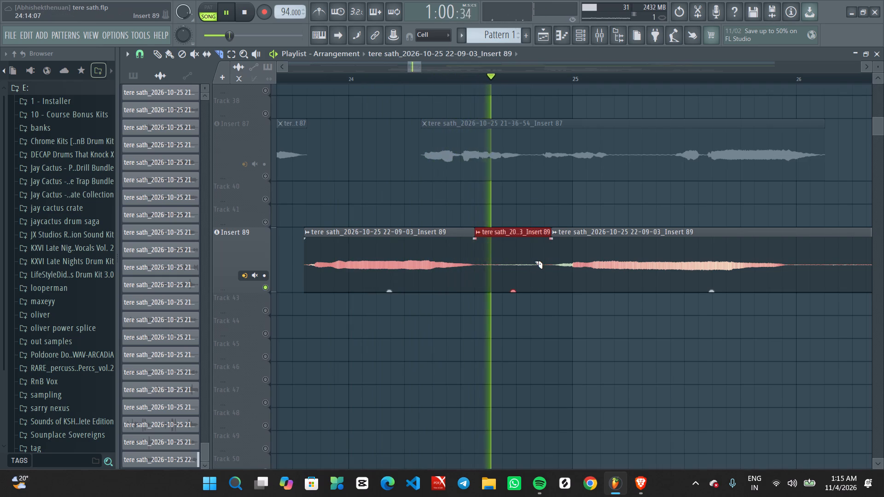
pyautogui.press('Delete')
# Slice the Insert 89 vocal at about bars 26.0 and 26.8 and delete the gap between those phrases.
pyautogui.keyDown('ctrl'); pyautogui.scroll(-5, 547, 261); pyautogui.keyUp('ctrl')
pyautogui.keyDown('ctrl'); pyautogui.scroll(2, 709, 290); pyautogui.keyUp('ctrl')
pyautogui.moveTo(720, 327); pyautogui.dragTo(550, 320, button='middle')
pyautogui.keyDown('ctrl'); pyautogui.scroll(3, 550, 320); pyautogui.keyUp('ctrl')
pyautogui.keyDown('alt'); pyautogui.moveTo(529, 318); pyautogui.dragTo(487, 227); pyautogui.keyUp('alt')
pyautogui.keyDown('alt'); pyautogui.moveTo(603, 321); pyautogui.dragTo(643, 232); pyautogui.keyUp('alt')
pyautogui.keyDown('ctrl'); pyautogui.moveTo(577, 240); pyautogui.dragTo(584, 289); pyautogui.keyUp('ctrl')
pyautogui.press('Delete')
# Slice the Insert 89 vocal on either side of the gap, at about bars 27.6 and 27.95, and delete that segment.
pyautogui.keyDown('ctrl'); pyautogui.scroll(1, 584, 294); pyautogui.keyUp('ctrl')
pyautogui.keyDown('ctrl'); pyautogui.scroll(-5, 584, 295); pyautogui.keyUp('ctrl')
pyautogui.keyDown('ctrl'); pyautogui.scroll(-2, 640, 325); pyautogui.keyUp('ctrl')
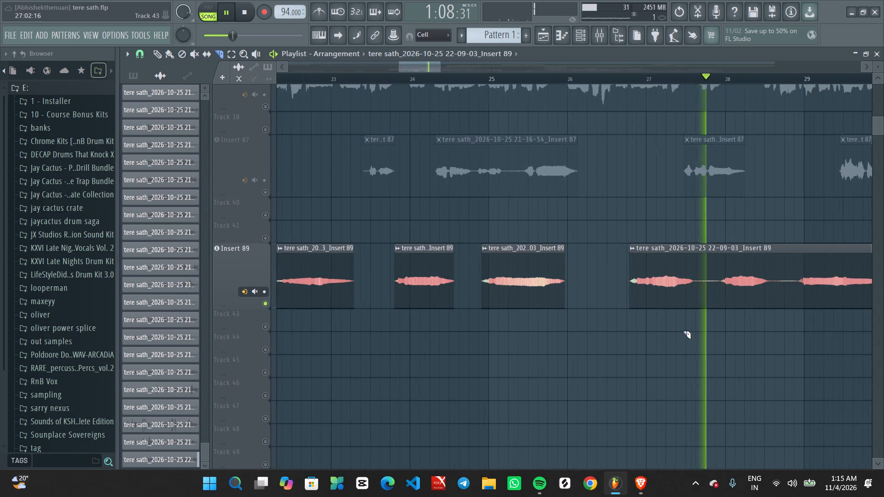
pyautogui.keyDown('ctrl'); pyautogui.scroll(4, 745, 329); pyautogui.keyUp('ctrl')
pyautogui.scroll(1, 747, 332)
pyautogui.moveTo(739, 332); pyautogui.dragTo(591, 335, button='middle')
pyautogui.keyDown('ctrl'); pyautogui.scroll(4, 513, 362); pyautogui.keyUp('ctrl')
pyautogui.keyDown('alt'); pyautogui.moveTo(506, 362); pyautogui.dragTo(489, 274); pyautogui.keyUp('alt')
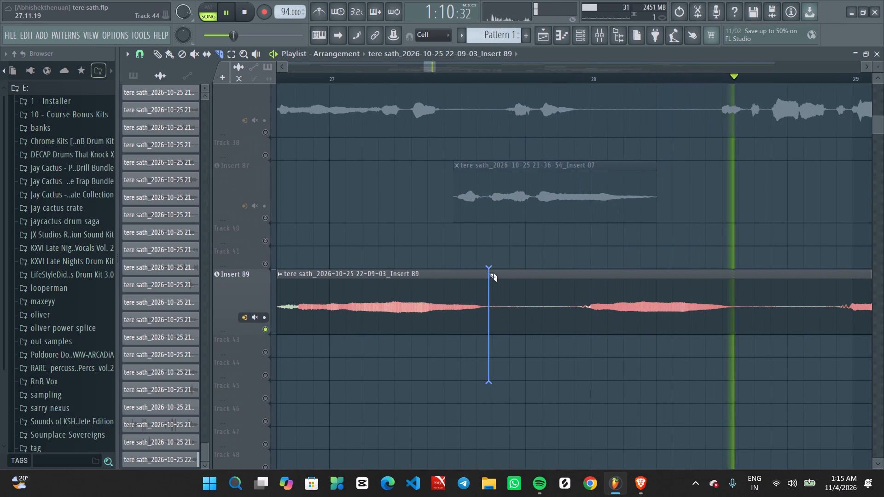
pyautogui.keyDown('alt'); pyautogui.moveTo(489, 274); pyautogui.dragTo(487, 263); pyautogui.keyUp('alt')
pyautogui.keyDown('alt'); pyautogui.moveTo(531, 356); pyautogui.dragTo(568, 277); pyautogui.keyUp('alt')
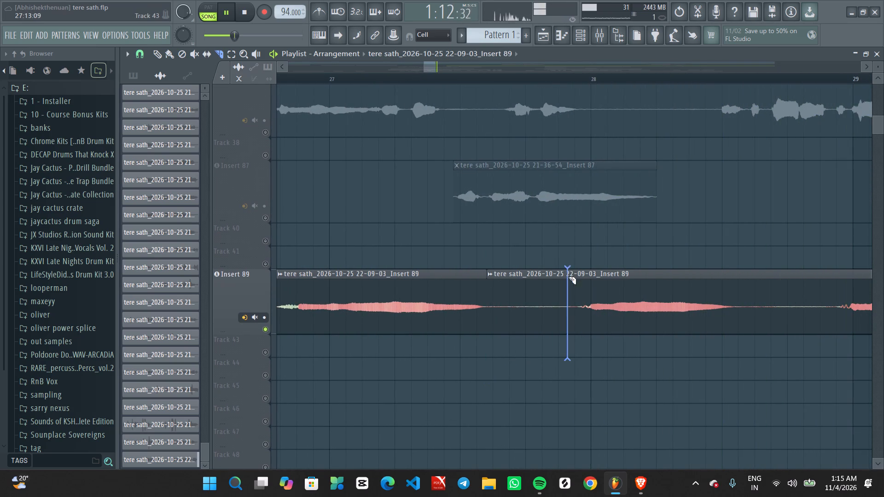
pyautogui.keyDown('alt'); pyautogui.moveTo(568, 277); pyautogui.dragTo(579, 267); pyautogui.keyUp('alt')
pyautogui.keyDown('ctrl'); pyautogui.moveTo(544, 259); pyautogui.dragTo(547, 293); pyautogui.keyUp('ctrl')
pyautogui.press('Delete')
# Slice the Insert 89 vocal at about bars 28.55 and 28.95 and delete the silent segment between the cuts.
pyautogui.keyDown('ctrl'); pyautogui.scroll(-3, 736, 342); pyautogui.keyUp('ctrl')
pyautogui.keyDown('ctrl'); pyautogui.scroll(2, 728, 310); pyautogui.keyUp('ctrl')
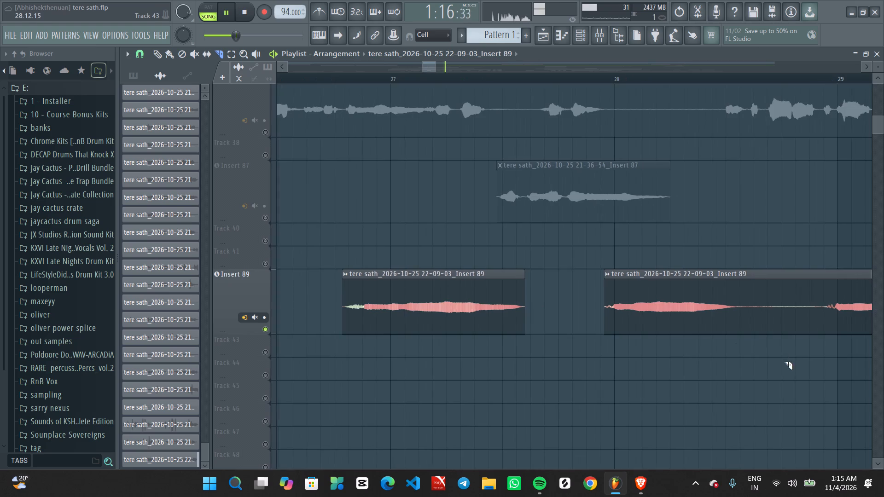
pyautogui.moveTo(789, 364); pyautogui.dragTo(571, 350, button='middle')
pyautogui.keyDown('ctrl'); pyautogui.scroll(4, 506, 372); pyautogui.keyUp('ctrl')
pyautogui.keyDown('alt'); pyautogui.moveTo(529, 341); pyautogui.dragTo(541, 247); pyautogui.keyUp('alt')
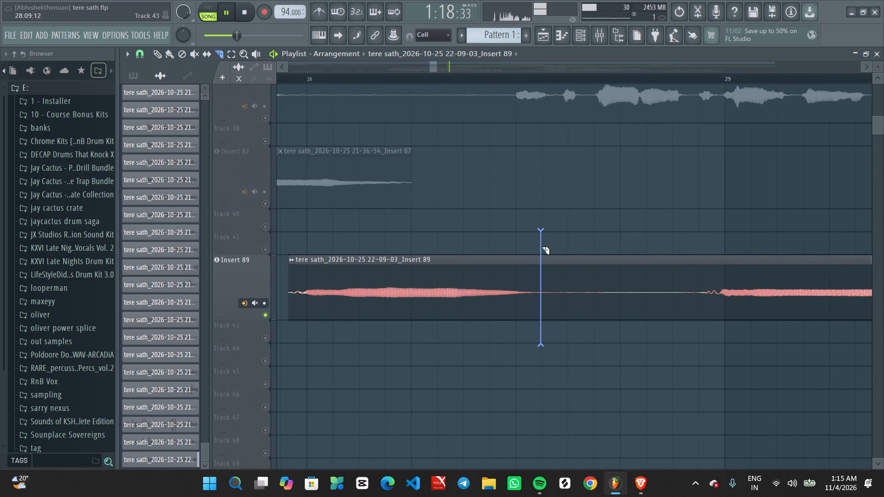
pyautogui.keyDown('alt'); pyautogui.moveTo(541, 247); pyautogui.dragTo(538, 247); pyautogui.keyUp('alt')
pyautogui.keyDown('alt'); pyautogui.moveTo(681, 376); pyautogui.dragTo(701, 248); pyautogui.keyUp('alt')
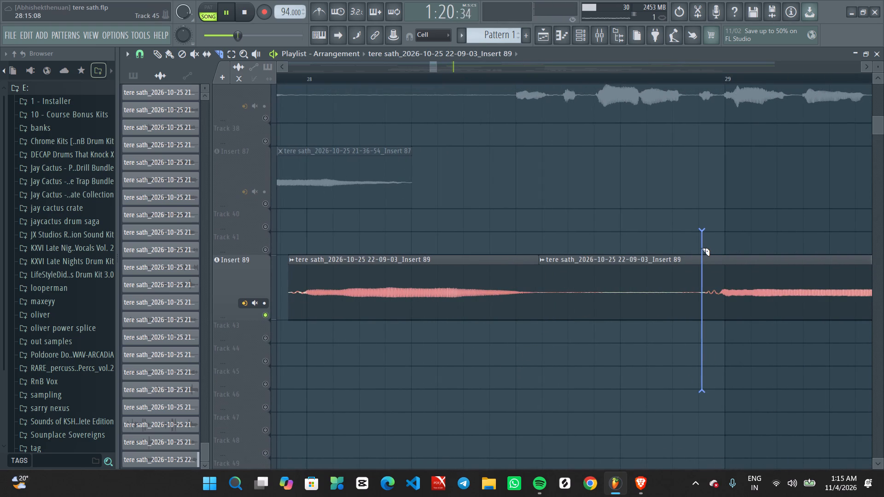
pyautogui.keyDown('alt'); pyautogui.moveTo(701, 248); pyautogui.dragTo(704, 247); pyautogui.keyUp('alt')
pyautogui.keyDown('ctrl'); pyautogui.moveTo(639, 255); pyautogui.dragTo(639, 282); pyautogui.keyUp('ctrl')
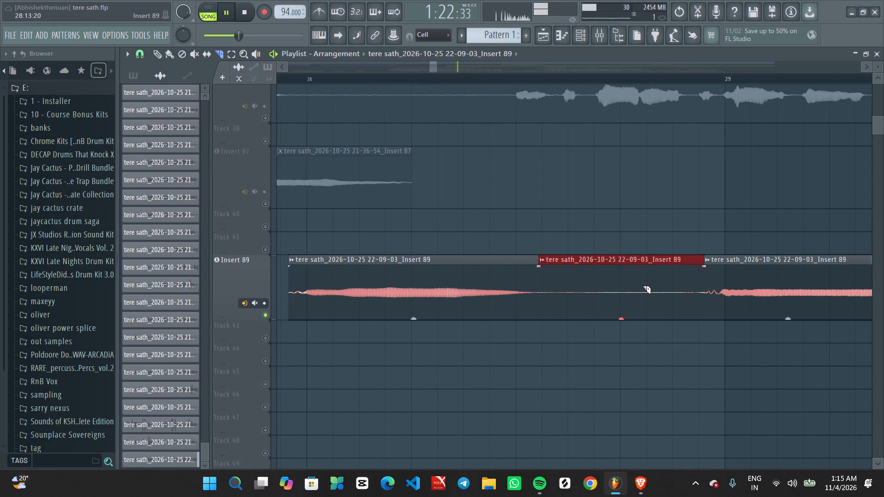
pyautogui.press('Delete')
# Cut the Insert 89 vocal at about bars 29.9 and 30.8 and delete the near-silent segment between phrases.
pyautogui.keyDown('ctrl'); pyautogui.scroll(-6, 604, 265); pyautogui.keyUp('ctrl')
pyautogui.keyDown('ctrl'); pyautogui.scroll(-8, 687, 344); pyautogui.keyUp('ctrl')
pyautogui.keyDown('ctrl'); pyautogui.scroll(6, 773, 344); pyautogui.keyUp('ctrl')
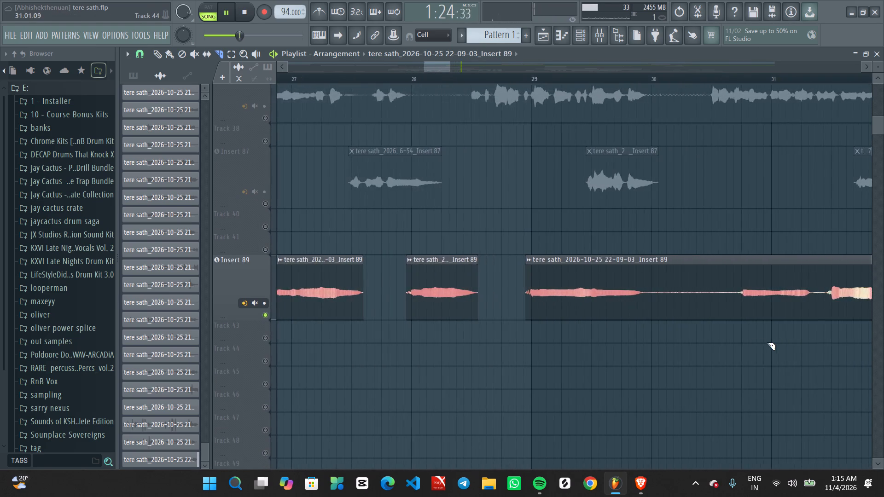
pyautogui.moveTo(753, 339); pyautogui.dragTo(538, 342, button='middle')
pyautogui.keyDown('ctrl'); pyautogui.scroll(5, 502, 351); pyautogui.keyUp('ctrl')
pyautogui.keyDown('alt'); pyautogui.moveTo(395, 341); pyautogui.dragTo(346, 252); pyautogui.keyUp('alt')
pyautogui.keyDown('alt'); pyautogui.moveTo(479, 353); pyautogui.dragTo(551, 248); pyautogui.keyUp('alt')
pyautogui.keyDown('ctrl'); pyautogui.moveTo(462, 246); pyautogui.dragTo(471, 301); pyautogui.keyUp('ctrl')
pyautogui.press('Delete')
# Slice the Insert 89 vocal at about bars 31.3 and 31.5 and delete the short gap between them.
pyautogui.keyDown('ctrl'); pyautogui.scroll(-1, 485, 309); pyautogui.keyUp('ctrl')
pyautogui.keyDown('ctrl'); pyautogui.scroll(3, 687, 407); pyautogui.keyUp('ctrl')
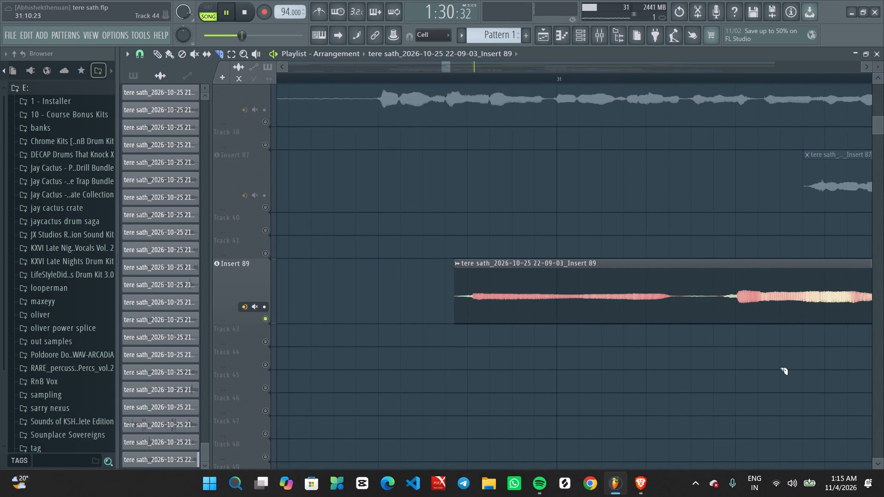
pyautogui.moveTo(773, 362); pyautogui.dragTo(600, 362, button='middle')
pyautogui.keyDown('ctrl'); pyautogui.scroll(3, 526, 360); pyautogui.keyUp('ctrl')
pyautogui.keyDown('alt'); pyautogui.moveTo(511, 343); pyautogui.dragTo(488, 260); pyautogui.keyUp('alt')
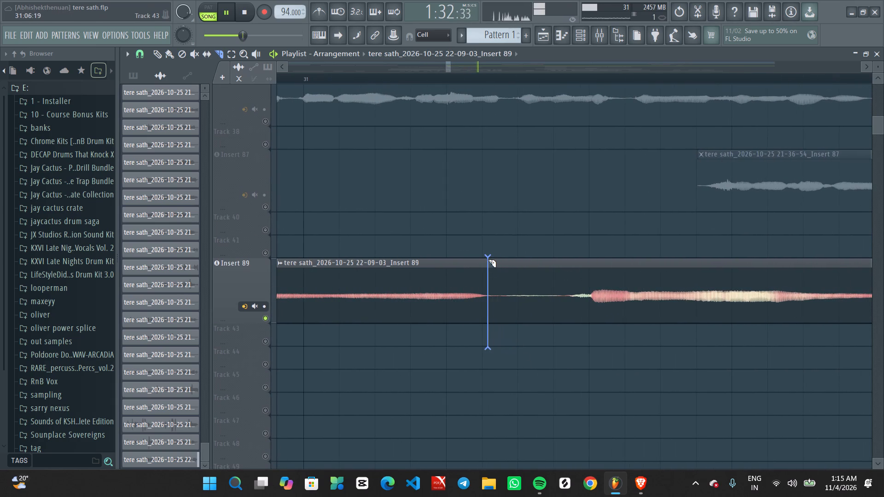
pyautogui.keyDown('alt'); pyautogui.moveTo(488, 260); pyautogui.dragTo(491, 260); pyautogui.keyUp('alt')
pyautogui.keyDown('alt'); pyautogui.moveTo(544, 362); pyautogui.dragTo(565, 267); pyautogui.keyUp('alt')
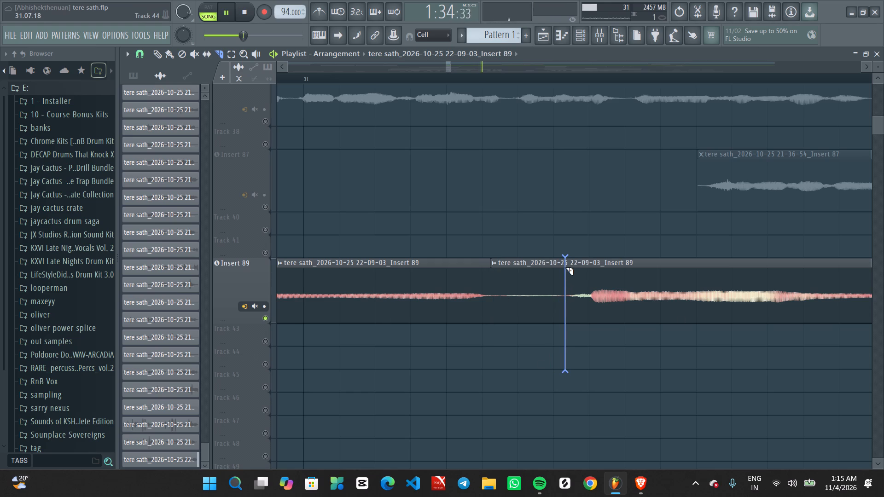
pyautogui.keyDown('alt'); pyautogui.moveTo(565, 267); pyautogui.dragTo(568, 267); pyautogui.keyUp('alt')
pyautogui.keyDown('ctrl'); pyautogui.moveTo(534, 247); pyautogui.dragTo(538, 291); pyautogui.keyUp('ctrl')
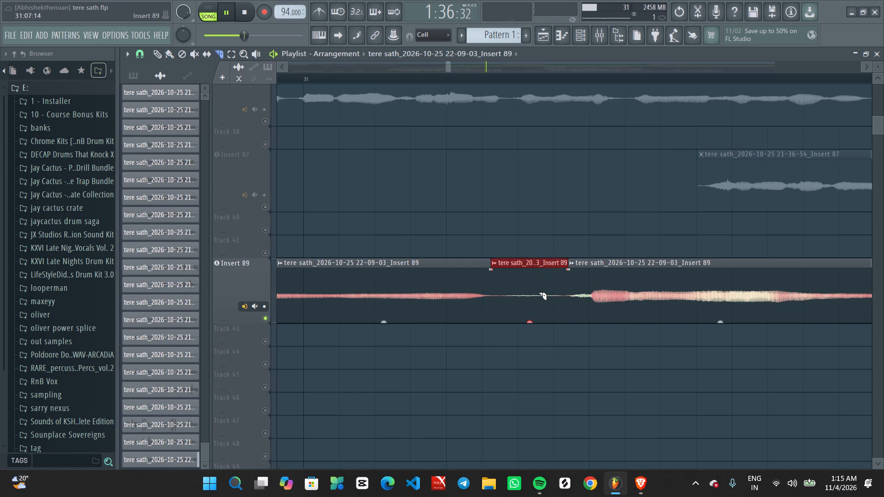
pyautogui.press('Delete')
# Slice the Insert 89 vocal at about bars 32.1 and 32.9 and delete the near-silent segment between the cuts.
pyautogui.keyDown('ctrl'); pyautogui.scroll(-6, 521, 293); pyautogui.keyUp('ctrl')
pyautogui.keyDown('ctrl'); pyautogui.scroll(2, 593, 345); pyautogui.keyUp('ctrl')
pyautogui.moveTo(704, 372); pyautogui.dragTo(403, 347, button='middle')
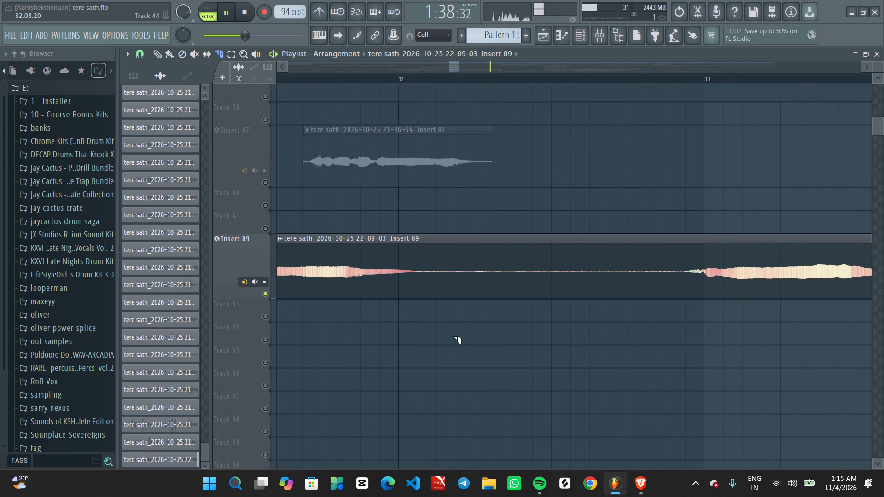
pyautogui.keyDown('alt'); pyautogui.moveTo(425, 300); pyautogui.dragTo(419, 237); pyautogui.keyUp('alt')
pyautogui.keyDown('alt'); pyautogui.moveTo(683, 350); pyautogui.dragTo(685, 226); pyautogui.keyUp('alt')
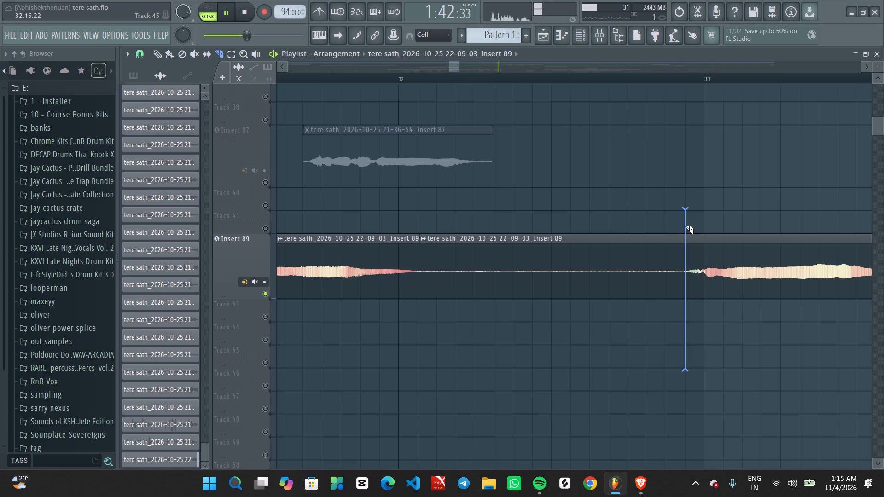
pyautogui.keyDown('alt'); pyautogui.moveTo(685, 226); pyautogui.dragTo(684, 225); pyautogui.keyUp('alt')
pyautogui.keyDown('ctrl'); pyautogui.moveTo(600, 226); pyautogui.dragTo(609, 272); pyautogui.keyUp('ctrl')
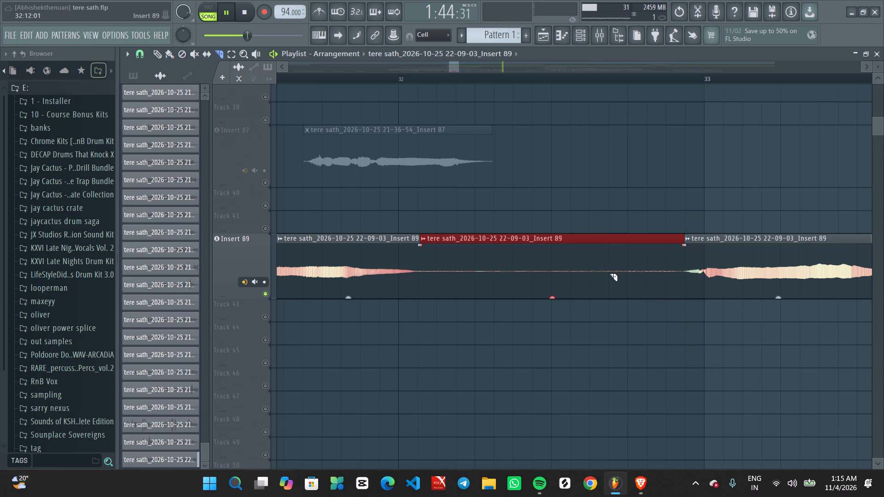
pyautogui.press('Delete')
# Slice the Insert 89 vocal at about bars 33.95 and 34.95 and delete the silent segment between the cuts.
pyautogui.keyDown('ctrl'); pyautogui.scroll(-6, 518, 276); pyautogui.keyUp('ctrl')
pyautogui.keyDown('ctrl'); pyautogui.scroll(3, 759, 330); pyautogui.keyUp('ctrl')
pyautogui.moveTo(797, 330); pyautogui.dragTo(431, 364, button='middle')
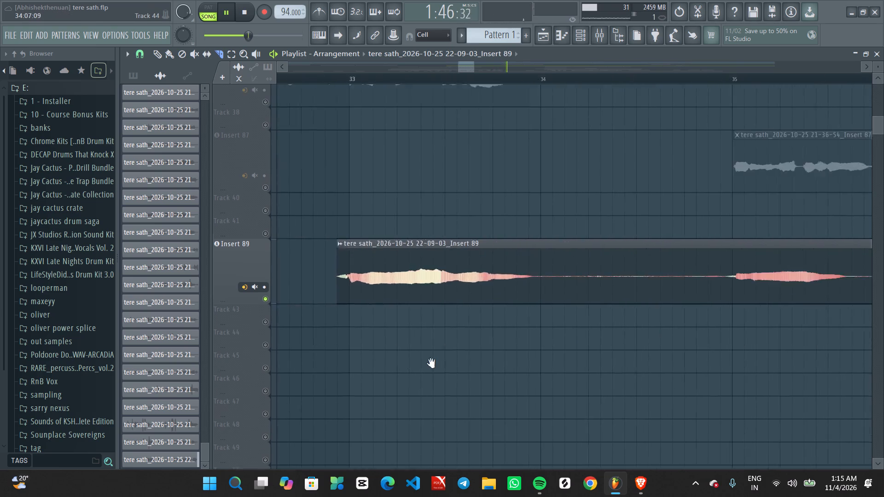
pyautogui.moveTo(431, 364); pyautogui.dragTo(391, 364, button='middle')
pyautogui.keyDown('ctrl'); pyautogui.scroll(3, 391, 364); pyautogui.keyUp('ctrl')
pyautogui.moveTo(366, 364); pyautogui.dragTo(512, 341, button='middle')
pyautogui.keyDown('alt'); pyautogui.moveTo(439, 338); pyautogui.dragTo(403, 237); pyautogui.keyUp('alt')
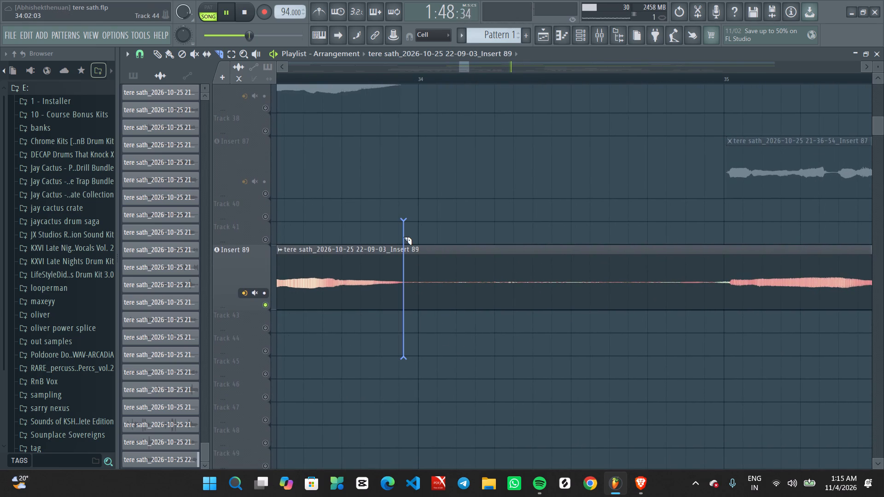
pyautogui.keyDown('alt'); pyautogui.moveTo(403, 237); pyautogui.dragTo(407, 236); pyautogui.keyUp('alt')
pyautogui.keyDown('alt'); pyautogui.moveTo(590, 364); pyautogui.dragTo(705, 238); pyautogui.keyUp('alt')
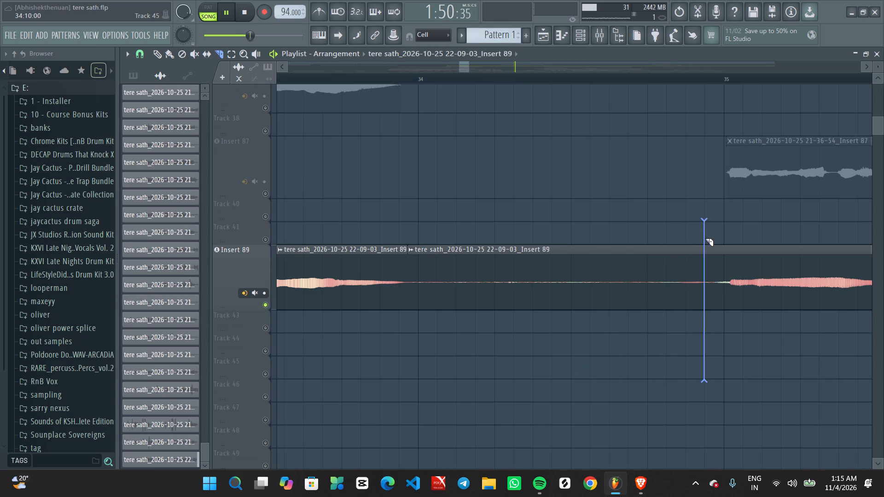
pyautogui.keyDown('alt'); pyautogui.moveTo(705, 238); pyautogui.dragTo(713, 233); pyautogui.keyUp('alt')
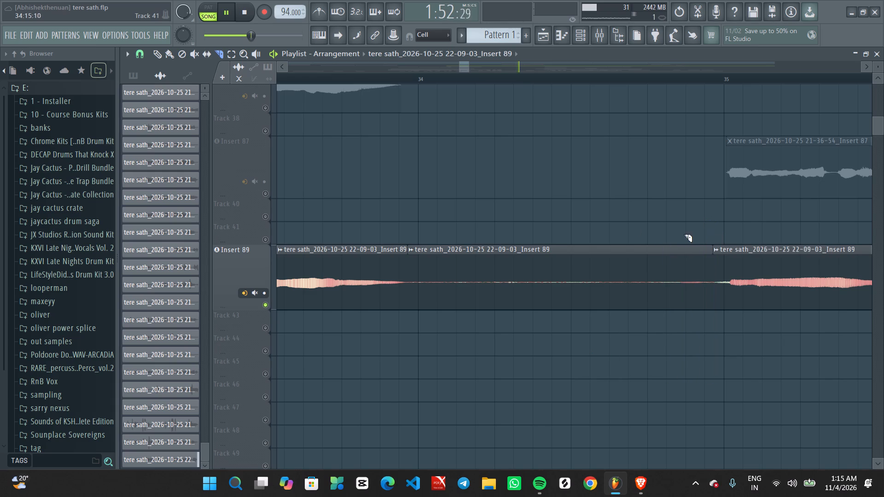
pyautogui.keyDown('ctrl'); pyautogui.moveTo(631, 229); pyautogui.dragTo(651, 290); pyautogui.keyUp('ctrl')
pyautogui.press('Delete')
# Cut the Insert 89 vocal at about bars 35.6 and 36.7 and delete the near-silent segment between phrases.
pyautogui.keyDown('ctrl'); pyautogui.scroll(-7, 681, 329); pyautogui.keyUp('ctrl')
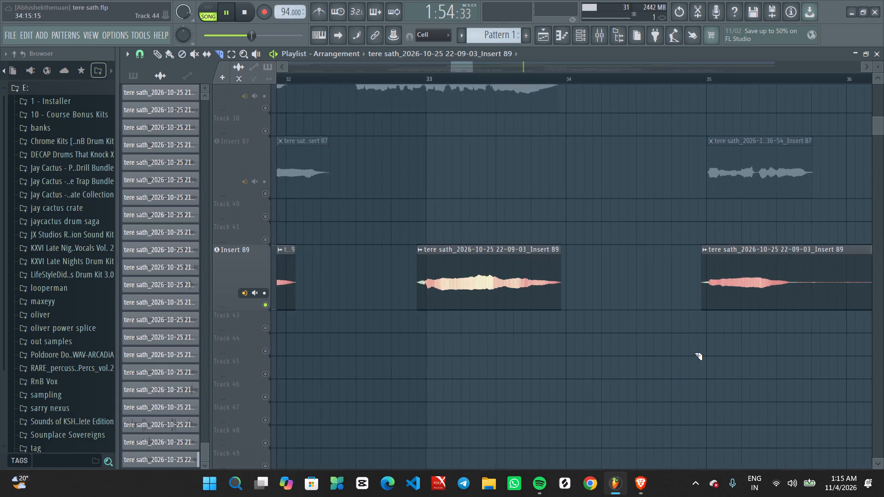
pyautogui.keyDown('ctrl'); pyautogui.scroll(-3, 694, 353); pyautogui.keyUp('ctrl')
pyautogui.keyDown('ctrl'); pyautogui.scroll(4, 745, 368); pyautogui.keyUp('ctrl')
pyautogui.moveTo(780, 352); pyautogui.dragTo(577, 339, button='middle')
pyautogui.keyDown('ctrl'); pyautogui.scroll(4, 571, 338); pyautogui.keyUp('ctrl')
pyautogui.keyDown('alt'); pyautogui.moveTo(526, 313); pyautogui.dragTo(500, 229); pyautogui.keyUp('alt')
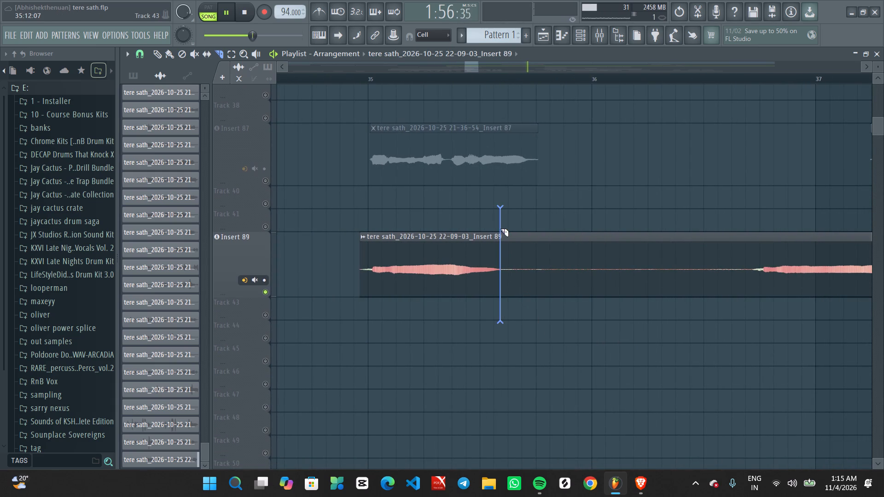
pyautogui.keyDown('alt'); pyautogui.moveTo(500, 229); pyautogui.dragTo(502, 225); pyautogui.keyUp('alt')
pyautogui.keyDown('alt'); pyautogui.moveTo(692, 341); pyautogui.dragTo(750, 219); pyautogui.keyUp('alt')
pyautogui.keyDown('ctrl'); pyautogui.moveTo(684, 223); pyautogui.dragTo(693, 271); pyautogui.keyUp('ctrl')
pyautogui.press('Delete')
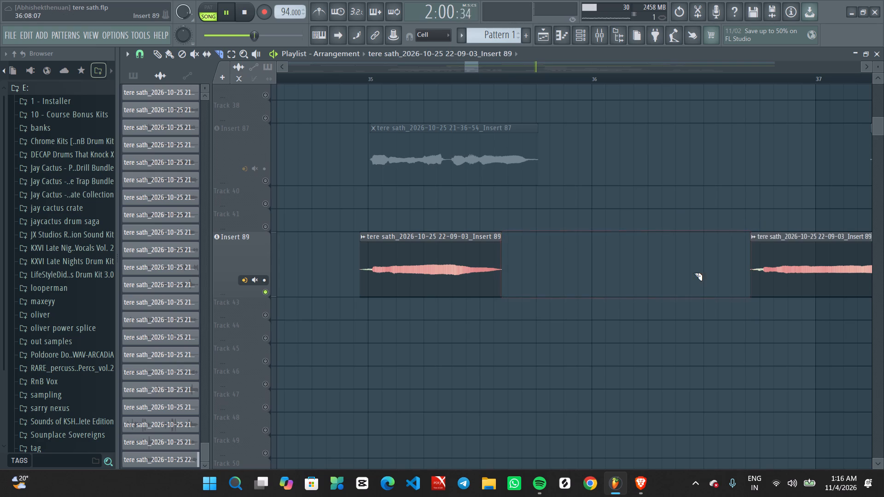
# Slice the Insert 89 vocal at about bars 37.7 and 38.95 and delete the silent segment between the cuts.
pyautogui.keyDown('ctrl'); pyautogui.scroll(-8, 704, 272); pyautogui.keyUp('ctrl')
pyautogui.keyDown('ctrl'); pyautogui.scroll(4, 746, 318); pyautogui.keyUp('ctrl')
pyautogui.moveTo(824, 344); pyautogui.dragTo(487, 339, button='middle')
pyautogui.keyDown('ctrl'); pyautogui.scroll(3, 494, 339); pyautogui.keyUp('ctrl')
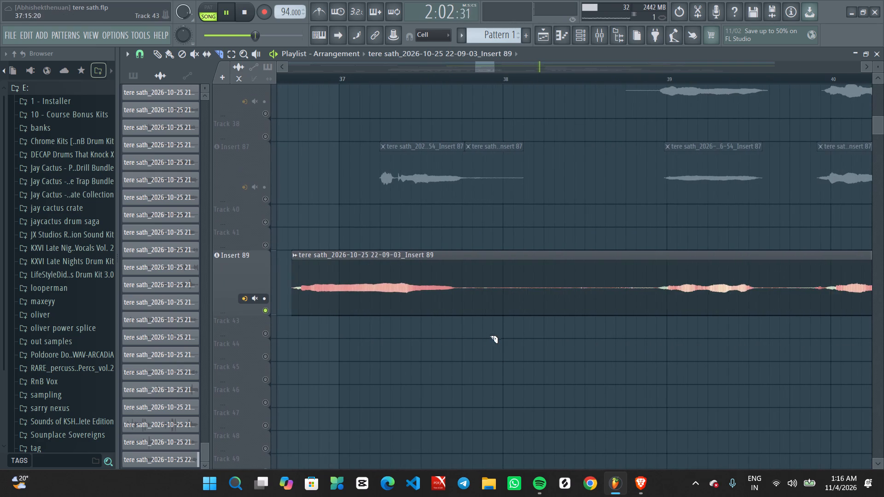
pyautogui.keyDown('alt'); pyautogui.moveTo(486, 333); pyautogui.dragTo(456, 238); pyautogui.keyUp('alt')
pyautogui.keyDown('alt'); pyautogui.moveTo(604, 353); pyautogui.dragTo(632, 312); pyautogui.keyUp('alt')
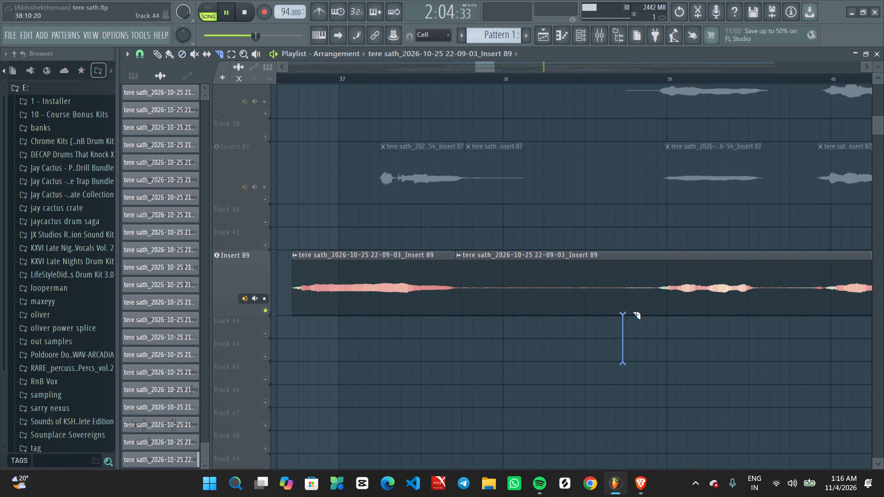
pyautogui.keyDown('alt'); pyautogui.moveTo(632, 312); pyautogui.dragTo(656, 237); pyautogui.keyUp('alt')
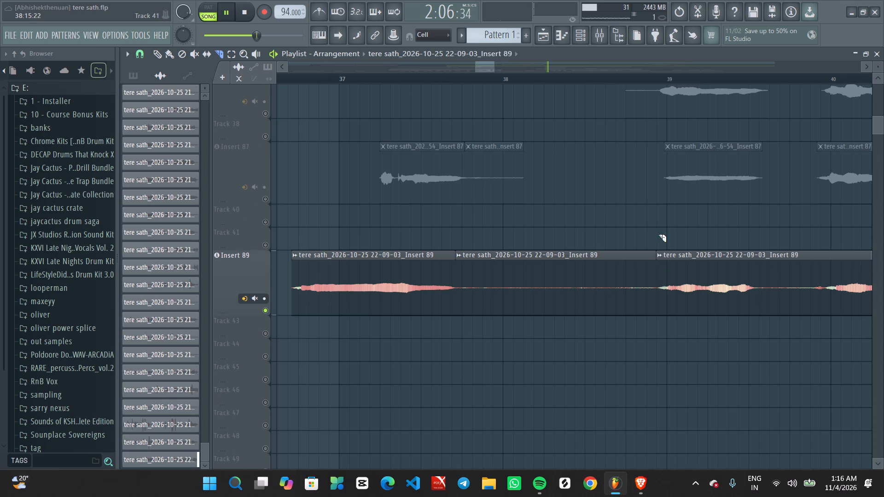
pyautogui.keyDown('ctrl'); pyautogui.moveTo(564, 238); pyautogui.dragTo(591, 292); pyautogui.keyUp('ctrl')
pyautogui.press('Delete')
# Cut the Insert 89 vocal at about bars 39.55 and 39.95 and delete the short gap between them.
pyautogui.keyDown('ctrl'); pyautogui.scroll(-6, 637, 330); pyautogui.keyUp('ctrl')
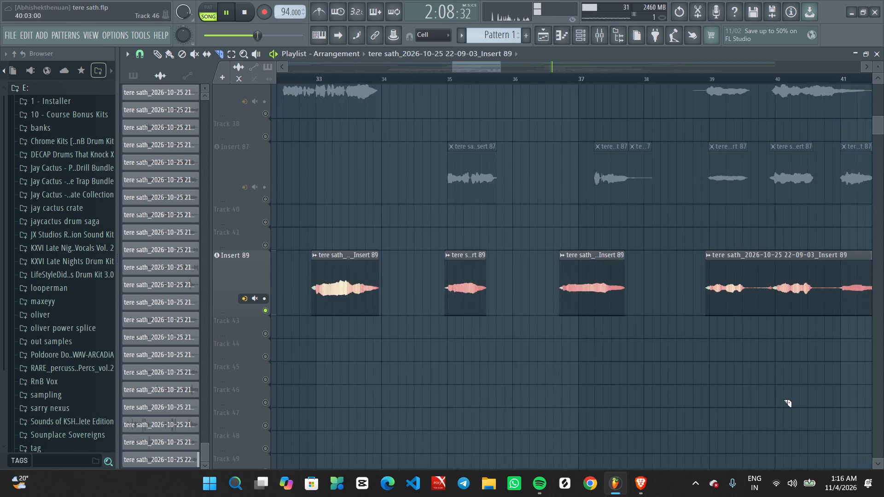
pyautogui.keyDown('ctrl'); pyautogui.scroll(6, 773, 396); pyautogui.keyUp('ctrl')
pyautogui.scroll(1, 808, 361)
pyautogui.moveTo(800, 360); pyautogui.dragTo(616, 350, button='middle')
pyautogui.keyDown('alt'); pyautogui.moveTo(578, 338); pyautogui.dragTo(529, 246); pyautogui.keyUp('alt')
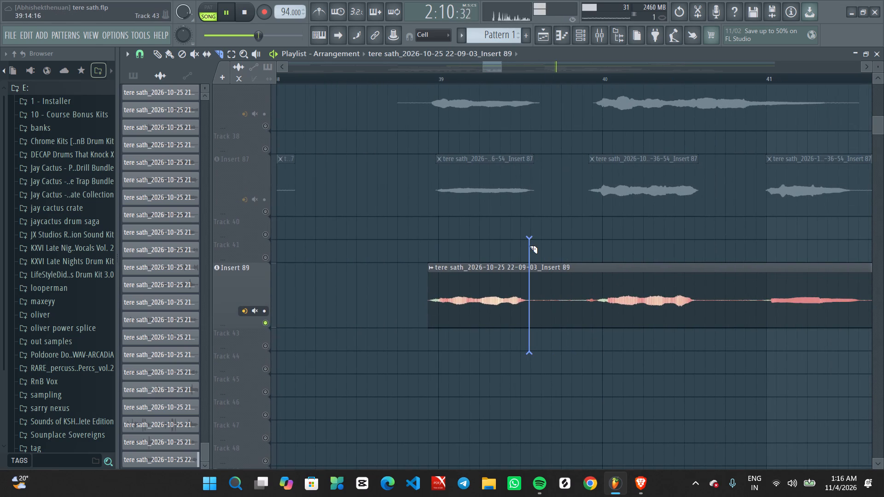
pyautogui.keyDown('alt'); pyautogui.moveTo(529, 246); pyautogui.dragTo(528, 245); pyautogui.keyUp('alt')
pyautogui.keyDown('alt'); pyautogui.moveTo(586, 342); pyautogui.dragTo(597, 258); pyautogui.keyUp('alt')
pyautogui.keyDown('ctrl'); pyautogui.moveTo(573, 253); pyautogui.dragTo(573, 295); pyautogui.keyUp('ctrl')
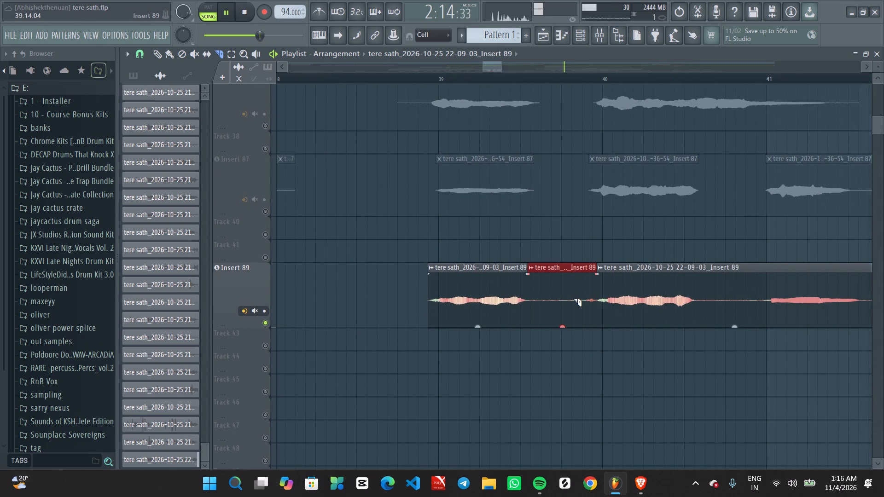
pyautogui.press('Delete')
# Slice the Insert 89 vocal at about bars 40.55 and 41.0 and delete the silent segment between the cuts.
pyautogui.keyDown('ctrl'); pyautogui.scroll(-5, 581, 295); pyautogui.keyUp('ctrl')
pyautogui.keyDown('ctrl'); pyautogui.scroll(4, 637, 341); pyautogui.keyUp('ctrl')
pyautogui.scroll(1, 680, 352)
pyautogui.moveTo(673, 351); pyautogui.dragTo(546, 345, button='middle')
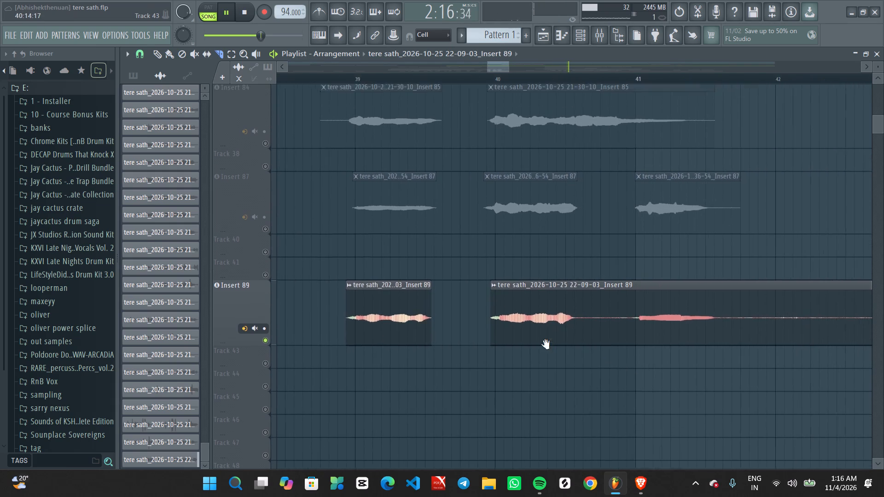
pyautogui.moveTo(546, 345); pyautogui.dragTo(536, 345, button='middle')
pyautogui.keyDown('ctrl'); pyautogui.scroll(4, 519, 354); pyautogui.keyUp('ctrl')
pyautogui.keyDown('alt'); pyautogui.moveTo(484, 381); pyautogui.dragTo(477, 271); pyautogui.keyUp('alt')
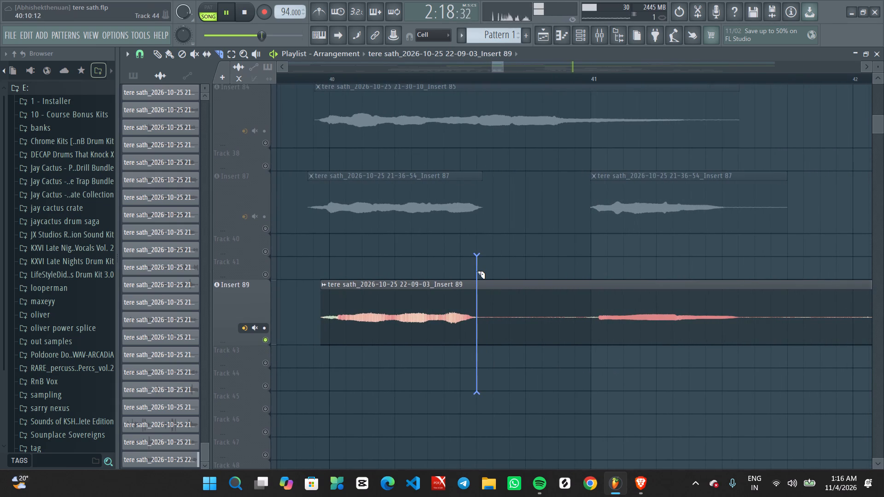
pyautogui.keyDown('alt'); pyautogui.moveTo(477, 271); pyautogui.dragTo(477, 271); pyautogui.keyUp('alt')
pyautogui.keyDown('alt'); pyautogui.moveTo(541, 387); pyautogui.dragTo(587, 271); pyautogui.keyUp('alt')
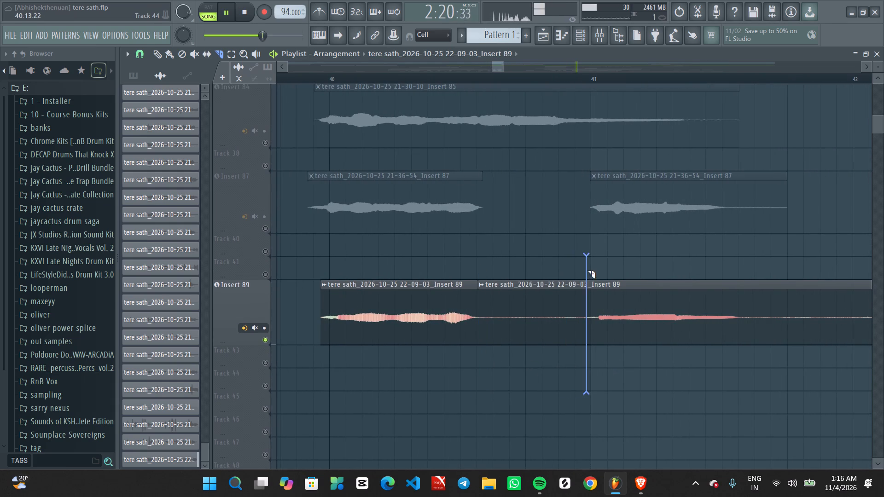
pyautogui.keyDown('alt'); pyautogui.moveTo(587, 271); pyautogui.dragTo(596, 269); pyautogui.keyUp('alt')
pyautogui.keyDown('ctrl'); pyautogui.moveTo(538, 270); pyautogui.dragTo(537, 316); pyautogui.keyUp('ctrl')
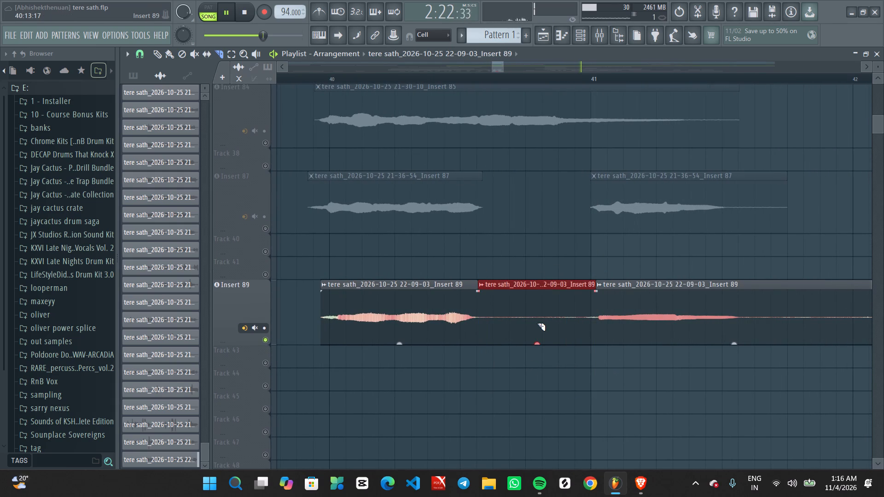
pyautogui.press('Delete')
# Slice the Insert 89 vocal at about bar 41.55, where the phrase ends and the long silence begins.
pyautogui.keyDown('ctrl'); pyautogui.scroll(-4, 531, 347); pyautogui.keyUp('ctrl')
pyautogui.keyDown('ctrl'); pyautogui.scroll(3, 614, 398); pyautogui.keyUp('ctrl')
pyautogui.moveTo(721, 400); pyautogui.dragTo(330, 380, button='middle')
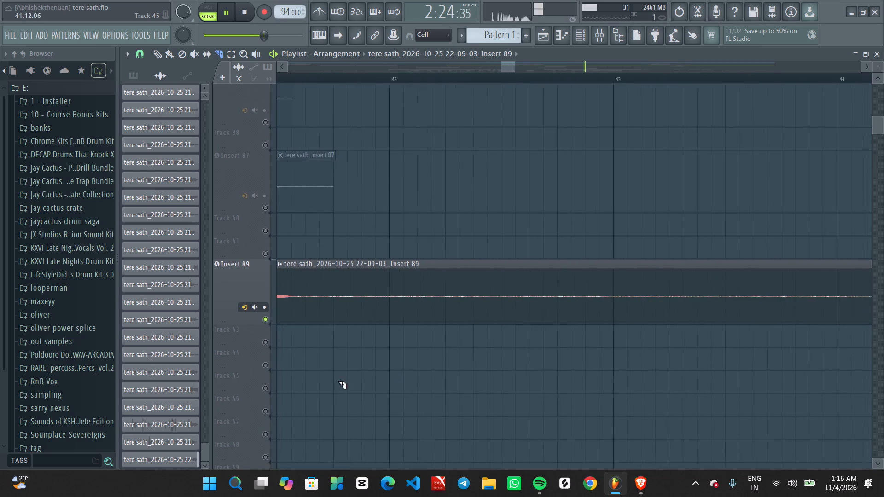
pyautogui.keyDown('ctrl'); pyautogui.scroll(-2, 395, 371); pyautogui.keyUp('ctrl')
pyautogui.keyDown('ctrl'); pyautogui.scroll(1, 395, 371); pyautogui.keyUp('ctrl')
pyautogui.keyDown('ctrl'); pyautogui.scroll(-4, 395, 370); pyautogui.keyUp('ctrl')
pyautogui.keyDown('ctrl'); pyautogui.scroll(-4, 358, 353); pyautogui.keyUp('ctrl')
pyautogui.keyDown('ctrl'); pyautogui.scroll(4, 356, 353); pyautogui.keyUp('ctrl')
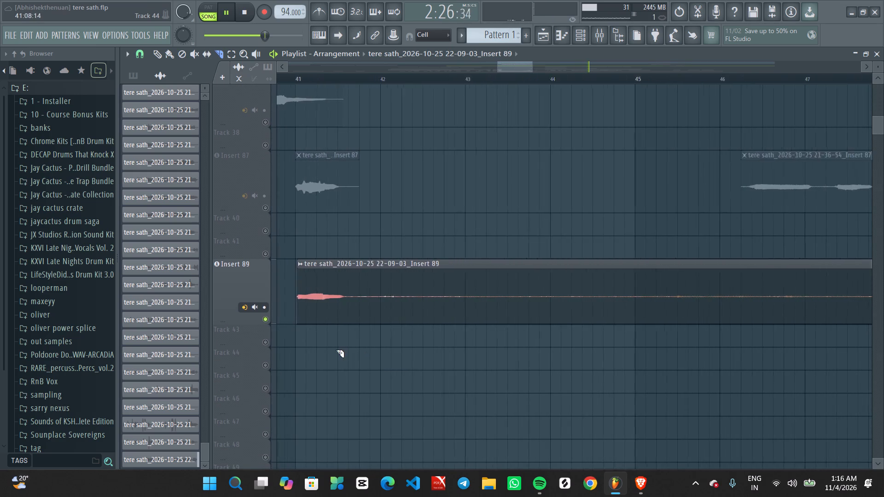
pyautogui.keyDown('ctrl'); pyautogui.scroll(5, 336, 350); pyautogui.keyUp('ctrl')
pyautogui.keyDown('alt'); pyautogui.moveTo(355, 345); pyautogui.dragTo(343, 261); pyautogui.keyUp('alt')
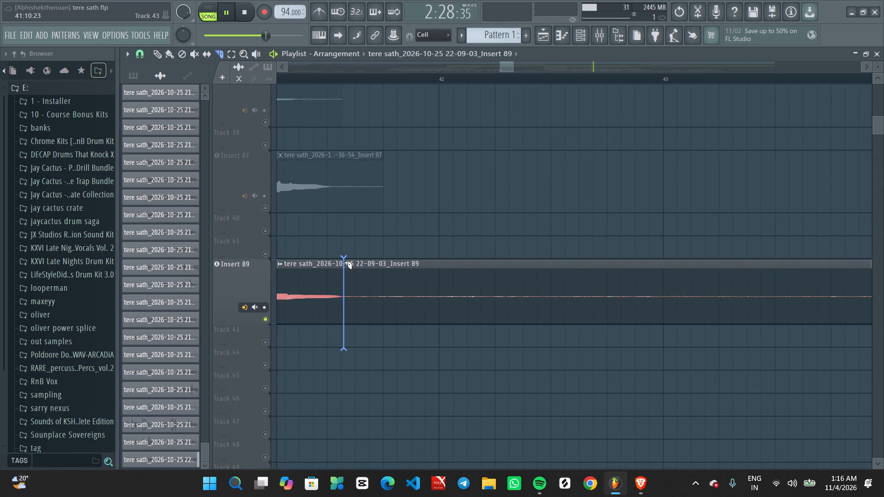
pyautogui.keyDown('alt'); pyautogui.moveTo(343, 261); pyautogui.dragTo(343, 261); pyautogui.keyUp('alt')
# Slice the Insert 89 vocal at about bar 50.65, before the next phrase, and delete the long silent segment from bar 41.55.
pyautogui.keyDown('ctrl'); pyautogui.scroll(-6, 384, 339); pyautogui.keyUp('ctrl')
pyautogui.moveTo(750, 378); pyautogui.dragTo(418, 357, button='middle')
pyautogui.keyDown('ctrl'); pyautogui.scroll(4, 704, 347); pyautogui.keyUp('ctrl')
pyautogui.moveTo(763, 345); pyautogui.dragTo(744, 345, button='middle')
pyautogui.scroll(-4, 760, 345)
pyautogui.keyDown('ctrl'); pyautogui.scroll(-8, 733, 346); pyautogui.keyUp('ctrl')
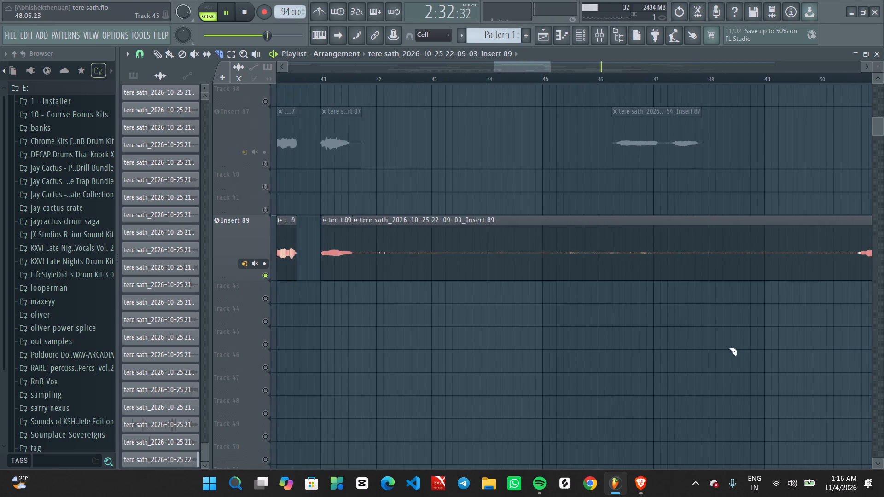
pyautogui.keyDown('ctrl'); pyautogui.scroll(-3, 772, 339); pyautogui.keyUp('ctrl')
pyautogui.moveTo(849, 320); pyautogui.dragTo(585, 329, button='middle')
pyautogui.keyDown('ctrl'); pyautogui.scroll(13, 589, 323); pyautogui.keyUp('ctrl')
pyautogui.keyDown('alt'); pyautogui.moveTo(462, 329); pyautogui.dragTo(456, 322); pyautogui.keyUp('alt')
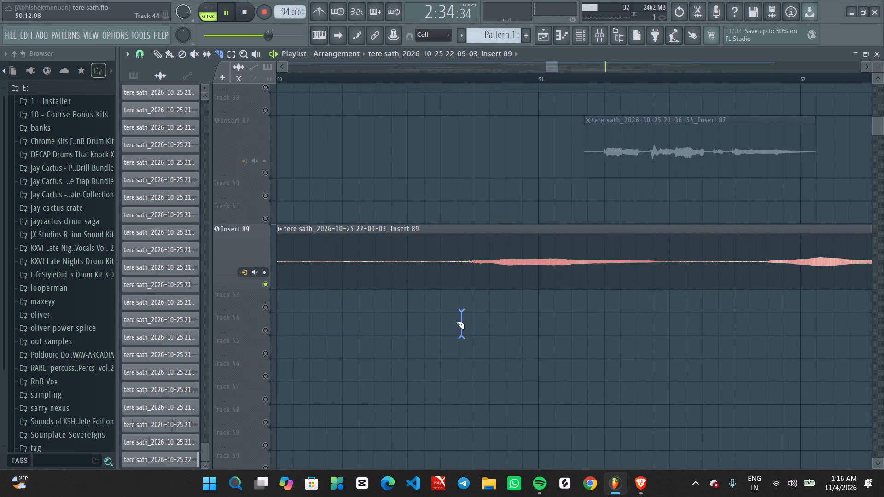
pyautogui.keyDown('alt'); pyautogui.moveTo(456, 322); pyautogui.dragTo(450, 222); pyautogui.keyUp('alt')
pyautogui.keyDown('ctrl'); pyautogui.moveTo(412, 217); pyautogui.dragTo(411, 250); pyautogui.keyUp('ctrl')
pyautogui.press('Delete')
# Cut the Insert 89 vocal at about bars 51.5 and 51.85 and delete the near-silent segment between the cuts.
pyautogui.keyDown('ctrl'); pyautogui.scroll(-7, 388, 260); pyautogui.keyUp('ctrl')
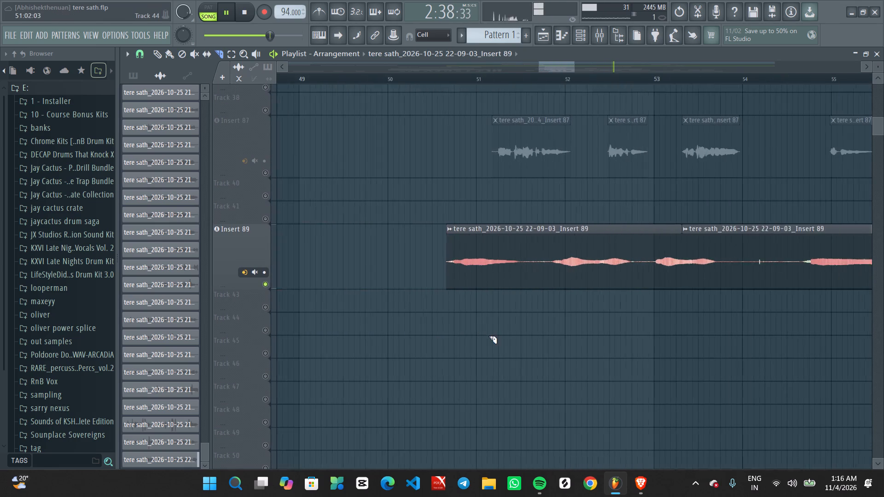
pyautogui.keyDown('ctrl'); pyautogui.scroll(-8, 492, 329); pyautogui.keyUp('ctrl')
pyautogui.keyDown('ctrl'); pyautogui.scroll(7, 586, 292); pyautogui.keyUp('ctrl')
pyautogui.keyDown('ctrl'); pyautogui.scroll(4, 460, 322); pyautogui.keyUp('ctrl')
pyautogui.keyDown('ctrl'); pyautogui.scroll(3, 357, 318); pyautogui.keyUp('ctrl')
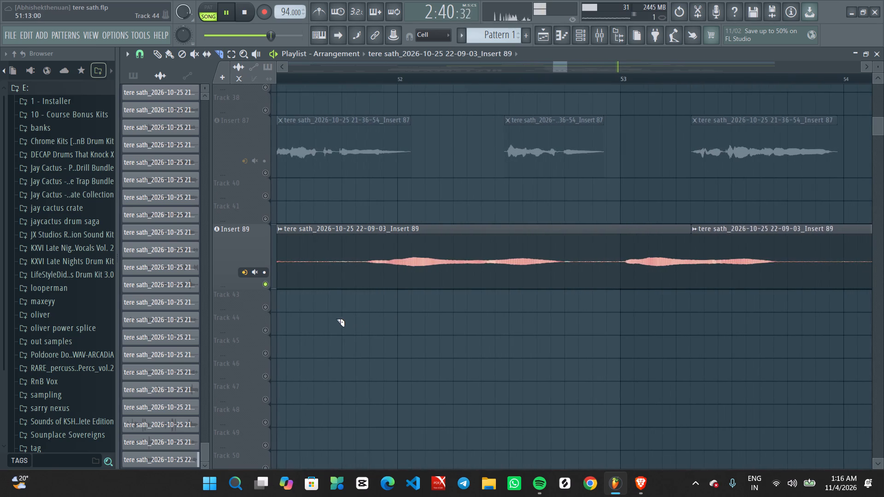
pyautogui.keyDown('alt'); pyautogui.moveTo(328, 319); pyautogui.dragTo(284, 223); pyautogui.keyUp('alt')
pyautogui.keyDown('alt'); pyautogui.moveTo(347, 330); pyautogui.dragTo(351, 318); pyautogui.keyUp('alt')
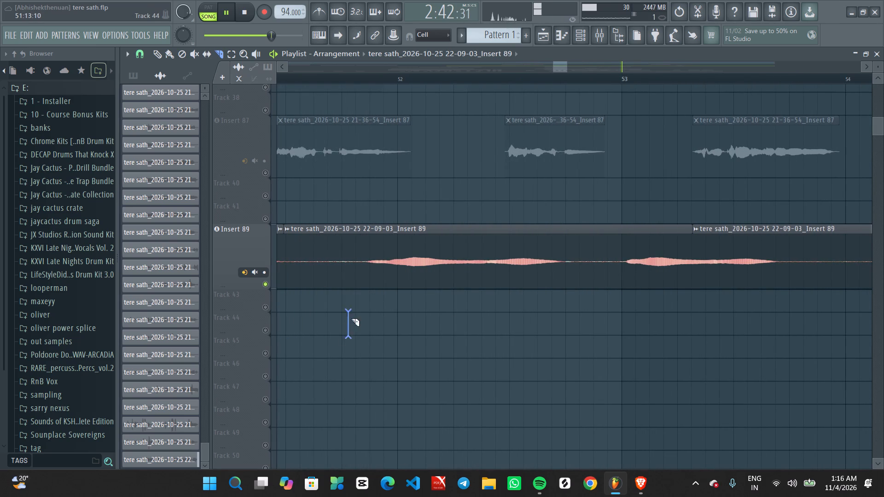
pyautogui.keyDown('alt'); pyautogui.moveTo(351, 318); pyautogui.dragTo(366, 215); pyautogui.keyUp('alt')
pyautogui.keyDown('ctrl'); pyautogui.moveTo(325, 223); pyautogui.dragTo(324, 268); pyautogui.keyUp('ctrl')
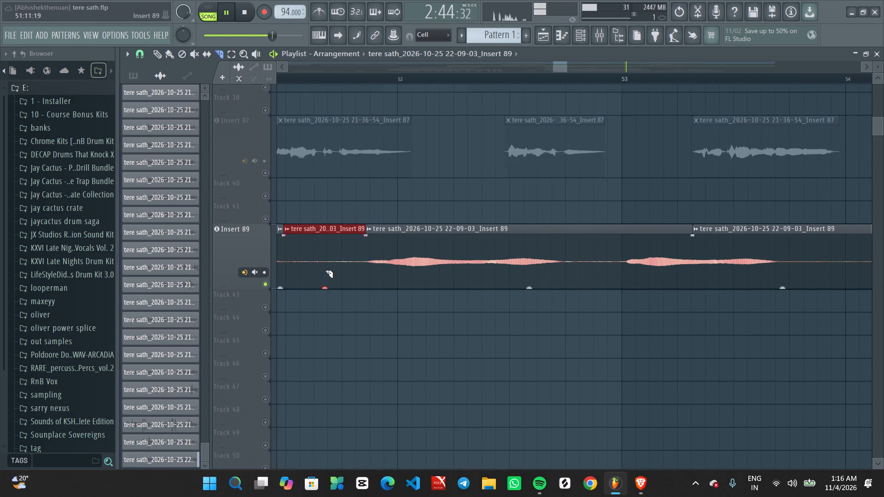
pyautogui.press('Delete')
# Slice the Insert 89 vocal at about bars 52.75 and 53.0 and delete the short gap between phrases.
pyautogui.keyDown('ctrl'); pyautogui.scroll(-6, 349, 293); pyautogui.keyUp('ctrl')
pyautogui.keyDown('ctrl'); pyautogui.scroll(7, 486, 322); pyautogui.keyUp('ctrl')
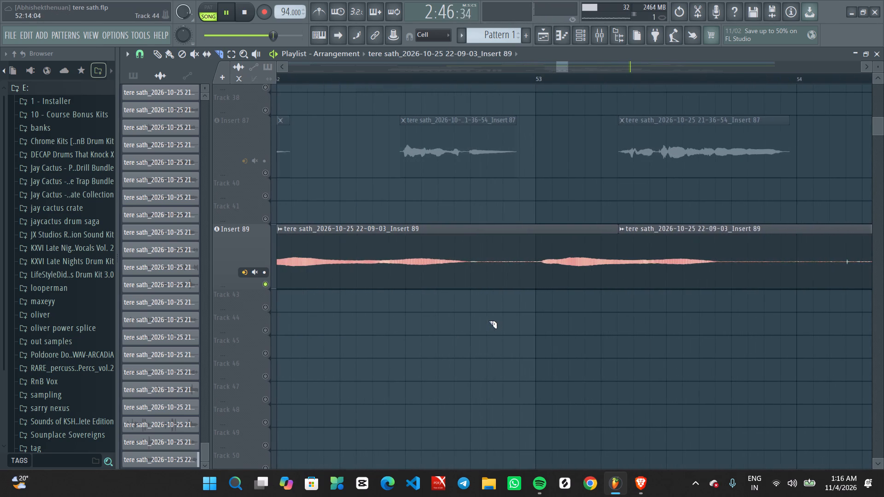
pyautogui.keyDown('alt'); pyautogui.moveTo(485, 318); pyautogui.dragTo(469, 215); pyautogui.keyUp('alt')
pyautogui.keyDown('alt'); pyautogui.moveTo(511, 319); pyautogui.dragTo(536, 217); pyautogui.keyUp('alt')
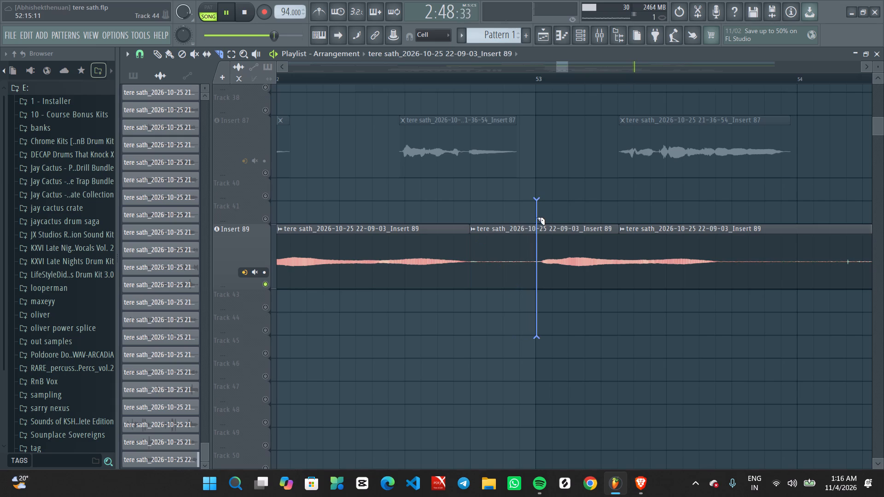
pyautogui.keyDown('alt'); pyautogui.moveTo(536, 217); pyautogui.dragTo(541, 216); pyautogui.keyUp('alt')
pyautogui.keyDown('ctrl'); pyautogui.moveTo(499, 225); pyautogui.dragTo(504, 259); pyautogui.keyUp('ctrl')
pyautogui.press('Delete')
# Cut the Insert 89 vocal at about bars 53.7 and 54.7 and delete the near-silent segment between the cuts.
pyautogui.keyDown('ctrl'); pyautogui.scroll(1, 526, 258); pyautogui.keyUp('ctrl')
pyautogui.keyDown('ctrl'); pyautogui.scroll(-6, 567, 259); pyautogui.keyUp('ctrl')
pyautogui.keyDown('ctrl'); pyautogui.scroll(-3, 587, 294); pyautogui.keyUp('ctrl')
pyautogui.keyDown('ctrl'); pyautogui.scroll(8, 634, 334); pyautogui.keyUp('ctrl')
pyautogui.moveTo(673, 341); pyautogui.dragTo(533, 330, button='middle')
pyautogui.keyDown('alt'); pyautogui.moveTo(465, 318); pyautogui.dragTo(485, 199); pyautogui.keyUp('alt')
pyautogui.keyDown('alt'); pyautogui.moveTo(641, 333); pyautogui.dragTo(736, 213); pyautogui.keyUp('alt')
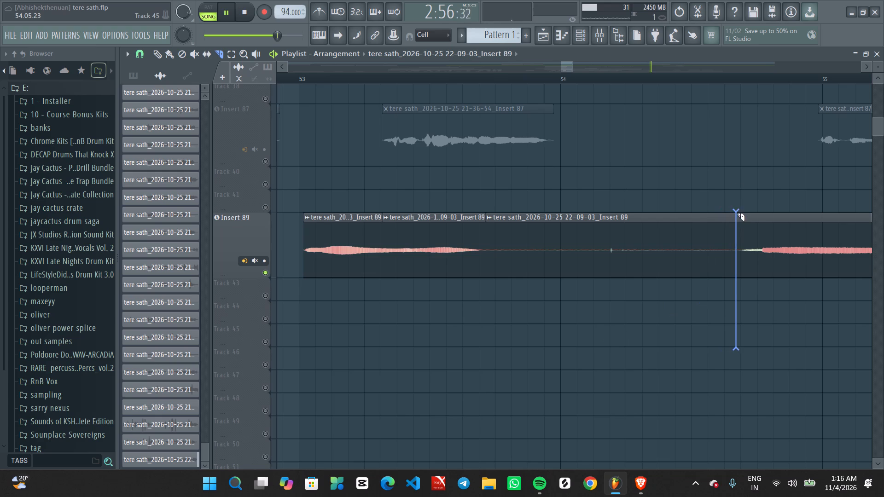
pyautogui.keyDown('alt'); pyautogui.moveTo(736, 213); pyautogui.dragTo(739, 206); pyautogui.keyUp('alt')
pyautogui.keyDown('ctrl'); pyautogui.moveTo(663, 210); pyautogui.dragTo(668, 249); pyautogui.keyUp('ctrl')
pyautogui.press('Delete')
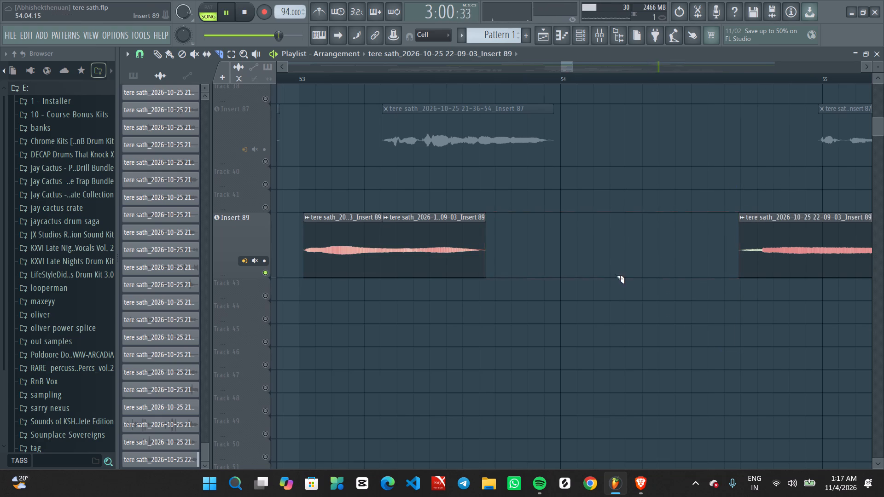
# Slice the Insert 89 vocal at about bars 56.6 and 57.0 and delete the silent segment between the cuts.
pyautogui.keyDown('ctrl'); pyautogui.scroll(-7, 616, 277); pyautogui.keyUp('ctrl')
pyautogui.keyDown('ctrl'); pyautogui.scroll(-9, 687, 342); pyautogui.keyUp('ctrl')
pyautogui.keyDown('ctrl'); pyautogui.scroll(15, 720, 325); pyautogui.keyUp('ctrl')
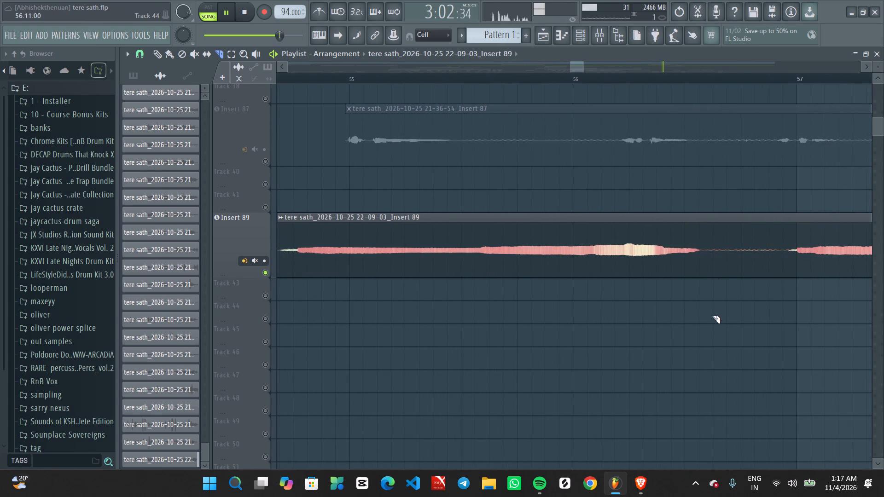
pyautogui.keyDown('alt'); pyautogui.moveTo(712, 316); pyautogui.dragTo(702, 193); pyautogui.keyUp('alt')
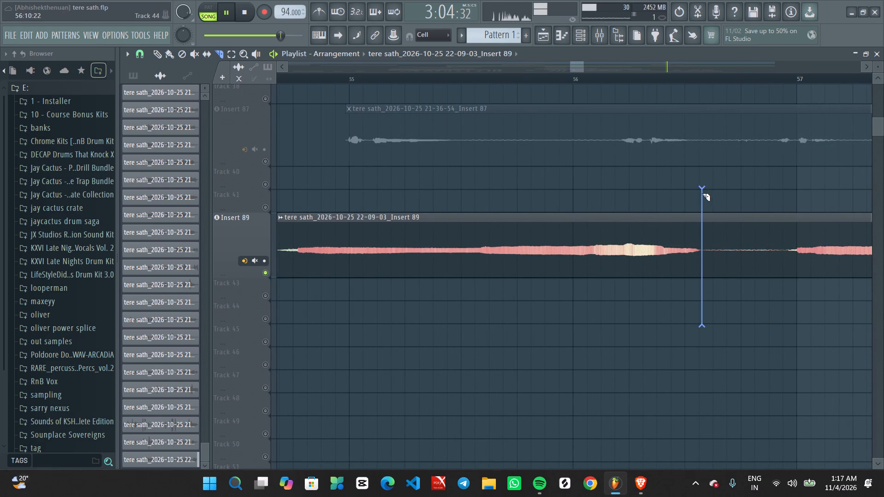
pyautogui.keyDown('alt'); pyautogui.moveTo(702, 193); pyautogui.dragTo(702, 193); pyautogui.keyUp('alt')
pyautogui.keyDown('alt'); pyautogui.moveTo(789, 305); pyautogui.dragTo(794, 209); pyautogui.keyUp('alt')
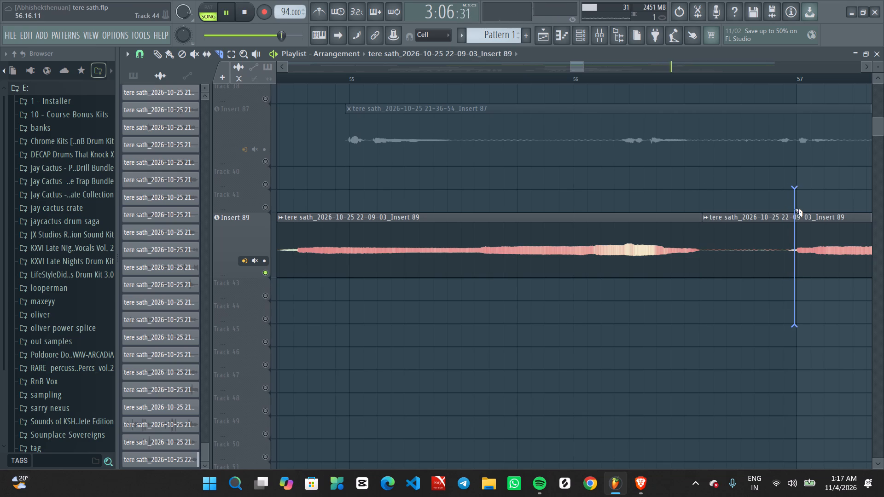
pyautogui.keyDown('alt'); pyautogui.moveTo(794, 209); pyautogui.dragTo(796, 208); pyautogui.keyUp('alt')
pyautogui.keyDown('ctrl'); pyautogui.moveTo(739, 210); pyautogui.dragTo(751, 243); pyautogui.keyUp('ctrl')
pyautogui.press('Delete')
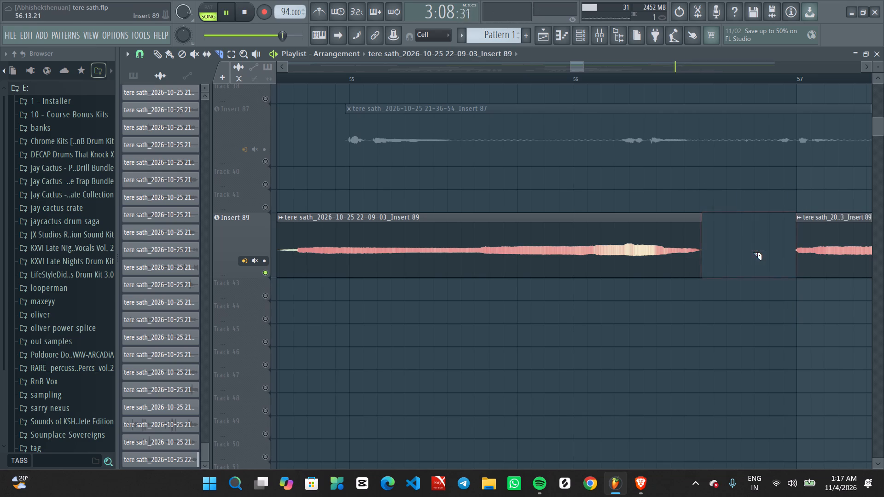
# Slice the Insert 89 vocal at about bars 58.1 and 59.9 and delete the near-silent segment between the cuts.
pyautogui.keyDown('ctrl'); pyautogui.scroll(-16, 755, 254); pyautogui.keyUp('ctrl')
pyautogui.moveTo(790, 309); pyautogui.dragTo(314, 295, button='middle')
pyautogui.keyDown('ctrl'); pyautogui.scroll(3, 411, 297); pyautogui.keyUp('ctrl')
pyautogui.moveTo(394, 296); pyautogui.dragTo(505, 318, button='middle')
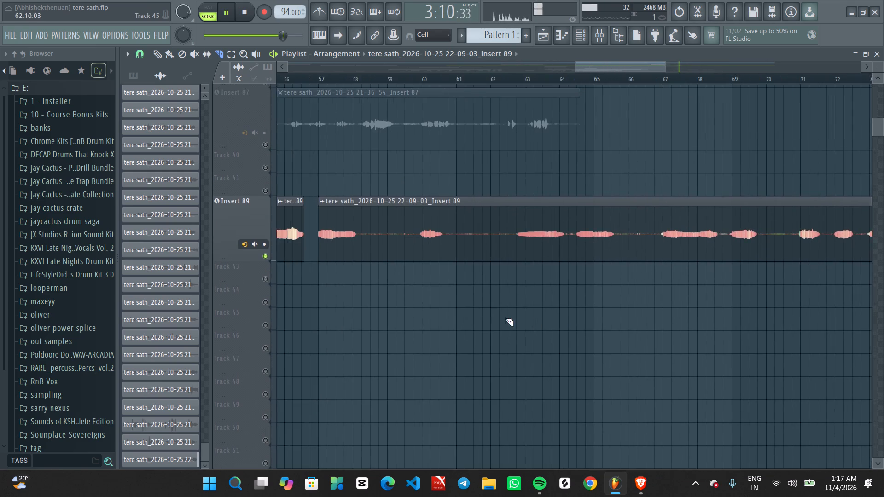
pyautogui.keyDown('ctrl'); pyautogui.scroll(3, 386, 292); pyautogui.keyUp('ctrl')
pyautogui.keyDown('alt'); pyautogui.moveTo(357, 277); pyautogui.dragTo(353, 191); pyautogui.keyUp('alt')
pyautogui.keyDown('alt'); pyautogui.moveTo(419, 281); pyautogui.dragTo(450, 191); pyautogui.keyUp('alt')
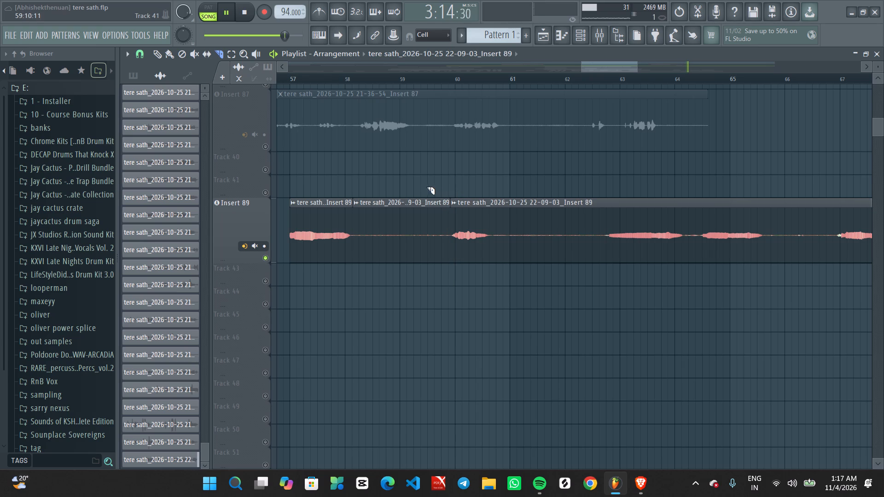
pyautogui.keyDown('ctrl'); pyautogui.moveTo(425, 187); pyautogui.dragTo(425, 242); pyautogui.keyUp('ctrl')
pyautogui.press('Delete')
# Cut the Insert 89 vocal at about bars 60.6 and 62.8 and delete the silent segment between the cuts.
pyautogui.keyDown('ctrl'); pyautogui.scroll(4, 486, 277); pyautogui.keyUp('ctrl')
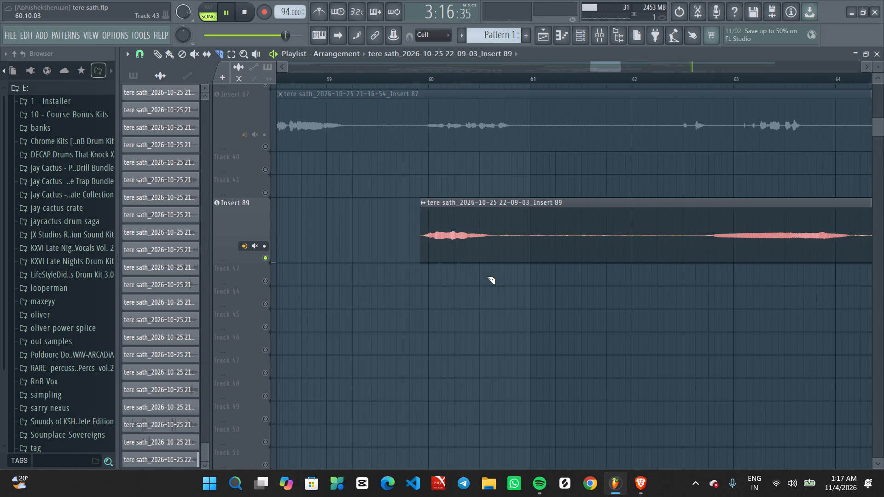
pyautogui.keyDown('alt'); pyautogui.moveTo(501, 307); pyautogui.dragTo(493, 183); pyautogui.keyUp('alt')
pyautogui.keyDown('alt'); pyautogui.moveTo(665, 289); pyautogui.dragTo(713, 201); pyautogui.keyUp('alt')
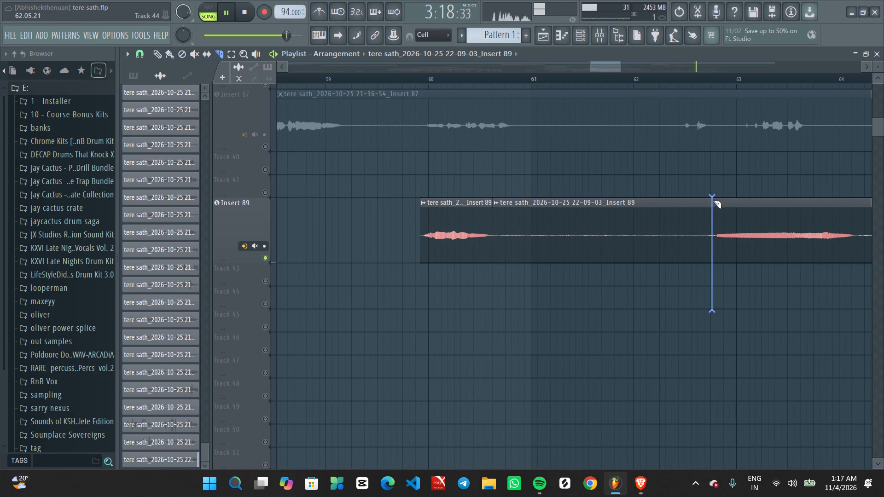
pyautogui.keyDown('alt'); pyautogui.moveTo(713, 201); pyautogui.dragTo(715, 185); pyautogui.keyUp('alt')
pyautogui.keyDown('ctrl'); pyautogui.moveTo(597, 207); pyautogui.dragTo(605, 248); pyautogui.keyUp('ctrl')
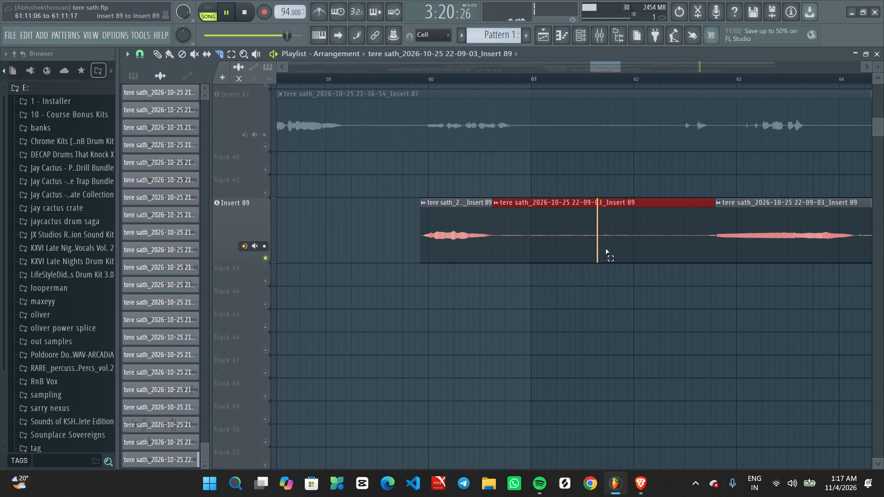
pyautogui.keyDown('ctrl'); pyautogui.moveTo(605, 248); pyautogui.dragTo(607, 251); pyautogui.keyUp('ctrl')
pyautogui.press('Delete')
# Slice the Insert 89 vocal at about bars 64.15 and 64.5 and delete the short gap between phrases.
pyautogui.keyDown('ctrl'); pyautogui.scroll(-2, 610, 264); pyautogui.keyUp('ctrl')
pyautogui.keyDown('ctrl'); pyautogui.scroll(3, 650, 327); pyautogui.keyUp('ctrl')
pyautogui.moveTo(739, 338); pyautogui.dragTo(621, 335, button='middle')
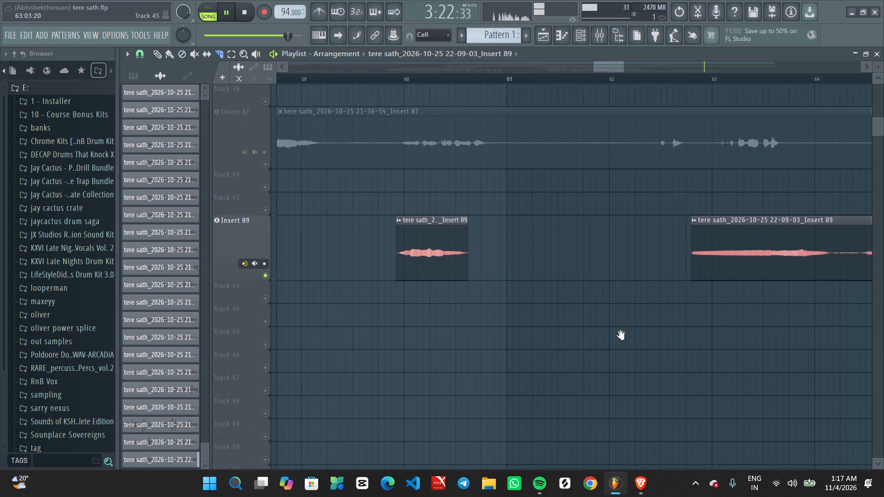
pyautogui.moveTo(621, 335); pyautogui.dragTo(474, 331, button='middle')
pyautogui.keyDown('ctrl'); pyautogui.scroll(5, 595, 309); pyautogui.keyUp('ctrl')
pyautogui.keyDown('alt'); pyautogui.moveTo(559, 300); pyautogui.dragTo(546, 195); pyautogui.keyUp('alt')
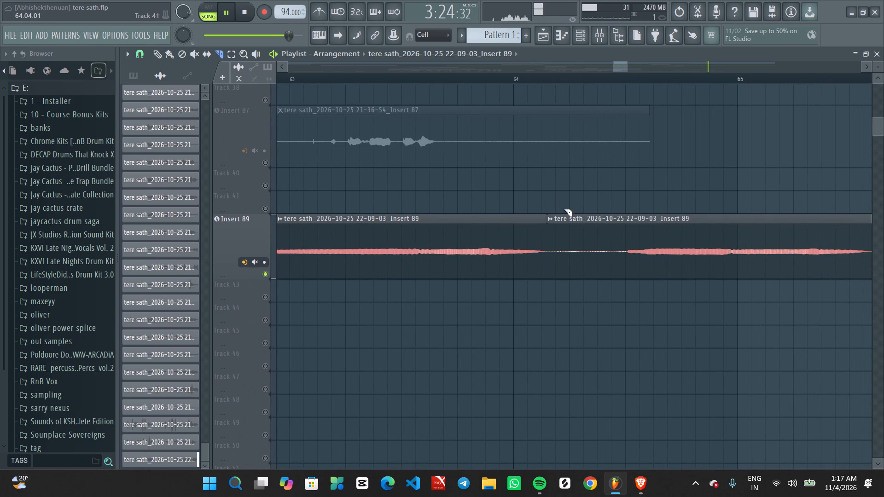
pyautogui.keyDown('alt'); pyautogui.moveTo(605, 295); pyautogui.dragTo(626, 211); pyautogui.keyUp('alt')
pyautogui.keyDown('ctrl'); pyautogui.moveTo(599, 203); pyautogui.dragTo(599, 261); pyautogui.keyUp('ctrl')
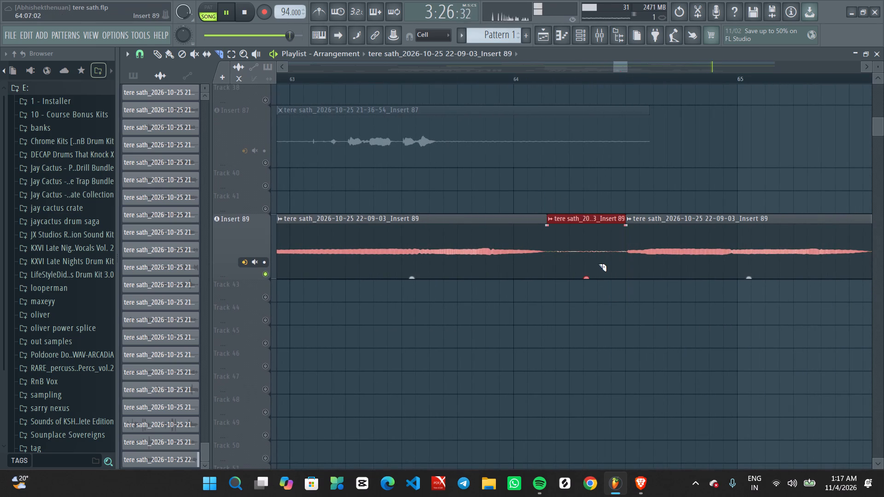
pyautogui.press('Delete')
# Cut the Insert 89 vocal at about bars 65.6 and 66.95 and delete the near-silent segment between the cuts.
pyautogui.keyDown('ctrl'); pyautogui.scroll(-14, 590, 262); pyautogui.keyUp('ctrl')
pyautogui.keyDown('ctrl'); pyautogui.scroll(3, 762, 323); pyautogui.keyUp('ctrl')
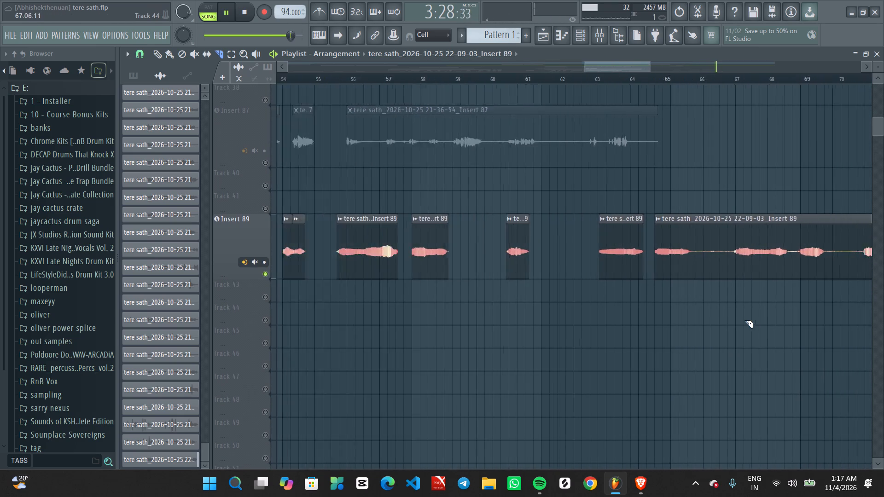
pyautogui.keyDown('ctrl'); pyautogui.scroll(9, 744, 320); pyautogui.keyUp('ctrl')
pyautogui.keyDown('alt'); pyautogui.moveTo(582, 301); pyautogui.dragTo(573, 216); pyautogui.keyUp('alt')
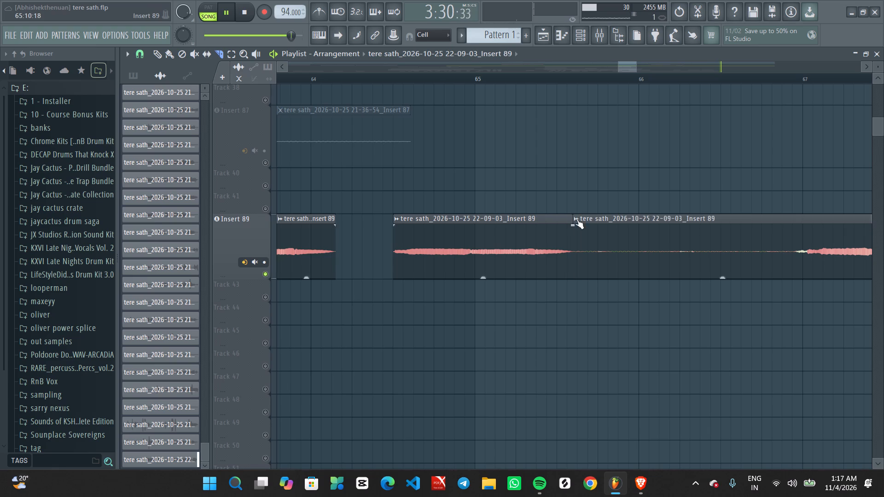
pyautogui.keyDown('alt'); pyautogui.moveTo(707, 320); pyautogui.dragTo(792, 210); pyautogui.keyUp('alt')
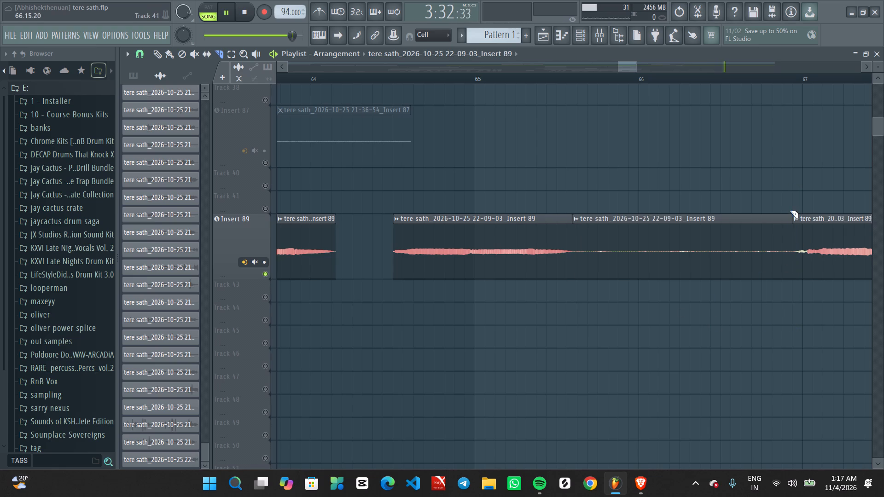
pyautogui.keyDown('ctrl'); pyautogui.moveTo(709, 212); pyautogui.dragTo(714, 248); pyautogui.keyUp('ctrl')
pyautogui.press('Delete')
# Slice the Insert 89 vocal at about bars 68.6 and 69.0 and delete the short gap between phrases.
pyautogui.keyDown('ctrl'); pyautogui.scroll(-11, 694, 249); pyautogui.keyUp('ctrl')
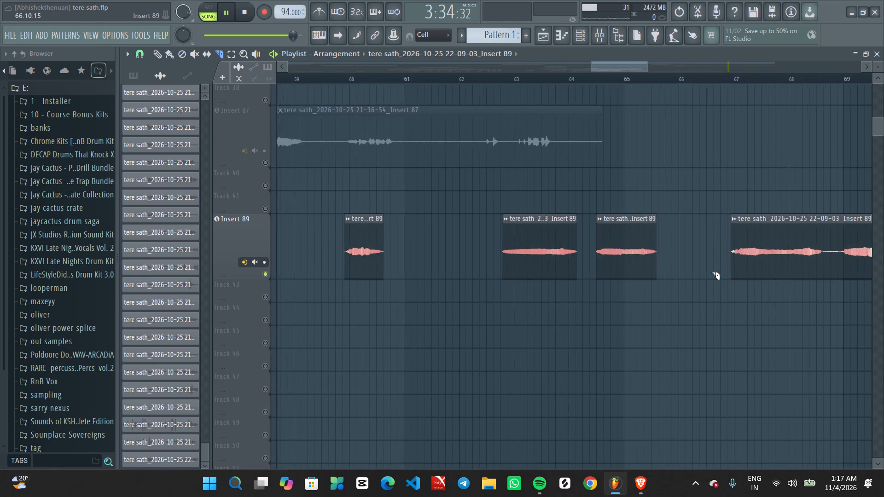
pyautogui.keyDown('ctrl'); pyautogui.scroll(-3, 711, 272); pyautogui.keyUp('ctrl')
pyautogui.keyDown('ctrl'); pyautogui.scroll(7, 712, 320); pyautogui.keyUp('ctrl')
pyautogui.moveTo(756, 329); pyautogui.dragTo(568, 315, button='middle')
pyautogui.keyDown('ctrl'); pyautogui.scroll(6, 523, 320); pyautogui.keyUp('ctrl')
pyautogui.keyDown('alt'); pyautogui.moveTo(779, 288); pyautogui.dragTo(787, 254); pyautogui.keyUp('alt')
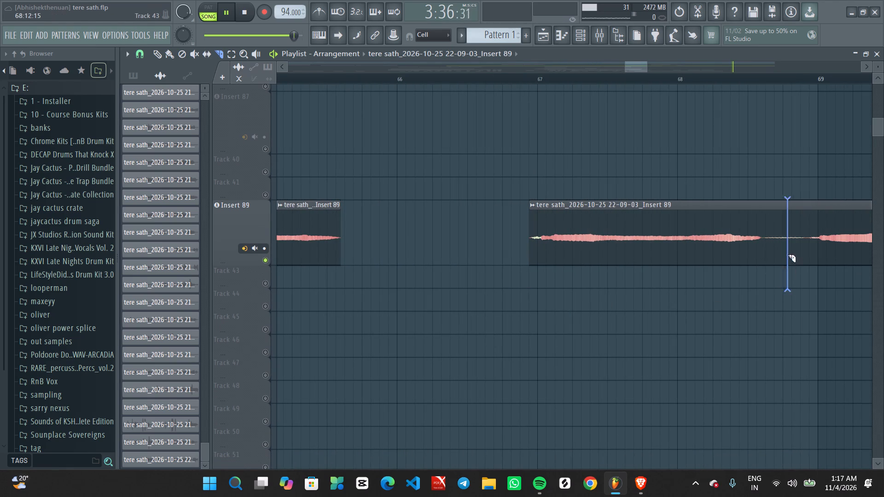
pyautogui.keyDown('alt'); pyautogui.moveTo(787, 254); pyautogui.dragTo(761, 191); pyautogui.keyUp('alt')
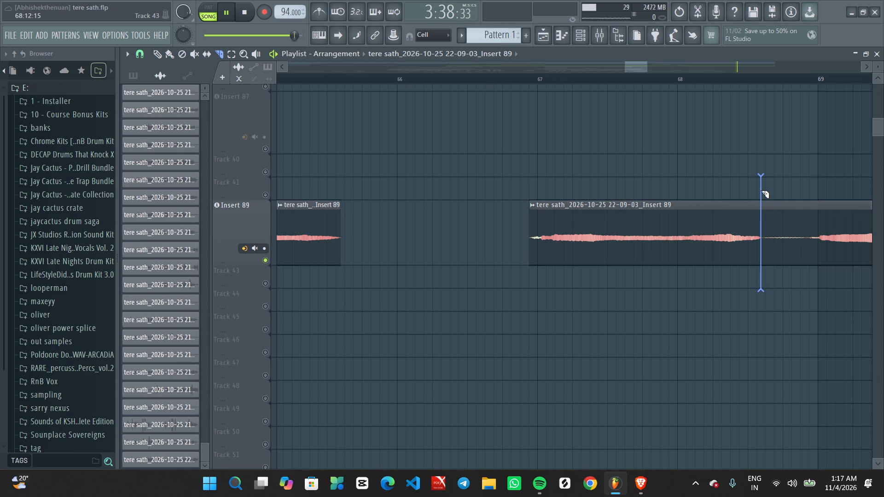
pyautogui.keyDown('alt'); pyautogui.moveTo(761, 191); pyautogui.dragTo(761, 191); pyautogui.keyUp('alt')
pyautogui.keyDown('alt'); pyautogui.moveTo(800, 317); pyautogui.dragTo(816, 210); pyautogui.keyUp('alt')
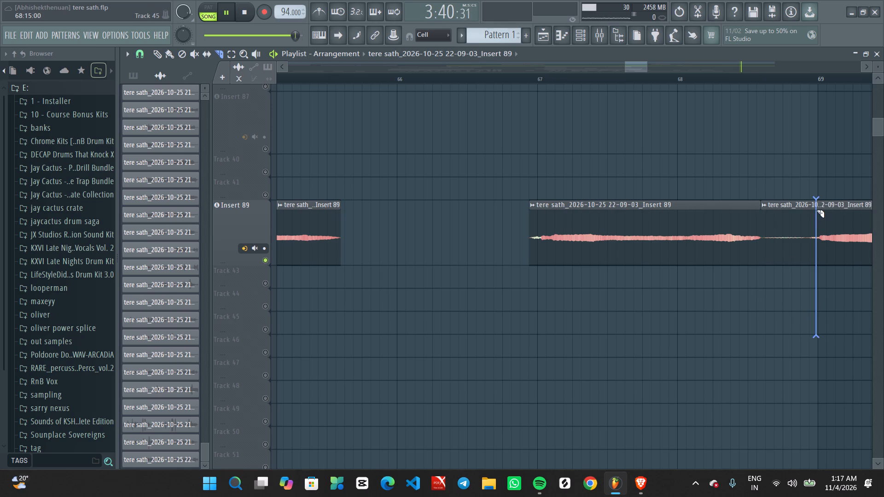
pyautogui.keyDown('alt'); pyautogui.moveTo(816, 210); pyautogui.dragTo(818, 204); pyautogui.keyUp('alt')
pyautogui.keyDown('ctrl'); pyautogui.moveTo(789, 202); pyautogui.dragTo(796, 224); pyautogui.keyUp('ctrl')
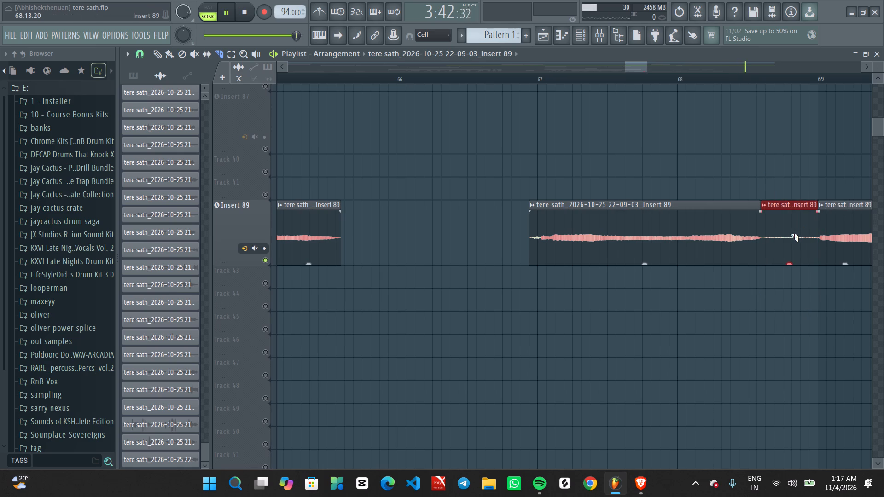
pyautogui.press('Delete')
# Cut the Insert 89 vocal at about bars 69.75 and 70.95 and delete the near-silent segment between the cuts.
pyautogui.scroll(-10, 801, 391)
pyautogui.moveTo(838, 341); pyautogui.dragTo(535, 421, button='middle')
pyautogui.keyDown('ctrl'); pyautogui.scroll(4, 515, 385); pyautogui.keyUp('ctrl')
pyautogui.keyDown('ctrl'); pyautogui.scroll(-2, 512, 375); pyautogui.keyUp('ctrl')
pyautogui.keyDown('ctrl'); pyautogui.scroll(8, 512, 375); pyautogui.keyUp('ctrl')
pyautogui.keyDown('alt'); pyautogui.moveTo(519, 346); pyautogui.dragTo(509, 261); pyautogui.keyUp('alt')
pyautogui.keyDown('alt'); pyautogui.moveTo(665, 410); pyautogui.dragTo(705, 262); pyautogui.keyUp('alt')
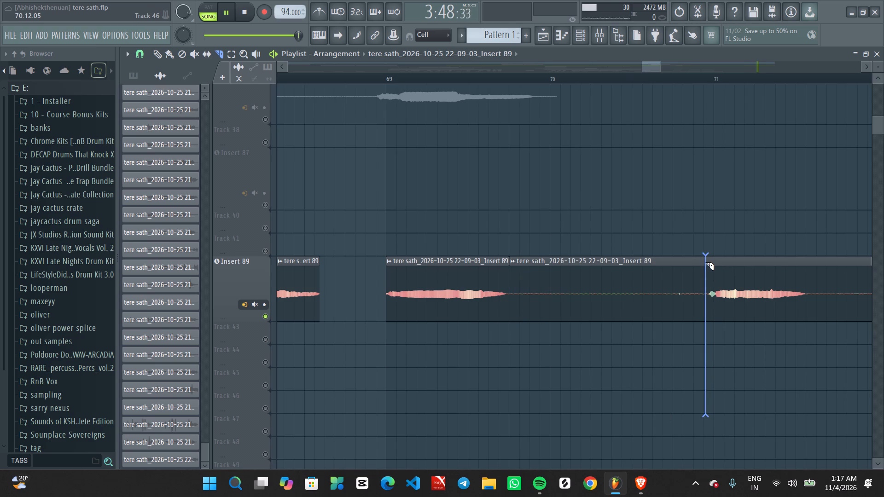
pyautogui.keyDown('alt'); pyautogui.moveTo(705, 262); pyautogui.dragTo(707, 262); pyautogui.keyUp('alt')
pyautogui.keyDown('ctrl'); pyautogui.moveTo(663, 255); pyautogui.dragTo(658, 281); pyautogui.keyUp('ctrl')
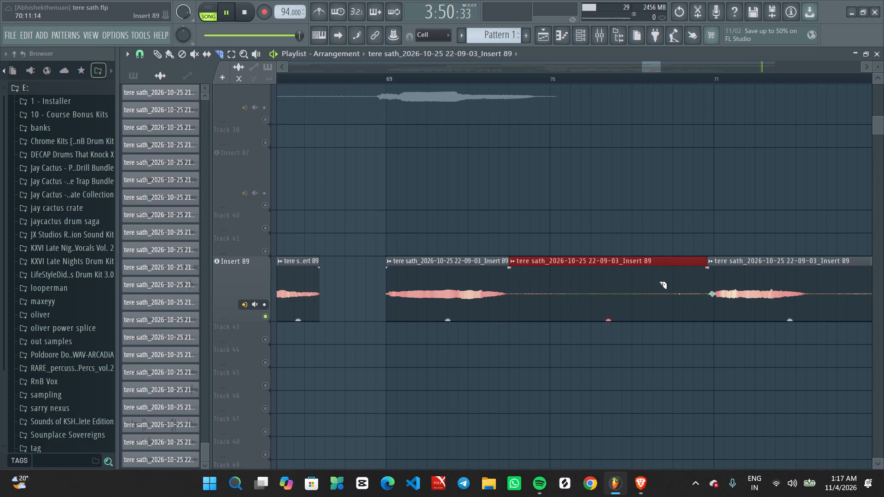
pyautogui.press('Delete')
# Move the song position to bar 71 and pause playback.
pyautogui.keyDown('ctrl'); pyautogui.scroll(-3, 598, 210); pyautogui.keyUp('ctrl')
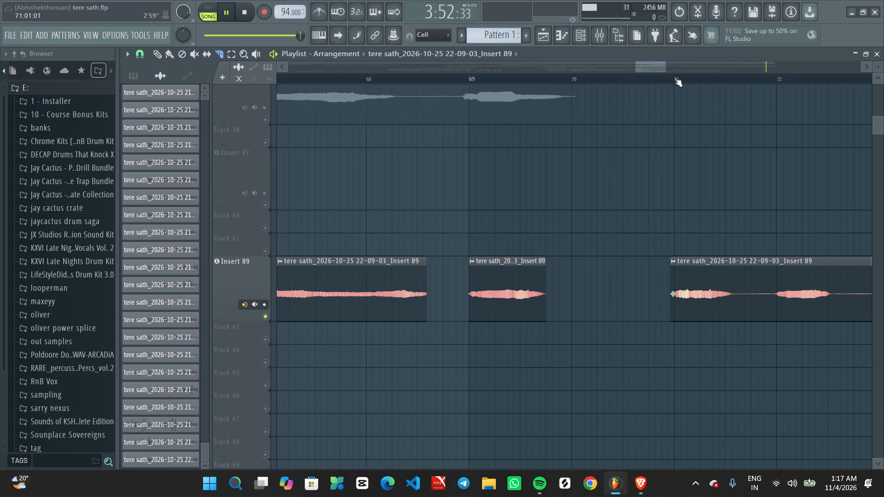
pyautogui.click(674, 78)
pyautogui.press('space')
# Slice the Insert 89 vocal at about bars 71.55 and 72.0, delete the gap between the cuts, and resume playback.
pyautogui.keyDown('ctrl'); pyautogui.scroll(5, 692, 451); pyautogui.keyUp('ctrl')
pyautogui.moveTo(766, 399); pyautogui.dragTo(422, 439, button='middle')
pyautogui.keyDown('ctrl'); pyautogui.scroll(2, 428, 434); pyautogui.keyUp('ctrl')
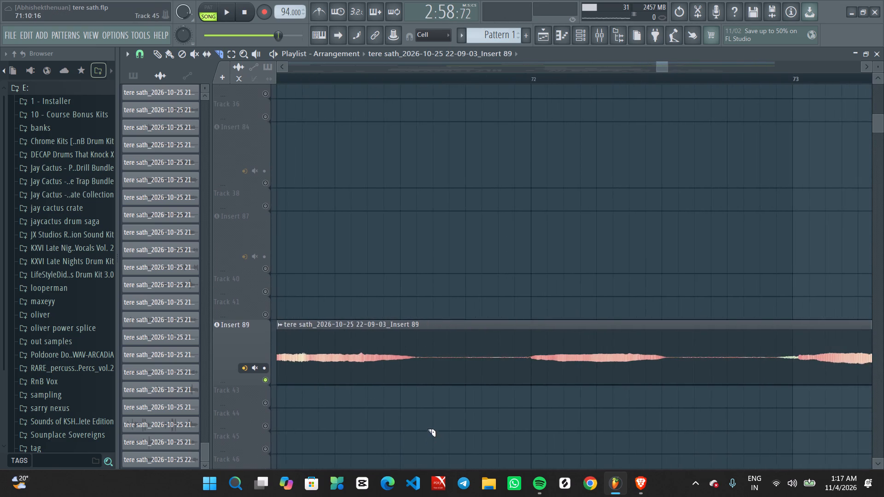
pyautogui.moveTo(428, 423); pyautogui.dragTo(445, 349, button='middle')
pyautogui.keyDown('alt'); pyautogui.moveTo(444, 349); pyautogui.dragTo(436, 261); pyautogui.keyUp('alt')
pyautogui.keyDown('alt'); pyautogui.moveTo(501, 344); pyautogui.dragTo(546, 250); pyautogui.keyUp('alt')
pyautogui.keyDown('ctrl'); pyautogui.moveTo(522, 248); pyautogui.dragTo(520, 264); pyautogui.keyUp('ctrl')
pyautogui.press('Delete')
pyautogui.press('space')
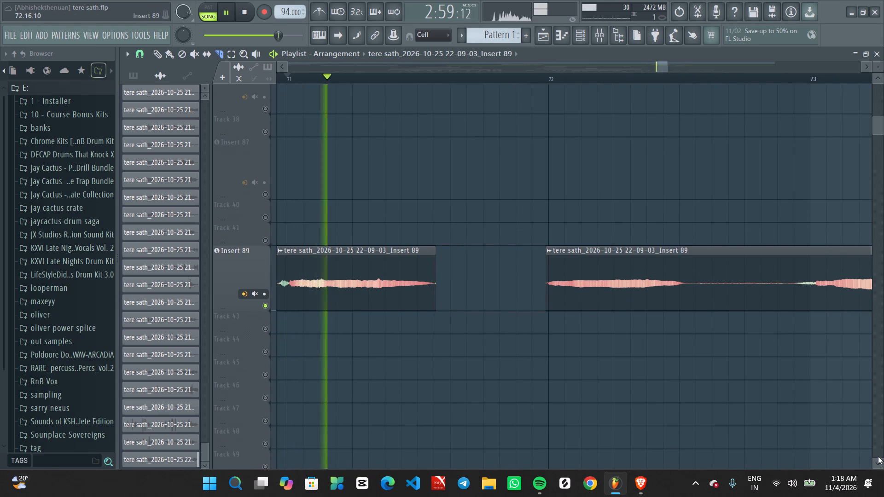
# Cut the Insert 89 vocal at about bars 72.5 and 72.95 and delete the near-silent segment between the cuts.
pyautogui.keyDown('ctrl'); pyautogui.scroll(3, 685, 341); pyautogui.keyUp('ctrl')
pyautogui.moveTo(760, 336); pyautogui.dragTo(491, 293, button='middle')
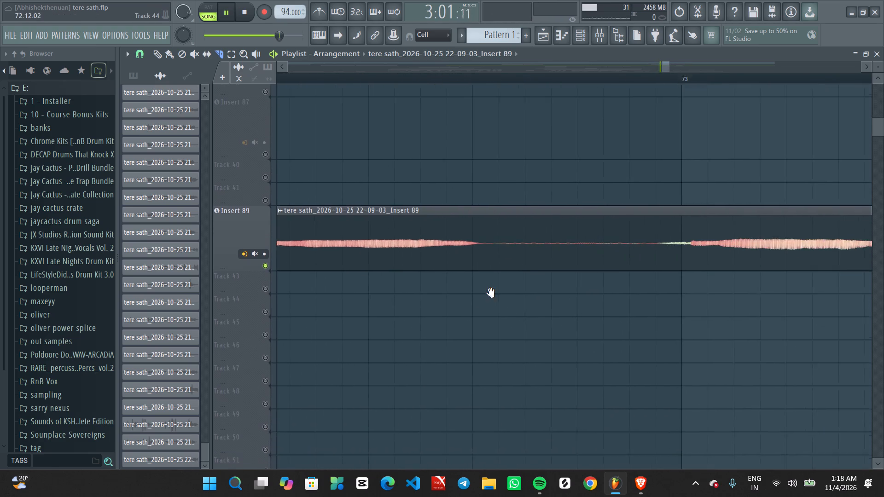
pyautogui.moveTo(491, 293); pyautogui.dragTo(490, 293, button='middle')
pyautogui.keyDown('alt'); pyautogui.moveTo(465, 306); pyautogui.dragTo(419, 157); pyautogui.keyUp('alt')
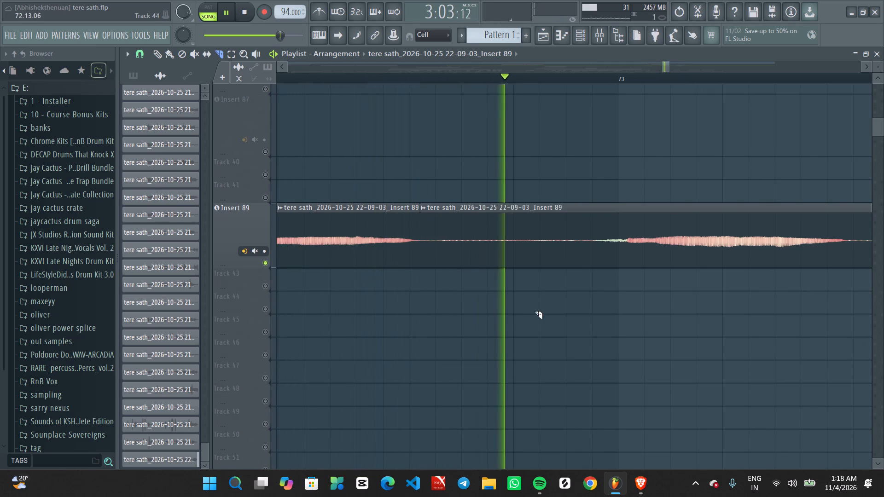
pyautogui.keyDown('alt'); pyautogui.moveTo(552, 318); pyautogui.dragTo(596, 142); pyautogui.keyUp('alt')
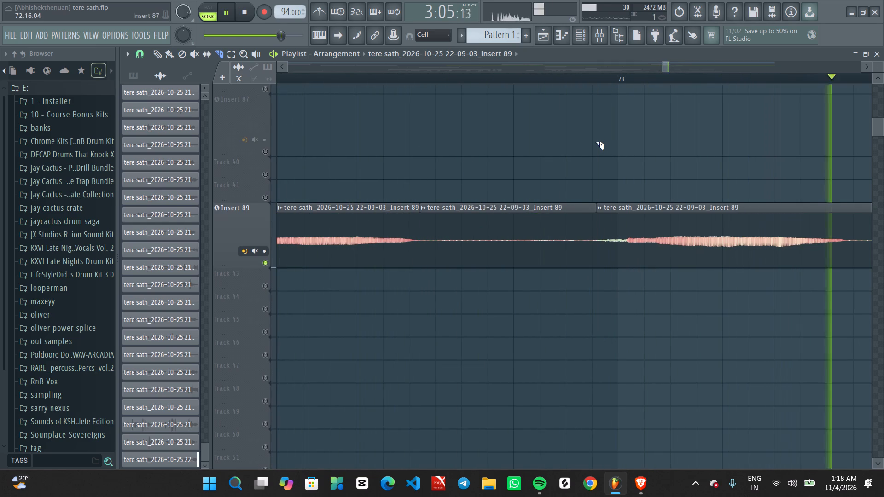
pyautogui.keyDown('ctrl'); pyautogui.moveTo(554, 159); pyautogui.dragTo(545, 252); pyautogui.keyUp('ctrl')
pyautogui.press('Delete')
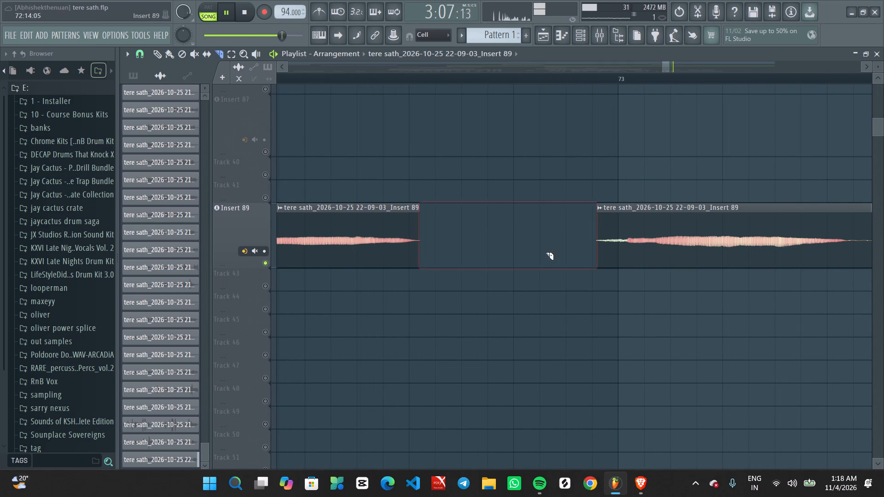
# Slice the Insert 89 vocal at about bars 73.55 and 74.0, delete the gap between the cuts, and restart playback.
pyautogui.keyDown('ctrl'); pyautogui.scroll(-7, 522, 324); pyautogui.keyUp('ctrl')
pyautogui.keyDown('ctrl'); pyautogui.scroll(4, 626, 365); pyautogui.keyUp('ctrl')
pyautogui.moveTo(693, 343); pyautogui.dragTo(422, 332, button='middle')
pyautogui.keyDown('ctrl'); pyautogui.scroll(3, 422, 332); pyautogui.keyUp('ctrl')
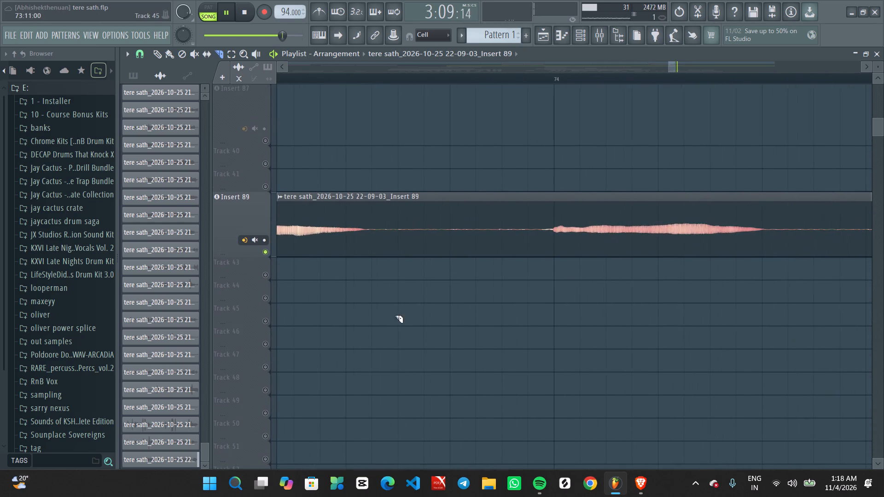
pyautogui.keyDown('alt'); pyautogui.moveTo(381, 294); pyautogui.dragTo(371, 170); pyautogui.keyUp('alt')
pyautogui.keyDown('alt'); pyautogui.moveTo(474, 299); pyautogui.dragTo(547, 164); pyautogui.keyUp('alt')
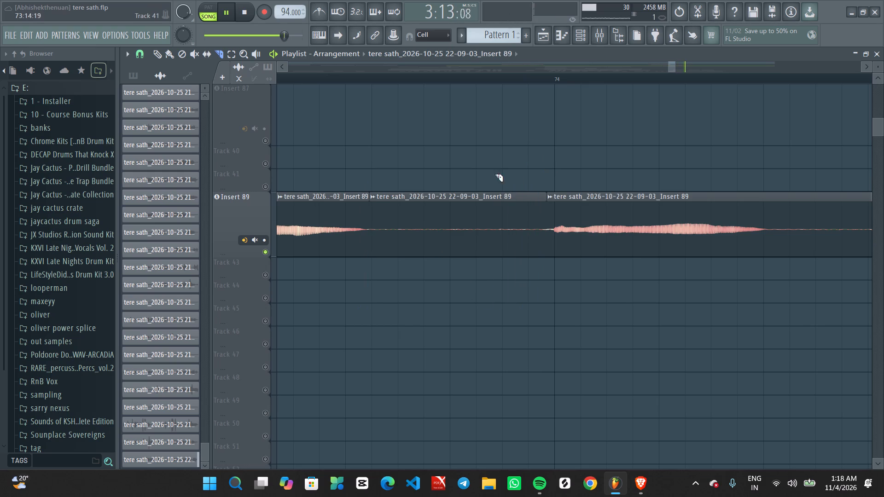
pyautogui.keyDown('ctrl'); pyautogui.moveTo(493, 175); pyautogui.dragTo(504, 248); pyautogui.keyUp('ctrl')
pyautogui.press('Delete')
pyautogui.press('space')
pyautogui.press('space')
# Cut the Insert 89 vocal at about bars 74.5 and 75.3 and delete the silent segment between the cuts.
pyautogui.keyDown('ctrl'); pyautogui.scroll(-6, 502, 253); pyautogui.keyUp('ctrl')
pyautogui.keyDown('ctrl'); pyautogui.scroll(3, 638, 298); pyautogui.keyUp('ctrl')
pyautogui.moveTo(695, 282); pyautogui.dragTo(552, 285, button='middle')
pyautogui.keyDown('ctrl'); pyautogui.scroll(4, 495, 300); pyautogui.keyUp('ctrl')
pyautogui.keyDown('alt'); pyautogui.moveTo(454, 309); pyautogui.dragTo(431, 187); pyautogui.keyUp('alt')
pyautogui.keyDown('alt'); pyautogui.moveTo(638, 347); pyautogui.dragTo(767, 178); pyautogui.keyUp('alt')
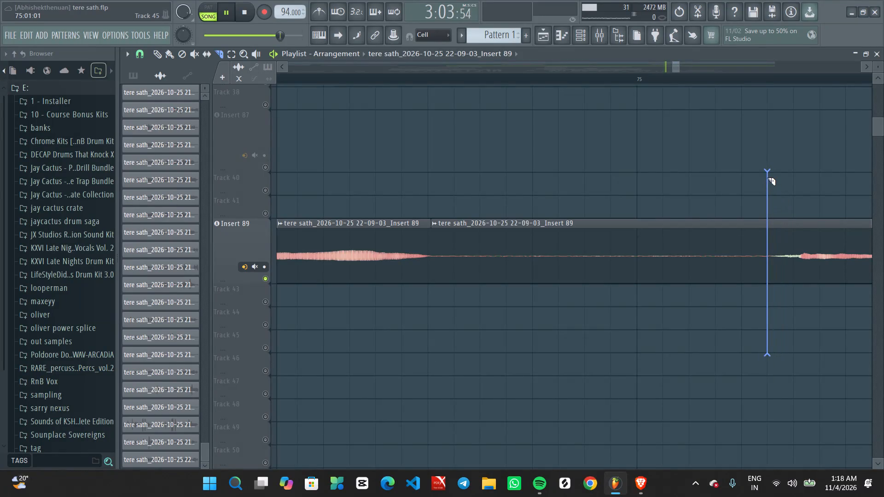
pyautogui.keyDown('alt'); pyautogui.moveTo(767, 178); pyautogui.dragTo(770, 178); pyautogui.keyUp('alt')
pyautogui.keyDown('ctrl'); pyautogui.moveTo(628, 185); pyautogui.dragTo(648, 286); pyautogui.keyUp('ctrl')
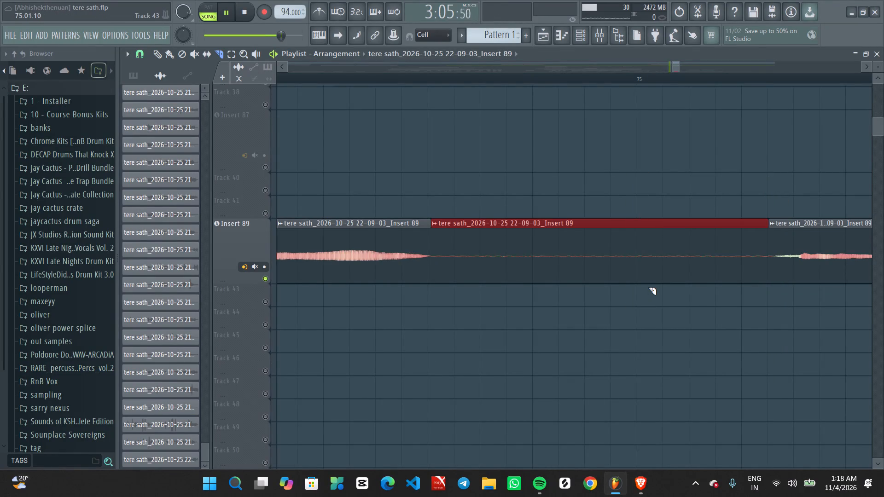
pyautogui.press('Delete')
# Slice the Insert 89 vocal after the phrase starting near bar 75.3 and at about bar 78.5, and delete the long silent segment between the cuts.
pyautogui.keyDown('ctrl'); pyautogui.scroll(-3, 708, 266); pyautogui.keyUp('ctrl')
pyautogui.keyDown('ctrl'); pyautogui.scroll(1, 725, 333); pyautogui.keyUp('ctrl')
pyautogui.keyDown('ctrl'); pyautogui.scroll(-2, 727, 335); pyautogui.keyUp('ctrl')
pyautogui.keyDown('ctrl'); pyautogui.scroll(2, 758, 338); pyautogui.keyUp('ctrl')
pyautogui.moveTo(769, 339); pyautogui.dragTo(670, 327, button='middle')
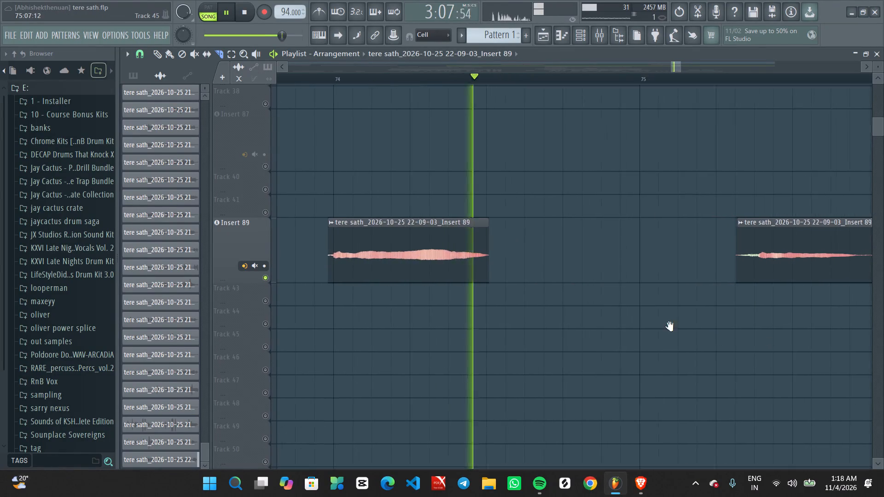
pyautogui.moveTo(670, 327); pyautogui.dragTo(322, 336, button='middle')
pyautogui.keyDown('ctrl'); pyautogui.scroll(2, 532, 317); pyautogui.keyUp('ctrl')
pyautogui.keyDown('alt'); pyautogui.moveTo(432, 311); pyautogui.dragTo(379, 178); pyautogui.keyUp('alt')
pyautogui.keyDown('ctrl'); pyautogui.scroll(-1, 438, 284); pyautogui.keyUp('ctrl')
pyautogui.keyDown('ctrl'); pyautogui.scroll(1, 438, 284); pyautogui.keyUp('ctrl')
pyautogui.keyDown('ctrl'); pyautogui.scroll(-6, 438, 284); pyautogui.keyUp('ctrl')
pyautogui.moveTo(740, 330); pyautogui.dragTo(466, 324, button='middle')
pyautogui.keyDown('ctrl'); pyautogui.scroll(-2, 587, 307); pyautogui.keyUp('ctrl')
pyautogui.keyDown('ctrl'); pyautogui.scroll(8, 611, 308); pyautogui.keyUp('ctrl')
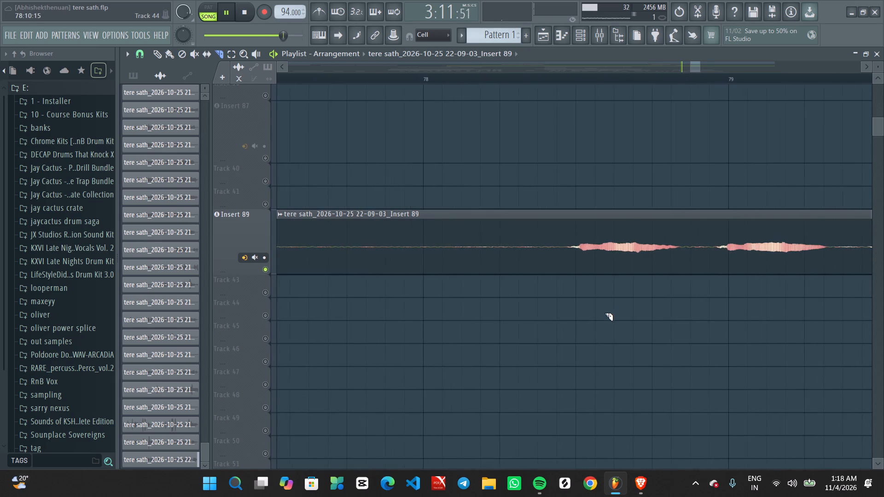
pyautogui.keyDown('ctrl'); pyautogui.scroll(5, 605, 313); pyautogui.keyUp('ctrl')
pyautogui.keyDown('alt'); pyautogui.moveTo(516, 308); pyautogui.dragTo(514, 183); pyautogui.keyUp('alt')
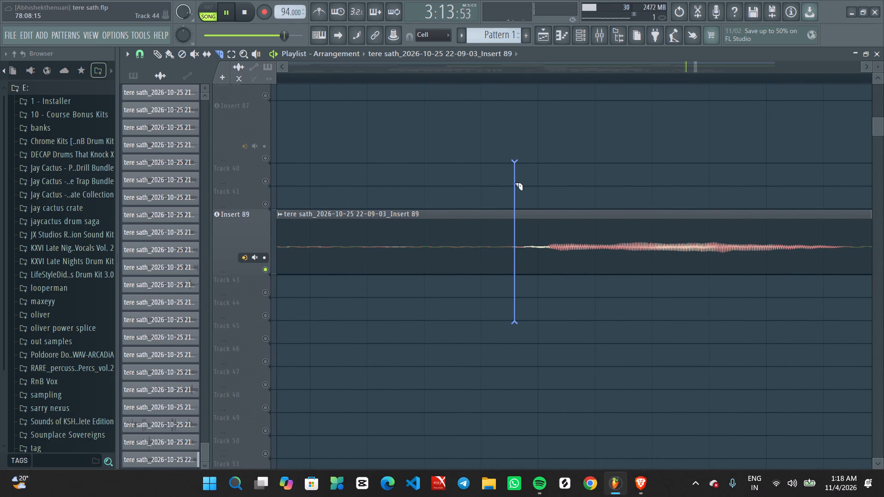
pyautogui.keyDown('alt'); pyautogui.moveTo(514, 183); pyautogui.dragTo(514, 182); pyautogui.keyUp('alt')
pyautogui.keyDown('ctrl'); pyautogui.moveTo(442, 205); pyautogui.dragTo(445, 267); pyautogui.keyUp('ctrl')
pyautogui.press('Delete')
# Cut the Insert 89 vocal at about bars 78.85 and 78.95 and delete the short gap between the two phrases.
pyautogui.keyDown('ctrl'); pyautogui.scroll(-5, 368, 273); pyautogui.keyUp('ctrl')
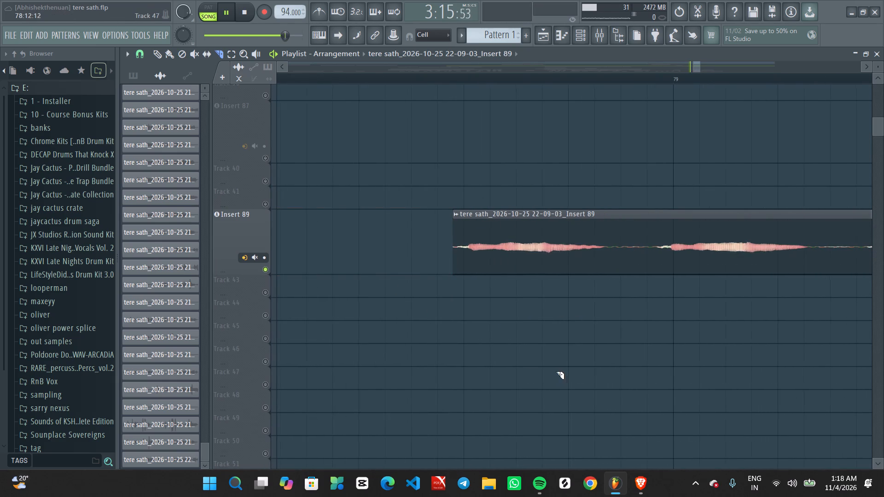
pyautogui.keyDown('ctrl'); pyautogui.scroll(2, 561, 371); pyautogui.keyUp('ctrl')
pyautogui.keyDown('ctrl'); pyautogui.scroll(1, 632, 369); pyautogui.keyUp('ctrl')
pyautogui.keyDown('alt'); pyautogui.moveTo(663, 325); pyautogui.dragTo(619, 162); pyautogui.keyUp('alt')
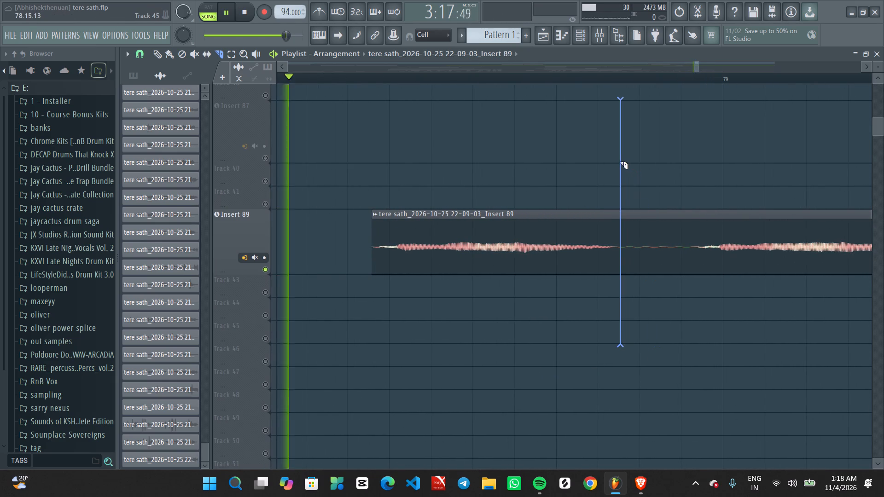
pyautogui.keyDown('alt'); pyautogui.moveTo(619, 162); pyautogui.dragTo(616, 161); pyautogui.keyUp('alt')
pyautogui.keyDown('alt'); pyautogui.moveTo(702, 306); pyautogui.dragTo(695, 196); pyautogui.keyUp('alt')
pyautogui.keyDown('ctrl'); pyautogui.moveTo(648, 196); pyautogui.dragTo(654, 240); pyautogui.keyUp('ctrl')
pyautogui.press('Delete')
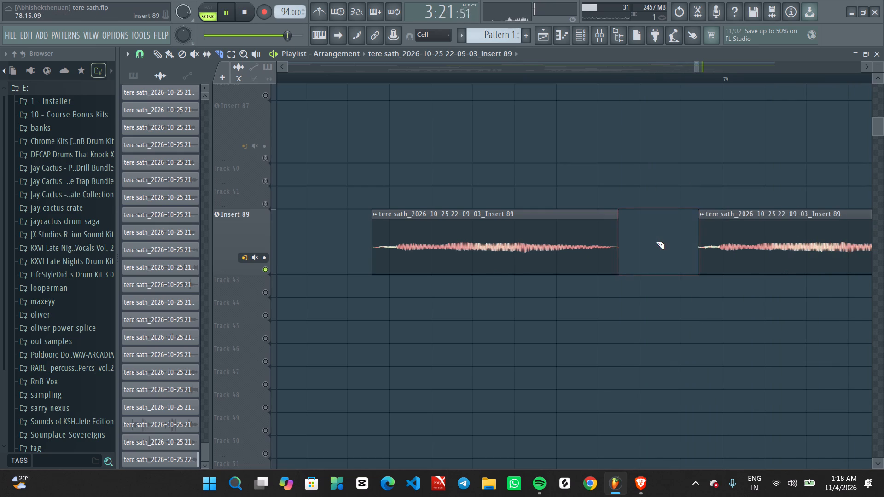
# Cut the Insert 89 vocal where its last phrase ends at about bar 82.0 and delete the quiet tail.
pyautogui.keyDown('ctrl'); pyautogui.scroll(-8, 694, 262); pyautogui.keyUp('ctrl')
pyautogui.keyDown('ctrl'); pyautogui.scroll(2, 734, 352); pyautogui.keyUp('ctrl')
pyautogui.moveTo(798, 335); pyautogui.dragTo(506, 339, button='middle')
pyautogui.keyDown('ctrl'); pyautogui.scroll(-8, 677, 287); pyautogui.keyUp('ctrl')
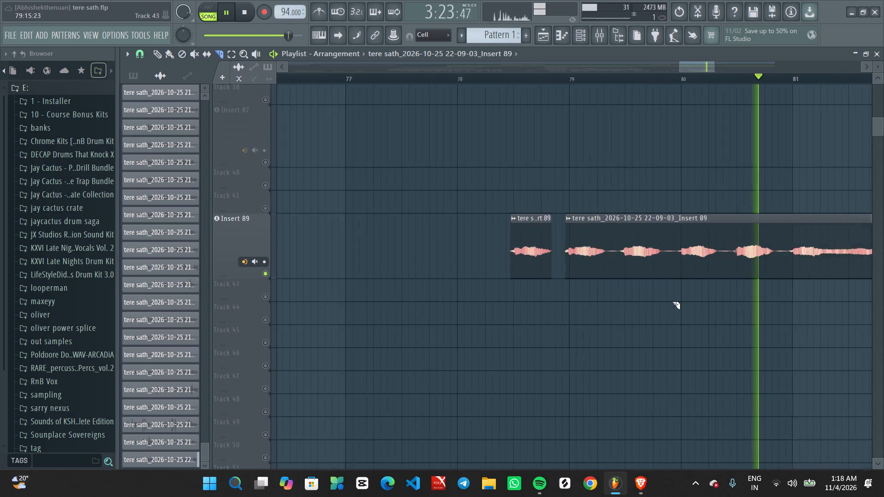
pyautogui.keyDown('ctrl'); pyautogui.scroll(-8, 724, 312); pyautogui.keyUp('ctrl')
pyautogui.keyDown('ctrl'); pyautogui.scroll(14, 771, 307); pyautogui.keyUp('ctrl')
pyautogui.keyDown('alt'); pyautogui.moveTo(686, 320); pyautogui.dragTo(645, 221); pyautogui.keyUp('alt')
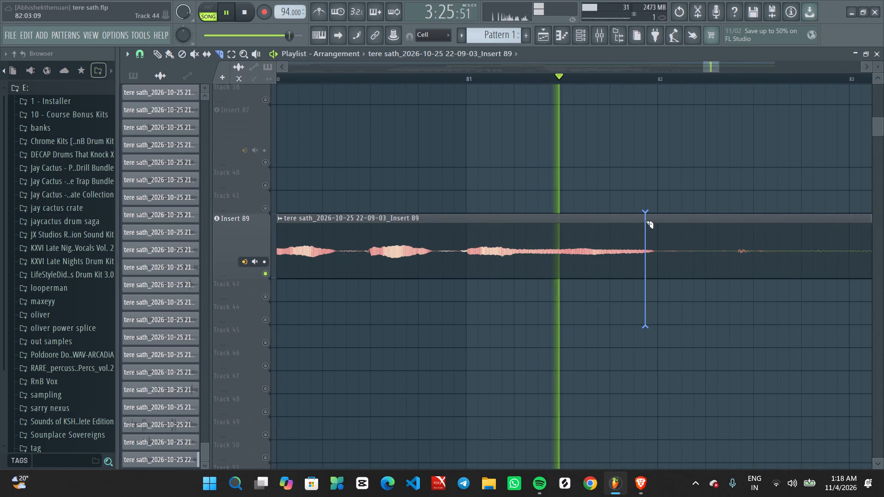
pyautogui.keyDown('alt'); pyautogui.moveTo(645, 221); pyautogui.dragTo(657, 183); pyautogui.keyUp('alt')
pyautogui.keyDown('ctrl'); pyautogui.moveTo(726, 353); pyautogui.dragTo(730, 260); pyautogui.keyUp('ctrl')
pyautogui.press('Delete')
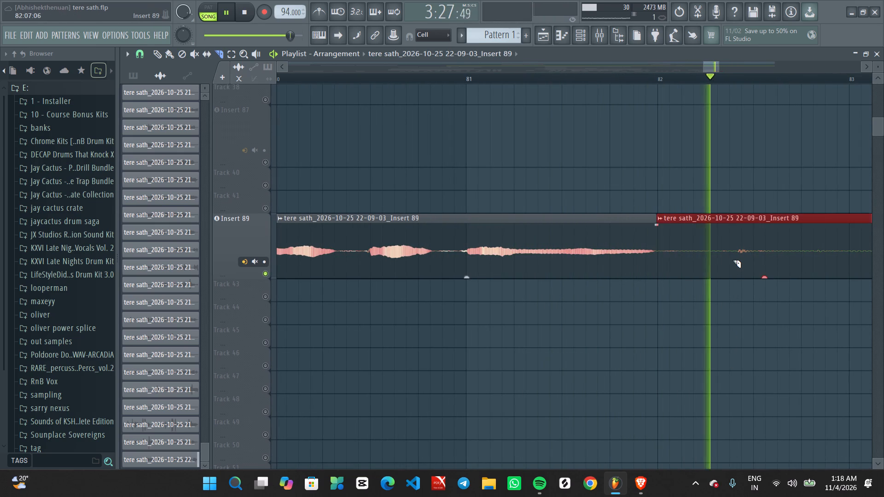
# Restart playback from the beginning, slice Insert 89's first clip at about bars 3.2 and 4.7, and delete the silence between the cuts.
pyautogui.keyDown('ctrl'); pyautogui.scroll(-1, 704, 259); pyautogui.keyUp('ctrl')
pyautogui.keyDown('ctrl'); pyautogui.scroll(1, 703, 259); pyautogui.keyUp('ctrl')
pyautogui.keyDown('ctrl'); pyautogui.scroll(-15, 703, 258); pyautogui.keyUp('ctrl')
pyautogui.keyDown('ctrl'); pyautogui.scroll(-1, 518, 251); pyautogui.keyUp('ctrl')
pyautogui.keyDown('ctrl'); pyautogui.scroll(1, 514, 251); pyautogui.keyUp('ctrl')
pyautogui.keyDown('ctrl'); pyautogui.scroll(-6, 510, 251); pyautogui.keyUp('ctrl')
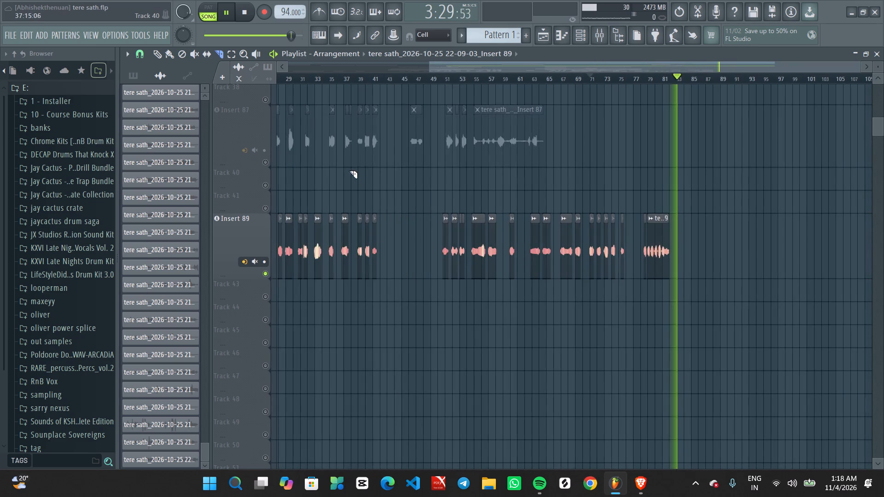
pyautogui.keyDown('ctrl'); pyautogui.scroll(-6, 348, 169); pyautogui.keyUp('ctrl')
pyautogui.click(283, 78)
pyautogui.keyDown('ctrl'); pyautogui.scroll(7, 272, 229); pyautogui.keyUp('ctrl')
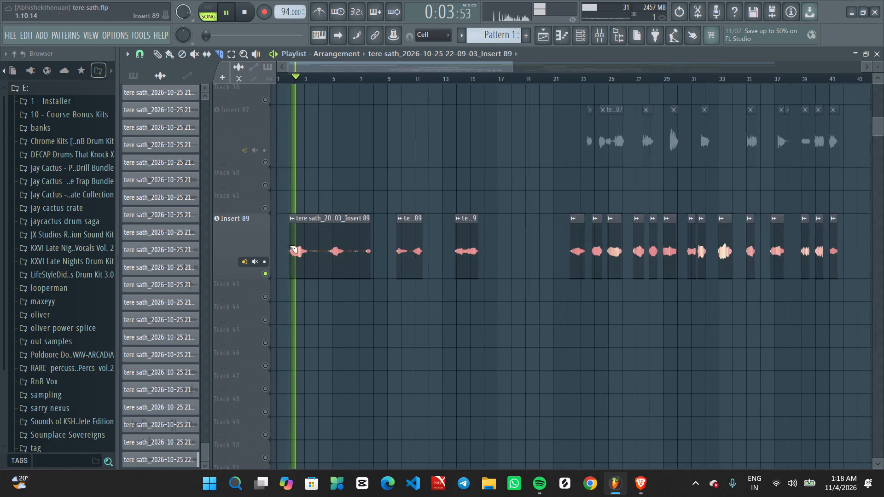
pyautogui.keyDown('ctrl'); pyautogui.scroll(5, 289, 245); pyautogui.keyUp('ctrl')
pyautogui.scroll(1, 297, 292)
pyautogui.moveTo(301, 295); pyautogui.dragTo(583, 329, button='middle')
pyautogui.keyDown('alt'); pyautogui.moveTo(395, 380); pyautogui.dragTo(355, 263); pyautogui.keyUp('alt')
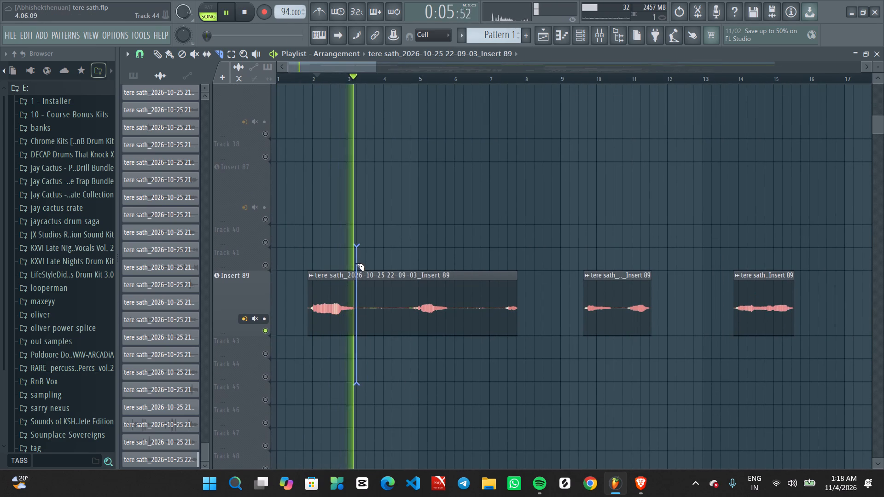
pyautogui.keyDown('alt'); pyautogui.moveTo(355, 263); pyautogui.dragTo(355, 262); pyautogui.keyUp('alt')
pyautogui.keyDown('alt'); pyautogui.moveTo(407, 367); pyautogui.dragTo(409, 257); pyautogui.keyUp('alt')
pyautogui.keyDown('ctrl'); pyautogui.moveTo(399, 257); pyautogui.dragTo(399, 338); pyautogui.keyUp('ctrl')
pyautogui.press('Delete')
# Slice the Insert 89 vocal at about bars 5.8 and 7.4 and delete the silent segment between the cuts.
pyautogui.keyDown('ctrl'); pyautogui.scroll(2, 484, 367); pyautogui.keyUp('ctrl')
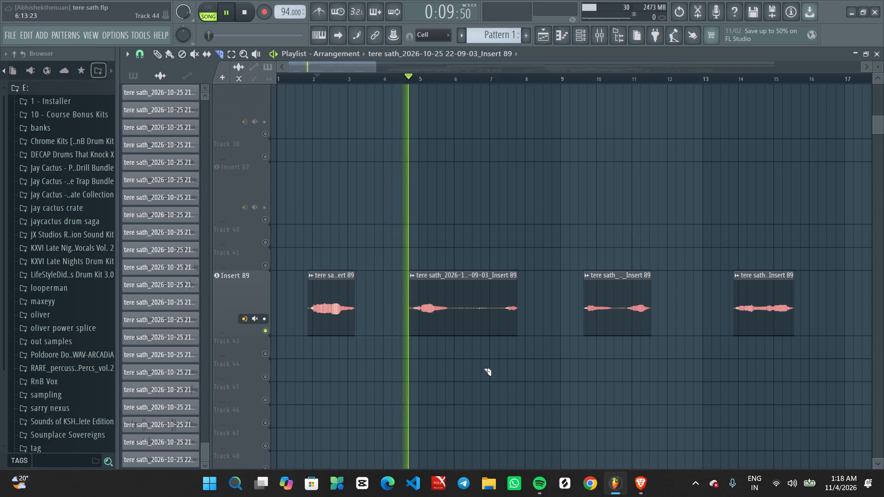
pyautogui.keyDown('ctrl'); pyautogui.scroll(2, 483, 368); pyautogui.keyUp('ctrl')
pyautogui.keyDown('ctrl'); pyautogui.scroll(4, 417, 375); pyautogui.keyUp('ctrl')
pyautogui.keyDown('alt'); pyautogui.moveTo(417, 374); pyautogui.dragTo(419, 265); pyautogui.keyUp('alt')
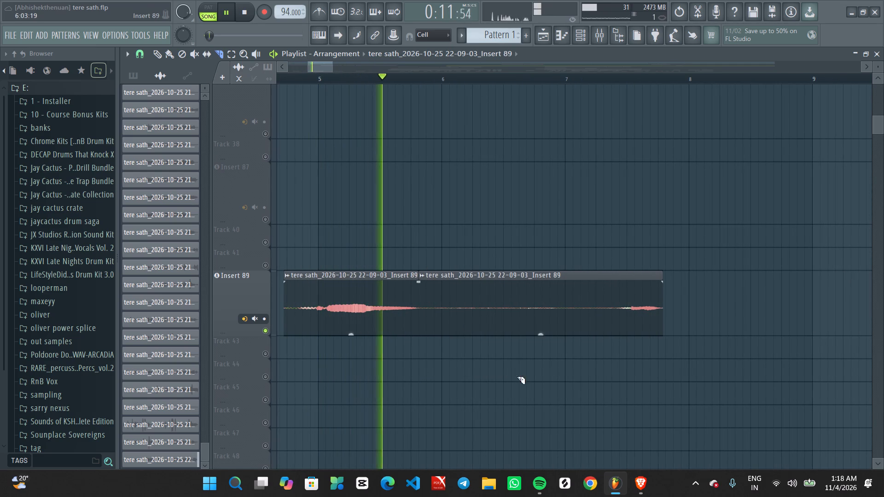
pyautogui.keyDown('alt'); pyautogui.moveTo(623, 424); pyautogui.dragTo(618, 254); pyautogui.keyUp('alt')
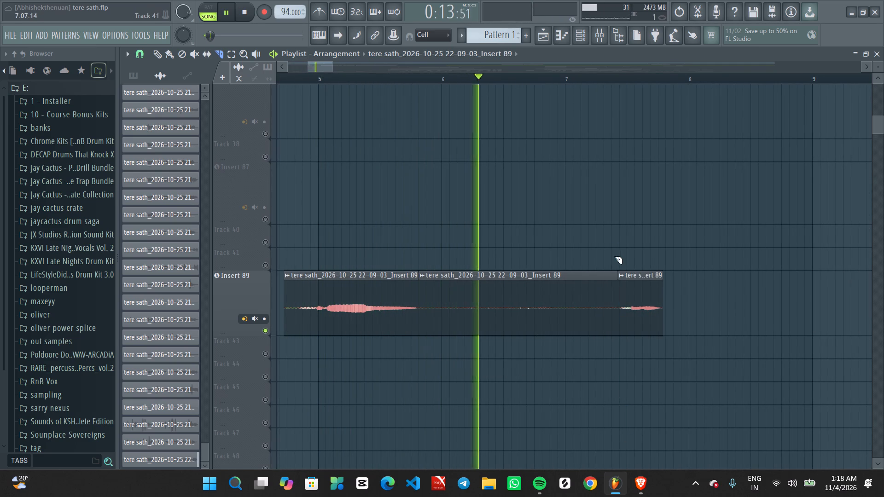
pyautogui.keyDown('ctrl'); pyautogui.moveTo(554, 277); pyautogui.dragTo(553, 308); pyautogui.keyUp('ctrl')
pyautogui.press('Delete')
# Load PanCake2 in effect slot 6 of mixer track Insert 92, reduce its mix, and close the plugin.
pyautogui.keyDown('ctrl'); pyautogui.scroll(-6, 551, 297); pyautogui.keyUp('ctrl')
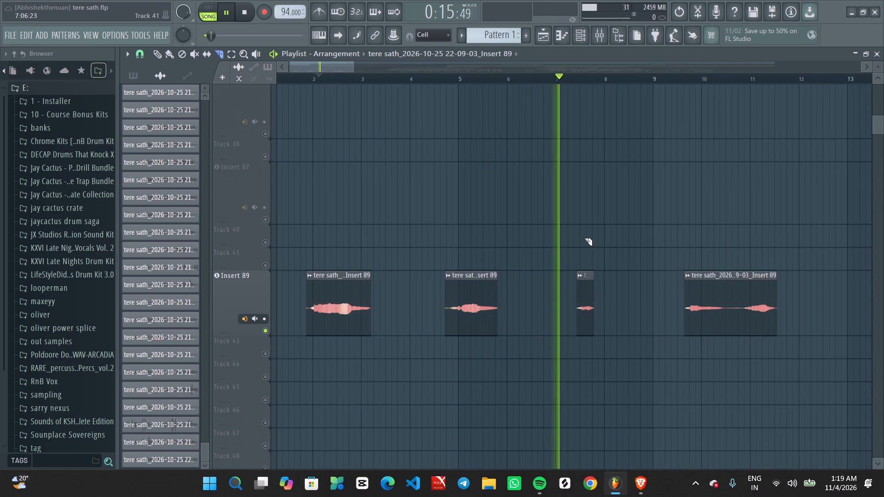
pyautogui.keyDown('ctrl'); pyautogui.scroll(-13, 587, 225); pyautogui.keyUp('ctrl')
pyautogui.scroll(5, 454, 214)
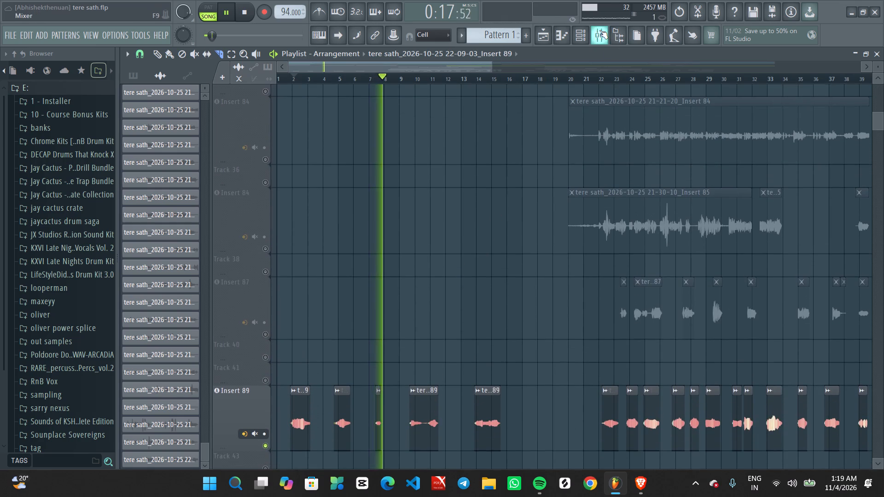
pyautogui.click(599, 30)
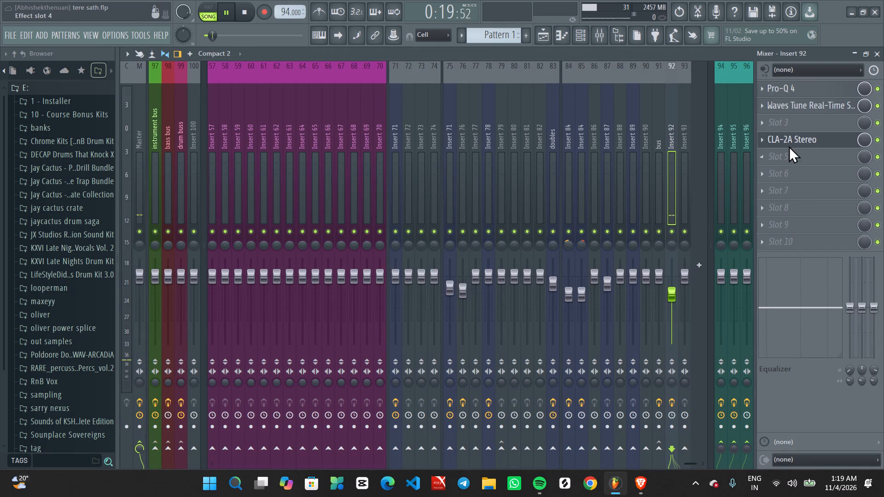
pyautogui.click(789, 146)
pyautogui.click(790, 146)
pyautogui.scroll(1, 517, 219)
pyautogui.click(619, 143)
pyautogui.click(780, 174)
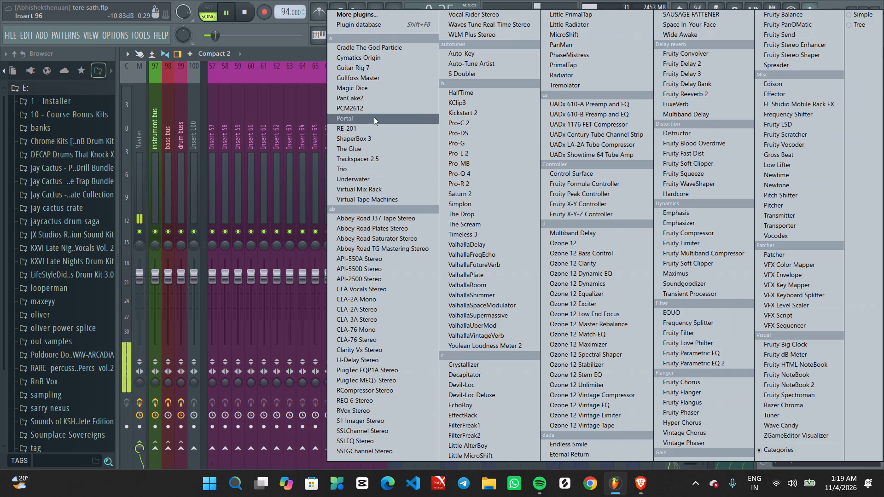
pyautogui.click(376, 97)
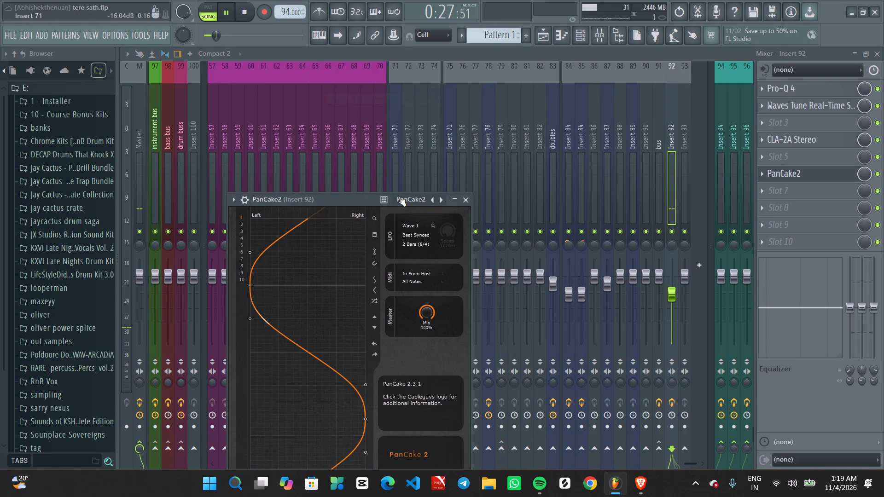
pyautogui.moveTo(365, 198); pyautogui.dragTo(418, 104)
pyautogui.moveTo(478, 216); pyautogui.dragTo(482, 273)
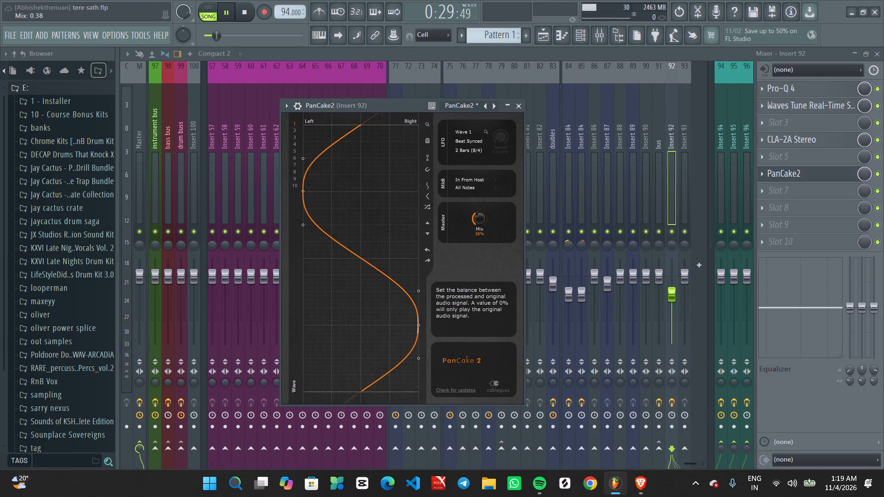
pyautogui.moveTo(482, 273); pyautogui.dragTo(487, 250)
pyautogui.scroll(2, 478, 217)
pyautogui.click(517, 103)
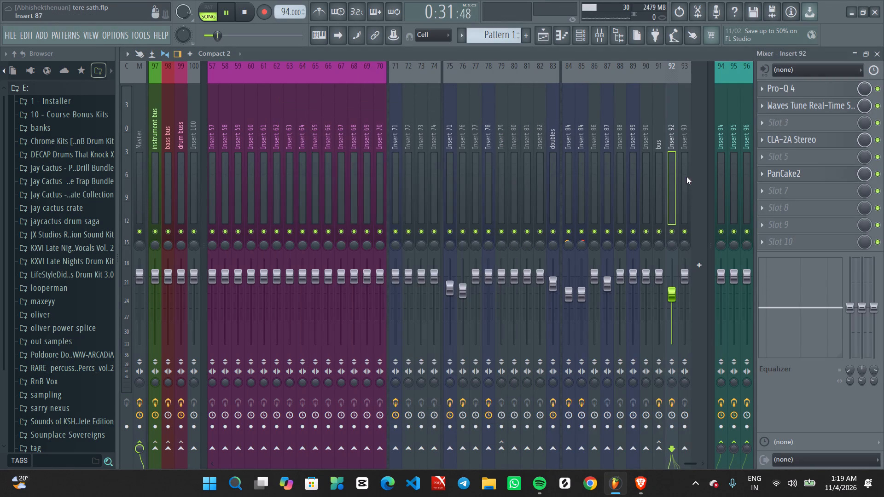
# Load Endless Smile in effect slot 8 of Insert 92, set its intensity to 36%, and close the plugin.
pyautogui.click(774, 204)
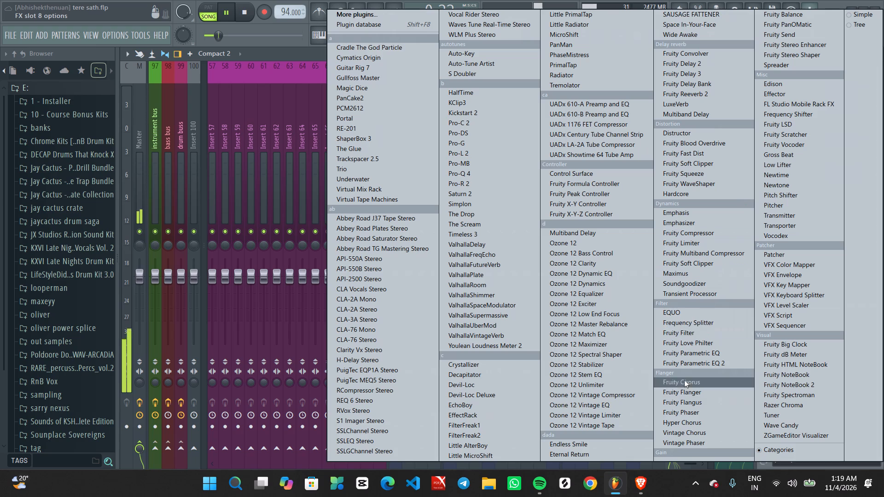
pyautogui.click(586, 446)
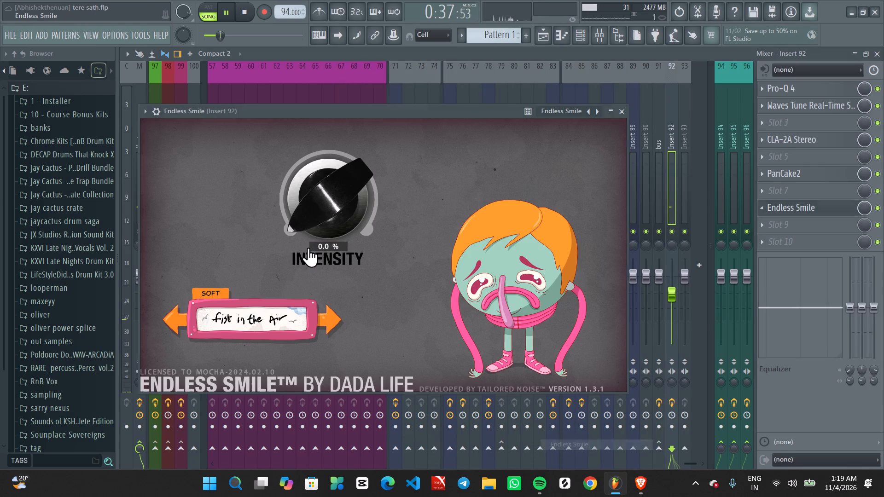
pyautogui.moveTo(316, 226); pyautogui.dragTo(309, 183)
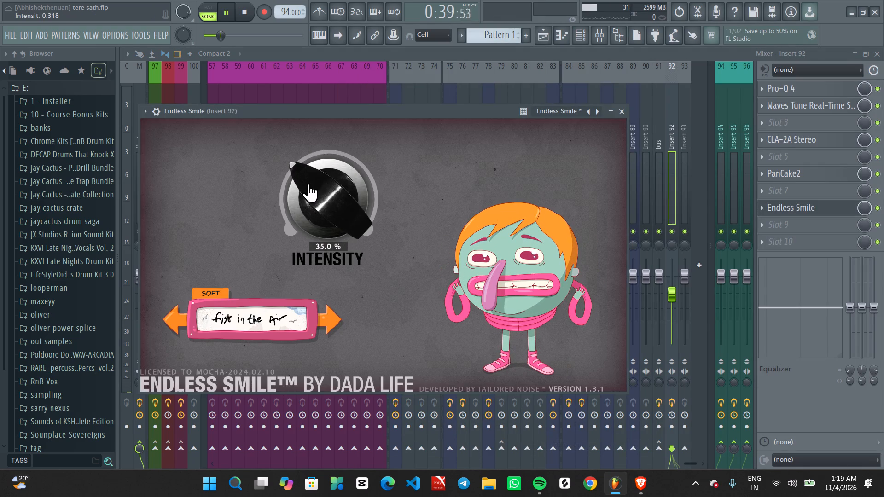
pyautogui.click(308, 183)
pyautogui.click(320, 184)
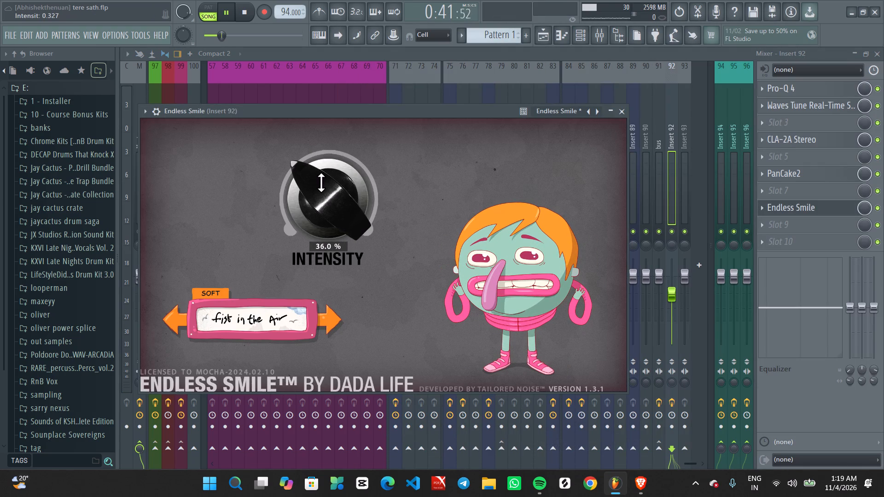
pyautogui.click(622, 111)
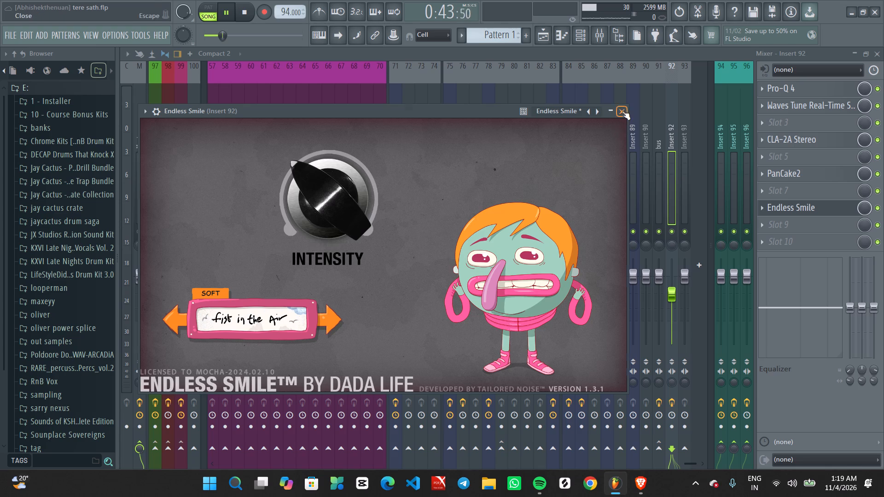
# Return to the playlist and unmute all the other tracks so the full arrangement plays.
pyautogui.click(539, 29)
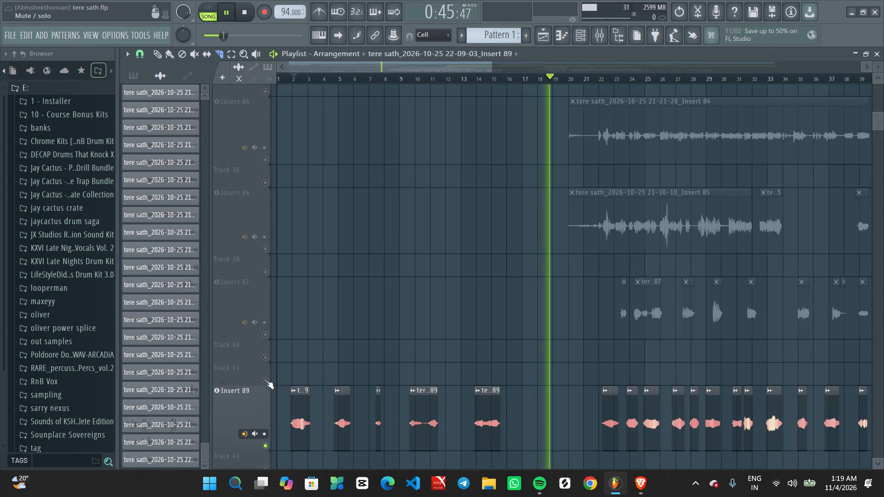
pyautogui.keyDown('ctrl'); pyautogui.doubleClick(266, 380); pyautogui.keyUp('ctrl')
# Trim the silent starts of both Insert 84 track clips with the draw tool so they begin just before bar 22.
pyautogui.keyDown('ctrl'); pyautogui.scroll(3, 430, 403); pyautogui.keyUp('ctrl')
pyautogui.moveTo(655, 386); pyautogui.dragTo(506, 377, button='middle')
pyautogui.keyDown('alt'); pyautogui.scroll(-5, 508, 381); pyautogui.keyUp('alt')
pyautogui.keyDown('ctrl'); pyautogui.scroll(2, 509, 381); pyautogui.keyUp('ctrl')
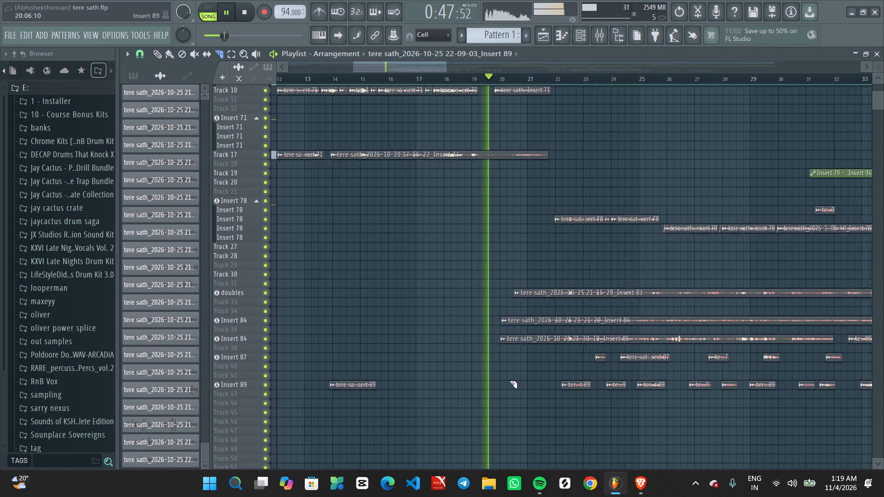
pyautogui.keyDown('ctrl'); pyautogui.scroll(3, 509, 381); pyautogui.keyUp('ctrl')
pyautogui.keyDown('alt'); pyautogui.scroll(5, 520, 386); pyautogui.keyUp('alt')
pyautogui.keyDown('ctrl'); pyautogui.scroll(4, 523, 360); pyautogui.keyUp('ctrl')
pyautogui.moveTo(527, 335); pyautogui.dragTo(518, 395, button='middle')
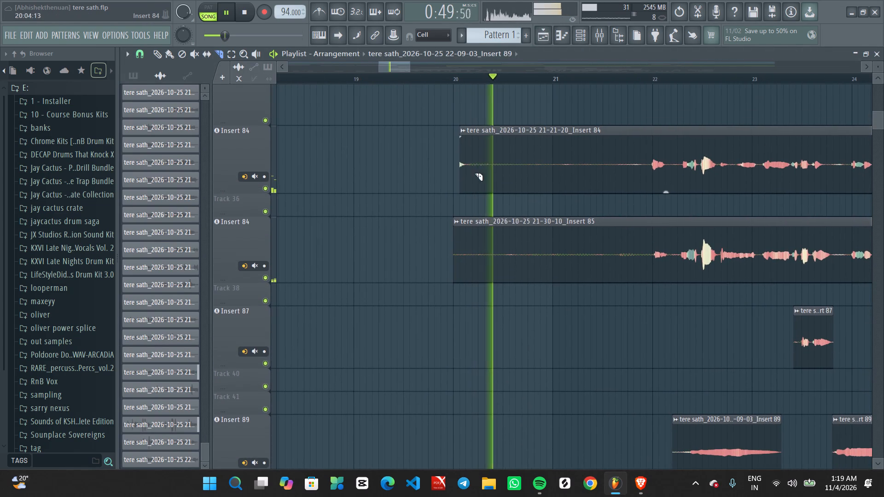
pyautogui.moveTo(430, 134); pyautogui.dragTo(437, 134, button='middle')
pyautogui.rightClick(437, 134)
pyautogui.click(446, 149)
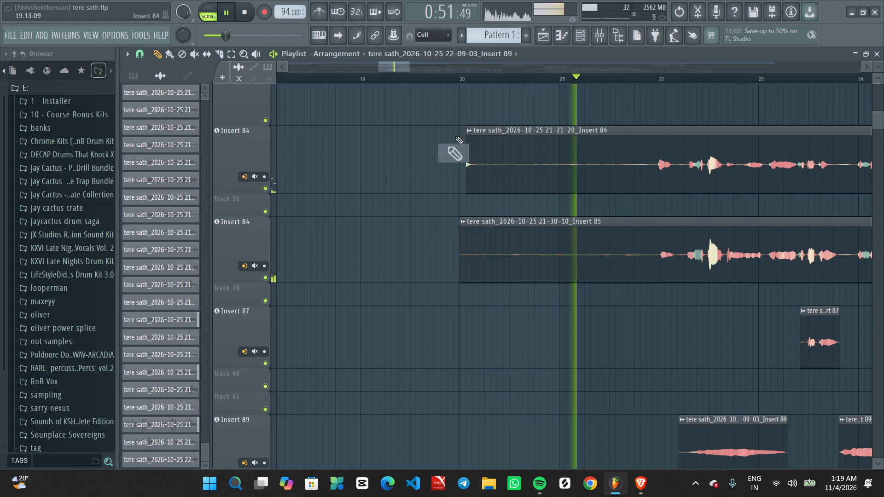
pyautogui.keyDown('alt'); pyautogui.moveTo(466, 129); pyautogui.dragTo(642, 127); pyautogui.keyUp('alt')
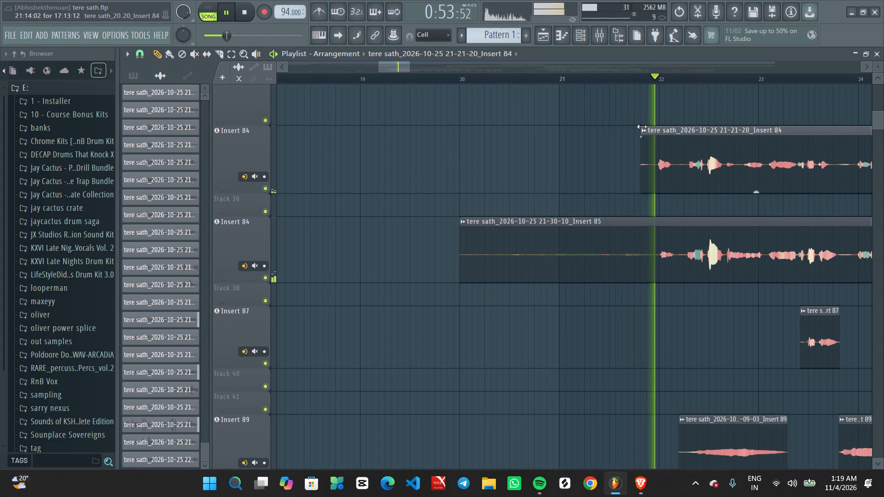
pyautogui.keyDown('alt'); pyautogui.moveTo(642, 127); pyautogui.dragTo(655, 127); pyautogui.keyUp('alt')
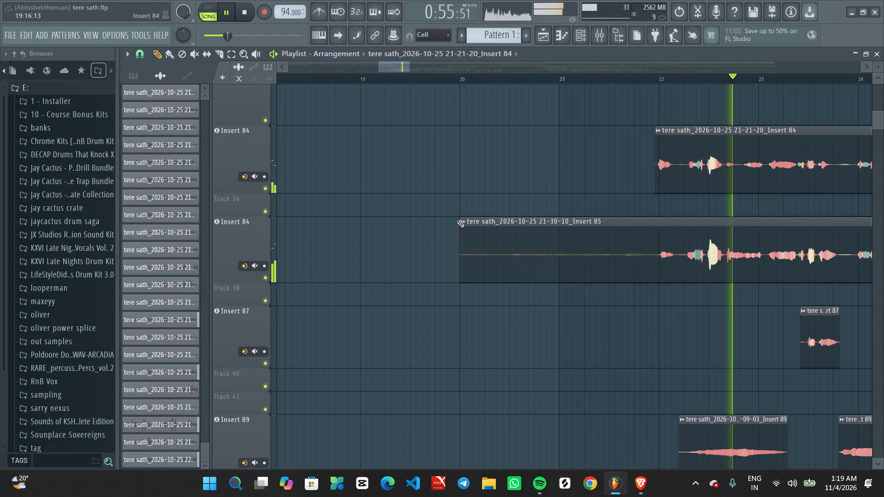
pyautogui.keyDown('alt'); pyautogui.moveTo(459, 221); pyautogui.dragTo(657, 224); pyautogui.keyUp('alt')
# Lower the Insert 92 mixer fader to 52%, -12.2 dB.
pyautogui.keyDown('ctrl'); pyautogui.scroll(-8, 620, 253); pyautogui.keyUp('ctrl')
pyautogui.moveTo(641, 355); pyautogui.dragTo(520, 338, button='middle')
pyautogui.click(605, 28)
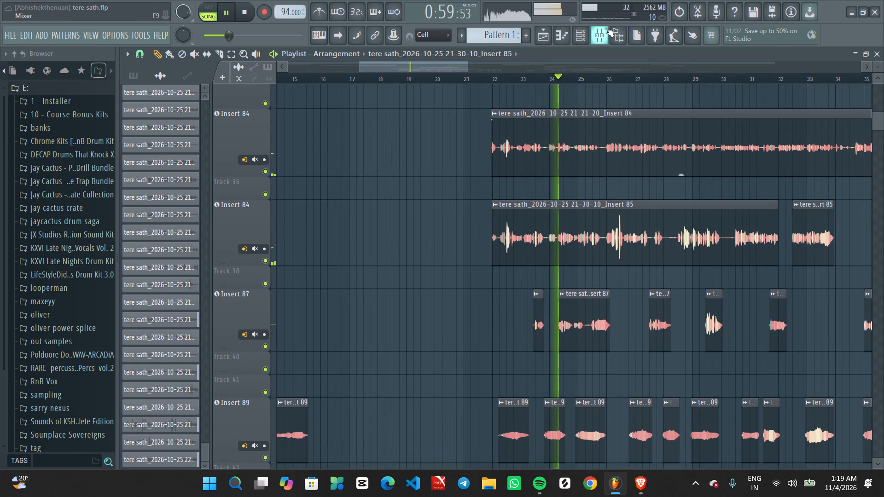
pyautogui.scroll(-4, 674, 299)
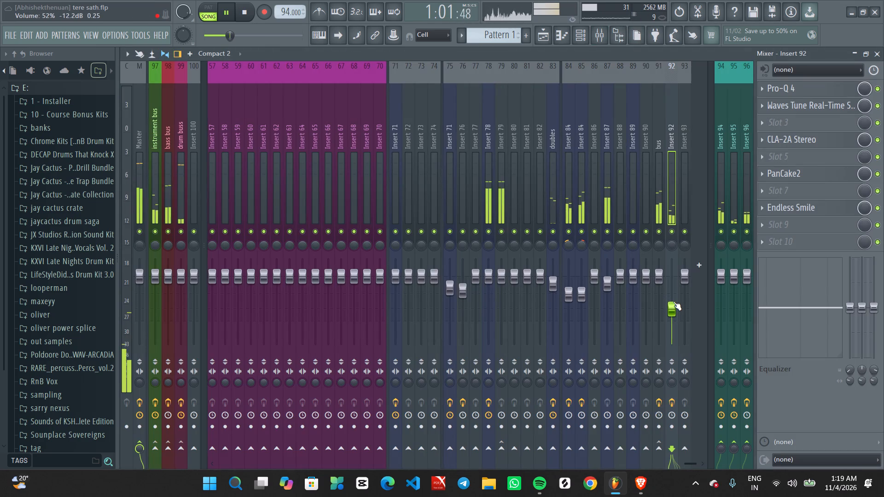
# Return to the playlist and examine the vocal tracks around bars 22 to 42 during playback.
pyautogui.click(541, 30)
pyautogui.keyDown('ctrl'); pyautogui.scroll(-2, 564, 231); pyautogui.keyUp('ctrl')
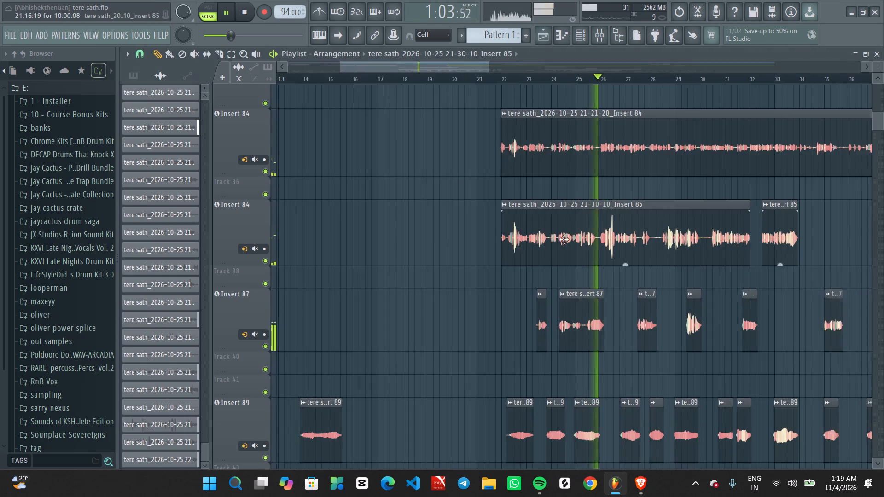
pyautogui.keyDown('ctrl'); pyautogui.scroll(-7, 564, 239); pyautogui.keyUp('ctrl')
pyautogui.keyDown('ctrl'); pyautogui.scroll(6, 560, 334); pyautogui.keyUp('ctrl')
pyautogui.moveTo(489, 377); pyautogui.dragTo(626, 287, button='middle')
pyautogui.keyDown('ctrl'); pyautogui.scroll(3, 552, 330); pyautogui.keyUp('ctrl')
pyautogui.moveTo(564, 266); pyautogui.dragTo(551, 376, button='middle')
pyautogui.keyDown('ctrl'); pyautogui.scroll(2, 551, 368); pyautogui.keyUp('ctrl')
pyautogui.keyDown('alt'); pyautogui.scroll(-18, 562, 327); pyautogui.keyUp('alt')
pyautogui.keyDown('ctrl'); pyautogui.scroll(2, 565, 341); pyautogui.keyUp('ctrl')
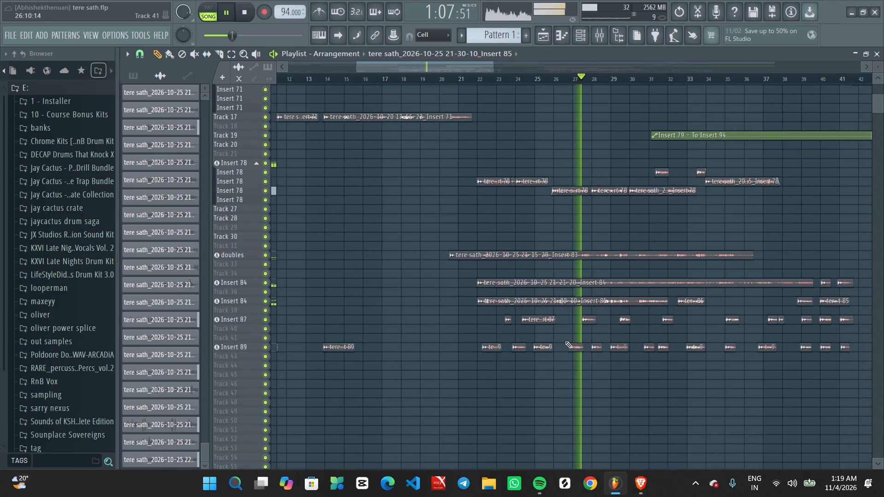
# Lower the clip gain of the Insert 87 phrase near bar 29.5 to -8.3 dB.
pyautogui.keyDown('ctrl'); pyautogui.scroll(2, 565, 341); pyautogui.keyUp('ctrl')
pyautogui.keyDown('alt'); pyautogui.scroll(11, 591, 341); pyautogui.keyUp('alt')
pyautogui.scroll(1, 640, 304)
pyautogui.moveTo(640, 307); pyautogui.dragTo(587, 393, button='middle')
pyautogui.keyDown('ctrl'); pyautogui.scroll(3, 583, 393); pyautogui.keyUp('ctrl')
pyautogui.moveTo(582, 384); pyautogui.dragTo(582, 341, button='middle')
pyautogui.scroll(1, 580, 341)
pyautogui.keyDown('ctrl'); pyautogui.scroll(2, 580, 341); pyautogui.keyUp('ctrl')
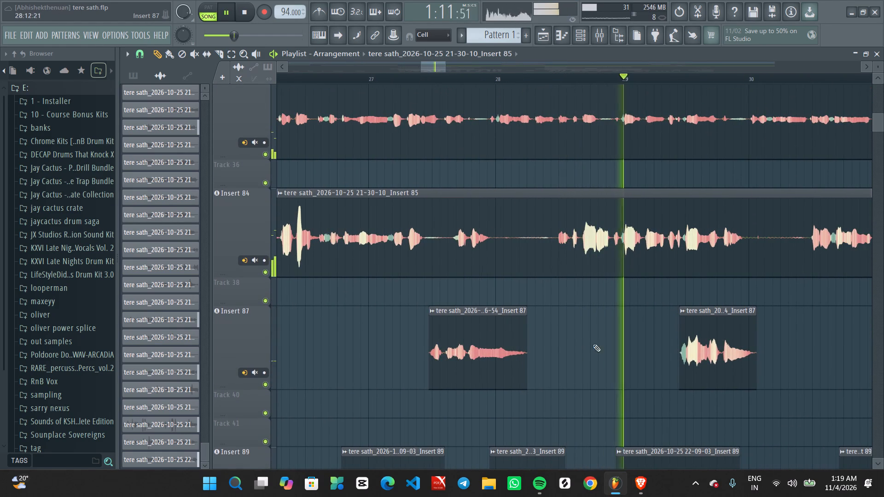
pyautogui.keyDown('ctrl'); pyautogui.scroll(1, 714, 384); pyautogui.keyUp('ctrl')
pyautogui.moveTo(760, 394); pyautogui.dragTo(663, 295, button='middle')
pyautogui.scroll(1, 661, 284)
pyautogui.keyDown('ctrl'); pyautogui.scroll(-5, 638, 294); pyautogui.keyUp('ctrl')
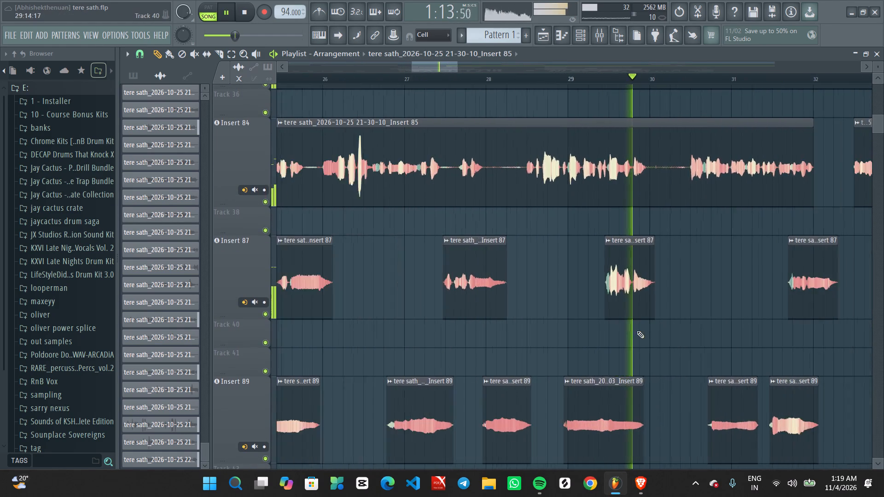
pyautogui.keyDown('ctrl'); pyautogui.scroll(-1, 637, 331); pyautogui.keyUp('ctrl')
pyautogui.keyDown('ctrl'); pyautogui.scroll(5, 634, 314); pyautogui.keyUp('ctrl')
pyautogui.click(637, 312)
pyautogui.moveTo(633, 316); pyautogui.dragTo(636, 330)
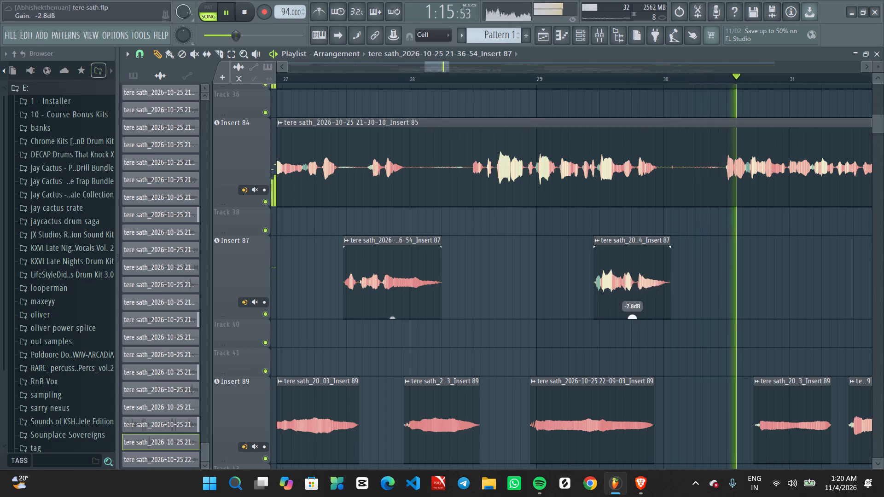
pyautogui.moveTo(636, 330); pyautogui.dragTo(640, 354)
# Lower the clip gain of the Insert 87 phrase near bar 32 to -2.7 dB.
pyautogui.keyDown('ctrl'); pyautogui.scroll(-3, 638, 316); pyautogui.keyUp('ctrl')
pyautogui.keyDown('ctrl'); pyautogui.scroll(1, 638, 316); pyautogui.keyUp('ctrl')
pyautogui.keyDown('ctrl'); pyautogui.scroll(-4, 638, 316); pyautogui.keyUp('ctrl')
pyautogui.keyDown('ctrl'); pyautogui.scroll(3, 684, 315); pyautogui.keyUp('ctrl')
pyautogui.moveTo(726, 318); pyautogui.dragTo(515, 339, button='middle')
pyautogui.keyDown('ctrl'); pyautogui.scroll(2, 558, 338); pyautogui.keyUp('ctrl')
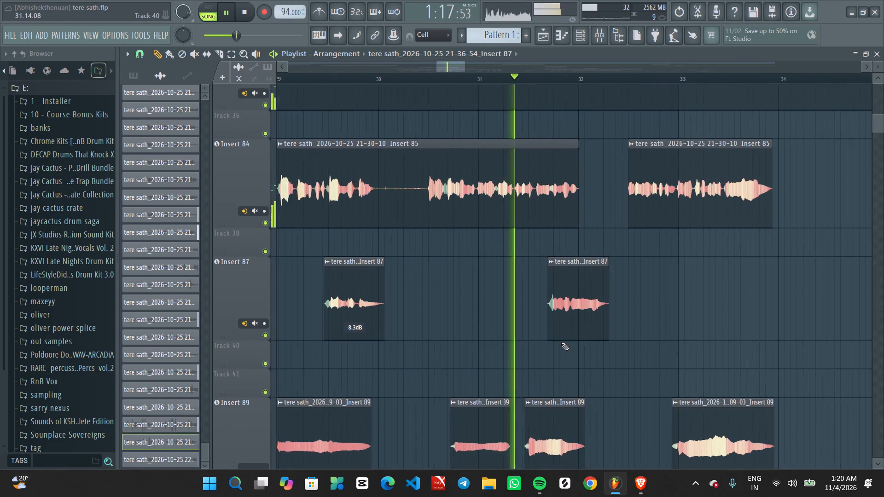
pyautogui.moveTo(581, 337); pyautogui.dragTo(583, 349)
# Nudge the Peak Reduction up slightly on the mixer bus's CLA-2A Stereo compressor.
pyautogui.keyDown('ctrl'); pyautogui.scroll(-7, 617, 326); pyautogui.keyUp('ctrl')
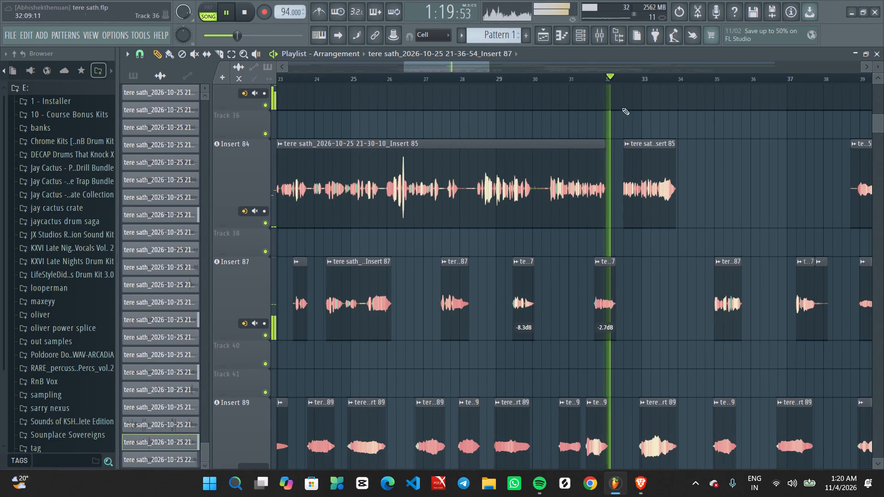
pyautogui.click(600, 35)
pyautogui.click(661, 183)
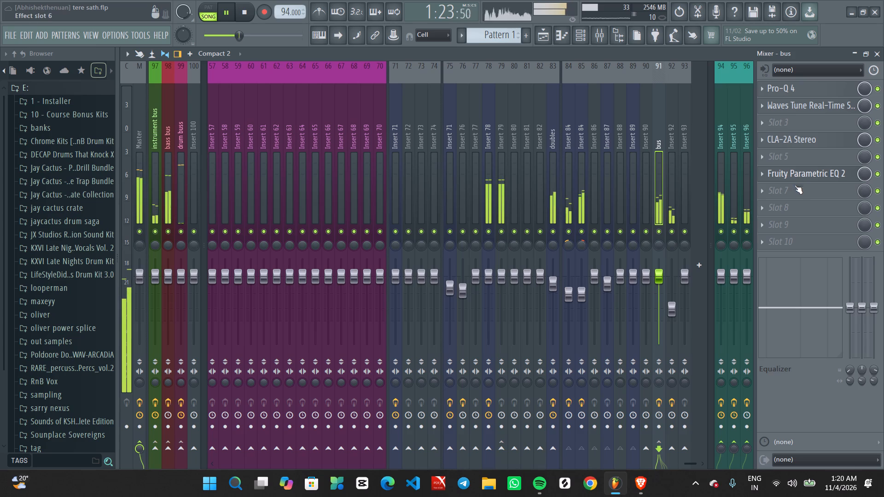
pyautogui.click(789, 147)
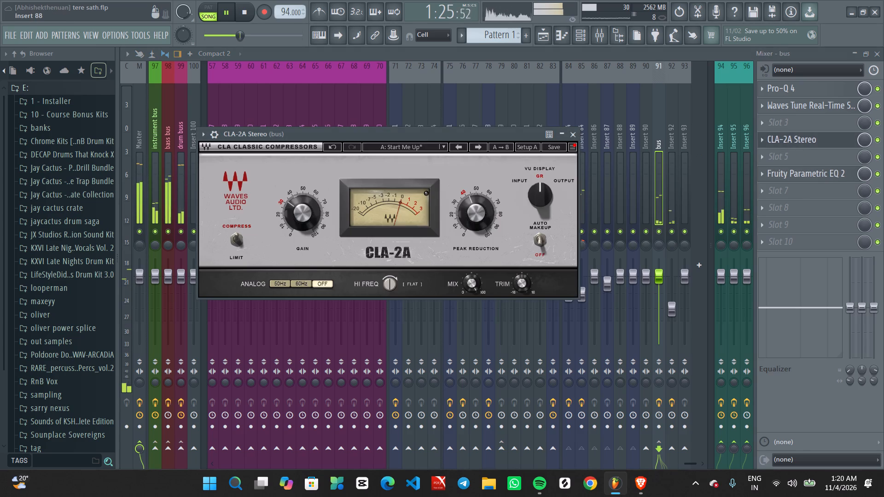
pyautogui.scroll(1, 469, 209)
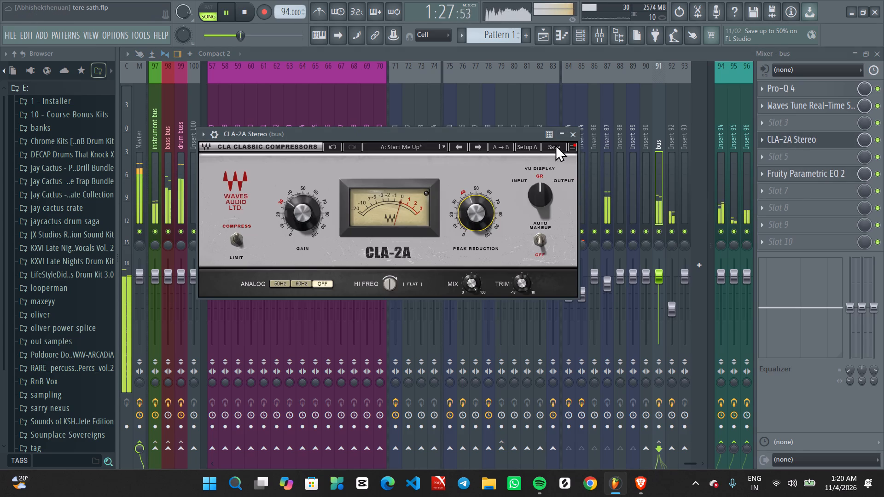
pyautogui.click(571, 136)
# Lower band 5 slightly in the bus's Fruity Parametric EQ 2.
pyautogui.click(812, 173)
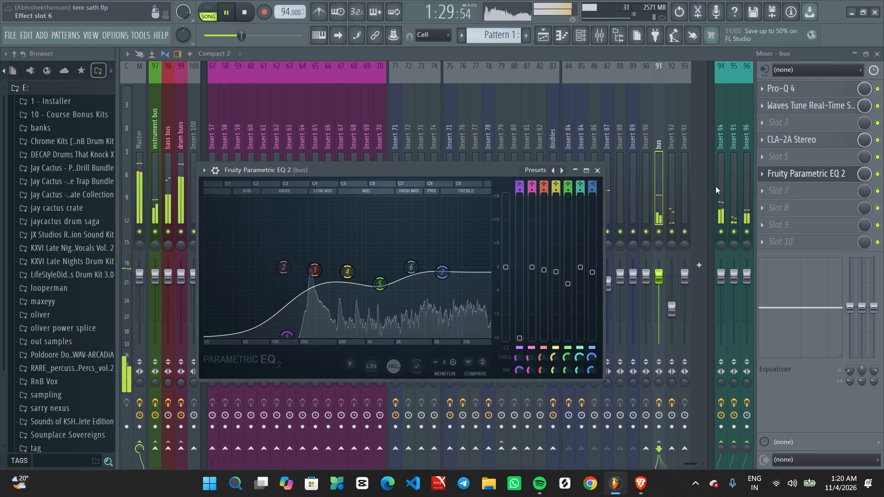
pyautogui.moveTo(387, 282); pyautogui.dragTo(387, 287)
pyautogui.click(282, 272)
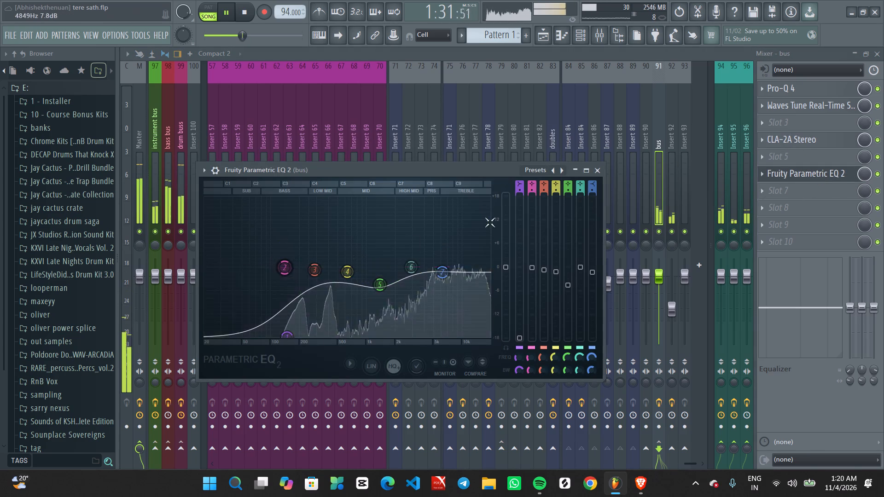
pyautogui.click(600, 171)
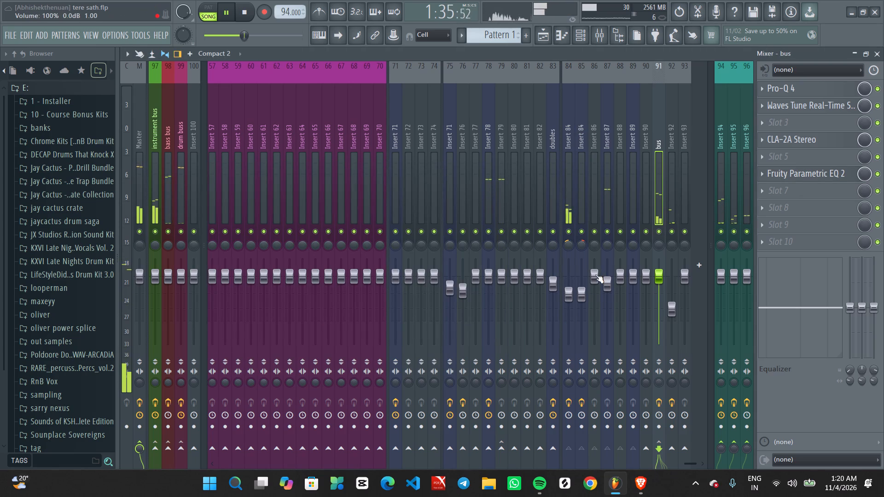
# Lower the Insert 86 fader slightly and raise the two Insert 84 faders to 79%, -5.0 dB.
pyautogui.scroll(-1, 595, 274)
pyautogui.scroll(2, 584, 290)
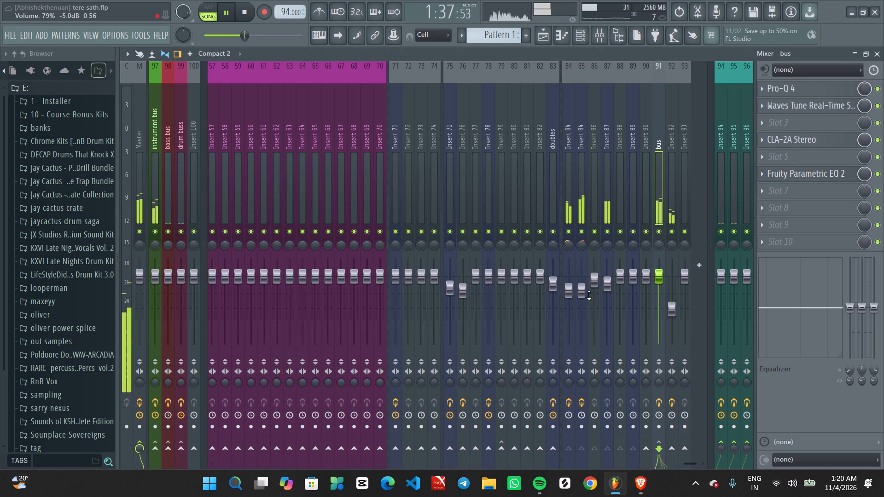
# Delete the four short vocal clips between about bars 39 and 42 on the two Insert 84 playlist tracks.
pyautogui.click(540, 37)
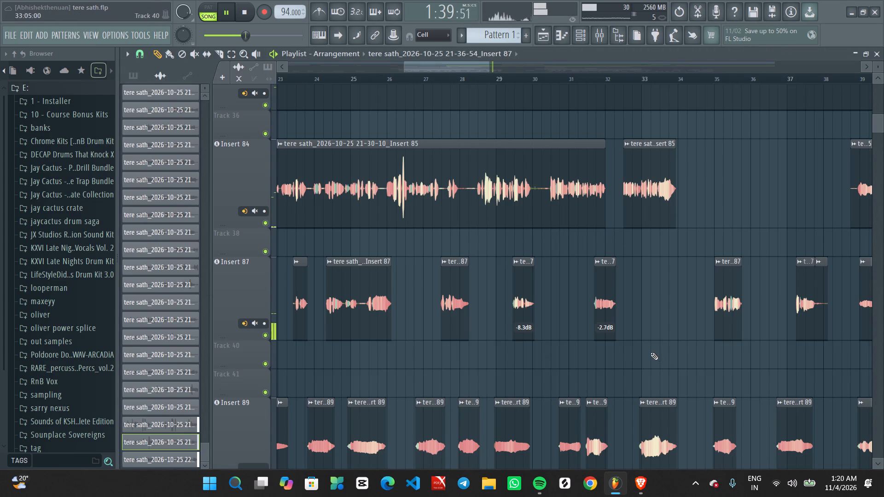
pyautogui.scroll(-2, 654, 343)
pyautogui.keyDown('alt'); pyautogui.scroll(-8, 668, 313); pyautogui.keyUp('alt')
pyautogui.keyDown('ctrl'); pyautogui.scroll(-6, 694, 326); pyautogui.keyUp('ctrl')
pyautogui.keyDown('ctrl'); pyautogui.scroll(6, 746, 350); pyautogui.keyUp('ctrl')
pyautogui.moveTo(797, 354); pyautogui.dragTo(706, 363, button='middle')
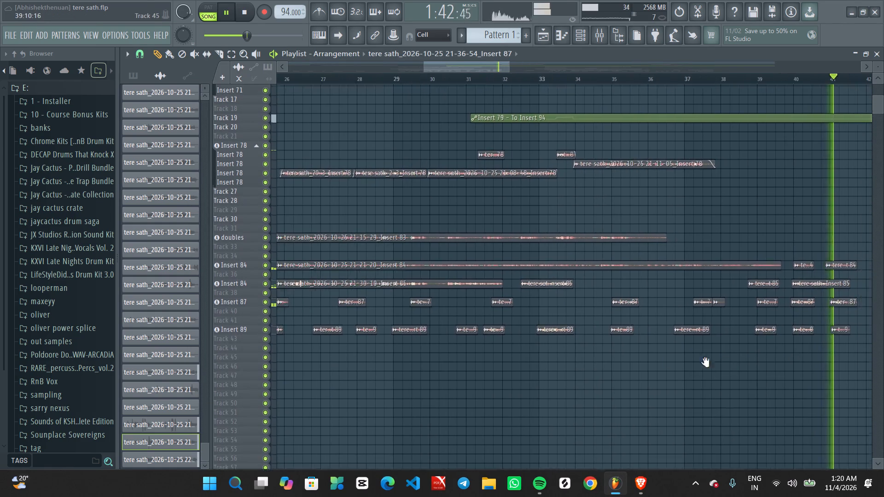
pyautogui.moveTo(706, 363); pyautogui.dragTo(559, 363, button='middle')
pyautogui.press('space')
pyautogui.press('space')
pyautogui.click(518, 74)
pyautogui.keyDown('alt'); pyautogui.scroll(5, 588, 248); pyautogui.keyUp('alt')
pyautogui.keyDown('ctrl'); pyautogui.scroll(3, 590, 283); pyautogui.keyUp('ctrl')
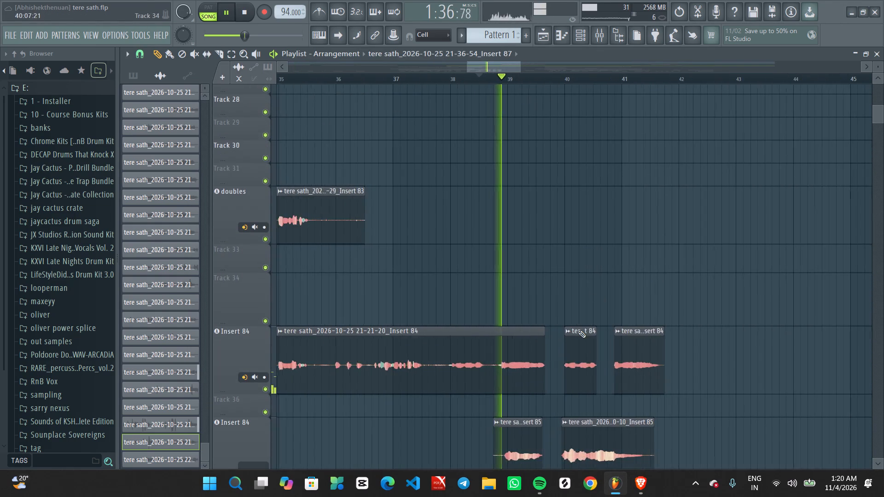
pyautogui.moveTo(546, 331); pyautogui.dragTo(543, 207, button='middle')
pyautogui.keyDown('ctrl'); pyautogui.scroll(3, 533, 329); pyautogui.keyUp('ctrl')
pyautogui.moveTo(508, 314); pyautogui.dragTo(519, 318, button='right')
pyautogui.rightClick(640, 340)
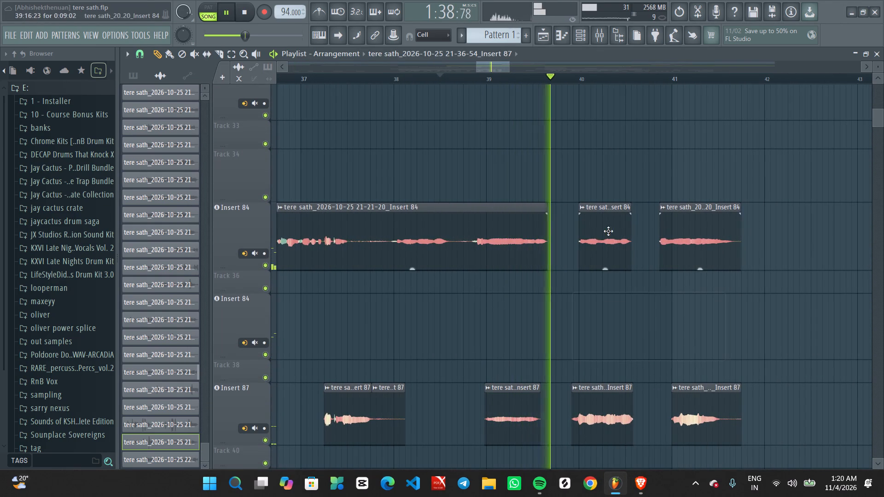
pyautogui.rightClick(607, 231)
pyautogui.rightClick(692, 248)
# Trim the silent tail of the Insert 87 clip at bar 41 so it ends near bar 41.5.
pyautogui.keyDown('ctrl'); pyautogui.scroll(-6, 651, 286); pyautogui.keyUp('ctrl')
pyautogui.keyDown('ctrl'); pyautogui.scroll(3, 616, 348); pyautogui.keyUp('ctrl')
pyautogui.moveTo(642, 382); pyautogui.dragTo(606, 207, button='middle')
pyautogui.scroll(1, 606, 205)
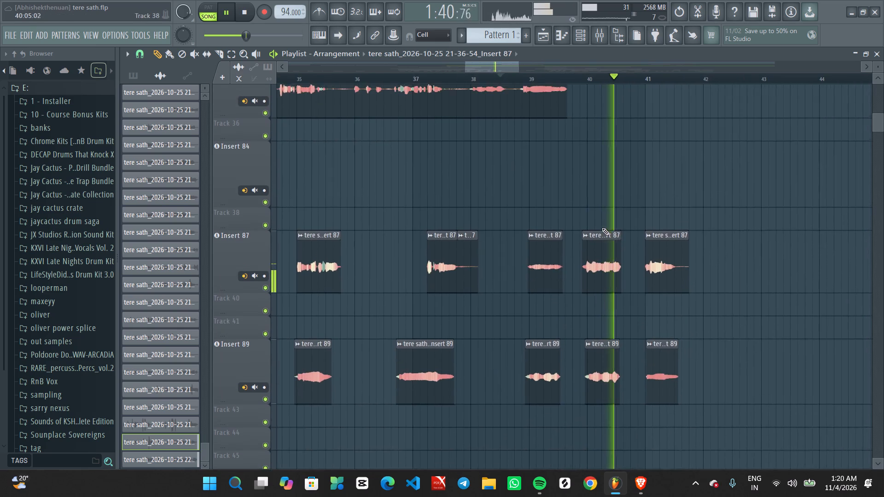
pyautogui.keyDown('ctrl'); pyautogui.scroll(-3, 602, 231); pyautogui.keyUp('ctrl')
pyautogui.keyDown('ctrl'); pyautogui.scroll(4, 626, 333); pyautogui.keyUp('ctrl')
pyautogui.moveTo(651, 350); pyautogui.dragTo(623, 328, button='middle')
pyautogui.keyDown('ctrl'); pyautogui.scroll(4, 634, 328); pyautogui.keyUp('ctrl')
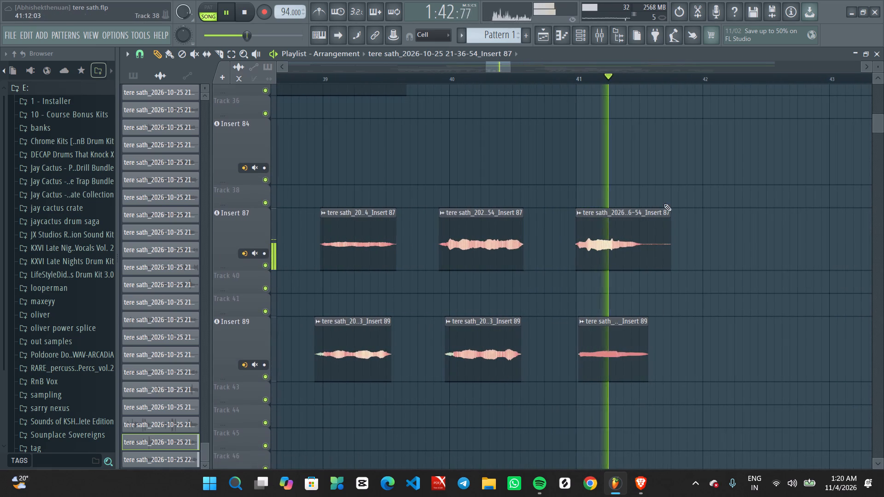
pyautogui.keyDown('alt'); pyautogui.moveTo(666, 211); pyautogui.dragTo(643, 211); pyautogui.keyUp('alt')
# Delete the three Insert 87 clips between bars 39 and 42.
pyautogui.keyDown('ctrl'); pyautogui.scroll(-6, 466, 192); pyautogui.keyUp('ctrl')
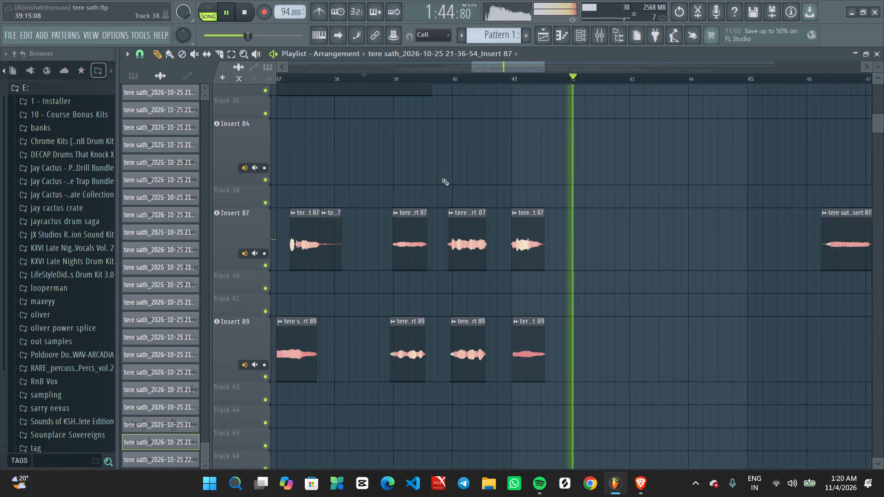
pyautogui.keyDown('ctrl'); pyautogui.scroll(-2, 442, 178); pyautogui.keyUp('ctrl')
pyautogui.click(401, 74)
pyautogui.keyDown('ctrl'); pyautogui.scroll(6, 407, 175); pyautogui.keyUp('ctrl')
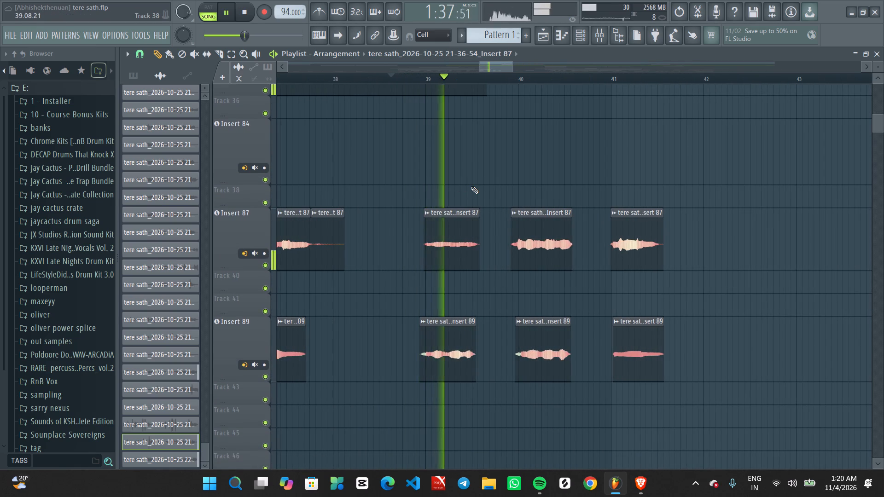
pyautogui.moveTo(450, 264); pyautogui.dragTo(453, 260, button='right')
pyautogui.rightClick(559, 237)
pyautogui.rightClick(655, 239)
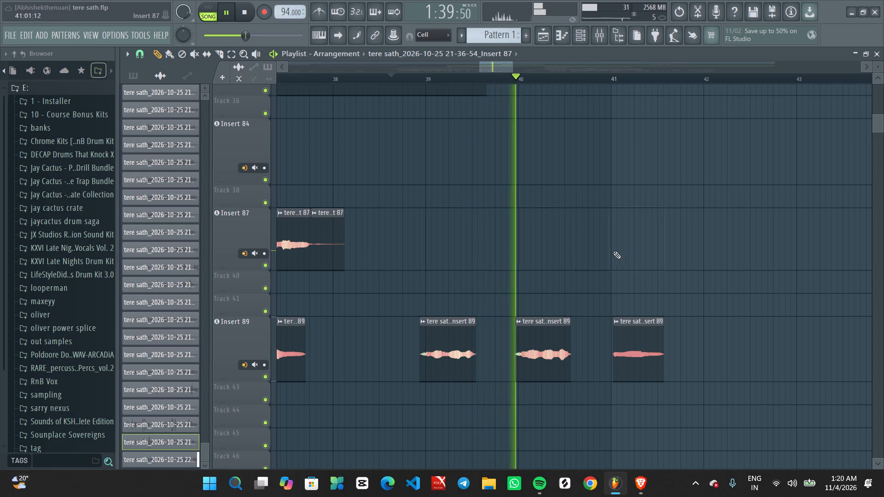
# Replay the section from around bars 37 to 39 to check the remaining Insert 84, 87 and 89 vocals.
pyautogui.scroll(4, 537, 291)
pyautogui.keyDown('ctrl'); pyautogui.scroll(-6, 540, 291); pyautogui.keyUp('ctrl')
pyautogui.press('space')
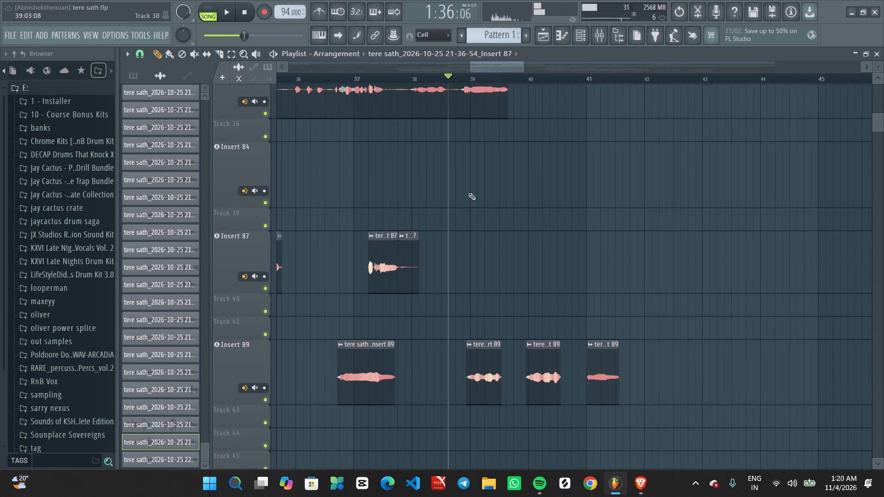
pyautogui.press('space')
pyautogui.keyDown('ctrl'); pyautogui.scroll(2, 483, 185); pyautogui.keyUp('ctrl')
pyautogui.keyDown('alt'); pyautogui.scroll(-8, 489, 212); pyautogui.keyUp('alt')
pyautogui.keyDown('ctrl'); pyautogui.scroll(4, 492, 226); pyautogui.keyUp('ctrl')
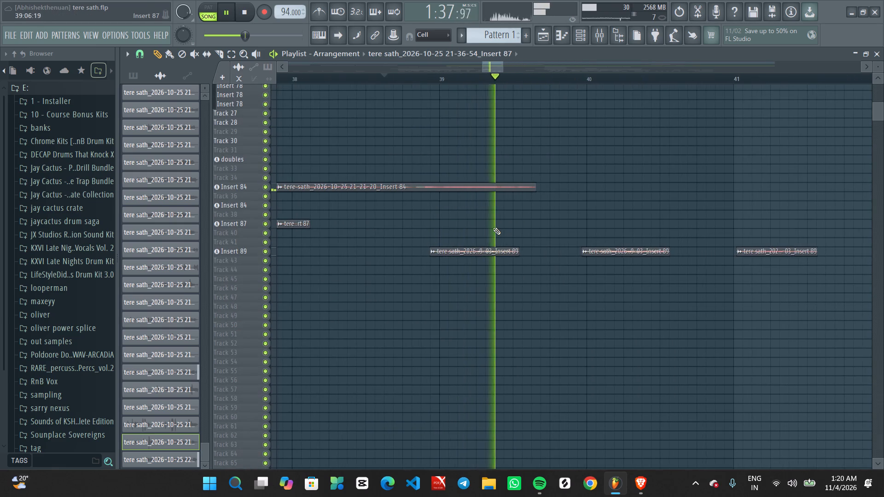
pyautogui.keyDown('ctrl'); pyautogui.scroll(-3, 491, 226); pyautogui.keyUp('ctrl')
pyautogui.press('space')
pyautogui.press('space')
pyautogui.click(379, 77)
pyautogui.keyDown('ctrl'); pyautogui.scroll(2, 393, 209); pyautogui.keyUp('ctrl')
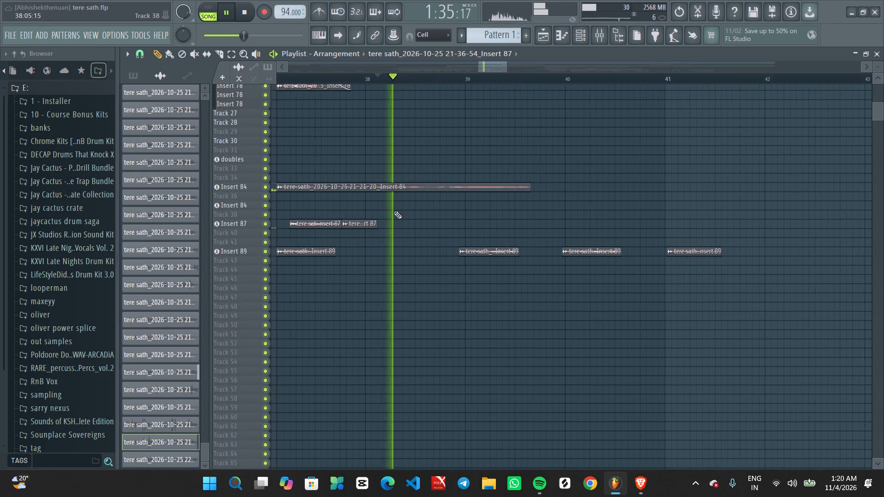
pyautogui.keyDown('ctrl'); pyautogui.scroll(2, 394, 211); pyautogui.keyUp('ctrl')
pyautogui.keyDown('ctrl'); pyautogui.scroll(-6, 409, 233); pyautogui.keyUp('ctrl')
pyautogui.press('space')
pyautogui.click(337, 76)
pyautogui.press('space')
# Shorten the long clip on the first Insert 84 track to end near bar 38.8, removing its last phrase.
pyautogui.keyDown('ctrl'); pyautogui.scroll(2, 402, 256); pyautogui.keyUp('ctrl')
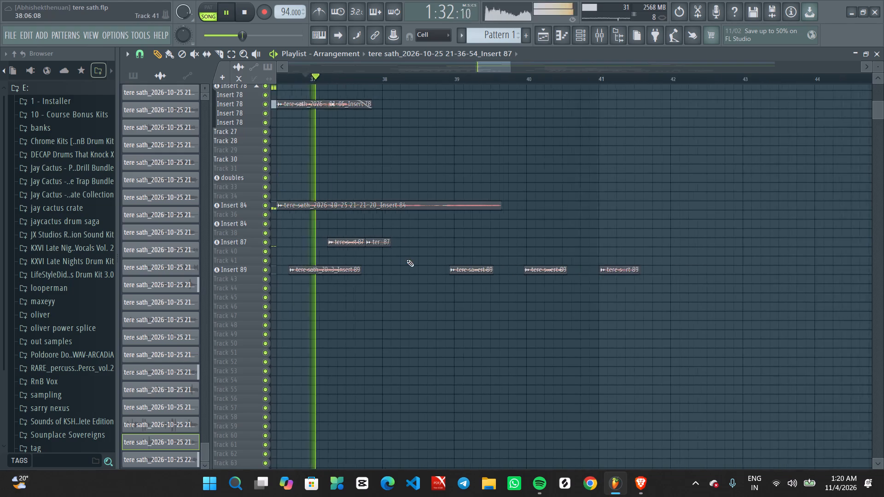
pyautogui.keyDown('ctrl'); pyautogui.scroll(7, 407, 260); pyautogui.keyUp('ctrl')
pyautogui.keyDown('ctrl'); pyautogui.scroll(3, 508, 249); pyautogui.keyUp('ctrl')
pyautogui.moveTo(446, 189); pyautogui.dragTo(467, 347, button='middle')
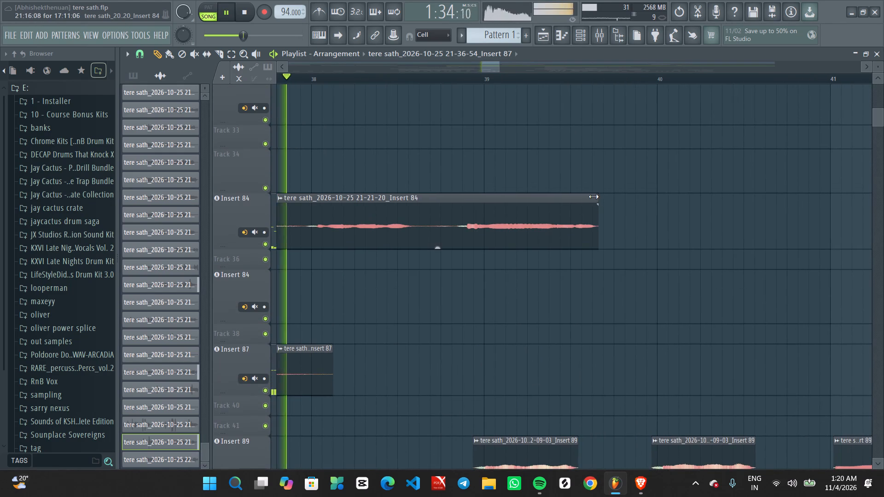
pyautogui.moveTo(593, 196); pyautogui.dragTo(447, 198)
# Delete the near-silent Insert 87 clip around bar 38 that follows the short phrase.
pyautogui.keyDown('ctrl'); pyautogui.scroll(-7, 447, 218); pyautogui.keyUp('ctrl')
pyautogui.keyDown('ctrl'); pyautogui.scroll(4, 449, 314); pyautogui.keyUp('ctrl')
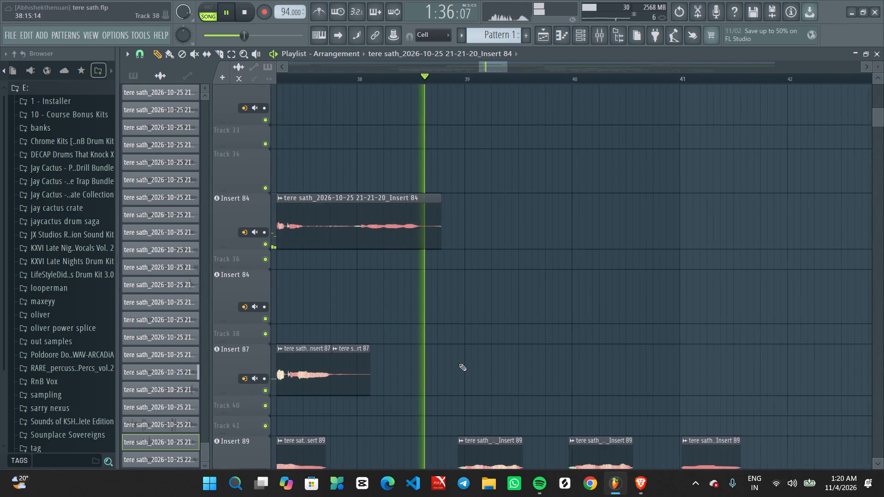
pyautogui.moveTo(474, 439); pyautogui.dragTo(478, 254, button='middle')
pyautogui.keyDown('ctrl'); pyautogui.scroll(3, 490, 272); pyautogui.keyUp('ctrl')
pyautogui.moveTo(531, 272); pyautogui.dragTo(555, 265, button='middle')
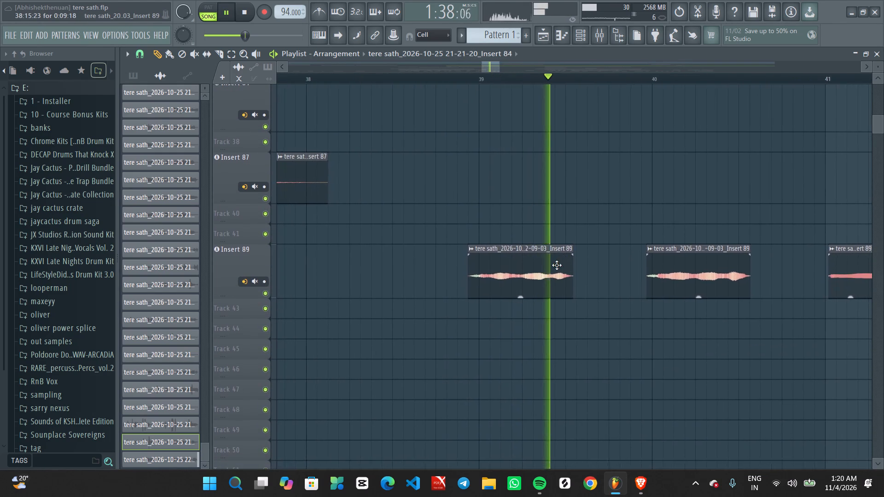
pyautogui.keyDown('ctrl'); pyautogui.scroll(-7, 557, 265); pyautogui.keyUp('ctrl')
pyautogui.keyDown('ctrl'); pyautogui.scroll(6, 477, 253); pyautogui.keyUp('ctrl')
pyautogui.keyDown('ctrl'); pyautogui.scroll(3, 473, 194); pyautogui.keyUp('ctrl')
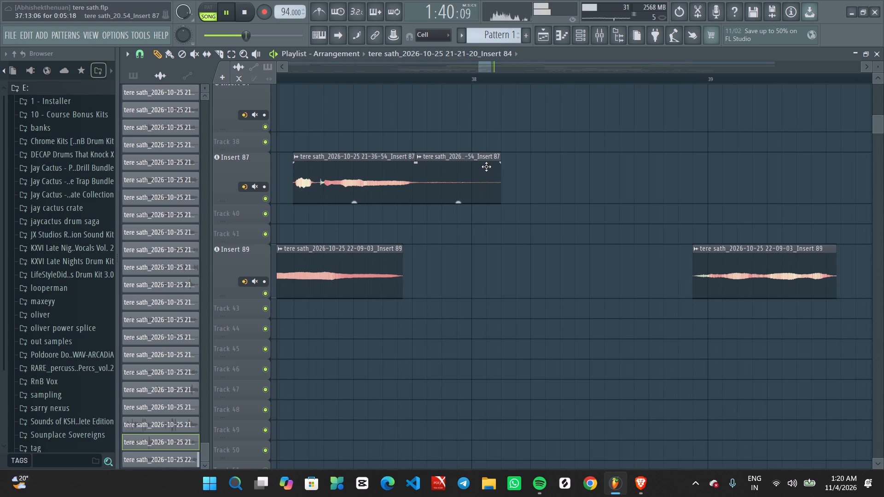
pyautogui.rightClick(479, 167)
# Examine the remaining Insert 87 and Insert 89 clips up to bar 42 during playback.
pyautogui.keyDown('ctrl'); pyautogui.scroll(-2, 476, 173); pyautogui.keyUp('ctrl')
pyautogui.keyDown('ctrl'); pyautogui.scroll(1, 476, 177); pyautogui.keyUp('ctrl')
pyautogui.keyDown('ctrl'); pyautogui.scroll(-4, 476, 182); pyautogui.keyUp('ctrl')
pyautogui.keyDown('ctrl'); pyautogui.scroll(-7, 583, 207); pyautogui.keyUp('ctrl')
pyautogui.keyDown('ctrl'); pyautogui.scroll(3, 638, 225); pyautogui.keyUp('ctrl')
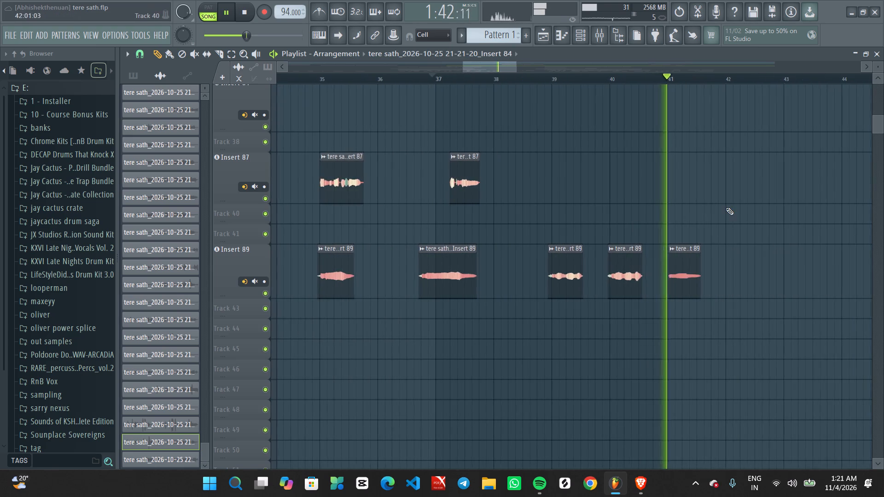
pyautogui.moveTo(723, 206); pyautogui.dragTo(637, 232, button='middle')
pyautogui.keyDown('alt'); pyautogui.scroll(-8, 603, 234); pyautogui.keyUp('alt')
pyautogui.keyDown('ctrl'); pyautogui.scroll(3, 603, 231); pyautogui.keyUp('ctrl')
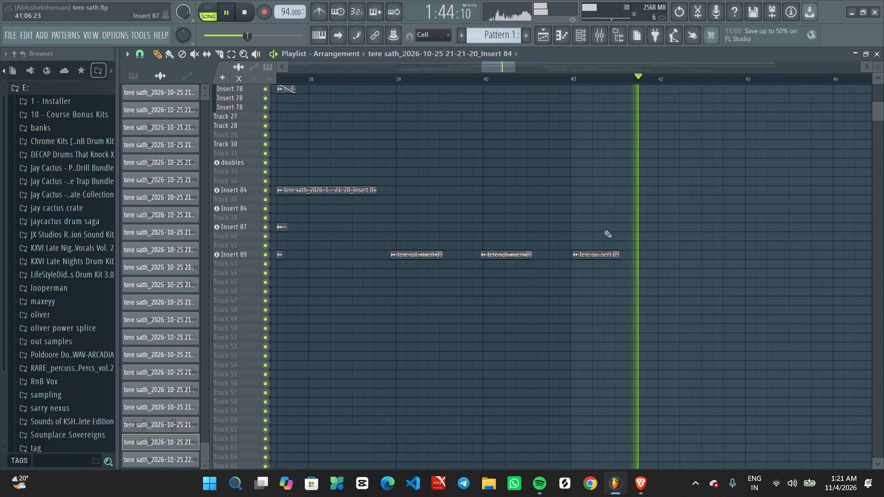
pyautogui.moveTo(625, 216); pyautogui.dragTo(589, 301, button='middle')
# Replay from around bar 37 and review the doubles, Insert 84, 87 and 89 vocal clips across the arrangement.
pyautogui.press('space')
pyautogui.press('space')
pyautogui.keyDown('ctrl'); pyautogui.scroll(-9, 425, 264); pyautogui.keyUp('ctrl')
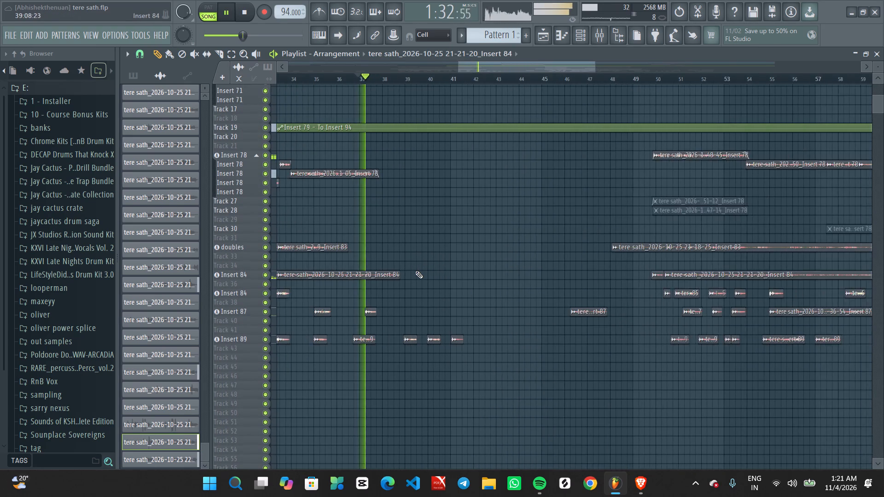
pyautogui.keyDown('ctrl'); pyautogui.scroll(3, 415, 271); pyautogui.keyUp('ctrl')
pyautogui.scroll(1, 397, 241)
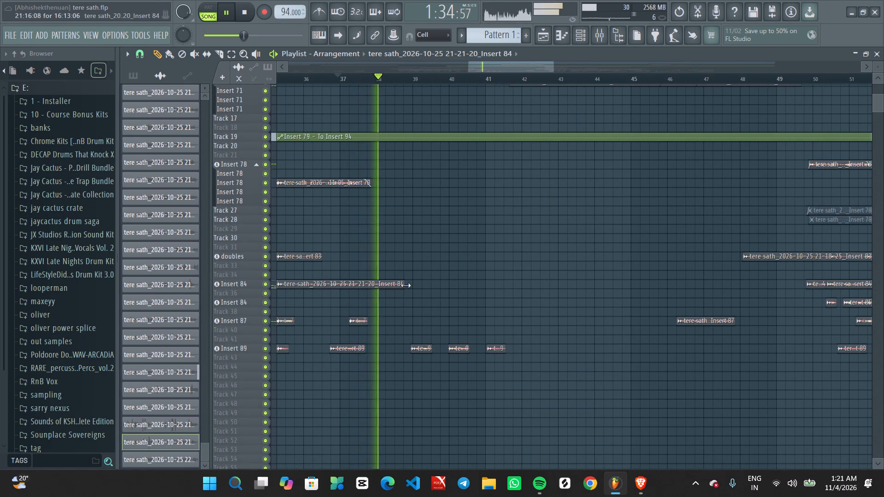
pyautogui.keyDown('ctrl'); pyautogui.scroll(4, 406, 285); pyautogui.keyUp('ctrl')
pyautogui.keyDown('alt'); pyautogui.scroll(5, 406, 285); pyautogui.keyUp('alt')
pyautogui.keyDown('ctrl'); pyautogui.scroll(2, 407, 312); pyautogui.keyUp('ctrl')
pyautogui.moveTo(430, 354); pyautogui.dragTo(529, 133, button='middle')
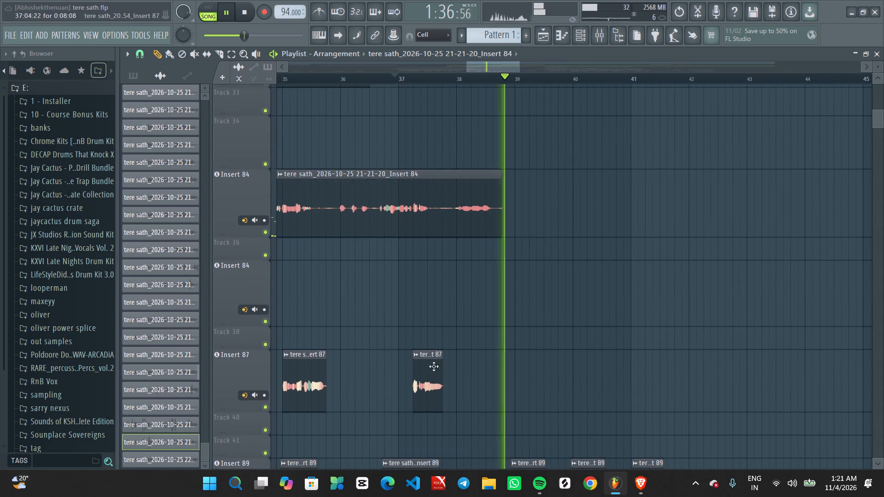
pyautogui.keyDown('ctrl'); pyautogui.scroll(-7, 669, 313); pyautogui.keyUp('ctrl')
pyautogui.keyDown('ctrl'); pyautogui.scroll(6, 628, 338); pyautogui.keyUp('ctrl')
pyautogui.moveTo(651, 312); pyautogui.dragTo(612, 190, button='middle')
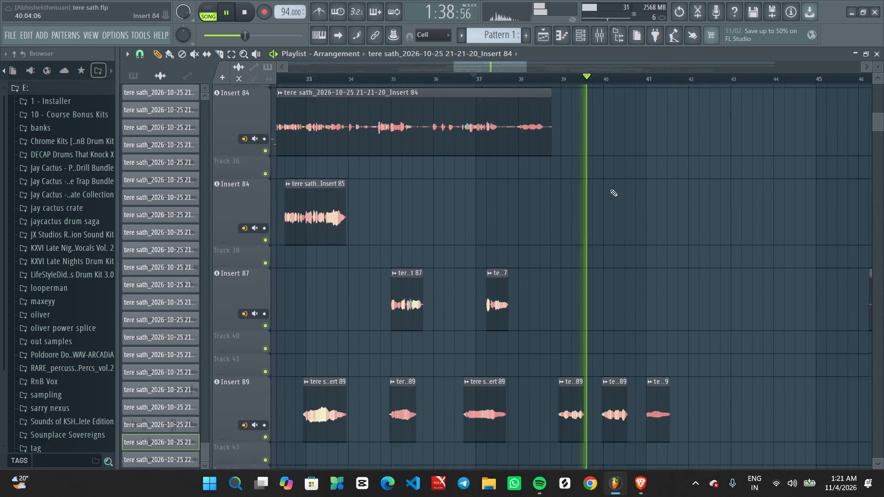
pyautogui.keyDown('alt'); pyautogui.scroll(-7, 588, 213); pyautogui.keyUp('alt')
pyautogui.keyDown('ctrl'); pyautogui.scroll(2, 580, 248); pyautogui.keyUp('ctrl')
pyautogui.scroll(4, 573, 214)
pyautogui.keyDown('ctrl'); pyautogui.scroll(1, 573, 214); pyautogui.keyUp('ctrl')
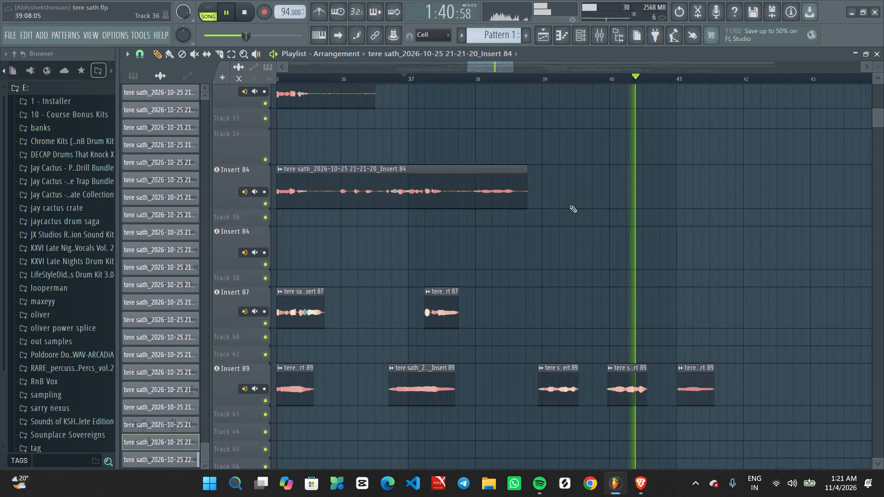
pyautogui.moveTo(565, 193); pyautogui.dragTo(543, 322, button='middle')
pyautogui.keyDown('ctrl'); pyautogui.scroll(-7, 533, 296); pyautogui.keyUp('ctrl')
pyautogui.keyDown('ctrl'); pyautogui.scroll(2, 557, 311); pyautogui.keyUp('ctrl')
pyautogui.moveTo(603, 307); pyautogui.dragTo(595, 234, button='middle')
pyautogui.scroll(1, 584, 243)
pyautogui.keyDown('ctrl'); pyautogui.scroll(-4, 573, 255); pyautogui.keyUp('ctrl')
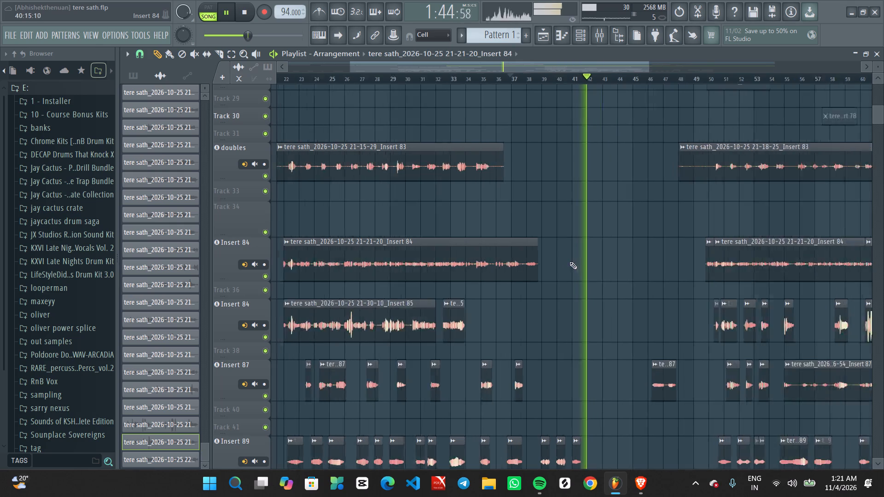
pyautogui.keyDown('ctrl'); pyautogui.scroll(-7, 570, 262); pyautogui.keyUp('ctrl')
pyautogui.keyDown('ctrl'); pyautogui.scroll(1, 567, 267); pyautogui.keyUp('ctrl')
pyautogui.keyDown('ctrl'); pyautogui.scroll(-2, 565, 270); pyautogui.keyUp('ctrl')
pyautogui.keyDown('ctrl'); pyautogui.scroll(2, 547, 289); pyautogui.keyUp('ctrl')
pyautogui.moveTo(527, 300); pyautogui.dragTo(541, 253, button='middle')
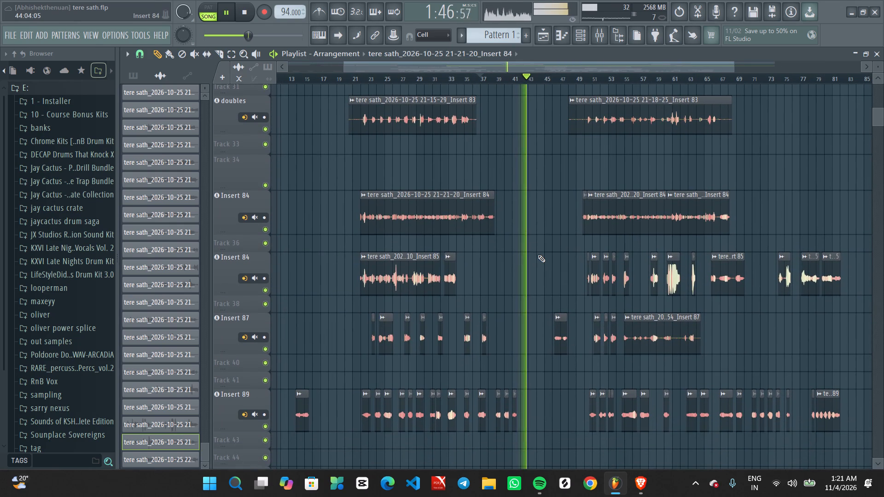
# Examine the vocal clips from the Insert 78 tracks down to Insert 89 around bars 42–50 during playback.
pyautogui.keyDown('ctrl'); pyautogui.scroll(-4, 538, 256); pyautogui.keyUp('ctrl')
pyautogui.keyDown('ctrl'); pyautogui.scroll(3, 564, 273); pyautogui.keyUp('ctrl')
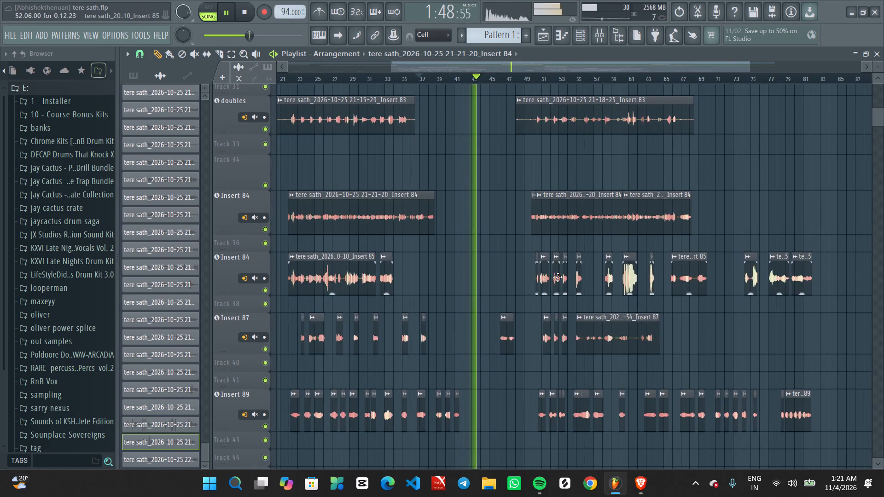
pyautogui.keyDown('ctrl'); pyautogui.scroll(-4, 523, 277); pyautogui.keyUp('ctrl')
pyautogui.keyDown('alt'); pyautogui.scroll(-8, 504, 272); pyautogui.keyUp('alt')
pyautogui.keyDown('ctrl'); pyautogui.scroll(4, 520, 283); pyautogui.keyUp('ctrl')
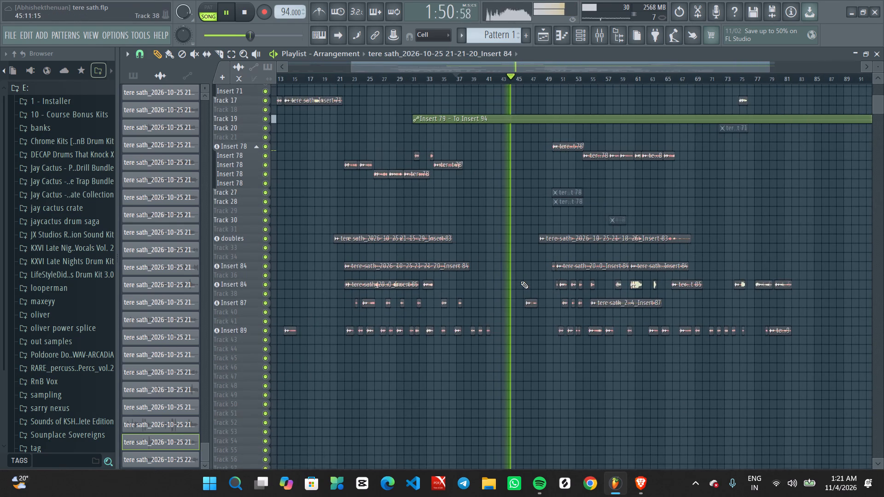
pyautogui.keyDown('ctrl'); pyautogui.scroll(2, 522, 278); pyautogui.keyUp('ctrl')
pyautogui.moveTo(544, 271); pyautogui.dragTo(508, 355, button='middle')
pyautogui.keyDown('alt'); pyautogui.scroll(1, 502, 347); pyautogui.keyUp('alt')
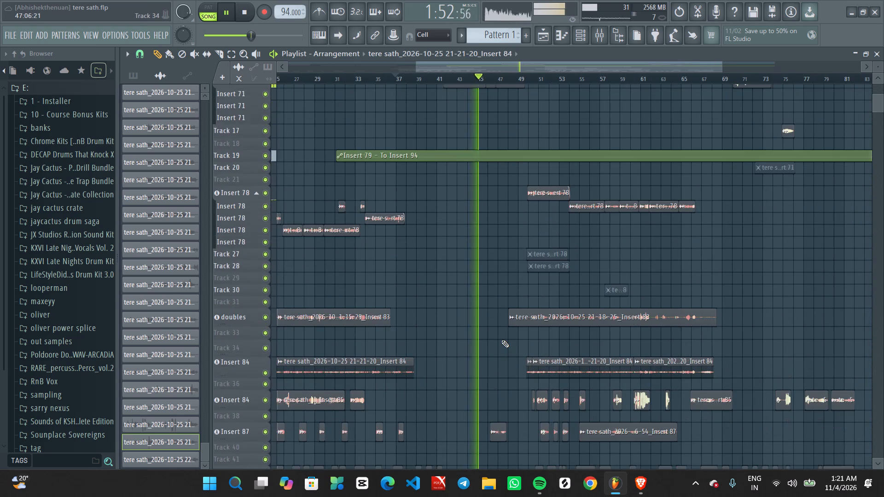
pyautogui.keyDown('alt'); pyautogui.scroll(3, 501, 340); pyautogui.keyUp('alt')
pyautogui.scroll(6, 500, 335)
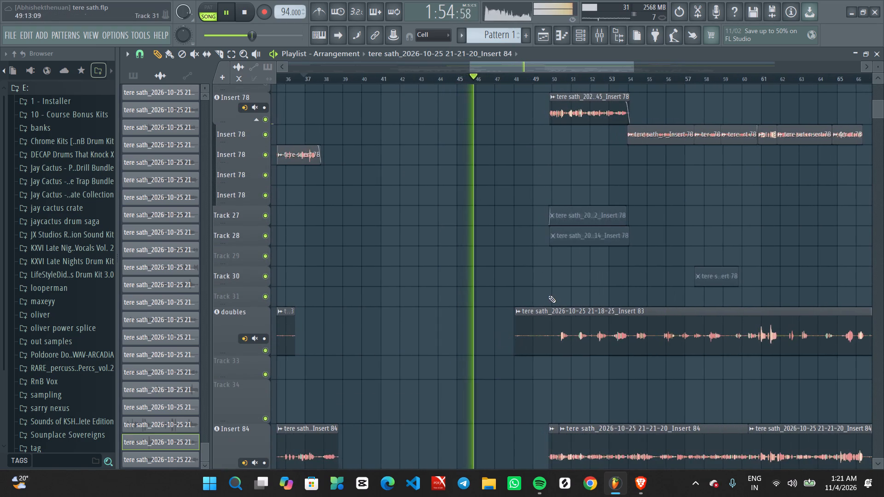
pyautogui.keyDown('ctrl'); pyautogui.scroll(3, 549, 294); pyautogui.keyUp('ctrl')
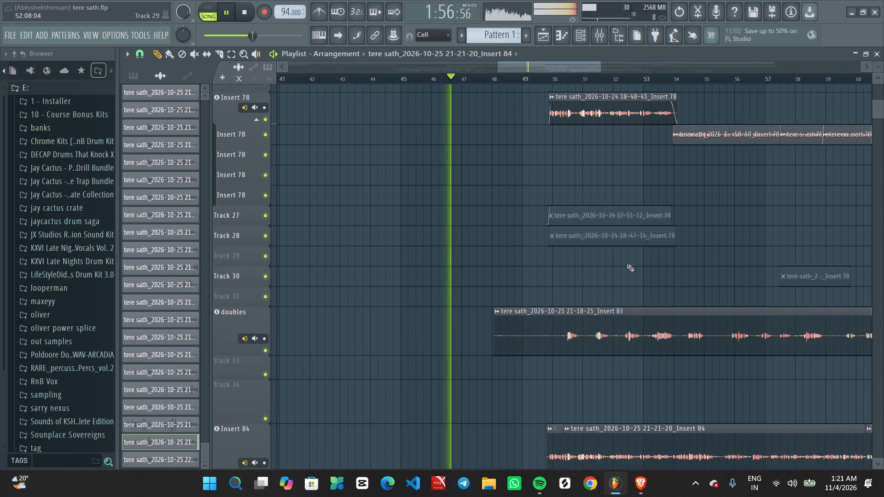
pyautogui.keyDown('ctrl'); pyautogui.scroll(-7, 628, 260); pyautogui.keyUp('ctrl')
pyautogui.keyDown('ctrl'); pyautogui.scroll(6, 595, 277); pyautogui.keyUp('ctrl')
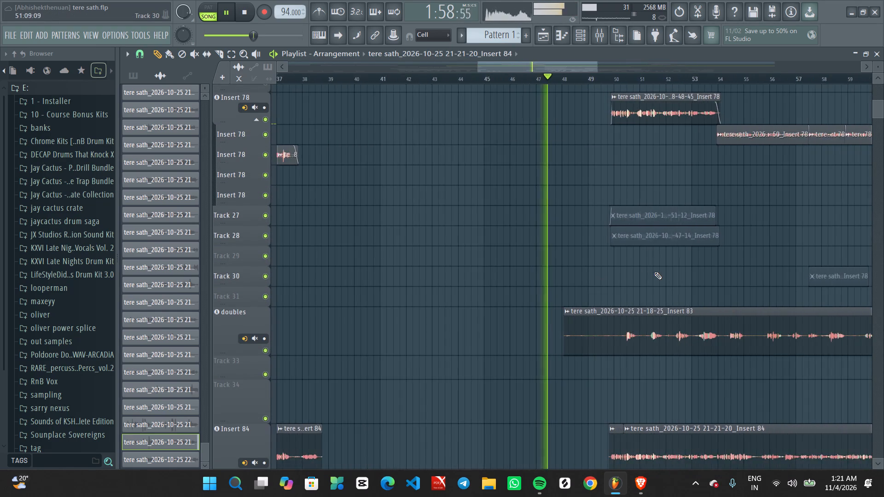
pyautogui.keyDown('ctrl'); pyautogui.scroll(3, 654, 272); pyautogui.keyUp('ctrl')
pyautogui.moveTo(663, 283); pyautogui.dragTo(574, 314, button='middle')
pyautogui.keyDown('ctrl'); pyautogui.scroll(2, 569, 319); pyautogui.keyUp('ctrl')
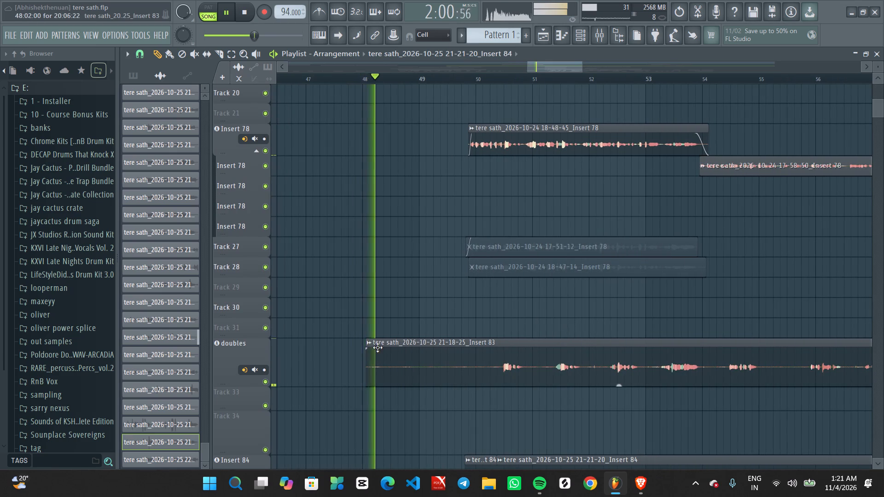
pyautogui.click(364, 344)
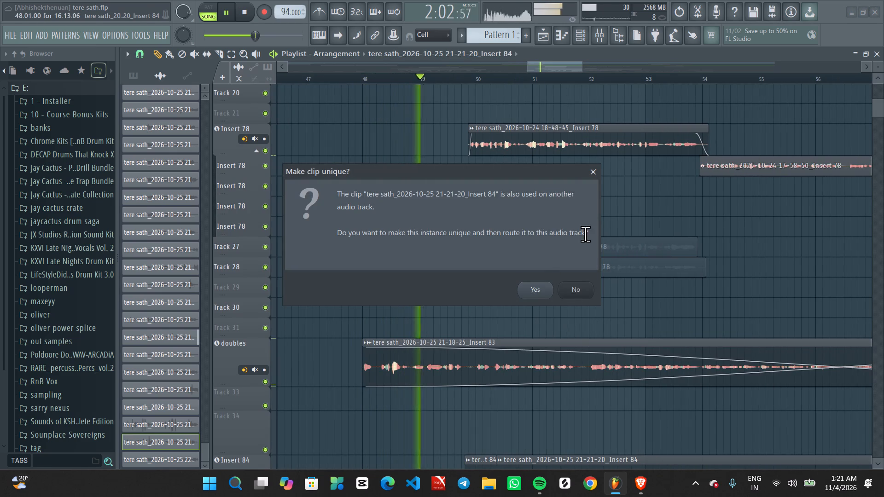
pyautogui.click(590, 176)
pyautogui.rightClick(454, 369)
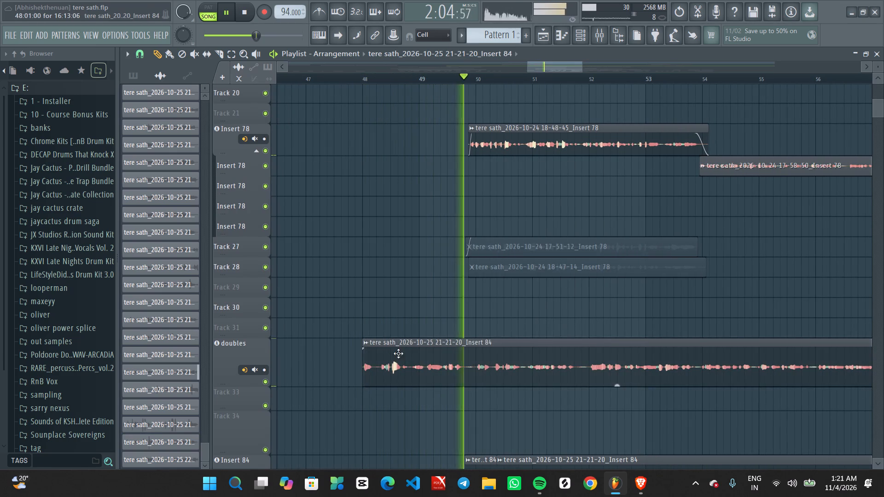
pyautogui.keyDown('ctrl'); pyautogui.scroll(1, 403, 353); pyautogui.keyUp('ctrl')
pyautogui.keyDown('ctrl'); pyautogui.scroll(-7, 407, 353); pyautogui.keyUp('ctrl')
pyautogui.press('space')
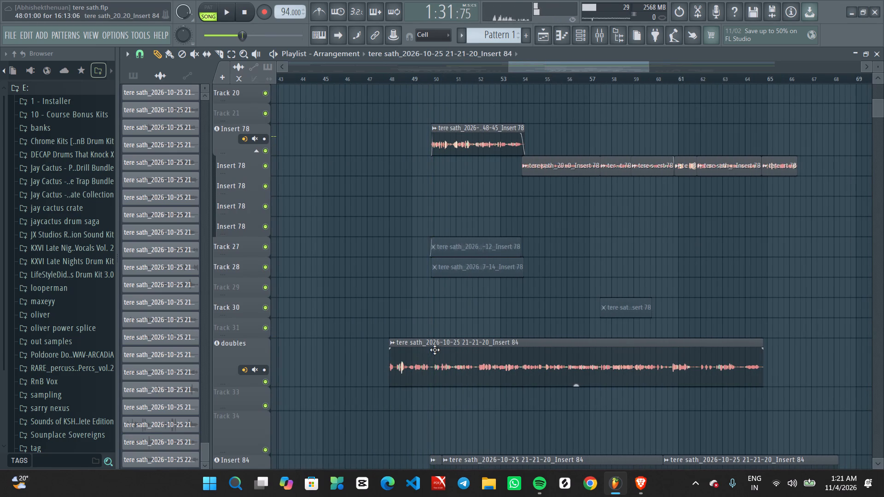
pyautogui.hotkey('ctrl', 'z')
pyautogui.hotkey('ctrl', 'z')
# Trim the start of the second doubles clip so it begins at about bar 50.2, removing its near-silent lead-in.
pyautogui.keyDown('ctrl'); pyautogui.scroll(2, 397, 350); pyautogui.keyUp('ctrl')
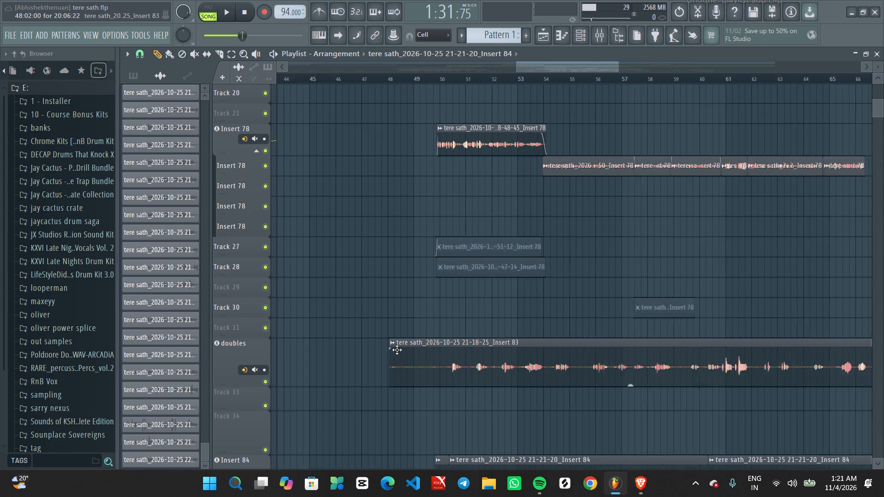
pyautogui.keyDown('ctrl'); pyautogui.scroll(1, 397, 350); pyautogui.keyUp('ctrl')
pyautogui.press('space')
pyautogui.moveTo(386, 341); pyautogui.dragTo(459, 341)
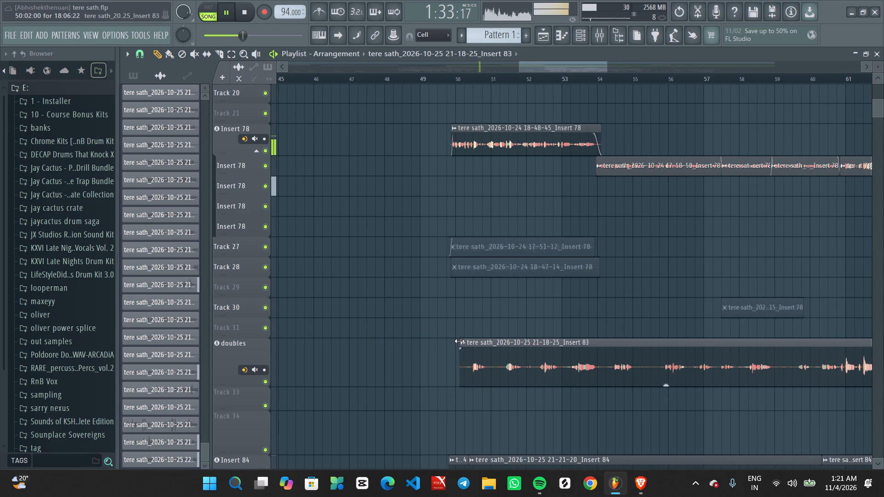
pyautogui.moveTo(459, 341); pyautogui.dragTo(467, 341)
# Replay from around bar 35.5 and review the Insert 84, 87 and 89 vocal clips through about bar 48.
pyautogui.keyDown('ctrl'); pyautogui.scroll(-9, 465, 347); pyautogui.keyUp('ctrl')
pyautogui.keyDown('ctrl'); pyautogui.scroll(6, 449, 379); pyautogui.keyUp('ctrl')
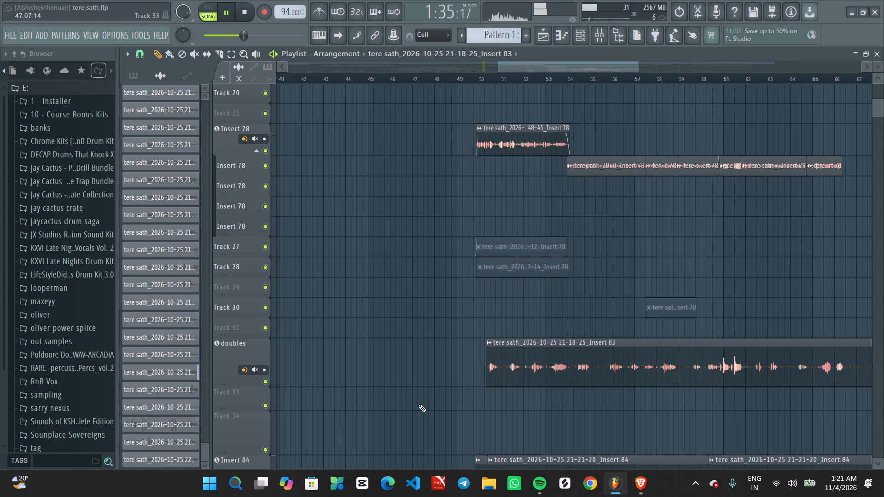
pyautogui.keyDown('alt'); pyautogui.scroll(-9, 408, 405); pyautogui.keyUp('alt')
pyautogui.keyDown('ctrl'); pyautogui.scroll(3, 382, 413); pyautogui.keyUp('ctrl')
pyautogui.moveTo(383, 411); pyautogui.dragTo(644, 411, button='middle')
pyautogui.keyDown('ctrl'); pyautogui.scroll(-7, 450, 382); pyautogui.keyUp('ctrl')
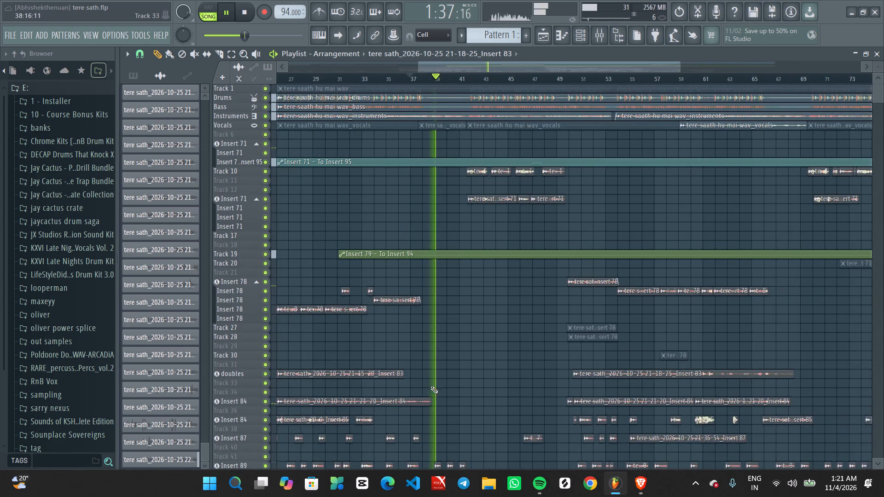
pyautogui.press('space')
pyautogui.press('space')
pyautogui.click(395, 81)
pyautogui.keyDown('ctrl'); pyautogui.scroll(4, 430, 287); pyautogui.keyUp('ctrl')
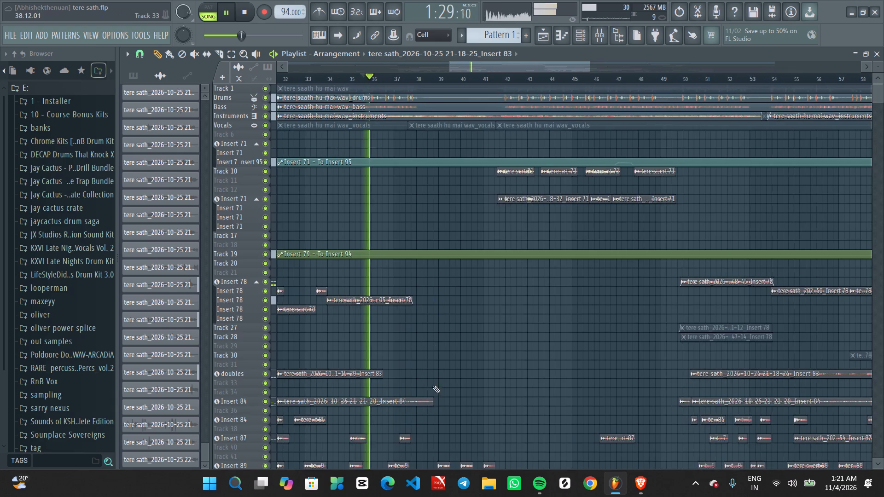
pyautogui.moveTo(441, 385); pyautogui.dragTo(485, 232, button='middle')
pyautogui.scroll(3, 485, 232)
pyautogui.keyDown('alt'); pyautogui.scroll(4, 430, 386); pyautogui.keyUp('alt')
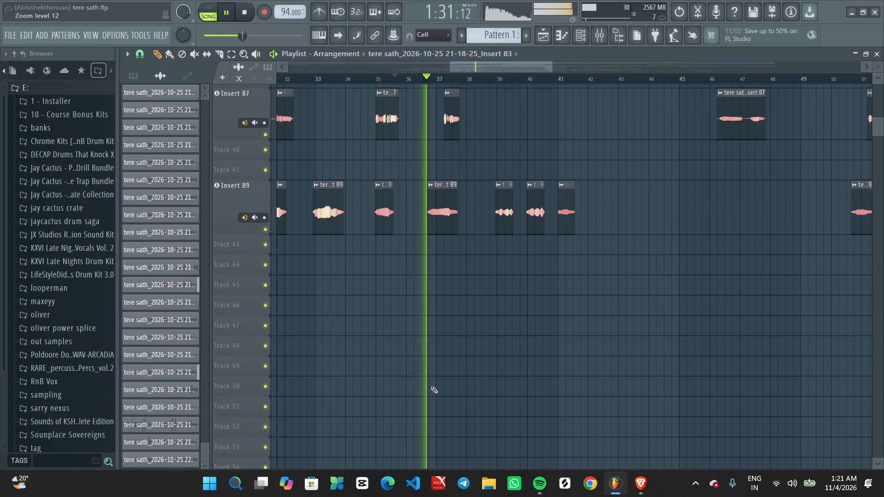
pyautogui.keyDown('ctrl'); pyautogui.scroll(4, 429, 378); pyautogui.keyUp('ctrl')
pyautogui.moveTo(459, 290); pyautogui.dragTo(448, 403, button='middle')
pyautogui.keyDown('ctrl'); pyautogui.scroll(2, 448, 405); pyautogui.keyUp('ctrl')
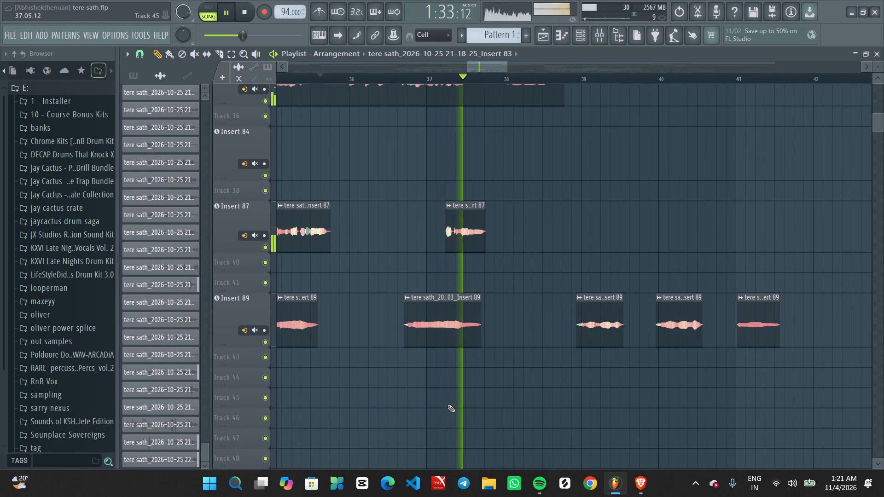
pyautogui.keyDown('ctrl'); pyautogui.scroll(-8, 448, 405); pyautogui.keyUp('ctrl')
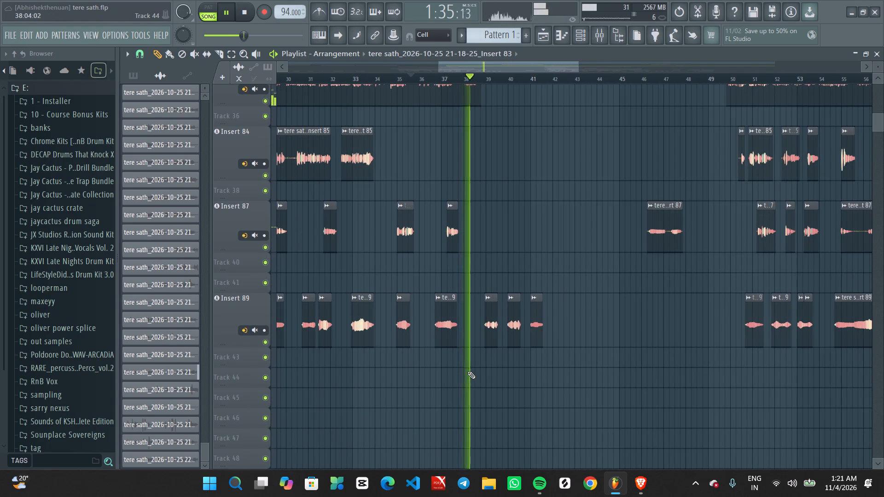
pyautogui.keyDown('ctrl'); pyautogui.scroll(-5, 468, 367); pyautogui.keyUp('ctrl')
pyautogui.keyDown('alt'); pyautogui.scroll(-8, 468, 366); pyautogui.keyUp('alt')
pyautogui.keyDown('ctrl'); pyautogui.scroll(2, 466, 368); pyautogui.keyUp('ctrl')
pyautogui.moveTo(518, 380); pyautogui.dragTo(518, 387, button='middle')
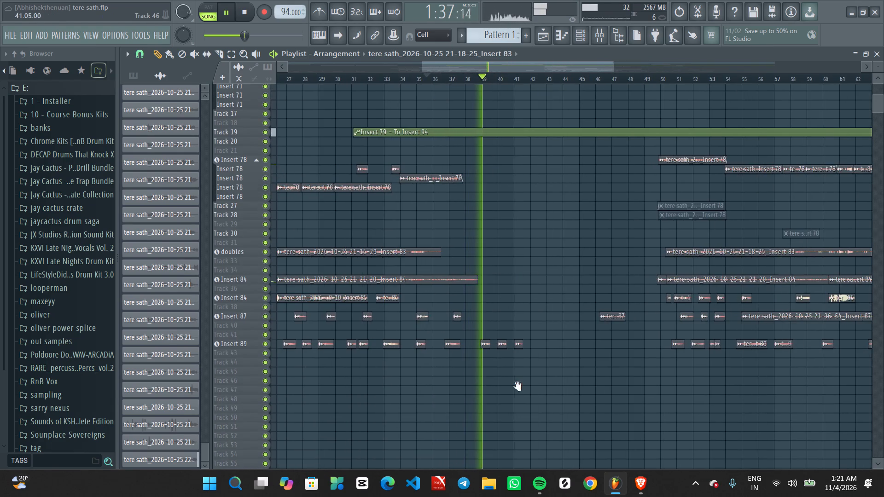
pyautogui.moveTo(518, 387); pyautogui.dragTo(510, 410, button='middle')
pyautogui.keyDown('ctrl'); pyautogui.scroll(-6, 502, 411); pyautogui.keyUp('ctrl')
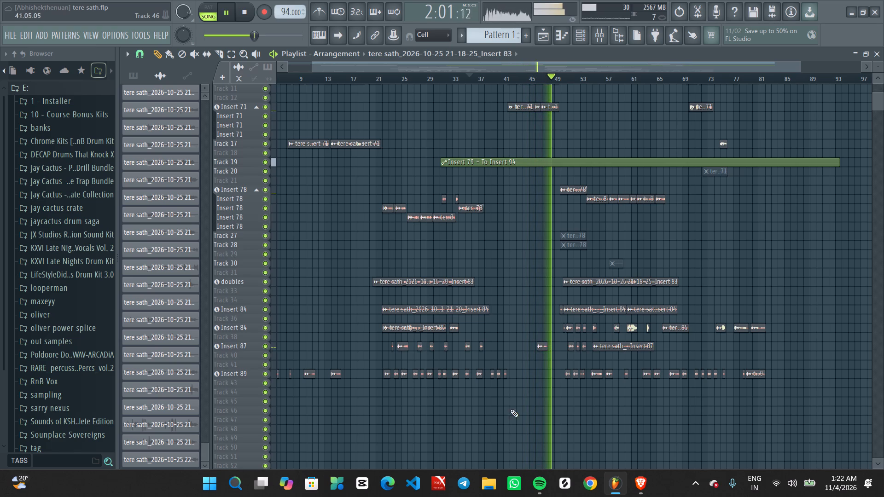
# Replay from bar 46 and delete the isolated Insert 87 clip spanning about bars 46 to 48.
pyautogui.keyDown('alt'); pyautogui.scroll(4, 485, 345); pyautogui.keyUp('alt')
pyautogui.keyDown('ctrl'); pyautogui.scroll(1, 513, 351); pyautogui.keyUp('ctrl')
pyautogui.keyDown('ctrl'); pyautogui.scroll(-1, 514, 351); pyautogui.keyUp('ctrl')
pyautogui.keyDown('ctrl'); pyautogui.scroll(4, 515, 351); pyautogui.keyUp('ctrl')
pyautogui.moveTo(581, 243); pyautogui.dragTo(528, 370, button='middle')
pyautogui.keyDown('ctrl'); pyautogui.scroll(3, 523, 343); pyautogui.keyUp('ctrl')
pyautogui.moveTo(520, 260); pyautogui.dragTo(510, 385, button='middle')
pyautogui.press('space')
pyautogui.press('space')
pyautogui.click(480, 74)
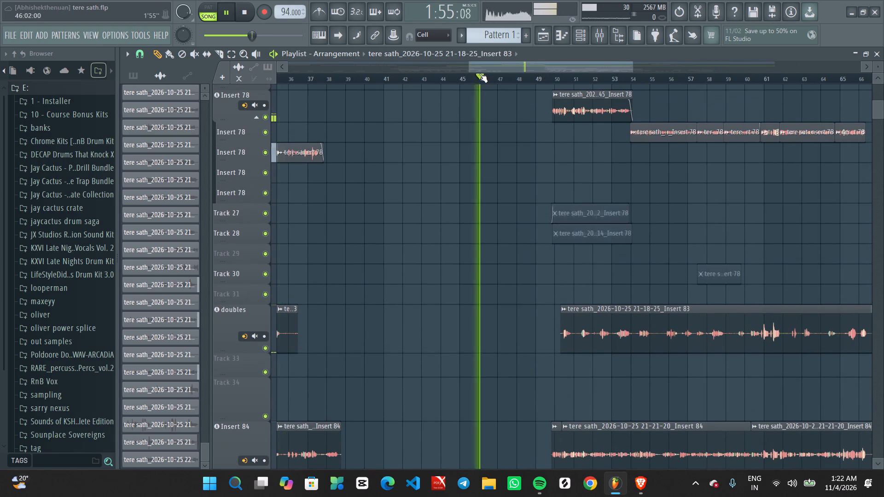
pyautogui.keyDown('ctrl'); pyautogui.scroll(2, 453, 216); pyautogui.keyUp('ctrl')
pyautogui.moveTo(508, 384); pyautogui.dragTo(511, 71, button='middle')
pyautogui.rightClick(503, 267)
pyautogui.rightClick(532, 237)
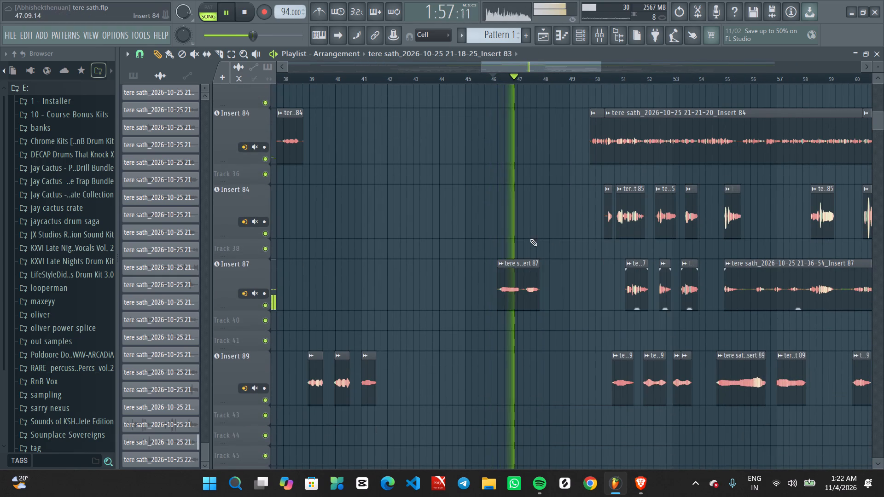
pyautogui.rightClick(519, 281)
# Review the vocal tracks across the arrangement during playback, focusing on the Insert 78 and doubles clips around bar 50.
pyautogui.keyDown('ctrl'); pyautogui.scroll(-4, 535, 272); pyautogui.keyUp('ctrl')
pyautogui.keyDown('alt'); pyautogui.scroll(1, 535, 272); pyautogui.keyUp('alt')
pyautogui.keyDown('alt'); pyautogui.scroll(-11, 535, 272); pyautogui.keyUp('alt')
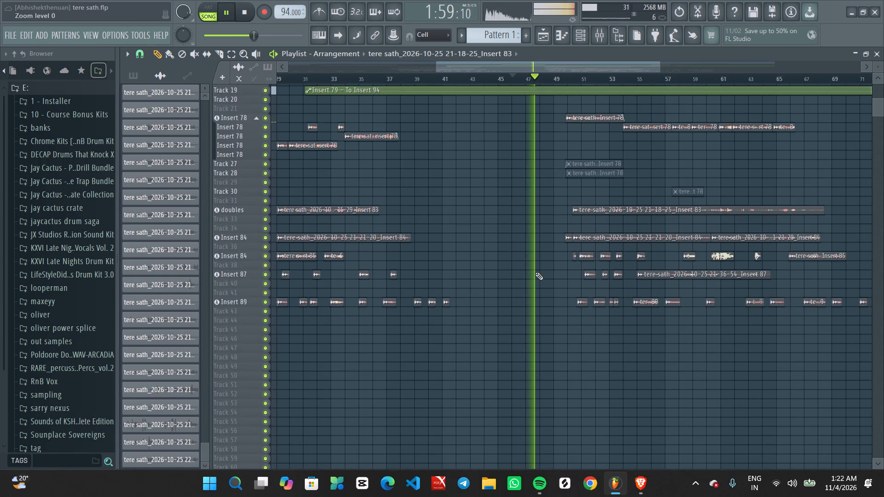
pyautogui.keyDown('ctrl'); pyautogui.scroll(1, 538, 270); pyautogui.keyUp('ctrl')
pyautogui.moveTo(544, 244); pyautogui.dragTo(498, 441, button='middle')
pyautogui.scroll(1, 498, 433)
pyautogui.keyDown('ctrl'); pyautogui.scroll(-8, 514, 339); pyautogui.keyUp('ctrl')
pyautogui.keyDown('ctrl'); pyautogui.scroll(4, 511, 360); pyautogui.keyUp('ctrl')
pyautogui.moveTo(510, 346); pyautogui.dragTo(504, 292, button='middle')
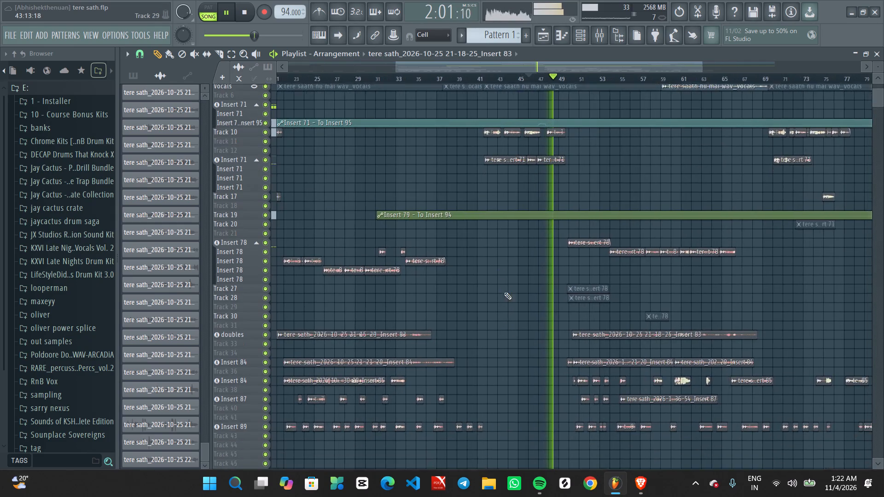
pyautogui.moveTo(504, 292); pyautogui.dragTo(504, 295, button='middle')
pyautogui.keyDown('ctrl'); pyautogui.scroll(2, 540, 295); pyautogui.keyUp('ctrl')
pyautogui.moveTo(571, 302); pyautogui.dragTo(515, 326, button='middle')
pyautogui.keyDown('ctrl'); pyautogui.scroll(3, 523, 330); pyautogui.keyUp('ctrl')
pyautogui.keyDown('ctrl'); pyautogui.scroll(-7, 527, 336); pyautogui.keyUp('ctrl')
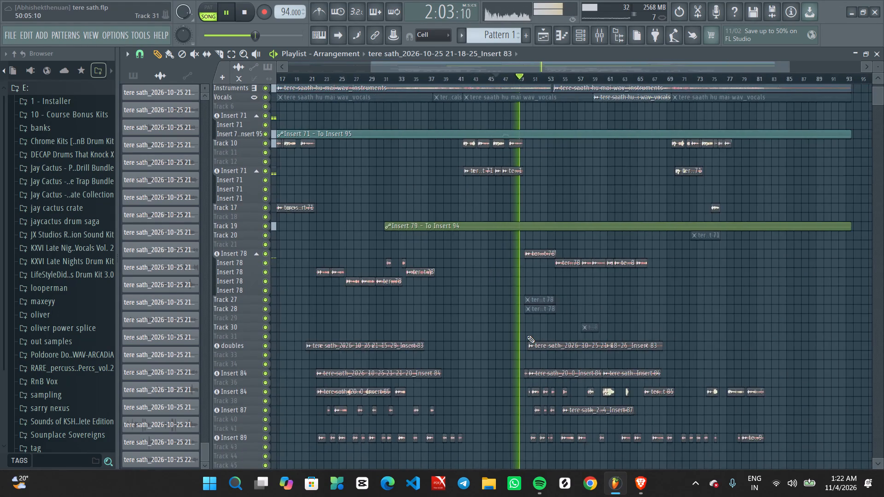
pyautogui.keyDown('ctrl'); pyautogui.scroll(6, 527, 335); pyautogui.keyUp('ctrl')
pyautogui.keyDown('ctrl'); pyautogui.scroll(3, 575, 330); pyautogui.keyUp('ctrl')
pyautogui.keyDown('alt'); pyautogui.scroll(5, 531, 324); pyautogui.keyUp('alt')
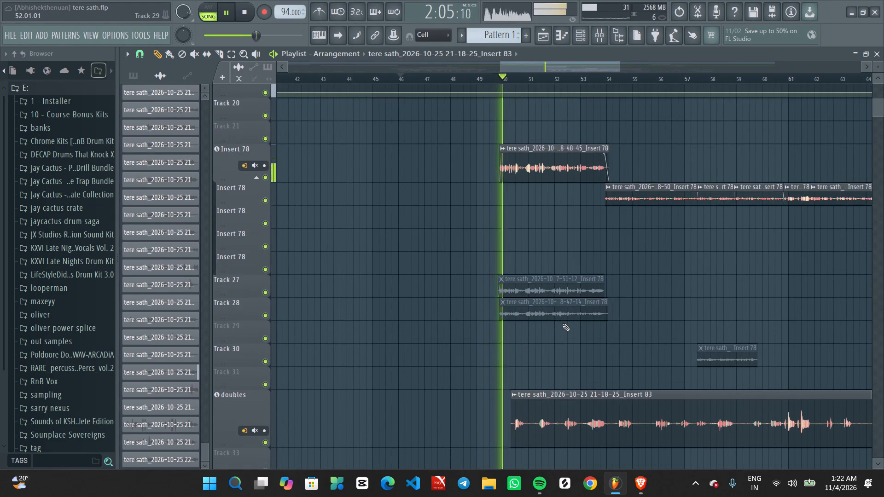
# Unmute the two Insert 78 vocal clips on Track 27 and Track 28 around bars 50–54, restoring draw mode.
pyautogui.keyDown('ctrl'); pyautogui.scroll(3, 563, 324); pyautogui.keyUp('ctrl')
pyautogui.middleClick(555, 245)
pyautogui.rightClick(554, 245)
pyautogui.click(570, 260)
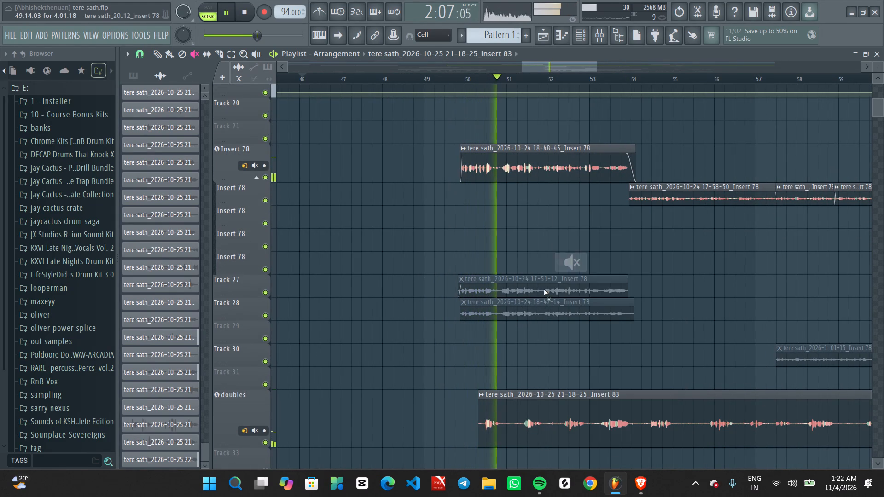
pyautogui.click(543, 290)
pyautogui.click(539, 311)
pyautogui.middleClick(544, 227)
pyautogui.rightClick(544, 227)
pyautogui.scroll(1, 546, 227)
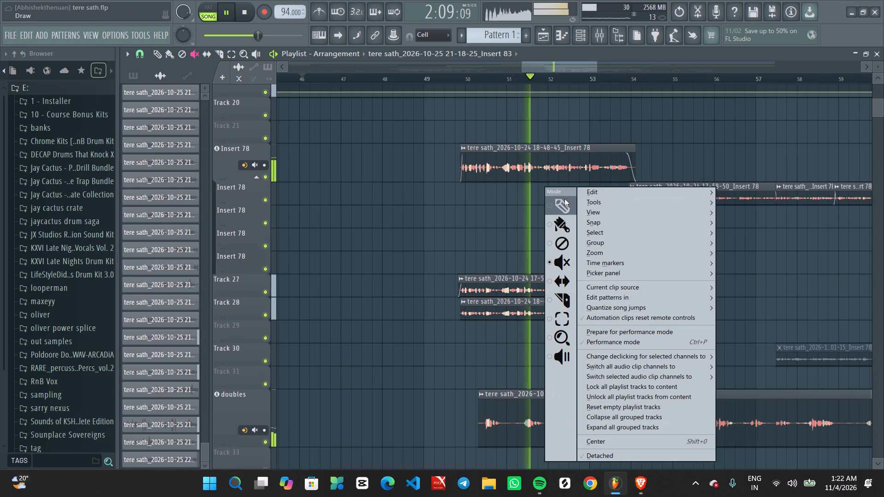
pyautogui.click(564, 199)
# Reroute the 17-51-12 vocal clip on Track 27 to a higher-numbered mixer insert.
pyautogui.press('space')
pyautogui.doubleClick(526, 285)
pyautogui.press('space')
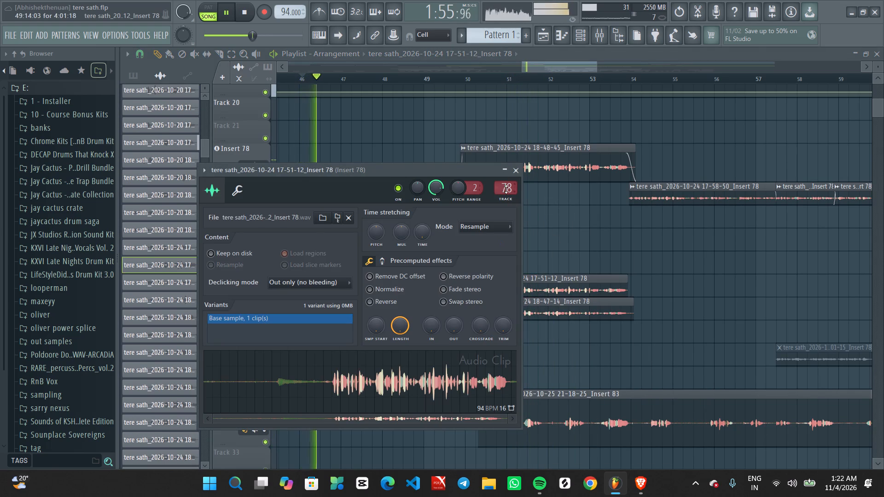
pyautogui.doubleClick(506, 189)
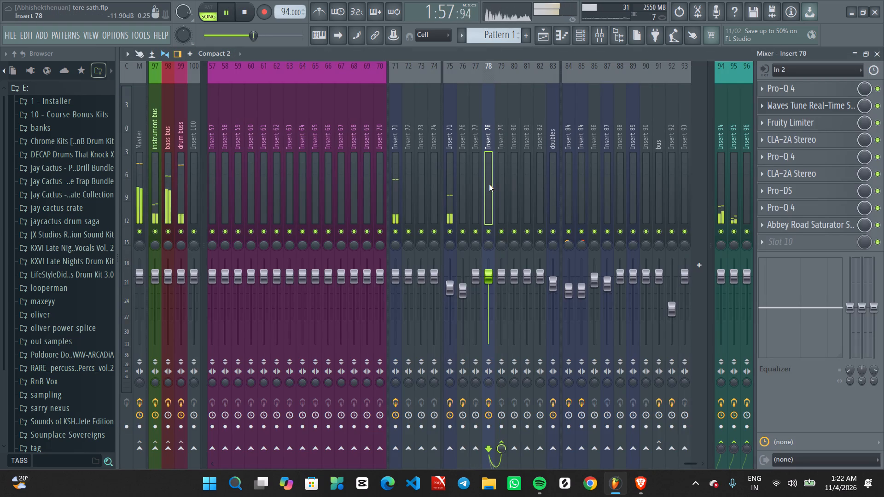
pyautogui.click(547, 40)
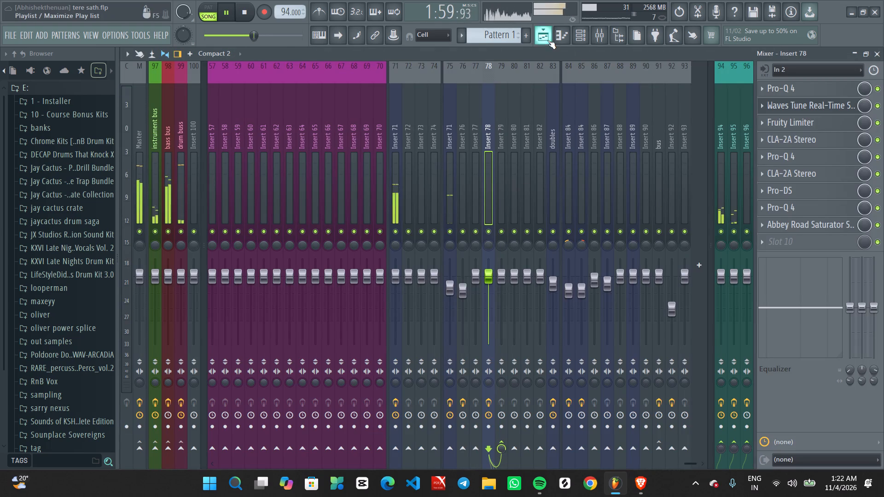
pyautogui.doubleClick(557, 284)
pyautogui.scroll(3, 501, 191)
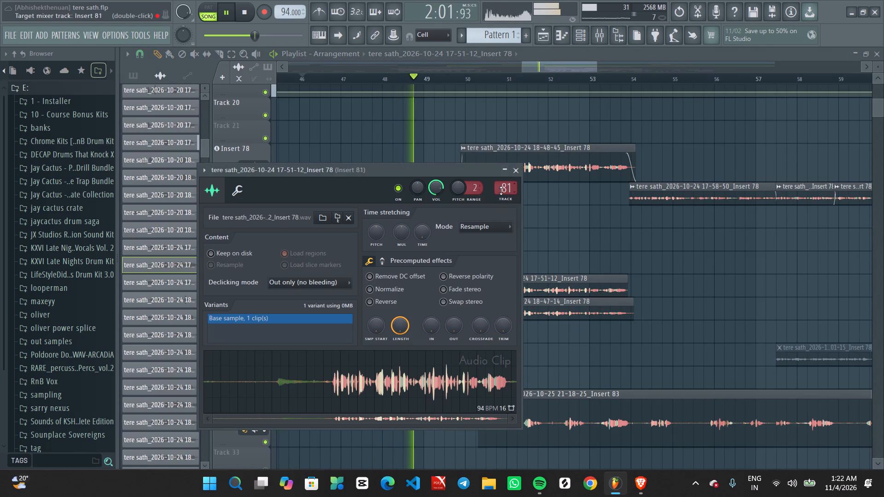
pyautogui.scroll(3, 501, 191)
pyautogui.click(516, 171)
# Reroute the 18-47-14 vocal clip on Track 28 to a different mixer insert.
pyautogui.doubleClick(529, 306)
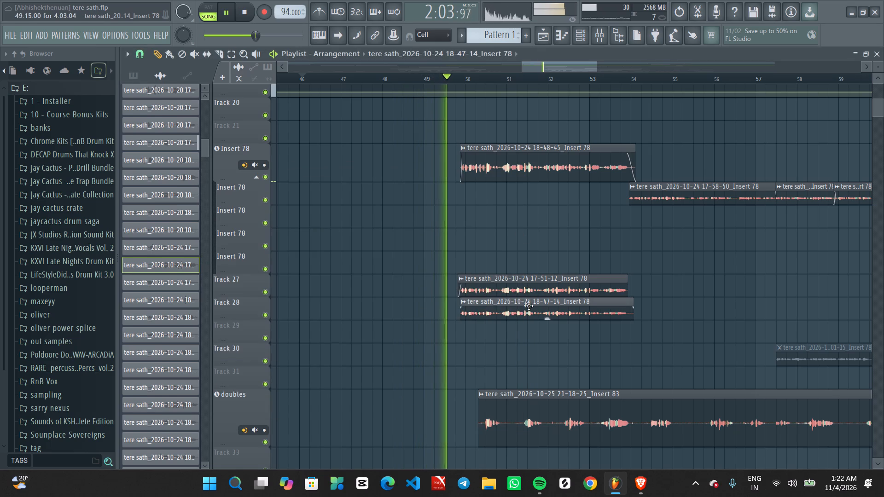
pyautogui.scroll(8, 477, 159)
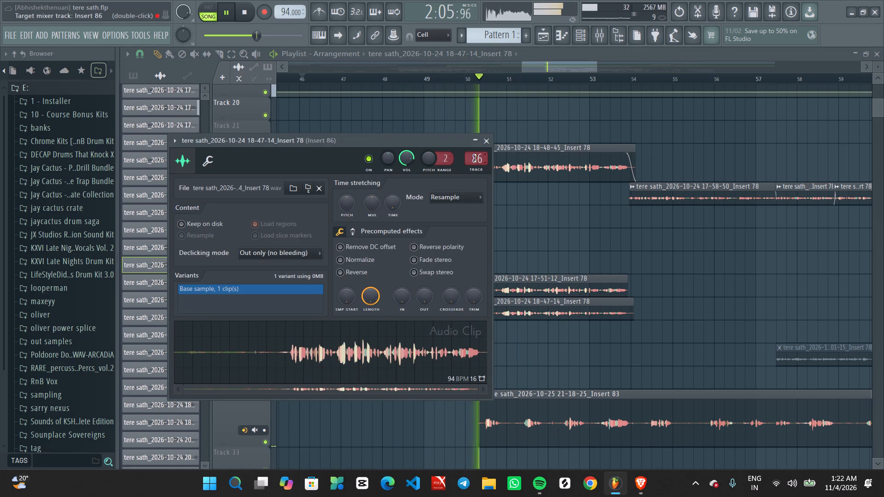
pyautogui.scroll(-1, 475, 158)
pyautogui.click(485, 143)
pyautogui.keyDown('ctrl'); pyautogui.scroll(-8, 502, 260); pyautogui.keyUp('ctrl')
pyautogui.keyDown('ctrl'); pyautogui.scroll(2, 505, 362); pyautogui.keyUp('ctrl')
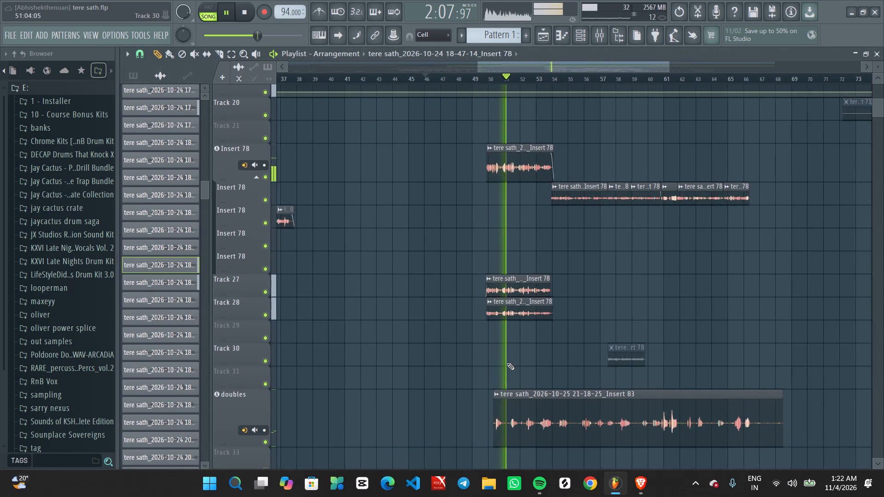
# Lower the clip gains of the 17-51-12 clip on Track 27 and the 18-47-14 clip on Track 28.
pyautogui.keyDown('alt'); pyautogui.scroll(-7, 508, 363); pyautogui.keyUp('alt')
pyautogui.keyDown('ctrl'); pyautogui.scroll(4, 513, 354); pyautogui.keyUp('ctrl')
pyautogui.keyDown('alt'); pyautogui.scroll(-3, 513, 354); pyautogui.keyUp('alt')
pyautogui.keyDown('alt'); pyautogui.scroll(4, 513, 354); pyautogui.keyUp('alt')
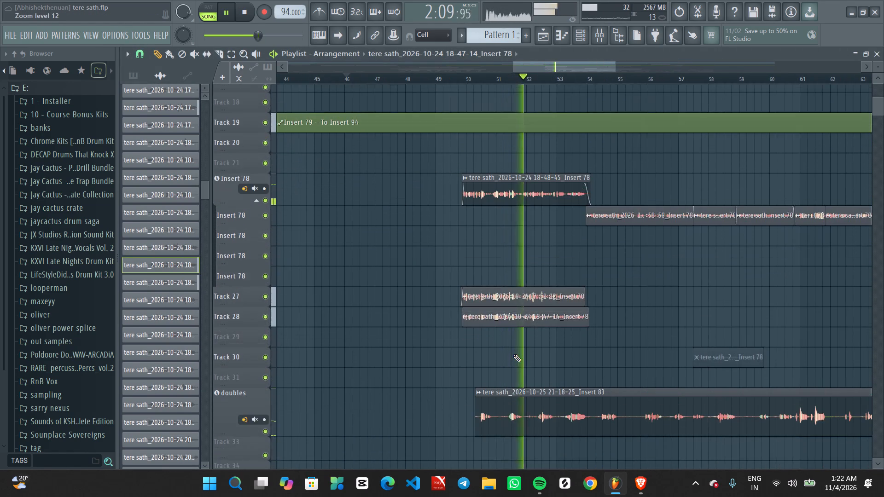
pyautogui.keyDown('alt'); pyautogui.scroll(3, 515, 353); pyautogui.keyUp('alt')
pyautogui.moveTo(522, 285); pyautogui.dragTo(524, 297)
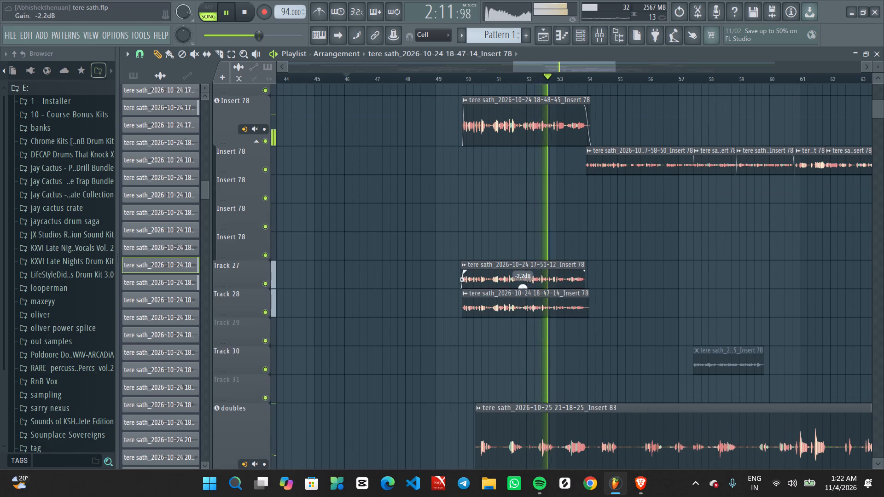
pyautogui.moveTo(524, 297); pyautogui.dragTo(524, 327)
pyautogui.press('space')
pyautogui.press('space')
pyautogui.moveTo(526, 314); pyautogui.dragTo(526, 328)
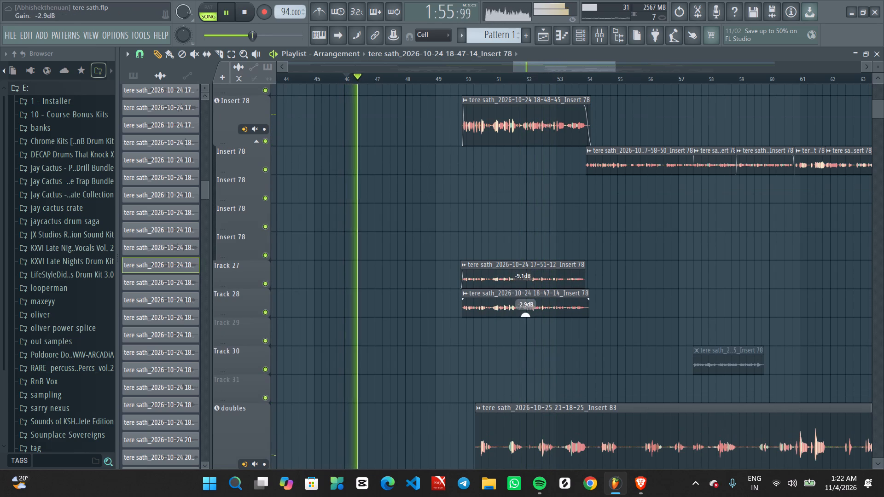
pyautogui.moveTo(526, 328); pyautogui.dragTo(525, 376)
pyautogui.moveTo(523, 286); pyautogui.dragTo(523, 313)
# Play back from about bar 50 and examine the Track 27, Track 28, doubles and Insert 84 vocals through bar 55.
pyautogui.click(461, 77)
pyautogui.keyDown('ctrl'); pyautogui.scroll(1, 461, 247); pyautogui.keyUp('ctrl')
pyautogui.keyDown('alt'); pyautogui.scroll(-9, 494, 310); pyautogui.keyUp('alt')
pyautogui.keyDown('ctrl'); pyautogui.scroll(3, 500, 332); pyautogui.keyUp('ctrl')
pyautogui.moveTo(503, 394); pyautogui.dragTo(503, 321, button='middle')
pyautogui.keyDown('ctrl'); pyautogui.scroll(2, 503, 320); pyautogui.keyUp('ctrl')
pyautogui.keyDown('alt'); pyautogui.scroll(2, 490, 298); pyautogui.keyUp('alt')
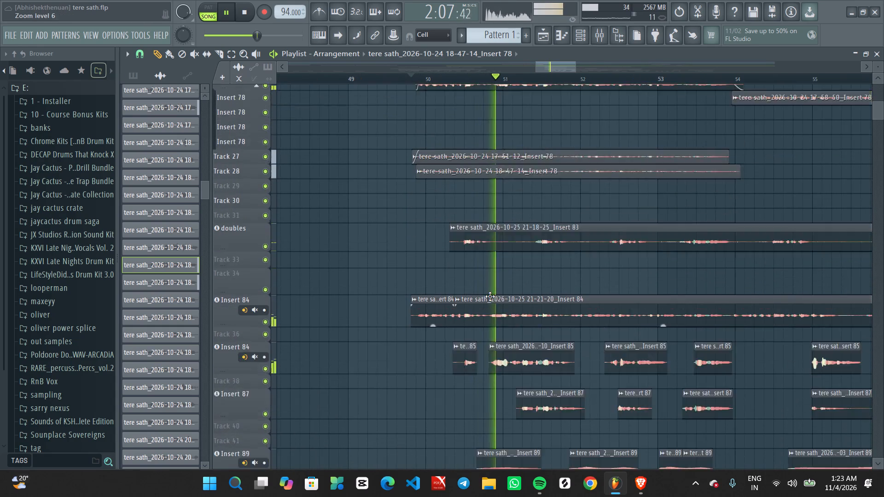
pyautogui.keyDown('alt'); pyautogui.scroll(2, 490, 296); pyautogui.keyUp('alt')
pyautogui.keyDown('ctrl'); pyautogui.scroll(2, 499, 288); pyautogui.keyUp('ctrl')
pyautogui.moveTo(540, 275); pyautogui.dragTo(532, 298, button='middle')
pyautogui.keyDown('ctrl'); pyautogui.scroll(-6, 529, 298); pyautogui.keyUp('ctrl')
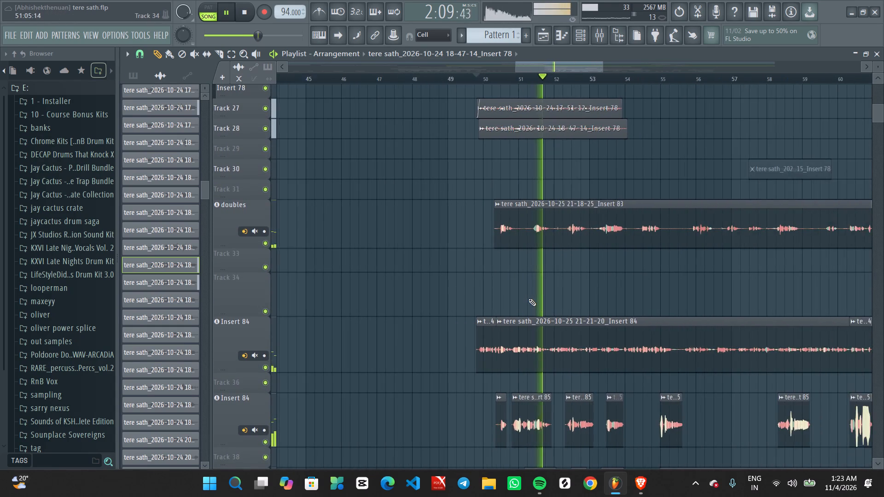
pyautogui.keyDown('ctrl'); pyautogui.scroll(-2, 529, 299); pyautogui.keyUp('ctrl')
pyautogui.keyDown('ctrl'); pyautogui.scroll(2, 529, 299); pyautogui.keyUp('ctrl')
pyautogui.moveTo(587, 245); pyautogui.dragTo(541, 359, button='middle')
pyautogui.scroll(1, 539, 358)
pyautogui.keyDown('ctrl'); pyautogui.scroll(-5, 527, 295); pyautogui.keyUp('ctrl')
pyautogui.keyDown('ctrl'); pyautogui.scroll(6, 533, 299); pyautogui.keyUp('ctrl')
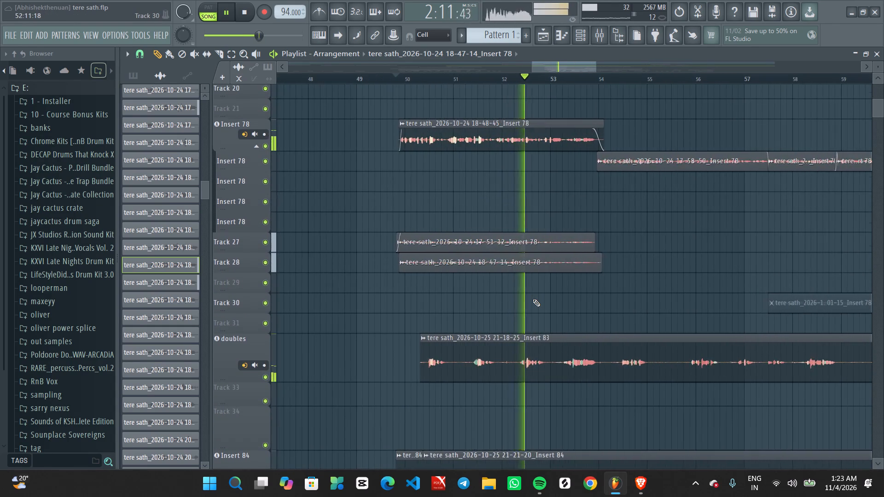
pyautogui.keyDown('alt'); pyautogui.scroll(2, 533, 299); pyautogui.keyUp('alt')
pyautogui.keyDown('ctrl'); pyautogui.scroll(3, 533, 299); pyautogui.keyUp('ctrl')
pyautogui.moveTo(532, 318); pyautogui.dragTo(548, 252, button='middle')
pyautogui.keyDown('ctrl'); pyautogui.scroll(-5, 550, 250); pyautogui.keyUp('ctrl')
pyautogui.keyDown('ctrl'); pyautogui.scroll(2, 558, 280); pyautogui.keyUp('ctrl')
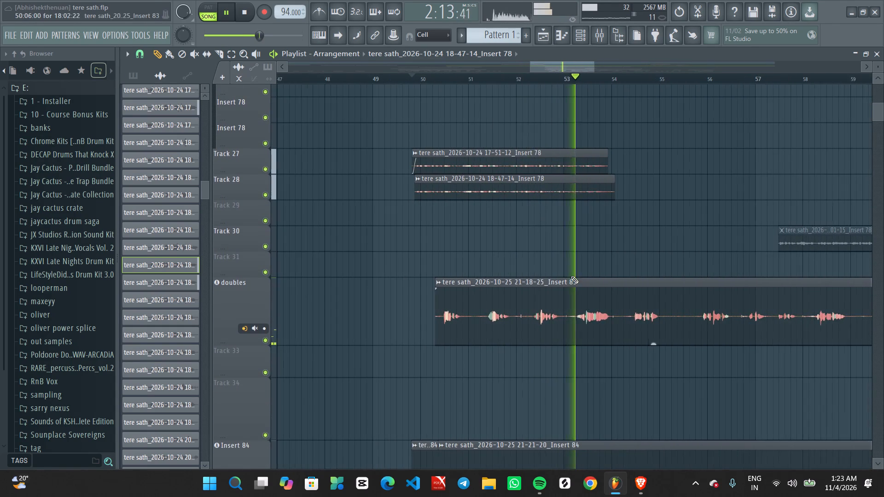
pyautogui.keyDown('ctrl'); pyautogui.scroll(-3, 582, 274); pyautogui.keyUp('ctrl')
pyautogui.keyDown('alt'); pyautogui.scroll(-2, 582, 274); pyautogui.keyUp('alt')
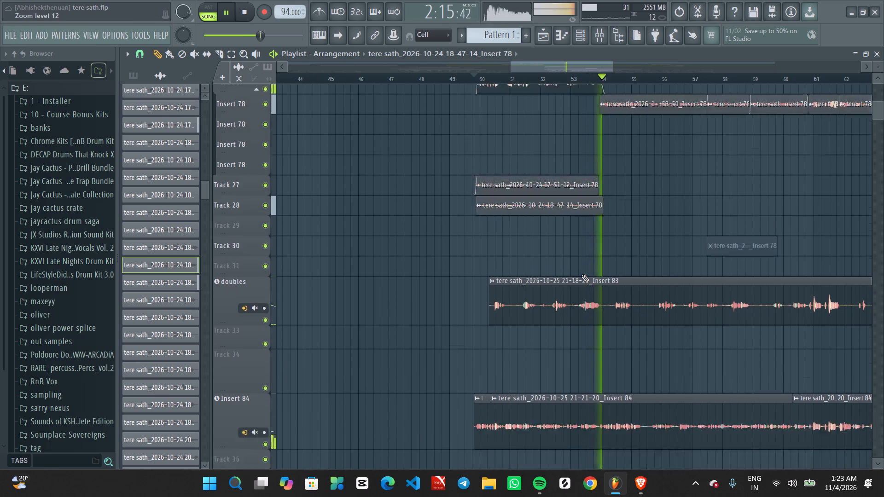
pyautogui.keyDown('alt'); pyautogui.scroll(-5, 582, 274); pyautogui.keyUp('alt')
pyautogui.keyDown('ctrl'); pyautogui.scroll(3, 584, 275); pyautogui.keyUp('ctrl')
pyautogui.moveTo(632, 280); pyautogui.dragTo(567, 289, button='middle')
pyautogui.keyDown('alt'); pyautogui.scroll(3, 558, 290); pyautogui.keyUp('alt')
pyautogui.keyDown('ctrl'); pyautogui.scroll(2, 585, 289); pyautogui.keyUp('ctrl')
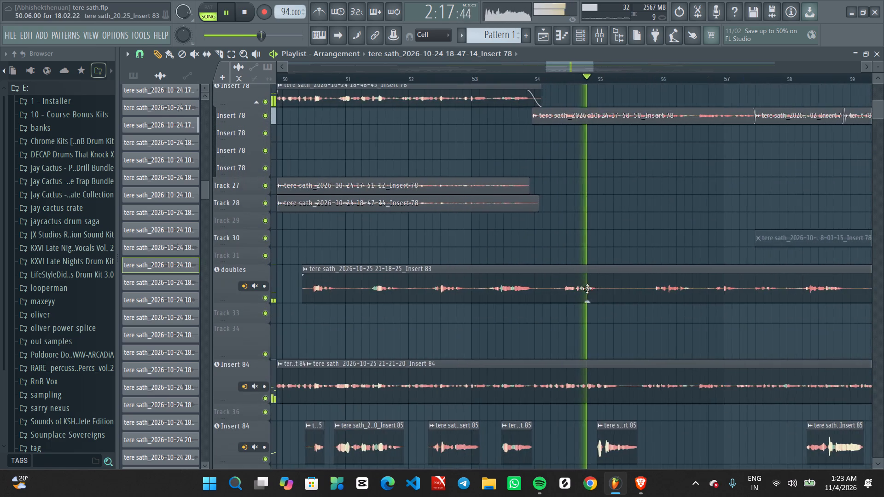
# Delete the short Insert 85 vocal clip starting at bar 55.
pyautogui.moveTo(595, 314); pyautogui.dragTo(567, 272, button='middle')
pyautogui.keyDown('ctrl'); pyautogui.scroll(-1, 565, 270); pyautogui.keyUp('ctrl')
pyautogui.keyDown('ctrl'); pyautogui.scroll(3, 564, 277); pyautogui.keyUp('ctrl')
pyautogui.moveTo(585, 299); pyautogui.dragTo(558, 215, button='middle')
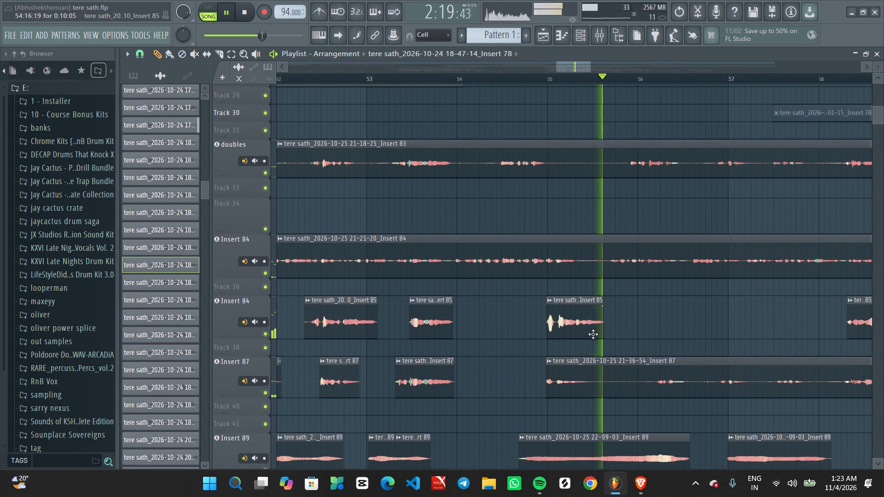
pyautogui.rightClick(583, 319)
# Review the stacked vocal tracks from doubles down to Insert 89 around bars 55–58 during playback.
pyautogui.keyDown('ctrl'); pyautogui.scroll(1, 622, 328); pyautogui.keyUp('ctrl')
pyautogui.moveTo(640, 314); pyautogui.dragTo(657, 298, button='middle')
pyautogui.scroll(1, 659, 297)
pyautogui.keyDown('ctrl'); pyautogui.scroll(-4, 653, 290); pyautogui.keyUp('ctrl')
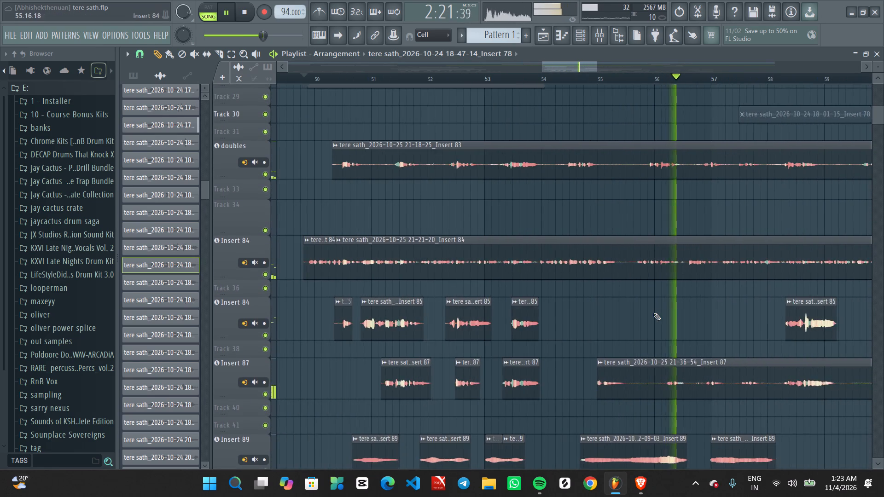
pyautogui.keyDown('alt'); pyautogui.scroll(-5, 655, 315); pyautogui.keyUp('alt')
pyautogui.keyDown('ctrl'); pyautogui.scroll(3, 662, 319); pyautogui.keyUp('ctrl')
pyautogui.moveTo(704, 295); pyautogui.dragTo(586, 292, button='middle')
pyautogui.keyDown('alt'); pyautogui.scroll(3, 586, 273); pyautogui.keyUp('alt')
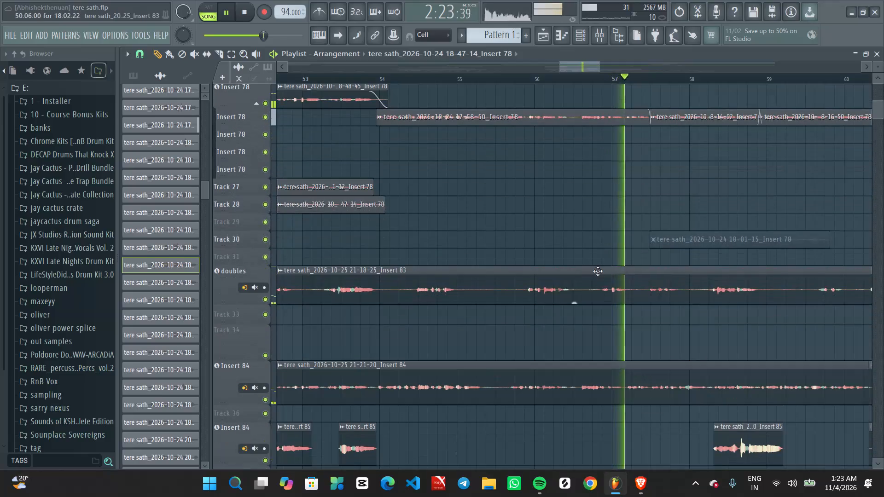
pyautogui.keyDown('ctrl'); pyautogui.scroll(3, 634, 267); pyautogui.keyUp('ctrl')
pyautogui.moveTo(622, 296); pyautogui.dragTo(564, 261, button='middle')
pyautogui.scroll(2, 619, 276)
pyautogui.moveTo(598, 332); pyautogui.dragTo(592, 133, button='middle')
# Restart playback and raise the gains of the two Insert 89 clips around bars 55 and 57 to 5.9 dB and 5.4 dB.
pyautogui.press('space')
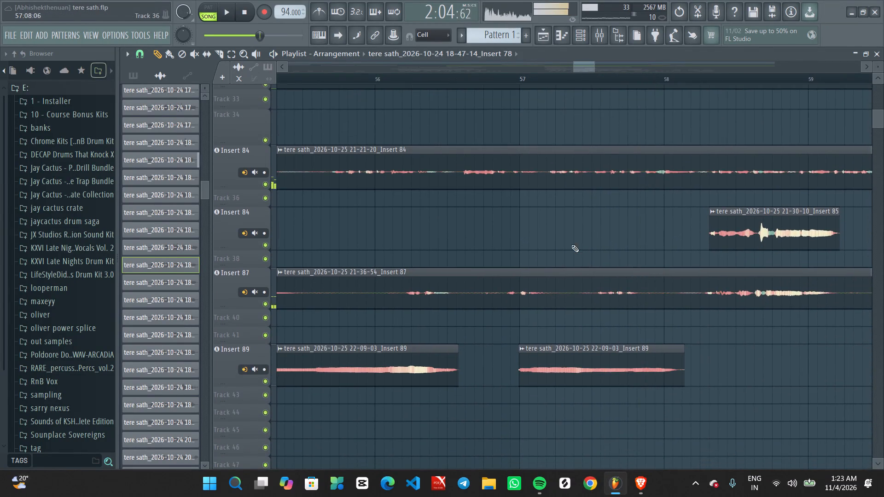
pyautogui.press('space')
pyautogui.keyDown('ctrl'); pyautogui.scroll(1, 467, 344); pyautogui.keyUp('ctrl')
pyautogui.moveTo(477, 332); pyautogui.dragTo(713, 265, button='middle')
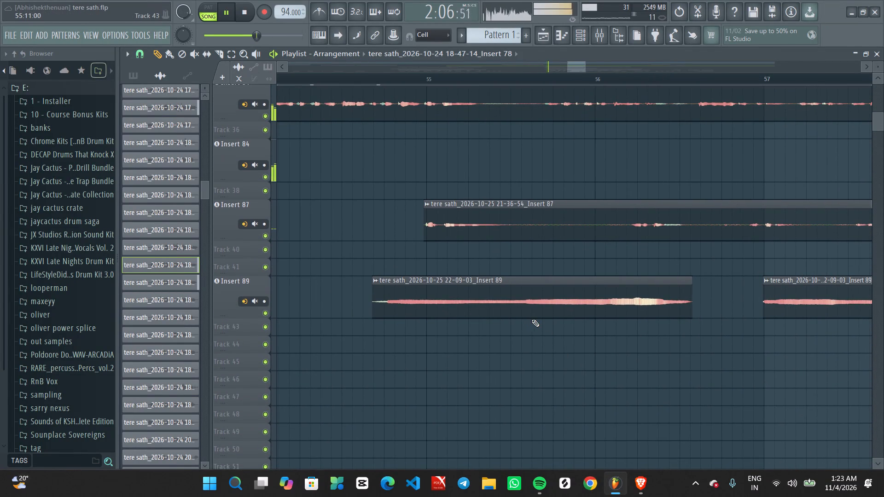
pyautogui.moveTo(533, 316); pyautogui.dragTo(538, 289)
pyautogui.keyDown('ctrl'); pyautogui.scroll(1, 590, 353); pyautogui.keyUp('ctrl')
pyautogui.moveTo(704, 364); pyautogui.dragTo(507, 347, button='middle')
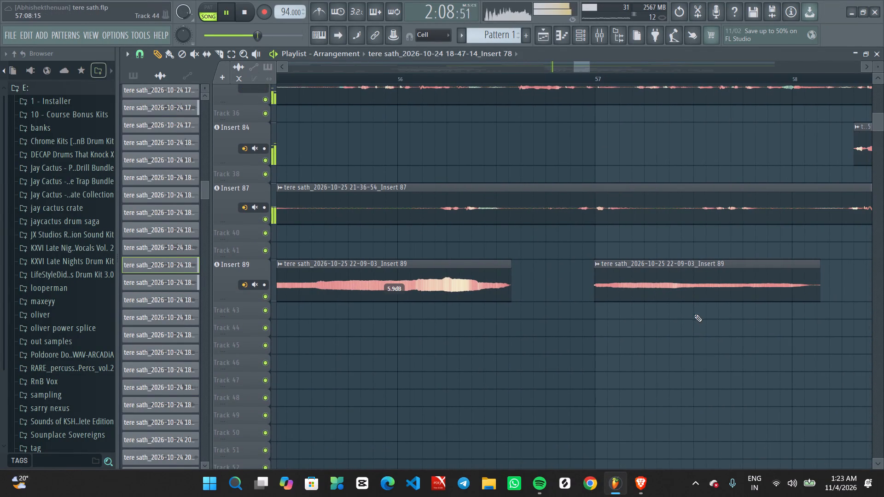
pyautogui.moveTo(711, 299); pyautogui.dragTo(713, 275)
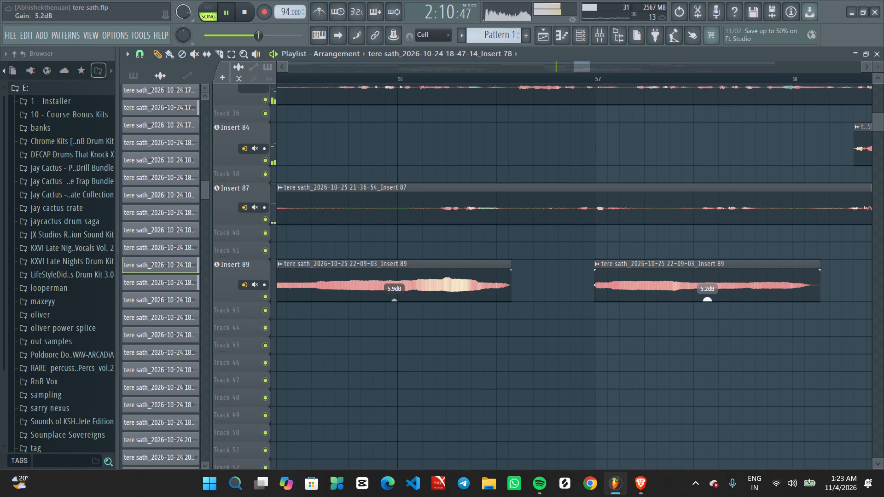
pyautogui.moveTo(713, 275); pyautogui.dragTo(713, 274)
# Listen through bars 53–57 and examine the two boosted Insert 89 clips against the other vocal layers.
pyautogui.keyDown('ctrl'); pyautogui.scroll(-8, 628, 312); pyautogui.keyUp('ctrl')
pyautogui.keyDown('ctrl'); pyautogui.scroll(-3, 490, 328); pyautogui.keyUp('ctrl')
pyautogui.keyDown('ctrl'); pyautogui.scroll(2, 490, 328); pyautogui.keyUp('ctrl')
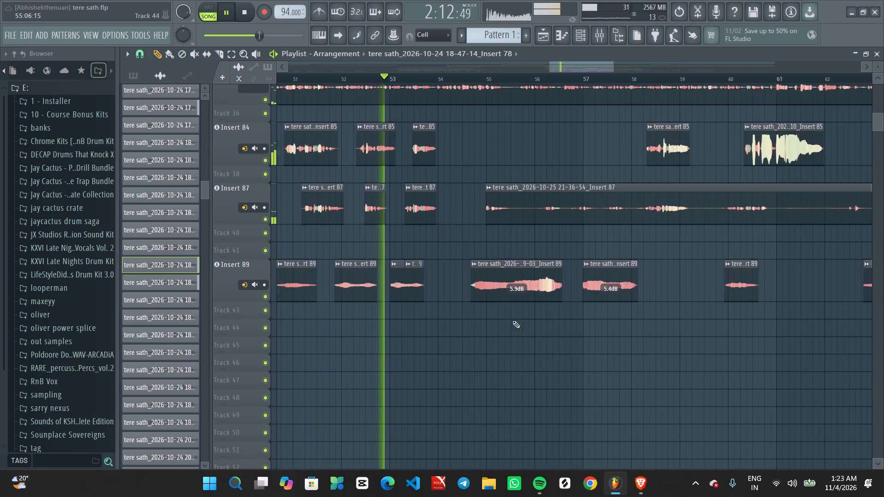
pyautogui.keyDown('ctrl'); pyautogui.scroll(1, 512, 321); pyautogui.keyUp('ctrl')
pyautogui.moveTo(531, 317); pyautogui.dragTo(525, 388, button='middle')
pyautogui.keyDown('alt'); pyautogui.scroll(-3, 531, 348); pyautogui.keyUp('alt')
pyautogui.keyDown('ctrl'); pyautogui.scroll(2, 527, 348); pyautogui.keyUp('ctrl')
pyautogui.keyDown('alt'); pyautogui.scroll(2, 522, 358); pyautogui.keyUp('alt')
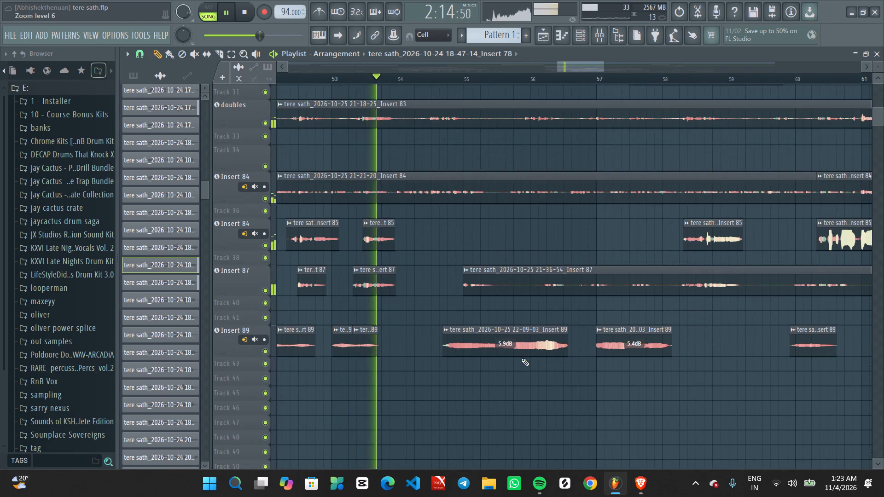
pyautogui.keyDown('ctrl'); pyautogui.scroll(1, 522, 359); pyautogui.keyUp('ctrl')
pyautogui.moveTo(548, 365); pyautogui.dragTo(529, 371, button='middle')
pyautogui.keyDown('ctrl'); pyautogui.scroll(-5, 512, 369); pyautogui.keyUp('ctrl')
pyautogui.keyDown('ctrl'); pyautogui.scroll(1, 489, 379); pyautogui.keyUp('ctrl')
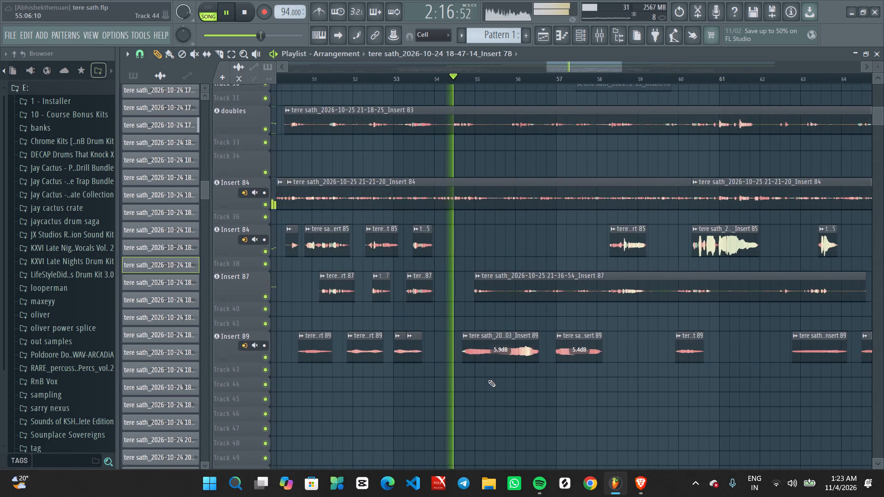
pyautogui.keyDown('alt'); pyautogui.scroll(1, 488, 380); pyautogui.keyUp('alt')
pyautogui.keyDown('ctrl'); pyautogui.scroll(2, 489, 383); pyautogui.keyUp('ctrl')
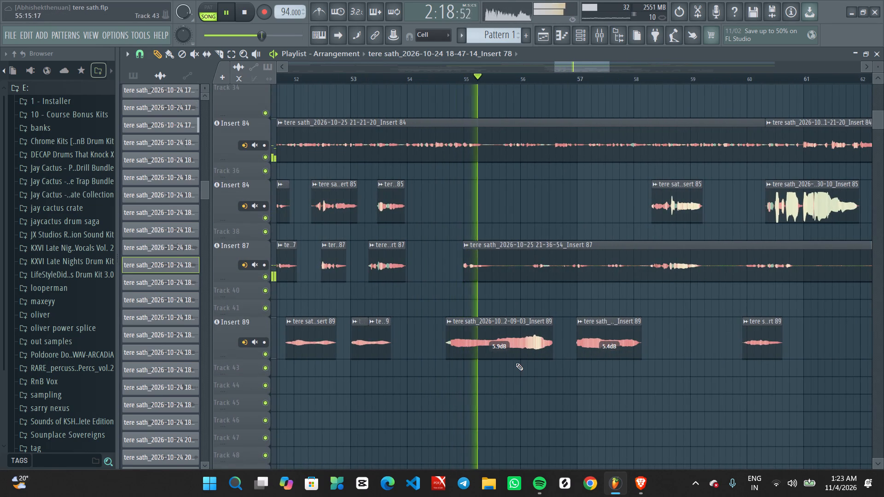
pyautogui.keyDown('ctrl'); pyautogui.scroll(2, 555, 379); pyautogui.keyUp('ctrl')
pyautogui.moveTo(587, 378); pyautogui.dragTo(556, 376, button='middle')
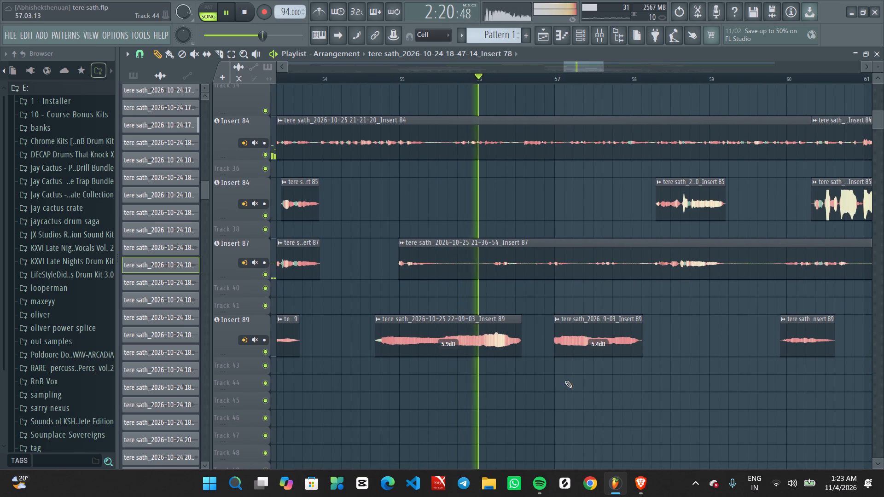
# Raise the Insert 92 mixer fader to -9.2 dB (63%) and return to the playlist.
pyautogui.click(604, 36)
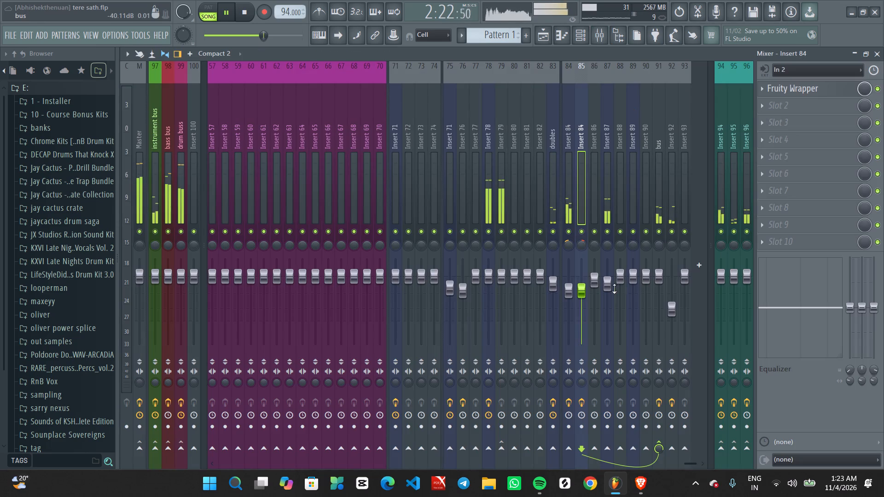
pyautogui.scroll(3, 671, 310)
pyautogui.scroll(-1, 671, 310)
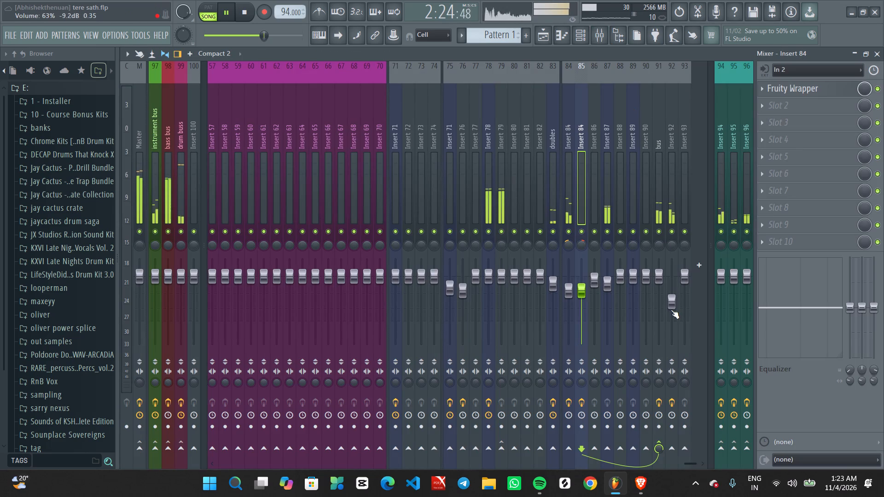
pyautogui.click(544, 38)
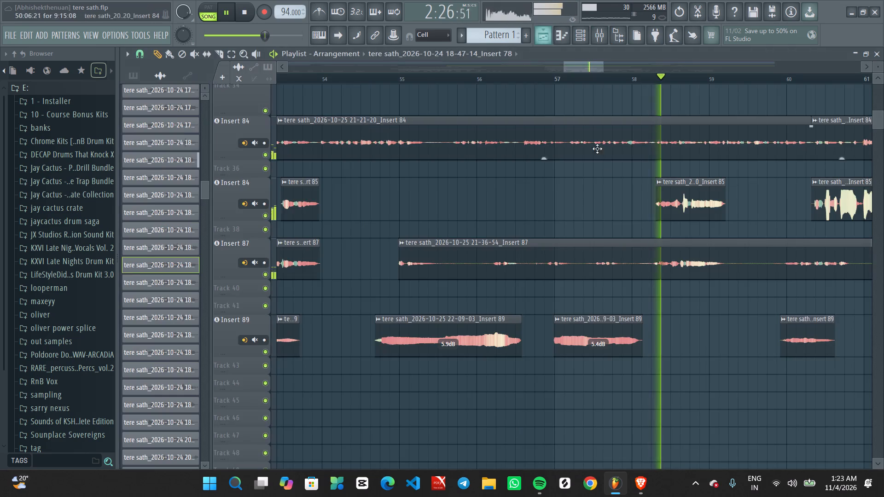
# Delete the Insert 85 vocal clip between bars 58 and 59.
pyautogui.keyDown('alt'); pyautogui.scroll(-3, 612, 211); pyautogui.keyUp('alt')
pyautogui.keyDown('ctrl'); pyautogui.scroll(2, 653, 302); pyautogui.keyUp('ctrl')
pyautogui.moveTo(732, 309); pyautogui.dragTo(608, 312, button='middle')
pyautogui.keyDown('ctrl'); pyautogui.scroll(1, 598, 303); pyautogui.keyUp('ctrl')
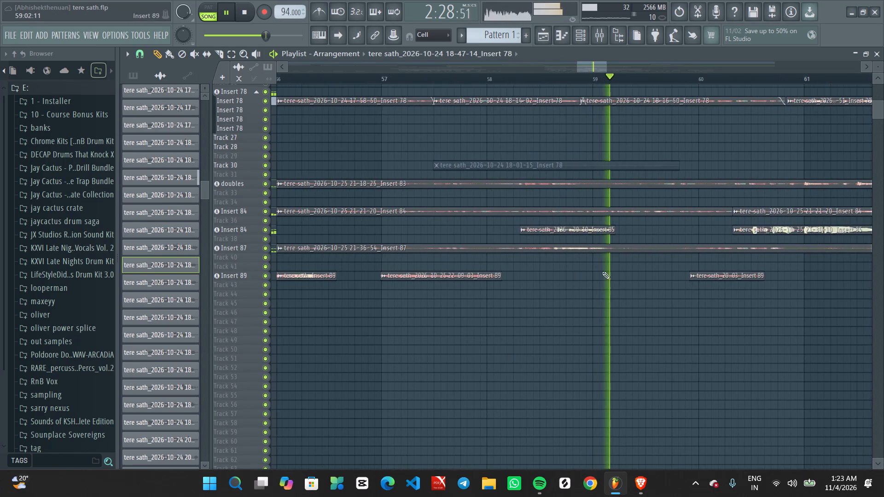
pyautogui.keyDown('ctrl'); pyautogui.scroll(-2, 602, 262); pyautogui.keyUp('ctrl')
pyautogui.keyDown('alt'); pyautogui.scroll(3, 599, 257); pyautogui.keyUp('alt')
pyautogui.rightClick(587, 177)
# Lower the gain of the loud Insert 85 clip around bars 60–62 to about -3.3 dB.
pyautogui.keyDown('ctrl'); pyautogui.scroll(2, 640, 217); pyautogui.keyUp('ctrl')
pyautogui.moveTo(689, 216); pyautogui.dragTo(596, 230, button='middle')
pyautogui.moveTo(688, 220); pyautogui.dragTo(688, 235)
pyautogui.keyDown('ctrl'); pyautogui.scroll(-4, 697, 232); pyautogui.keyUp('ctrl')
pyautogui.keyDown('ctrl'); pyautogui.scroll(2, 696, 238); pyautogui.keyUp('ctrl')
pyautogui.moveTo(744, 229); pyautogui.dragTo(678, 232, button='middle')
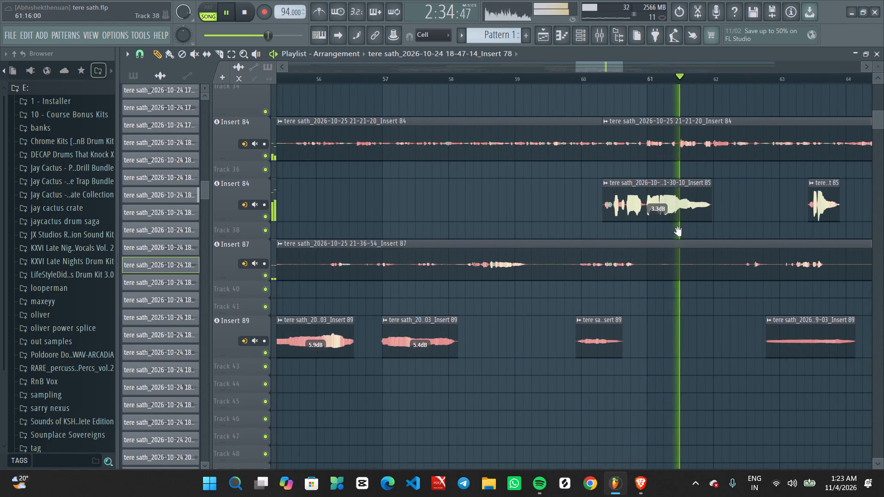
# Delete the Insert 85 clip around bars 60–62 and the short one just after bar 63.
pyautogui.moveTo(678, 232); pyautogui.dragTo(648, 242, button='middle')
pyautogui.rightClick(616, 206)
pyautogui.keyDown('ctrl'); pyautogui.scroll(-4, 616, 206); pyautogui.keyUp('ctrl')
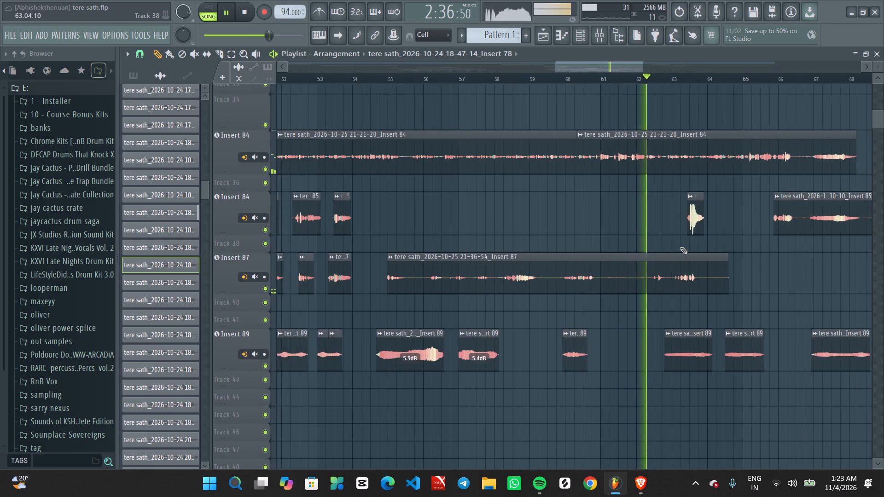
pyautogui.keyDown('ctrl'); pyautogui.scroll(5, 680, 247); pyautogui.keyUp('ctrl')
pyautogui.rightClick(711, 227)
# Trim the end of the 21-36-54 Insert 87 clip back to just after its last phrase, at about bar 63.7.
pyautogui.keyDown('ctrl'); pyautogui.scroll(2, 706, 234); pyautogui.keyUp('ctrl')
pyautogui.keyDown('alt'); pyautogui.scroll(2, 694, 267); pyautogui.keyUp('alt')
pyautogui.keyDown('alt'); pyautogui.scroll(-3, 693, 267); pyautogui.keyUp('alt')
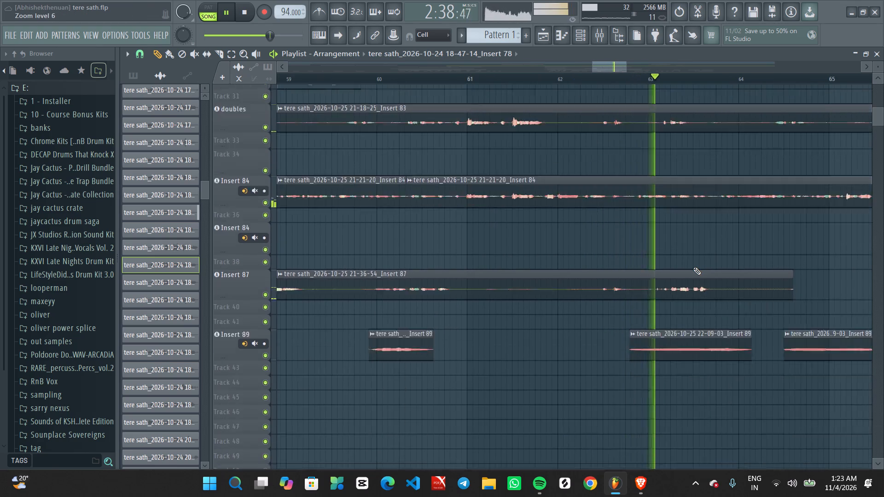
pyautogui.keyDown('alt'); pyautogui.scroll(-2, 693, 267); pyautogui.keyUp('alt')
pyautogui.keyDown('ctrl'); pyautogui.scroll(3, 693, 268); pyautogui.keyUp('ctrl')
pyautogui.moveTo(695, 280); pyautogui.dragTo(586, 310, button='middle')
pyautogui.keyDown('alt'); pyautogui.scroll(3, 587, 308); pyautogui.keyUp('alt')
pyautogui.keyDown('ctrl'); pyautogui.scroll(2, 632, 297); pyautogui.keyUp('ctrl')
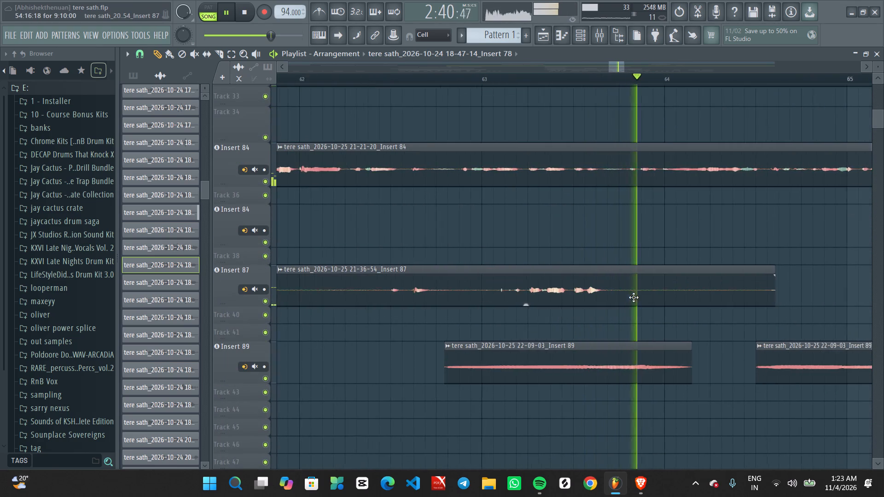
pyautogui.moveTo(705, 284); pyautogui.dragTo(597, 284, button='middle')
pyautogui.scroll(1, 635, 281)
pyautogui.moveTo(678, 287); pyautogui.dragTo(570, 284)
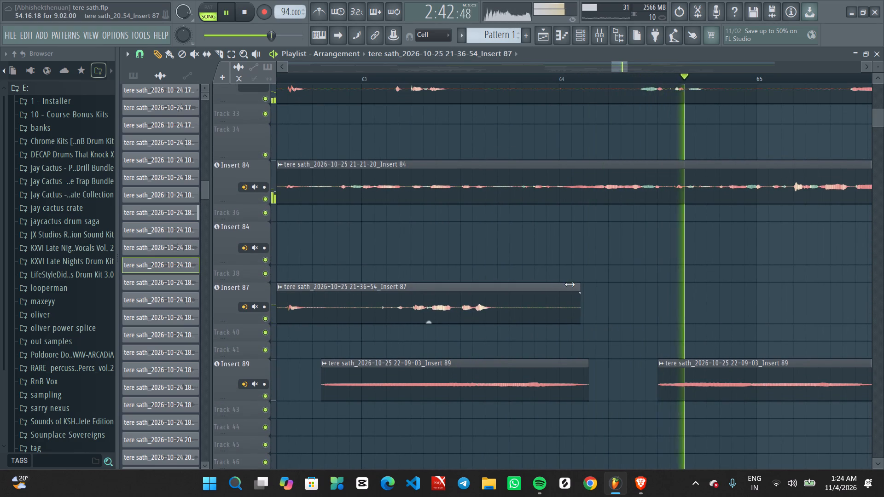
pyautogui.moveTo(570, 284); pyautogui.dragTo(505, 284)
# Review the Insert 84, Insert 85 and Insert 89 vocal clips around bars 65–69 during playback.
pyautogui.keyDown('ctrl'); pyautogui.scroll(-7, 547, 283); pyautogui.keyUp('ctrl')
pyautogui.keyDown('ctrl'); pyautogui.scroll(3, 647, 302); pyautogui.keyUp('ctrl')
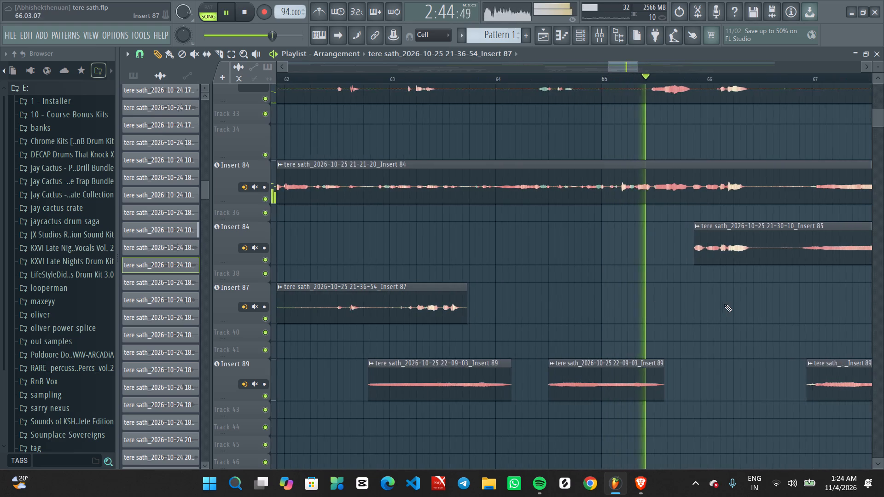
pyautogui.moveTo(715, 301); pyautogui.dragTo(573, 315, button='middle')
pyautogui.keyDown('alt'); pyautogui.scroll(1, 564, 317); pyautogui.keyUp('alt')
pyautogui.keyDown('ctrl'); pyautogui.scroll(2, 580, 318); pyautogui.keyUp('ctrl')
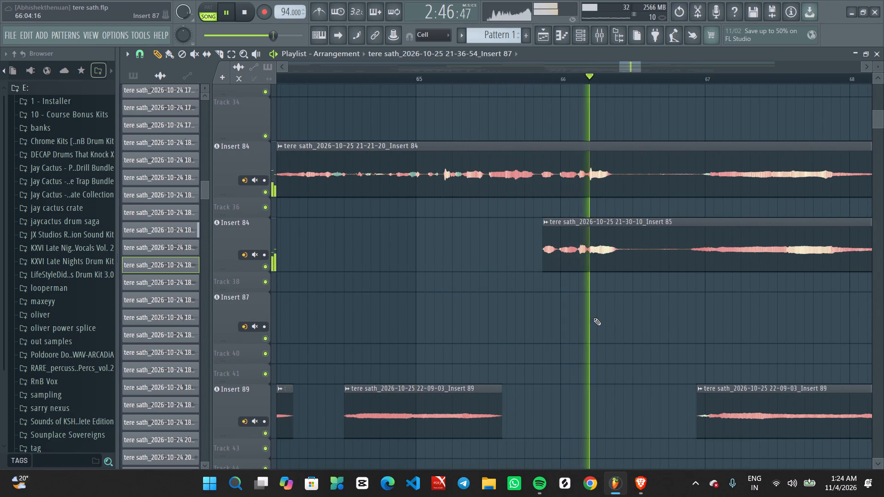
pyautogui.keyDown('ctrl'); pyautogui.scroll(-4, 593, 318); pyautogui.keyUp('ctrl')
pyautogui.keyDown('ctrl'); pyautogui.scroll(2, 595, 318); pyautogui.keyUp('ctrl')
pyautogui.moveTo(665, 312); pyautogui.dragTo(526, 309, button='middle')
pyautogui.keyDown('ctrl'); pyautogui.scroll(2, 533, 311); pyautogui.keyUp('ctrl')
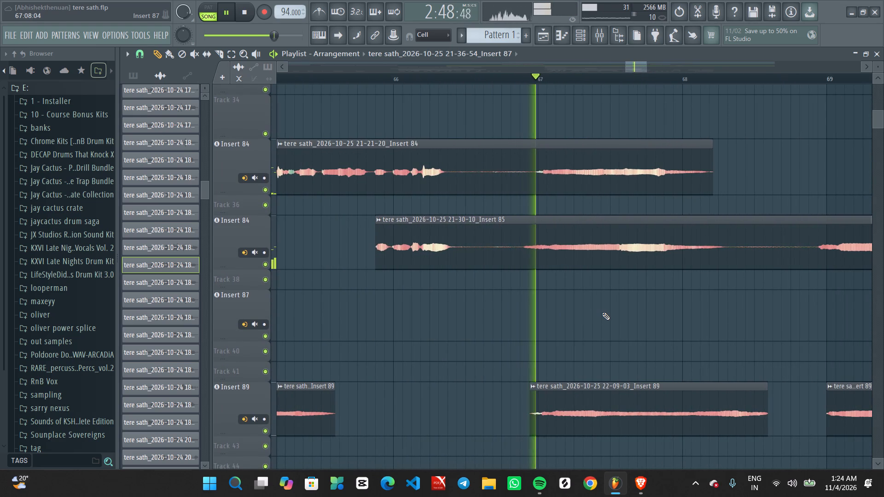
pyautogui.keyDown('ctrl'); pyautogui.scroll(-5, 602, 312); pyautogui.keyUp('ctrl')
pyautogui.keyDown('ctrl'); pyautogui.scroll(3, 611, 321); pyautogui.keyUp('ctrl')
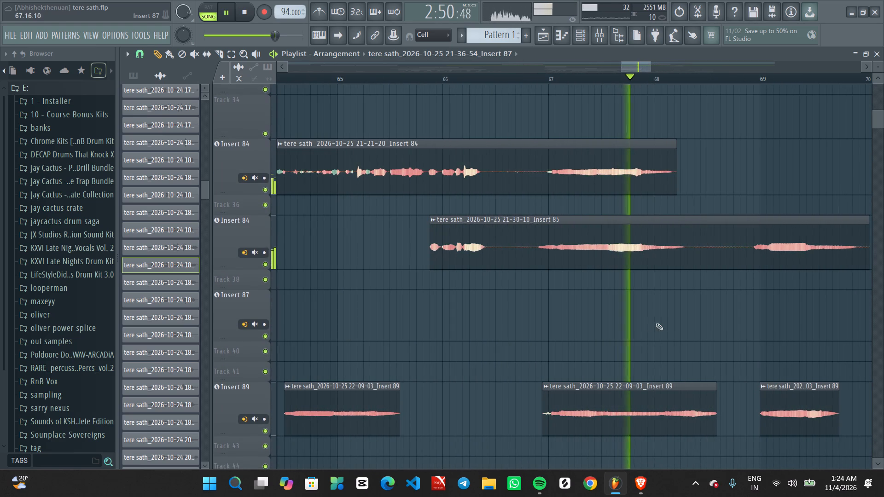
pyautogui.keyDown('ctrl'); pyautogui.scroll(-5, 657, 297); pyautogui.keyUp('ctrl')
pyautogui.keyDown('ctrl'); pyautogui.scroll(3, 685, 310); pyautogui.keyUp('ctrl')
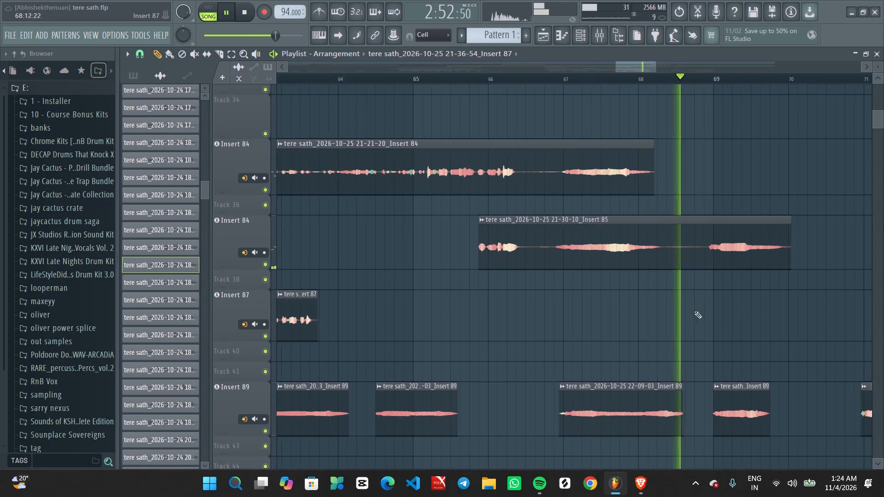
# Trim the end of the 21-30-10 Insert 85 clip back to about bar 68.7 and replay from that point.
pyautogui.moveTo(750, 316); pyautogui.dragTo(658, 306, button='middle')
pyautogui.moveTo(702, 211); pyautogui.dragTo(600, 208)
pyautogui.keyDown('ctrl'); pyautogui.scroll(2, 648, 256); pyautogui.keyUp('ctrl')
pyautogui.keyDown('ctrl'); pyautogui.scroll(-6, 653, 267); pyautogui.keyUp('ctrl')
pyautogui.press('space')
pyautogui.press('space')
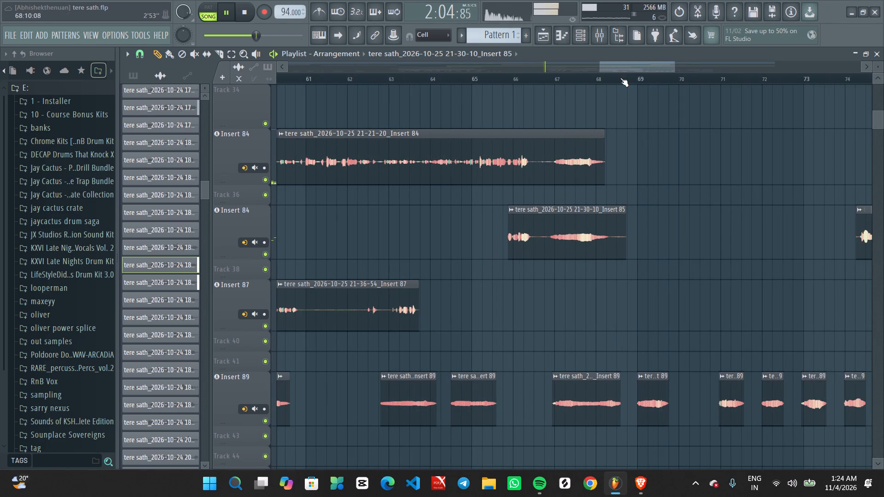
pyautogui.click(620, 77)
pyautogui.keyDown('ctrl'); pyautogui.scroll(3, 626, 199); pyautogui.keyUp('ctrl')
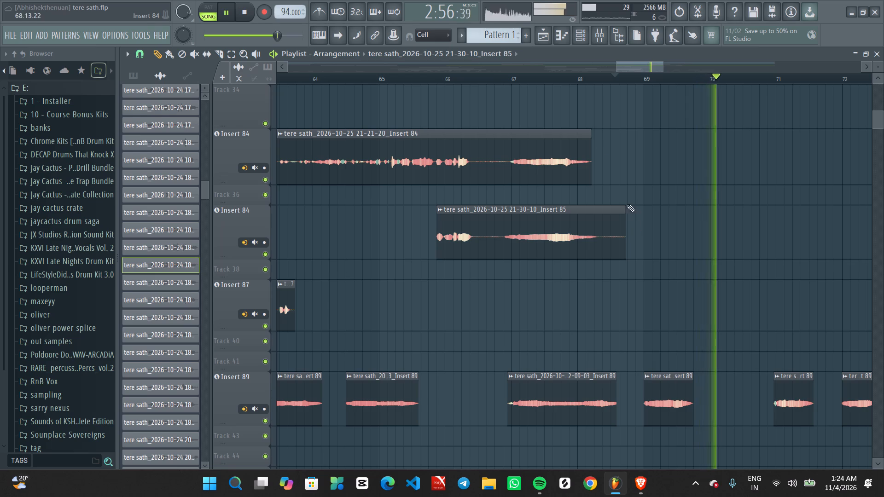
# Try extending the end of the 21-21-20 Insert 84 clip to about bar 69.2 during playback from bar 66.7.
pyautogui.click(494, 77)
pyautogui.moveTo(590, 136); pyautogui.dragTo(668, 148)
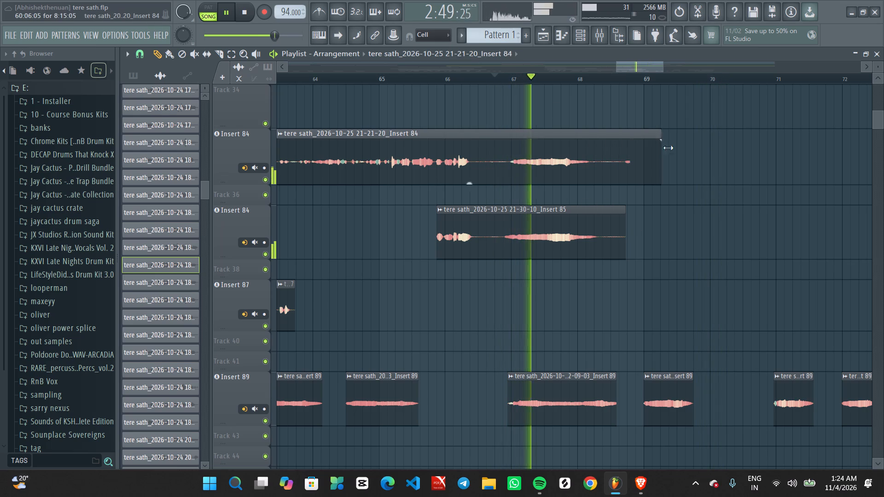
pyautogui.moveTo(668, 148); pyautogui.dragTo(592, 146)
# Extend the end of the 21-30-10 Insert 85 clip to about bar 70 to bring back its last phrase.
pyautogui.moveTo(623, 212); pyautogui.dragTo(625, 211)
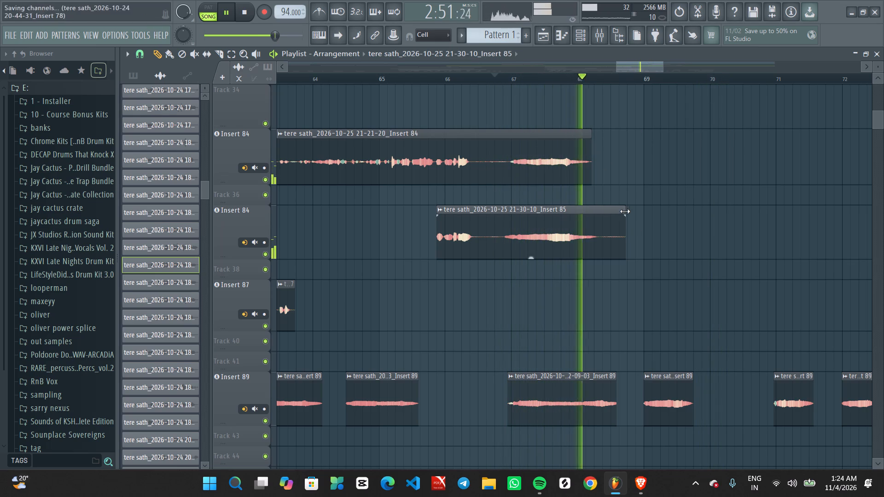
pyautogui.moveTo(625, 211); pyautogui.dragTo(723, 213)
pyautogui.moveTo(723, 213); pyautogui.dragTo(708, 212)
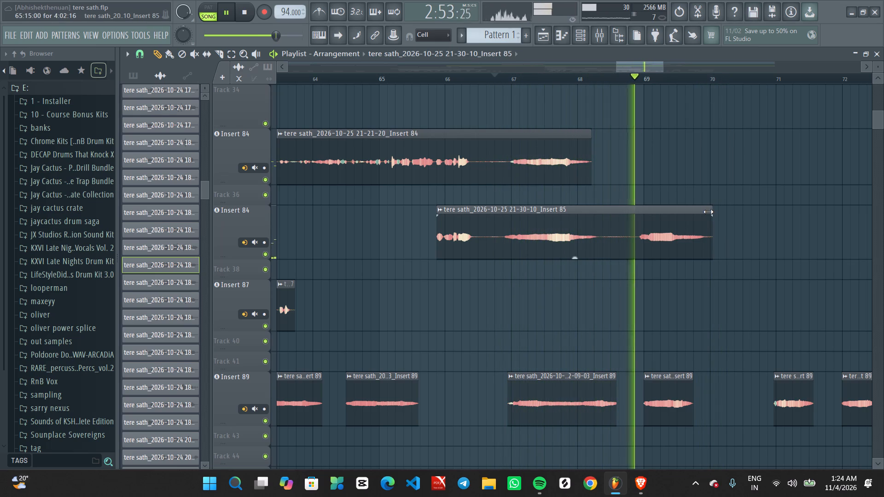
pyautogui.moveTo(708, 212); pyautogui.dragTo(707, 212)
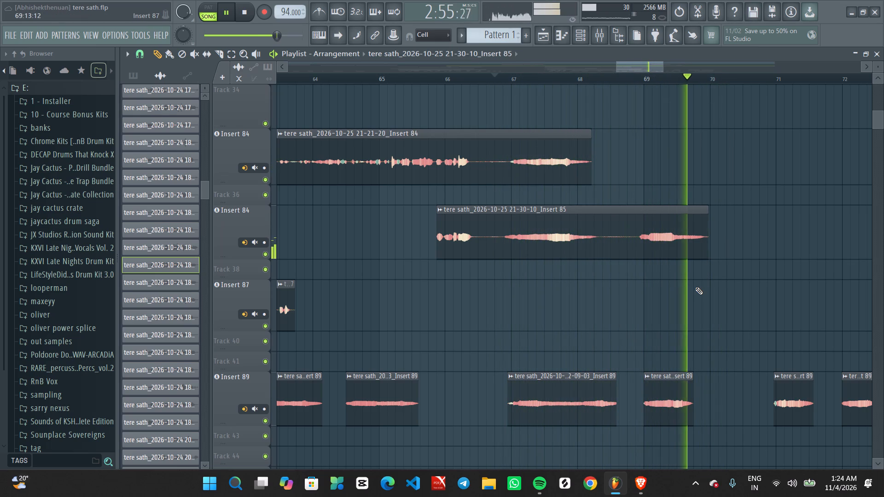
# Trim the end of the 21-30-10 Insert 85 clip to about bar 68.9, cutting off the phrase after bar 69.
pyautogui.keyDown('ctrl'); pyautogui.scroll(-6, 693, 288); pyautogui.keyUp('ctrl')
pyautogui.keyDown('ctrl'); pyautogui.scroll(3, 705, 304); pyautogui.keyUp('ctrl')
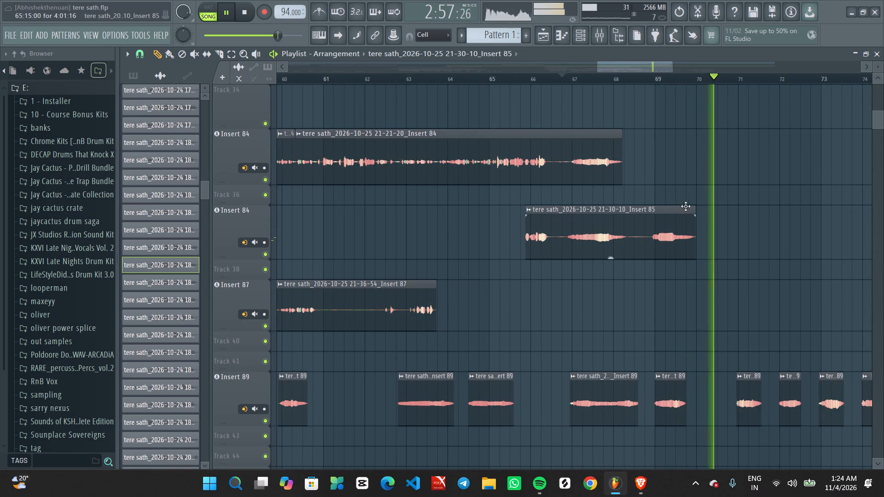
pyautogui.keyDown('ctrl'); pyautogui.scroll(3, 697, 210); pyautogui.keyUp('ctrl')
pyautogui.moveTo(692, 209); pyautogui.dragTo(620, 202)
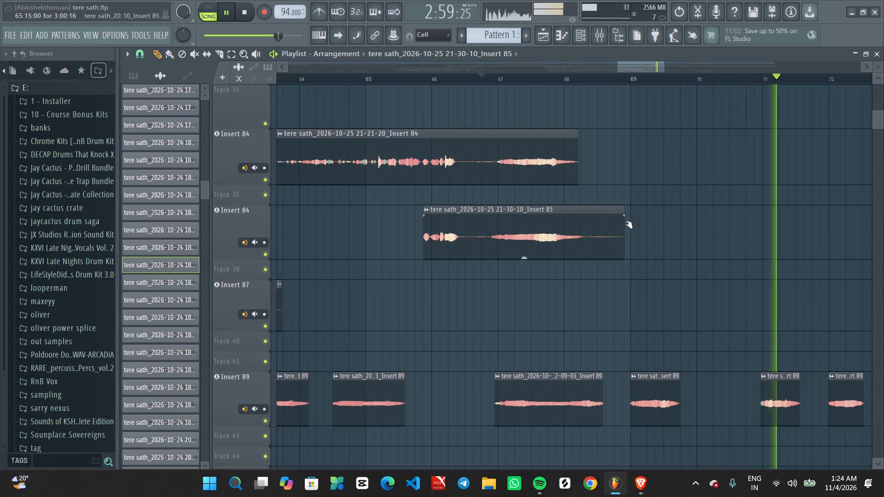
# Delete the row of short Insert 89 clips between bar 71 and bar 76.
pyautogui.keyDown('ctrl'); pyautogui.scroll(-8, 630, 232); pyautogui.keyUp('ctrl')
pyautogui.keyDown('ctrl'); pyautogui.scroll(5, 667, 274); pyautogui.keyUp('ctrl')
pyautogui.moveTo(691, 281); pyautogui.dragTo(605, 338, button='middle')
pyautogui.keyDown('alt'); pyautogui.scroll(-7, 609, 323); pyautogui.keyUp('alt')
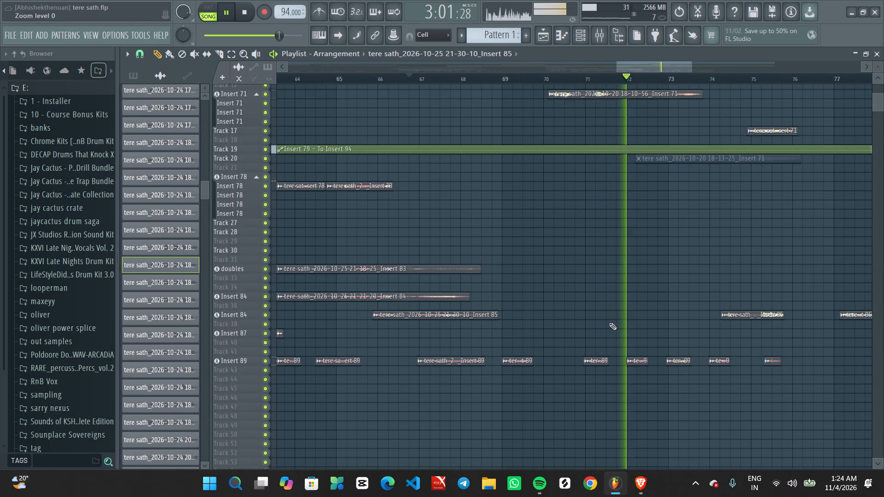
pyautogui.keyDown('ctrl'); pyautogui.scroll(2, 610, 323); pyautogui.keyUp('ctrl')
pyautogui.keyDown('alt'); pyautogui.scroll(4, 595, 374); pyautogui.keyUp('alt')
pyautogui.keyDown('ctrl'); pyautogui.scroll(1, 596, 367); pyautogui.keyUp('ctrl')
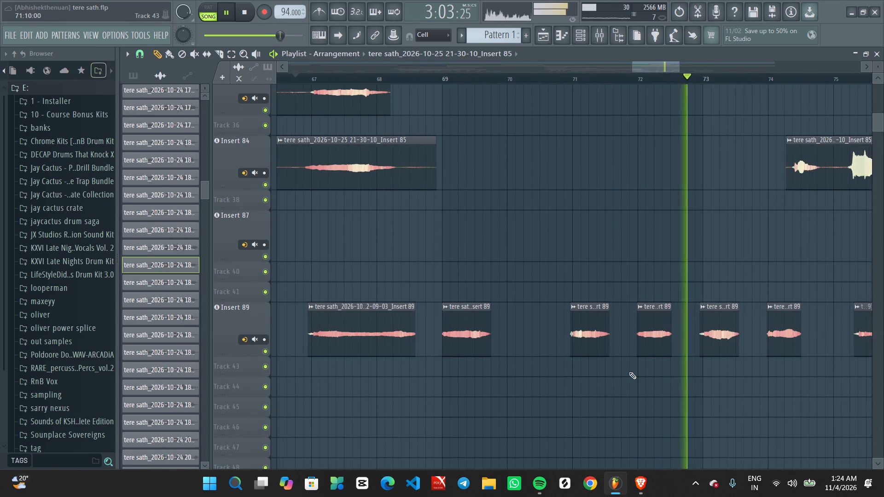
pyautogui.moveTo(689, 381); pyautogui.dragTo(650, 371, button='middle')
pyautogui.keyDown('ctrl'); pyautogui.scroll(2, 657, 366); pyautogui.keyUp('ctrl')
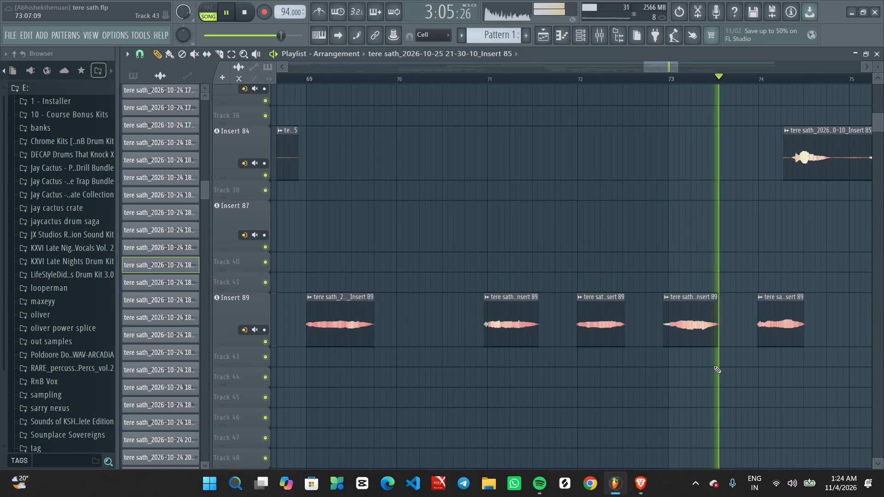
pyautogui.moveTo(714, 362); pyautogui.dragTo(603, 360, button='middle')
pyautogui.moveTo(375, 311); pyautogui.dragTo(839, 329, button='right')
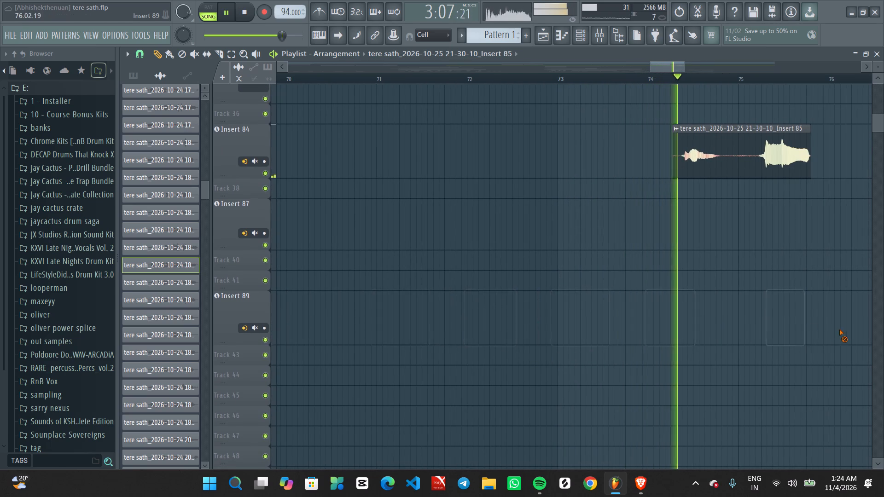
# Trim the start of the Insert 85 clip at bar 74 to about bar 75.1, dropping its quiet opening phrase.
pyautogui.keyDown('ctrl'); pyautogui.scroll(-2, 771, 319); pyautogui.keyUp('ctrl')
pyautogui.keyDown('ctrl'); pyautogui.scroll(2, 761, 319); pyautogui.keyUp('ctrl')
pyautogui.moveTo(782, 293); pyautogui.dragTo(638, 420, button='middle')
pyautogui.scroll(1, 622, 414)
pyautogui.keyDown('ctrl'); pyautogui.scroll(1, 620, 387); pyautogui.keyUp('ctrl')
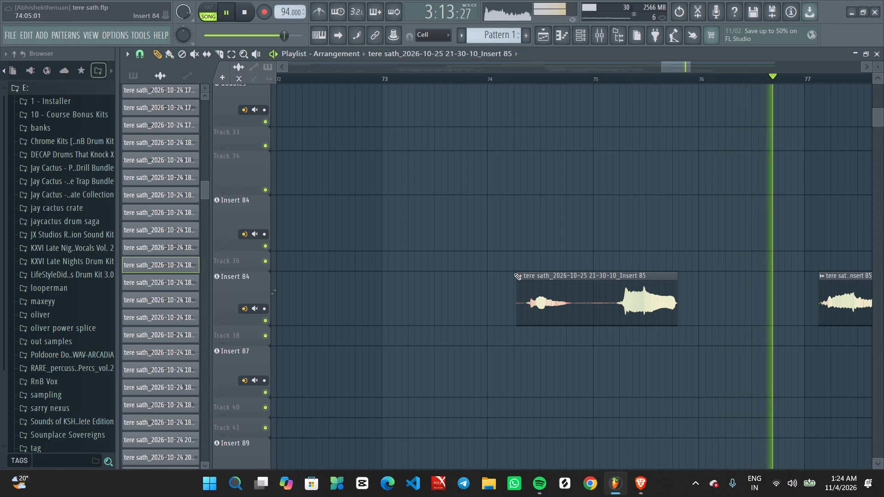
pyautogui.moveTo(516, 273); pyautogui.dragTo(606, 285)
# Delete the Insert 85 clips starting at about bar 77 and at about bar 79.6.
pyautogui.keyDown('ctrl'); pyautogui.scroll(-6, 614, 301); pyautogui.keyUp('ctrl')
pyautogui.rightClick(748, 302)
pyautogui.keyDown('ctrl'); pyautogui.scroll(-3, 749, 306); pyautogui.keyUp('ctrl')
pyautogui.moveTo(758, 317); pyautogui.dragTo(602, 347, button='middle')
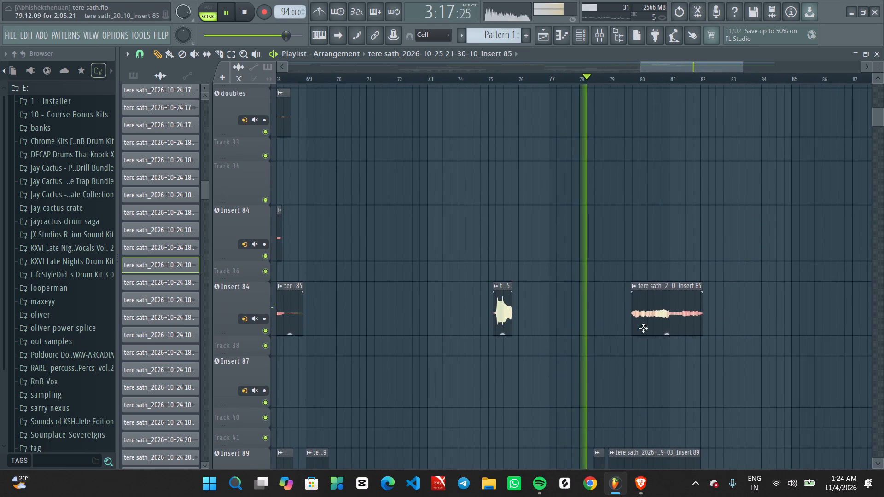
pyautogui.rightClick(656, 320)
# Review the remaining vocal clips across the Insert 71, Insert 78, Insert 84 and Insert 89 tracks near the song's end during playback.
pyautogui.scroll(8, 642, 320)
pyautogui.scroll(-1, 588, 323)
pyautogui.scroll(14, 588, 323)
pyautogui.scroll(-1, 583, 326)
pyautogui.scroll(3, 583, 326)
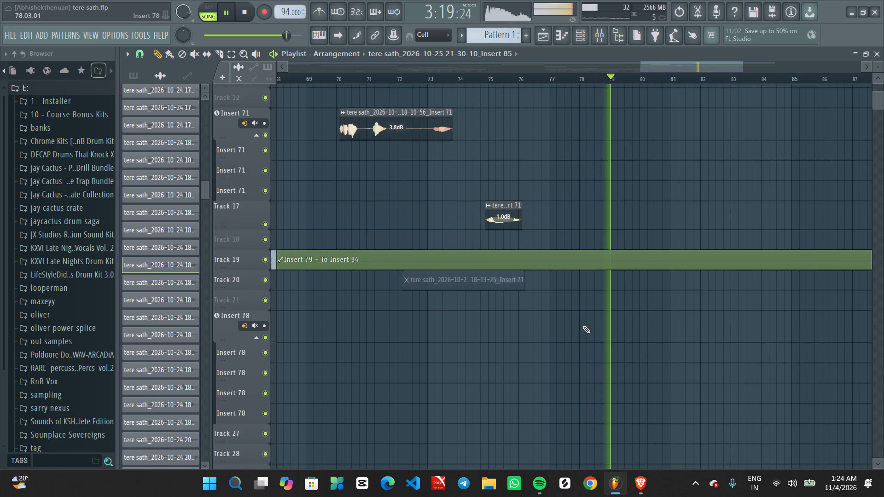
pyautogui.scroll(8, 583, 326)
pyautogui.keyDown('ctrl'); pyautogui.scroll(-13, 583, 326); pyautogui.keyUp('ctrl')
pyautogui.keyDown('ctrl'); pyautogui.scroll(3, 682, 357); pyautogui.keyUp('ctrl')
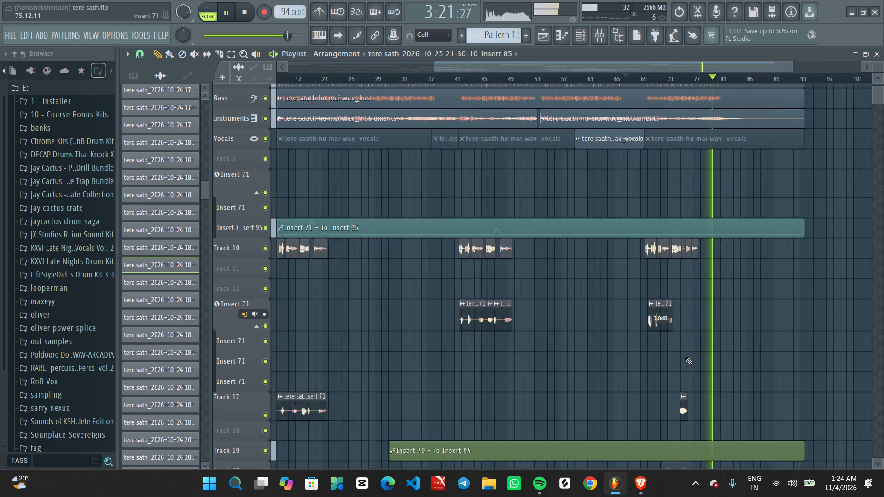
pyautogui.keyDown('ctrl'); pyautogui.scroll(4, 685, 357); pyautogui.keyUp('ctrl')
pyautogui.scroll(1, 726, 392)
pyautogui.moveTo(720, 382); pyautogui.dragTo(601, 186, button='middle')
pyautogui.keyDown('alt'); pyautogui.scroll(-2, 636, 300); pyautogui.keyUp('alt')
pyautogui.scroll(4, 641, 305)
pyautogui.scroll(-3, 645, 315)
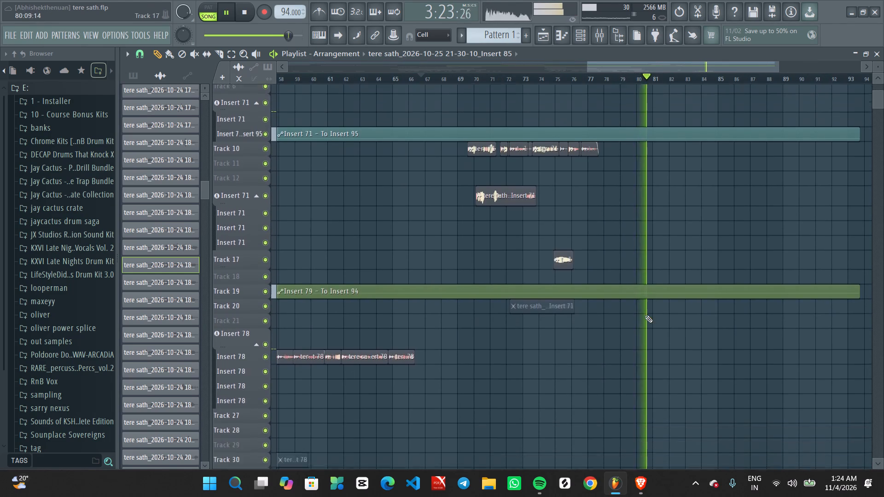
pyautogui.scroll(-5, 645, 315)
pyautogui.scroll(1, 645, 315)
pyautogui.scroll(-8, 645, 315)
pyautogui.scroll(1, 645, 314)
pyautogui.scroll(-17, 645, 314)
pyautogui.keyDown('ctrl'); pyautogui.scroll(3, 634, 322); pyautogui.keyUp('ctrl')
pyautogui.keyDown('ctrl'); pyautogui.scroll(-1, 634, 324); pyautogui.keyUp('ctrl')
pyautogui.keyDown('ctrl'); pyautogui.scroll(2, 634, 324); pyautogui.keyUp('ctrl')
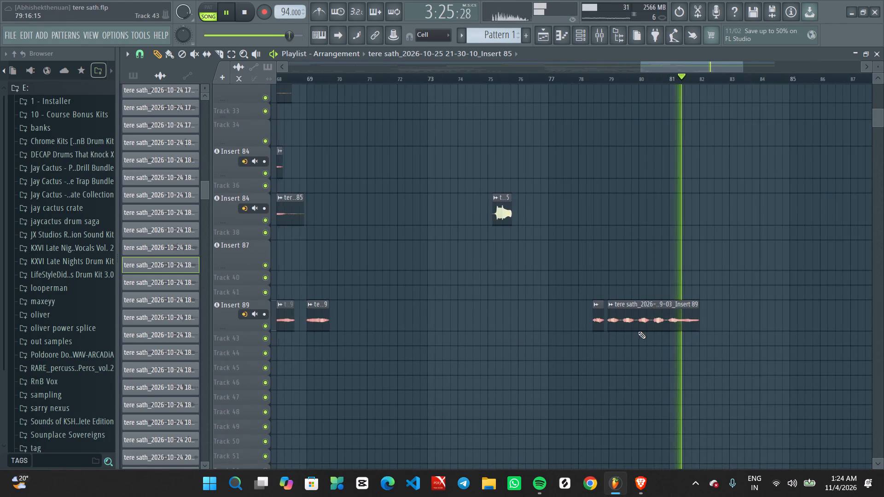
# Raise the gain of the two Insert 89 clips between bars 78 and 82 to 4.8 dB and replay from bar 78.
pyautogui.keyDown('ctrl'); pyautogui.scroll(5, 638, 332); pyautogui.keyUp('ctrl')
pyautogui.press('space')
pyautogui.press('space')
pyautogui.keyDown('ctrl'); pyautogui.moveTo(512, 280); pyautogui.dragTo(854, 384); pyautogui.keyUp('ctrl')
pyautogui.keyDown('ctrl'); pyautogui.scroll(3, 745, 372); pyautogui.keyUp('ctrl')
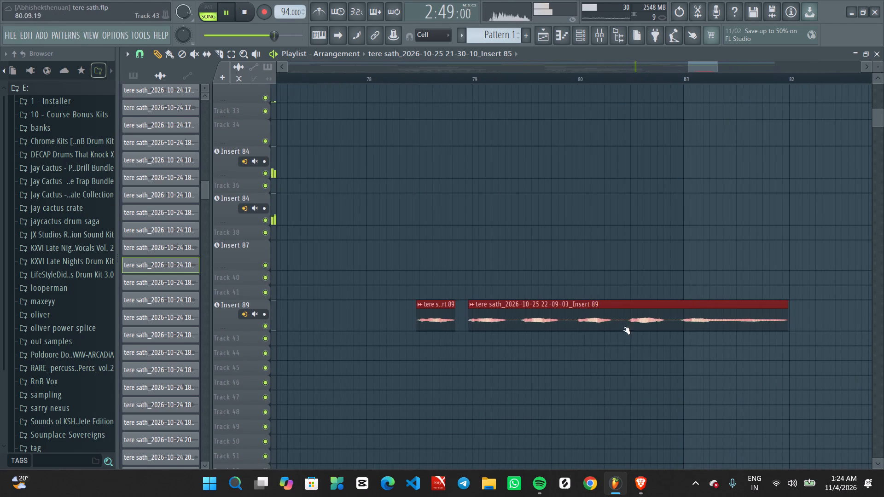
pyautogui.moveTo(628, 329); pyautogui.dragTo(631, 307)
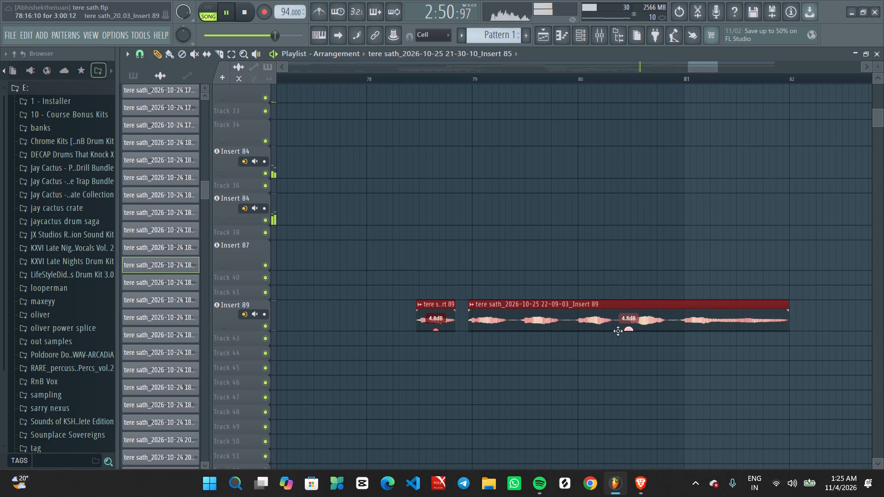
pyautogui.click(372, 81)
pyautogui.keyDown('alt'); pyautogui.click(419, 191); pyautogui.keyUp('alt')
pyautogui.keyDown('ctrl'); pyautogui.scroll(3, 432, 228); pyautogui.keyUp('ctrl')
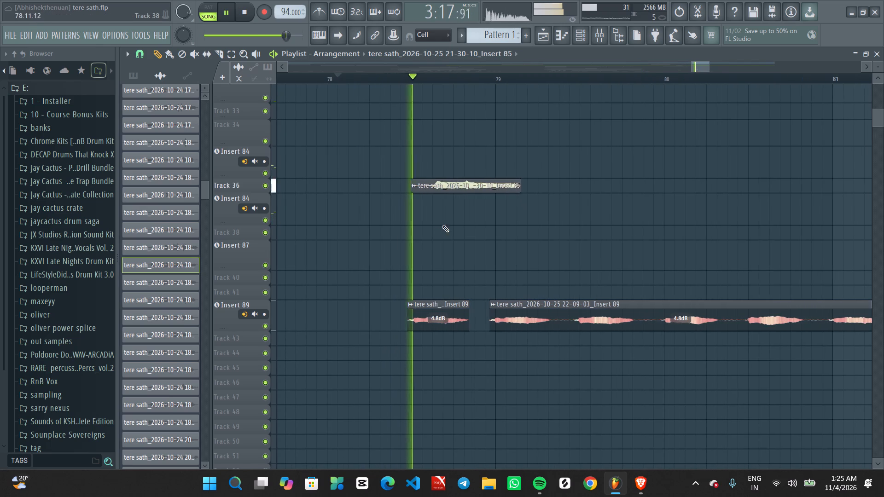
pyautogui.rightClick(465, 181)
# Lower the PanCake2 mix on the Insert 92 mixer track to about 52% and restart playback.
pyautogui.keyDown('ctrl'); pyautogui.scroll(2, 465, 214); pyautogui.keyUp('ctrl')
pyautogui.keyDown('ctrl'); pyautogui.scroll(-6, 471, 216); pyautogui.keyUp('ctrl')
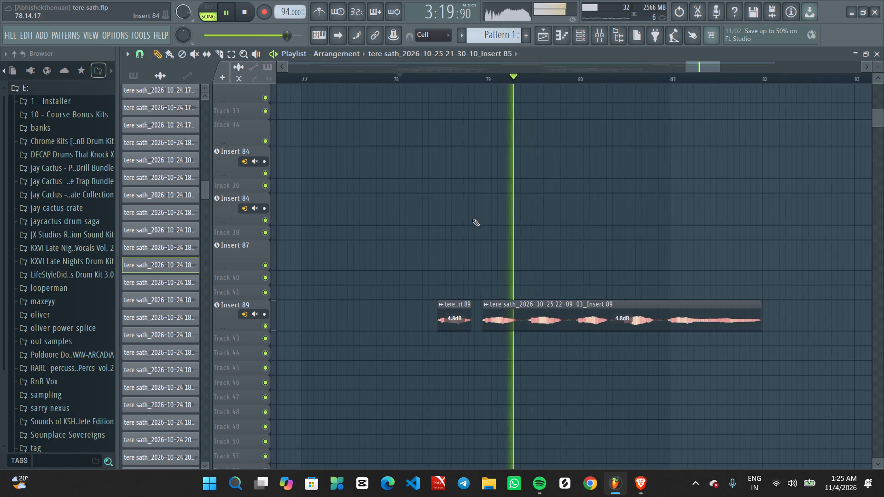
pyautogui.keyDown('ctrl'); pyautogui.scroll(3, 472, 235); pyautogui.keyUp('ctrl')
pyautogui.moveTo(500, 250); pyautogui.dragTo(501, 265, button='middle')
pyautogui.keyDown('alt'); pyautogui.scroll(2, 499, 272); pyautogui.keyUp('alt')
pyautogui.keyDown('alt'); pyautogui.scroll(-4, 499, 273); pyautogui.keyUp('alt')
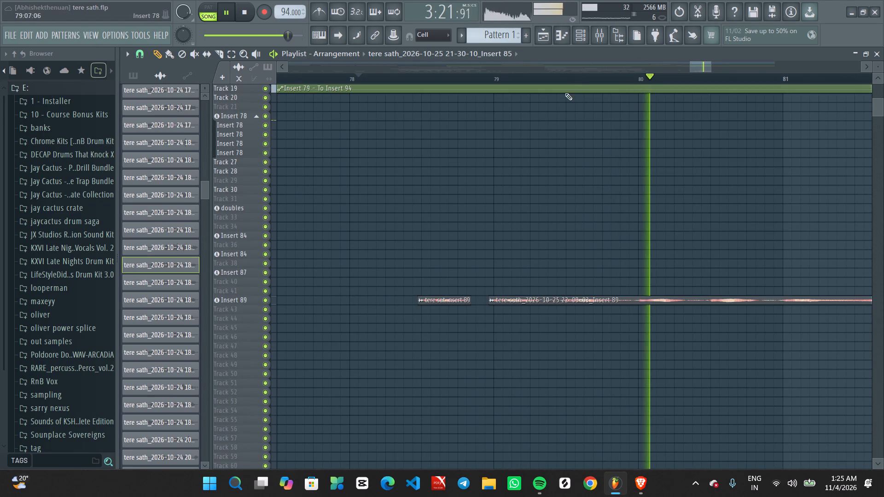
pyautogui.click(603, 41)
pyautogui.click(672, 168)
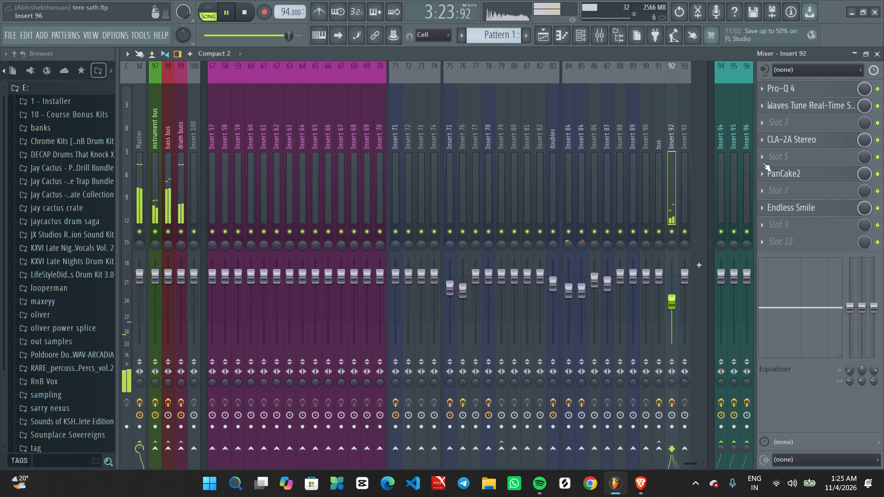
pyautogui.click(800, 176)
pyautogui.scroll(-2, 471, 223)
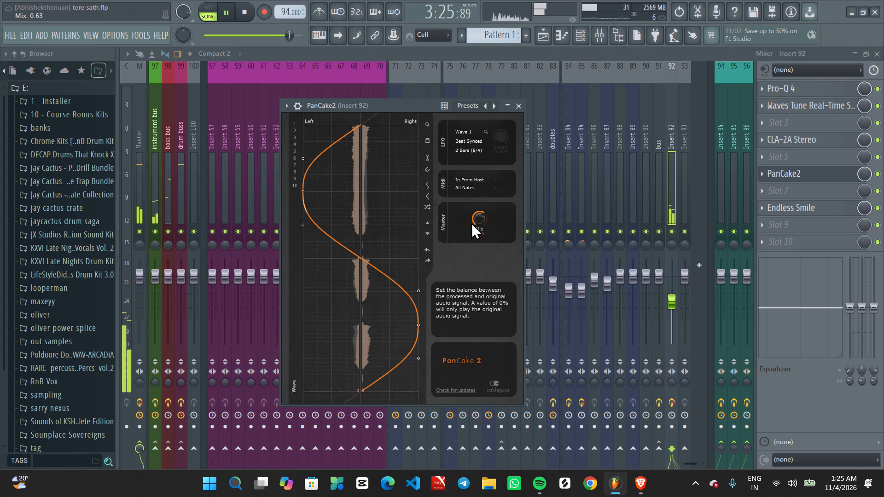
pyautogui.scroll(-18, 471, 222)
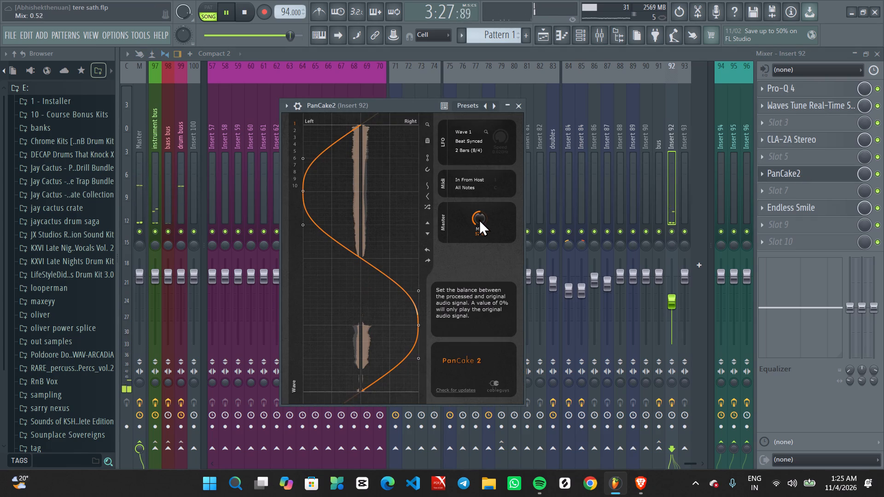
pyautogui.press('space')
pyautogui.press('space')
# Review the arrangement's vocal tracks around bars 75–82 during playback.
pyautogui.click(538, 37)
pyautogui.keyDown('ctrl'); pyautogui.scroll(-2, 515, 167); pyautogui.keyUp('ctrl')
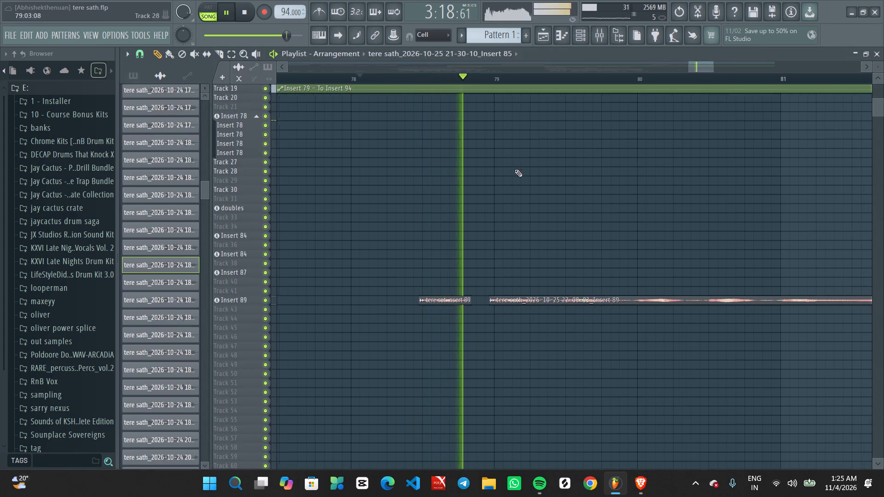
pyautogui.keyDown('ctrl'); pyautogui.scroll(-4, 515, 169); pyautogui.keyUp('ctrl')
pyautogui.scroll(12, 503, 217)
pyautogui.keyDown('alt'); pyautogui.scroll(-3, 506, 218); pyautogui.keyUp('alt')
pyautogui.scroll(2, 506, 218)
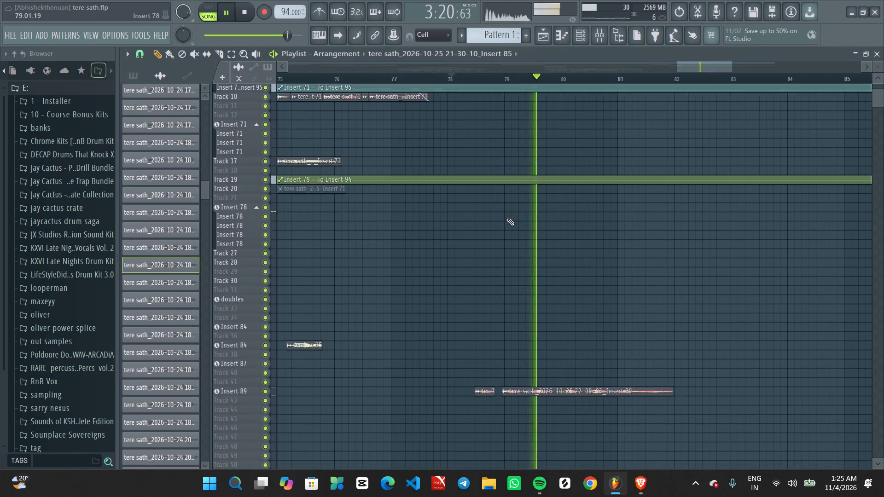
pyautogui.scroll(11, 507, 218)
pyautogui.keyDown('ctrl'); pyautogui.scroll(-8, 507, 218); pyautogui.keyUp('ctrl')
pyautogui.keyDown('ctrl'); pyautogui.scroll(4, 506, 223); pyautogui.keyUp('ctrl')
pyautogui.moveTo(506, 256); pyautogui.dragTo(596, 204, button='middle')
# Replay from bar 75 and delete the short loud Insert 85 clip there.
pyautogui.click(481, 76)
pyautogui.keyDown('alt'); pyautogui.scroll(3, 505, 214); pyautogui.keyUp('alt')
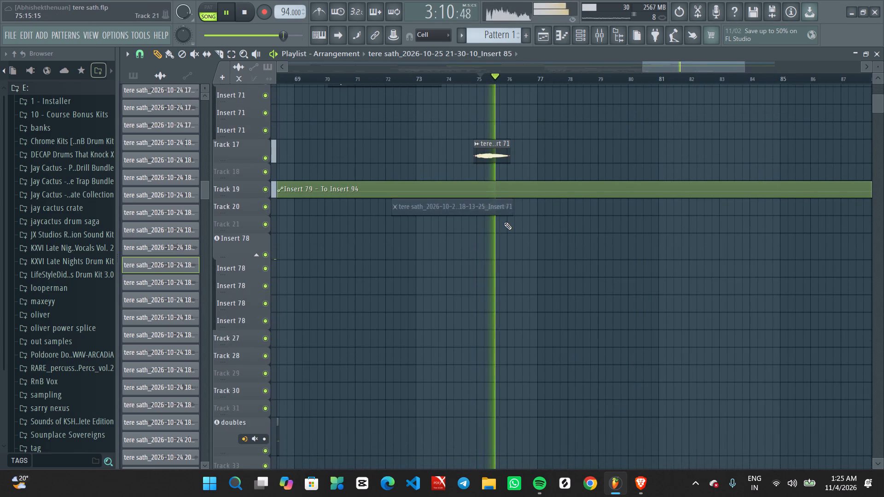
pyautogui.keyDown('ctrl'); pyautogui.scroll(3, 498, 225); pyautogui.keyUp('ctrl')
pyautogui.scroll(-18, 495, 225)
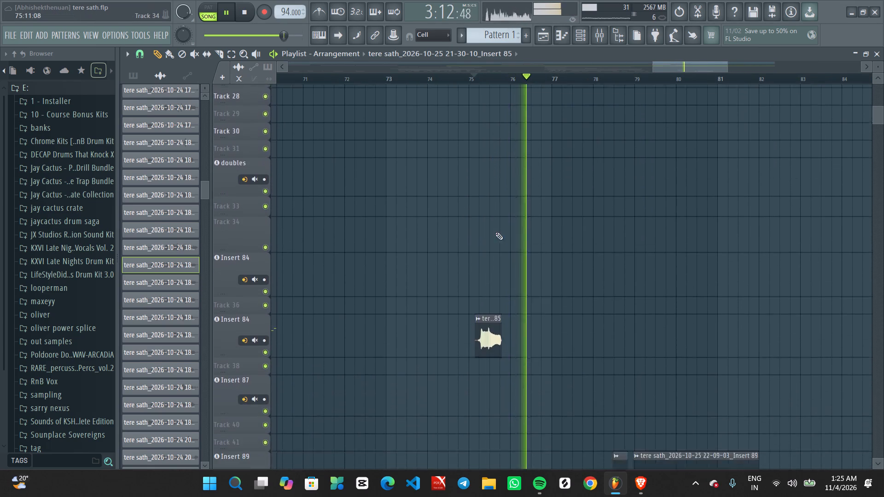
pyautogui.scroll(-3, 495, 232)
pyautogui.keyDown('ctrl'); pyautogui.scroll(-4, 493, 248); pyautogui.keyUp('ctrl')
pyautogui.rightClick(492, 248)
# Save the project.
pyautogui.keyDown('ctrl'); pyautogui.scroll(4, 492, 247); pyautogui.keyUp('ctrl')
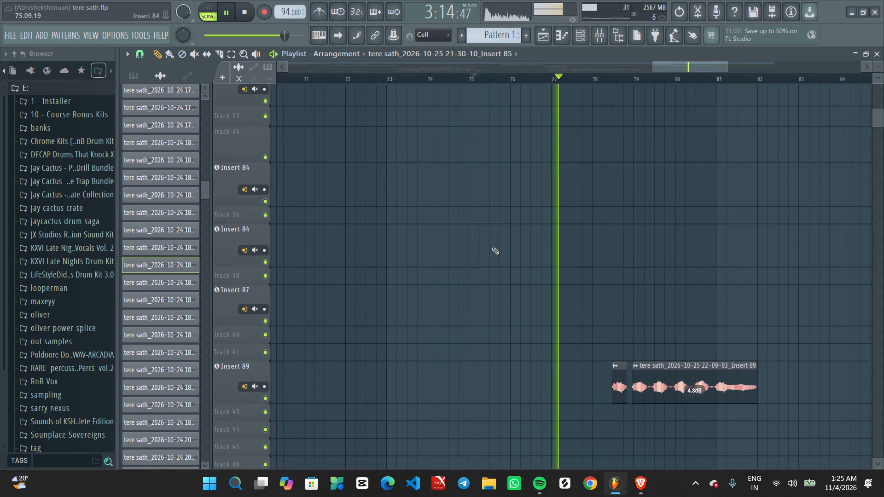
pyautogui.scroll(-3, 492, 247)
pyautogui.scroll(6, 492, 247)
pyautogui.keyDown('ctrl'); pyautogui.scroll(-20, 492, 247); pyautogui.keyUp('ctrl')
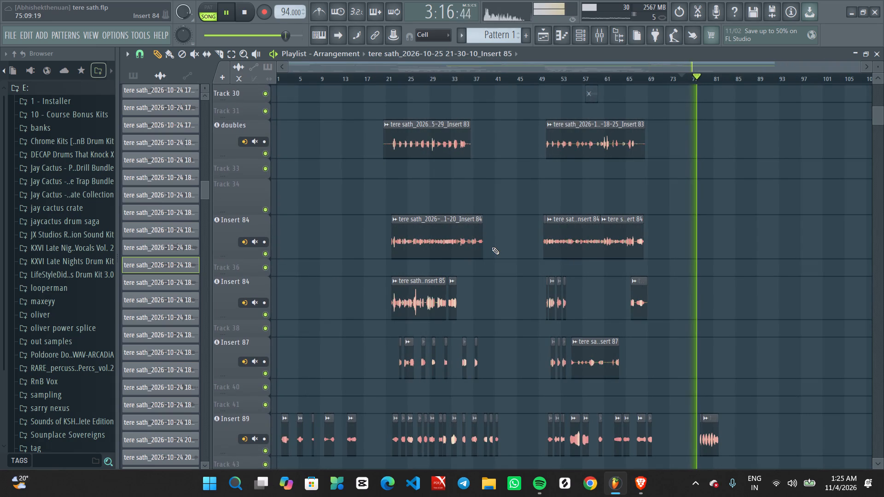
pyautogui.hotkey('ctrl', 's')
# Review the closing section from bar 77 during playback and inspect the effects on the vocal bus mixer track.
pyautogui.keyDown('ctrl'); pyautogui.scroll(2, 510, 260); pyautogui.keyUp('ctrl')
pyautogui.moveTo(678, 267); pyautogui.dragTo(484, 357, button='middle')
pyautogui.keyDown('alt'); pyautogui.scroll(-3, 548, 319); pyautogui.keyUp('alt')
pyautogui.keyDown('ctrl'); pyautogui.scroll(3, 568, 318); pyautogui.keyUp('ctrl')
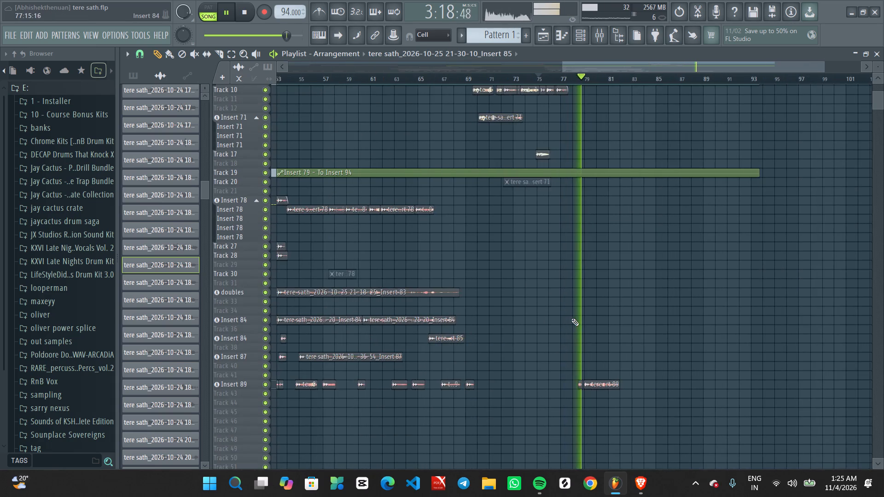
pyautogui.moveTo(578, 296); pyautogui.dragTo(582, 243, button='middle')
pyautogui.keyDown('ctrl'); pyautogui.scroll(1, 579, 242); pyautogui.keyUp('ctrl')
pyautogui.moveTo(595, 232); pyautogui.dragTo(542, 341, button='middle')
pyautogui.keyDown('ctrl'); pyautogui.scroll(1, 541, 341); pyautogui.keyUp('ctrl')
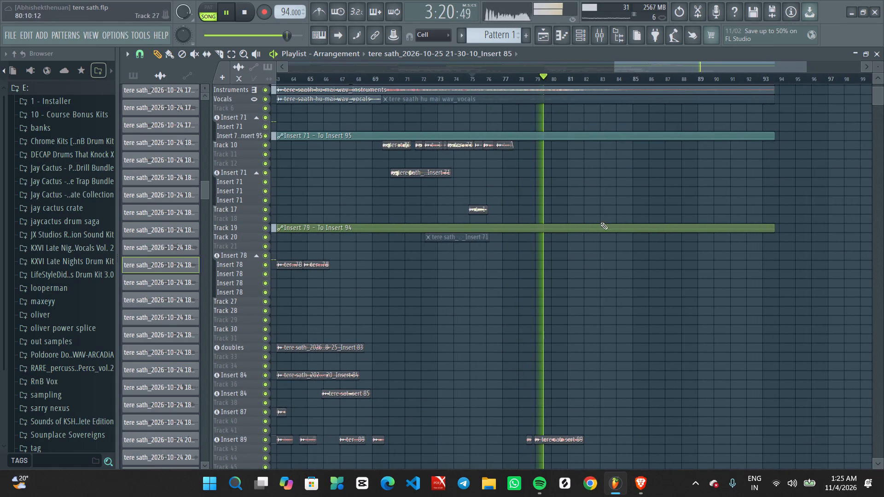
pyautogui.click(601, 35)
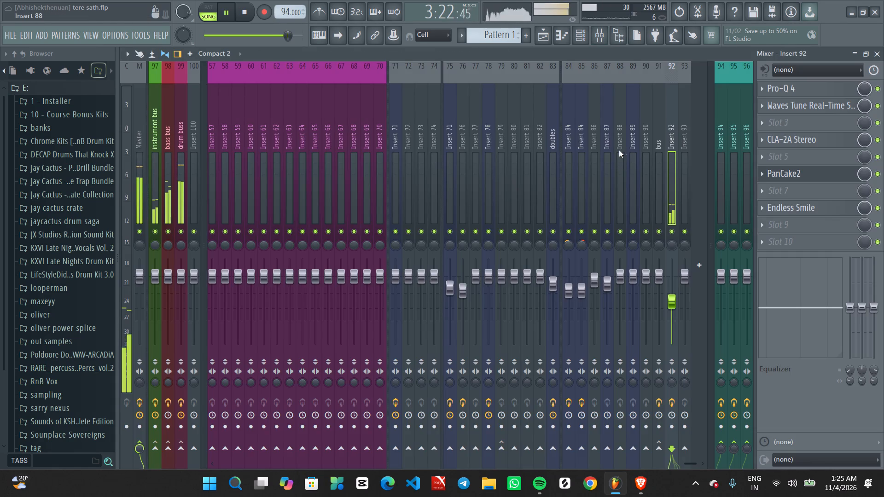
pyautogui.click(657, 161)
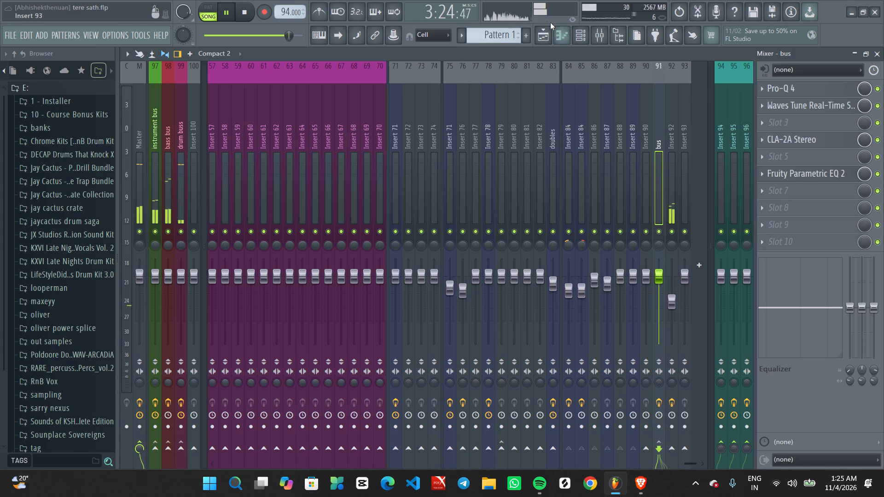
pyautogui.click(541, 28)
# Restart playback from the beginning of the whole arrangement.
pyautogui.scroll(6, 548, 312)
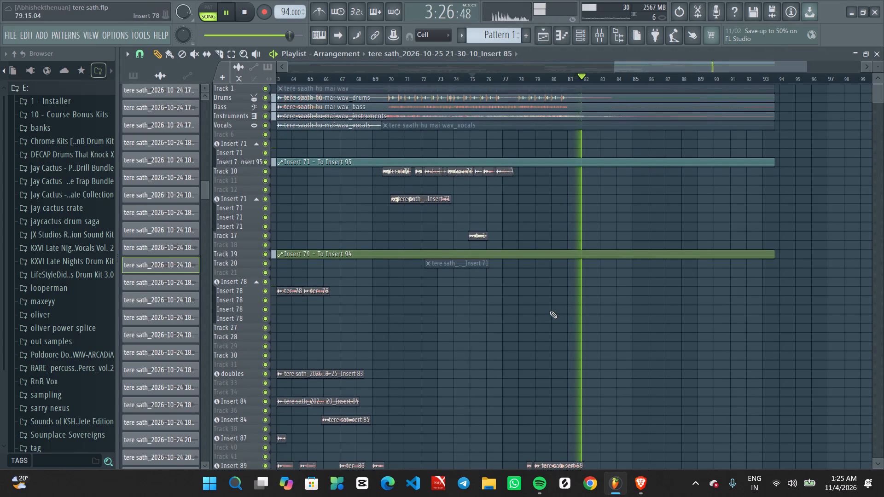
pyautogui.keyDown('ctrl'); pyautogui.scroll(-8, 550, 310); pyautogui.keyUp('ctrl')
pyautogui.keyDown('ctrl'); pyautogui.scroll(-5, 420, 237); pyautogui.keyUp('ctrl')
pyautogui.moveTo(294, 81); pyautogui.dragTo(215, 97)
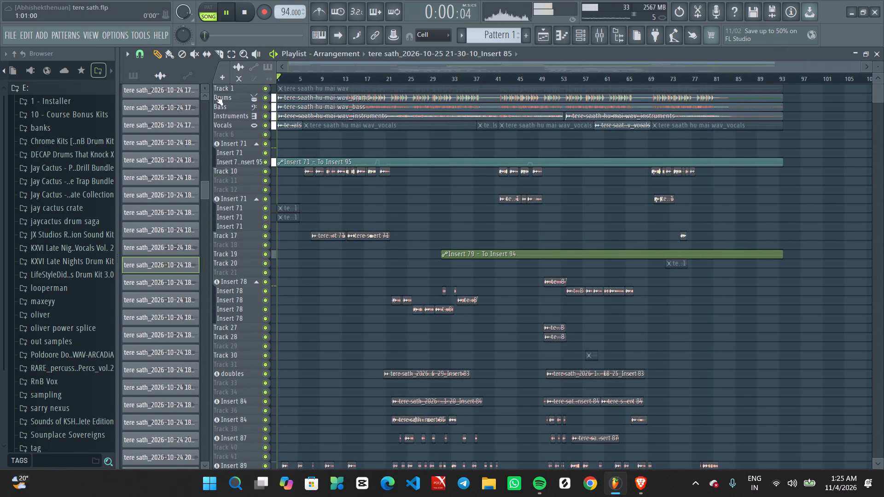
pyautogui.moveTo(215, 97); pyautogui.dragTo(213, 97)
pyautogui.press('space')
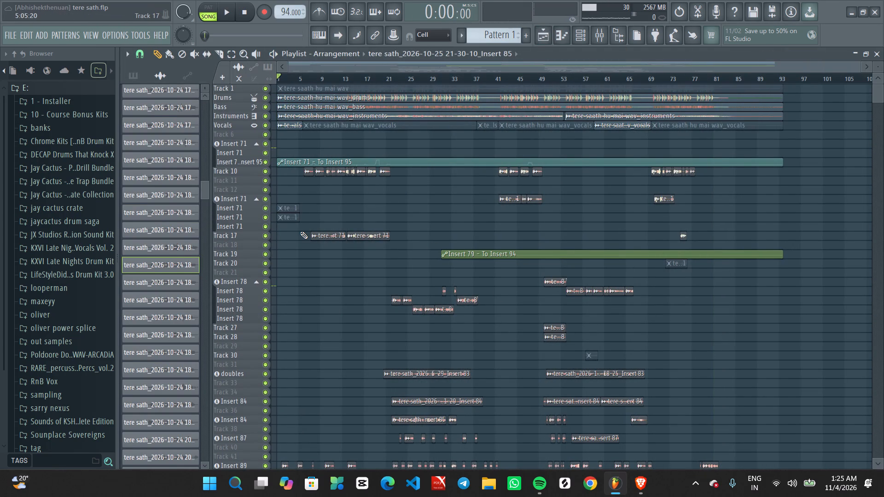
pyautogui.press('space')
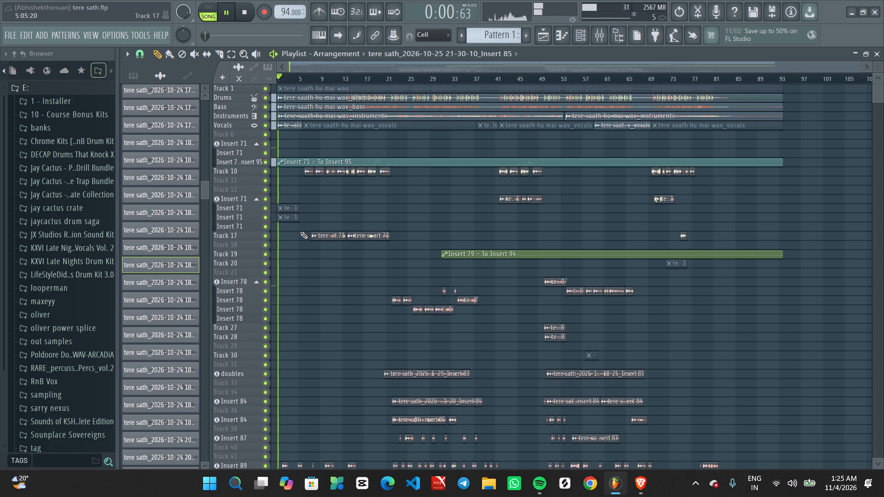
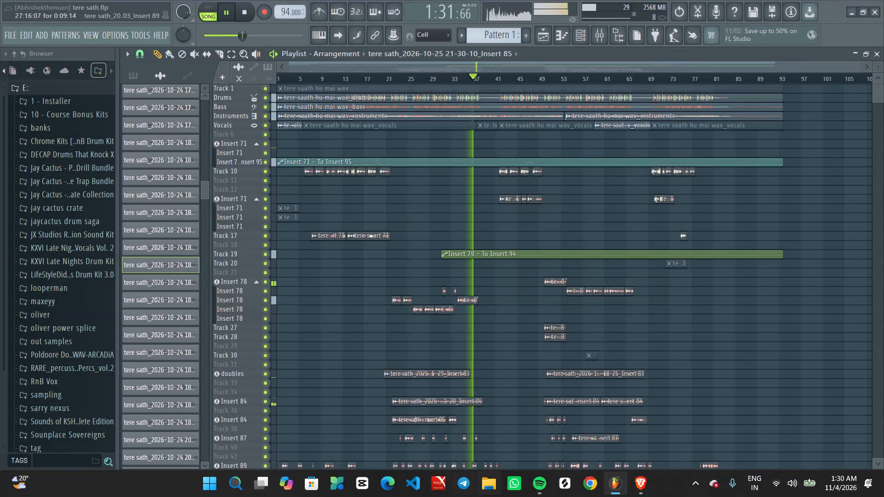
# Play the song from about bar 30 and examine the doubles, Insert 84 and Insert 87 vocal clips.
pyautogui.keyDown('alt'); pyautogui.scroll(2, 490, 363); pyautogui.keyUp('alt')
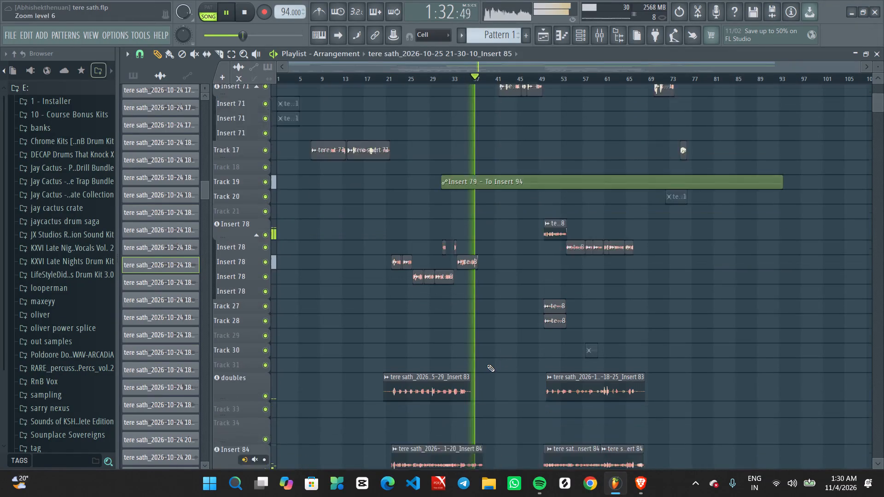
pyautogui.keyDown('alt'); pyautogui.scroll(2, 487, 364); pyautogui.keyUp('alt')
pyautogui.keyDown('ctrl'); pyautogui.scroll(3, 487, 366); pyautogui.keyUp('ctrl')
pyautogui.moveTo(501, 379); pyautogui.dragTo(502, 122, button='middle')
pyautogui.press('space')
pyautogui.press('space')
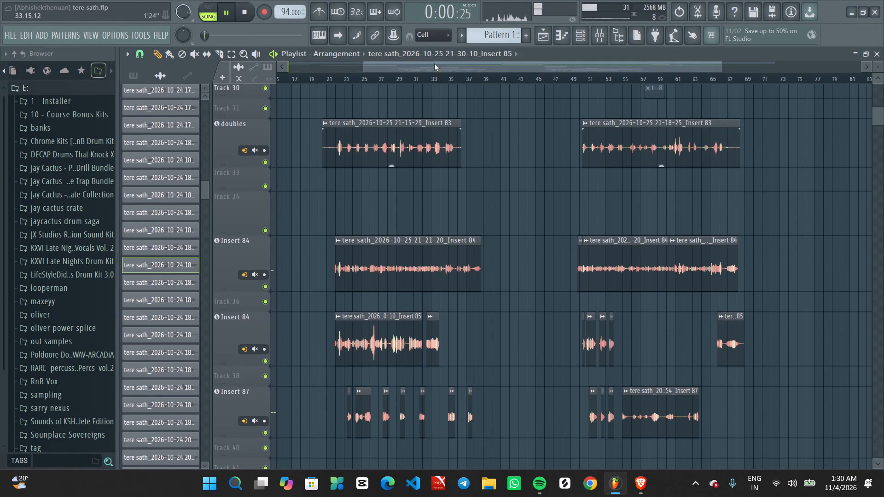
pyautogui.click(414, 76)
pyautogui.keyDown('ctrl'); pyautogui.scroll(2, 436, 332); pyautogui.keyUp('ctrl')
pyautogui.scroll(1, 450, 384)
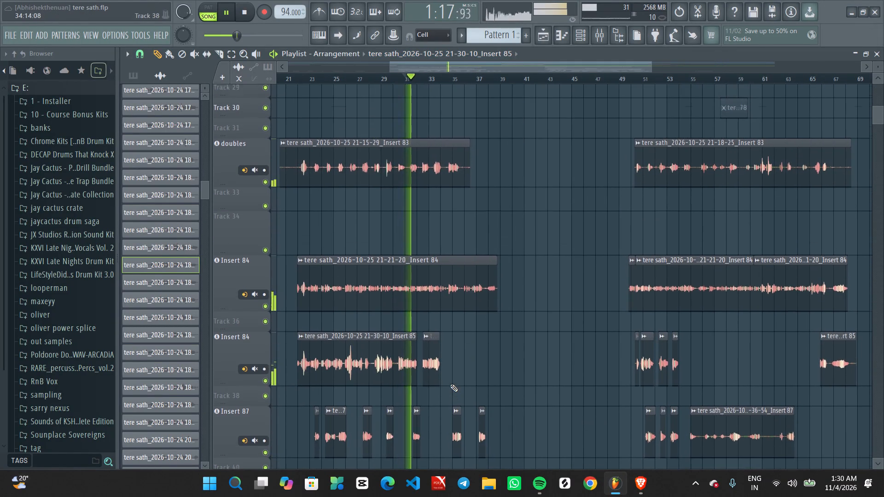
pyautogui.scroll(2, 450, 384)
pyautogui.keyDown('ctrl'); pyautogui.scroll(4, 443, 397); pyautogui.keyUp('ctrl')
pyautogui.moveTo(491, 366); pyautogui.dragTo(585, 281, button='middle')
pyautogui.keyDown('ctrl'); pyautogui.scroll(3, 533, 319); pyautogui.keyUp('ctrl')
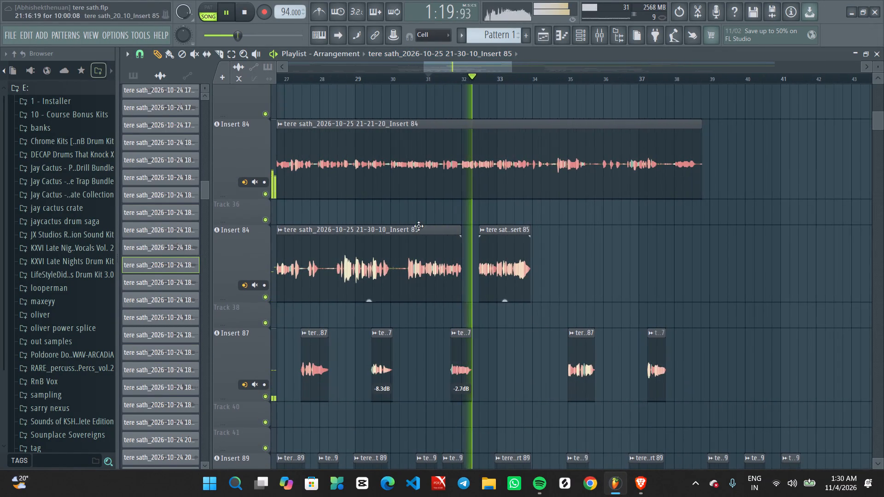
# Replay from about bar 29 and examine the Insert 85, Insert 87 and Insert 89 vocal clips up to bar 34.
pyautogui.press('space')
pyautogui.press('space')
pyautogui.click(345, 77)
pyautogui.keyDown('ctrl'); pyautogui.scroll(1, 410, 290); pyautogui.keyUp('ctrl')
pyautogui.keyDown('alt'); pyautogui.scroll(-3, 425, 336); pyautogui.keyUp('alt')
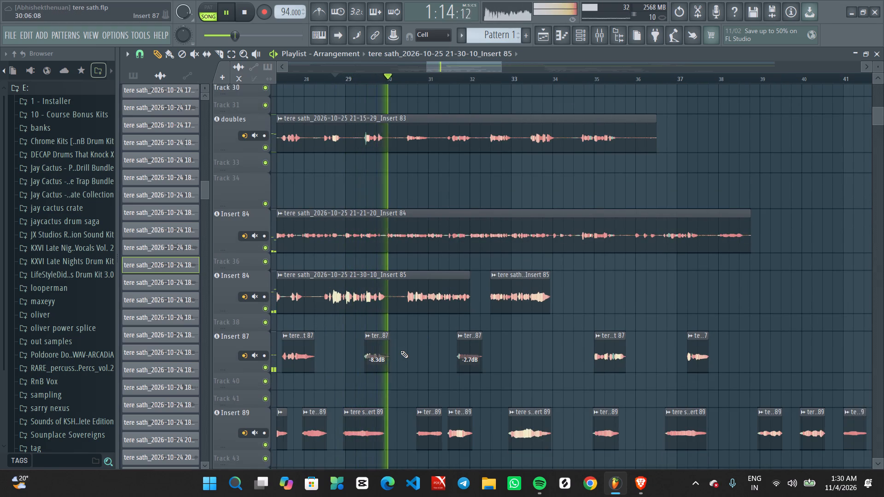
pyautogui.scroll(2, 415, 354)
pyautogui.keyDown('ctrl'); pyautogui.scroll(2, 432, 365); pyautogui.keyUp('ctrl')
pyautogui.moveTo(428, 368); pyautogui.dragTo(421, 297, button='middle')
pyautogui.keyDown('ctrl'); pyautogui.scroll(1, 454, 332); pyautogui.keyUp('ctrl')
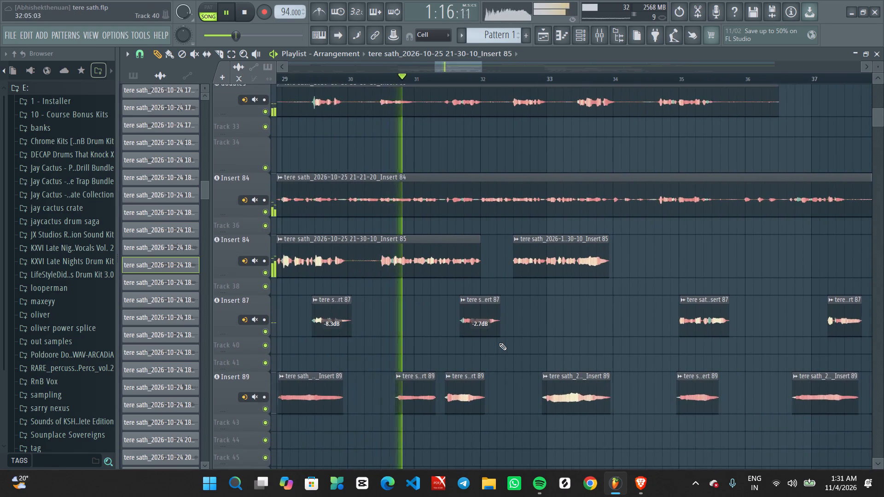
pyautogui.keyDown('ctrl'); pyautogui.scroll(2, 499, 343); pyautogui.keyUp('ctrl')
pyautogui.moveTo(503, 310); pyautogui.dragTo(491, 258, button='middle')
pyautogui.keyDown('alt'); pyautogui.scroll(2, 479, 279); pyautogui.keyUp('alt')
pyautogui.keyDown('ctrl'); pyautogui.scroll(2, 494, 291); pyautogui.keyUp('ctrl')
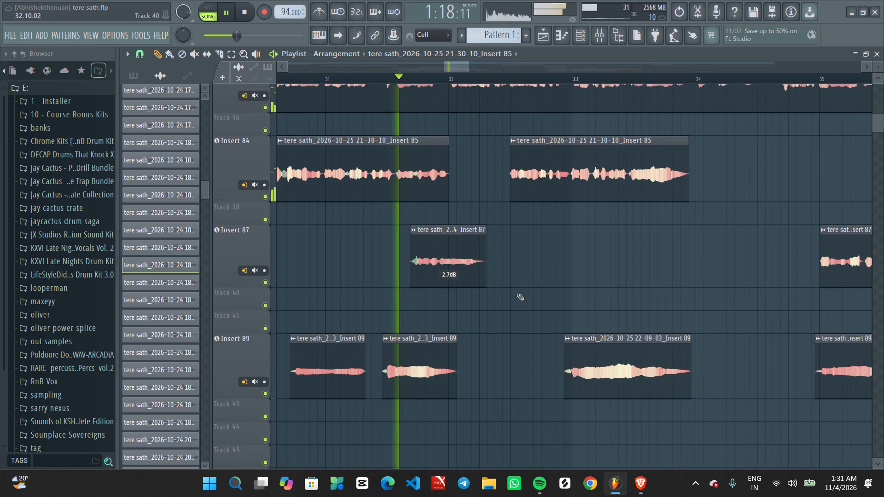
pyautogui.keyDown('ctrl'); pyautogui.scroll(-1, 506, 294); pyautogui.keyUp('ctrl')
pyautogui.keyDown('ctrl'); pyautogui.scroll(2, 560, 292); pyautogui.keyUp('ctrl')
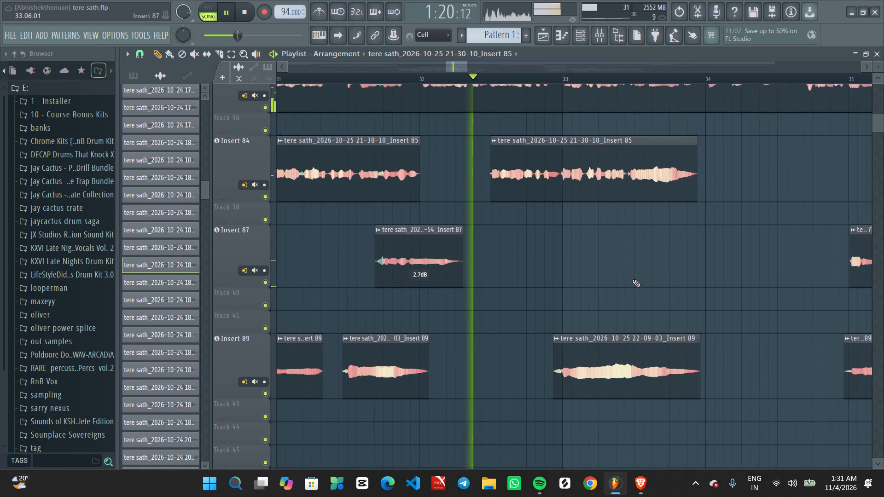
pyautogui.moveTo(639, 277); pyautogui.dragTo(491, 306, button='middle')
pyautogui.keyDown('alt'); pyautogui.scroll(-4, 481, 306); pyautogui.keyUp('alt')
pyautogui.keyDown('alt'); pyautogui.scroll(3, 482, 306); pyautogui.keyUp('alt')
pyautogui.keyDown('ctrl'); pyautogui.scroll(2, 513, 306); pyautogui.keyUp('ctrl')
pyautogui.moveTo(620, 283); pyautogui.dragTo(536, 279, button='middle')
pyautogui.keyDown('ctrl'); pyautogui.scroll(1, 518, 289); pyautogui.keyUp('ctrl')
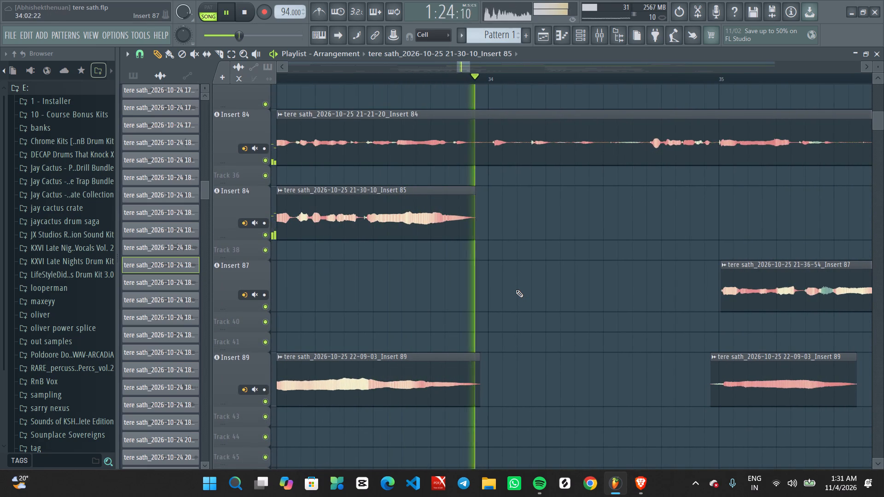
# Listen to the doubles track soloed, and together with the track holding the Insert 85 clips, around bar 33.
pyautogui.press('space')
pyautogui.press('space')
pyautogui.scroll(11, 487, 270)
pyautogui.keyDown('ctrl'); pyautogui.scroll(-5, 455, 284); pyautogui.keyUp('ctrl')
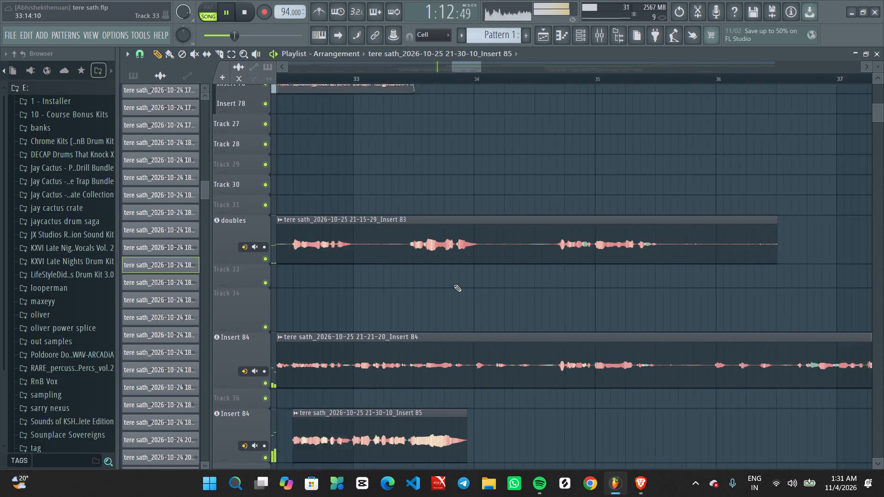
pyautogui.keyDown('ctrl'); pyautogui.scroll(-2, 454, 284); pyautogui.keyUp('ctrl')
pyautogui.keyDown('ctrl'); pyautogui.click(264, 259); pyautogui.keyUp('ctrl')
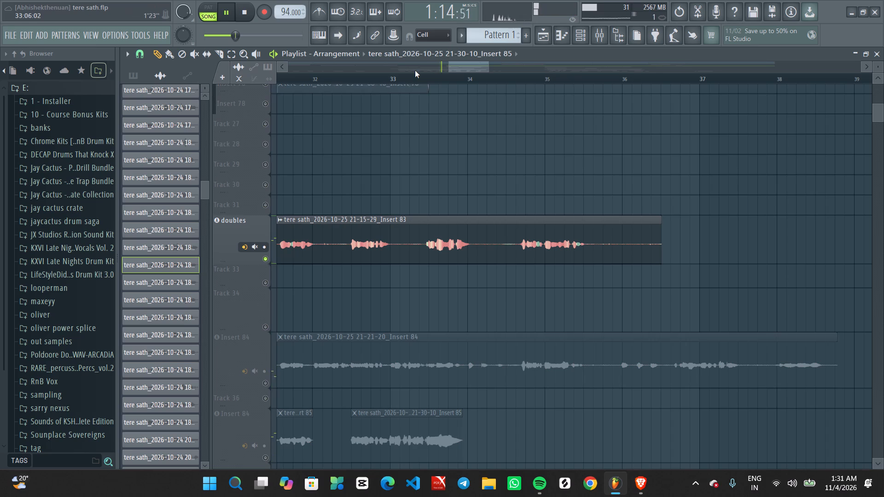
pyautogui.click(417, 78)
pyautogui.scroll(-2, 453, 269)
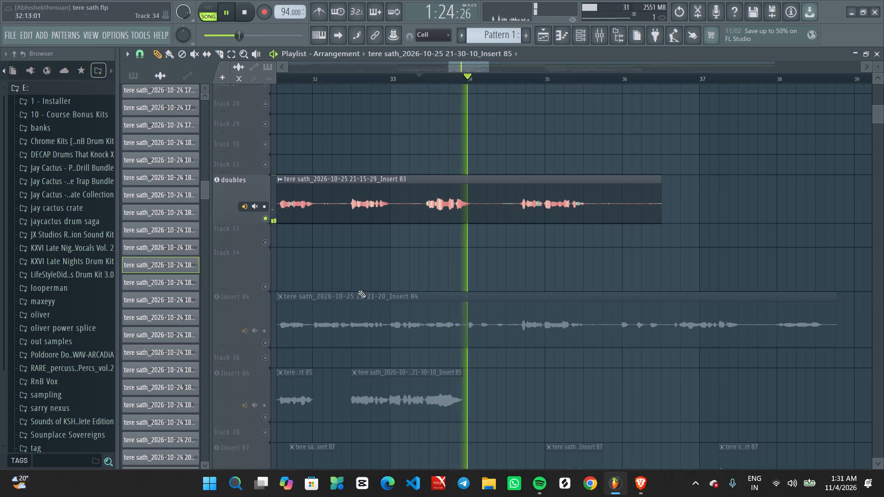
pyautogui.press('space')
pyautogui.scroll(-2, 279, 375)
pyautogui.click(264, 376)
pyautogui.press('space')
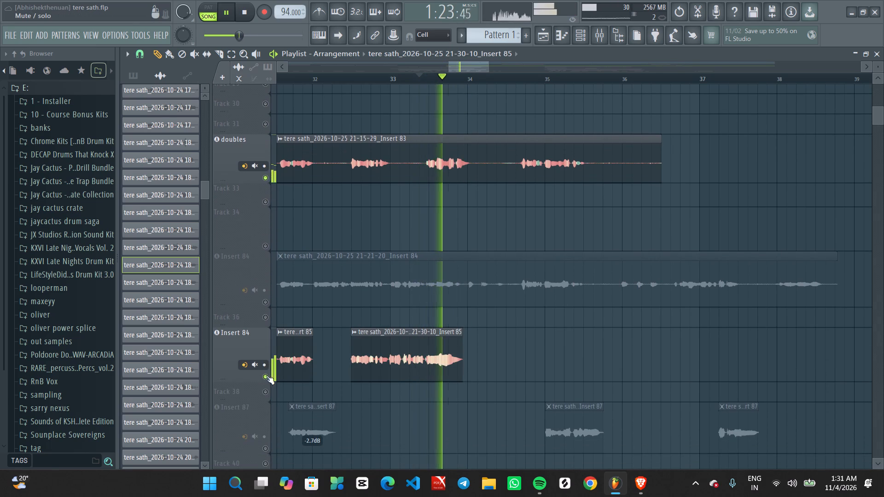
pyautogui.press('space')
# Shorten the Insert 85 clip around bar 33 to end at about bar 33.4, with a short fade-out.
pyautogui.keyDown('ctrl'); pyautogui.scroll(3, 477, 349); pyautogui.keyUp('ctrl')
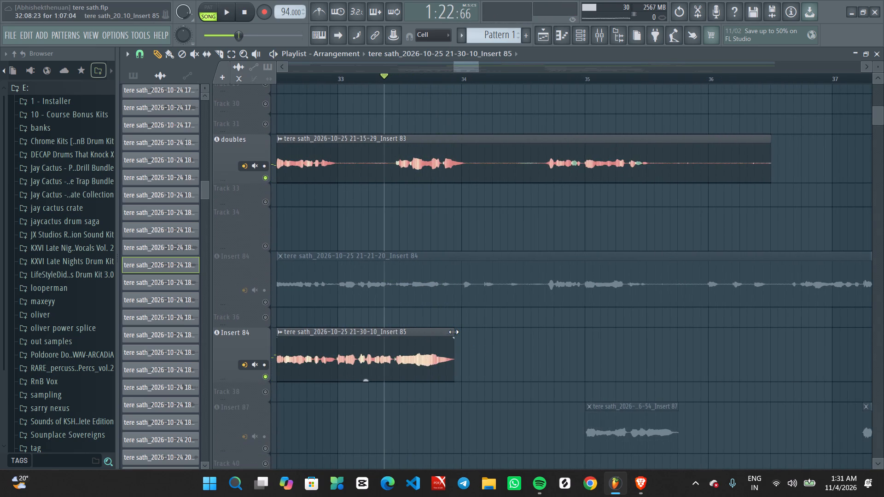
pyautogui.moveTo(454, 332); pyautogui.dragTo(395, 323)
pyautogui.moveTo(390, 340); pyautogui.dragTo(387, 340)
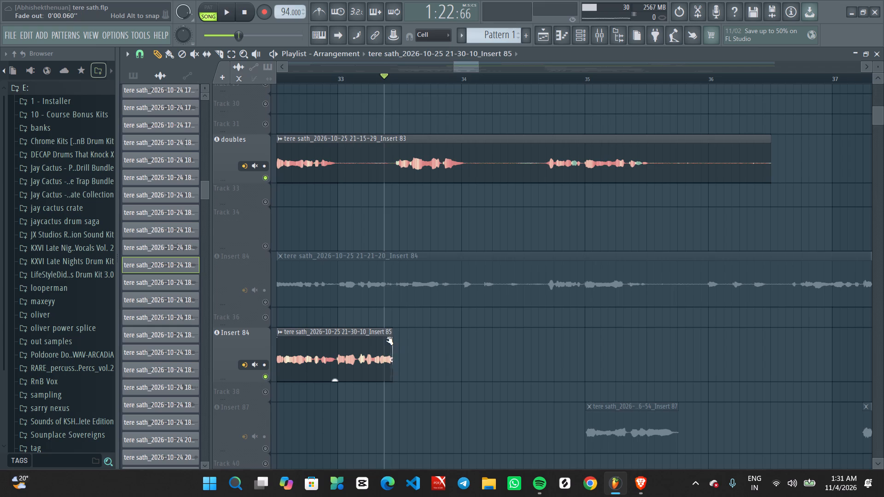
pyautogui.moveTo(387, 340); pyautogui.dragTo(385, 339)
pyautogui.press('space')
pyautogui.keyDown('ctrl'); pyautogui.scroll(-4, 395, 322); pyautogui.keyUp('ctrl')
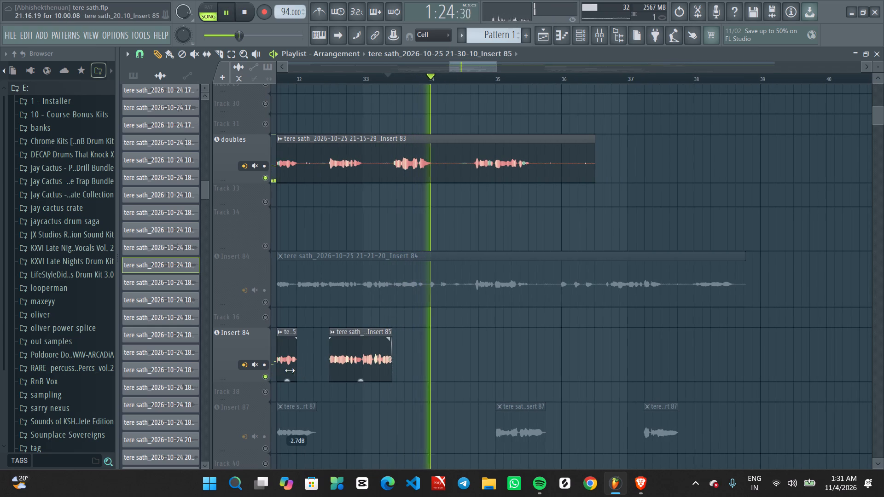
# Turn all tracks back on and listen from about bar 33 through the Insert 87 clip at bar 35.
pyautogui.keyDown('ctrl'); pyautogui.doubleClick(267, 376); pyautogui.keyUp('ctrl')
pyautogui.press('space')
pyautogui.press('space')
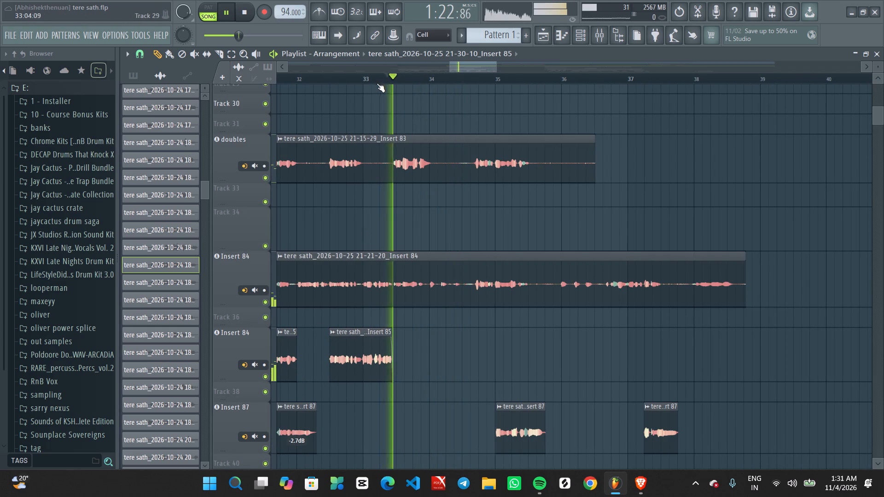
pyautogui.click(376, 83)
pyautogui.keyDown('ctrl'); pyautogui.scroll(1, 425, 367); pyautogui.keyUp('ctrl')
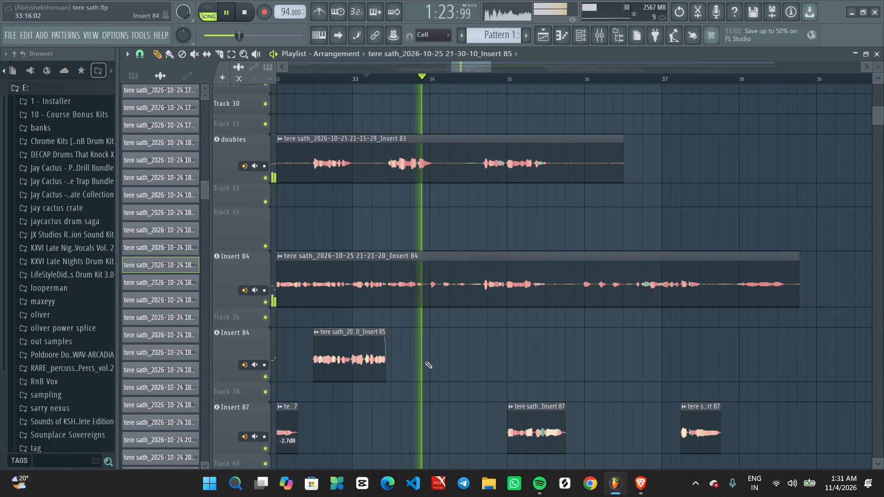
pyautogui.keyDown('alt'); pyautogui.scroll(-1, 415, 354); pyautogui.keyUp('alt')
pyautogui.keyDown('alt'); pyautogui.scroll(3, 392, 352); pyautogui.keyUp('alt')
pyautogui.keyDown('ctrl'); pyautogui.scroll(2, 388, 350); pyautogui.keyUp('ctrl')
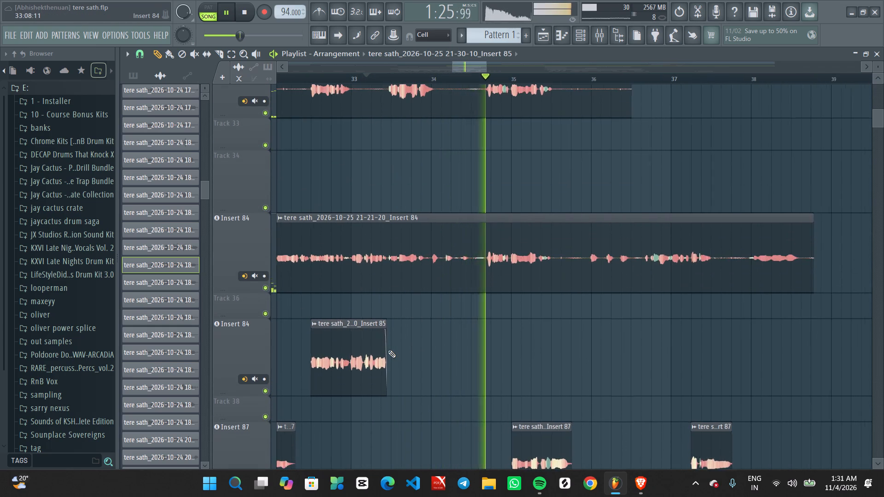
pyautogui.keyDown('ctrl'); pyautogui.scroll(4, 388, 350); pyautogui.keyUp('ctrl')
pyautogui.keyDown('ctrl'); pyautogui.scroll(-19, 389, 349); pyautogui.keyUp('ctrl')
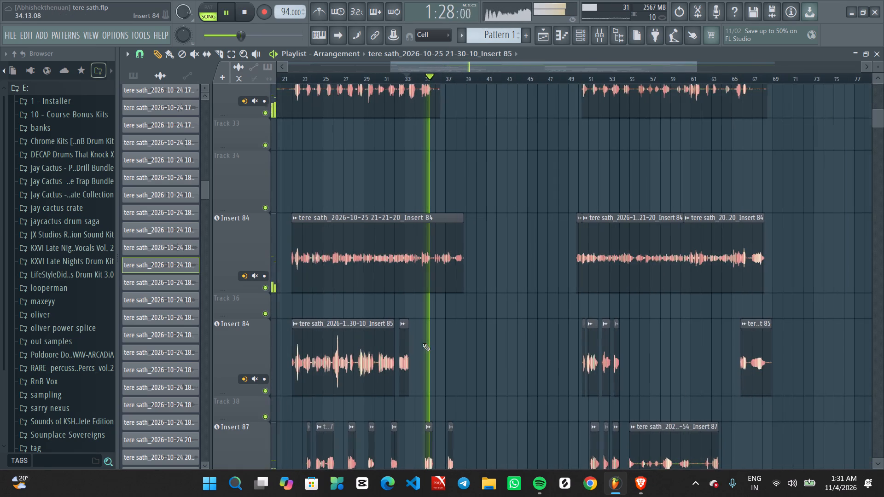
pyautogui.keyDown('ctrl'); pyautogui.scroll(8, 425, 346); pyautogui.keyUp('ctrl')
pyautogui.keyDown('alt'); pyautogui.scroll(-7, 425, 347); pyautogui.keyUp('alt')
pyautogui.press('space')
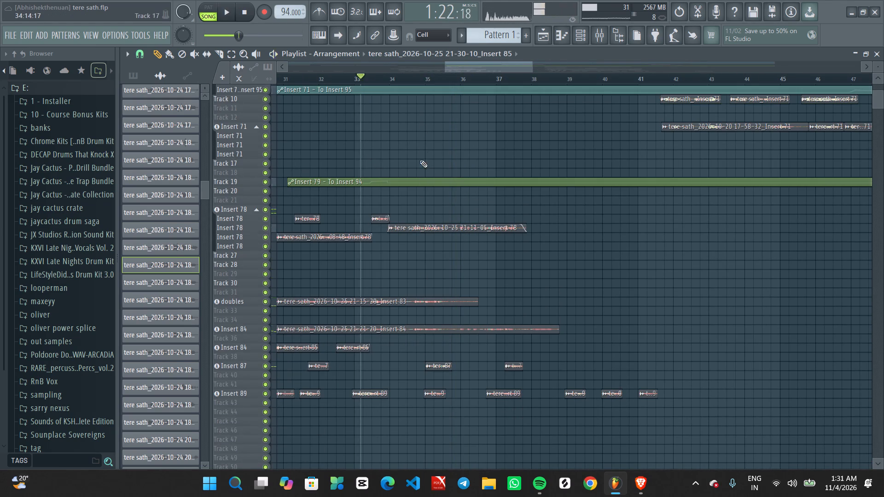
pyautogui.press('space')
pyautogui.click(421, 80)
pyautogui.keyDown('ctrl'); pyautogui.scroll(6, 475, 363); pyautogui.keyUp('ctrl')
pyautogui.keyDown('alt'); pyautogui.scroll(6, 424, 384); pyautogui.keyUp('alt')
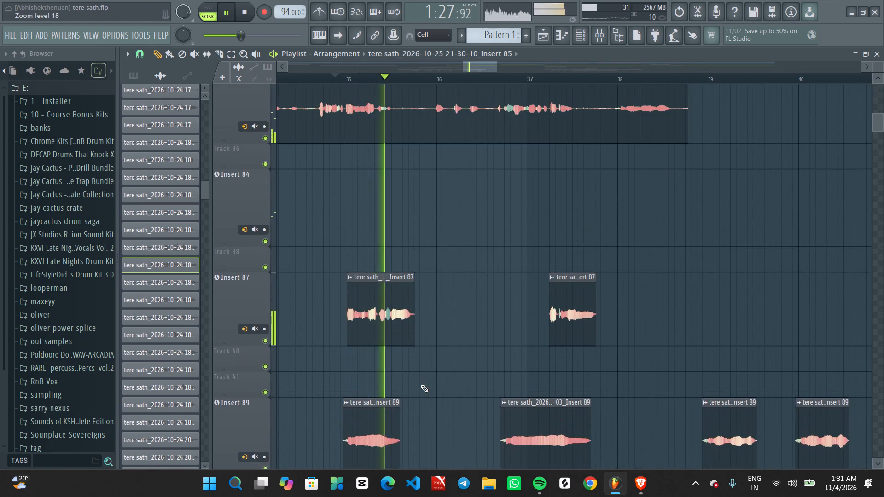
pyautogui.keyDown('ctrl'); pyautogui.scroll(4, 420, 385); pyautogui.keyUp('ctrl')
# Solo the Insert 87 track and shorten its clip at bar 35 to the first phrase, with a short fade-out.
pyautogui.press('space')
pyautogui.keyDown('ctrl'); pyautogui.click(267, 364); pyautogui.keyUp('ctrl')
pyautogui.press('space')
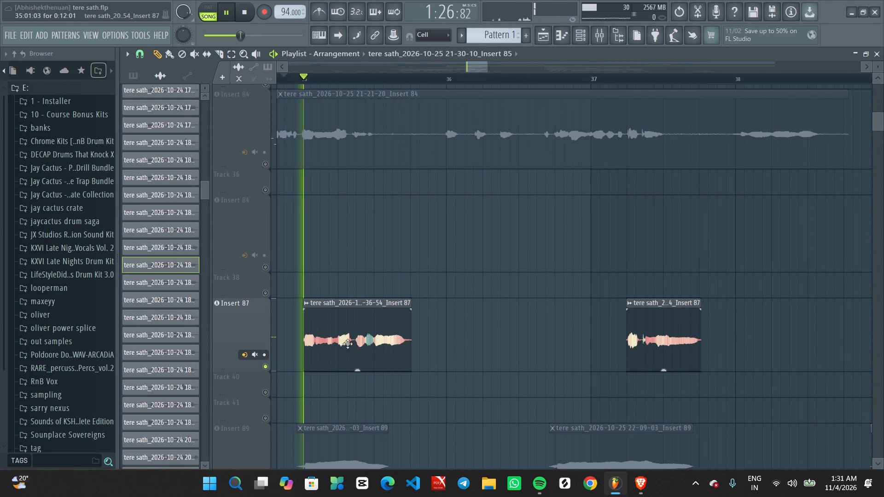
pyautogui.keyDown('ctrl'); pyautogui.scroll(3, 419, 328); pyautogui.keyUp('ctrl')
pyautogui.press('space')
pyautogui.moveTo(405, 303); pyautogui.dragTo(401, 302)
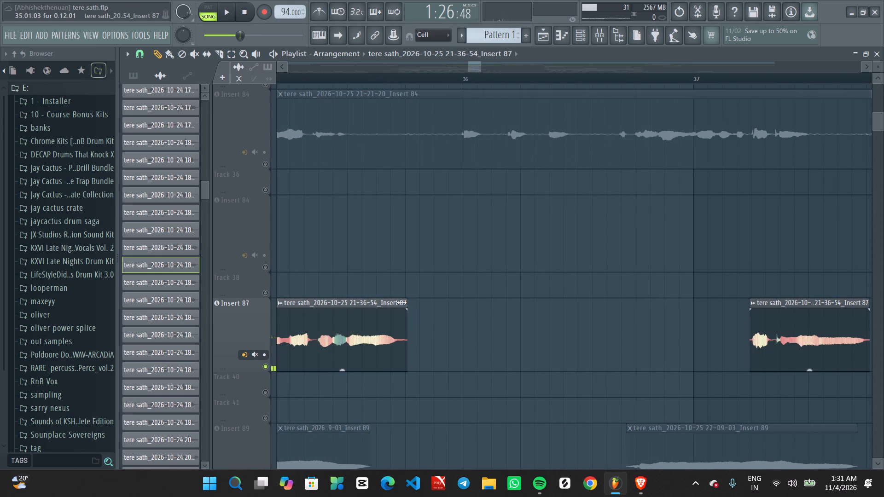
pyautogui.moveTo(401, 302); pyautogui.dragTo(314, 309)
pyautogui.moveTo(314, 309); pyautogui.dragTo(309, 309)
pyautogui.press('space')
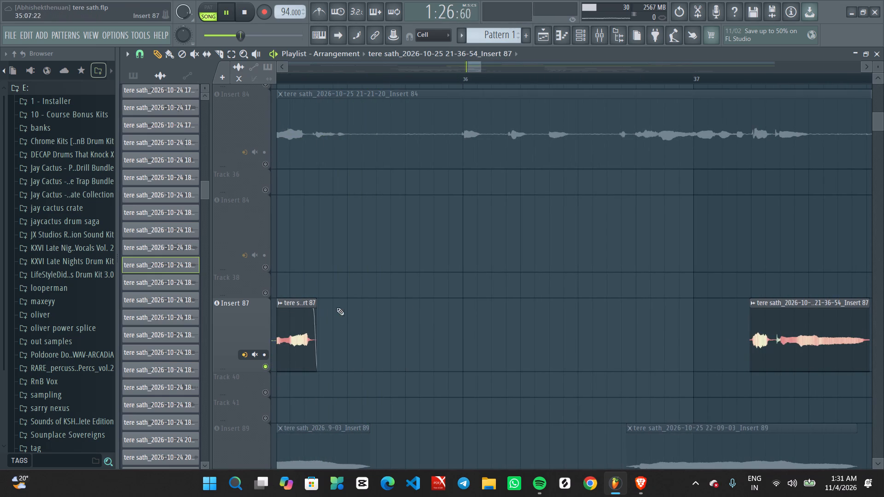
# Turn the other tracks back on, replay the passage and delete the Insert 87 clip at bar 35.
pyautogui.keyDown('ctrl'); pyautogui.scroll(-7, 344, 308); pyautogui.keyUp('ctrl')
pyautogui.keyDown('ctrl'); pyautogui.click(262, 368); pyautogui.keyUp('ctrl')
pyautogui.keyDown('ctrl'); pyautogui.scroll(2, 351, 367); pyautogui.keyUp('ctrl')
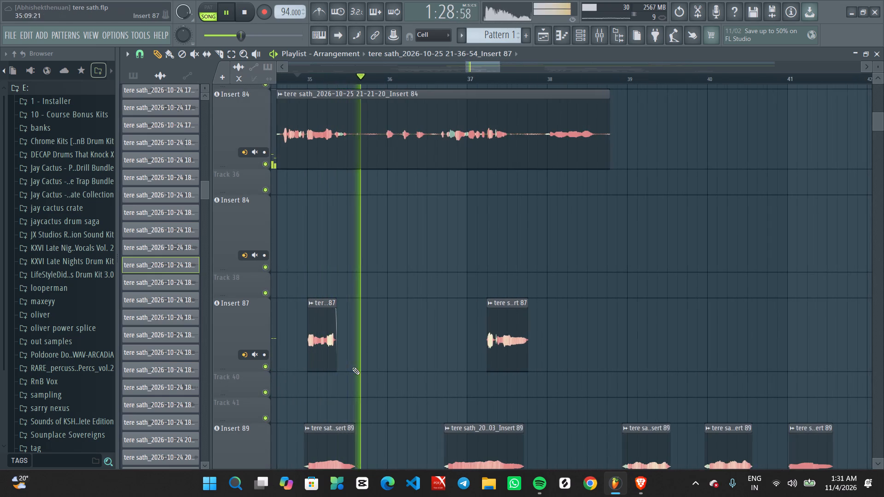
pyautogui.keyDown('ctrl'); pyautogui.scroll(1, 352, 367); pyautogui.keyUp('ctrl')
pyautogui.press('space')
pyautogui.press('space')
pyautogui.keyDown('ctrl'); pyautogui.scroll(2, 346, 270); pyautogui.keyUp('ctrl')
pyautogui.moveTo(357, 282); pyautogui.dragTo(503, 283, button='middle')
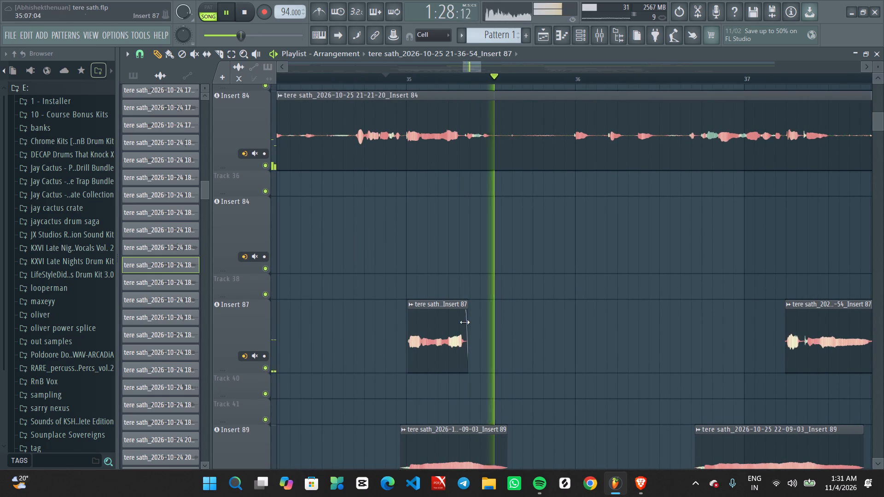
pyautogui.rightClick(442, 320)
# Listen onward from bar 36 to about bar 42 and examine the vocal clips across the tracks.
pyautogui.keyDown('ctrl'); pyautogui.scroll(-3, 447, 319); pyautogui.keyUp('ctrl')
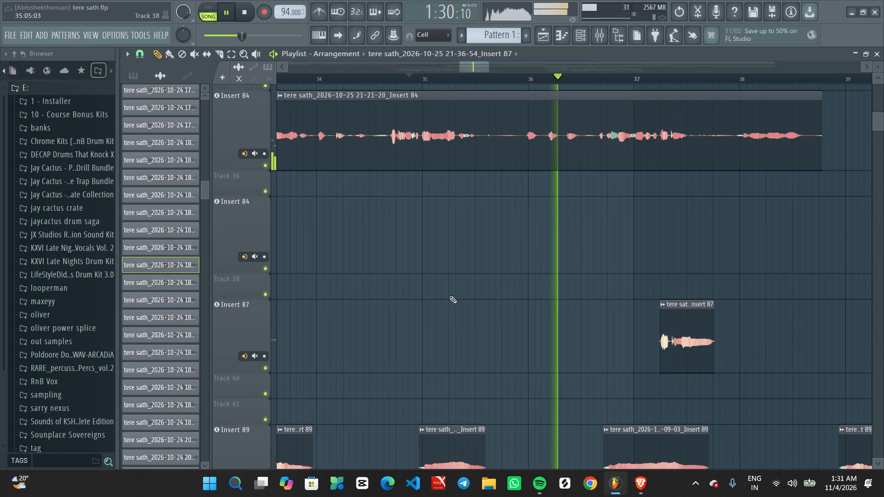
pyautogui.keyDown('alt'); pyautogui.scroll(-6, 449, 296); pyautogui.keyUp('alt')
pyautogui.keyDown('ctrl'); pyautogui.scroll(-9, 534, 306); pyautogui.keyUp('ctrl')
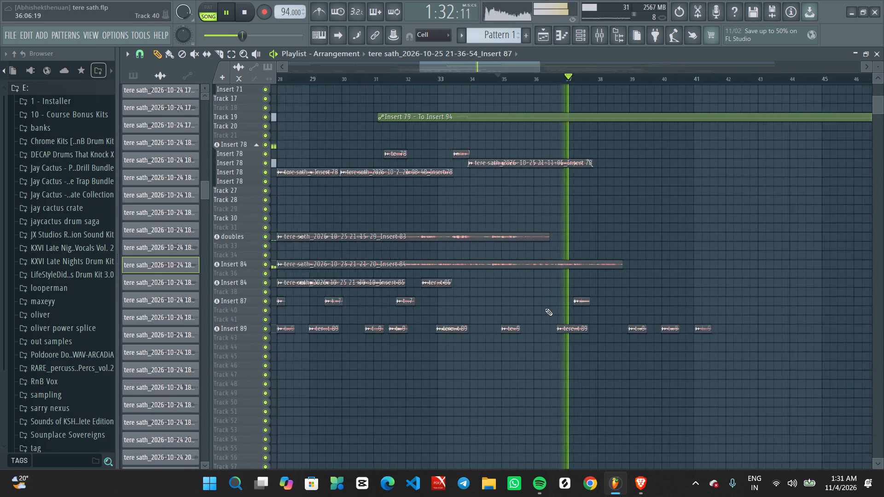
pyautogui.keyDown('ctrl'); pyautogui.scroll(-3, 545, 308); pyautogui.keyUp('ctrl')
pyautogui.keyDown('ctrl'); pyautogui.scroll(5, 570, 309); pyautogui.keyUp('ctrl')
pyautogui.keyDown('alt'); pyautogui.scroll(6, 572, 309); pyautogui.keyUp('alt')
pyautogui.keyDown('ctrl'); pyautogui.scroll(3, 574, 309); pyautogui.keyUp('ctrl')
pyautogui.moveTo(625, 282); pyautogui.dragTo(590, 364, button='middle')
pyautogui.keyDown('alt'); pyautogui.scroll(-7, 565, 340); pyautogui.keyUp('alt')
pyautogui.keyDown('ctrl'); pyautogui.scroll(-9, 563, 340); pyautogui.keyUp('ctrl')
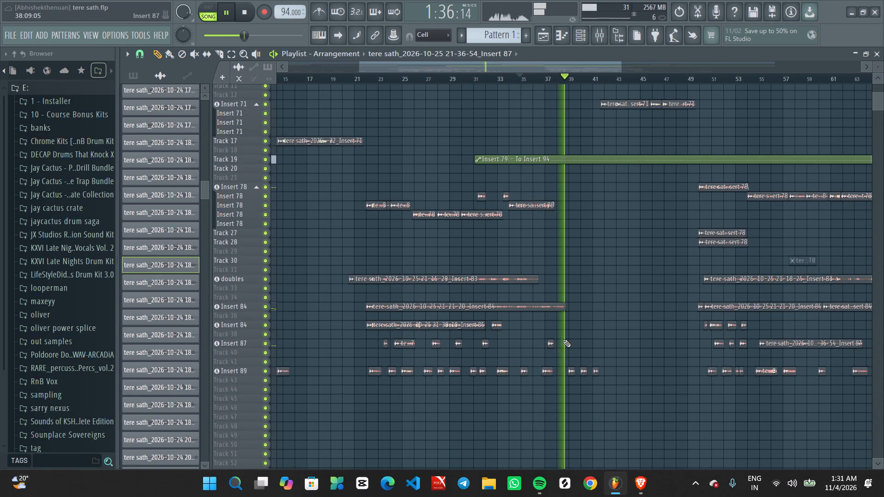
pyautogui.keyDown('ctrl'); pyautogui.scroll(4, 563, 340); pyautogui.keyUp('ctrl')
pyautogui.moveTo(584, 338); pyautogui.dragTo(565, 308, button='middle')
pyautogui.keyDown('ctrl'); pyautogui.scroll(-5, 562, 309); pyautogui.keyUp('ctrl')
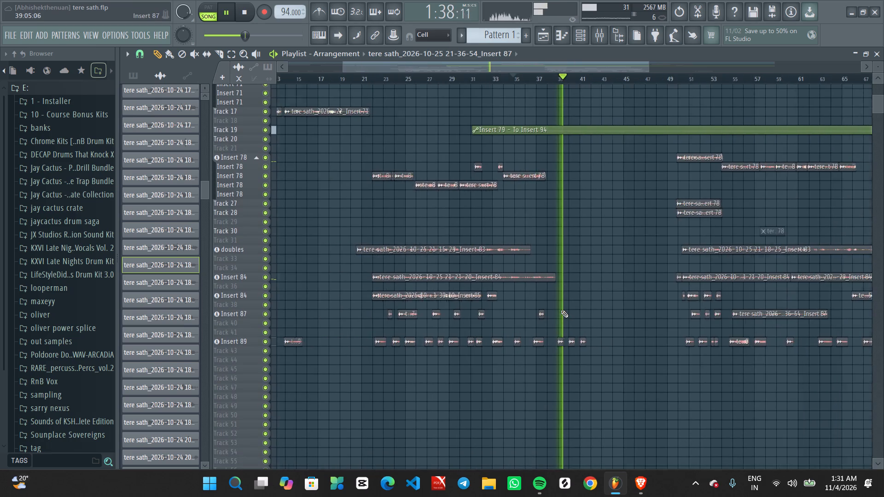
pyautogui.keyDown('alt'); pyautogui.scroll(2, 560, 311); pyautogui.keyUp('alt')
pyautogui.keyDown('ctrl'); pyautogui.scroll(2, 564, 310); pyautogui.keyUp('ctrl')
pyautogui.moveTo(570, 289); pyautogui.dragTo(566, 461, button='middle')
pyautogui.keyDown('ctrl'); pyautogui.scroll(3, 555, 404); pyautogui.keyUp('ctrl')
pyautogui.moveTo(573, 326); pyautogui.dragTo(574, 496, button='middle')
pyautogui.keyDown('alt'); pyautogui.scroll(-5, 571, 365); pyautogui.keyUp('alt')
pyautogui.keyDown('ctrl'); pyautogui.scroll(2, 571, 367); pyautogui.keyUp('ctrl')
pyautogui.moveTo(585, 412); pyautogui.dragTo(585, 301, button='middle')
pyautogui.keyDown('ctrl'); pyautogui.scroll(-1, 580, 298); pyautogui.keyUp('ctrl')
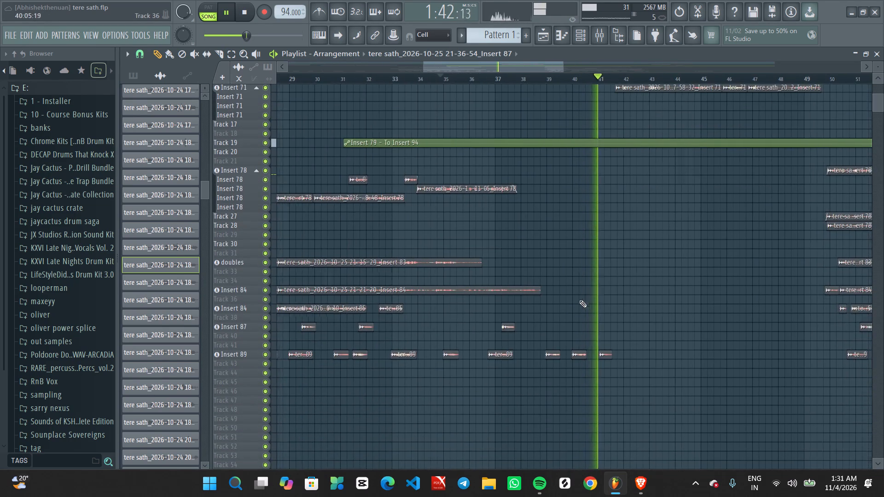
pyautogui.keyDown('ctrl'); pyautogui.scroll(-2, 579, 300); pyautogui.keyUp('ctrl')
pyautogui.scroll(11, 581, 310)
pyautogui.keyDown('alt'); pyautogui.scroll(7, 575, 272); pyautogui.keyUp('alt')
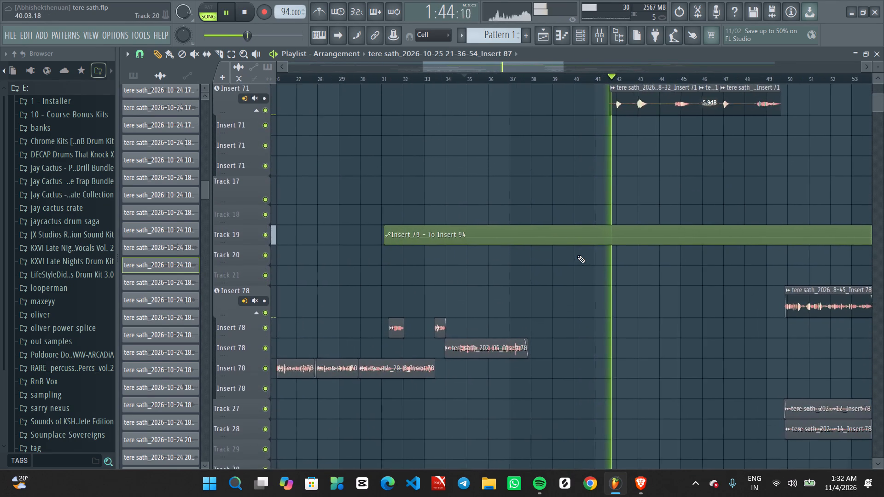
# Unmute the Vocals track clip spanning about bars 37.5 to 41.5, using the Mute tool.
pyautogui.moveTo(588, 175); pyautogui.dragTo(580, 465, button='middle')
pyautogui.keyDown('ctrl'); pyautogui.scroll(2, 572, 360); pyautogui.keyUp('ctrl')
pyautogui.press('space')
pyautogui.press('space')
pyautogui.scroll(4, 563, 269)
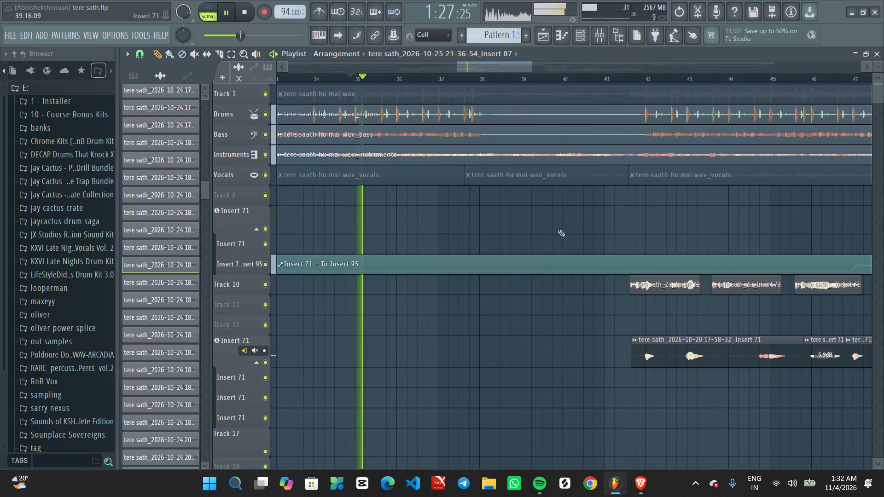
pyautogui.middleClick(555, 224)
pyautogui.rightClick(555, 224)
pyautogui.click(572, 262)
pyautogui.click(570, 168)
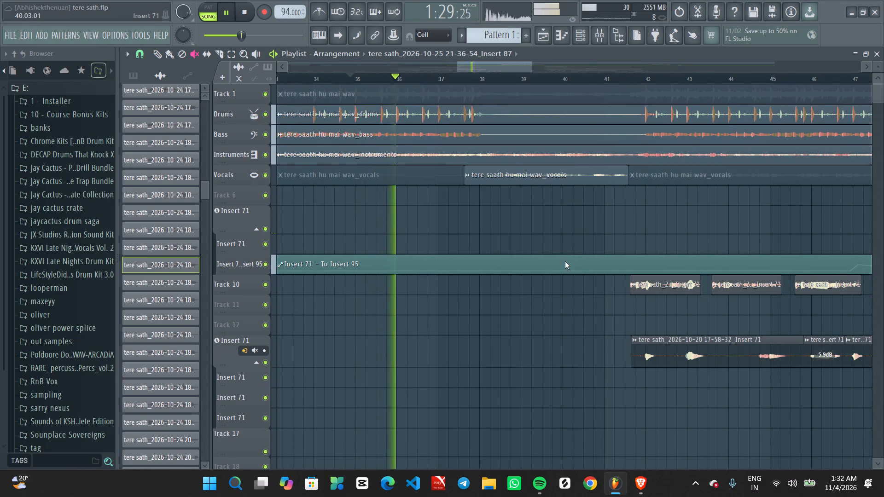
# Listen on from about bar 36 to bar 39 and examine the layered vocal clips from the Vocals track down to Insert 89.
pyautogui.keyDown('alt'); pyautogui.scroll(-8, 533, 338); pyautogui.keyUp('alt')
pyautogui.keyDown('ctrl'); pyautogui.scroll(1, 534, 359); pyautogui.keyUp('ctrl')
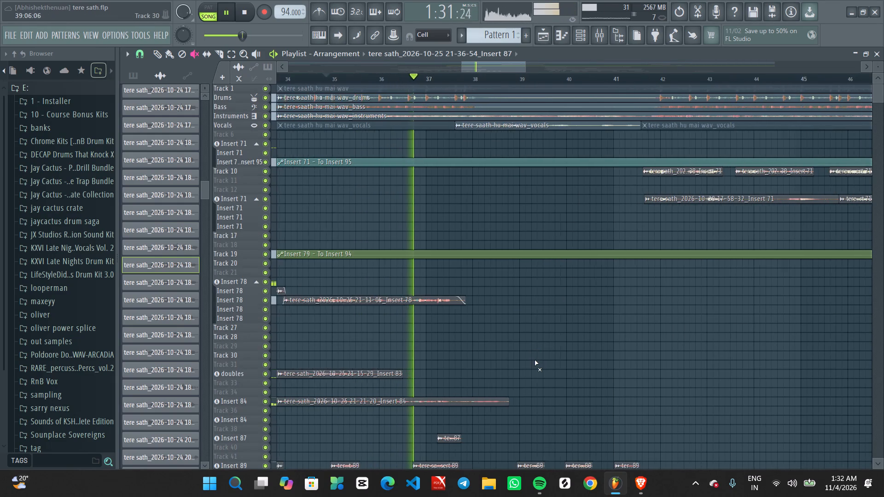
pyautogui.keyDown('ctrl'); pyautogui.scroll(1, 535, 360); pyautogui.keyUp('ctrl')
pyautogui.moveTo(543, 363); pyautogui.dragTo(586, 315, button='middle')
pyautogui.keyDown('ctrl'); pyautogui.scroll(-5, 578, 312); pyautogui.keyUp('ctrl')
pyautogui.keyDown('ctrl'); pyautogui.scroll(2, 549, 332); pyautogui.keyUp('ctrl')
pyautogui.moveTo(599, 327); pyautogui.dragTo(645, 326, button='middle')
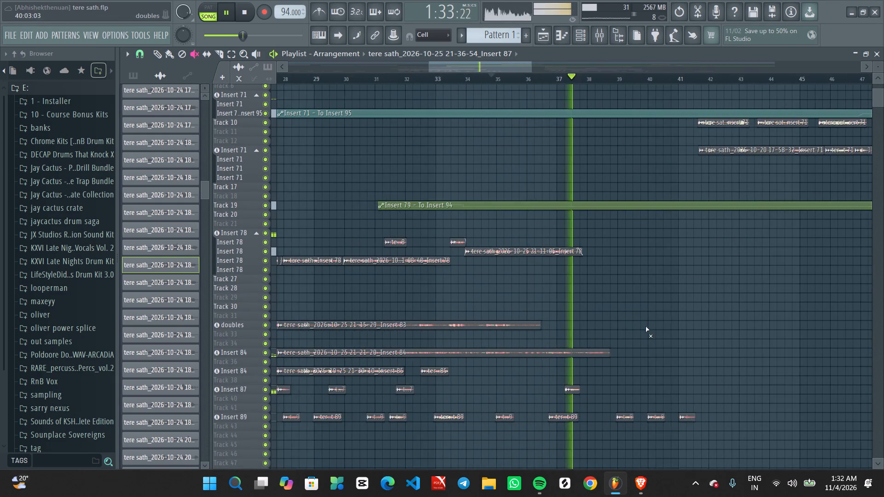
pyautogui.keyDown('ctrl'); pyautogui.scroll(-3, 629, 321); pyautogui.keyUp('ctrl')
pyautogui.keyDown('ctrl'); pyautogui.scroll(3, 582, 339); pyautogui.keyUp('ctrl')
pyautogui.moveTo(672, 320); pyautogui.dragTo(590, 399, button='middle')
pyautogui.keyDown('ctrl'); pyautogui.scroll(2, 582, 401); pyautogui.keyUp('ctrl')
pyautogui.moveTo(579, 400); pyautogui.dragTo(576, 390, button='middle')
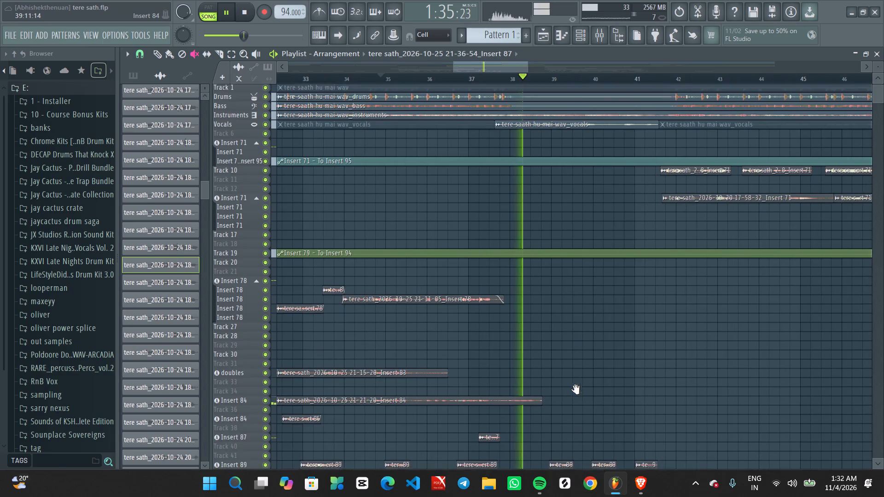
pyautogui.moveTo(576, 390); pyautogui.dragTo(565, 361, button='middle')
pyautogui.keyDown('ctrl'); pyautogui.scroll(2, 564, 360); pyautogui.keyUp('ctrl')
pyautogui.moveTo(587, 361); pyautogui.dragTo(572, 359, button='middle')
pyautogui.keyDown('ctrl'); pyautogui.scroll(-1, 562, 359); pyautogui.keyUp('ctrl')
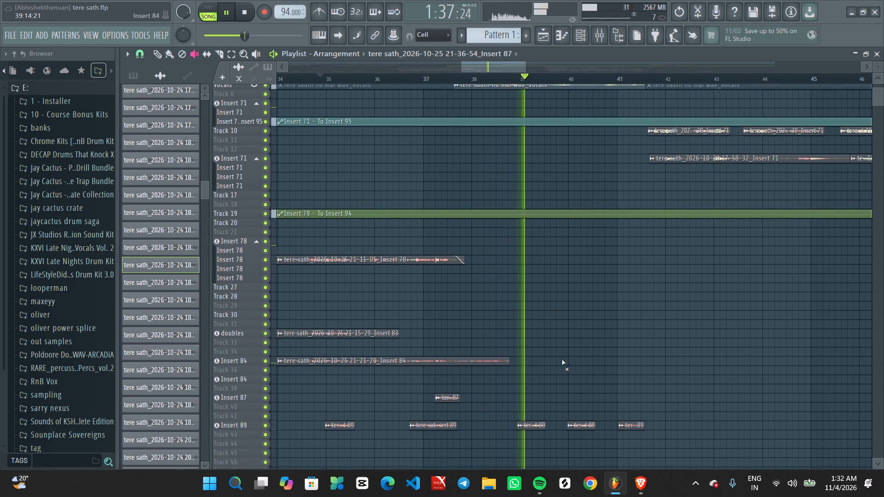
pyautogui.keyDown('ctrl'); pyautogui.scroll(1, 562, 359); pyautogui.keyUp('ctrl')
pyautogui.keyDown('alt'); pyautogui.scroll(-4, 558, 362); pyautogui.keyUp('alt')
# Switch the playlist from the Mute tool back to the Draw tool.
pyautogui.middleClick(552, 286)
pyautogui.rightClick(553, 285)
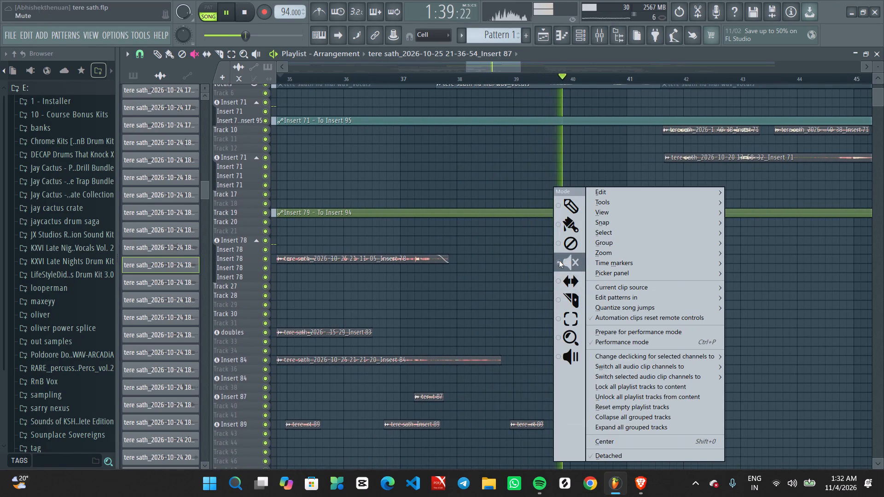
pyautogui.click(570, 204)
# Listen on through bars 40 to 43 and examine how the vocal clips are laid out across the whole arrangement.
pyautogui.keyDown('ctrl'); pyautogui.scroll(-9, 563, 234); pyautogui.keyUp('ctrl')
pyautogui.keyDown('ctrl'); pyautogui.scroll(-2, 571, 367); pyautogui.keyUp('ctrl')
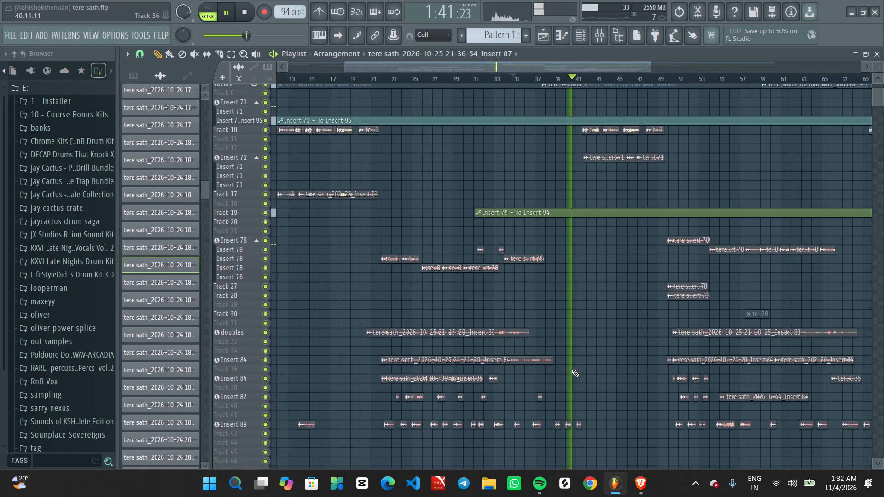
pyautogui.keyDown('ctrl'); pyautogui.scroll(6, 577, 371); pyautogui.keyUp('ctrl')
pyautogui.moveTo(608, 371); pyautogui.dragTo(601, 367, button='middle')
pyautogui.keyDown('ctrl'); pyautogui.scroll(4, 600, 367); pyautogui.keyUp('ctrl')
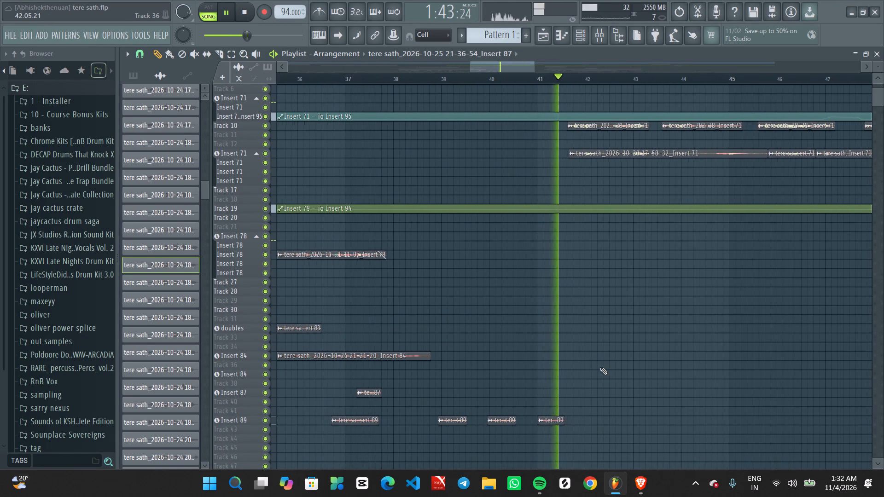
pyautogui.keyDown('ctrl'); pyautogui.scroll(-7, 600, 367); pyautogui.keyUp('ctrl')
pyautogui.keyDown('ctrl'); pyautogui.scroll(4, 599, 367); pyautogui.keyUp('ctrl')
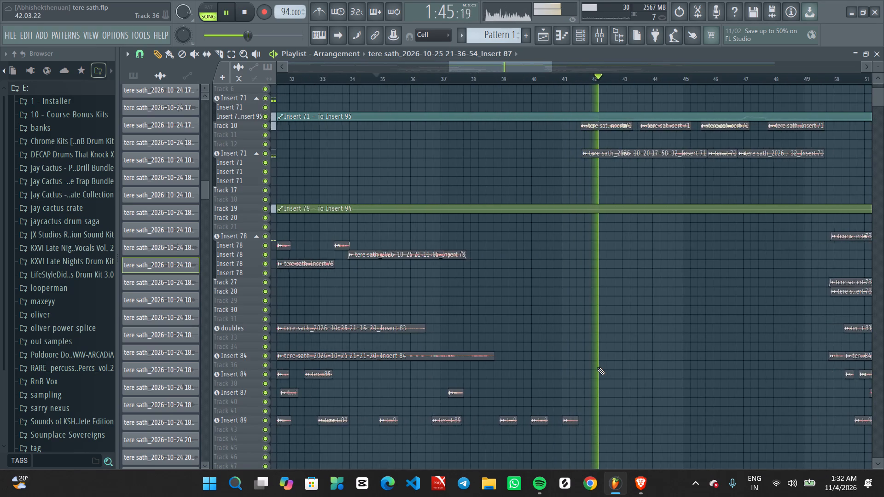
pyautogui.moveTo(592, 374); pyautogui.dragTo(543, 474, button='middle')
pyautogui.keyDown('ctrl'); pyautogui.scroll(-16, 534, 400); pyautogui.keyUp('ctrl')
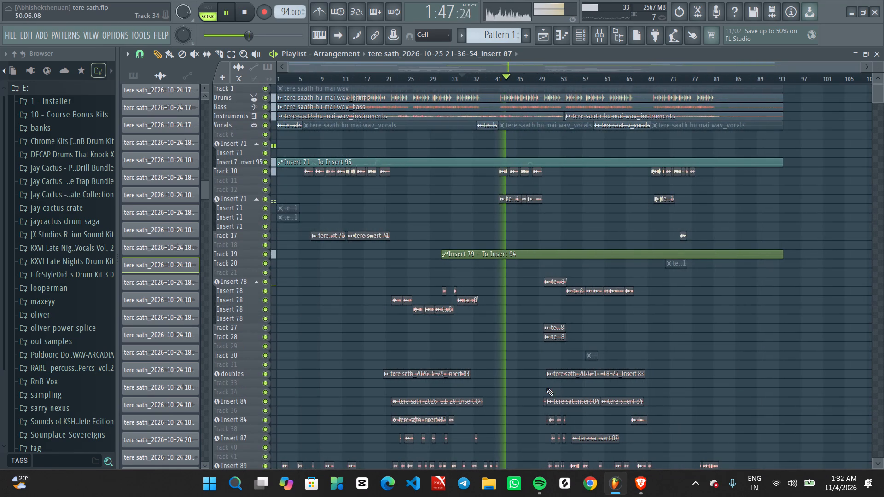
pyautogui.keyDown('ctrl'); pyautogui.scroll(2, 534, 382); pyautogui.keyUp('ctrl')
pyautogui.moveTo(515, 393); pyautogui.dragTo(564, 356, button='middle')
pyautogui.keyDown('ctrl'); pyautogui.scroll(-6, 577, 339); pyautogui.keyUp('ctrl')
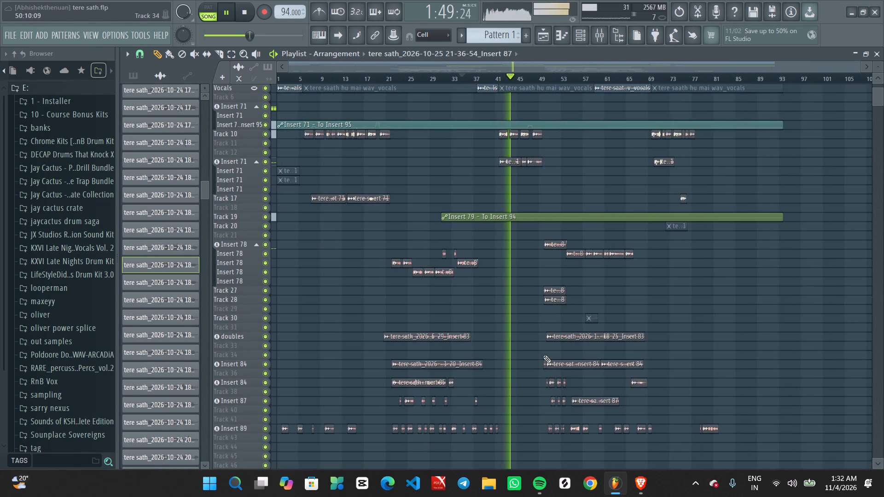
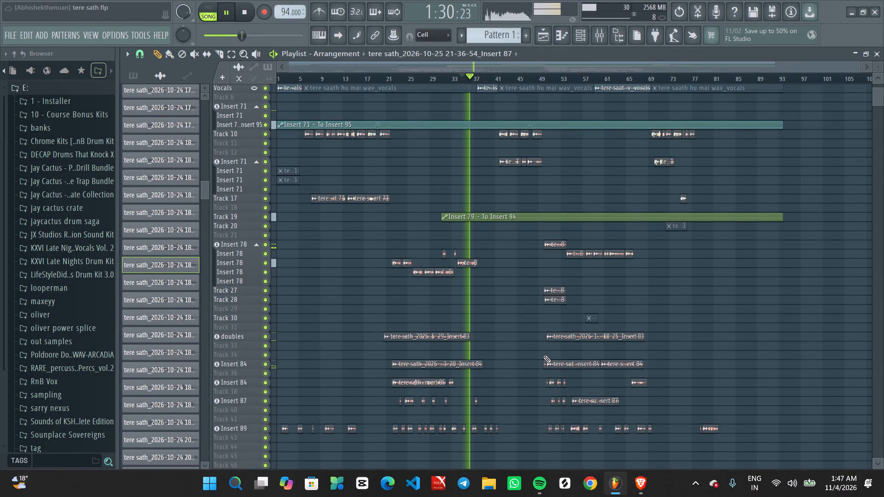
# Return the playback position to the start of the arrangement at bar 1 to listen from the beginning.
pyautogui.moveTo(280, 78); pyautogui.dragTo(252, 75)
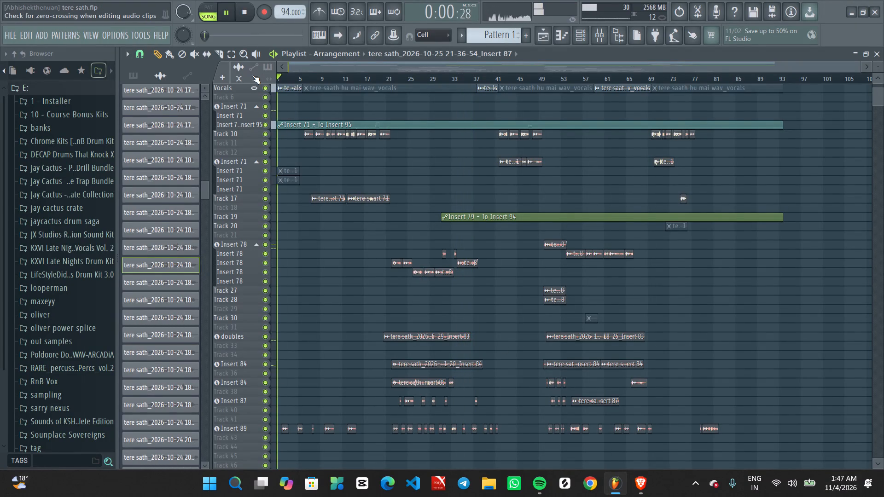
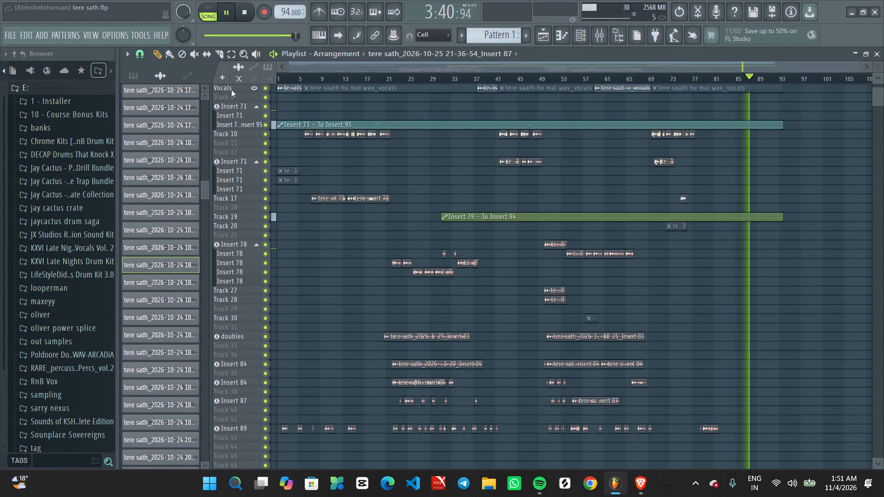
# Slice the clips on all tracks at bar 83, from Track 1 downward.
pyautogui.keyDown('ctrl'); pyautogui.scroll(1, 251, 116); pyautogui.keyUp('ctrl')
pyautogui.keyDown('ctrl'); pyautogui.scroll(-1, 253, 115); pyautogui.keyUp('ctrl')
pyautogui.keyDown('ctrl'); pyautogui.scroll(1, 255, 115); pyautogui.keyUp('ctrl')
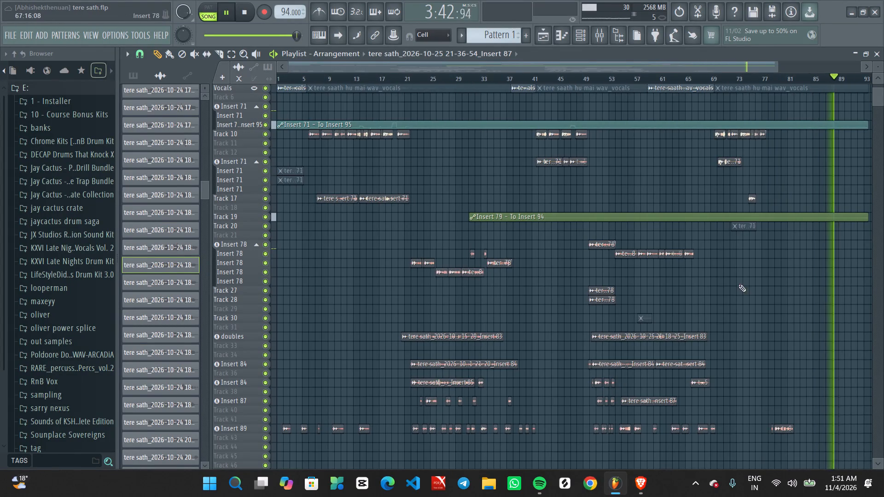
pyautogui.moveTo(752, 289); pyautogui.dragTo(343, 392, button='middle')
pyautogui.keyDown('alt'); pyautogui.scroll(7, 476, 330); pyautogui.keyUp('alt')
pyautogui.moveTo(466, 232); pyautogui.dragTo(240, 496, button='middle')
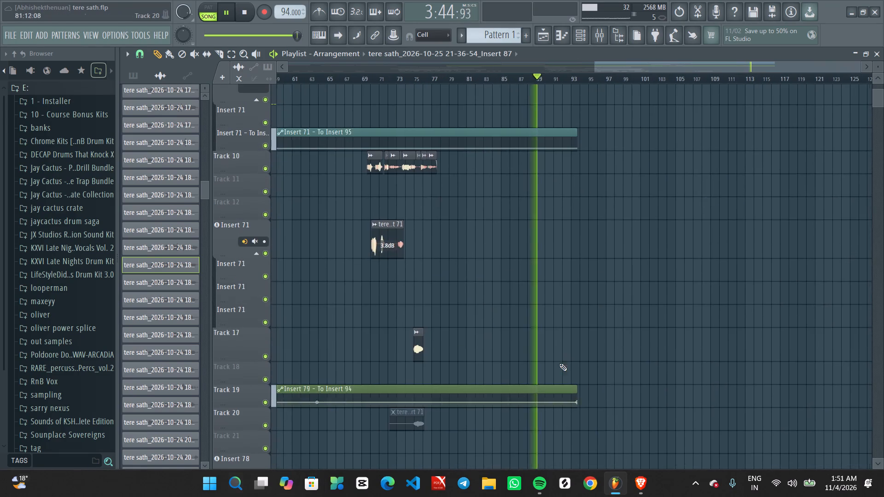
pyautogui.keyDown('ctrl'); pyautogui.scroll(2, 554, 330); pyautogui.keyUp('ctrl')
pyautogui.moveTo(499, 278); pyautogui.dragTo(481, 451, button='middle')
pyautogui.keyDown('ctrl'); pyautogui.scroll(4, 584, 303); pyautogui.keyUp('ctrl')
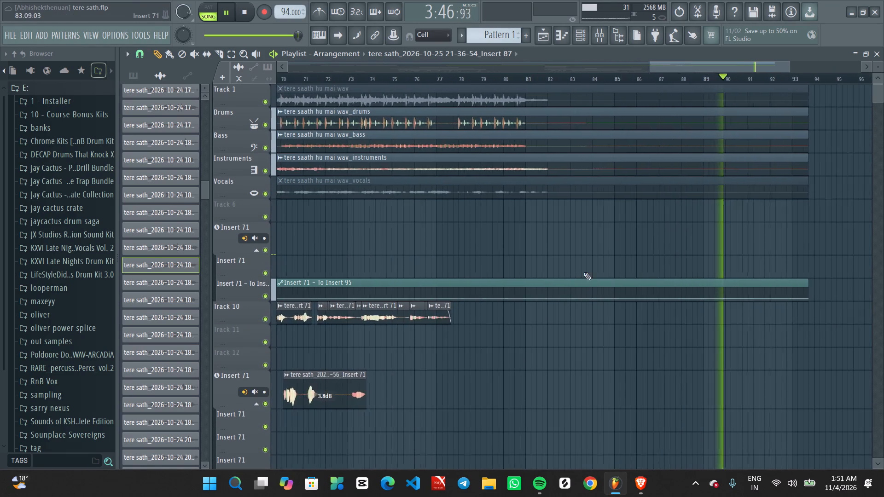
pyautogui.keyDown('ctrl'); pyautogui.scroll(2, 584, 272); pyautogui.keyUp('ctrl')
pyautogui.middleClick(585, 237)
pyautogui.rightClick(585, 237)
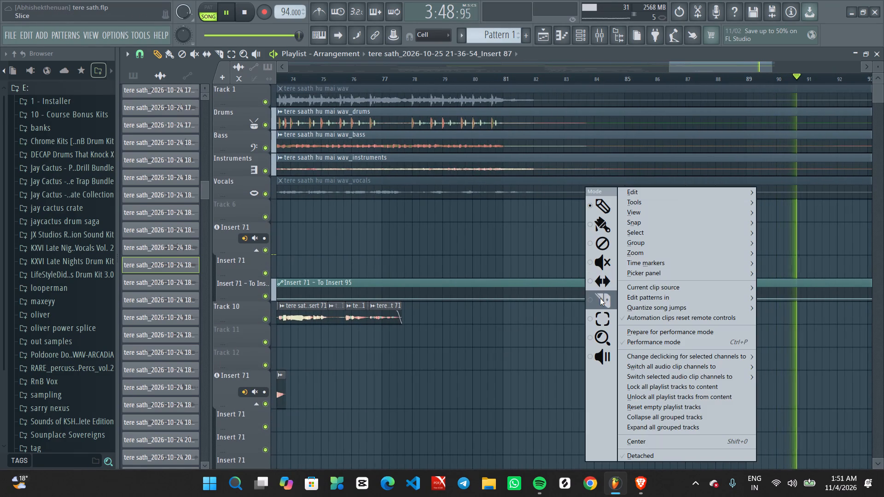
pyautogui.click(600, 299)
pyautogui.keyDown('ctrl'); pyautogui.scroll(4, 594, 254); pyautogui.keyUp('ctrl')
pyautogui.moveTo(535, 92); pyautogui.dragTo(536, 416)
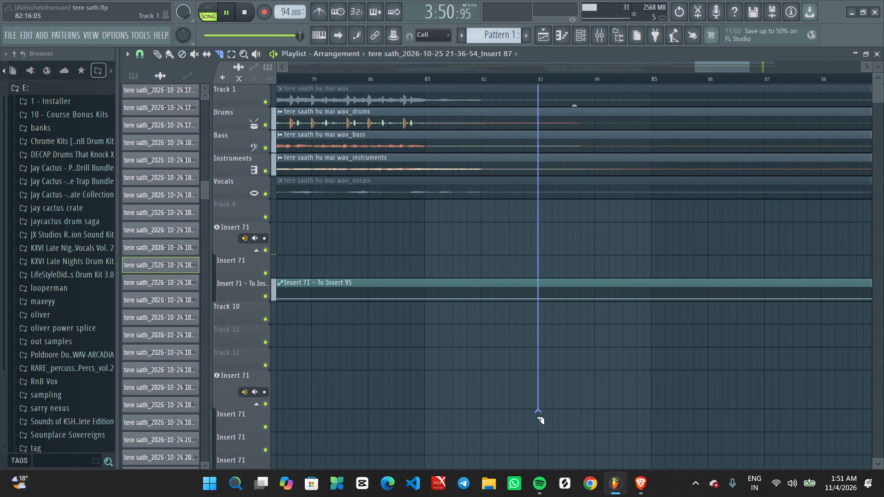
pyautogui.moveTo(536, 416); pyautogui.dragTo(536, 496)
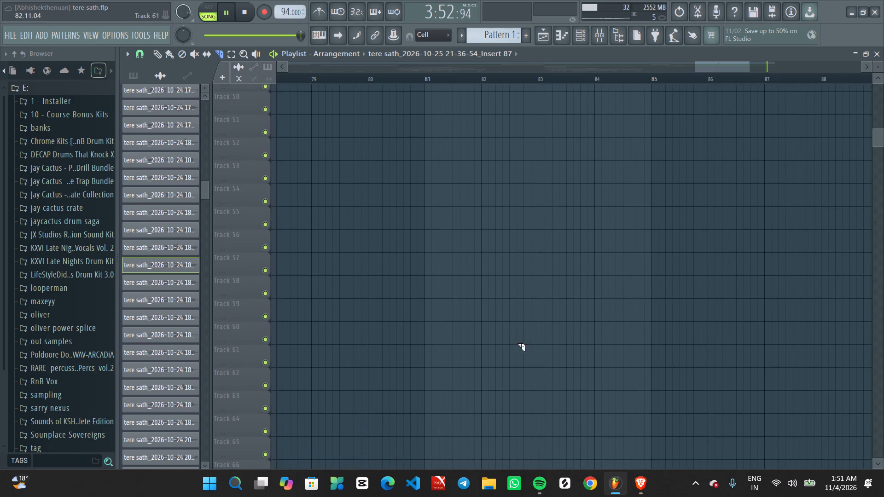
# Delete the clip portions after bar 83, including the muted remainder on Track 1.
pyautogui.scroll(3, 517, 336)
pyautogui.scroll(-1, 516, 332)
pyautogui.scroll(3, 516, 332)
pyautogui.scroll(8, 541, 291)
pyautogui.keyDown('alt'); pyautogui.scroll(-15, 558, 270); pyautogui.keyUp('alt')
pyautogui.scroll(4, 577, 233)
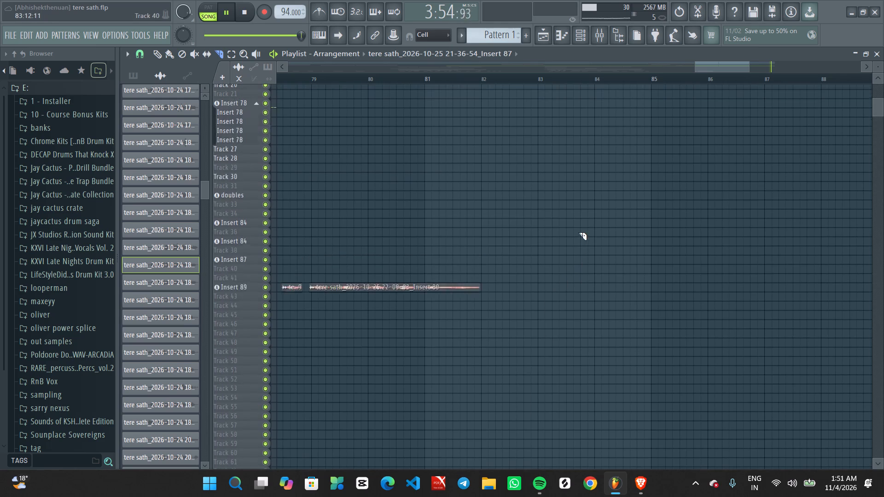
pyautogui.scroll(20, 578, 232)
pyautogui.scroll(6, 578, 232)
pyautogui.keyDown('ctrl'); pyautogui.moveTo(617, 97); pyautogui.dragTo(635, 285); pyautogui.keyUp('ctrl')
pyautogui.press('Delete')
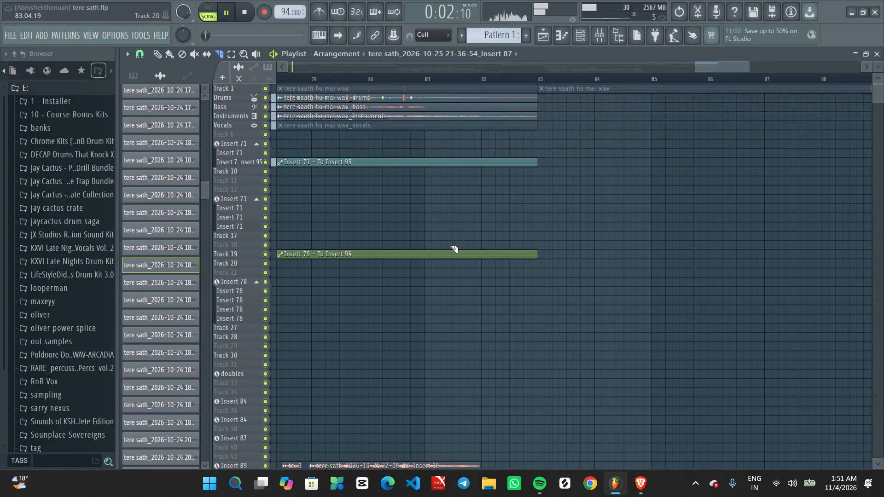
pyautogui.keyDown('ctrl'); pyautogui.scroll(2, 438, 237); pyautogui.keyUp('ctrl')
pyautogui.keyDown('alt'); pyautogui.scroll(1, 484, 225); pyautogui.keyUp('alt')
pyautogui.keyDown('alt'); pyautogui.scroll(-1, 484, 224); pyautogui.keyUp('alt')
pyautogui.keyDown('alt'); pyautogui.scroll(5, 484, 223); pyautogui.keyUp('alt')
pyautogui.keyDown('ctrl'); pyautogui.scroll(2, 486, 217); pyautogui.keyUp('ctrl')
pyautogui.moveTo(489, 139); pyautogui.dragTo(515, 496, button='middle')
pyautogui.keyDown('ctrl'); pyautogui.scroll(-1, 561, 196); pyautogui.keyUp('ctrl')
pyautogui.keyDown('ctrl'); pyautogui.scroll(3, 539, 226); pyautogui.keyUp('ctrl')
pyautogui.keyDown('ctrl'); pyautogui.moveTo(682, 113); pyautogui.dragTo(686, 98); pyautogui.keyUp('ctrl')
pyautogui.press('Delete')
pyautogui.keyDown('ctrl'); pyautogui.scroll(1, 540, 179); pyautogui.keyUp('ctrl')
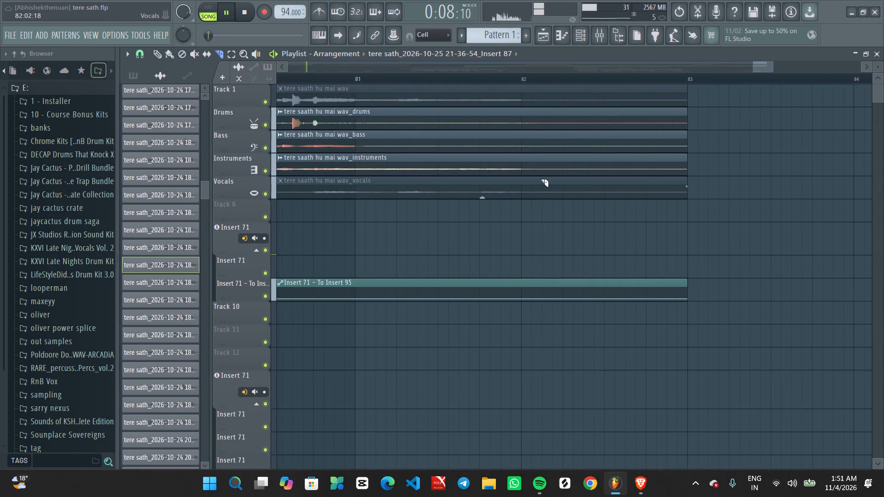
# Slice the clips on all tracks at bar 82, from Track 1 downward.
pyautogui.keyDown('ctrl'); pyautogui.scroll(-1, 534, 176); pyautogui.keyUp('ctrl')
pyautogui.keyDown('ctrl'); pyautogui.scroll(3, 527, 154); pyautogui.keyUp('ctrl')
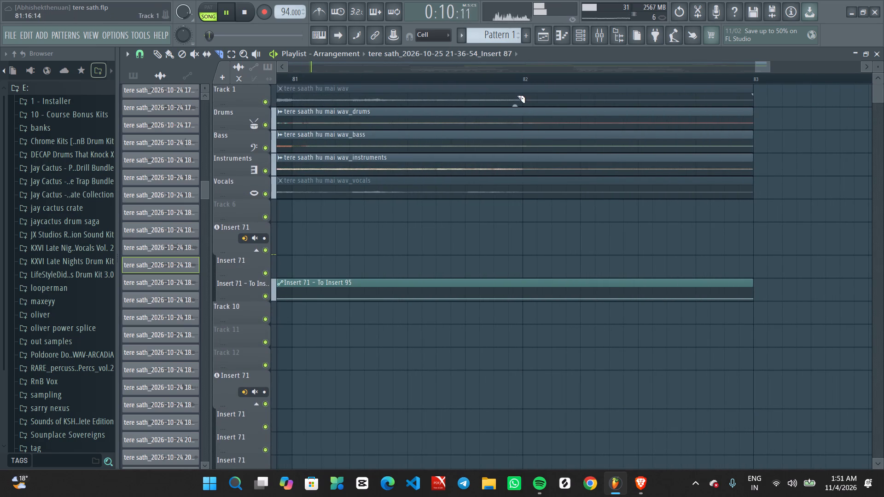
pyautogui.moveTo(523, 89); pyautogui.dragTo(527, 496)
# Select and delete the clip pieces between bars 82 and 83, including the Insert 71 and Insert 79 automation clip ends.
pyautogui.scroll(8, 540, 351)
pyautogui.scroll(-2, 539, 341)
pyautogui.scroll(1, 539, 339)
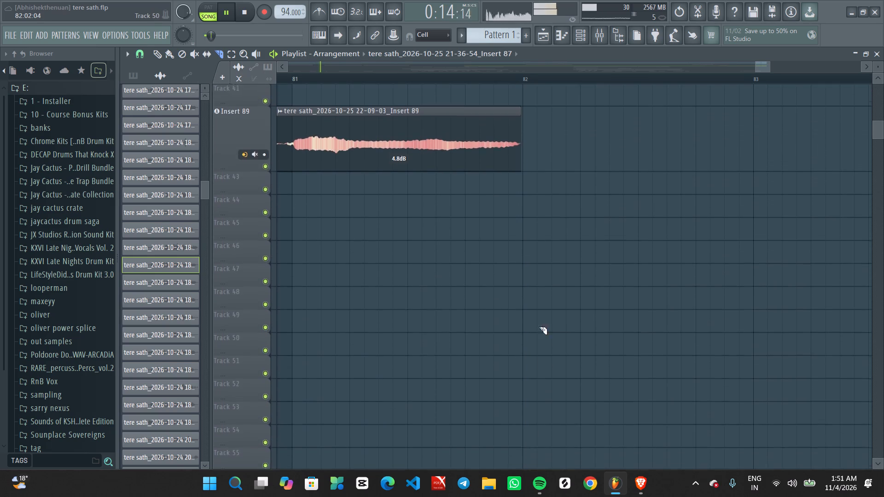
pyautogui.scroll(2, 539, 327)
pyautogui.scroll(-1, 535, 296)
pyautogui.scroll(14, 535, 296)
pyautogui.scroll(-1, 536, 272)
pyautogui.scroll(6, 536, 272)
pyautogui.scroll(-1, 539, 269)
pyautogui.scroll(18, 539, 269)
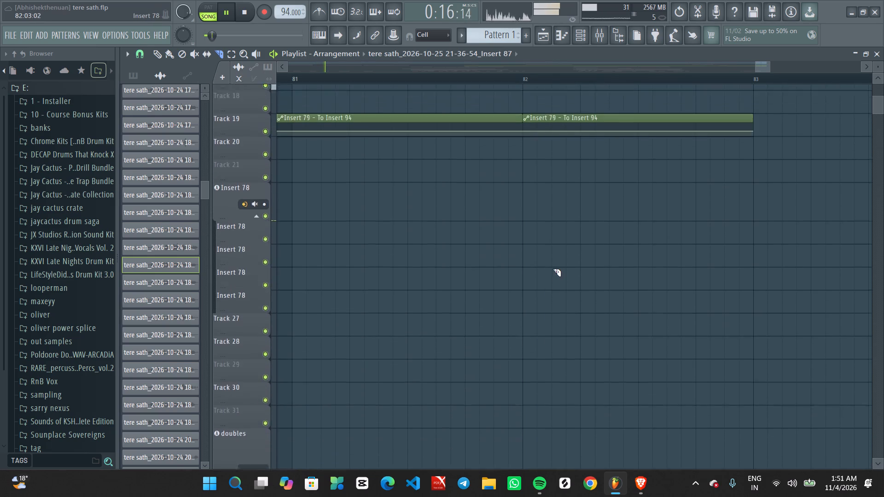
pyautogui.scroll(2, 552, 269)
pyautogui.scroll(-1, 603, 266)
pyautogui.scroll(3, 604, 266)
pyautogui.scroll(-1, 604, 266)
pyautogui.scroll(13, 604, 266)
pyautogui.scroll(-1, 599, 307)
pyautogui.scroll(2, 599, 307)
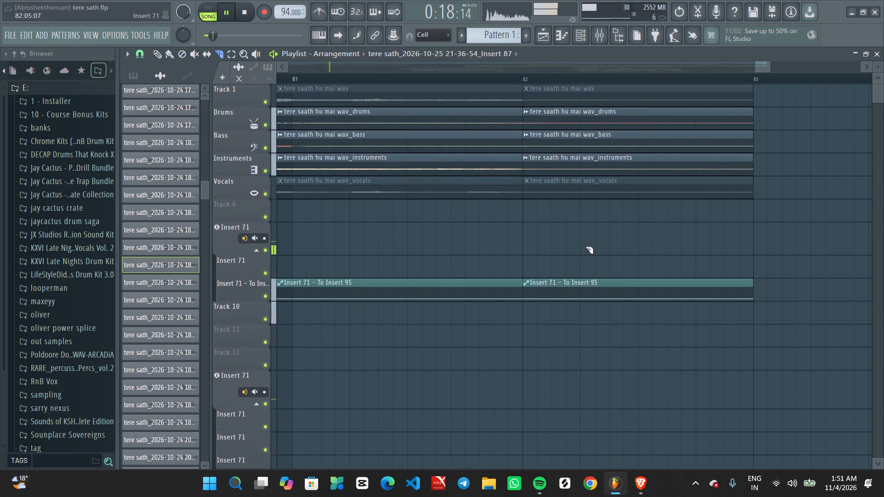
pyautogui.scroll(-8, 585, 246)
pyautogui.scroll(-1, 591, 287)
pyautogui.keyDown('alt'); pyautogui.moveTo(599, 376); pyautogui.dragTo(590, 102); pyautogui.keyUp('alt')
pyautogui.keyDown('ctrl'); pyautogui.moveTo(599, 378); pyautogui.dragTo(600, 283); pyautogui.keyUp('ctrl')
pyautogui.keyDown('ctrl'); pyautogui.moveTo(571, 393); pyautogui.dragTo(568, 296); pyautogui.keyUp('ctrl')
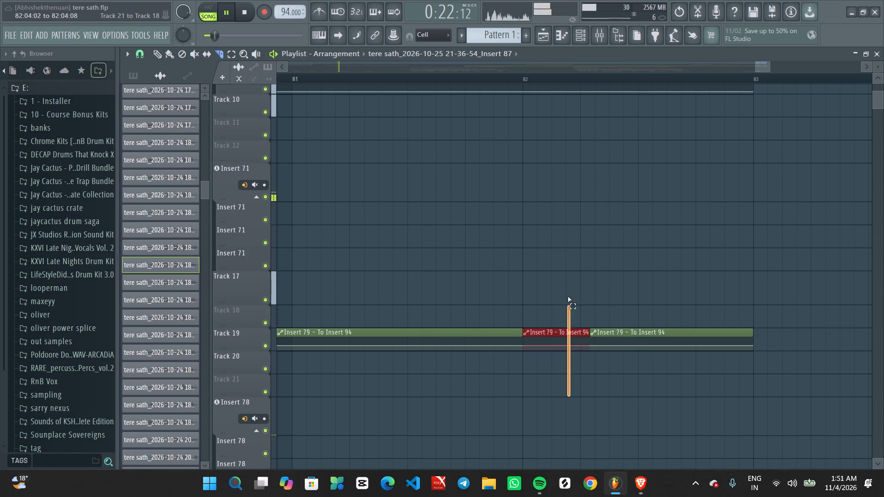
pyautogui.keyDown('ctrl'); pyautogui.moveTo(568, 296); pyautogui.dragTo(667, 23); pyautogui.keyUp('ctrl')
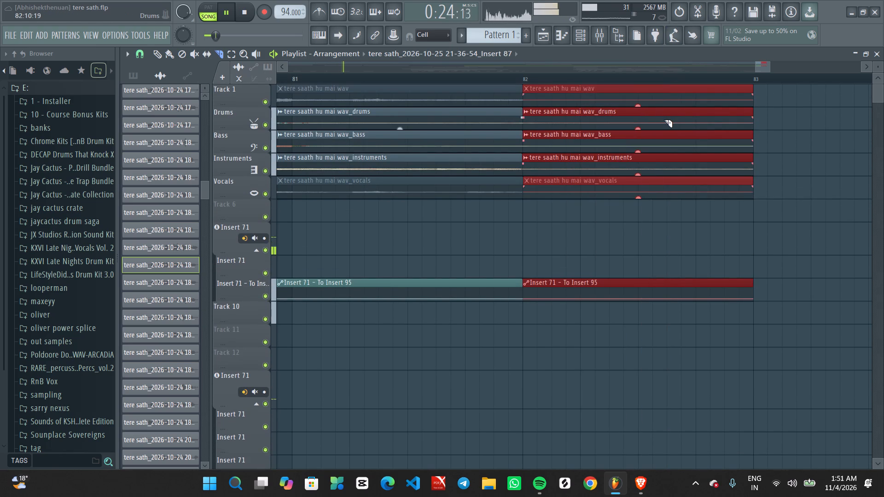
pyautogui.press('Delete')
# Switch the playlist from the Slice tool back to the Draw tool.
pyautogui.keyDown('ctrl'); pyautogui.scroll(-7, 633, 159); pyautogui.keyUp('ctrl')
pyautogui.keyDown('ctrl'); pyautogui.scroll(-10, 464, 196); pyautogui.keyUp('ctrl')
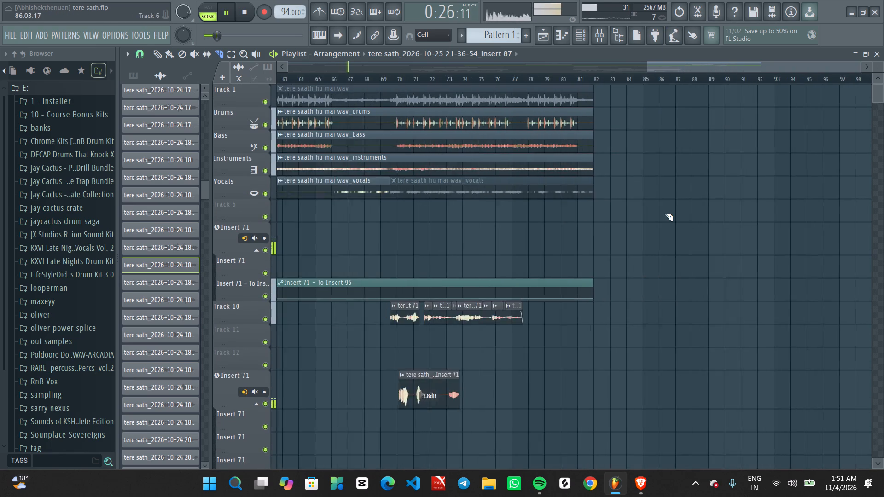
pyautogui.keyDown('ctrl'); pyautogui.scroll(-7, 665, 213); pyautogui.keyUp('ctrl')
pyautogui.keyDown('ctrl'); pyautogui.scroll(-3, 467, 237); pyautogui.keyUp('ctrl')
pyautogui.keyDown('ctrl'); pyautogui.scroll(5, 357, 264); pyautogui.keyUp('ctrl')
pyautogui.moveTo(346, 265); pyautogui.dragTo(614, 254, button='middle')
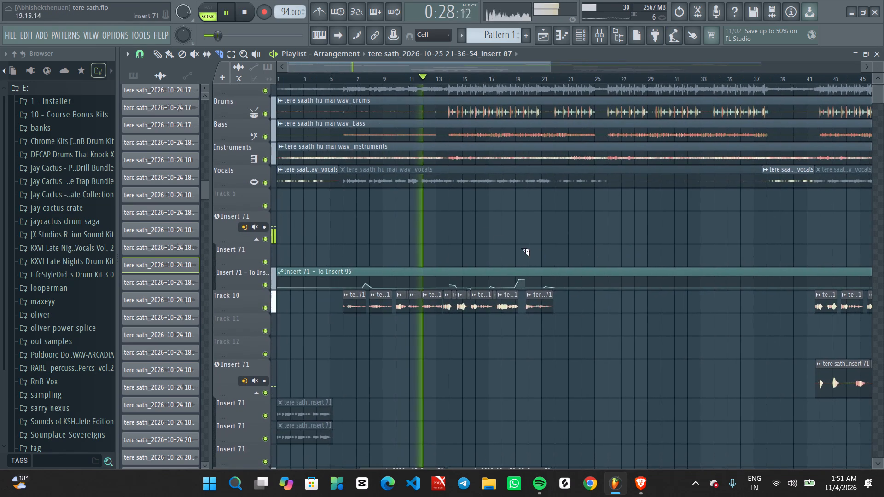
pyautogui.middleClick(480, 230)
pyautogui.rightClick(481, 230)
pyautogui.click(488, 208)
# Restart playback from about bar 5 and examine the vocal clips on Tracks 10 and 17 while listening.
pyautogui.keyDown('ctrl'); pyautogui.scroll(3, 436, 238); pyautogui.keyUp('ctrl')
pyautogui.moveTo(408, 243); pyautogui.dragTo(543, 218, button='middle')
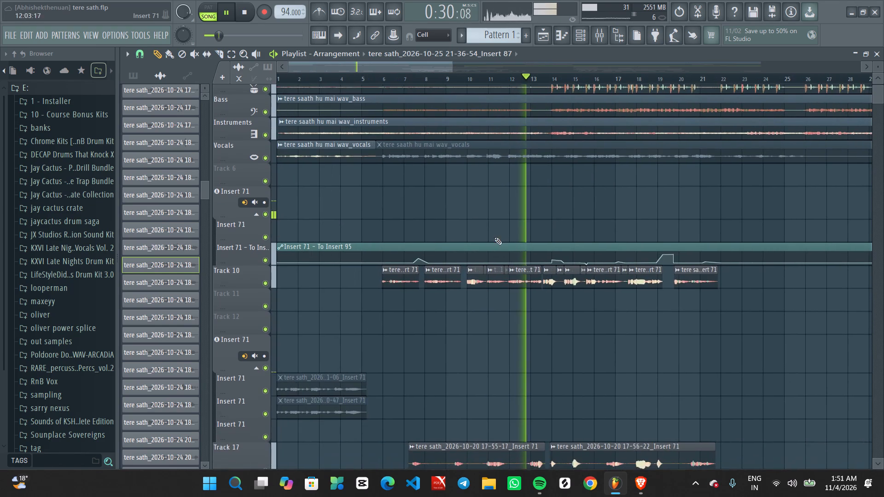
pyautogui.keyDown('alt'); pyautogui.scroll(-7, 492, 263); pyautogui.keyUp('alt')
pyautogui.keyDown('ctrl'); pyautogui.scroll(2, 500, 286); pyautogui.keyUp('ctrl')
pyautogui.moveTo(554, 271); pyautogui.dragTo(499, 384, button='middle')
pyautogui.scroll(1, 491, 382)
pyautogui.keyDown('ctrl'); pyautogui.scroll(-3, 372, 180); pyautogui.keyUp('ctrl')
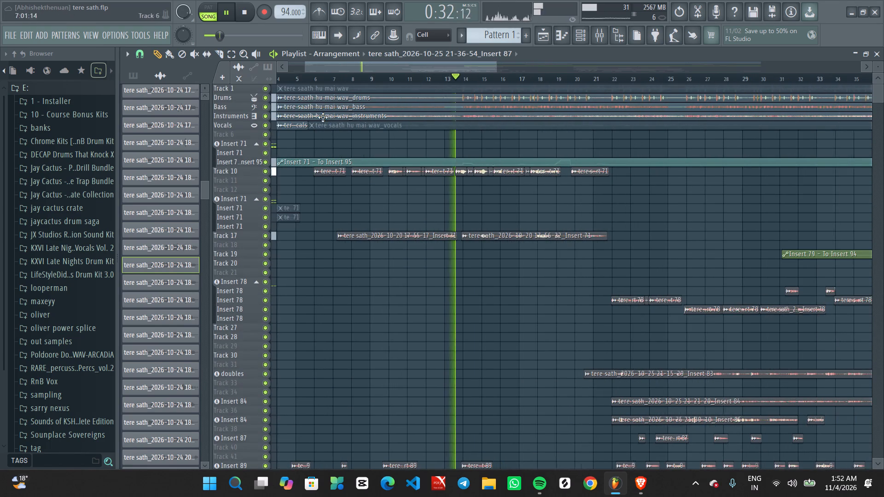
pyautogui.press('space')
pyautogui.press('space')
pyautogui.click(306, 82)
pyautogui.keyDown('ctrl'); pyautogui.scroll(3, 317, 191); pyautogui.keyUp('ctrl')
pyautogui.moveTo(340, 214); pyautogui.dragTo(382, 261, button='middle')
pyautogui.keyDown('ctrl'); pyautogui.scroll(1, 366, 236); pyautogui.keyUp('ctrl')
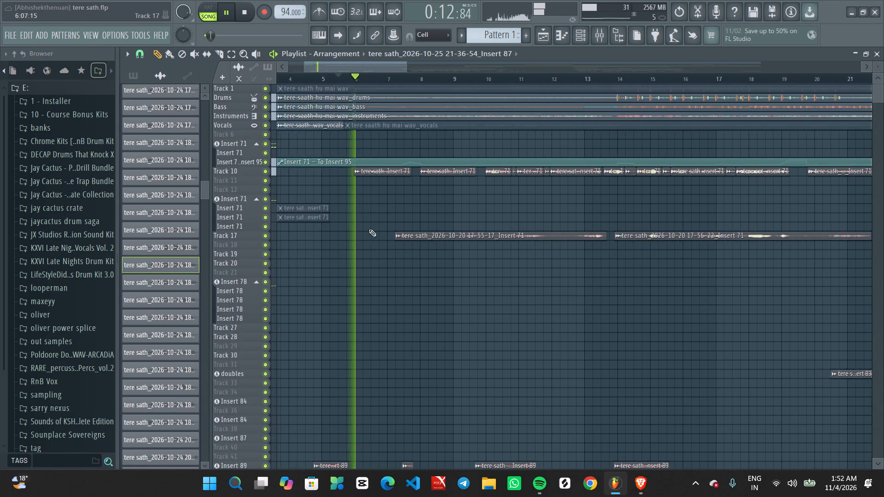
pyautogui.moveTo(395, 202); pyautogui.dragTo(398, 248, button='middle')
pyautogui.keyDown('alt'); pyautogui.scroll(3, 386, 232); pyautogui.keyUp('alt')
pyautogui.keyDown('ctrl'); pyautogui.scroll(3, 390, 196); pyautogui.keyUp('ctrl')
pyautogui.moveTo(398, 148); pyautogui.dragTo(399, 297, button='middle')
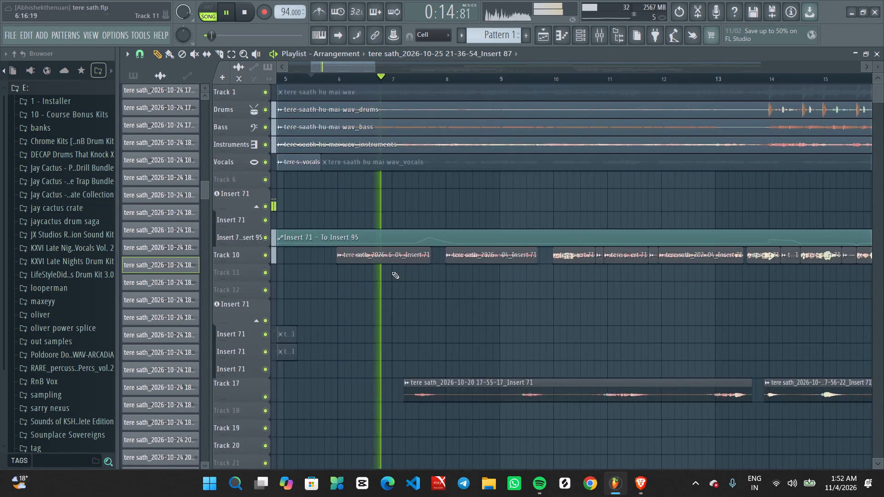
pyautogui.keyDown('alt'); pyautogui.scroll(3, 395, 260); pyautogui.keyUp('alt')
pyautogui.keyDown('ctrl'); pyautogui.scroll(3, 403, 289); pyautogui.keyUp('ctrl')
pyautogui.moveTo(393, 301); pyautogui.dragTo(470, 288, button='middle')
pyautogui.keyDown('ctrl'); pyautogui.scroll(6, 471, 289); pyautogui.keyUp('ctrl')
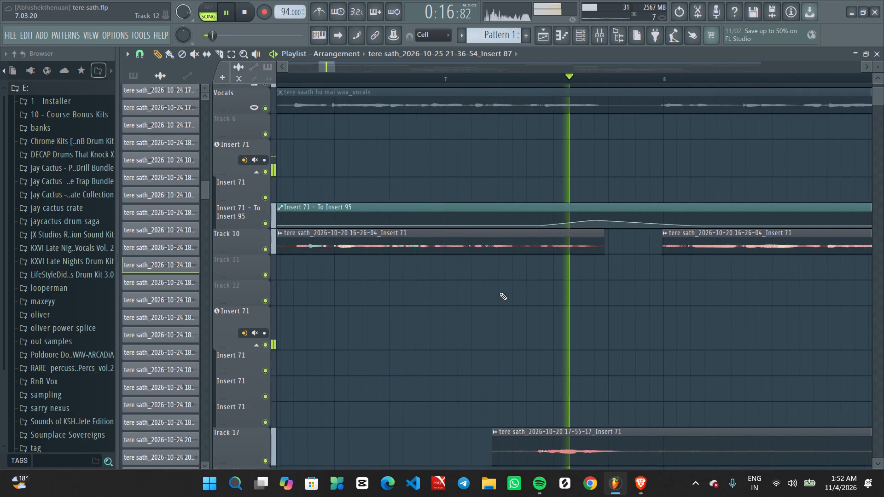
pyautogui.keyDown('ctrl'); pyautogui.scroll(-15, 552, 302); pyautogui.keyUp('ctrl')
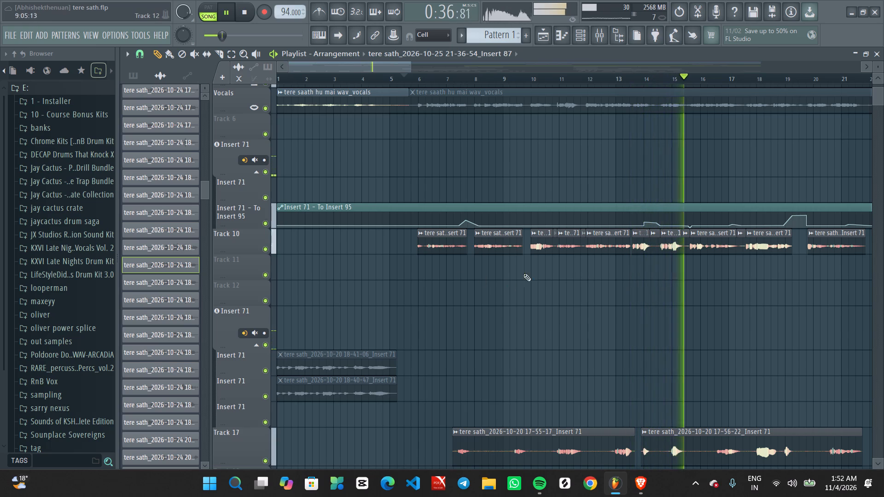
# Follow playback through bars 15 to 21, examining the Track 10 and 17 vocals and the Insert 71 automation.
pyautogui.keyDown('ctrl'); pyautogui.scroll(-7, 617, 316); pyautogui.keyUp('ctrl')
pyautogui.keyDown('ctrl'); pyautogui.scroll(4, 579, 307); pyautogui.keyUp('ctrl')
pyautogui.moveTo(619, 309); pyautogui.dragTo(583, 310, button='middle')
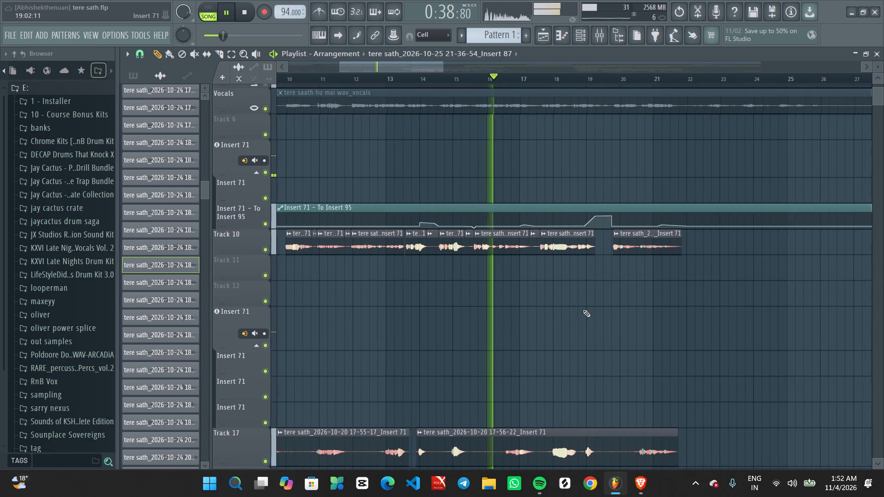
pyautogui.moveTo(583, 310); pyautogui.dragTo(583, 309, button='middle')
pyautogui.scroll(1, 534, 325)
pyautogui.keyDown('ctrl'); pyautogui.scroll(-9, 530, 325); pyautogui.keyUp('ctrl')
pyautogui.keyDown('alt'); pyautogui.scroll(-8, 477, 338); pyautogui.keyUp('alt')
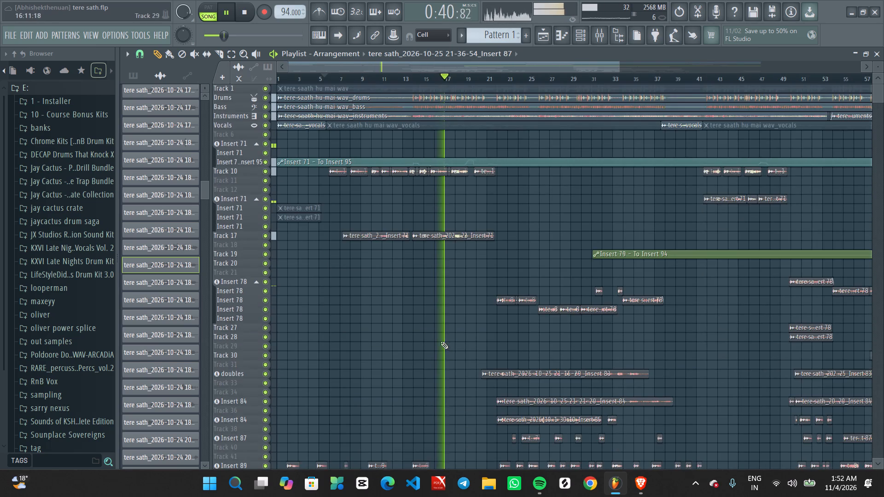
pyautogui.keyDown('ctrl'); pyautogui.scroll(4, 455, 324); pyautogui.keyUp('ctrl')
pyautogui.keyDown('alt'); pyautogui.scroll(7, 462, 289); pyautogui.keyUp('alt')
pyautogui.keyDown('ctrl'); pyautogui.scroll(4, 451, 254); pyautogui.keyUp('ctrl')
pyautogui.moveTo(459, 175); pyautogui.dragTo(454, 496, button='middle')
pyautogui.keyDown('ctrl'); pyautogui.scroll(3, 448, 377); pyautogui.keyUp('ctrl')
pyautogui.moveTo(481, 388); pyautogui.dragTo(482, 252, button='middle')
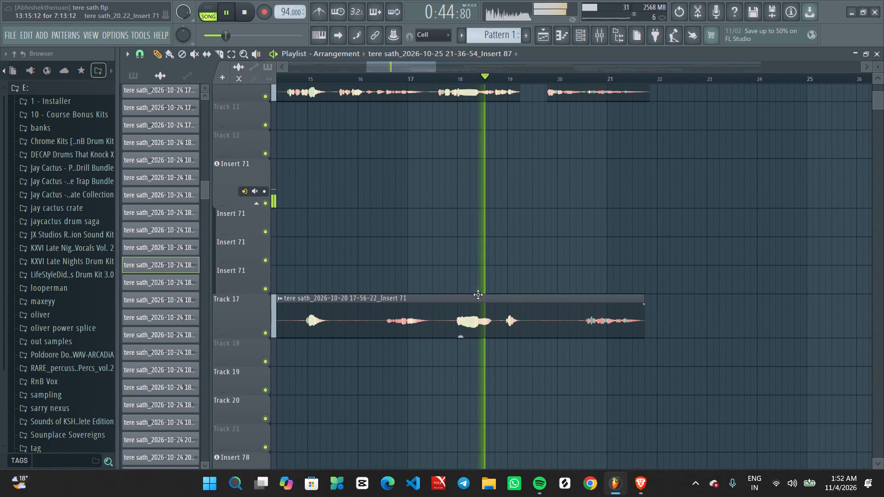
pyautogui.keyDown('ctrl'); pyautogui.scroll(2, 465, 253); pyautogui.keyUp('ctrl')
pyautogui.moveTo(469, 228); pyautogui.dragTo(475, 361, button='middle')
pyautogui.scroll(1, 476, 256)
pyautogui.keyDown('ctrl'); pyautogui.scroll(-4, 509, 319); pyautogui.keyUp('ctrl')
pyautogui.scroll(4, 512, 316)
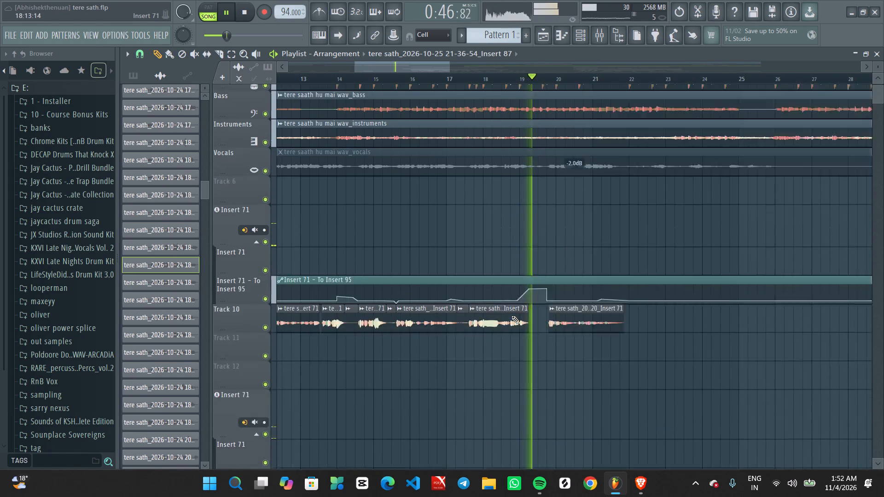
pyautogui.scroll(8, 512, 316)
pyautogui.keyDown('ctrl'); pyautogui.scroll(2, 512, 316); pyautogui.keyUp('ctrl')
pyautogui.moveTo(557, 280); pyautogui.dragTo(543, 116, button='middle')
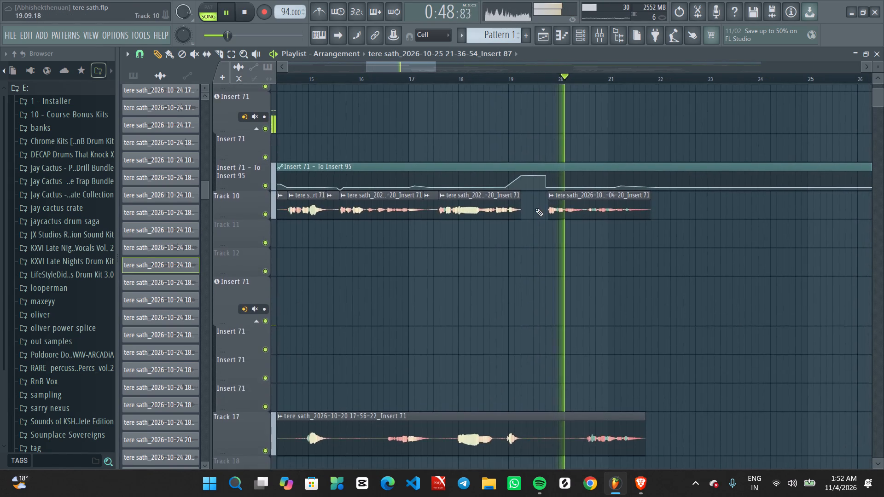
pyautogui.keyDown('alt'); pyautogui.scroll(-8, 535, 218); pyautogui.keyUp('alt')
pyautogui.keyDown('ctrl'); pyautogui.scroll(2, 603, 237); pyautogui.keyUp('ctrl')
pyautogui.moveTo(626, 240); pyautogui.dragTo(525, 281, button='middle')
pyautogui.keyDown('ctrl'); pyautogui.scroll(-6, 523, 228); pyautogui.keyUp('ctrl')
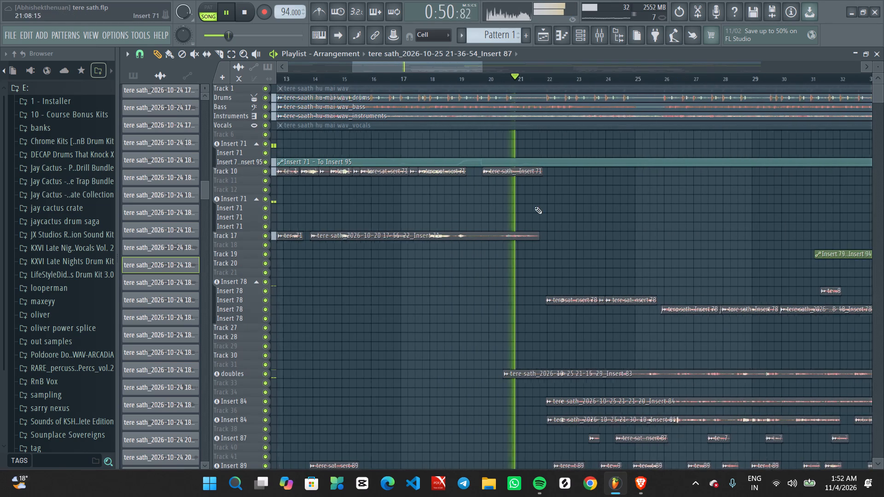
# Open the mixer and inspect the effect chains of Insert 71, Insert 78 and Insert 79, ending on Insert 78.
pyautogui.click(605, 28)
pyautogui.click(391, 173)
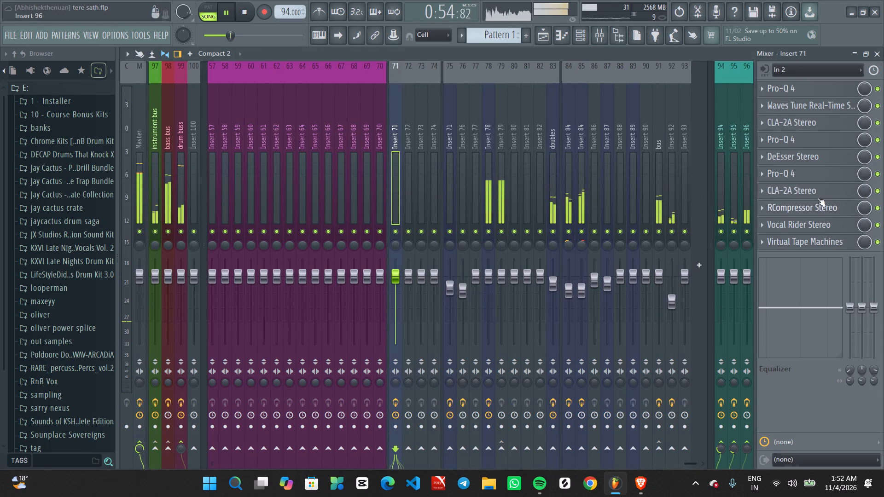
pyautogui.click(486, 173)
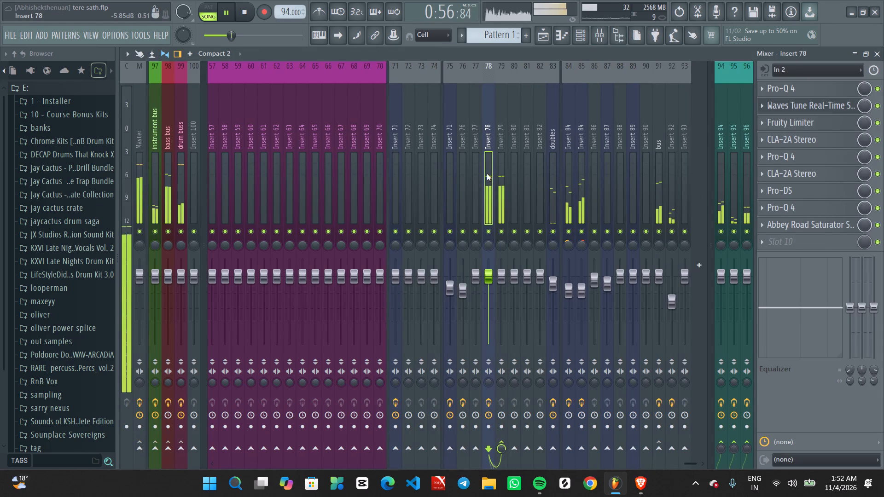
pyautogui.click(496, 177)
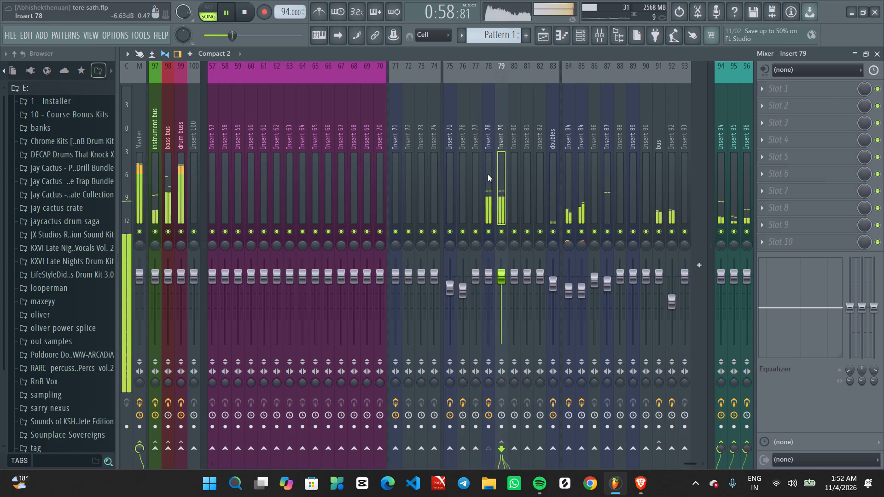
pyautogui.click(488, 174)
# Move the Abbey Road Saturator down to effect slot 10 on Insert 78.
pyautogui.scroll(-1, 796, 223)
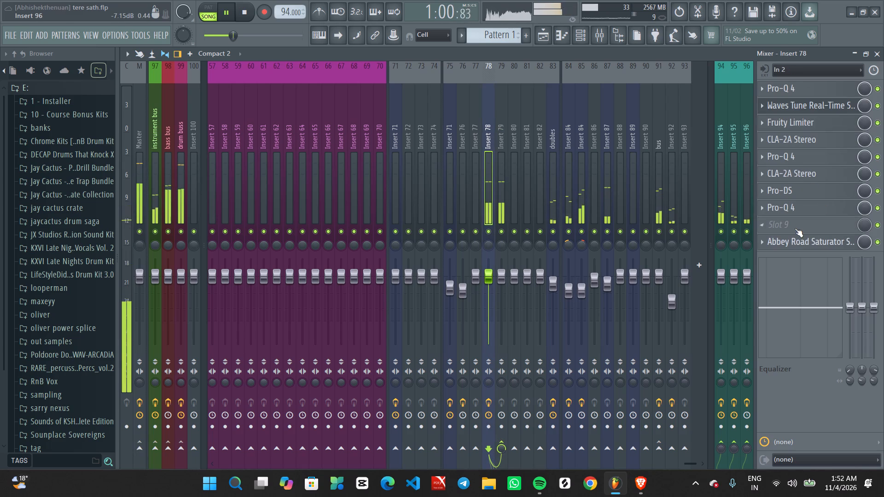
# Open the Abbey Road Saturator on Insert 78 and raise its Mix to about 30.
pyautogui.click(795, 243)
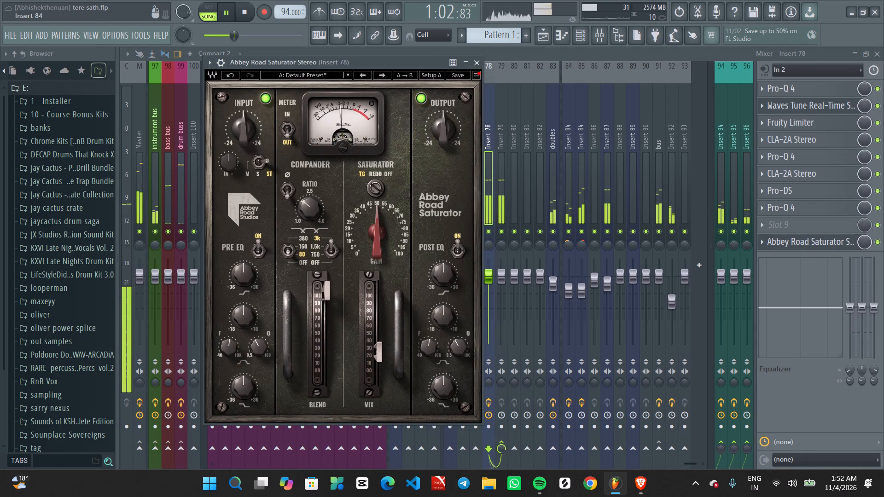
pyautogui.scroll(4, 378, 344)
pyautogui.moveTo(378, 345); pyautogui.dragTo(385, 331)
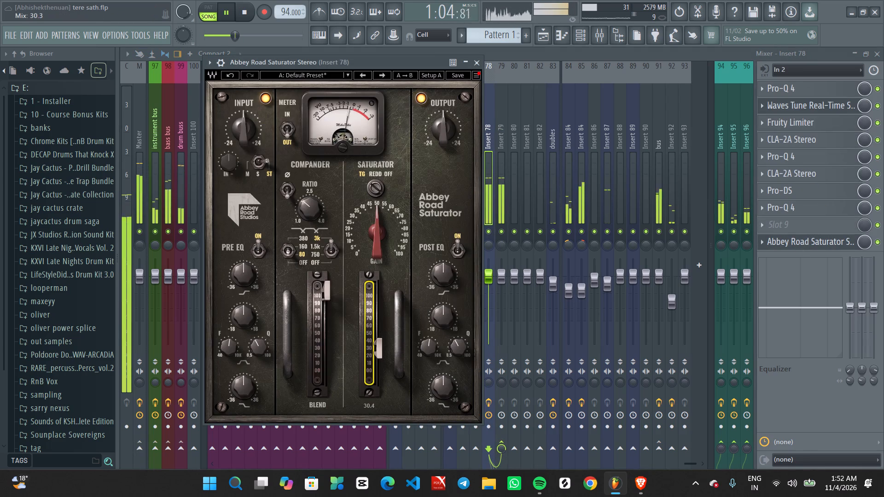
# Fine-tune the Abbey Road Saturator's Mix on Insert 78 and close the plugin window.
pyautogui.moveTo(385, 331); pyautogui.dragTo(386, 333)
pyautogui.click(478, 68)
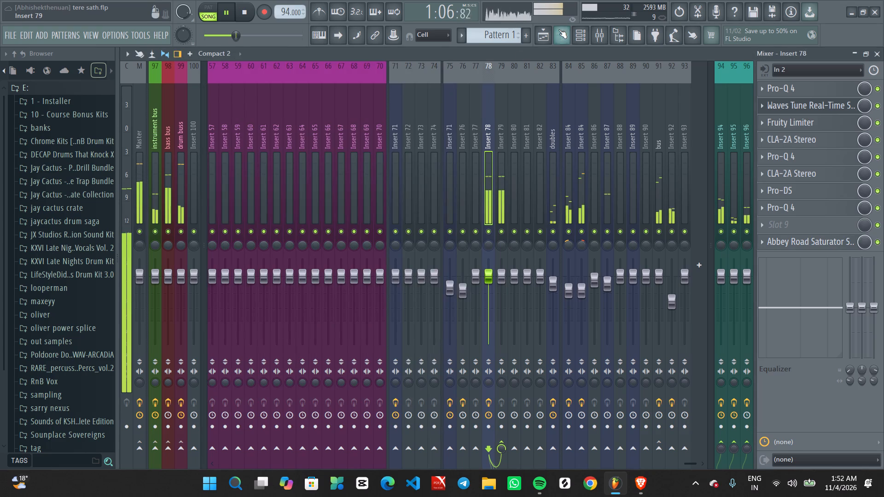
# Follow playback in the playlist through bars 27 to 30, examining the doubles, Insert 84, Insert 87 and Insert 89 vocals.
pyautogui.click(549, 29)
pyautogui.keyDown('alt'); pyautogui.scroll(-8, 555, 338); pyautogui.keyUp('alt')
pyautogui.keyDown('ctrl'); pyautogui.scroll(3, 701, 353); pyautogui.keyUp('ctrl')
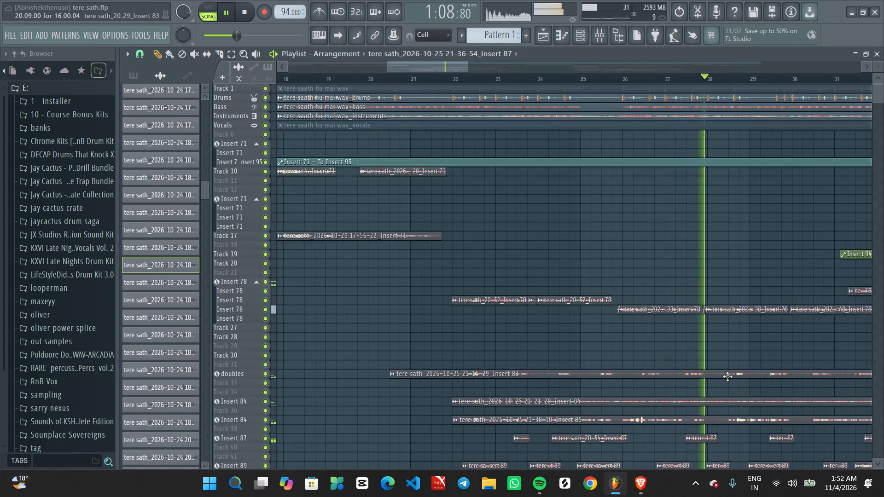
pyautogui.moveTo(713, 375); pyautogui.dragTo(595, 127, button='middle')
pyautogui.scroll(5, 582, 226)
pyautogui.keyDown('ctrl'); pyautogui.scroll(3, 602, 225); pyautogui.keyUp('ctrl')
pyautogui.moveTo(629, 207); pyautogui.dragTo(604, 337, button='middle')
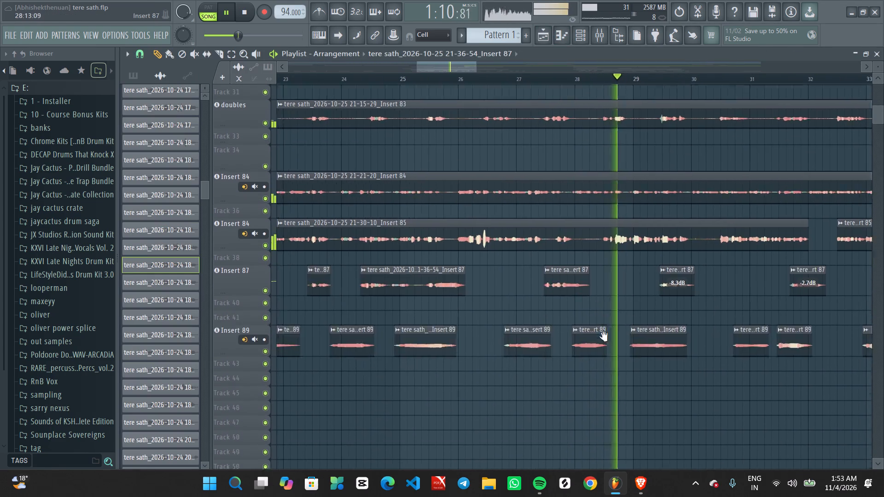
pyautogui.moveTo(604, 337); pyautogui.dragTo(599, 348, button='middle')
pyautogui.keyDown('ctrl'); pyautogui.scroll(2, 585, 329); pyautogui.keyUp('ctrl')
pyautogui.moveTo(612, 328); pyautogui.dragTo(589, 288, button='middle')
pyautogui.keyDown('alt'); pyautogui.scroll(-7, 584, 285); pyautogui.keyUp('alt')
pyautogui.scroll(2, 610, 305)
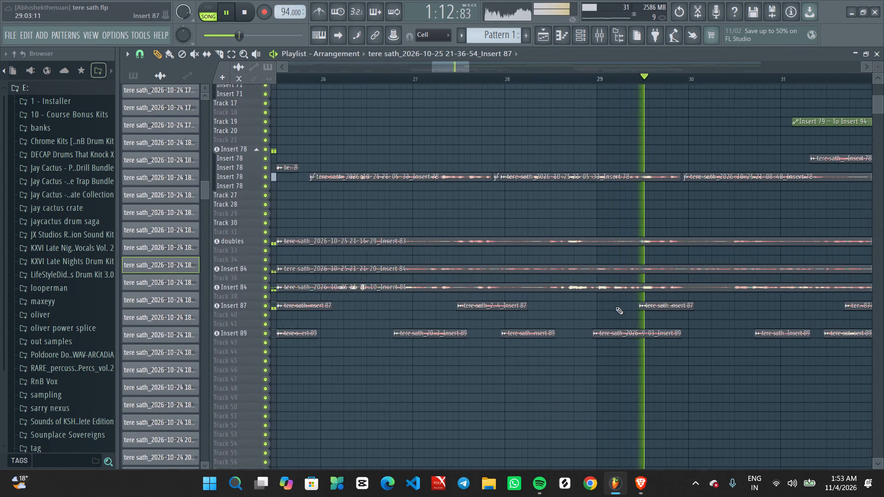
pyautogui.moveTo(657, 309); pyautogui.dragTo(603, 309, button='middle')
pyautogui.keyDown('ctrl'); pyautogui.scroll(-7, 590, 304); pyautogui.keyUp('ctrl')
pyautogui.keyDown('ctrl'); pyautogui.scroll(3, 593, 305); pyautogui.keyUp('ctrl')
pyautogui.moveTo(650, 312); pyautogui.dragTo(586, 348, button='middle')
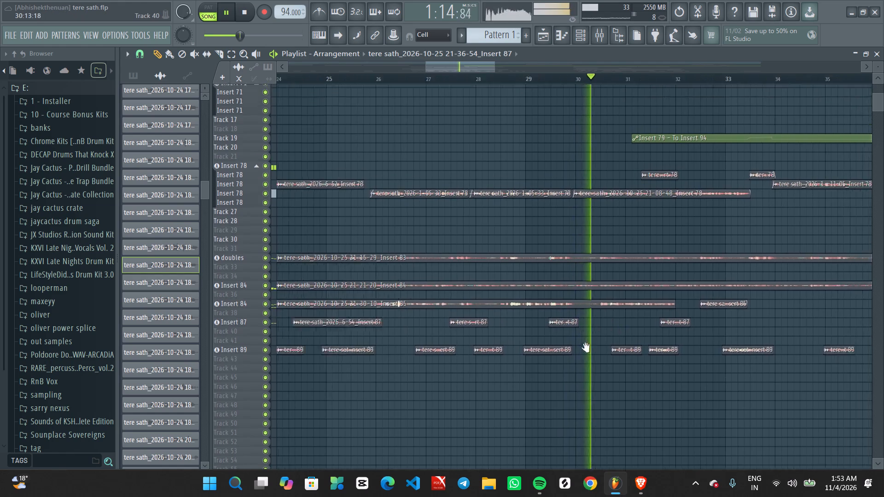
pyautogui.moveTo(586, 348); pyautogui.dragTo(571, 357, button='middle')
# Follow playback from bar 31, examining the Insert 78 vocal clips and the Insert 79 – To Insert 94 automation up to bar 34.
pyautogui.keyDown('alt'); pyautogui.scroll(1, 550, 342); pyautogui.keyUp('alt')
pyautogui.keyDown('ctrl'); pyautogui.scroll(2, 586, 332); pyautogui.keyUp('ctrl')
pyautogui.moveTo(652, 241); pyautogui.dragTo(555, 437, button='middle')
pyautogui.keyDown('alt'); pyautogui.scroll(2, 535, 365); pyautogui.keyUp('alt')
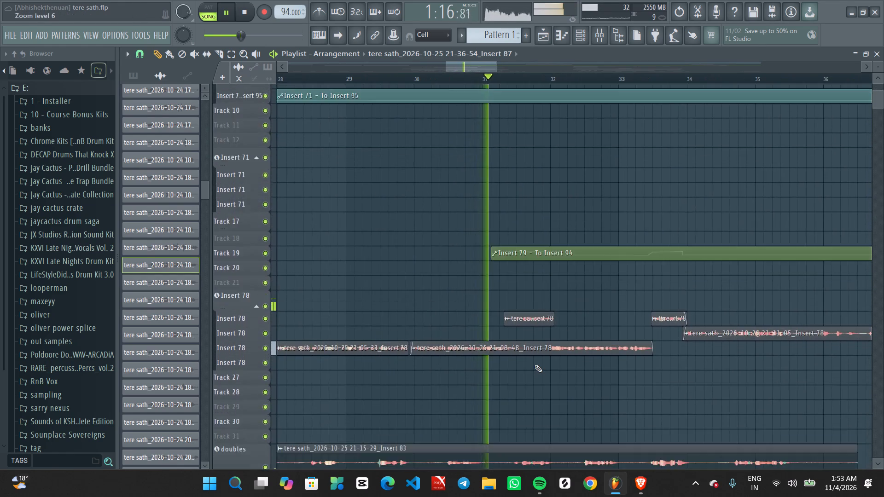
pyautogui.keyDown('alt'); pyautogui.scroll(1, 535, 365); pyautogui.keyUp('alt')
pyautogui.keyDown('ctrl'); pyautogui.scroll(4, 539, 388); pyautogui.keyUp('ctrl')
pyautogui.moveTo(529, 421); pyautogui.dragTo(518, 302, button='middle')
pyautogui.keyDown('ctrl'); pyautogui.scroll(-7, 517, 299); pyautogui.keyUp('ctrl')
pyautogui.keyDown('ctrl'); pyautogui.scroll(2, 515, 307); pyautogui.keyUp('ctrl')
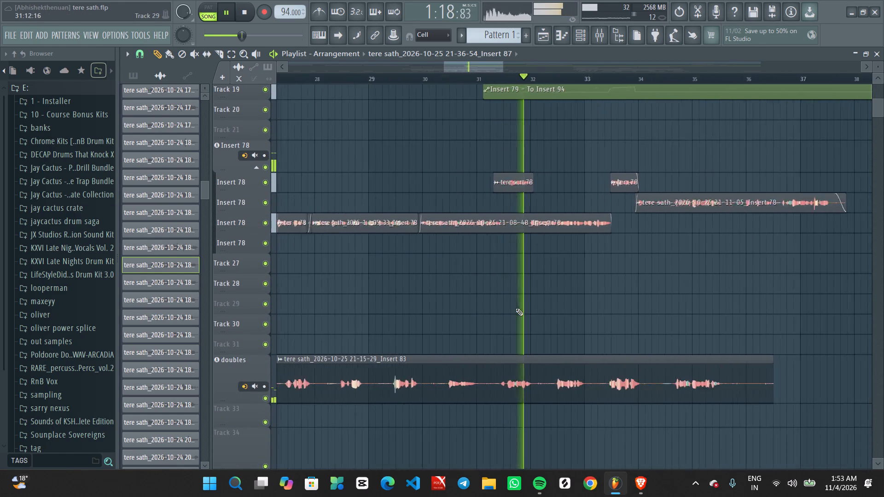
pyautogui.keyDown('ctrl'); pyautogui.scroll(3, 516, 308); pyautogui.keyUp('ctrl')
pyautogui.moveTo(612, 314); pyautogui.dragTo(568, 323, button='middle')
pyautogui.keyDown('alt'); pyautogui.scroll(-4, 558, 324); pyautogui.keyUp('alt')
pyautogui.keyDown('ctrl'); pyautogui.scroll(4, 658, 312); pyautogui.keyUp('ctrl')
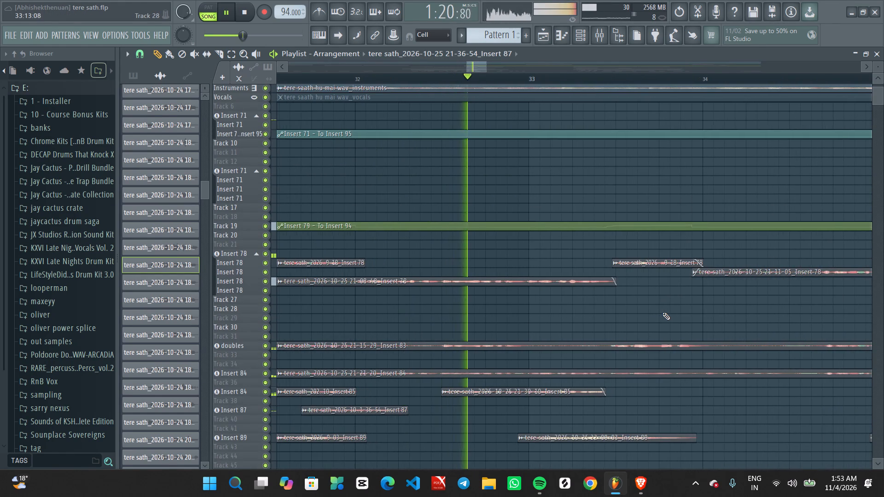
pyautogui.keyDown('ctrl'); pyautogui.scroll(-8, 663, 312); pyautogui.keyUp('ctrl')
pyautogui.keyDown('ctrl'); pyautogui.scroll(6, 644, 314); pyautogui.keyUp('ctrl')
pyautogui.keyDown('alt'); pyautogui.scroll(8, 532, 297); pyautogui.keyUp('alt')
pyautogui.keyDown('ctrl'); pyautogui.scroll(3, 611, 290); pyautogui.keyUp('ctrl')
pyautogui.moveTo(747, 287); pyautogui.dragTo(301, 394, button='middle')
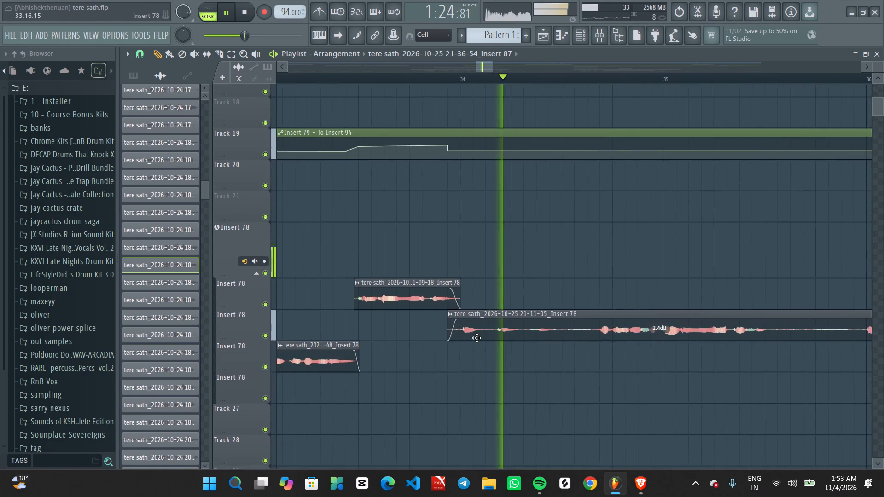
pyautogui.keyDown('ctrl'); pyautogui.scroll(7, 477, 337); pyautogui.keyUp('ctrl')
pyautogui.keyDown('ctrl'); pyautogui.scroll(5, 410, 305); pyautogui.keyUp('ctrl')
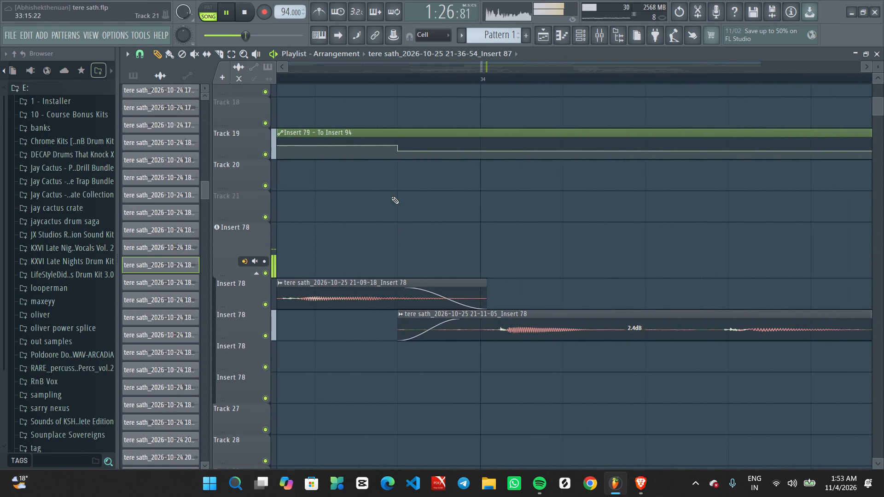
# Survey the later Insert 78 vocal clips and audition them from about bar 58.
pyautogui.keyDown('ctrl'); pyautogui.scroll(-9, 390, 193); pyautogui.keyUp('ctrl')
pyautogui.keyDown('ctrl'); pyautogui.scroll(-3, 524, 247); pyautogui.keyUp('ctrl')
pyautogui.keyDown('ctrl'); pyautogui.scroll(1, 525, 248); pyautogui.keyUp('ctrl')
pyautogui.keyDown('ctrl'); pyautogui.scroll(-5, 525, 248); pyautogui.keyUp('ctrl')
pyautogui.keyDown('ctrl'); pyautogui.scroll(1, 528, 250); pyautogui.keyUp('ctrl')
pyautogui.keyDown('ctrl'); pyautogui.scroll(-13, 528, 250); pyautogui.keyUp('ctrl')
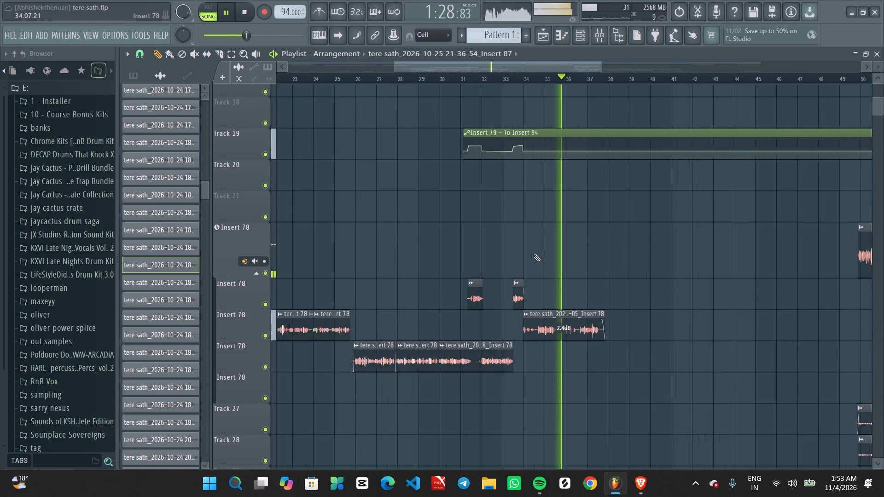
pyautogui.keyDown('ctrl'); pyautogui.scroll(-6, 572, 257); pyautogui.keyUp('ctrl')
pyautogui.keyDown('ctrl'); pyautogui.scroll(3, 564, 314); pyautogui.keyUp('ctrl')
pyautogui.moveTo(533, 330); pyautogui.dragTo(310, 345, button='middle')
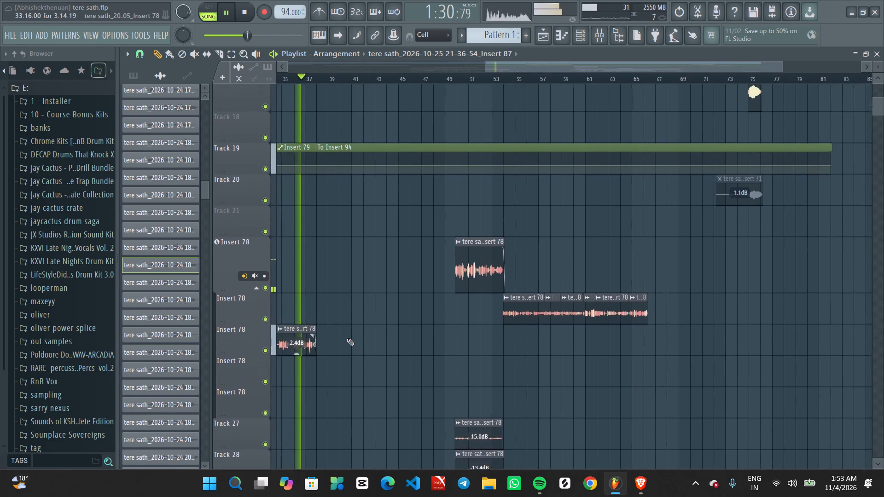
pyautogui.keyDown('ctrl'); pyautogui.scroll(10, 590, 283); pyautogui.keyUp('ctrl')
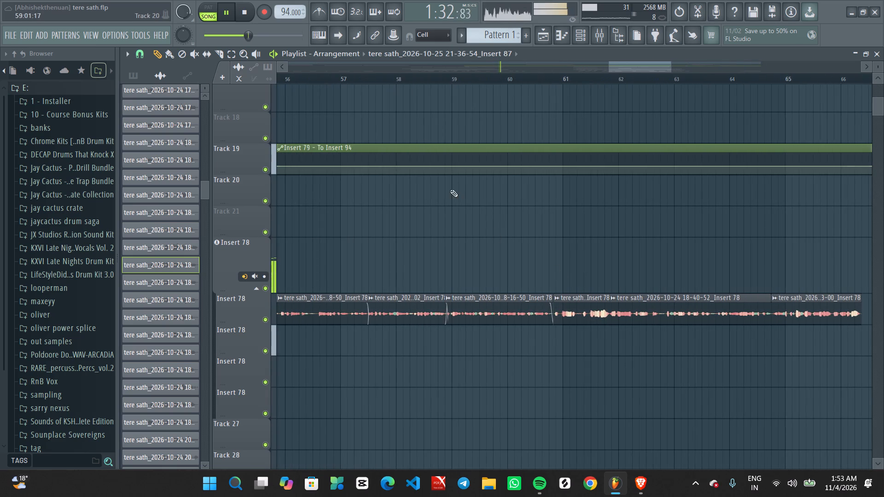
pyautogui.click(402, 75)
pyautogui.keyDown('ctrl'); pyautogui.scroll(3, 457, 255); pyautogui.keyUp('ctrl')
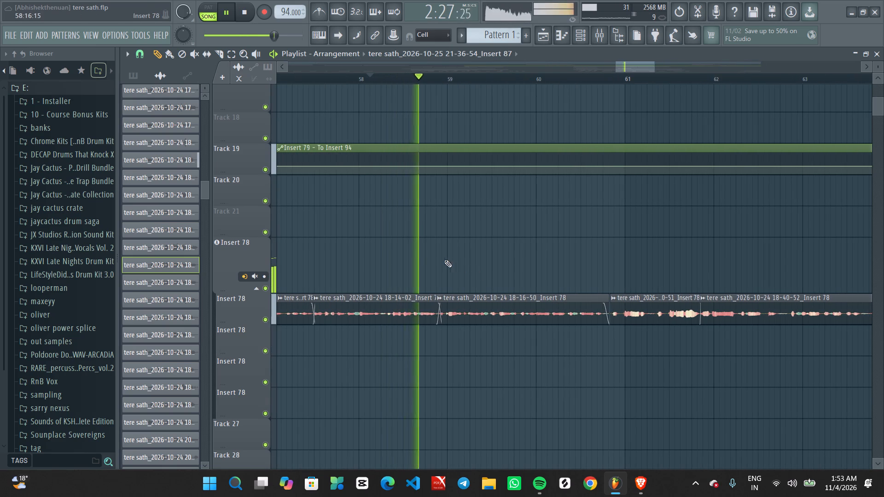
# Replay the Insert 78 vocals from about bars 55 and 54, listening for where the send automation should rise.
pyautogui.keyDown('ctrl'); pyautogui.scroll(-6, 375, 260); pyautogui.keyUp('ctrl')
pyautogui.moveTo(401, 260); pyautogui.dragTo(688, 303, button='middle')
pyautogui.click(576, 79)
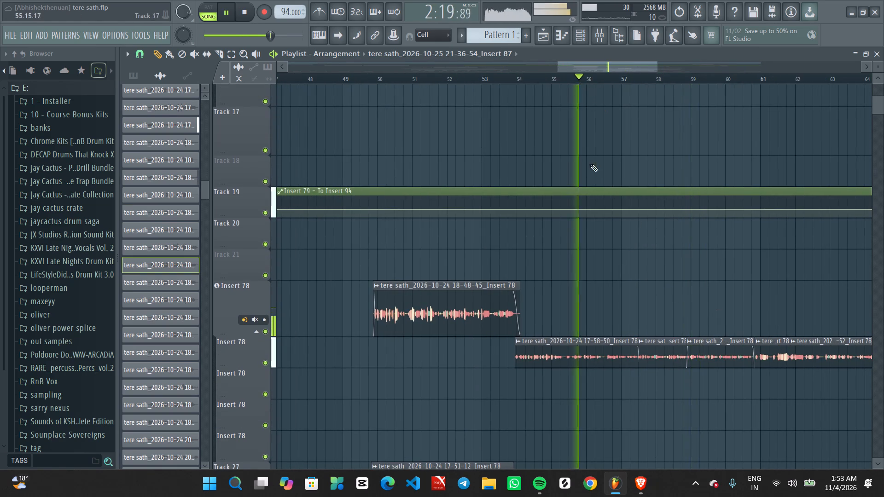
pyautogui.keyDown('ctrl'); pyautogui.scroll(4, 618, 261); pyautogui.keyUp('ctrl')
pyautogui.keyDown('ctrl'); pyautogui.scroll(1, 662, 306); pyautogui.keyUp('ctrl')
pyautogui.press('space')
pyautogui.press('space')
pyautogui.click(394, 80)
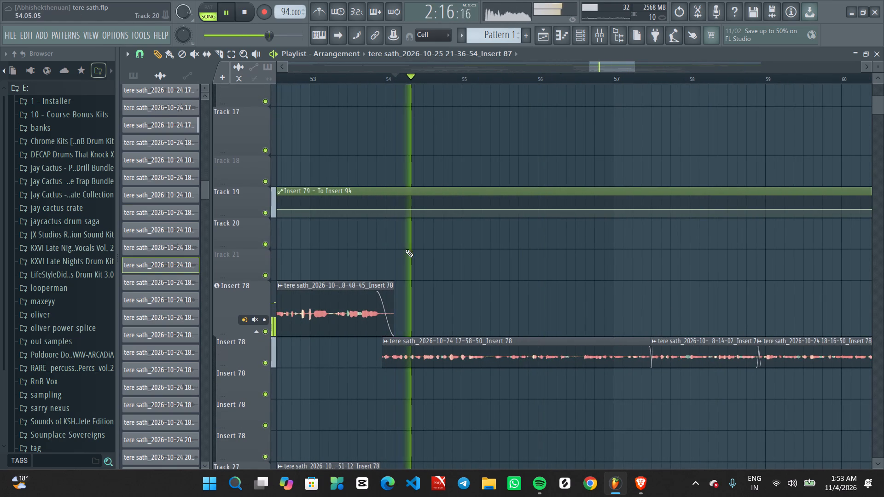
pyautogui.keyDown('ctrl'); pyautogui.scroll(2, 523, 294); pyautogui.keyUp('ctrl')
pyautogui.moveTo(495, 326); pyautogui.dragTo(476, 334, button='middle')
pyautogui.keyDown('ctrl'); pyautogui.scroll(2, 471, 335); pyautogui.keyUp('ctrl')
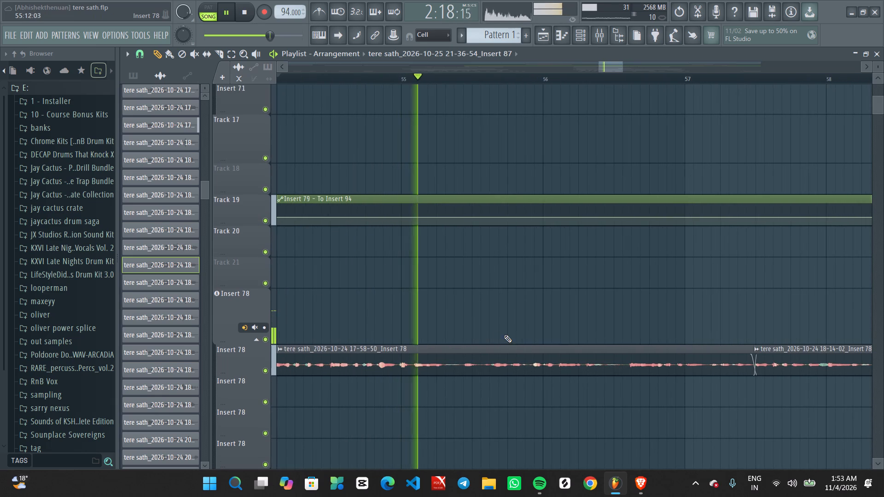
pyautogui.press('space')
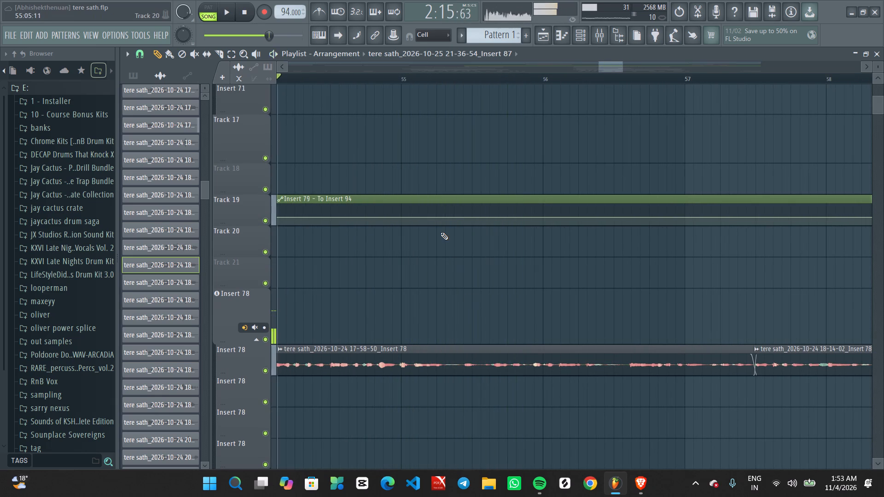
# Add two points after bar 55 in the Insert 79 – To Insert 94 automation, raising the second and setting the first to 38%.
pyautogui.scroll(2, 445, 247)
pyautogui.keyDown('ctrl'); pyautogui.scroll(2, 450, 297); pyautogui.keyUp('ctrl')
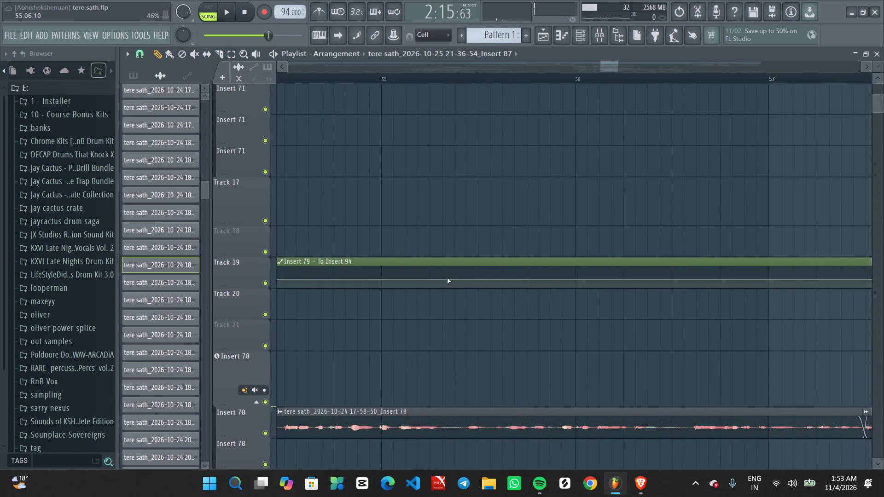
pyautogui.rightClick(447, 277)
pyautogui.rightClick(457, 280)
pyautogui.click(456, 278)
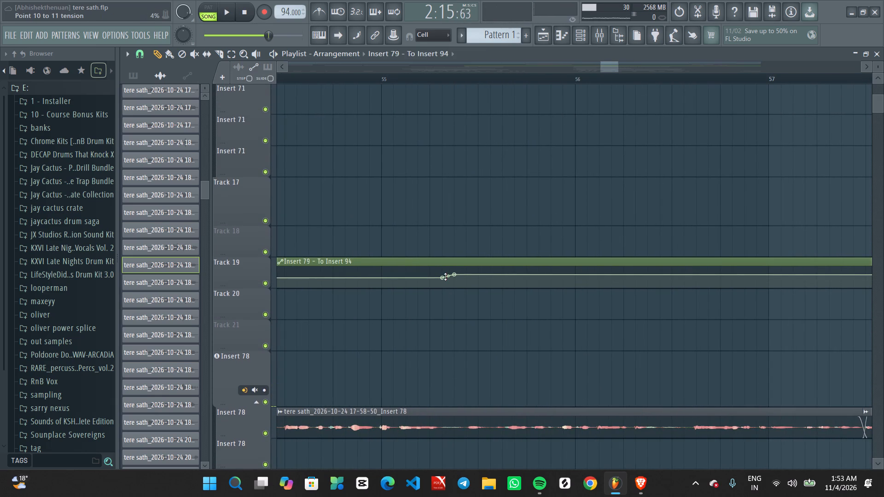
pyautogui.rightClick(441, 277)
pyautogui.click(488, 441)
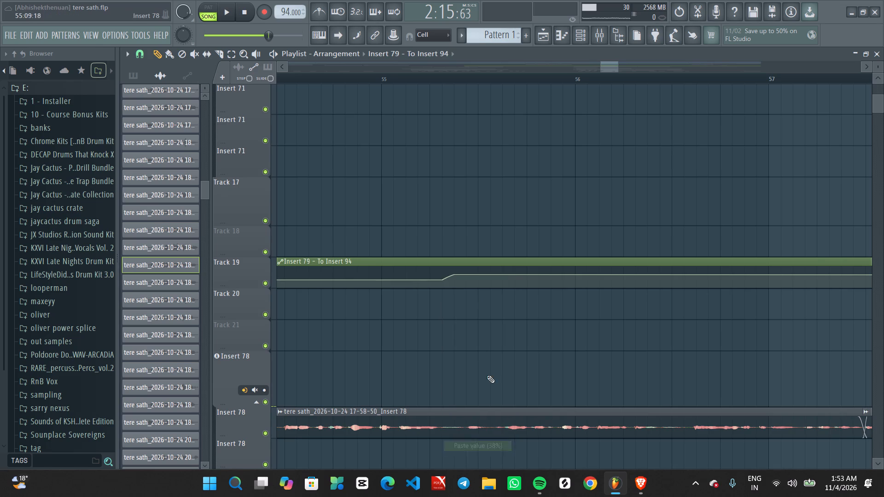
# Play back from bar 55 to 57, checking the raised Insert 79 – To Insert 94 automation against the Insert 78 vocals.
pyautogui.press('space')
pyautogui.click(396, 75)
pyautogui.keyDown('ctrl'); pyautogui.scroll(1, 531, 330); pyautogui.keyUp('ctrl')
pyautogui.moveTo(628, 342); pyautogui.dragTo(604, 339, button='middle')
pyautogui.keyDown('ctrl'); pyautogui.scroll(-4, 594, 325); pyautogui.keyUp('ctrl')
pyautogui.keyDown('ctrl'); pyautogui.scroll(1, 636, 376); pyautogui.keyUp('ctrl')
pyautogui.moveTo(671, 379); pyautogui.dragTo(634, 375, button='middle')
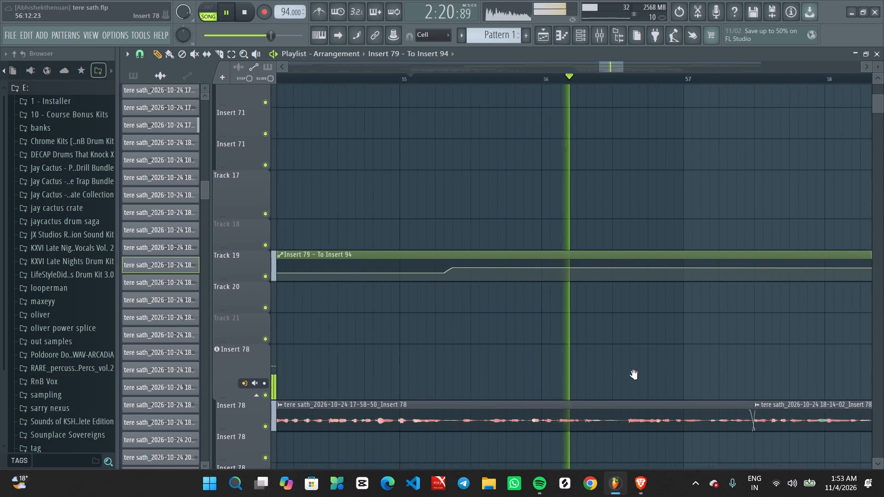
pyautogui.moveTo(634, 375); pyautogui.dragTo(618, 375, button='middle')
pyautogui.keyDown('ctrl'); pyautogui.scroll(1, 614, 376); pyautogui.keyUp('ctrl')
pyautogui.moveTo(700, 366); pyautogui.dragTo(647, 367, button='middle')
pyautogui.keyDown('ctrl'); pyautogui.scroll(1, 678, 376); pyautogui.keyUp('ctrl')
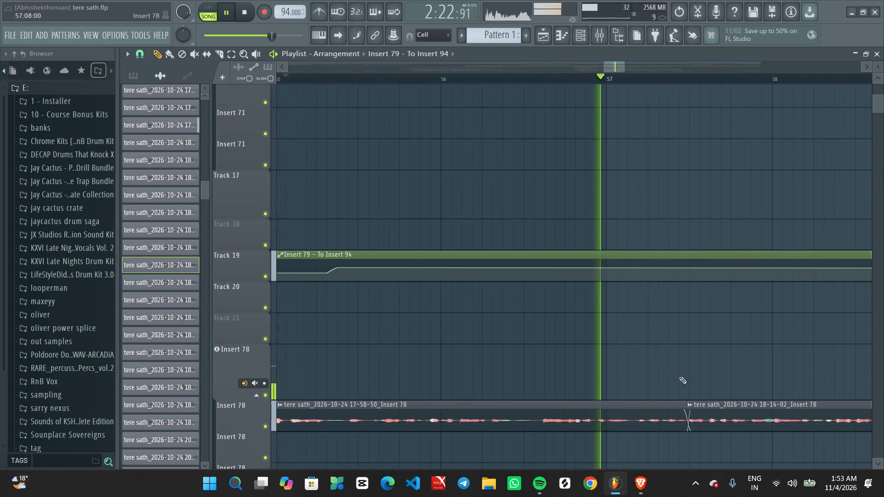
# Add two automation points at 57:09:00 on Track 19, keeping the first raised and pasting 38% into the second.
pyautogui.keyDown('ctrl'); pyautogui.scroll(2, 679, 376); pyautogui.keyUp('ctrl')
pyautogui.keyDown('ctrl'); pyautogui.scroll(3, 725, 370); pyautogui.keyUp('ctrl')
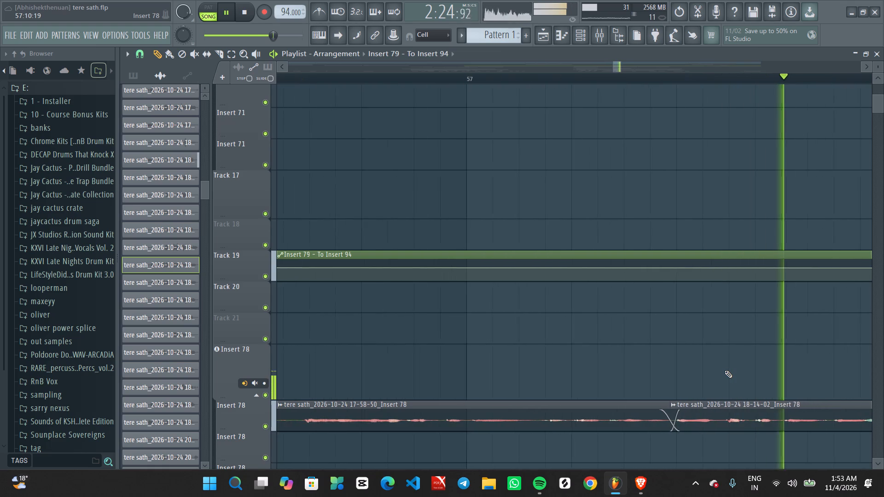
pyautogui.moveTo(713, 371); pyautogui.dragTo(625, 374, button='middle')
pyautogui.keyDown('ctrl'); pyautogui.scroll(7, 606, 374); pyautogui.keyUp('ctrl')
pyautogui.press('space')
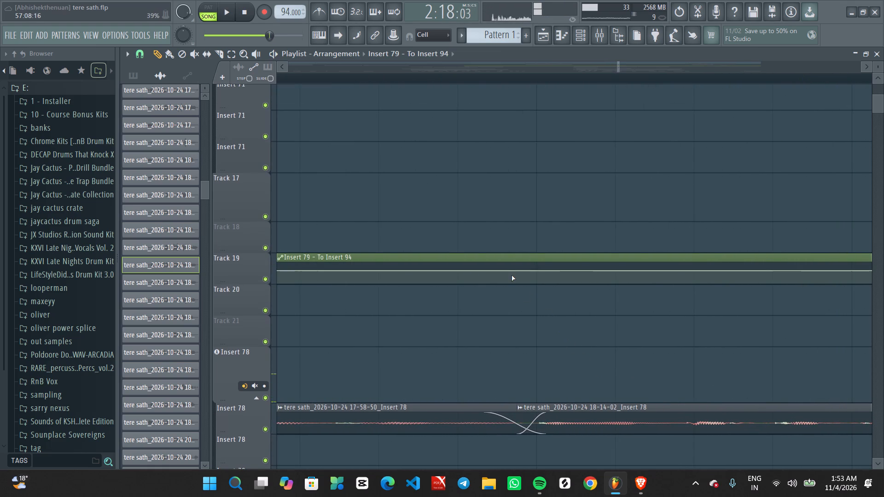
pyautogui.rightClick(511, 272)
pyautogui.rightClick(542, 274)
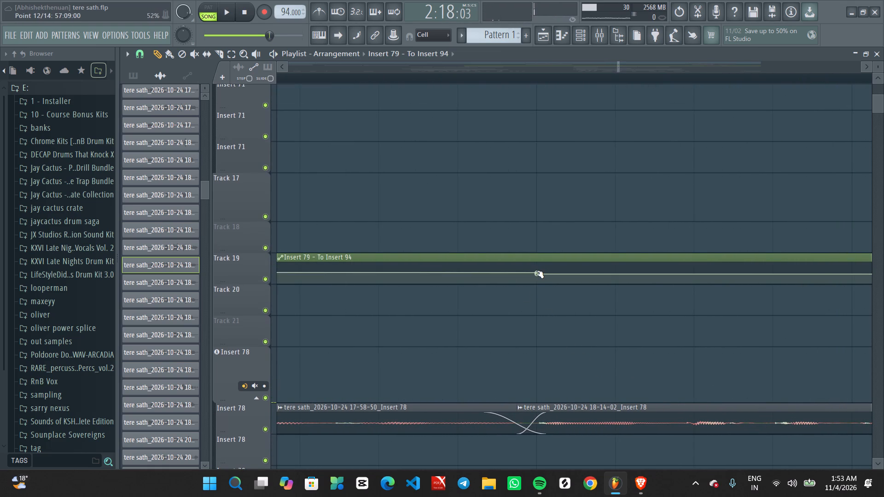
pyautogui.click(537, 273)
pyautogui.moveTo(539, 277); pyautogui.dragTo(524, 269)
pyautogui.rightClick(539, 276)
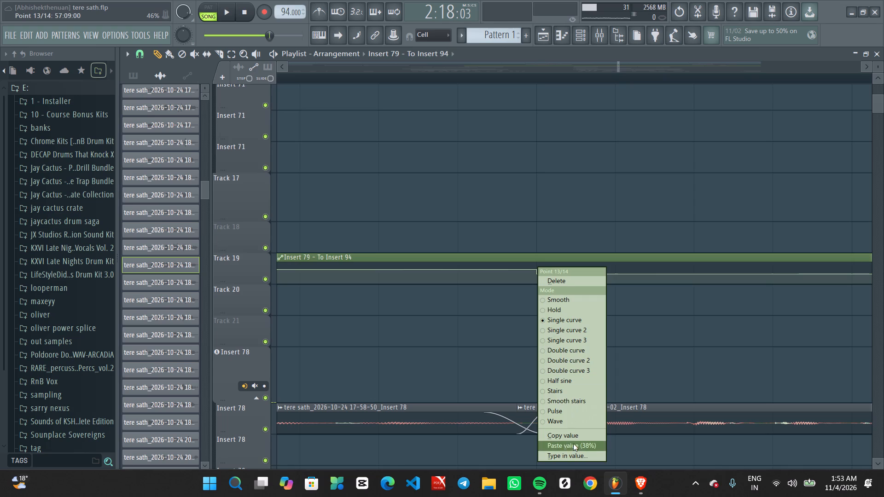
pyautogui.click(573, 445)
# Copy the 63% value from the raised automation point after bar 55 and paste it into the upper point at 57:09:00.
pyautogui.keyDown('ctrl'); pyautogui.scroll(-15, 532, 288); pyautogui.keyUp('ctrl')
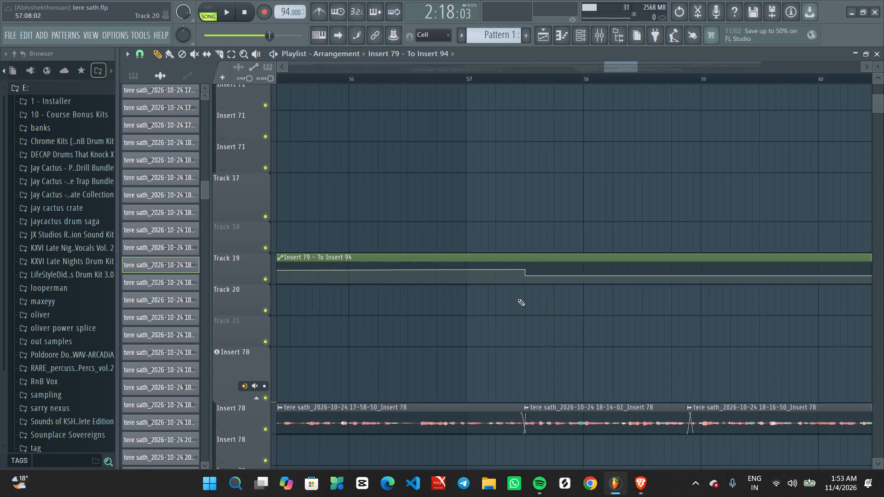
pyautogui.keyDown('ctrl'); pyautogui.scroll(-3, 518, 299); pyautogui.keyUp('ctrl')
pyautogui.press('space')
pyautogui.keyDown('ctrl'); pyautogui.scroll(6, 507, 306); pyautogui.keyUp('ctrl')
pyautogui.keyDown('ctrl'); pyautogui.scroll(-2, 531, 295); pyautogui.keyUp('ctrl')
pyautogui.keyDown('ctrl'); pyautogui.scroll(1, 531, 295); pyautogui.keyUp('ctrl')
pyautogui.keyDown('ctrl'); pyautogui.scroll(-3, 531, 296); pyautogui.keyUp('ctrl')
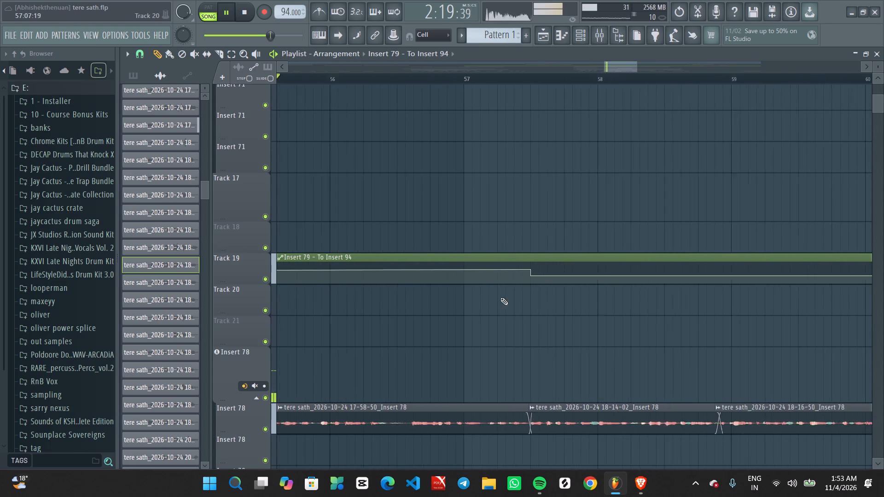
pyautogui.rightClick(311, 268)
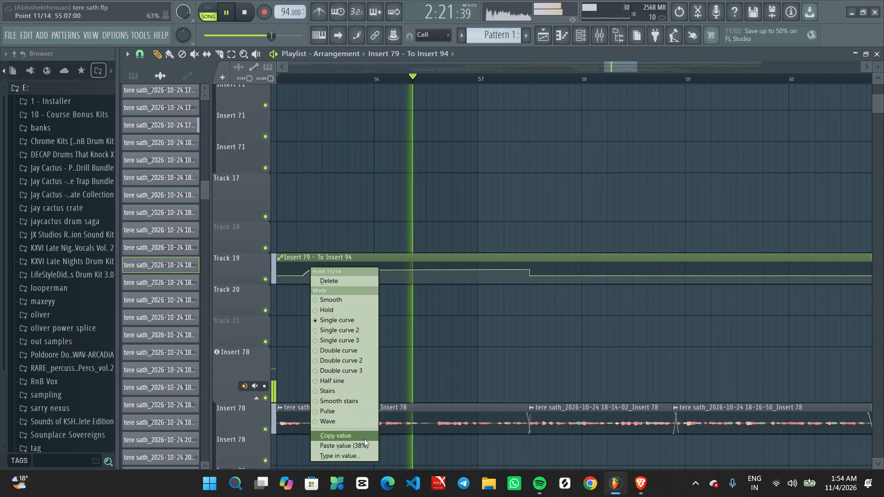
pyautogui.click(365, 439)
pyautogui.rightClick(530, 269)
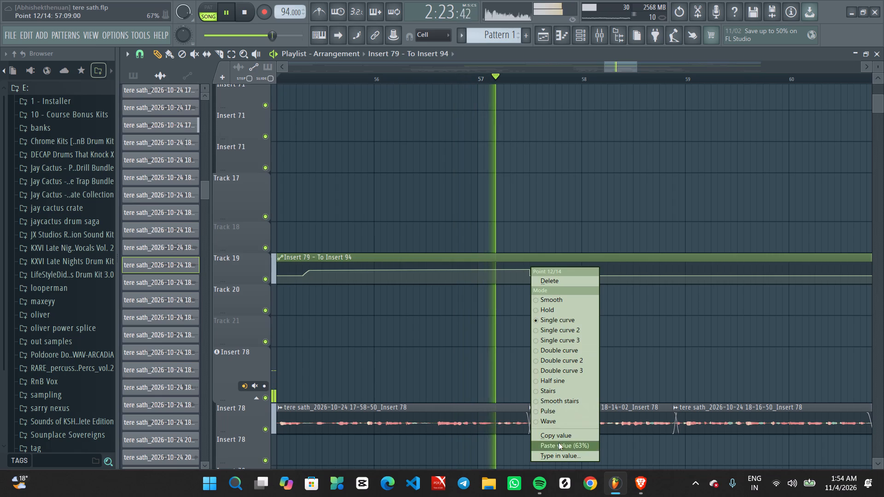
pyautogui.click(558, 444)
# Save the tere sath project with the new Insert 79 – To Insert 94 automation section.
pyautogui.keyDown('ctrl'); pyautogui.scroll(6, 541, 301); pyautogui.keyUp('ctrl')
pyautogui.keyDown('ctrl'); pyautogui.scroll(-4, 542, 302); pyautogui.keyUp('ctrl')
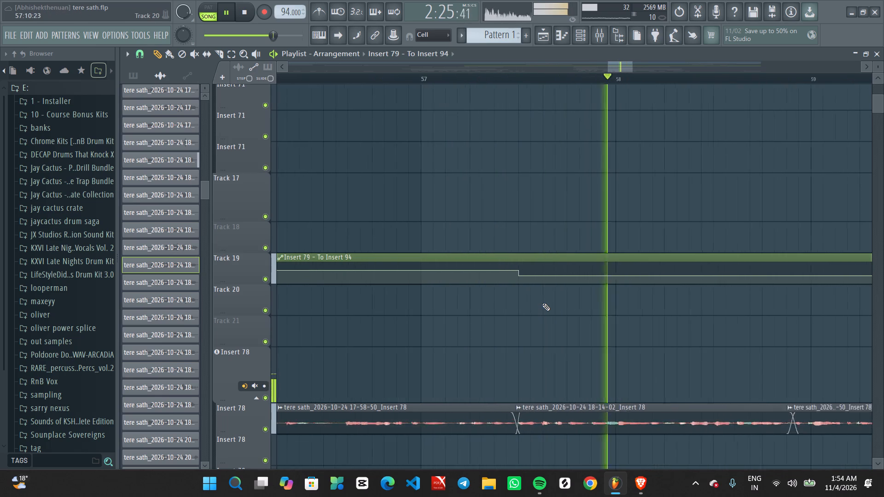
pyautogui.keyDown('ctrl'); pyautogui.scroll(-15, 542, 303); pyautogui.keyUp('ctrl')
pyautogui.keyDown('ctrl'); pyautogui.scroll(1, 535, 318); pyautogui.keyUp('ctrl')
pyautogui.keyDown('ctrl'); pyautogui.scroll(-5, 535, 318); pyautogui.keyUp('ctrl')
pyautogui.hotkey('ctrl', 's')
# Listen on from bar 57 past bar 60, examining the Insert 78, doubles, Insert 84 and Insert 87 vocal tracks.
pyautogui.keyDown('ctrl'); pyautogui.scroll(-4, 611, 333); pyautogui.keyUp('ctrl')
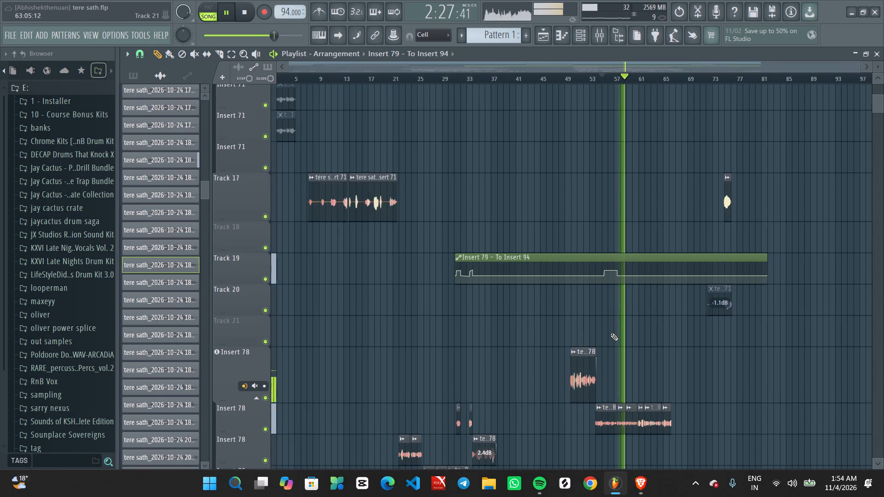
pyautogui.keyDown('ctrl'); pyautogui.scroll(-3, 611, 333); pyautogui.keyUp('ctrl')
pyautogui.keyDown('ctrl'); pyautogui.scroll(2, 663, 341); pyautogui.keyUp('ctrl')
pyautogui.moveTo(716, 341); pyautogui.dragTo(675, 342, button='middle')
pyautogui.keyDown('ctrl'); pyautogui.scroll(4, 623, 356); pyautogui.keyUp('ctrl')
pyautogui.scroll(-7, 537, 366)
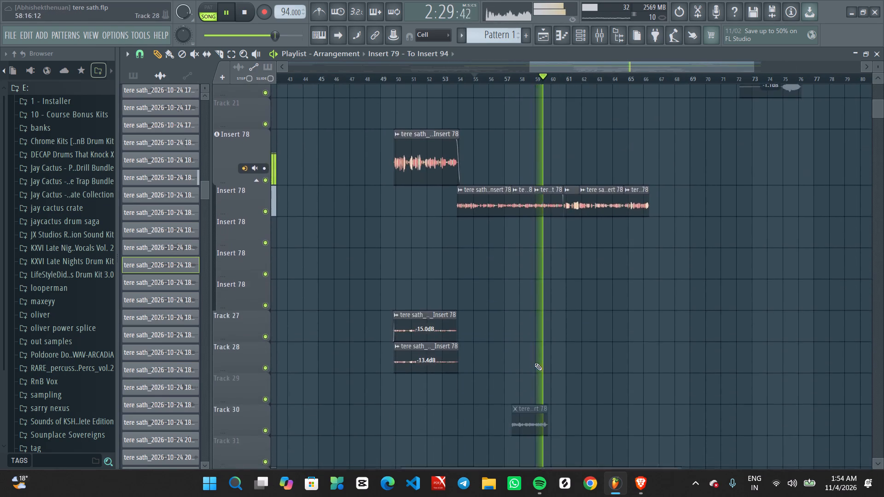
pyautogui.scroll(-7, 535, 363)
pyautogui.keyDown('ctrl'); pyautogui.scroll(6, 543, 356); pyautogui.keyUp('ctrl')
pyautogui.scroll(-4, 543, 356)
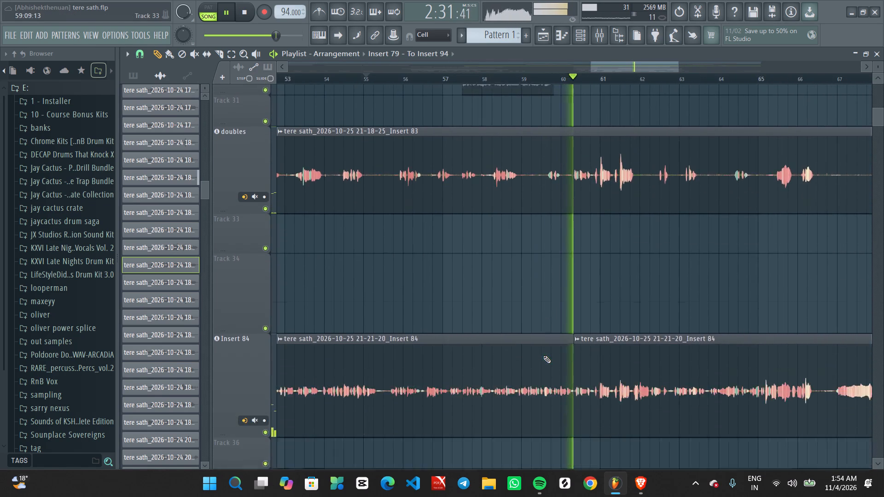
pyautogui.scroll(-4, 543, 356)
pyautogui.keyDown('ctrl'); pyautogui.scroll(-1, 543, 355); pyautogui.keyUp('ctrl')
pyautogui.keyDown('ctrl'); pyautogui.scroll(1, 543, 355); pyautogui.keyUp('ctrl')
pyautogui.keyDown('ctrl'); pyautogui.scroll(-4, 543, 355); pyautogui.keyUp('ctrl')
pyautogui.keyDown('ctrl'); pyautogui.scroll(4, 546, 340); pyautogui.keyUp('ctrl')
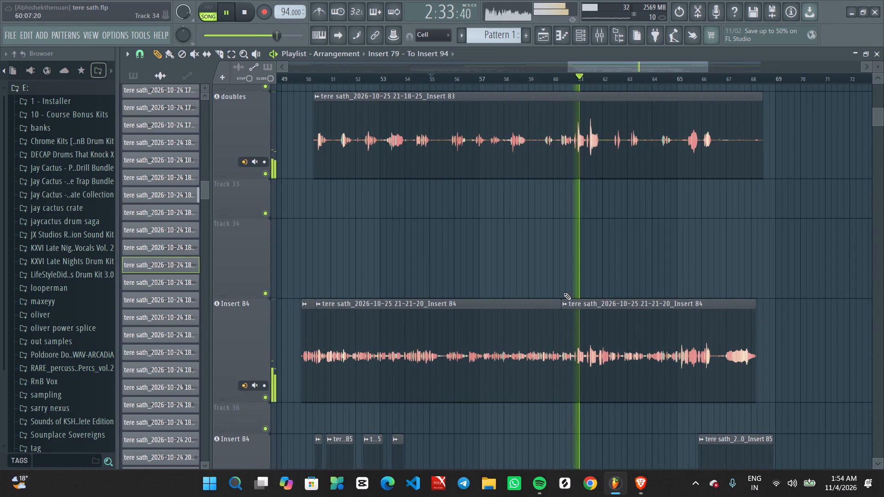
pyautogui.scroll(-8, 564, 292)
pyautogui.press('space')
pyautogui.press('space')
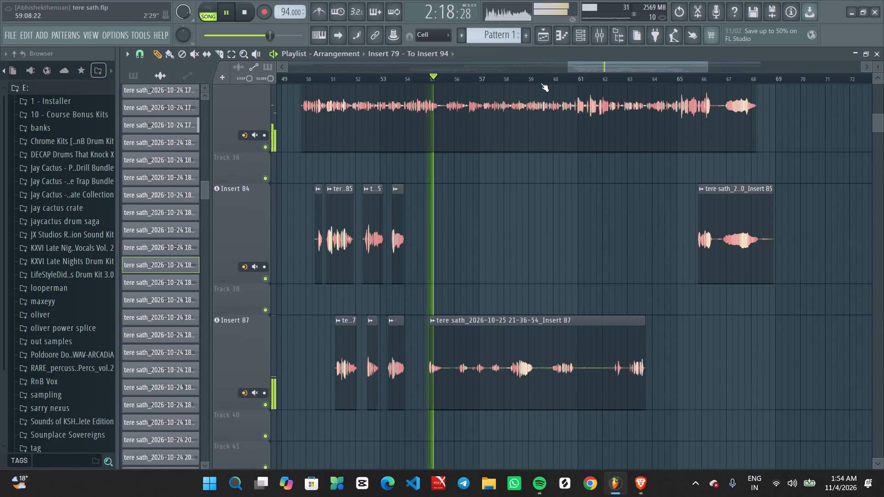
# Play on from about bar 59 to bar 65, examining how the Insert 84, Insert 87, Insert 89 and doubles clips line up.
pyautogui.click(541, 83)
pyautogui.keyDown('ctrl'); pyautogui.scroll(3, 576, 248); pyautogui.keyUp('ctrl')
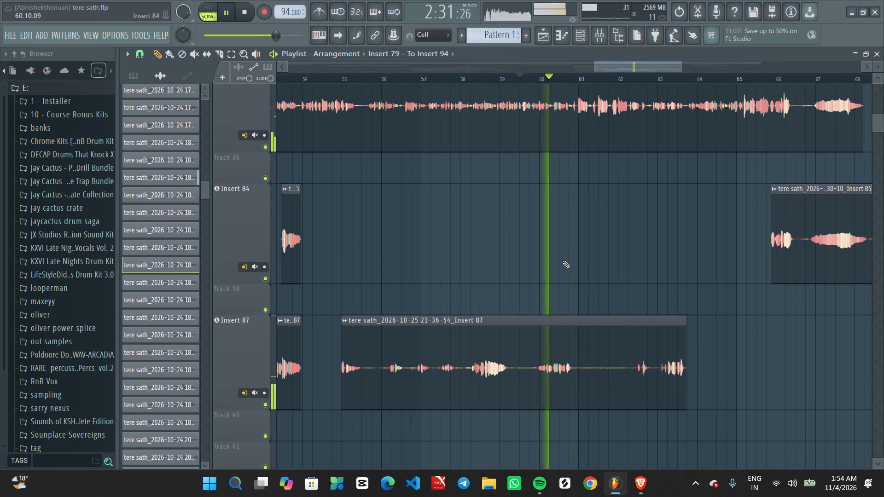
pyautogui.scroll(1, 562, 260)
pyautogui.keyDown('alt'); pyautogui.scroll(-2, 562, 260); pyautogui.keyUp('alt')
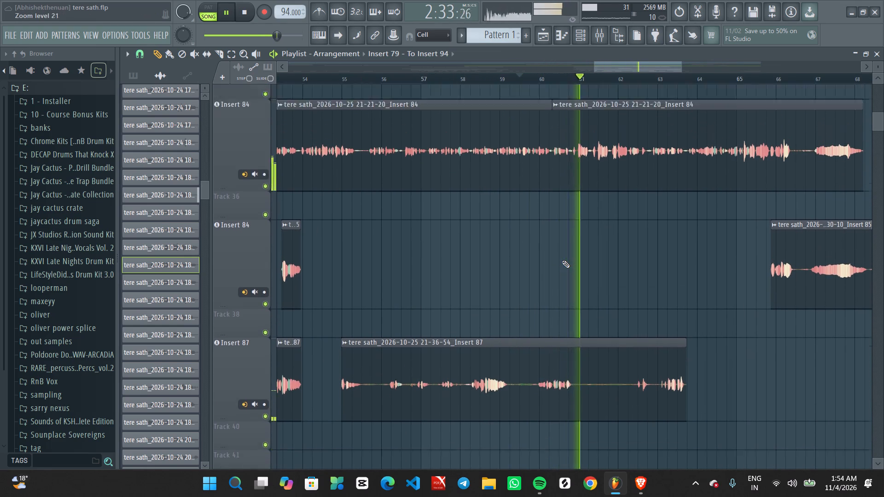
pyautogui.keyDown('alt'); pyautogui.scroll(-6, 562, 260); pyautogui.keyUp('alt')
pyautogui.keyDown('ctrl'); pyautogui.scroll(2, 562, 260); pyautogui.keyUp('ctrl')
pyautogui.keyDown('alt'); pyautogui.scroll(4, 583, 266); pyautogui.keyUp('alt')
pyautogui.keyDown('ctrl'); pyautogui.scroll(1, 611, 268); pyautogui.keyUp('ctrl')
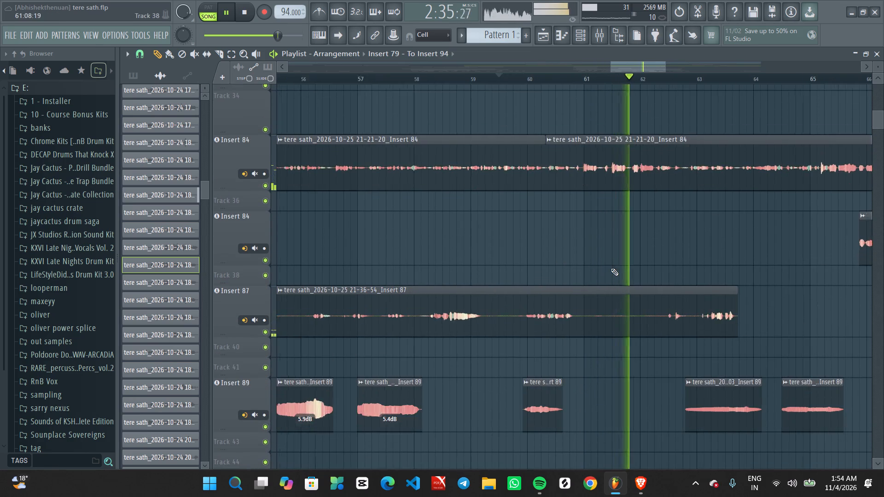
pyautogui.keyDown('ctrl'); pyautogui.scroll(2, 611, 268); pyautogui.keyUp('ctrl')
pyautogui.moveTo(666, 247); pyautogui.dragTo(508, 312, button='middle')
pyautogui.keyDown('ctrl'); pyautogui.scroll(-8, 501, 302); pyautogui.keyUp('ctrl')
pyautogui.keyDown('ctrl'); pyautogui.scroll(4, 502, 302); pyautogui.keyUp('ctrl')
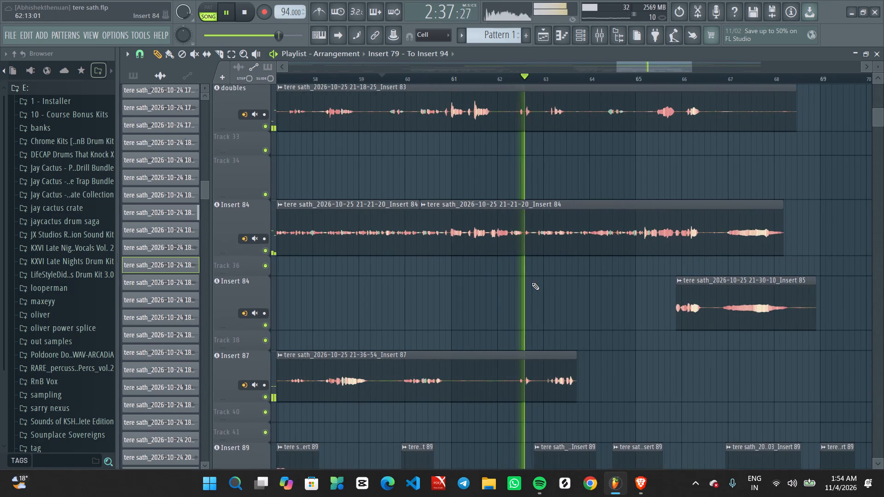
pyautogui.scroll(16, 532, 283)
pyautogui.keyDown('alt'); pyautogui.scroll(-4, 533, 282); pyautogui.keyUp('alt')
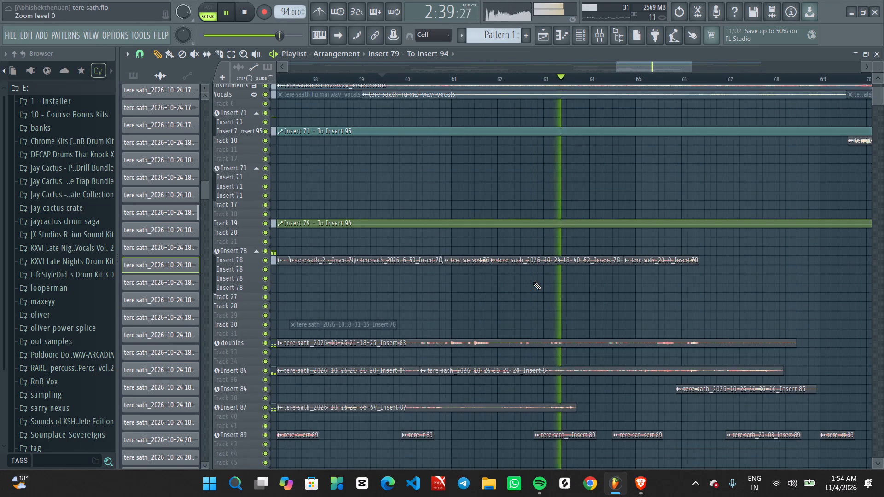
pyautogui.keyDown('alt'); pyautogui.scroll(-4, 533, 282); pyautogui.keyUp('alt')
pyautogui.keyDown('ctrl'); pyautogui.scroll(-16, 567, 316); pyautogui.keyUp('ctrl')
pyautogui.keyDown('ctrl'); pyautogui.scroll(6, 594, 324); pyautogui.keyUp('ctrl')
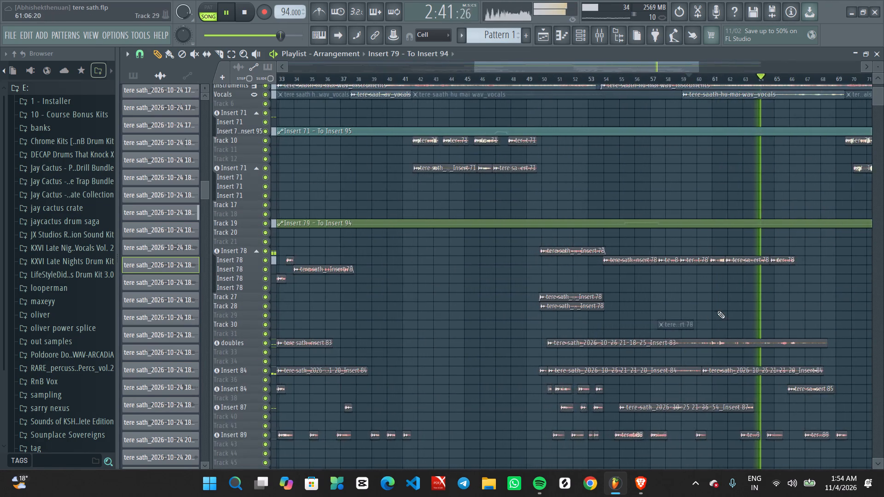
pyautogui.moveTo(716, 311); pyautogui.dragTo(411, 305, button='middle')
pyautogui.keyDown('ctrl'); pyautogui.scroll(-8, 469, 302); pyautogui.keyUp('ctrl')
pyautogui.keyDown('ctrl'); pyautogui.scroll(1, 577, 324); pyautogui.keyUp('ctrl')
pyautogui.moveTo(763, 325); pyautogui.dragTo(615, 330, button='middle')
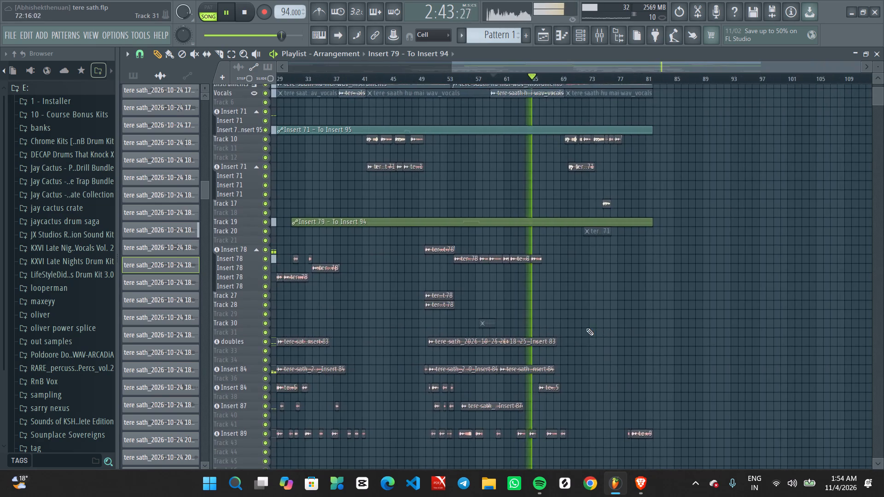
pyautogui.keyDown('ctrl'); pyautogui.scroll(4, 586, 328); pyautogui.keyUp('ctrl')
pyautogui.moveTo(639, 326); pyautogui.dragTo(590, 320, button='middle')
pyautogui.keyDown('alt'); pyautogui.scroll(3, 564, 321); pyautogui.keyUp('alt')
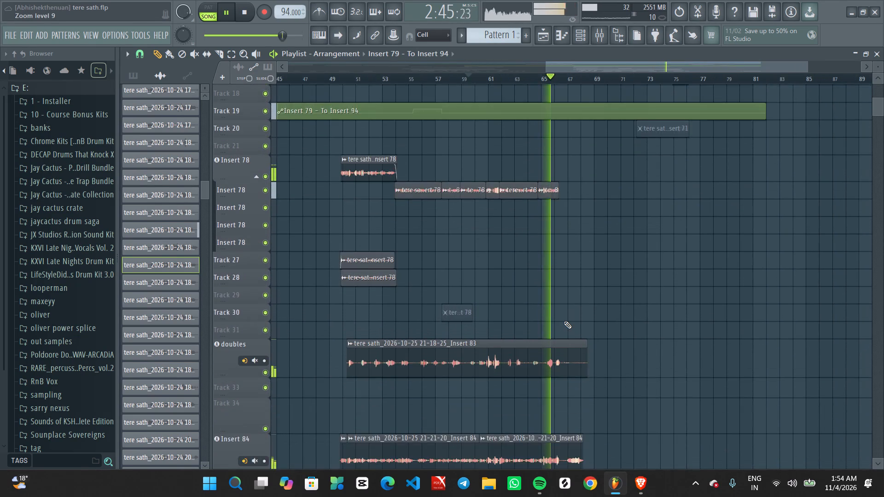
# Trim the silent tail of the Insert 83 doubles clip back to about mid bar 66 and fade out its end.
pyautogui.keyDown('alt'); pyautogui.scroll(3, 564, 321); pyautogui.keyUp('alt')
pyautogui.keyDown('ctrl'); pyautogui.scroll(5, 564, 321); pyautogui.keyUp('ctrl')
pyautogui.keyDown('alt'); pyautogui.scroll(5, 564, 321); pyautogui.keyUp('alt')
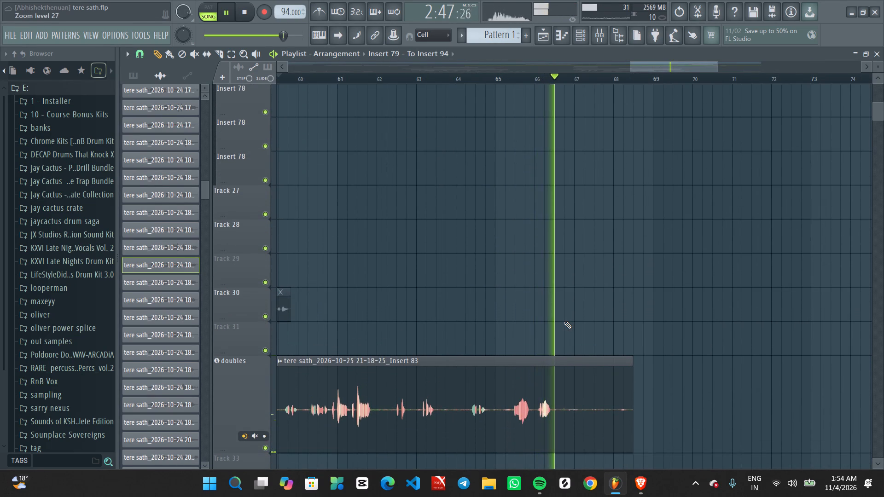
pyautogui.keyDown('alt'); pyautogui.scroll(-2, 564, 321); pyautogui.keyUp('alt')
pyautogui.keyDown('alt'); pyautogui.scroll(1, 564, 321); pyautogui.keyUp('alt')
pyautogui.keyDown('alt'); pyautogui.scroll(-12, 564, 321); pyautogui.keyUp('alt')
pyautogui.keyDown('ctrl'); pyautogui.scroll(8, 581, 324); pyautogui.keyUp('ctrl')
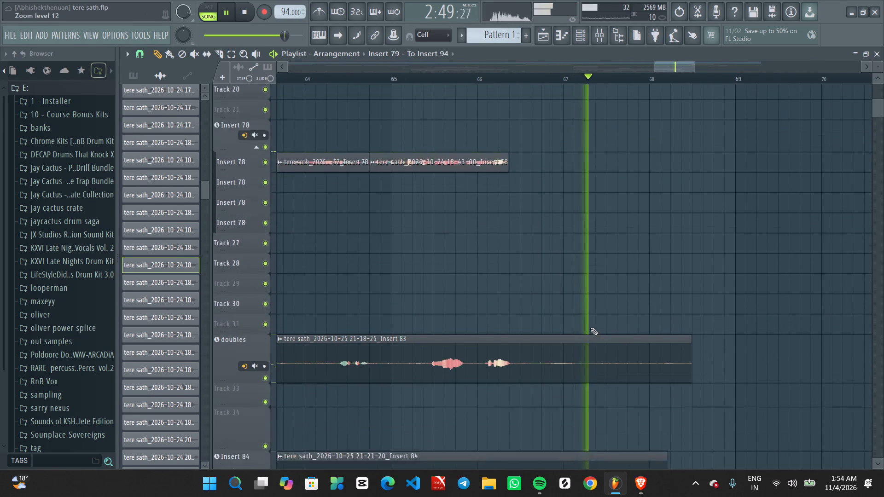
pyautogui.keyDown('ctrl'); pyautogui.scroll(3, 590, 328); pyautogui.keyUp('ctrl')
pyautogui.moveTo(691, 342); pyautogui.dragTo(539, 337)
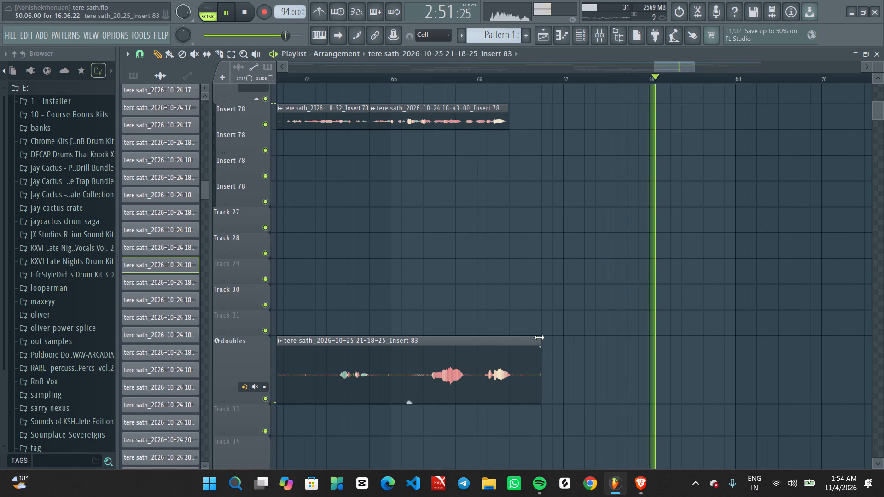
pyautogui.moveTo(539, 337); pyautogui.dragTo(528, 337)
pyautogui.moveTo(529, 353); pyautogui.dragTo(497, 347)
# Listen on through bars 68 to 72, examining the Insert 71 vocal clips on Track 10 and the track below.
pyautogui.keyDown('ctrl'); pyautogui.scroll(-8, 617, 311); pyautogui.keyUp('ctrl')
pyautogui.keyDown('ctrl'); pyautogui.scroll(-8, 701, 295); pyautogui.keyUp('ctrl')
pyautogui.scroll(10, 701, 295)
pyautogui.scroll(-1, 711, 296)
pyautogui.scroll(6, 711, 296)
pyautogui.moveTo(636, 368); pyautogui.dragTo(500, 443, button='middle')
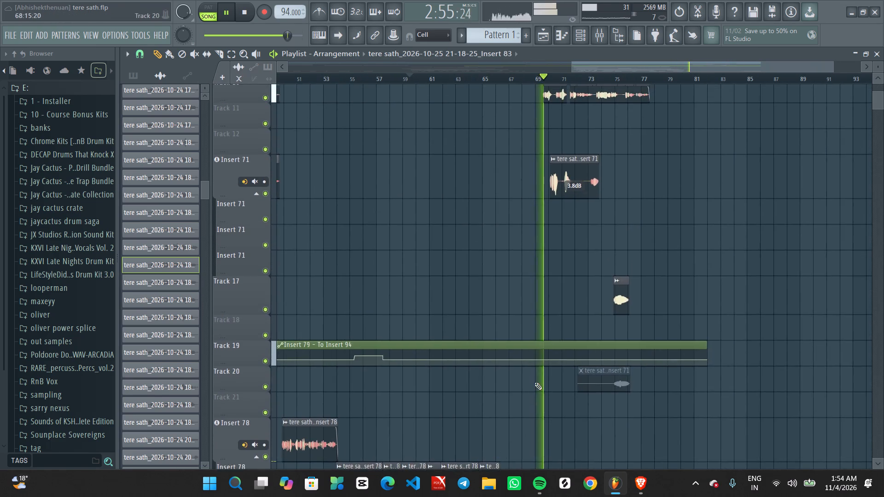
pyautogui.scroll(7, 536, 380)
pyautogui.keyDown('ctrl'); pyautogui.scroll(8, 585, 358); pyautogui.keyUp('ctrl')
pyautogui.keyDown('ctrl'); pyautogui.scroll(2, 539, 301); pyautogui.keyUp('ctrl')
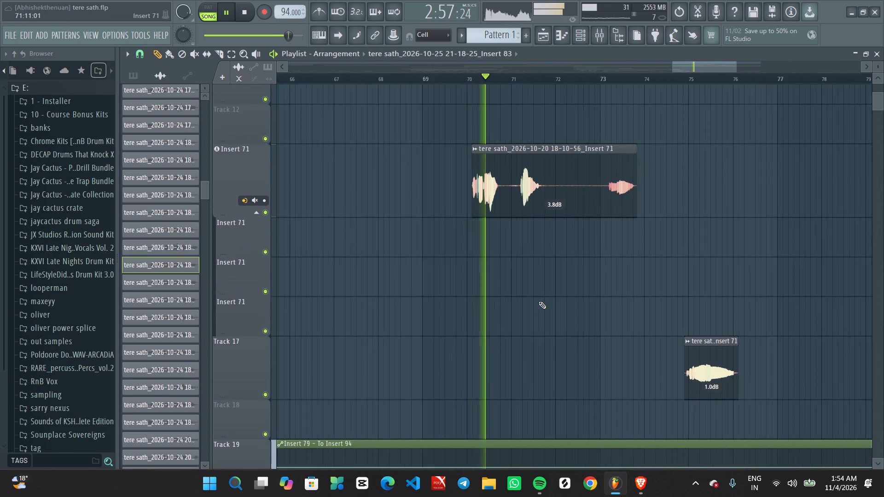
pyautogui.keyDown('ctrl'); pyautogui.scroll(1, 539, 301); pyautogui.keyUp('ctrl')
pyautogui.moveTo(535, 283); pyautogui.dragTo(529, 407, button='middle')
pyautogui.keyDown('ctrl'); pyautogui.scroll(3, 513, 418); pyautogui.keyUp('ctrl')
pyautogui.moveTo(520, 415); pyautogui.dragTo(532, 352, button='middle')
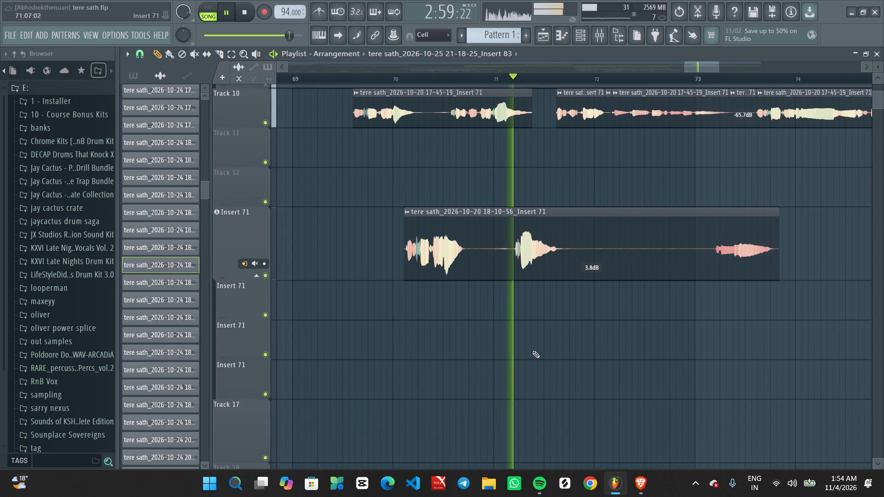
pyautogui.keyDown('ctrl'); pyautogui.scroll(4, 524, 349); pyautogui.keyUp('ctrl')
pyautogui.keyDown('ctrl'); pyautogui.scroll(-2, 538, 349); pyautogui.keyUp('ctrl')
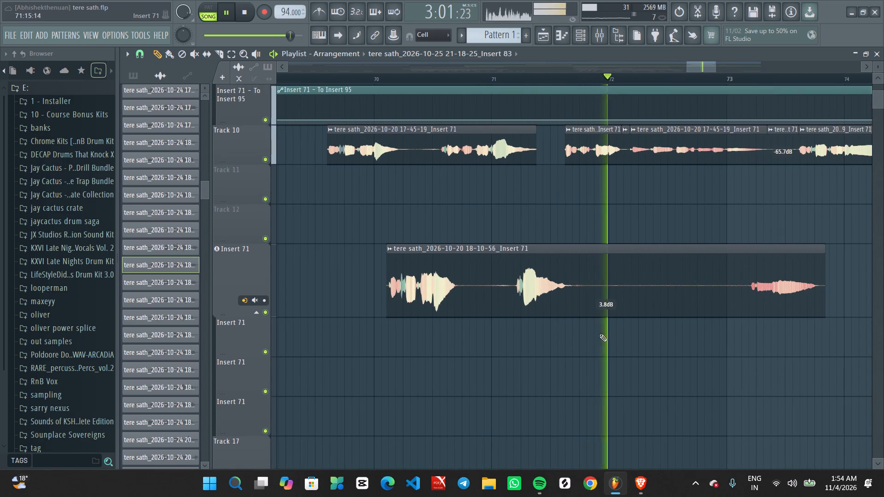
pyautogui.keyDown('ctrl'); pyautogui.scroll(1, 601, 336); pyautogui.keyUp('ctrl')
pyautogui.keyDown('ctrl'); pyautogui.scroll(-4, 602, 337); pyautogui.keyUp('ctrl')
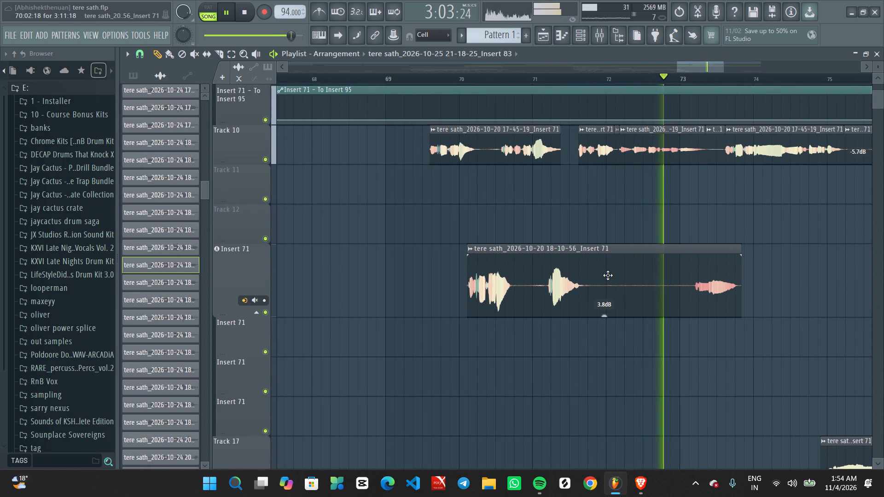
# Open the mixer track of the Insert 71 vocal clip that starts at bar 70, and restart playback.
pyautogui.doubleClick(608, 275)
pyautogui.doubleClick(436, 116)
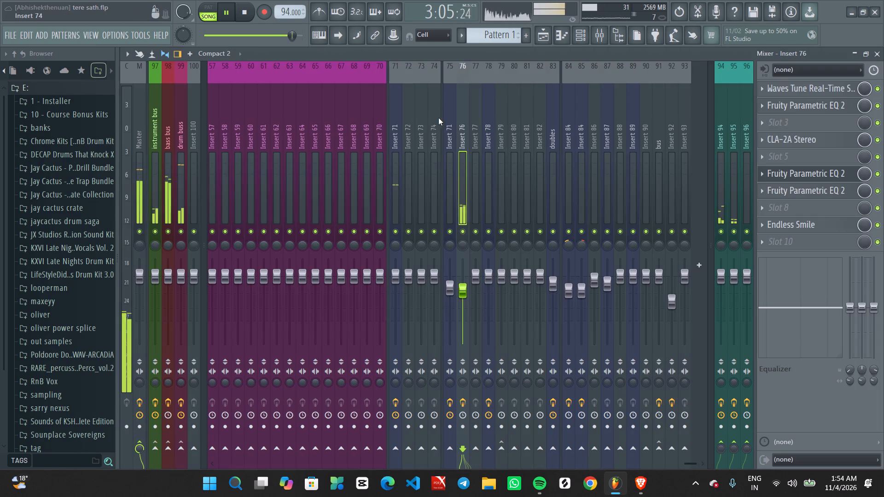
pyautogui.press('space')
pyautogui.press('space')
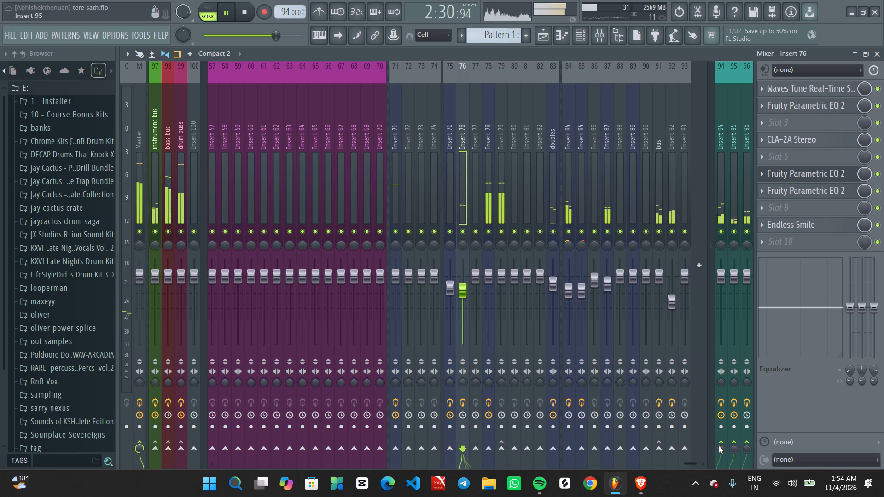
pyautogui.scroll(8, 720, 451)
# Play back from midway through bar 69 and check Insert 76's signal in the mixer.
pyautogui.click(545, 38)
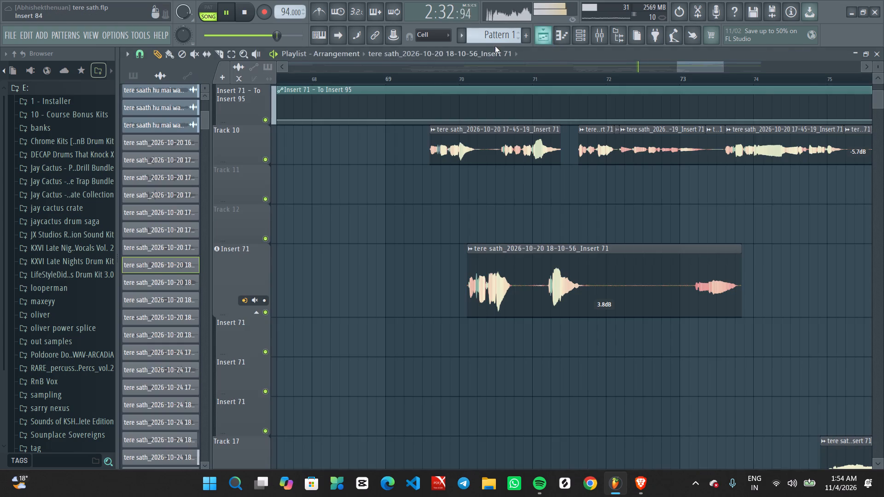
pyautogui.click(440, 71)
pyautogui.click(447, 76)
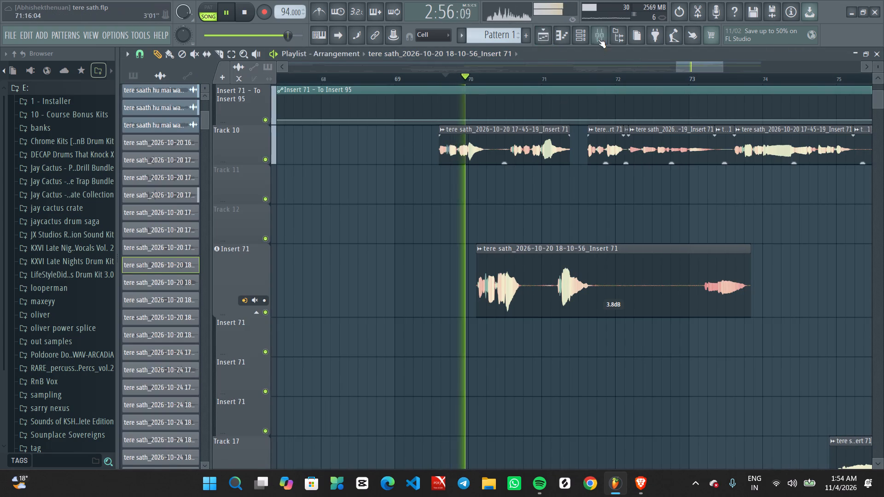
pyautogui.click(605, 37)
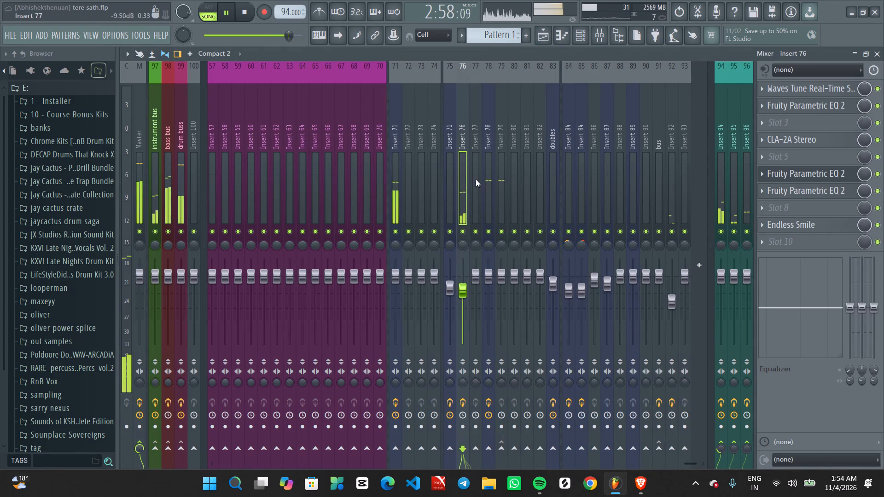
pyautogui.click(470, 178)
pyautogui.click(463, 194)
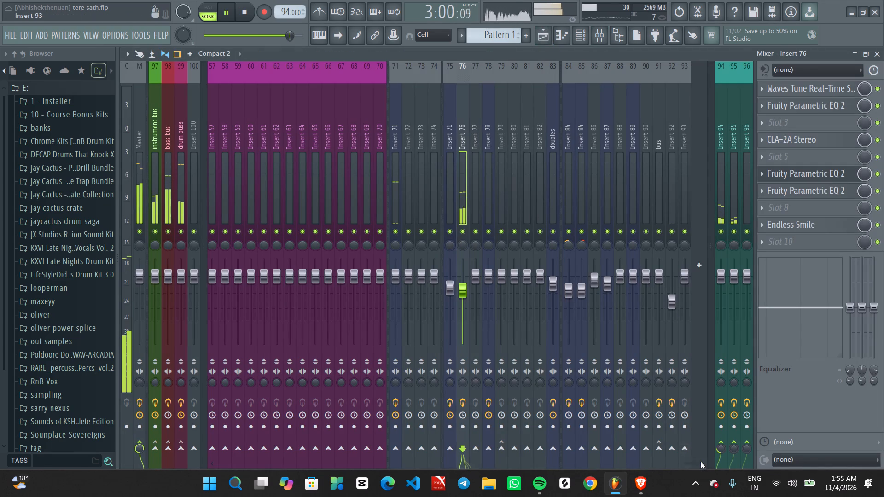
# Raise Insert 76's send to Insert 95 to 20% and try its send to Insert 94 at around 36% during playback.
pyautogui.scroll(7, 719, 449)
pyautogui.press('space')
pyautogui.press('space')
pyautogui.scroll(6, 732, 453)
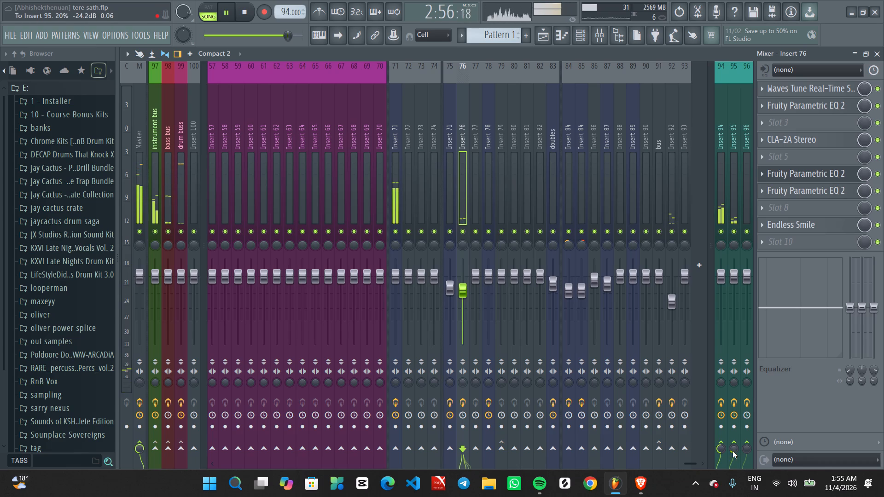
pyautogui.scroll(-6, 722, 450)
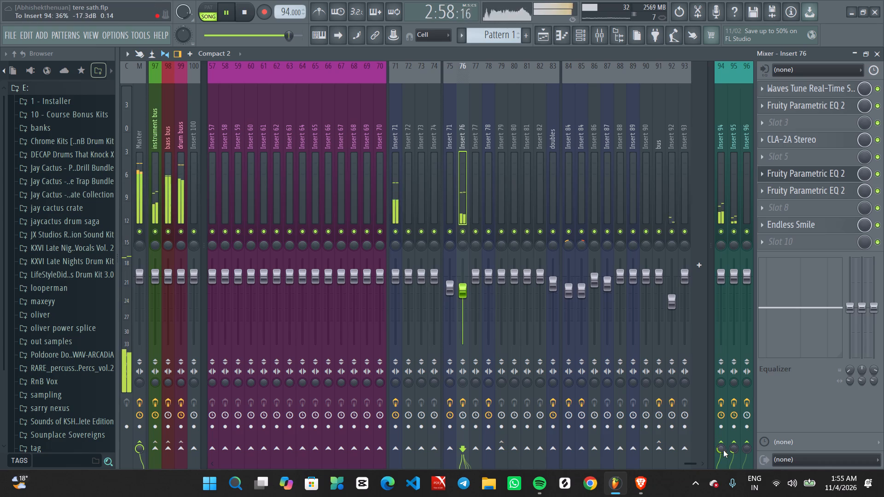
pyautogui.scroll(4, 722, 449)
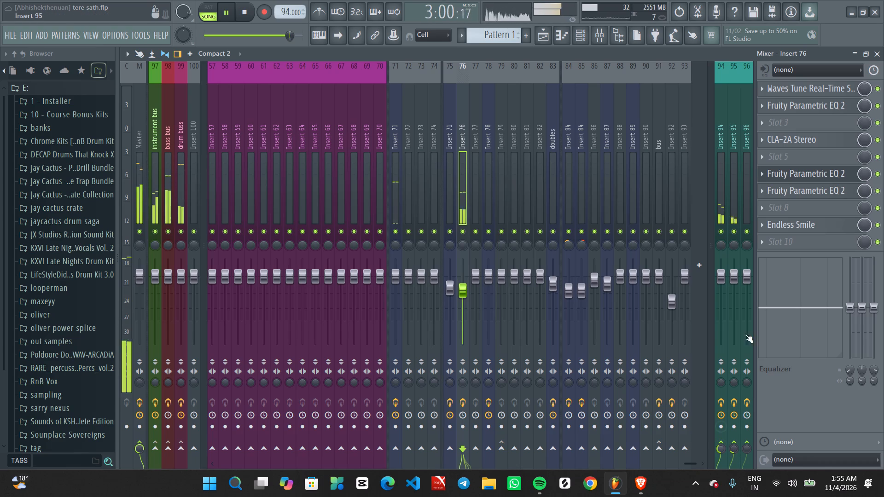
# Bypass the Endless Smile effect on Insert 76 and replay the section from bar 69.
pyautogui.click(465, 158)
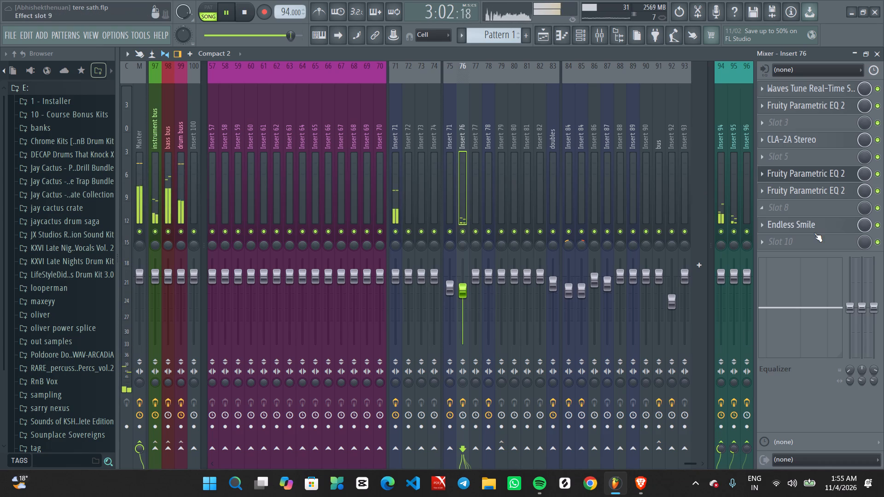
pyautogui.click(876, 229)
pyautogui.press('space')
pyautogui.press('space')
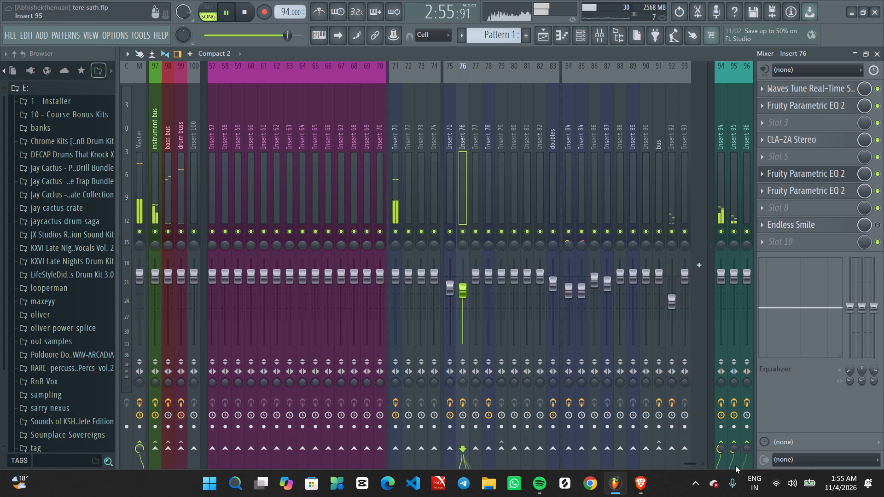
# Raise Insert 76's send to Insert 94, trying 106% and 77% against playback before setting it to 85%.
pyautogui.moveTo(725, 450); pyautogui.dragTo(712, 295)
pyautogui.moveTo(722, 449); pyautogui.dragTo(727, 17)
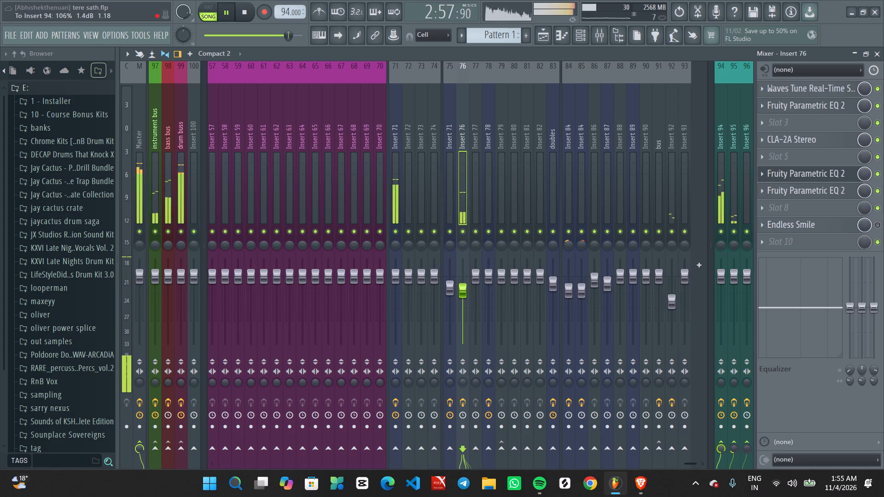
pyautogui.moveTo(727, 17); pyautogui.dragTo(732, 41)
pyautogui.press('space')
pyautogui.press('space')
pyautogui.moveTo(722, 449); pyautogui.dragTo(728, 475)
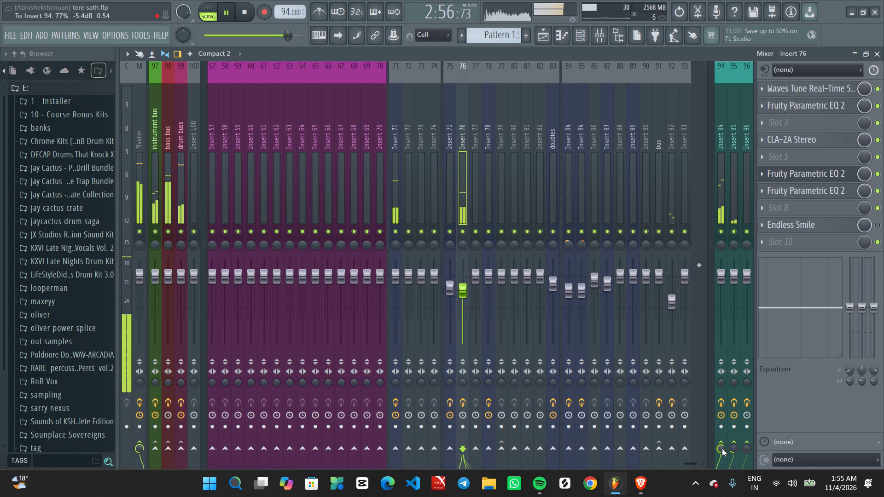
pyautogui.moveTo(722, 449); pyautogui.dragTo(725, 435)
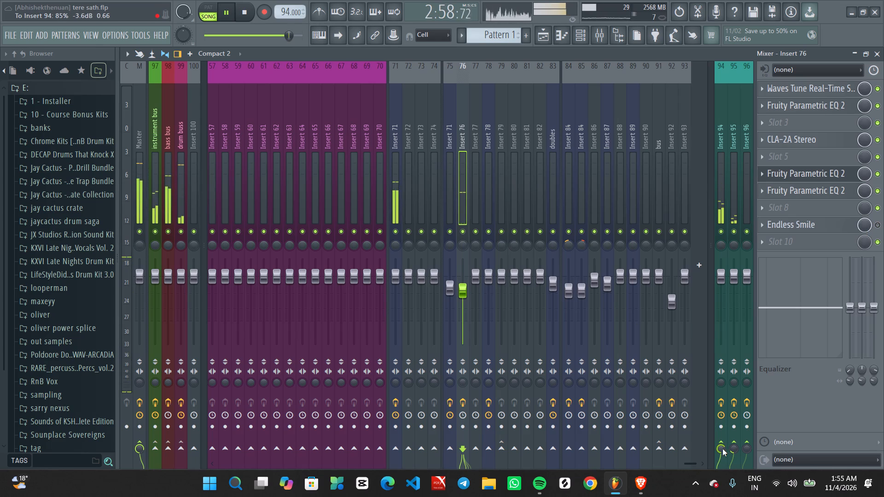
# Adjust Insert 76's send to Insert 96, trying 7% and 125% against replays from bar 69 before turning it down.
pyautogui.moveTo(746, 452); pyautogui.dragTo(746, 424)
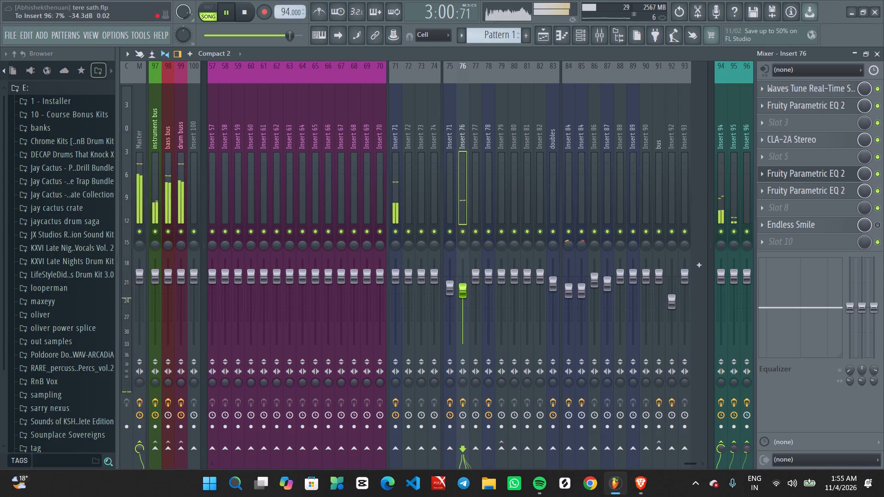
pyautogui.moveTo(746, 424); pyautogui.dragTo(777, 119)
pyautogui.press('space')
pyautogui.press('space')
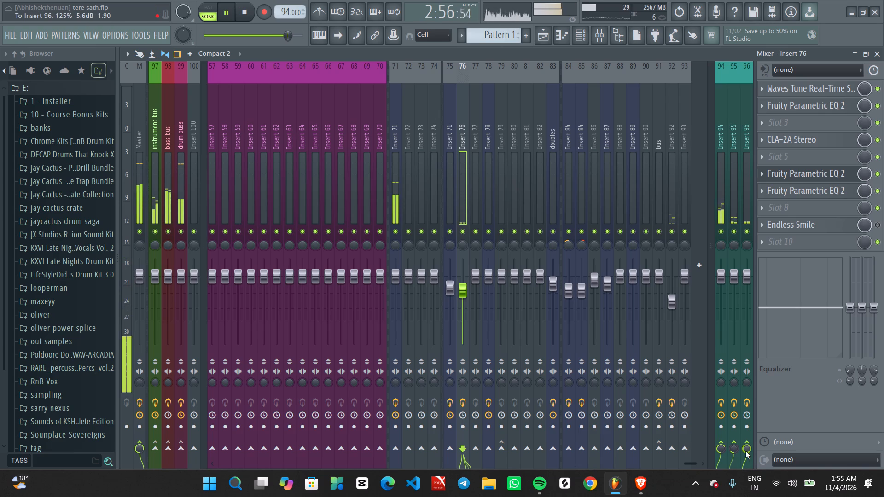
pyautogui.moveTo(745, 451); pyautogui.dragTo(766, 103)
pyautogui.press('space')
pyautogui.press('space')
pyautogui.moveTo(745, 451); pyautogui.dragTo(752, 462)
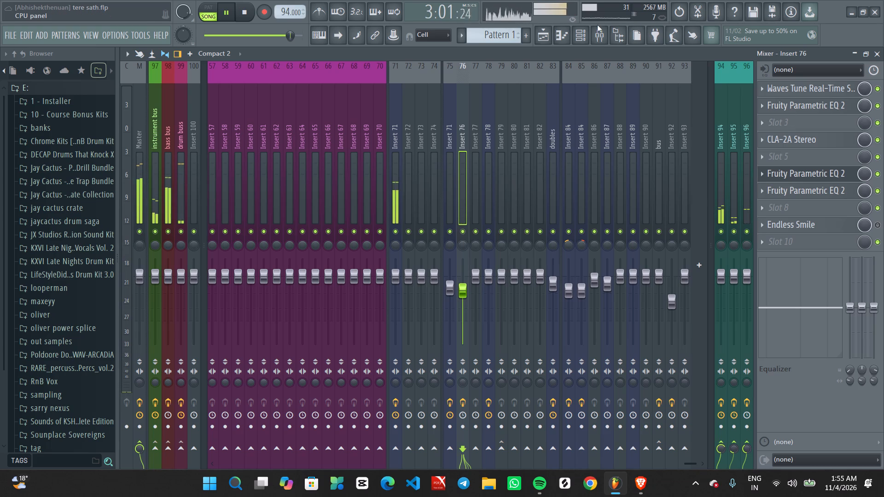
# Follow playback in the playlist and examine the vocal clips and send automation from bar 69 to the song's end.
pyautogui.click(541, 29)
pyautogui.keyDown('ctrl'); pyautogui.scroll(-10, 605, 226); pyautogui.keyUp('ctrl')
pyautogui.keyDown('ctrl'); pyautogui.scroll(9, 630, 261); pyautogui.keyUp('ctrl')
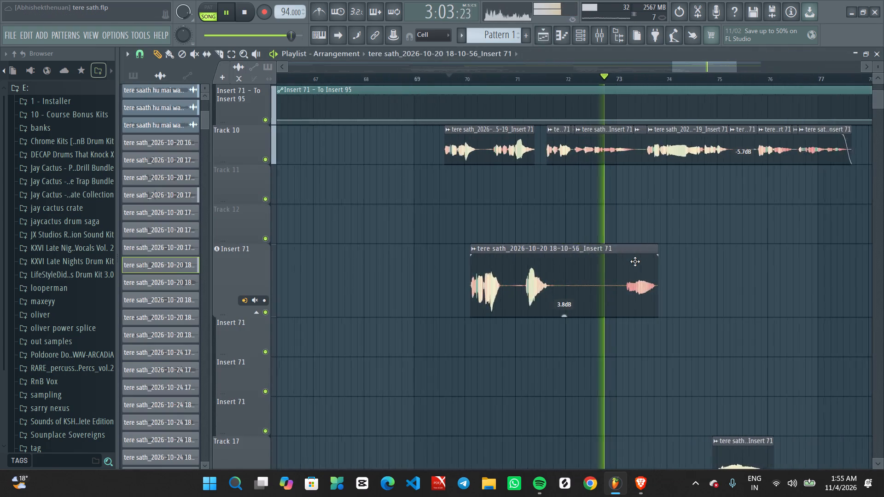
pyautogui.keyDown('alt'); pyautogui.scroll(-9, 630, 194); pyautogui.keyUp('alt')
pyautogui.keyDown('ctrl'); pyautogui.scroll(-9, 636, 216); pyautogui.keyUp('ctrl')
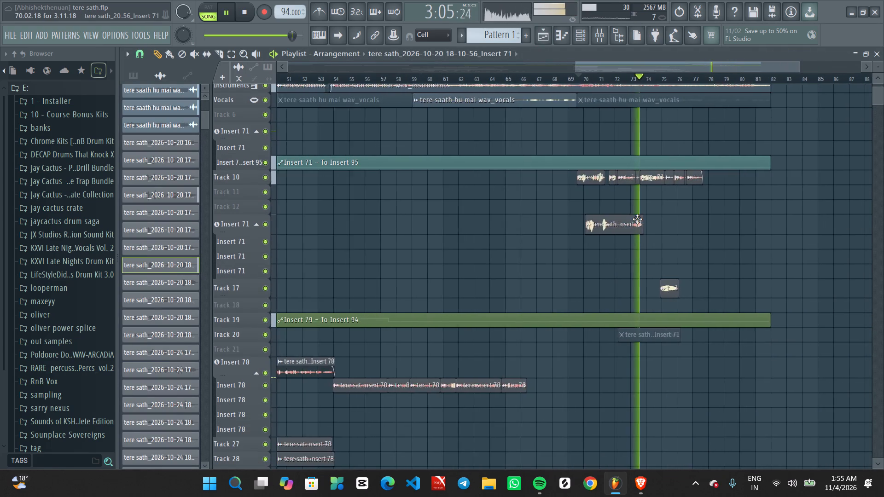
pyautogui.keyDown('alt'); pyautogui.scroll(7, 637, 219); pyautogui.keyUp('alt')
pyautogui.keyDown('ctrl'); pyautogui.scroll(7, 640, 220); pyautogui.keyUp('ctrl')
pyautogui.moveTo(680, 197); pyautogui.dragTo(641, 264, button='middle')
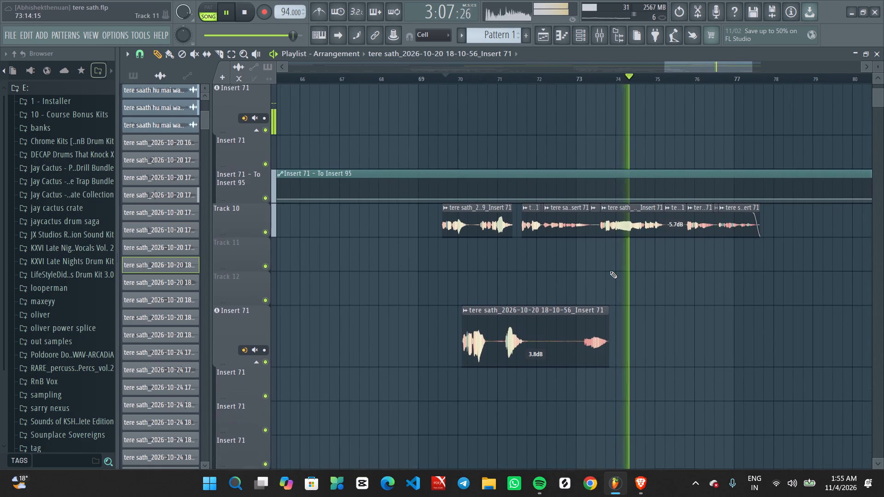
pyautogui.keyDown('alt'); pyautogui.scroll(-2, 610, 271); pyautogui.keyUp('alt')
pyautogui.keyDown('ctrl'); pyautogui.scroll(3, 612, 271); pyautogui.keyUp('ctrl')
pyautogui.keyDown('ctrl'); pyautogui.scroll(-9, 613, 271); pyautogui.keyUp('ctrl')
pyautogui.scroll(10, 613, 271)
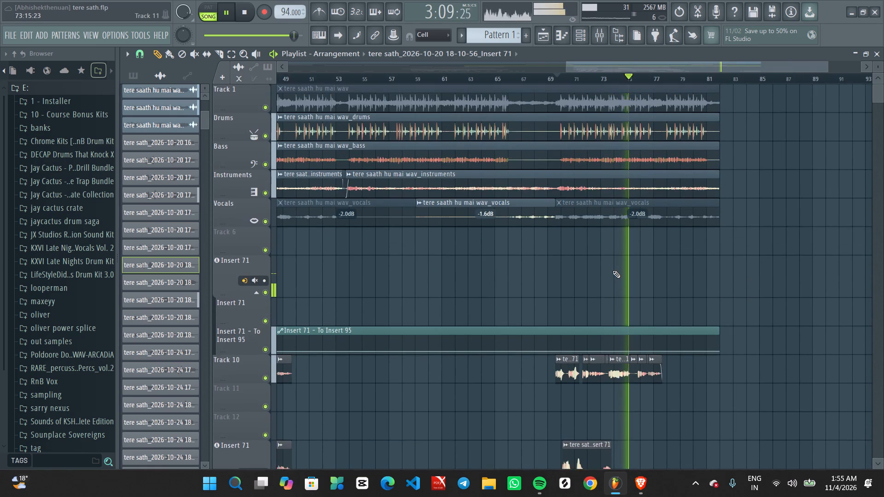
pyautogui.keyDown('ctrl'); pyautogui.scroll(-10, 613, 271); pyautogui.keyUp('ctrl')
pyautogui.keyDown('ctrl'); pyautogui.scroll(2, 510, 294); pyautogui.keyUp('ctrl')
pyautogui.moveTo(445, 304); pyautogui.dragTo(883, 305, button='middle')
pyautogui.keyDown('ctrl'); pyautogui.scroll(-1, 737, 304); pyautogui.keyUp('ctrl')
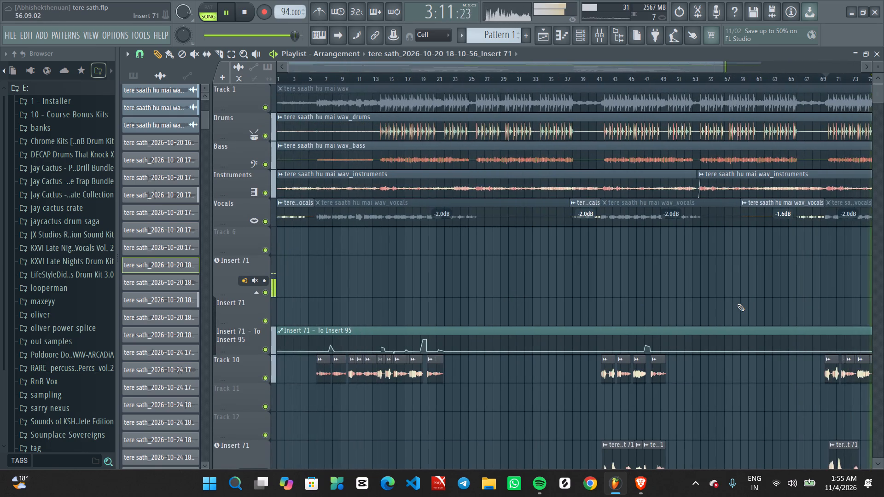
pyautogui.keyDown('ctrl'); pyautogui.scroll(3, 738, 304); pyautogui.keyUp('ctrl')
pyautogui.moveTo(814, 305); pyautogui.dragTo(456, 278, button='middle')
pyautogui.keyDown('alt'); pyautogui.scroll(-8, 583, 272); pyautogui.keyUp('alt')
pyautogui.keyDown('ctrl'); pyautogui.scroll(2, 598, 324); pyautogui.keyUp('ctrl')
pyautogui.moveTo(594, 312); pyautogui.dragTo(589, 170, button='middle')
pyautogui.keyDown('alt'); pyautogui.scroll(-8, 595, 172); pyautogui.keyUp('alt')
pyautogui.keyDown('ctrl'); pyautogui.scroll(3, 614, 195); pyautogui.keyUp('ctrl')
pyautogui.moveTo(640, 217); pyautogui.dragTo(540, 385, button='middle')
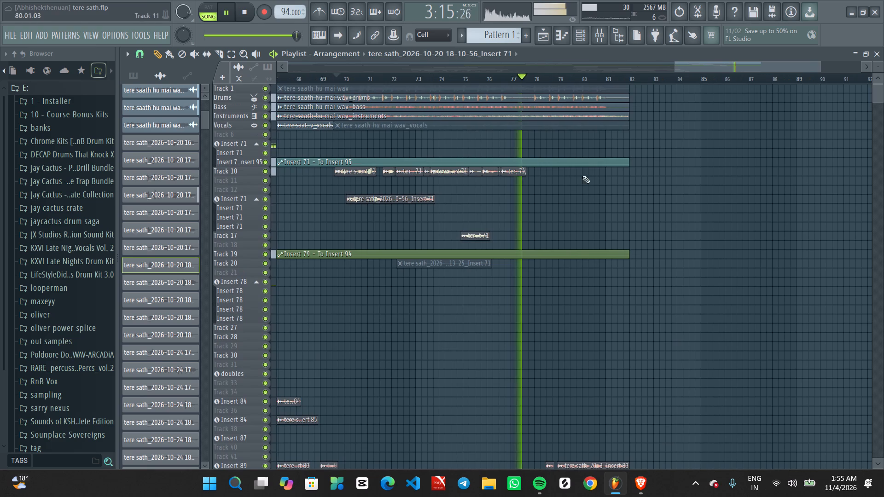
pyautogui.keyDown('ctrl'); pyautogui.scroll(3, 556, 288); pyautogui.keyUp('ctrl')
pyautogui.moveTo(560, 341); pyautogui.dragTo(550, 157, button='middle')
pyautogui.keyDown('alt'); pyautogui.scroll(2, 558, 263); pyautogui.keyUp('alt')
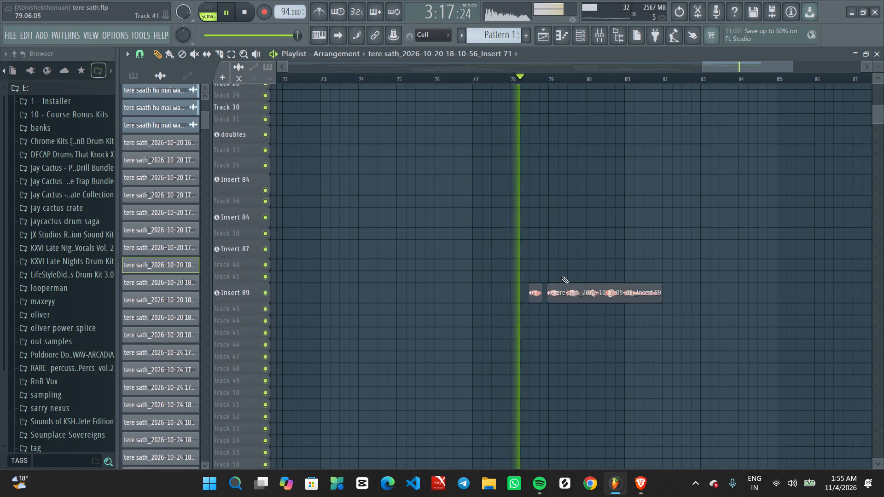
pyautogui.keyDown('alt'); pyautogui.scroll(6, 561, 276); pyautogui.keyUp('alt')
pyautogui.keyDown('ctrl'); pyautogui.scroll(-7, 515, 277); pyautogui.keyUp('ctrl')
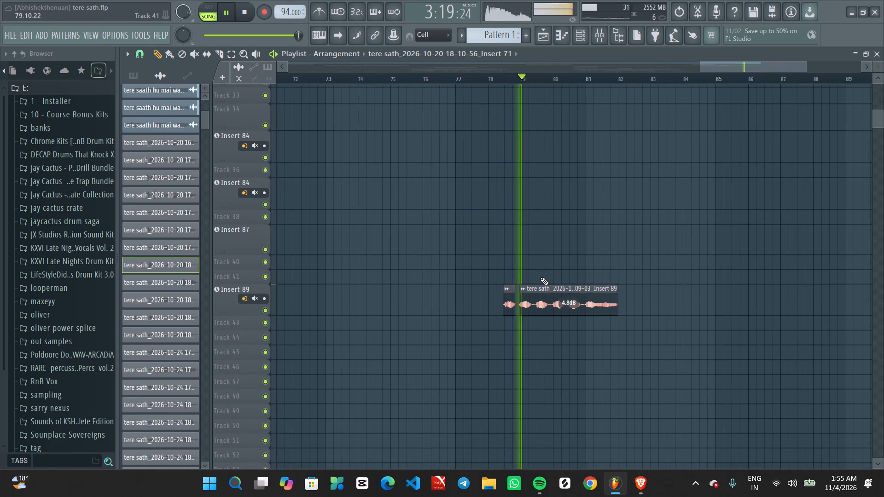
pyautogui.keyDown('ctrl'); pyautogui.scroll(3, 541, 277); pyautogui.keyUp('ctrl')
# Select the Insert 89 clips after bar 78 and raise Insert 92's send to Insert 94 through 20% during playback.
pyautogui.keyDown('ctrl'); pyautogui.moveTo(481, 286); pyautogui.dragTo(764, 387); pyautogui.keyUp('ctrl')
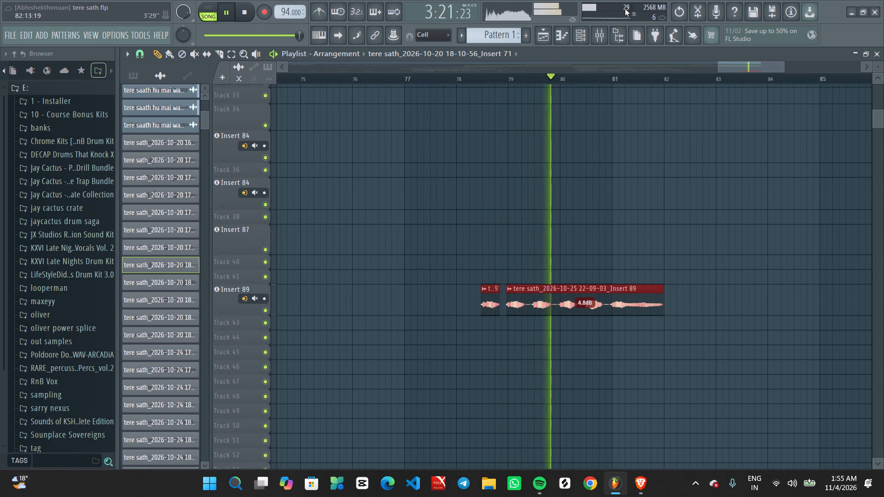
pyautogui.click(600, 39)
pyautogui.click(675, 196)
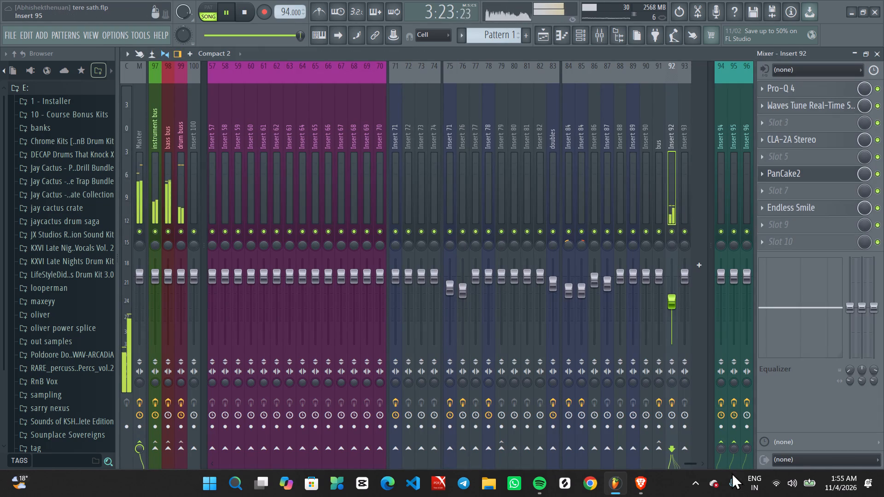
pyautogui.scroll(7, 722, 452)
pyautogui.scroll(-2, 721, 449)
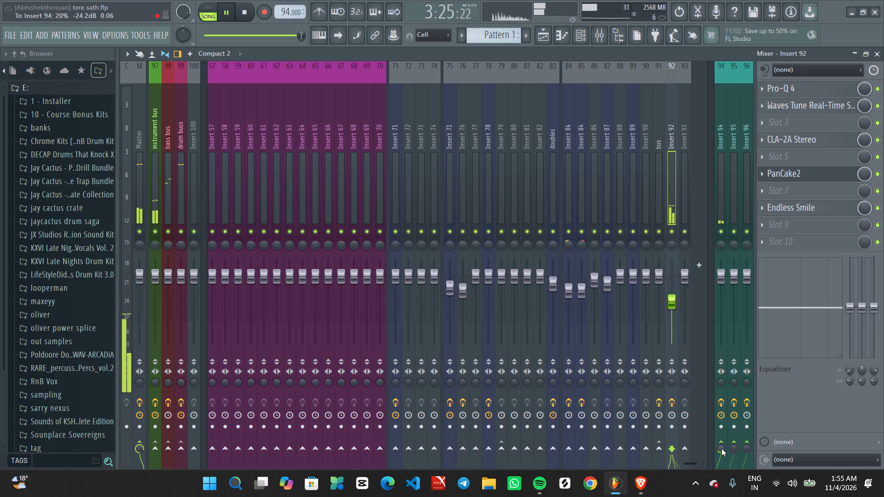
pyautogui.scroll(3, 721, 448)
pyautogui.press('space')
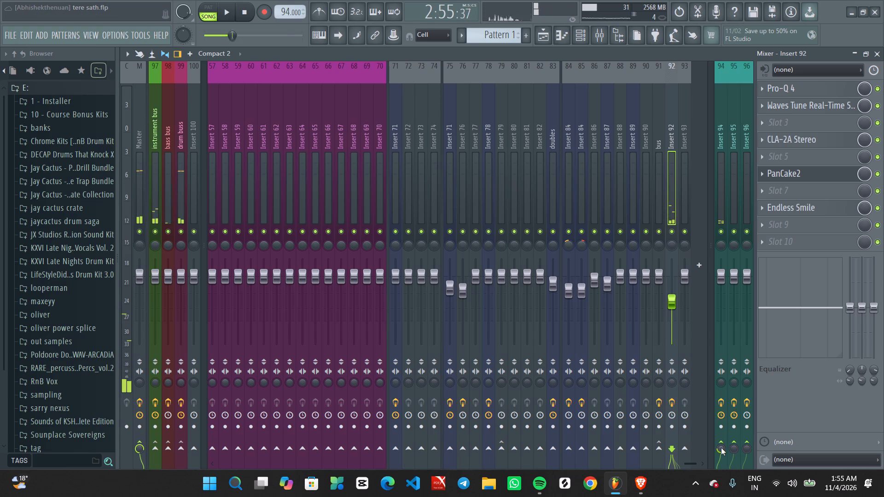
pyautogui.press('space')
pyautogui.scroll(7, 721, 445)
pyautogui.press('space')
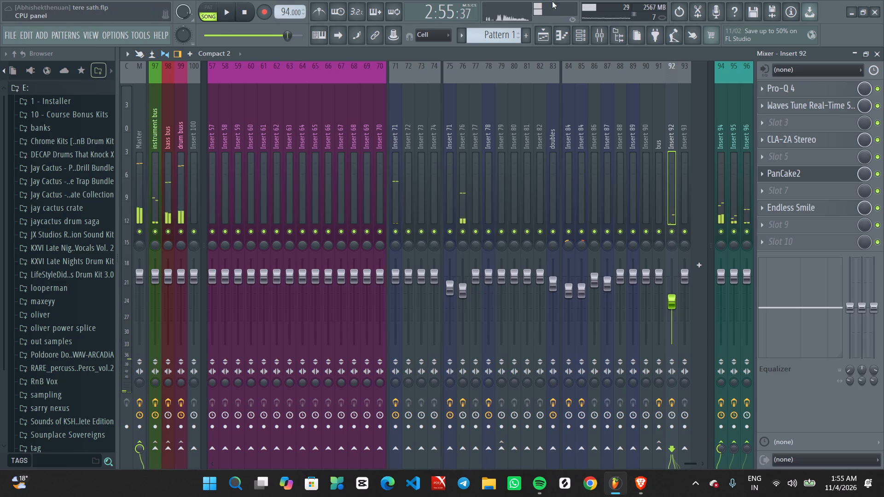
# Play from just before the closing Insert 89 clips in bar 78 and bypass Endless Smile on Insert 92.
pyautogui.click(543, 34)
pyautogui.click(475, 80)
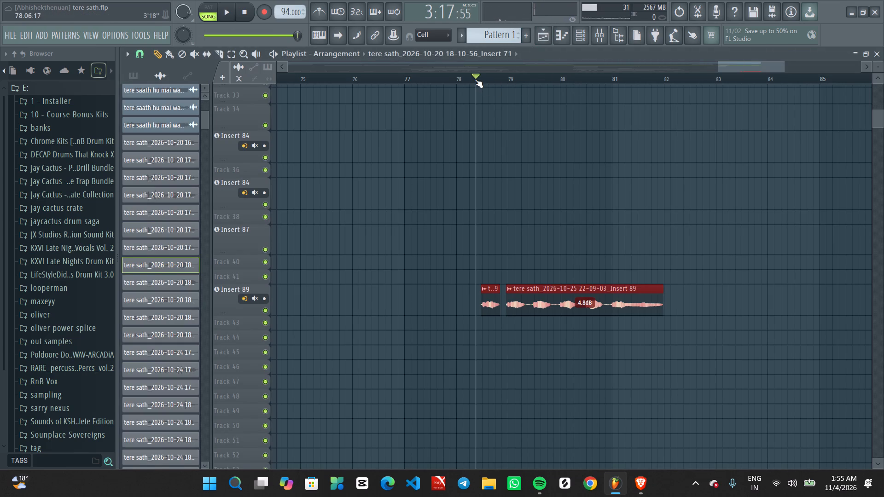
pyautogui.press('space')
pyautogui.click(601, 34)
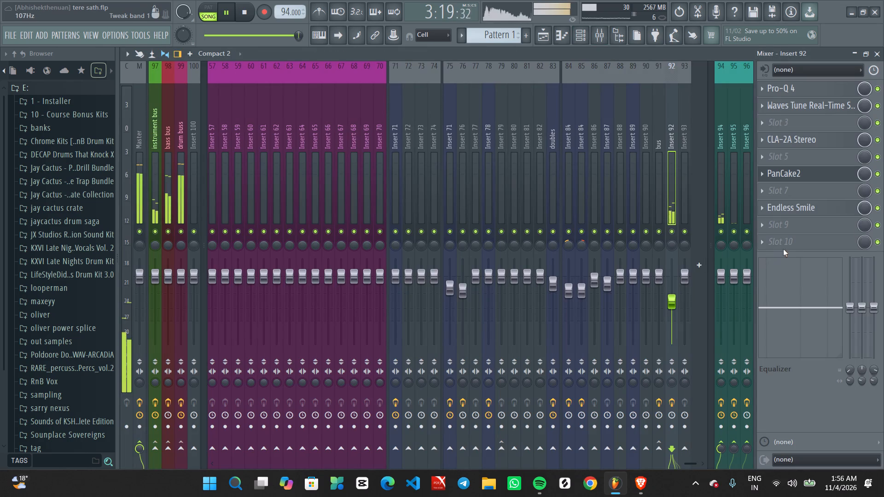
pyautogui.click(876, 208)
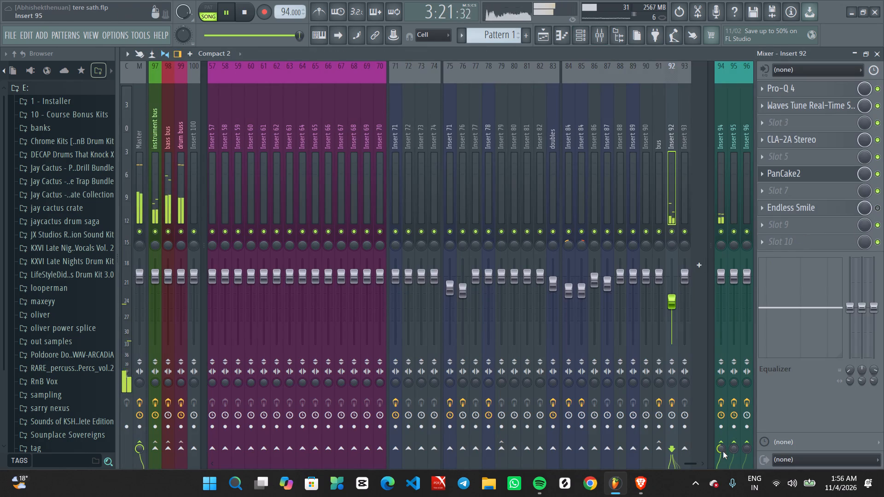
# Raise Insert 92's send to Insert 94 further, trying 94% and 91% as the closing vocal plays.
pyautogui.moveTo(723, 451); pyautogui.dragTo(731, 382)
pyautogui.moveTo(722, 450); pyautogui.dragTo(722, 457)
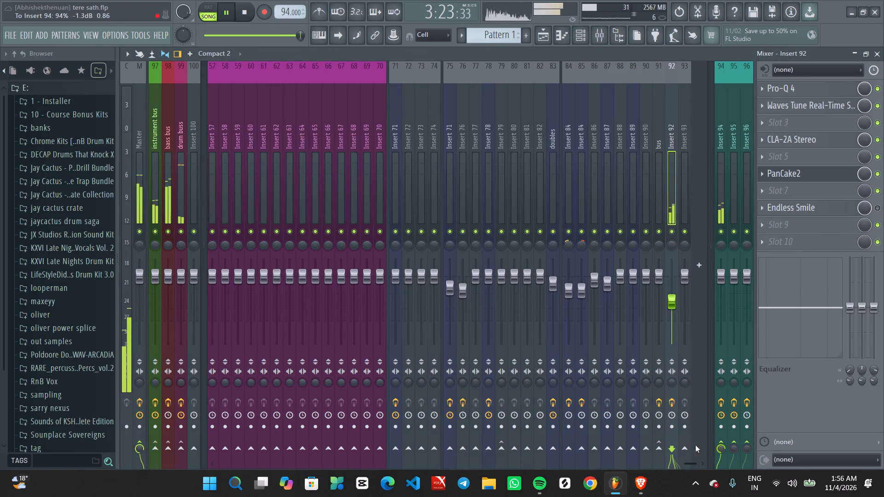
pyautogui.moveTo(722, 451); pyautogui.dragTo(730, 457)
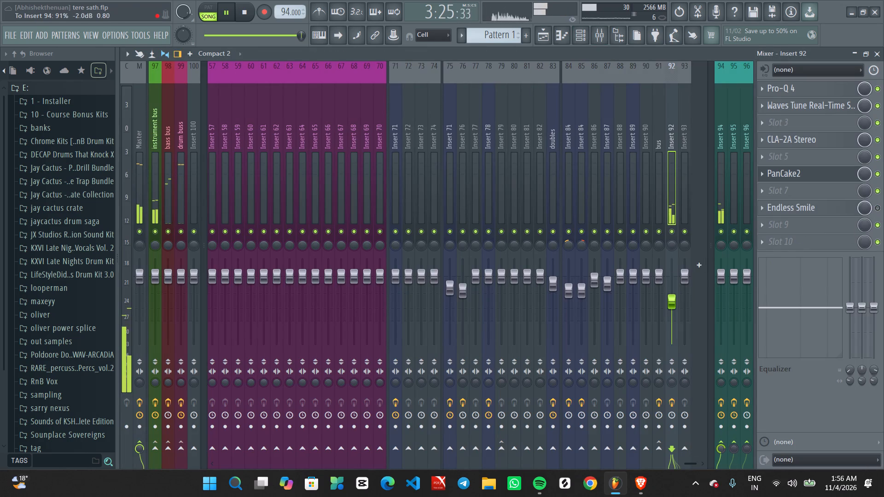
pyautogui.moveTo(730, 457); pyautogui.dragTo(735, 474)
# Replay from bar 78 and set Insert 92's send to Insert 95 to 7%.
pyautogui.press('space')
pyautogui.press('space')
pyautogui.moveTo(730, 448); pyautogui.dragTo(732, 434)
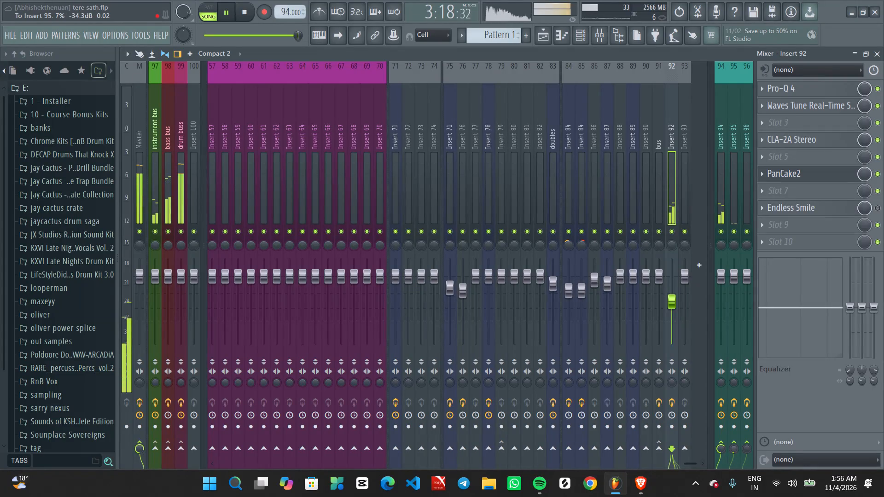
pyautogui.moveTo(732, 434); pyautogui.dragTo(732, 434)
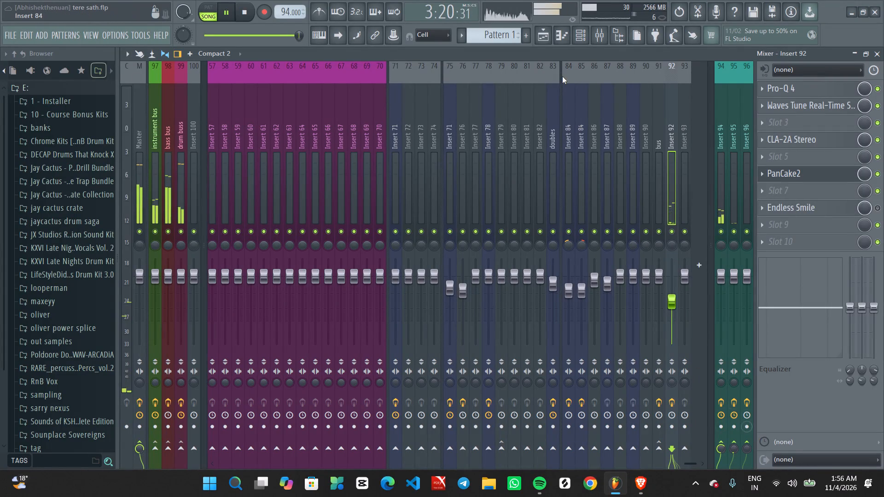
pyautogui.click(745, 453)
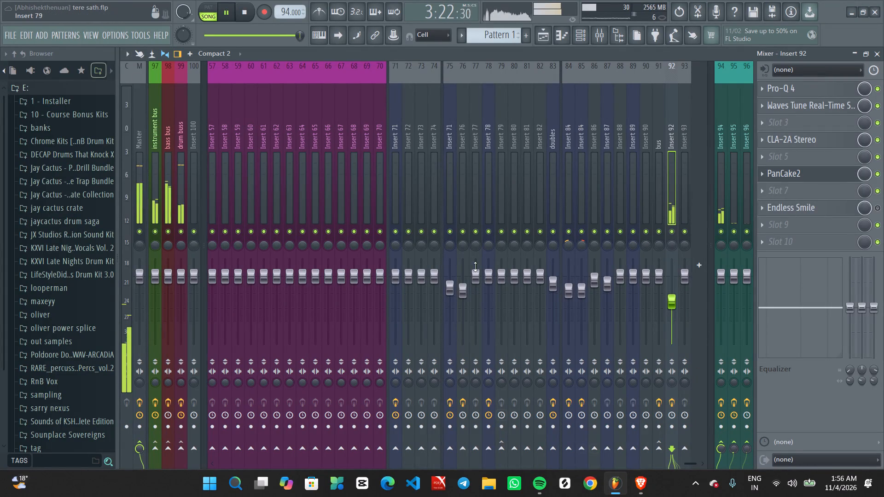
# Play the song from bar 1 and follow the opening vocal clips across the playlist tracks.
pyautogui.click(541, 33)
pyautogui.keyDown('ctrl'); pyautogui.scroll(-18, 531, 103); pyautogui.keyUp('ctrl')
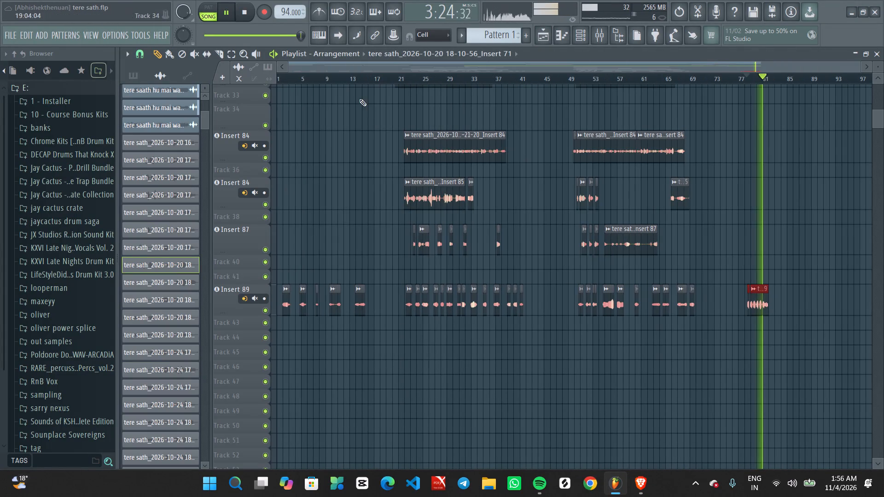
pyautogui.press('space')
pyautogui.moveTo(319, 75); pyautogui.dragTo(229, 91)
pyautogui.press('space')
pyautogui.keyDown('ctrl'); pyautogui.scroll(4, 309, 207); pyautogui.keyUp('ctrl')
pyautogui.moveTo(324, 226); pyautogui.dragTo(590, 232, button='middle')
pyautogui.keyDown('ctrl'); pyautogui.scroll(3, 428, 255); pyautogui.keyUp('ctrl')
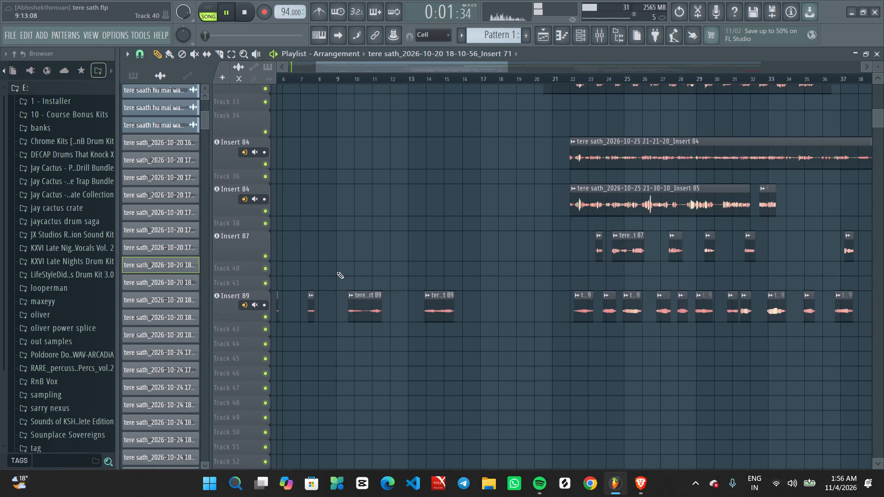
pyautogui.moveTo(357, 273); pyautogui.dragTo(732, 277, button='middle')
pyautogui.keyDown('ctrl'); pyautogui.scroll(2, 403, 340); pyautogui.keyUp('ctrl')
pyautogui.moveTo(332, 370); pyautogui.dragTo(584, 376, button='middle')
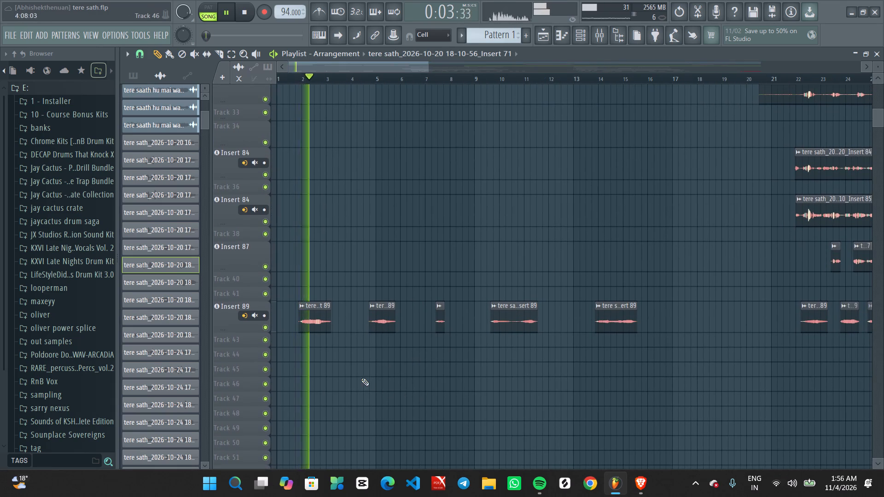
pyautogui.keyDown('ctrl'); pyautogui.scroll(1, 361, 377); pyautogui.keyUp('ctrl')
pyautogui.moveTo(382, 373); pyautogui.dragTo(629, 374, button='middle')
pyautogui.keyDown('ctrl'); pyautogui.scroll(-5, 457, 347); pyautogui.keyUp('ctrl')
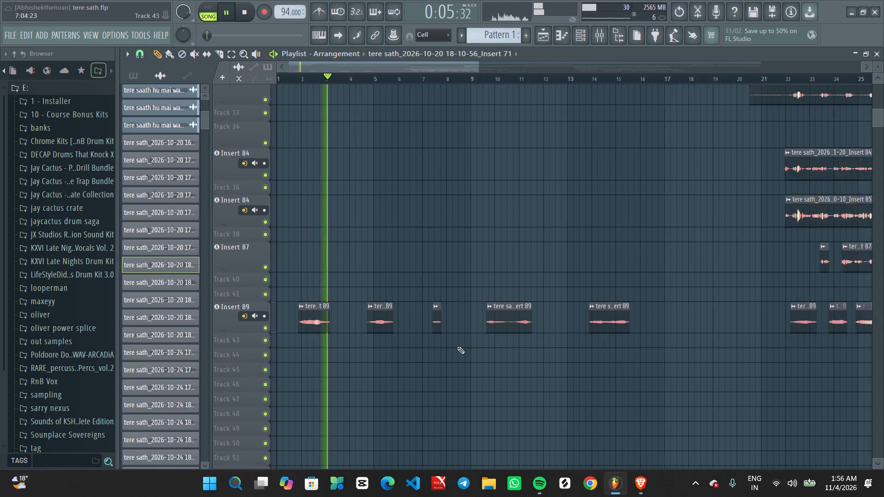
pyautogui.keyDown('ctrl'); pyautogui.scroll(-4, 457, 347); pyautogui.keyUp('ctrl')
pyautogui.scroll(8, 398, 298)
pyautogui.keyDown('alt'); pyautogui.scroll(-9, 398, 297); pyautogui.keyUp('alt')
pyautogui.keyDown('ctrl'); pyautogui.scroll(2, 399, 292); pyautogui.keyUp('ctrl')
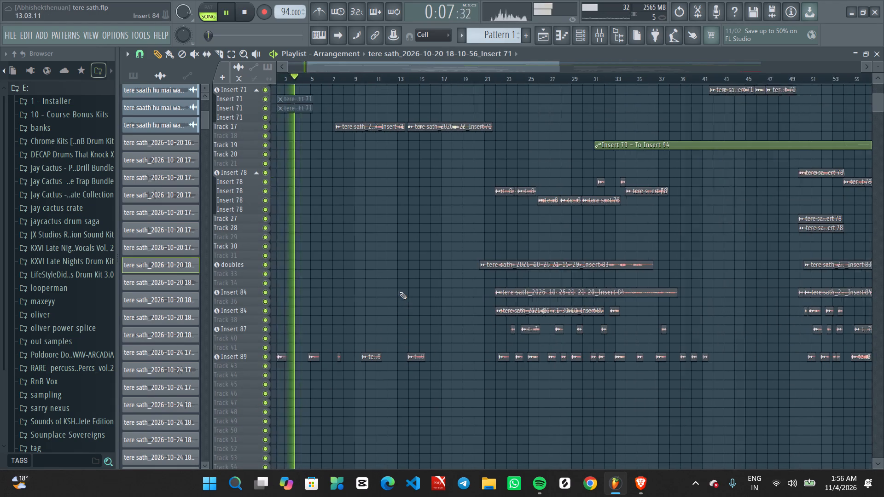
pyautogui.moveTo(392, 292); pyautogui.dragTo(621, 305, button='middle')
pyautogui.keyDown('ctrl'); pyautogui.scroll(2, 364, 313); pyautogui.keyUp('ctrl')
pyautogui.moveTo(371, 314); pyautogui.dragTo(457, 307, button='middle')
pyautogui.keyDown('ctrl'); pyautogui.scroll(2, 390, 331); pyautogui.keyUp('ctrl')
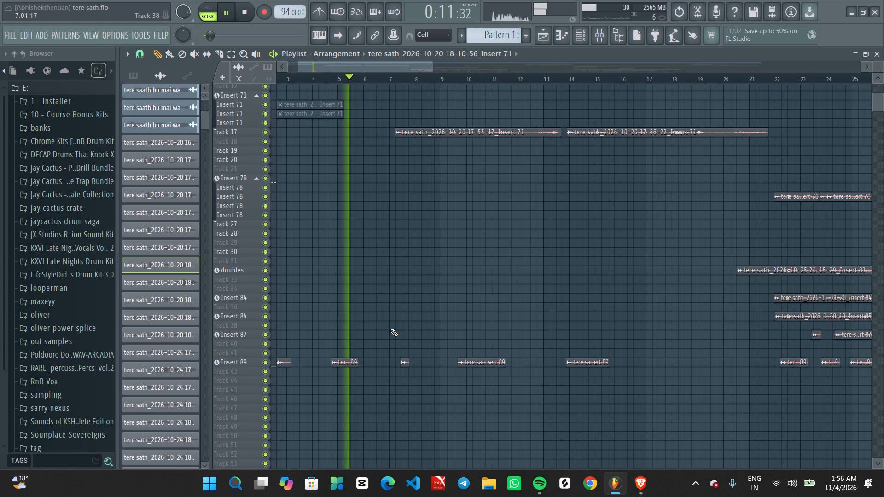
pyautogui.keyDown('alt'); pyautogui.scroll(-1, 437, 309); pyautogui.keyUp('alt')
pyautogui.keyDown('ctrl'); pyautogui.scroll(1, 436, 309); pyautogui.keyUp('ctrl')
pyautogui.moveTo(435, 318); pyautogui.dragTo(507, 357, button='middle')
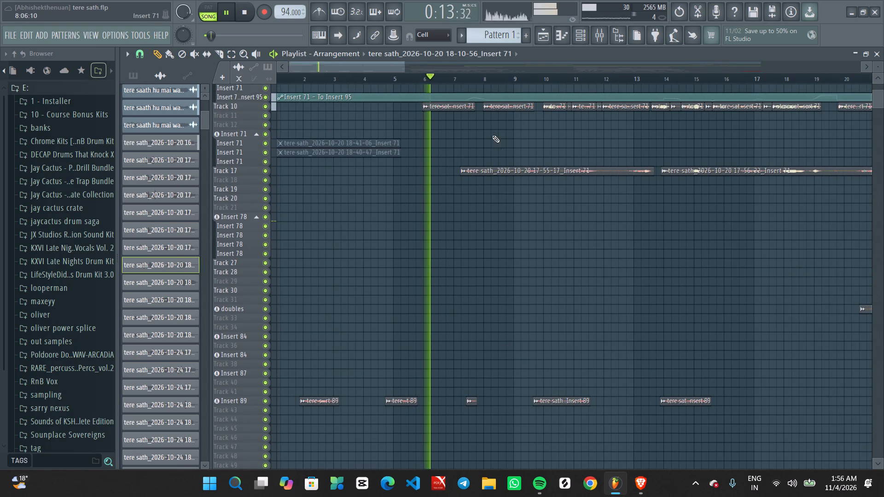
# Skip playback ahead to late in bar 8 and check the first verse vocals in the playlist and mixer.
pyautogui.click(507, 79)
pyautogui.keyDown('ctrl'); pyautogui.scroll(2, 565, 316); pyautogui.keyUp('ctrl')
pyautogui.moveTo(581, 352); pyautogui.dragTo(517, 334, button='middle')
pyautogui.keyDown('ctrl'); pyautogui.scroll(2, 504, 331); pyautogui.keyUp('ctrl')
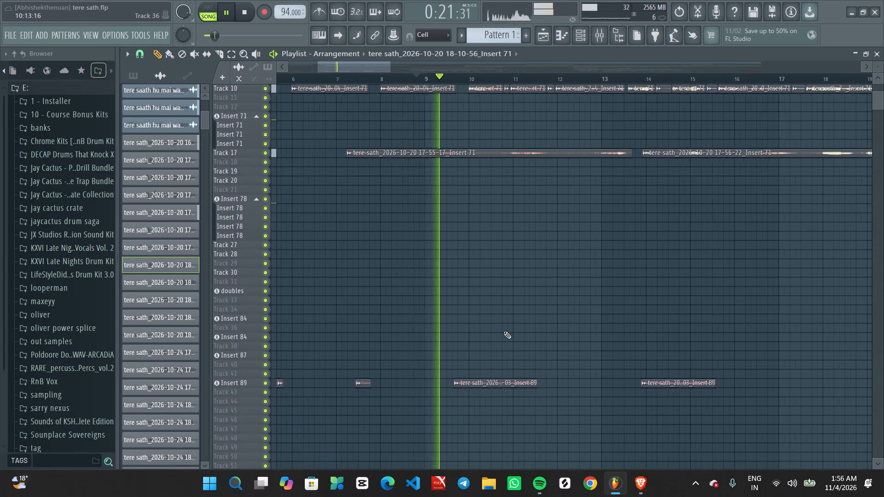
pyautogui.keyDown('alt'); pyautogui.scroll(-6, 504, 331); pyautogui.keyUp('alt')
pyautogui.scroll(7, 456, 342)
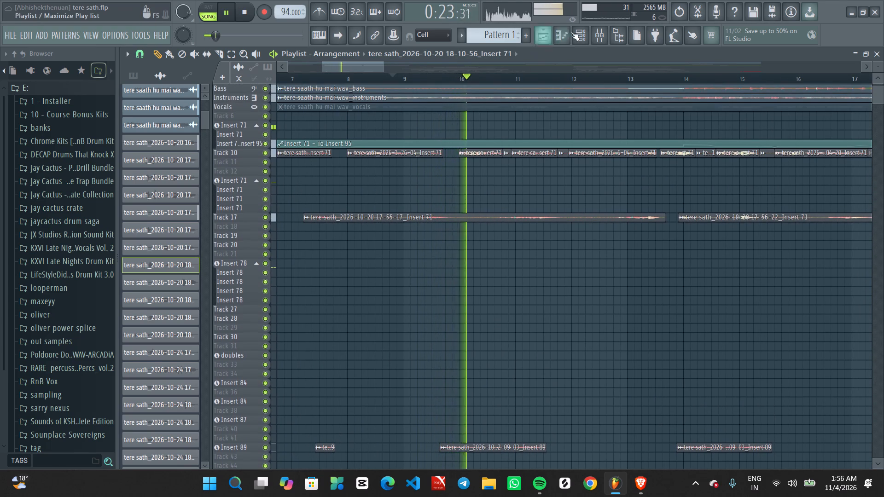
pyautogui.click(604, 41)
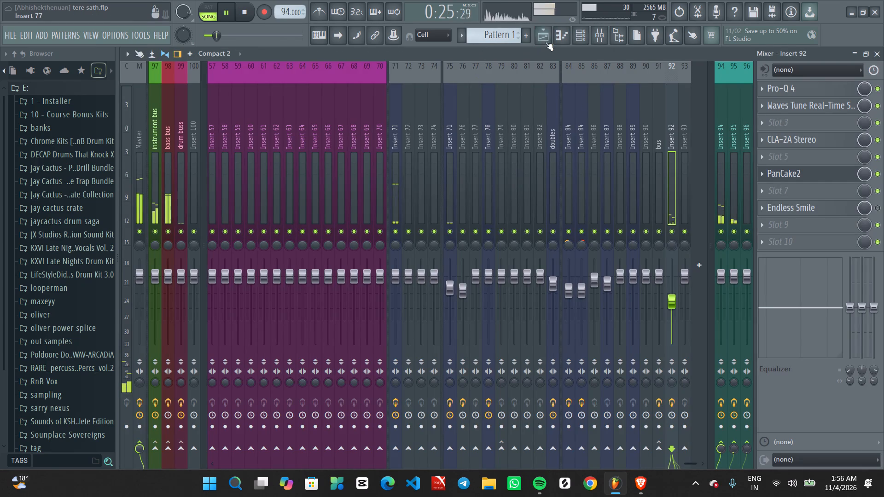
pyautogui.click(544, 36)
pyautogui.keyDown('ctrl'); pyautogui.scroll(-15, 509, 147); pyautogui.keyUp('ctrl')
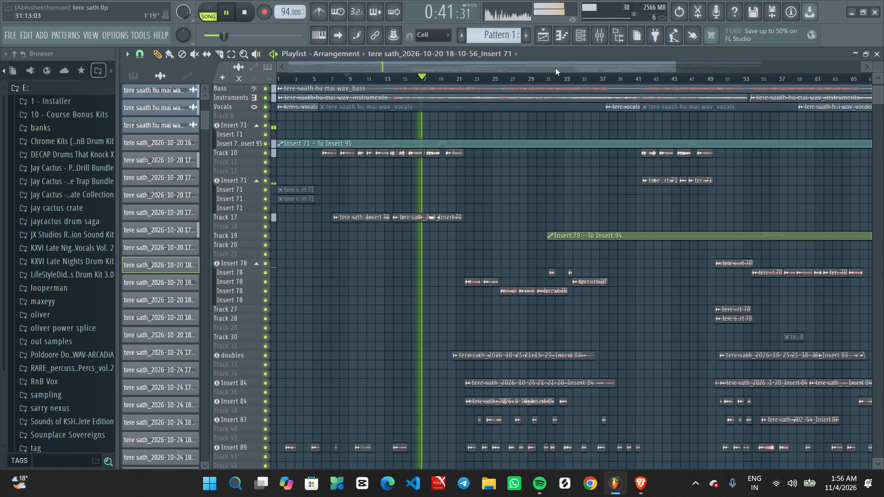
# Load KClip3 into the first effect slot of the Master mixer track.
pyautogui.click(601, 33)
pyautogui.click(145, 129)
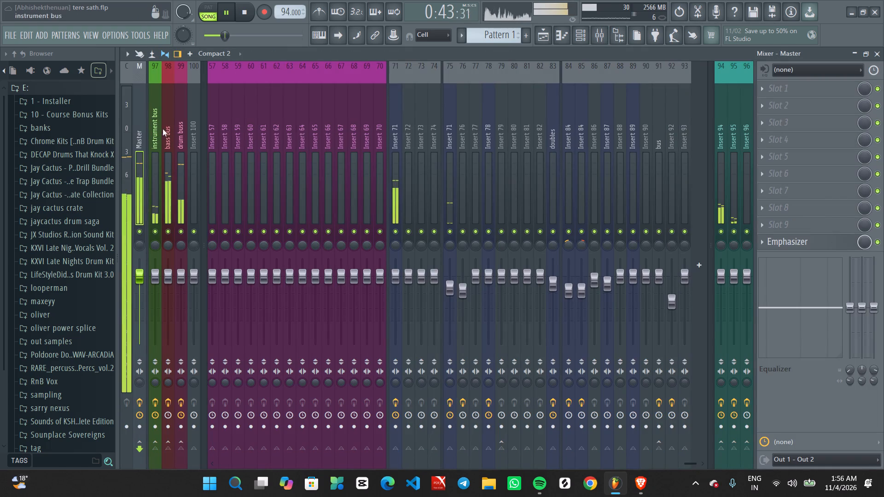
pyautogui.click(783, 90)
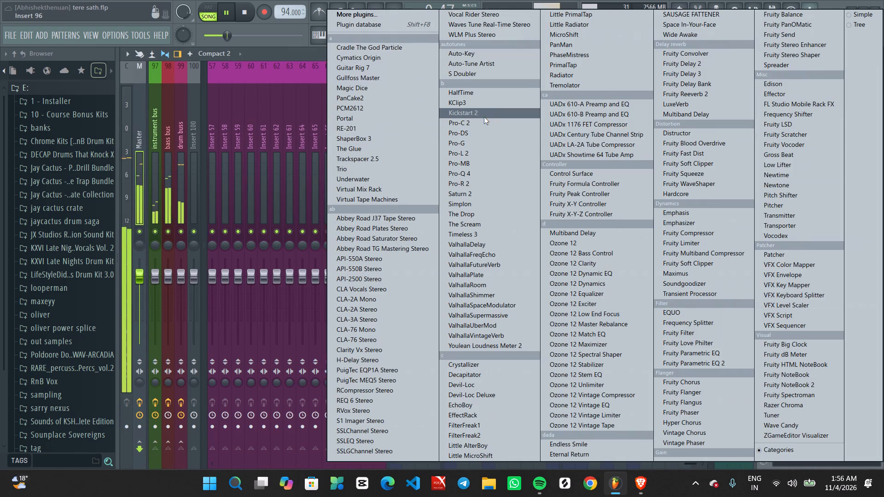
pyautogui.click(484, 105)
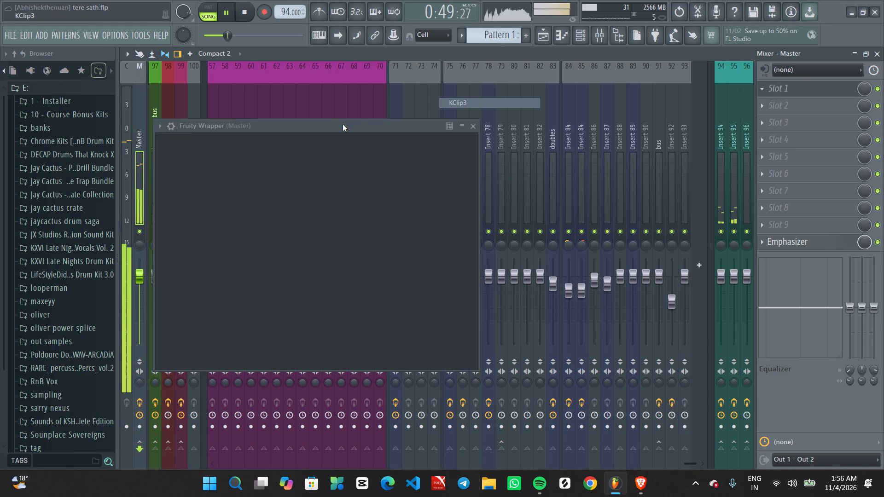
pyautogui.moveTo(349, 128); pyautogui.dragTo(288, 34)
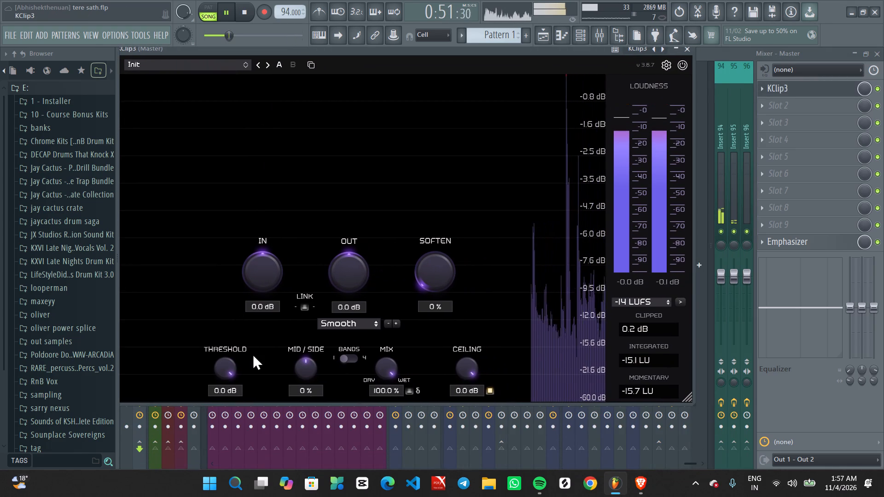
# Lower KClip3's threshold on the Master to -2.3 dB while the song plays, and close the plugin.
pyautogui.moveTo(232, 367); pyautogui.dragTo(237, 378)
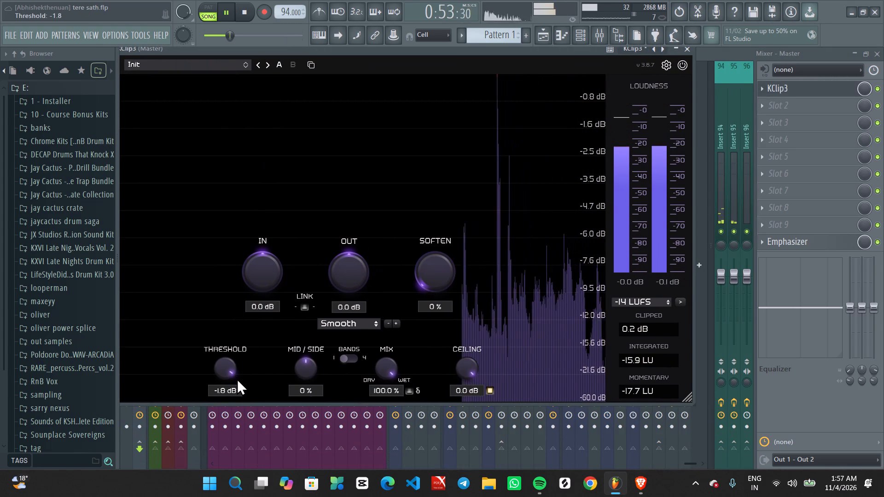
pyautogui.moveTo(237, 378); pyautogui.dragTo(238, 375)
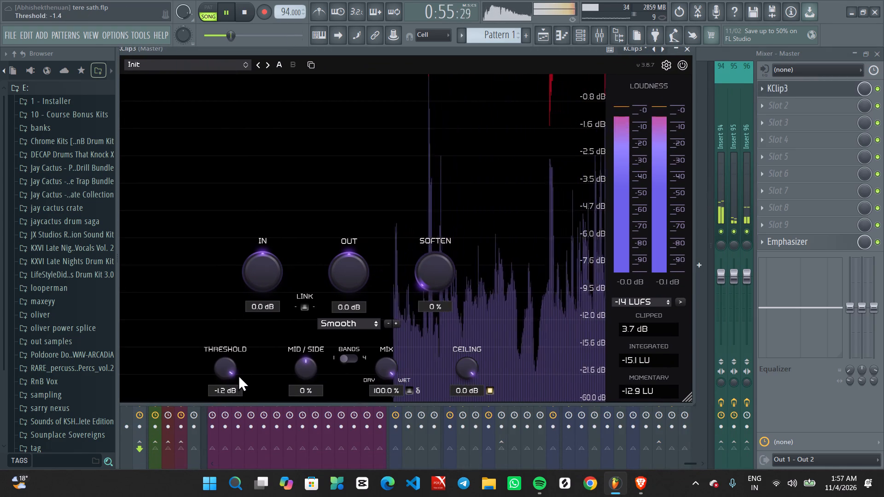
pyautogui.moveTo(238, 375); pyautogui.dragTo(238, 374)
pyautogui.moveTo(226, 374); pyautogui.dragTo(228, 378)
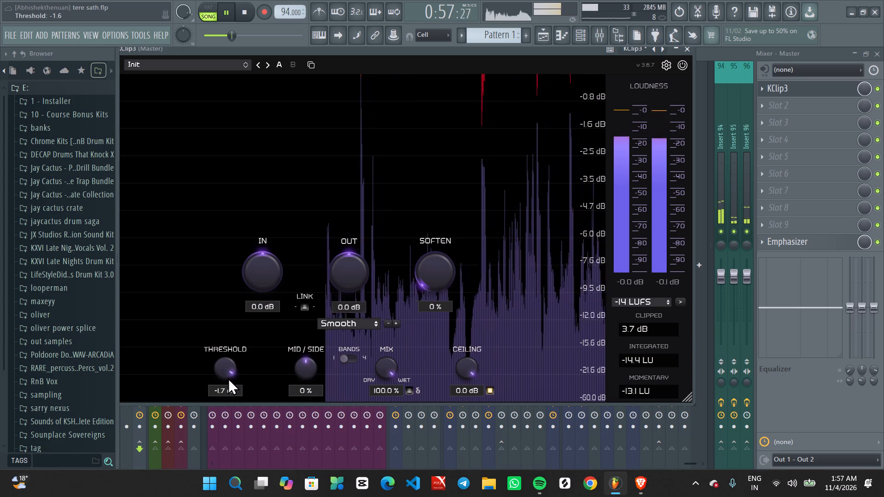
pyautogui.moveTo(228, 378); pyautogui.dragTo(231, 381)
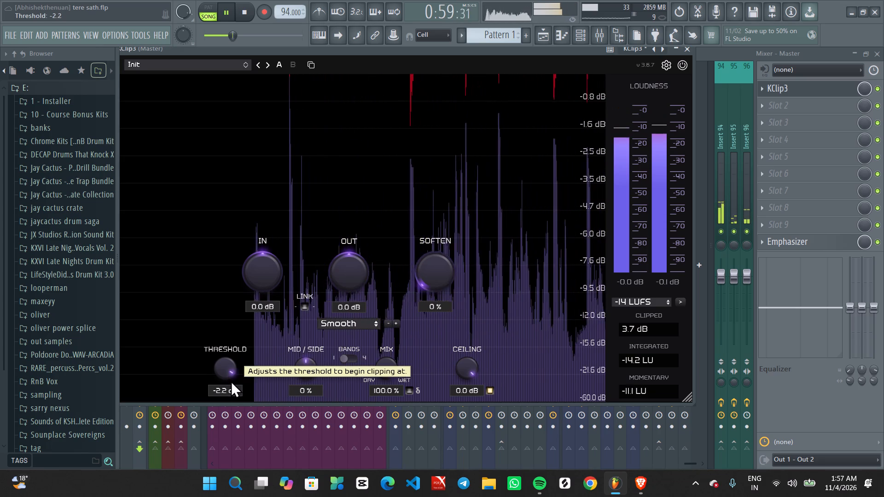
pyautogui.click(228, 373)
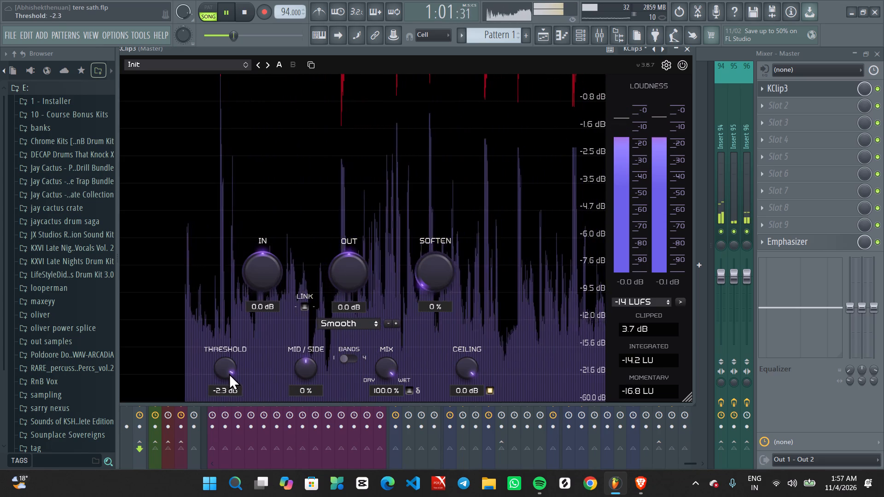
pyautogui.click(684, 49)
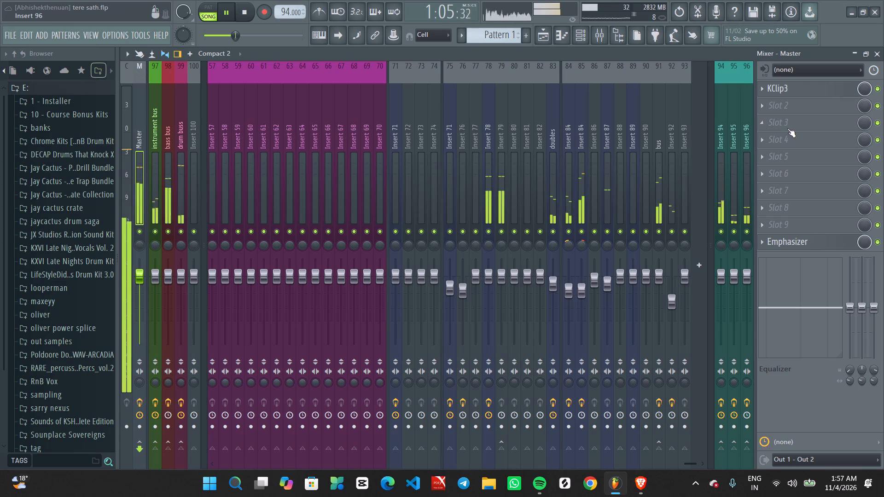
# Replace the Emphasizer in the Master's last effect slot with the WLM Plus Stereo loudness meter.
pyautogui.click(761, 246)
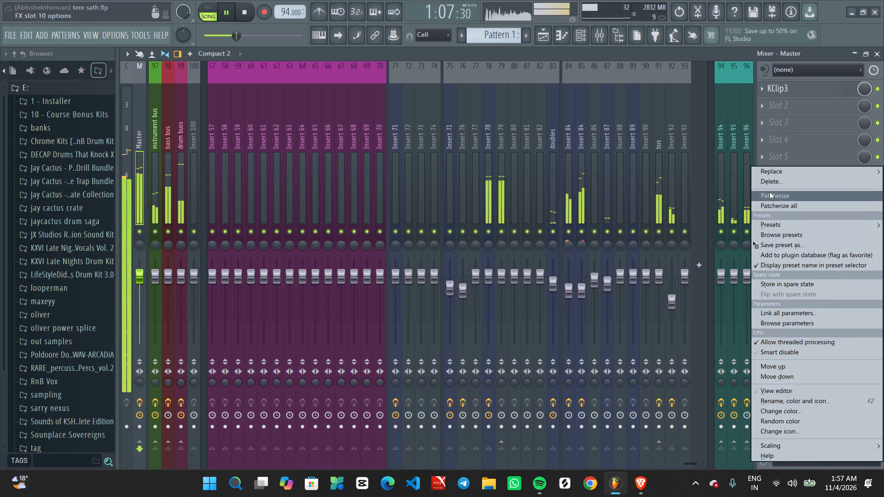
pyautogui.click(769, 185)
pyautogui.click(781, 240)
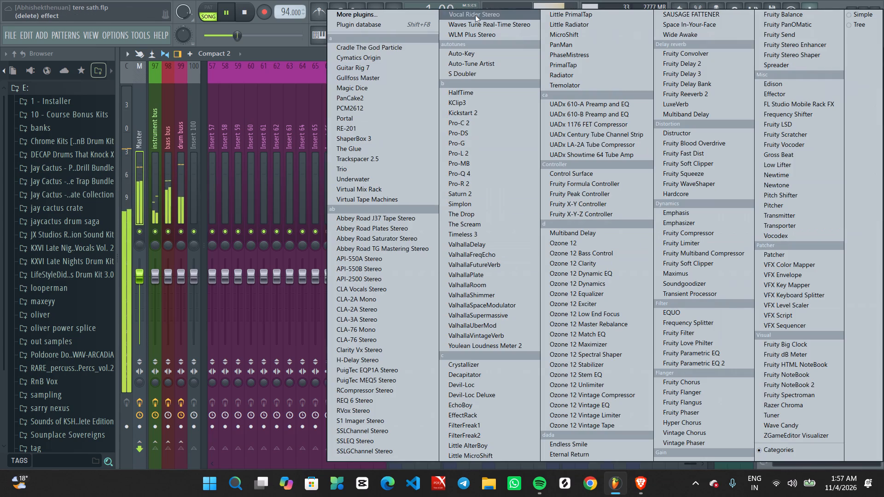
pyautogui.click(484, 36)
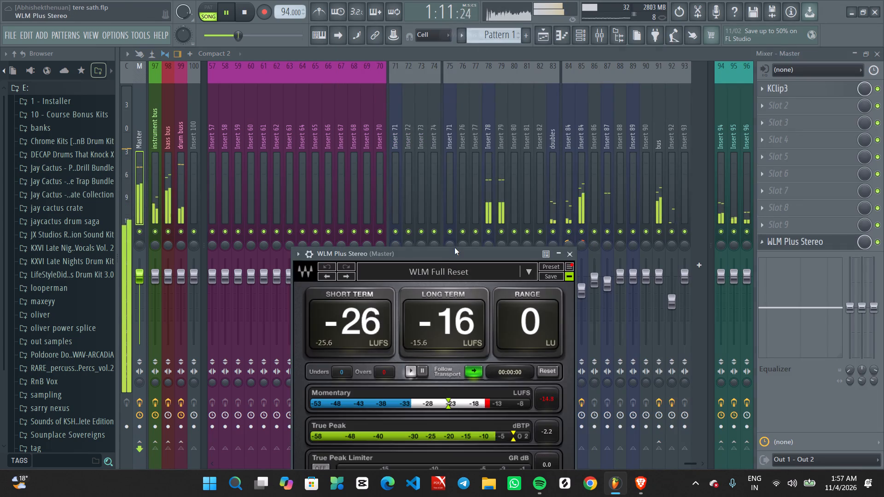
# Detach the WLM Plus Stereo window and place it clear of the vocal mixer tracks and the Master's effect slots.
pyautogui.moveTo(456, 259); pyautogui.dragTo(420, 151)
pyautogui.click(258, 146)
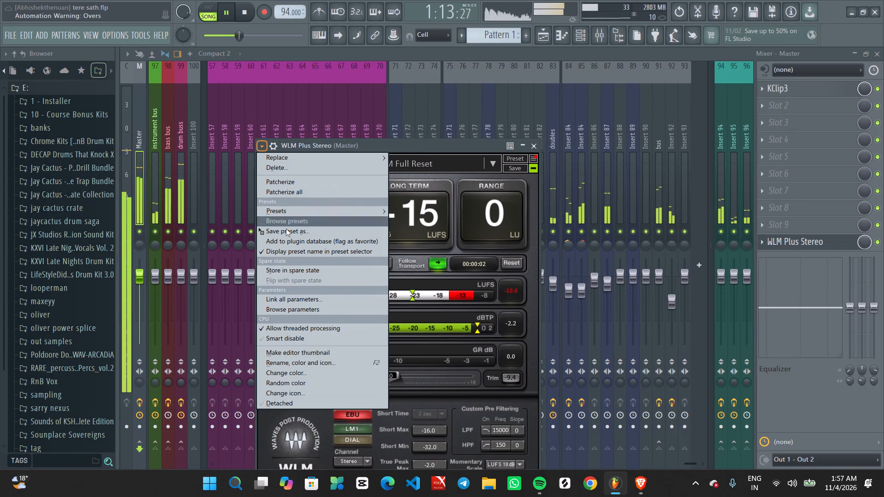
pyautogui.click(303, 403)
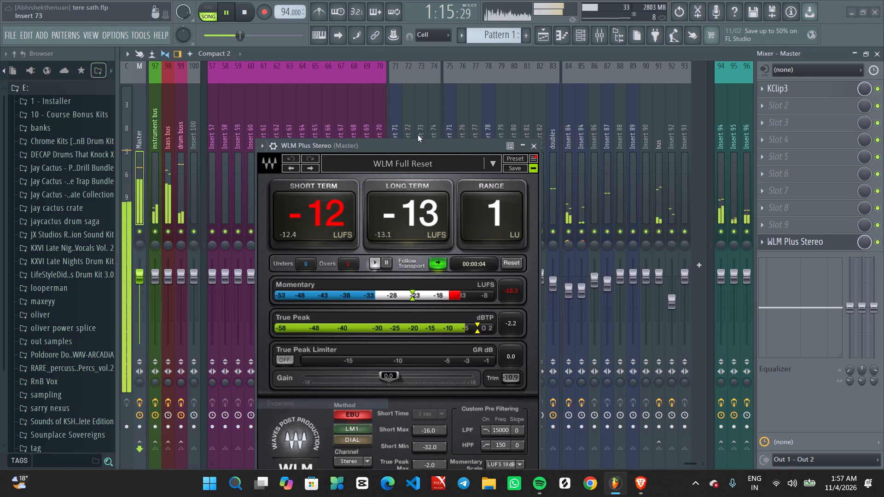
pyautogui.moveTo(420, 148); pyautogui.dragTo(166, 5)
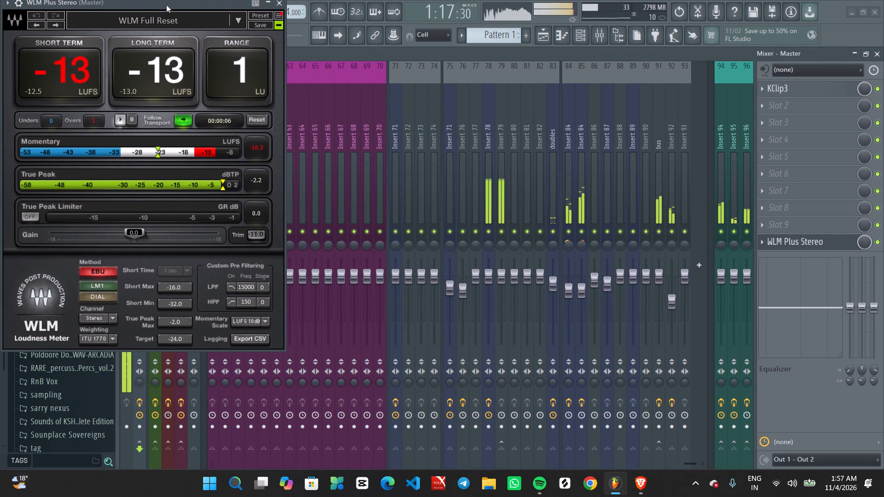
pyautogui.moveTo(166, 5); pyautogui.dragTo(167, 6)
# Browse the plugins available for the Master's second effect slot without loading one, and stop playback.
pyautogui.click(790, 105)
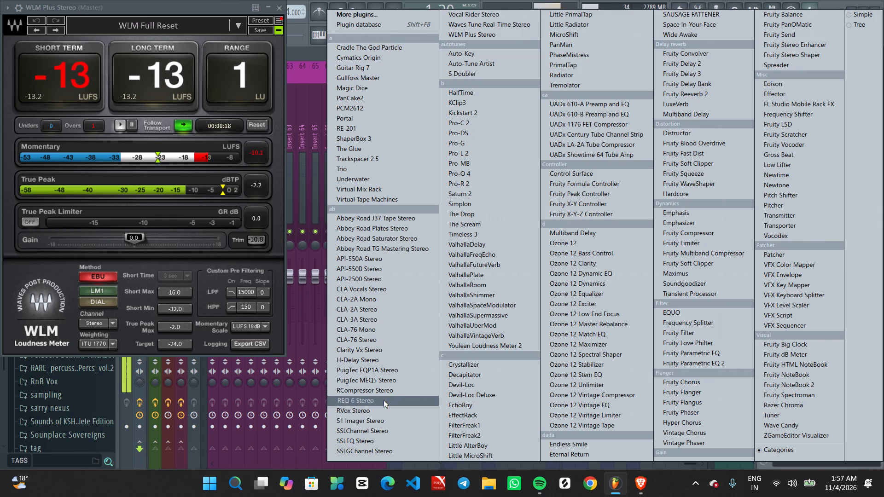
pyautogui.click(142, 10)
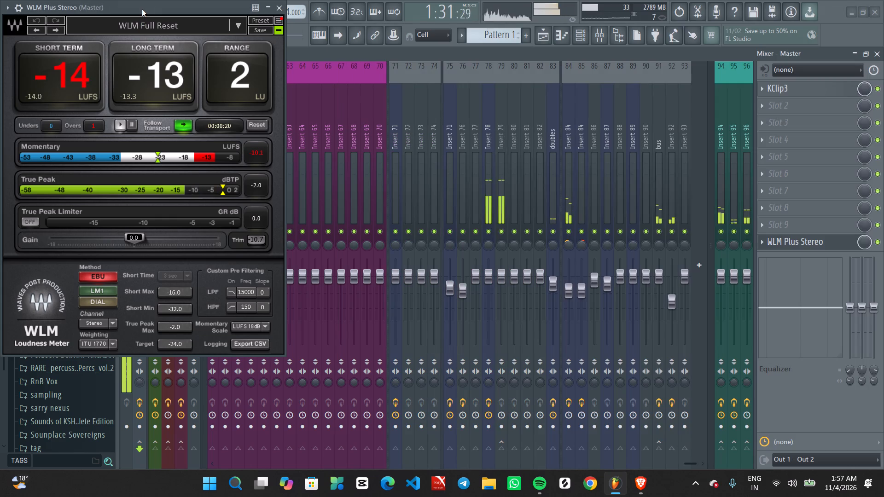
pyautogui.press('space')
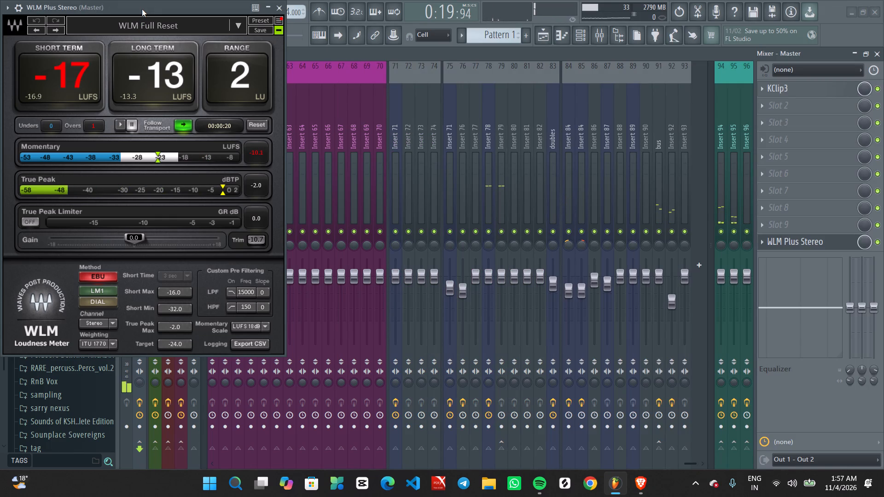
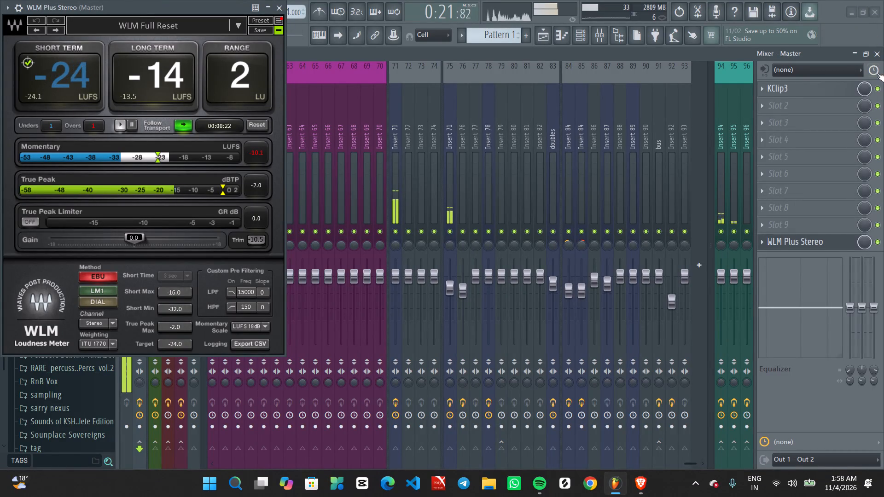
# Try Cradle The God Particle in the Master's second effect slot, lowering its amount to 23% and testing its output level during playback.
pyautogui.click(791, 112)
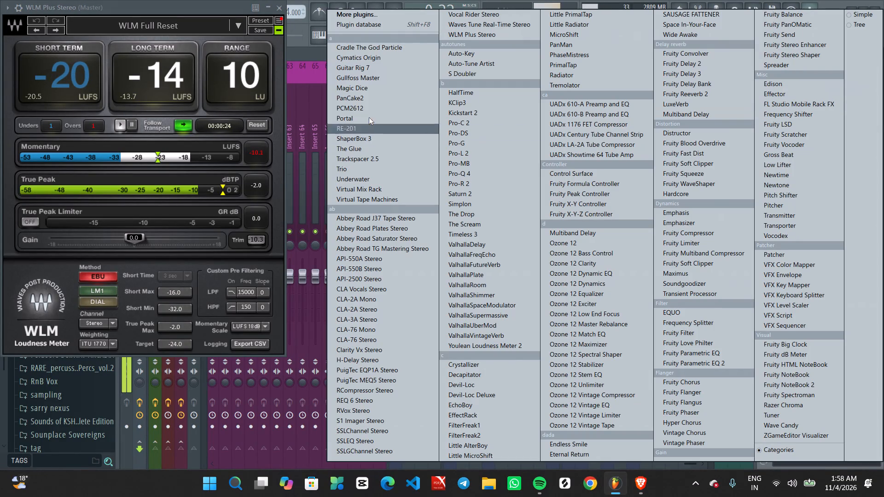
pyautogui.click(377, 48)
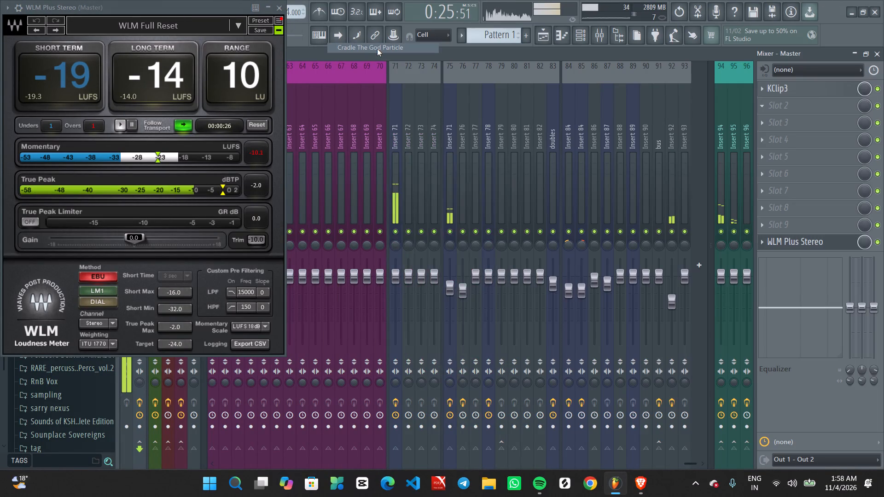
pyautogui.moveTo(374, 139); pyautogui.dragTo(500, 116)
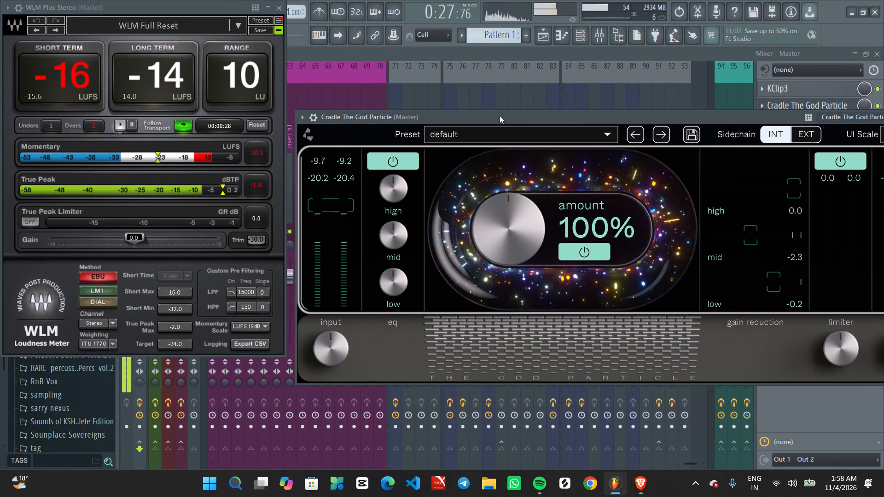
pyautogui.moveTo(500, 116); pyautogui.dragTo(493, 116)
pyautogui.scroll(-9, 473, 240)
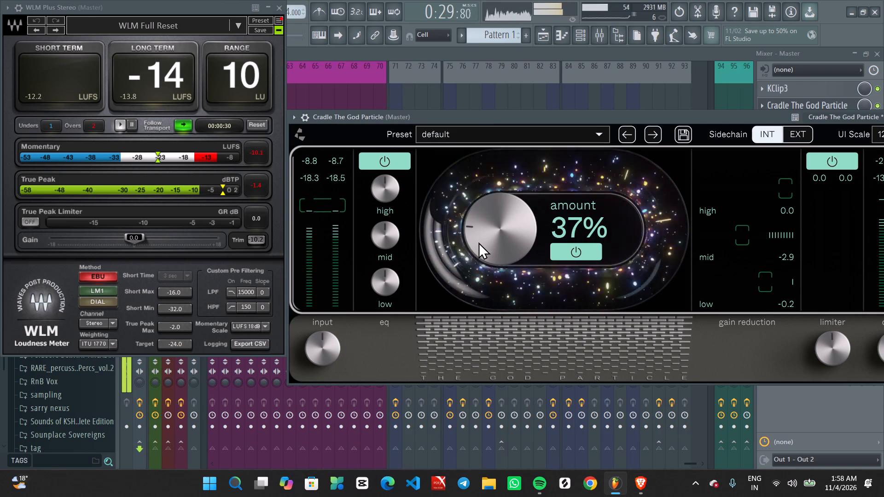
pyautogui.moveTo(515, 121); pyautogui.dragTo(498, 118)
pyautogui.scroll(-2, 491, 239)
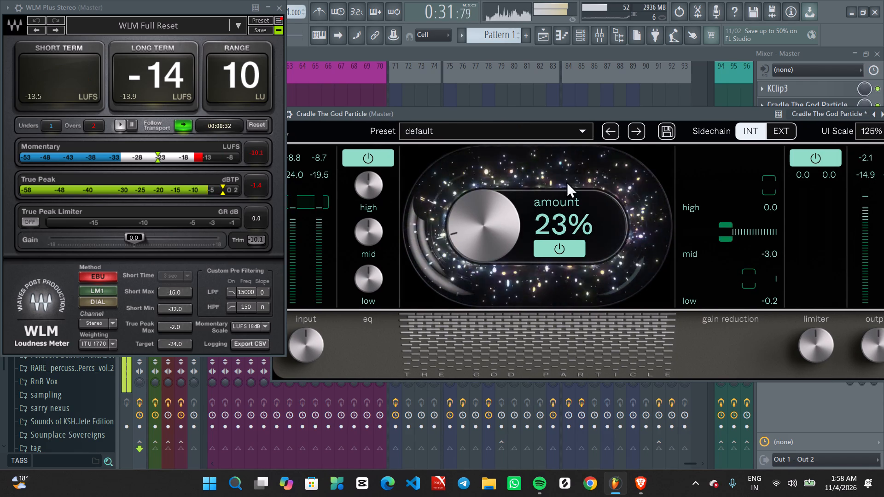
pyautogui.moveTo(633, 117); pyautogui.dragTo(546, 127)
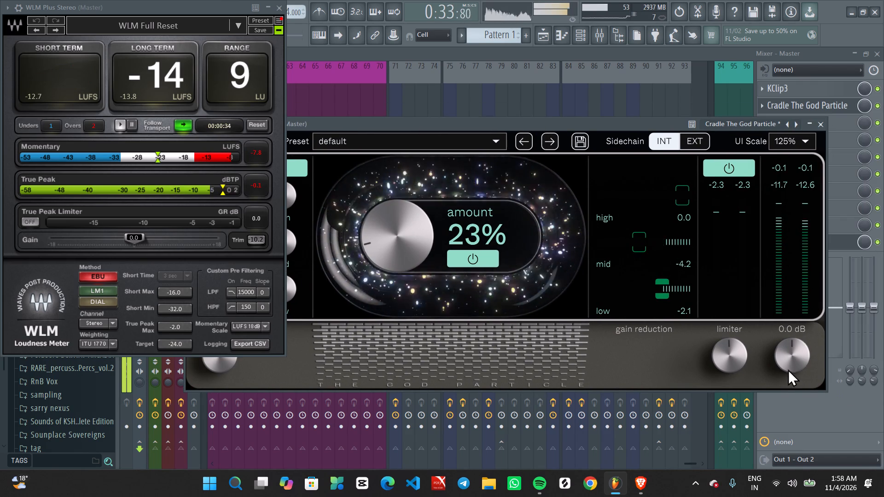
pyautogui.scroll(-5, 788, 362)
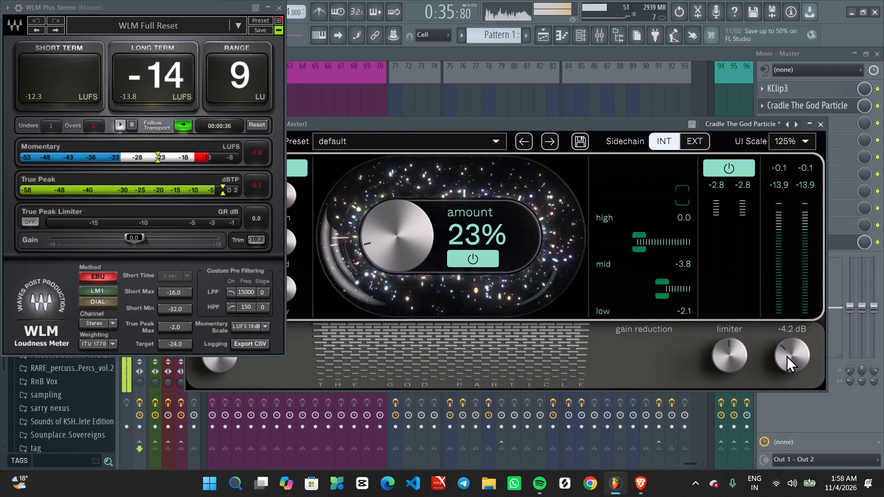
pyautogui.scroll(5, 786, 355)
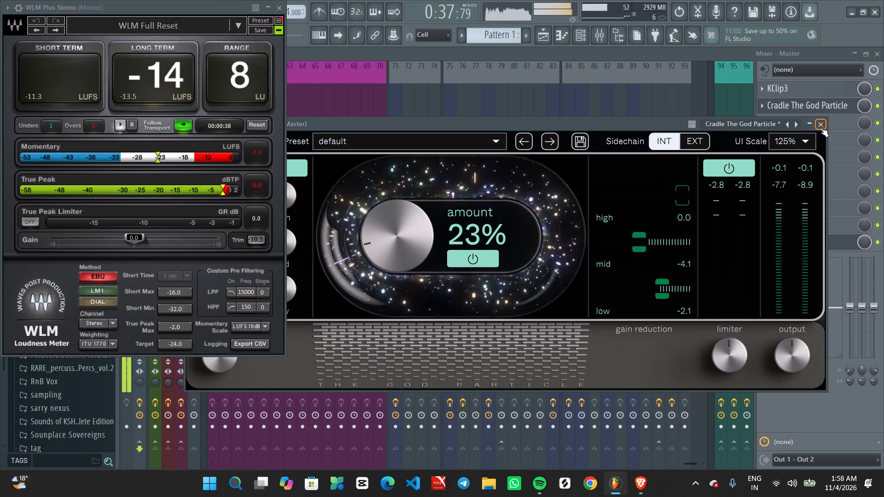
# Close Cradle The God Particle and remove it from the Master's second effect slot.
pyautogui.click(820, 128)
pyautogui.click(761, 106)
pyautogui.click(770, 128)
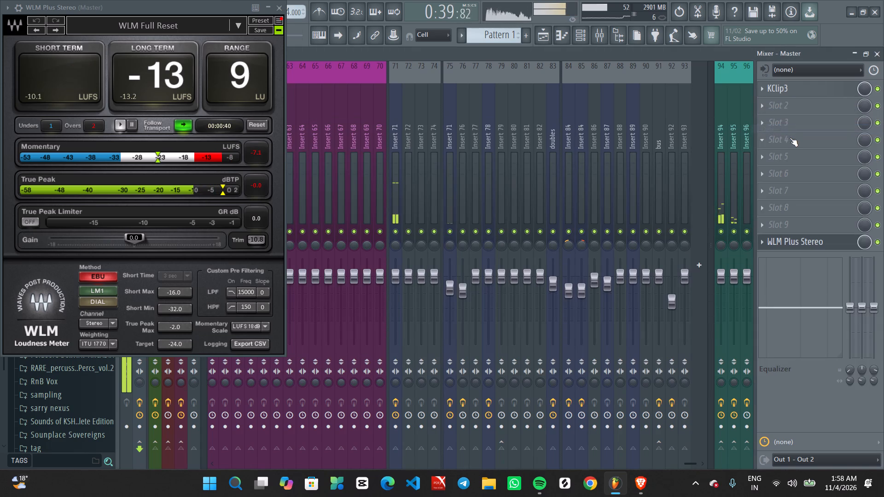
# Load Gullfoss Master into the Master's second effect slot and place its window clear of the loudness meter.
pyautogui.click(786, 110)
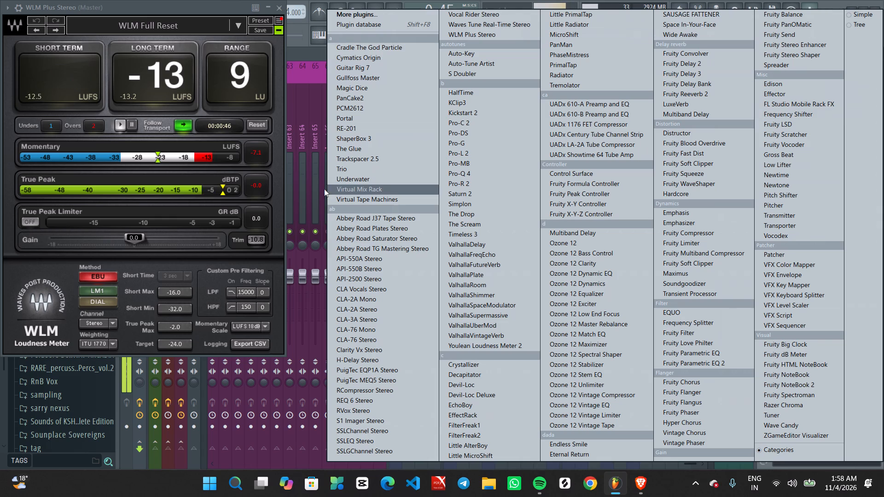
pyautogui.click(341, 77)
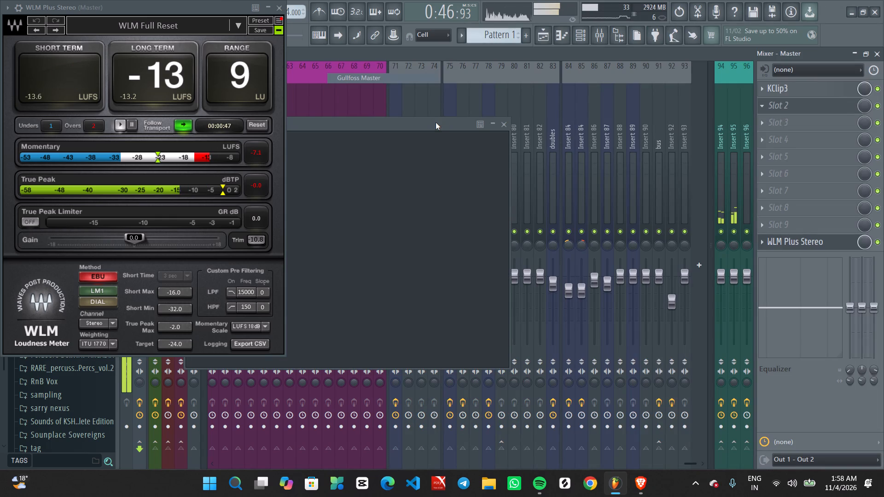
pyautogui.moveTo(429, 121); pyautogui.dragTo(562, 95)
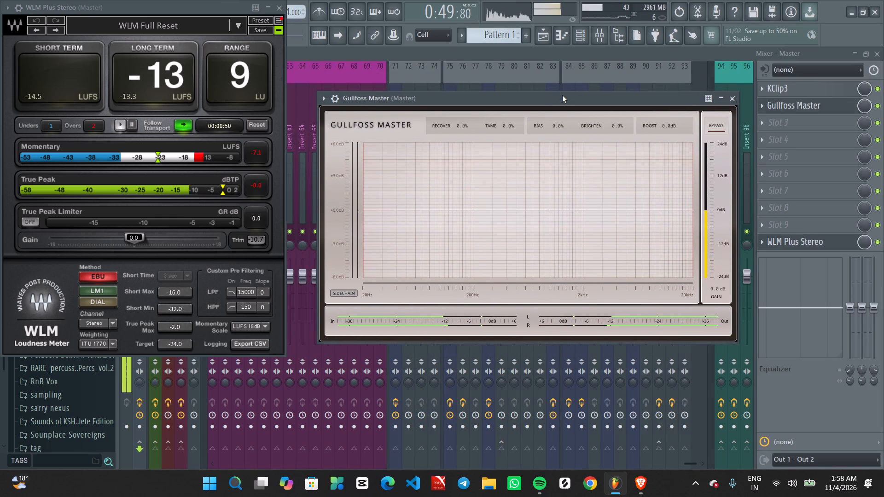
pyautogui.moveTo(562, 95); pyautogui.dragTo(562, 97)
# Set Gullfoss Master's Brighten to 1.7% while the song plays.
pyautogui.scroll(-3, 613, 130)
pyautogui.scroll(5, 613, 130)
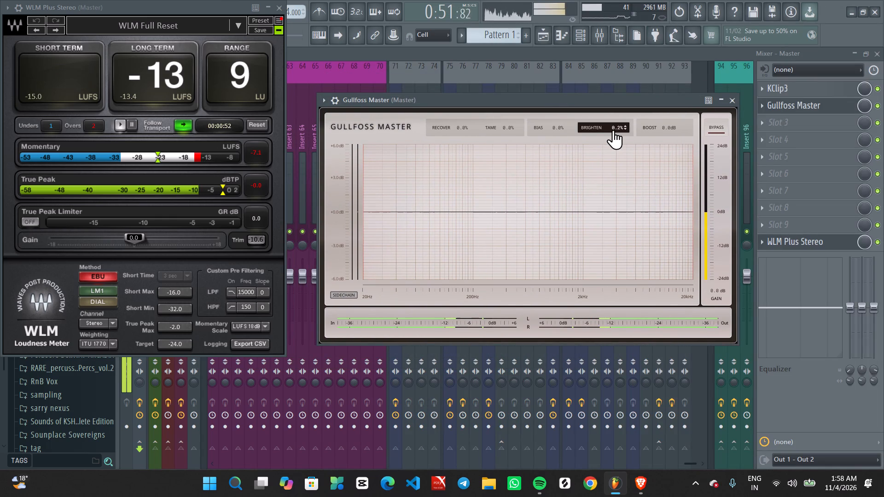
pyautogui.scroll(18, 613, 130)
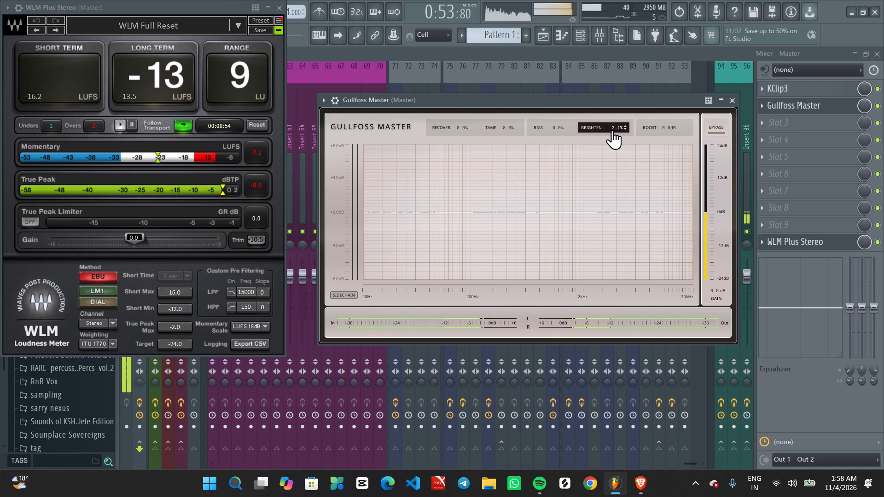
pyautogui.scroll(11, 612, 130)
pyautogui.scroll(-1, 612, 130)
pyautogui.scroll(10, 612, 130)
pyautogui.scroll(-8, 612, 130)
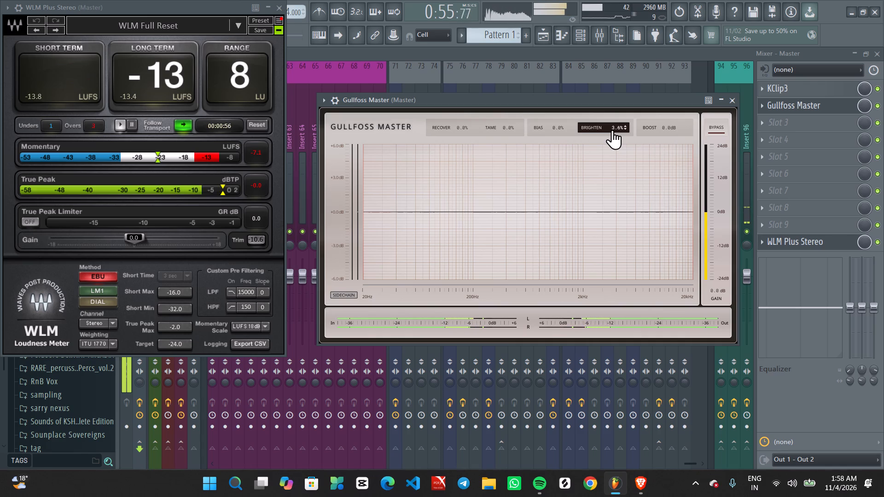
pyautogui.scroll(-15, 612, 130)
# Set Gullfoss Master's Bias to 1.2%, Tame to 0.3% and Recover to 1.0%, and close the plugin.
pyautogui.scroll(3, 548, 126)
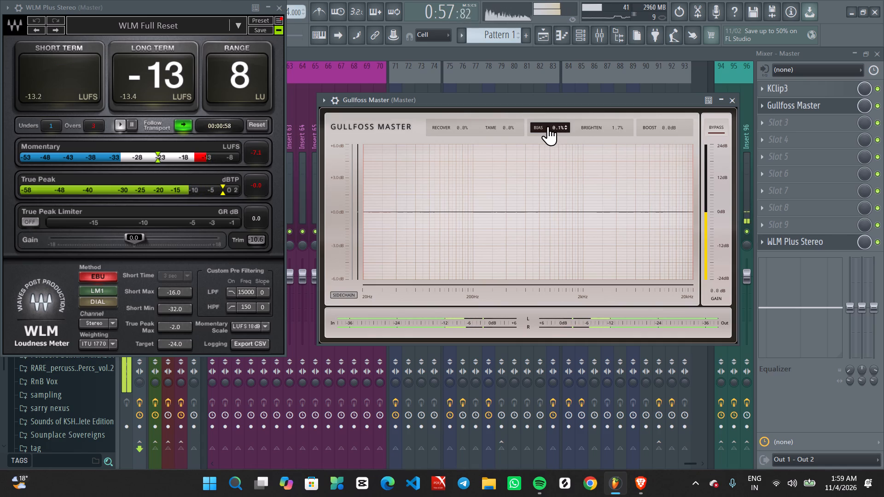
pyautogui.scroll(11, 548, 126)
pyautogui.scroll(-2, 550, 126)
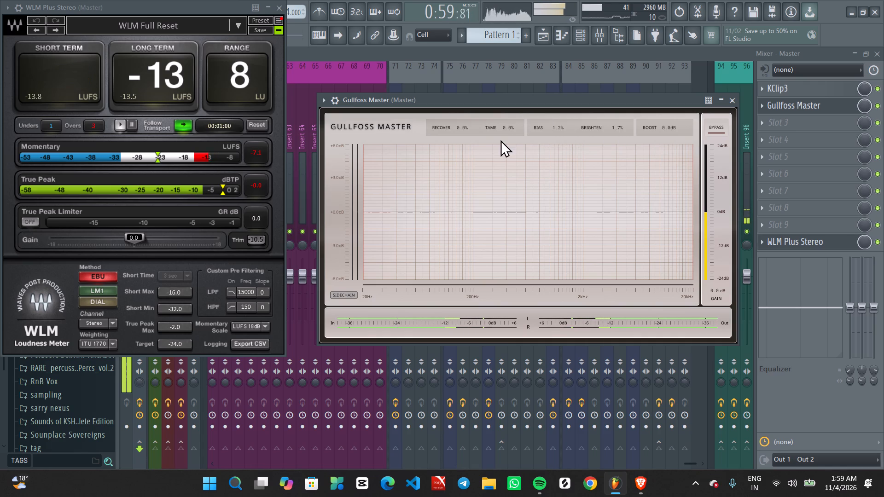
pyautogui.scroll(6, 500, 130)
pyautogui.scroll(-3, 500, 130)
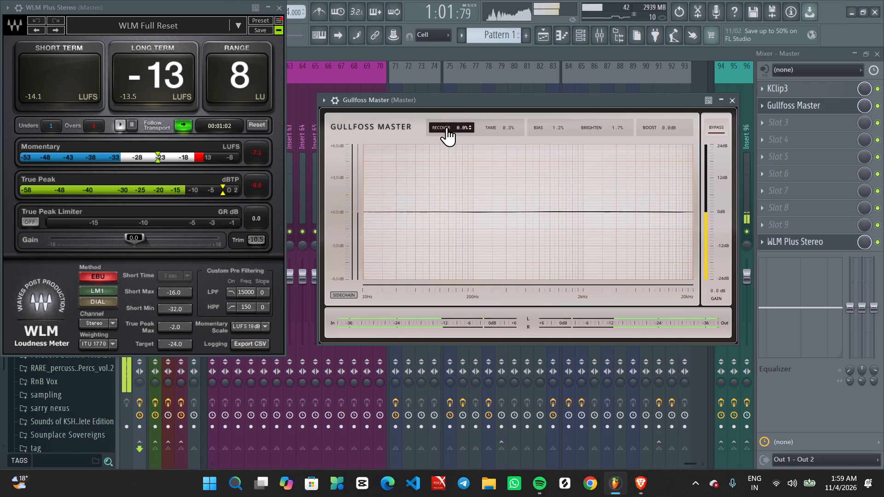
pyautogui.scroll(12, 445, 124)
pyautogui.scroll(-2, 445, 123)
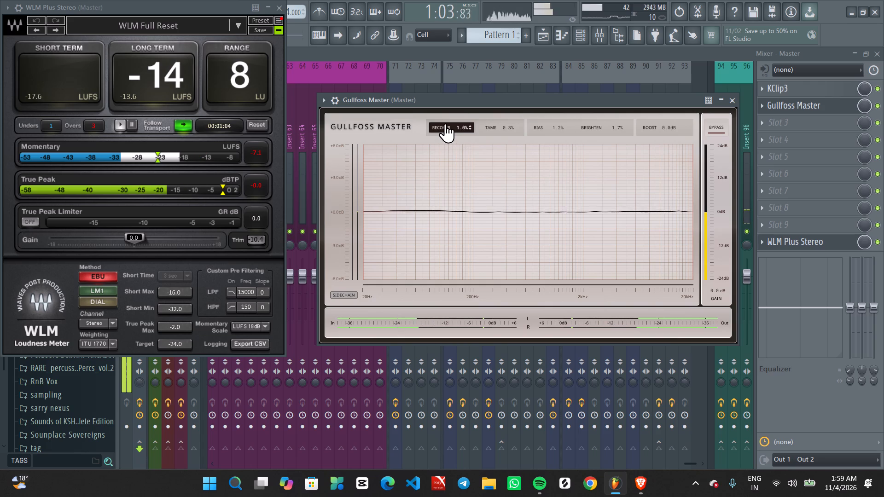
pyautogui.click(735, 102)
# Load Pro-MB into the Master's third effect slot and place its window clear of the loudness meter.
pyautogui.click(779, 126)
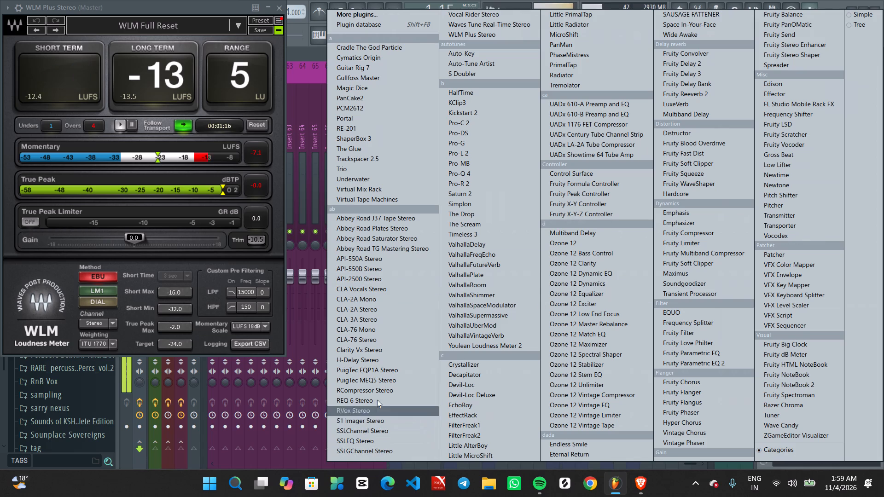
pyautogui.click(466, 162)
pyautogui.moveTo(422, 156); pyautogui.dragTo(472, 138)
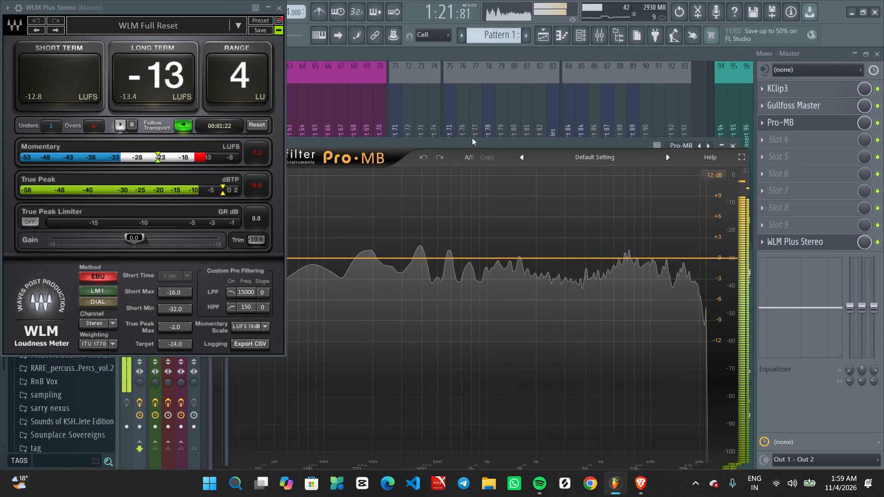
pyautogui.moveTo(472, 138); pyautogui.dragTo(561, 104)
# Add a low compression band in Pro-MB reaching up to about 200 Hz, with a range of about -3 dB.
pyautogui.click(385, 221)
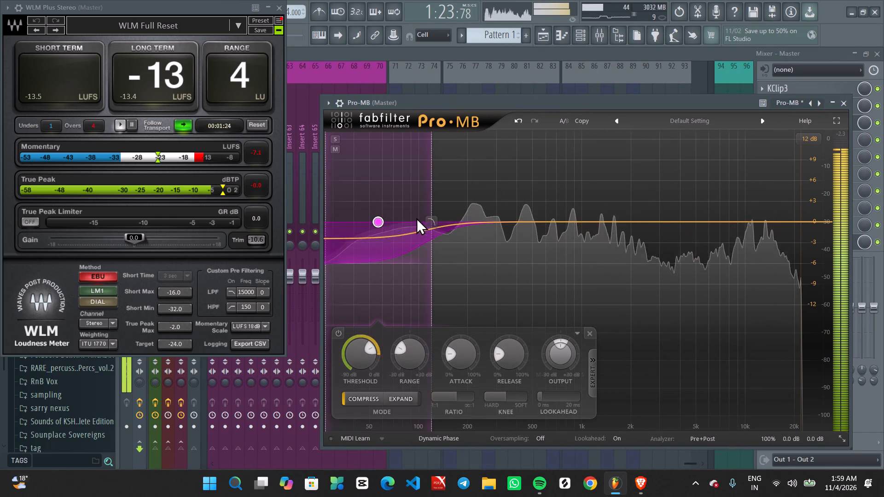
pyautogui.moveTo(425, 221); pyautogui.dragTo(469, 228)
pyautogui.moveTo(433, 221); pyautogui.dragTo(477, 219)
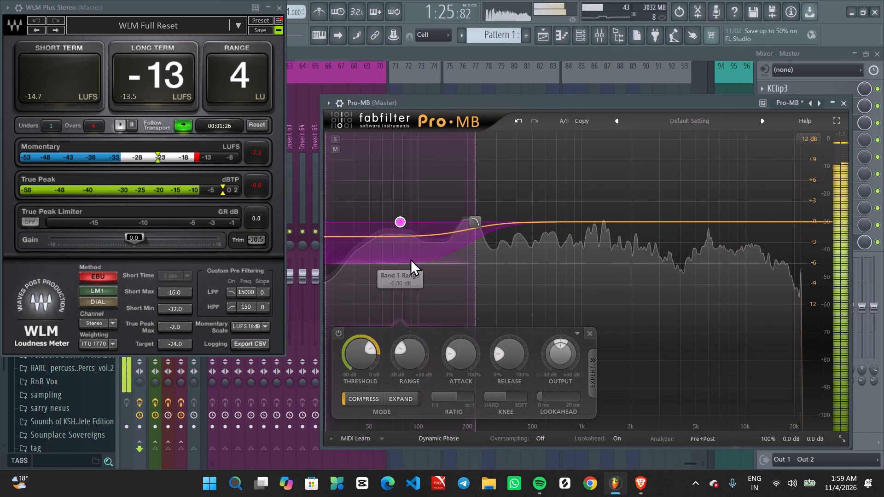
pyautogui.moveTo(406, 262); pyautogui.dragTo(411, 238)
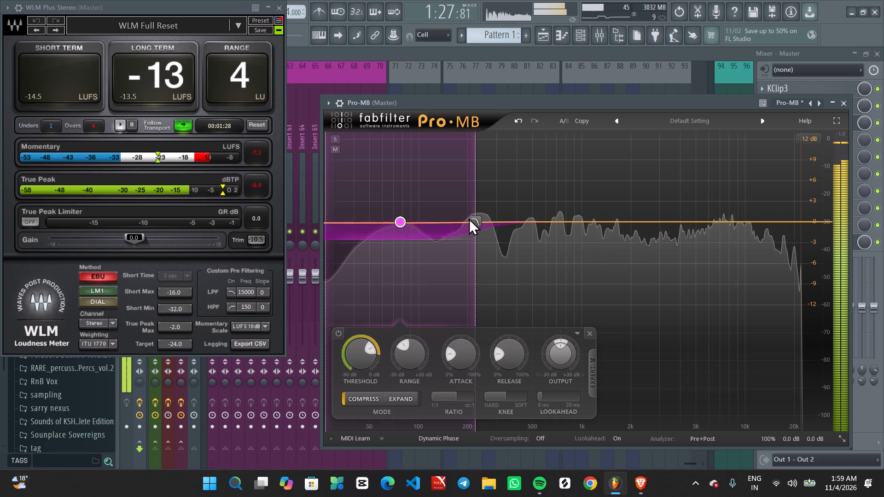
pyautogui.moveTo(473, 220); pyautogui.dragTo(463, 223)
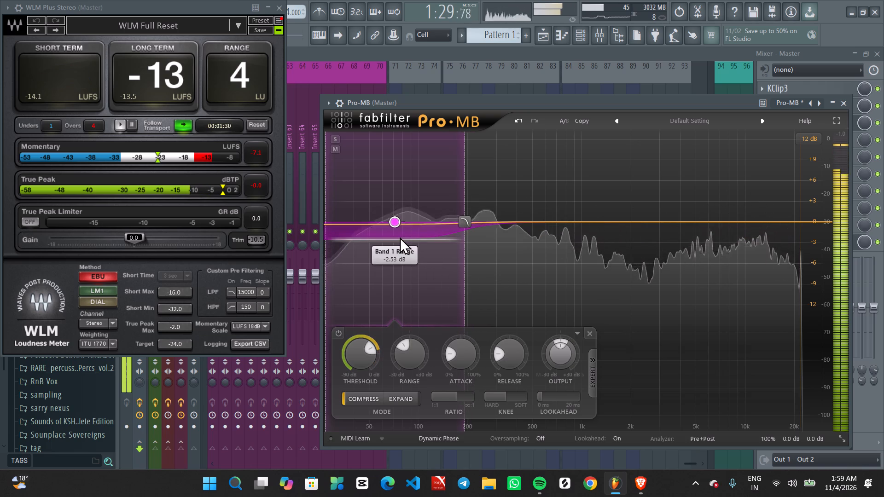
pyautogui.click(400, 237)
# Add a mid compression band in Pro-MB from about 400 Hz to 3 kHz, with a range of about -2.5 dB.
pyautogui.click(563, 206)
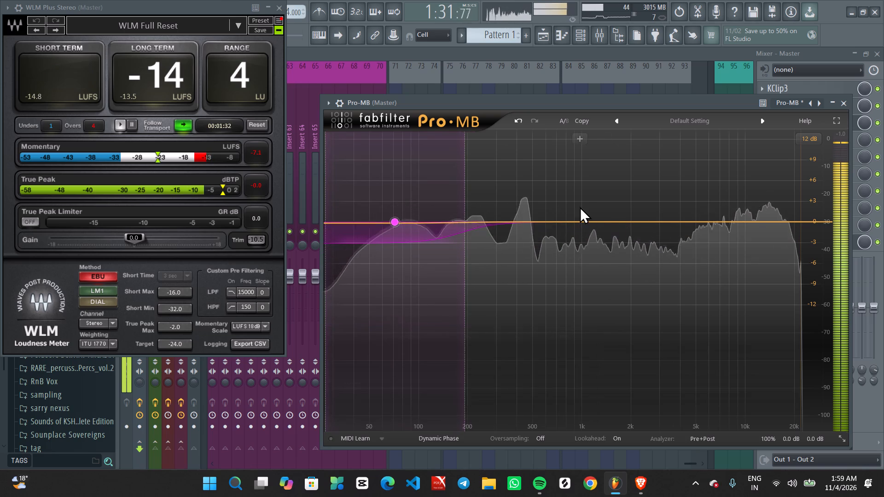
pyautogui.click(565, 220)
pyautogui.moveTo(617, 216); pyautogui.dragTo(663, 210)
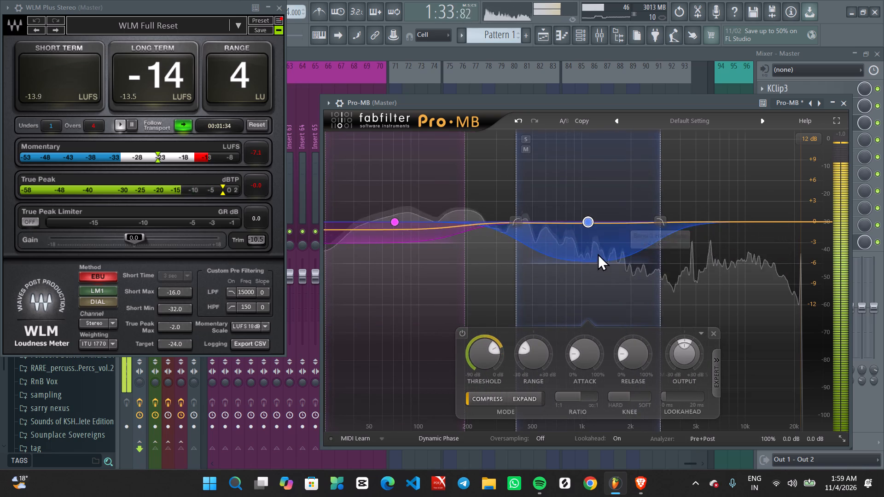
pyautogui.moveTo(591, 260); pyautogui.dragTo(590, 235)
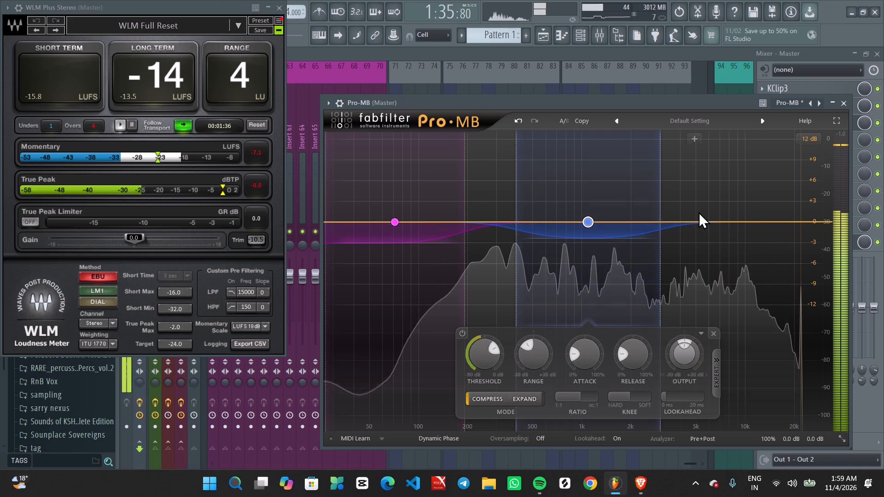
# Add a high compression band in Pro-MB from about 3 kHz to 30000 Hz, with a range of -2.53 dB.
pyautogui.click(716, 221)
pyautogui.moveTo(754, 221); pyautogui.dragTo(803, 213)
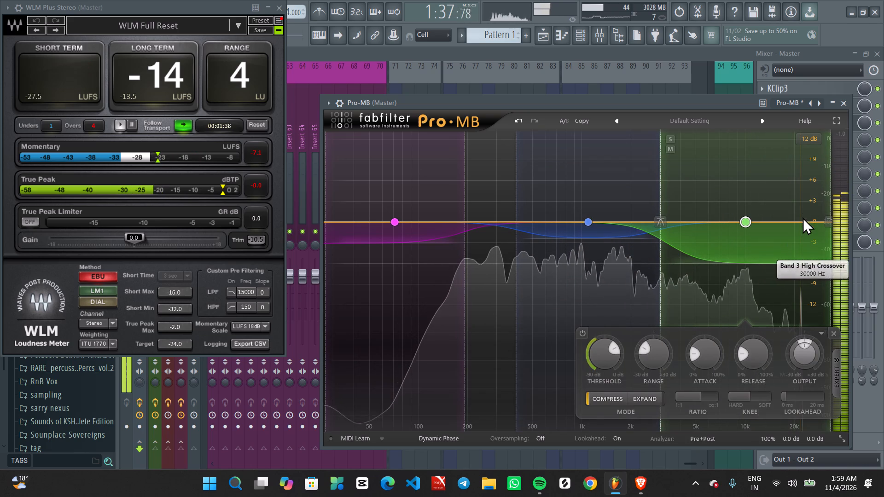
pyautogui.moveTo(756, 263); pyautogui.dragTo(754, 239)
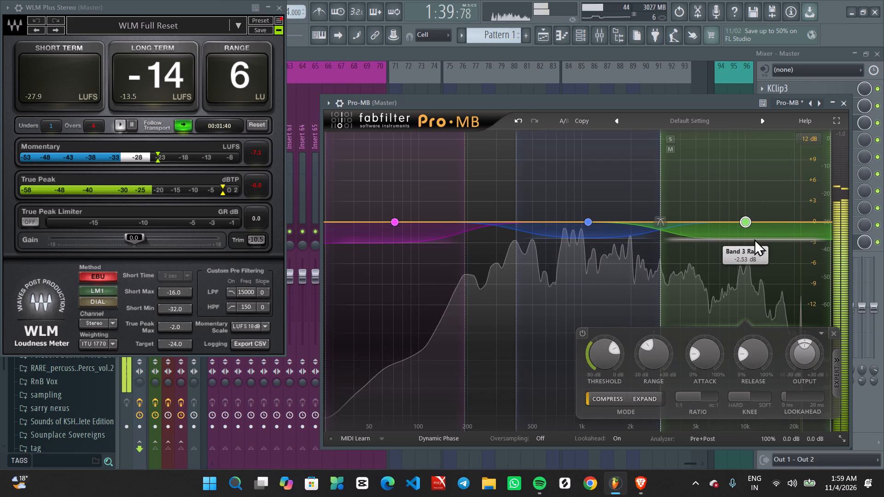
# Restart playback and select the playlist section from about bar 26 to bar 33 for looping.
pyautogui.press('space')
pyautogui.press('space')
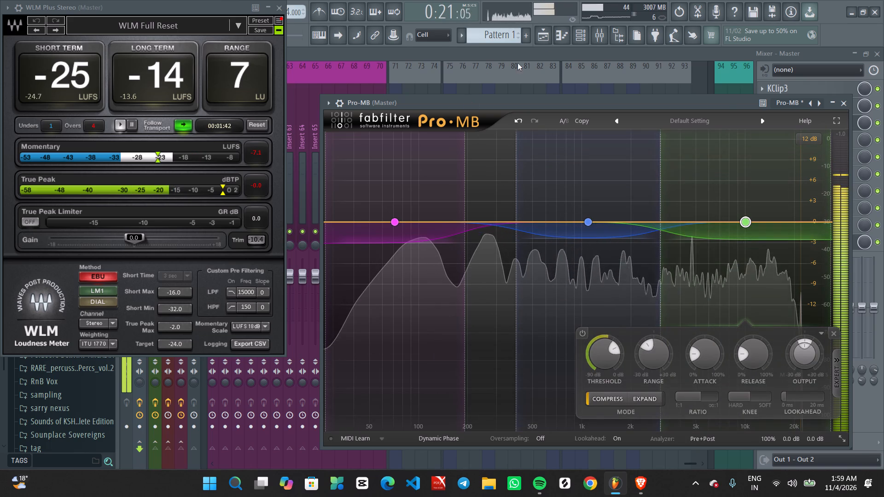
pyautogui.click(551, 32)
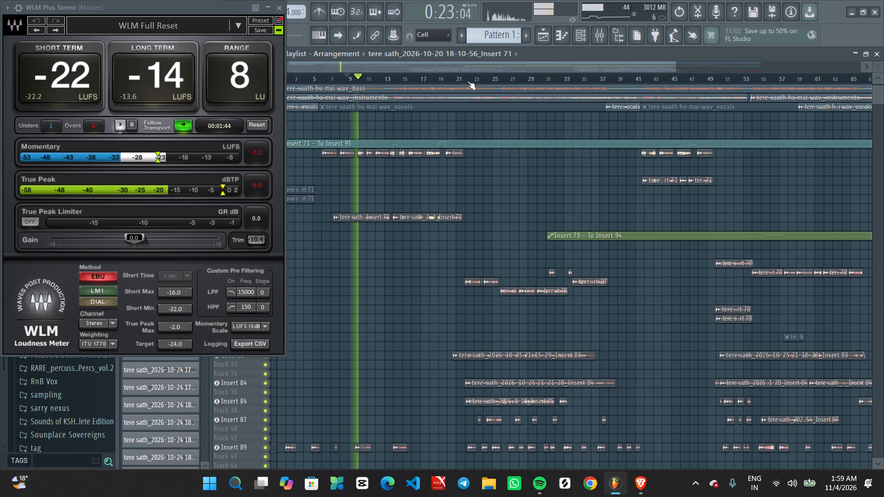
pyautogui.keyDown('ctrl'); pyautogui.moveTo(465, 75); pyautogui.dragTo(586, 70); pyautogui.keyUp('ctrl')
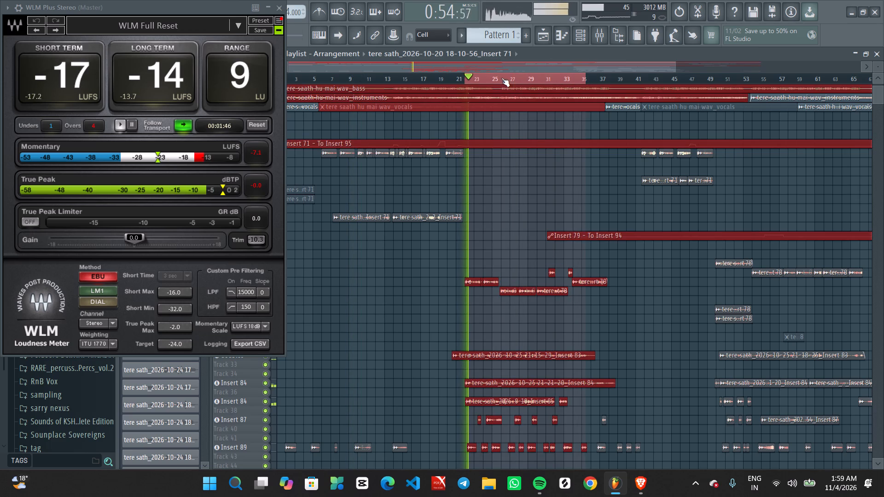
pyautogui.keyDown('ctrl'); pyautogui.moveTo(501, 78); pyautogui.dragTo(567, 78); pyautogui.keyUp('ctrl')
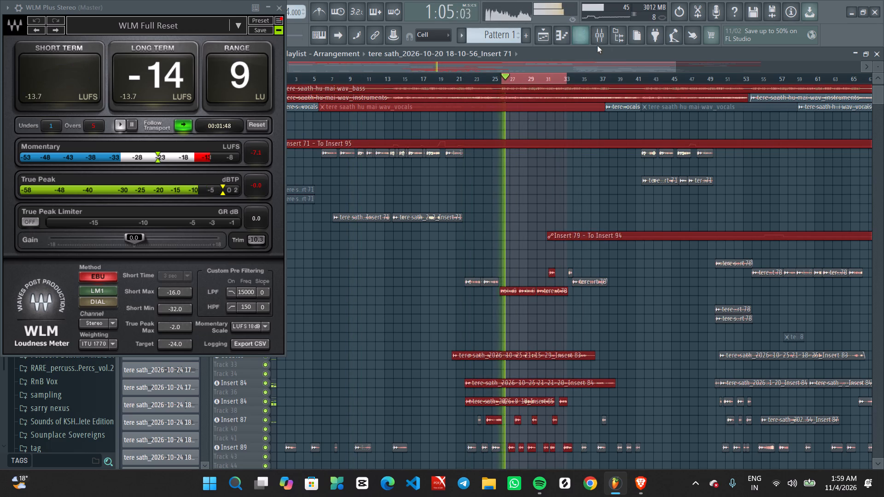
# Return to the mixer, reopen Pro-MB on the Master, and stop playback.
pyautogui.click(600, 36)
pyautogui.click(796, 127)
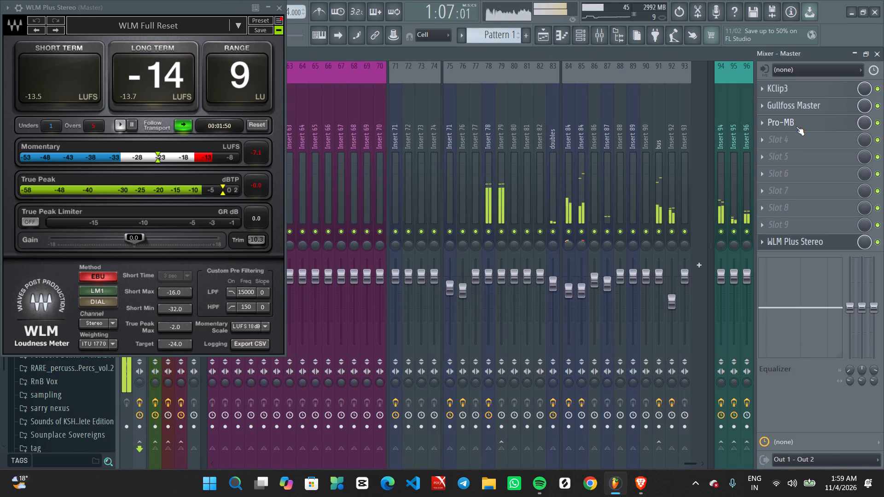
pyautogui.click(796, 127)
pyautogui.press('space')
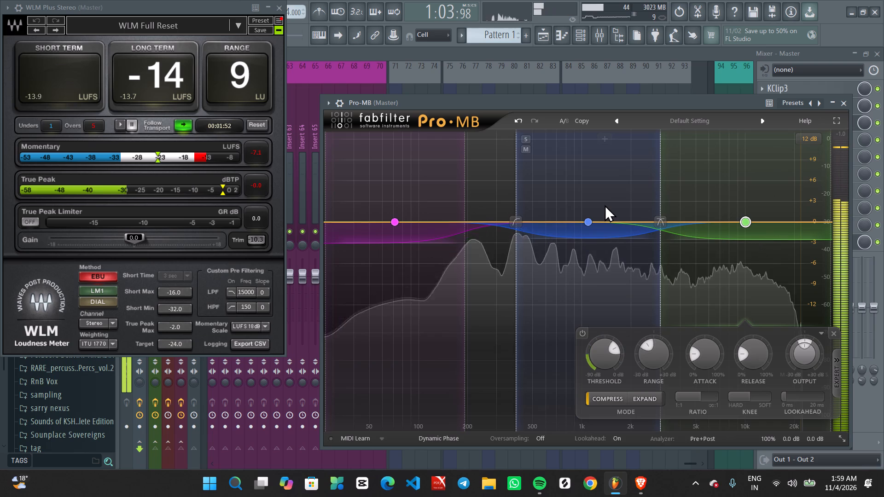
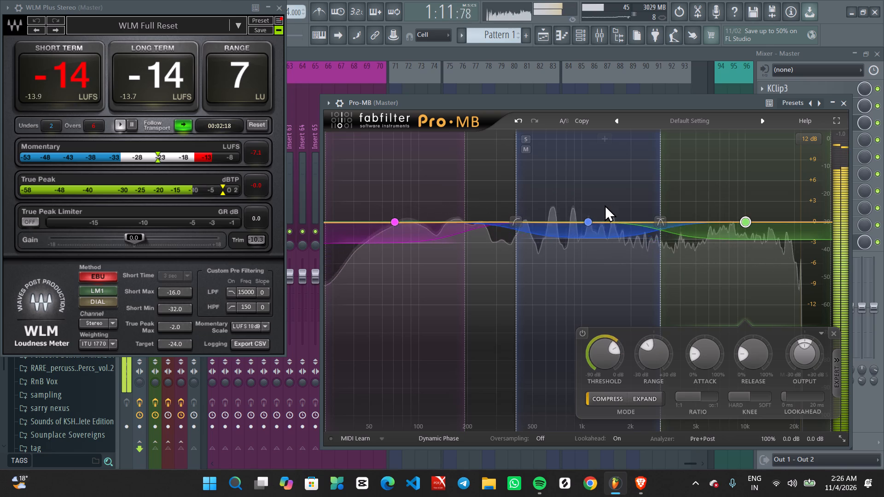
# Switch the Windows sound output to Speakers (AB13X USB Audio) and restart playback.
pyautogui.click(796, 496)
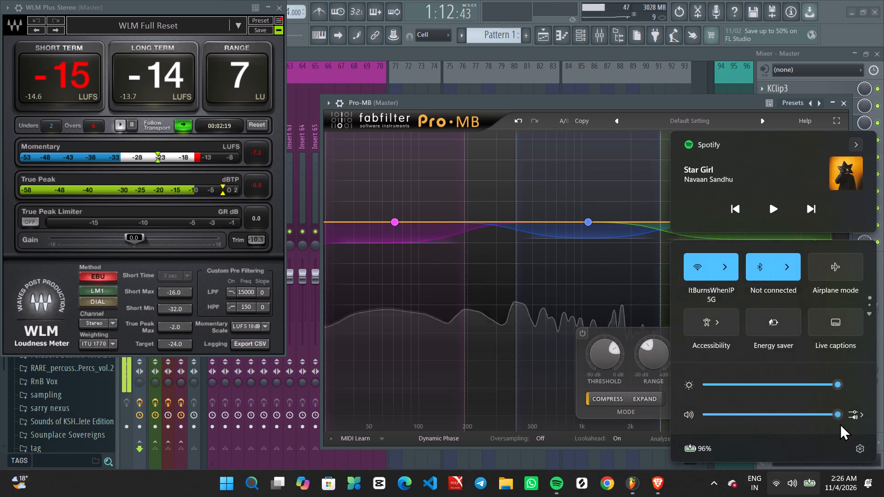
pyautogui.click(852, 416)
pyautogui.click(766, 324)
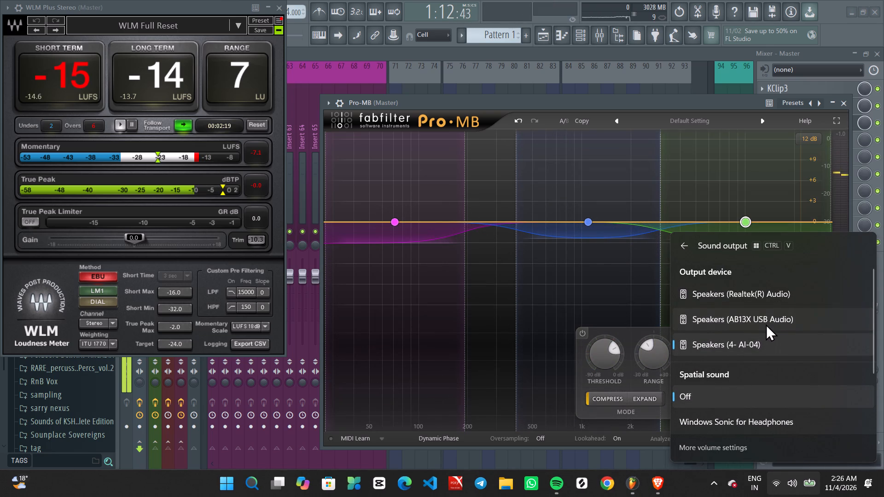
pyautogui.click(393, 50)
pyautogui.press('space')
pyautogui.press('space')
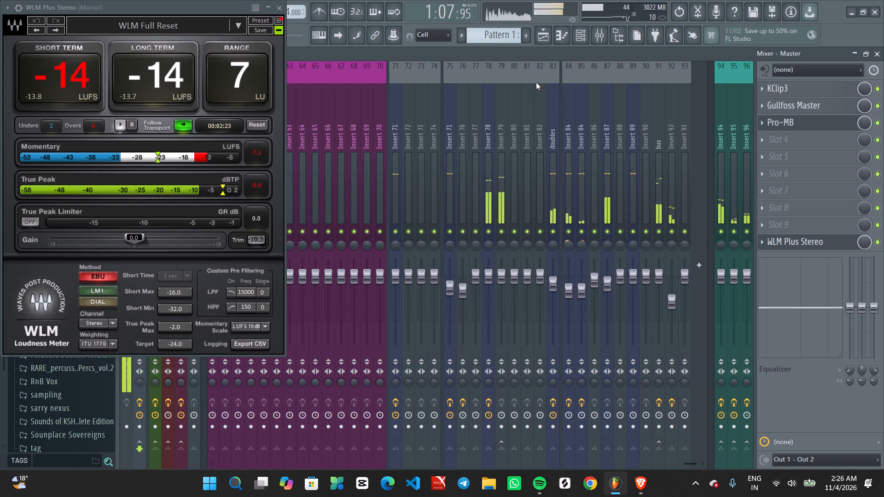
# Clear the time selection in the playlist and play the song from about bar 5.
pyautogui.click(549, 36)
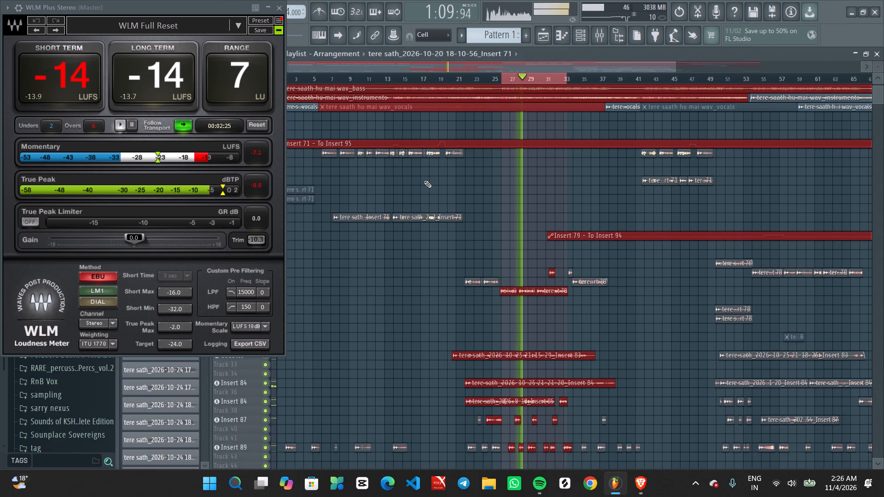
pyautogui.hotkey('ctrl', 'd')
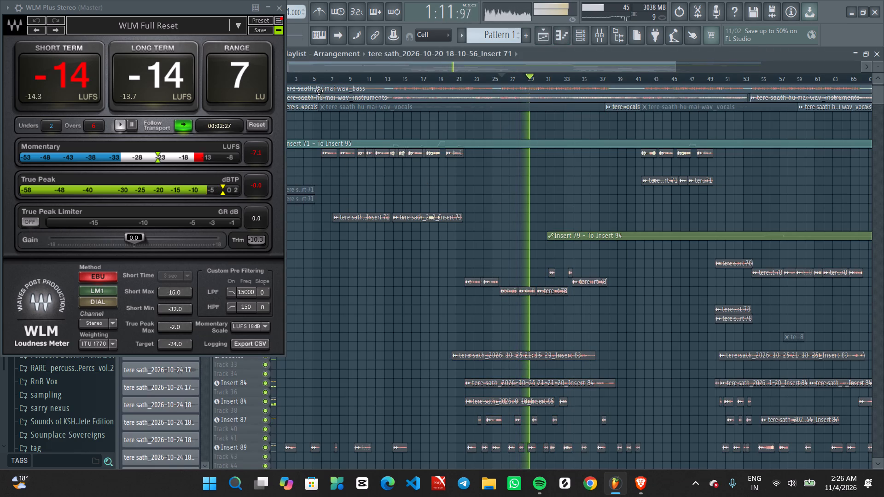
pyautogui.click(315, 75)
# Listen from about bar 5 to bar 8 while examining the Insert 71 vocal clips in the playlist.
pyautogui.keyDown('ctrl'); pyautogui.scroll(2, 349, 206); pyautogui.keyUp('ctrl')
pyautogui.moveTo(342, 199); pyautogui.dragTo(382, 209, button='middle')
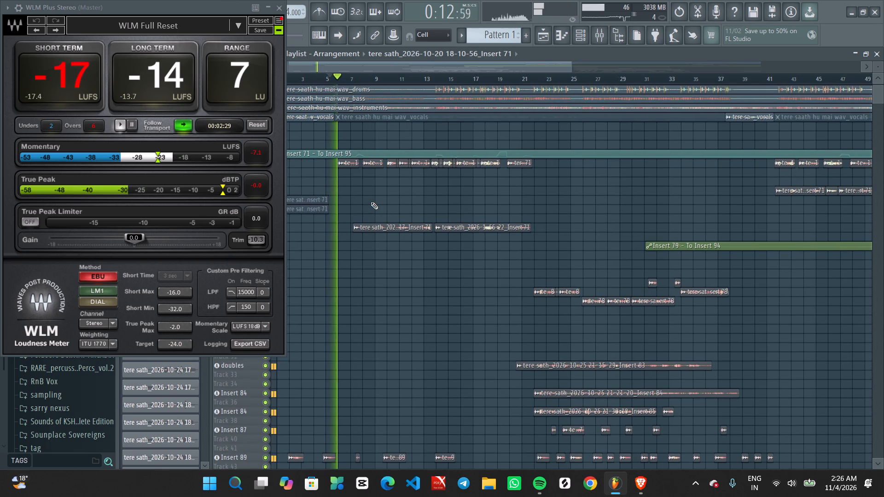
pyautogui.keyDown('alt'); pyautogui.scroll(2, 347, 204); pyautogui.keyUp('alt')
pyautogui.keyDown('ctrl'); pyautogui.scroll(3, 349, 204); pyautogui.keyUp('ctrl')
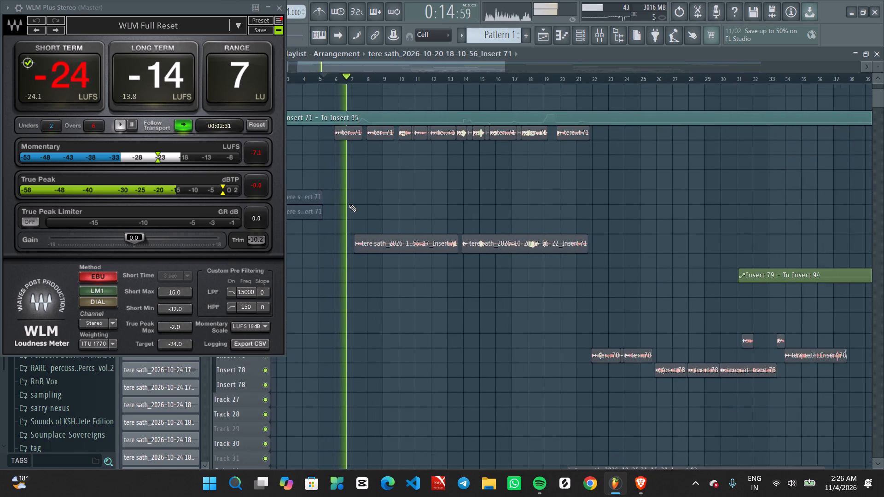
pyautogui.moveTo(353, 203); pyautogui.dragTo(398, 290, button='middle')
pyautogui.keyDown('alt'); pyautogui.scroll(-1, 379, 275); pyautogui.keyUp('alt')
pyautogui.keyDown('ctrl'); pyautogui.scroll(3, 378, 275); pyautogui.keyUp('ctrl')
pyautogui.moveTo(372, 269); pyautogui.dragTo(443, 273, button='middle')
pyautogui.keyDown('ctrl'); pyautogui.scroll(-5, 400, 257); pyautogui.keyUp('ctrl')
pyautogui.keyDown('ctrl'); pyautogui.scroll(3, 367, 273); pyautogui.keyUp('ctrl')
pyautogui.moveTo(371, 273); pyautogui.dragTo(448, 256, button='middle')
pyautogui.scroll(-3, 428, 233)
pyautogui.scroll(3, 428, 233)
pyautogui.scroll(-2, 428, 233)
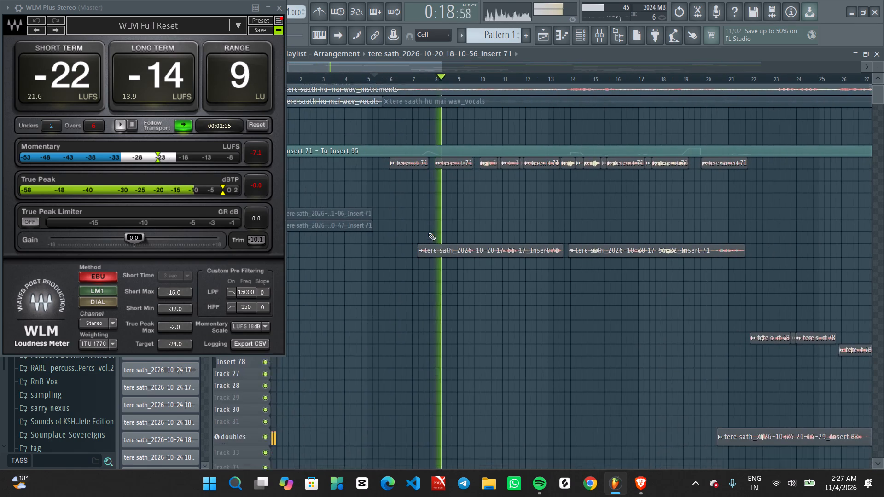
# Delete the three Insert 89 clips at about bars 7, 10 and 14.
pyautogui.scroll(-20, 428, 233)
pyautogui.scroll(-2, 428, 233)
pyautogui.moveTo(428, 331); pyautogui.dragTo(393, 335, button='right')
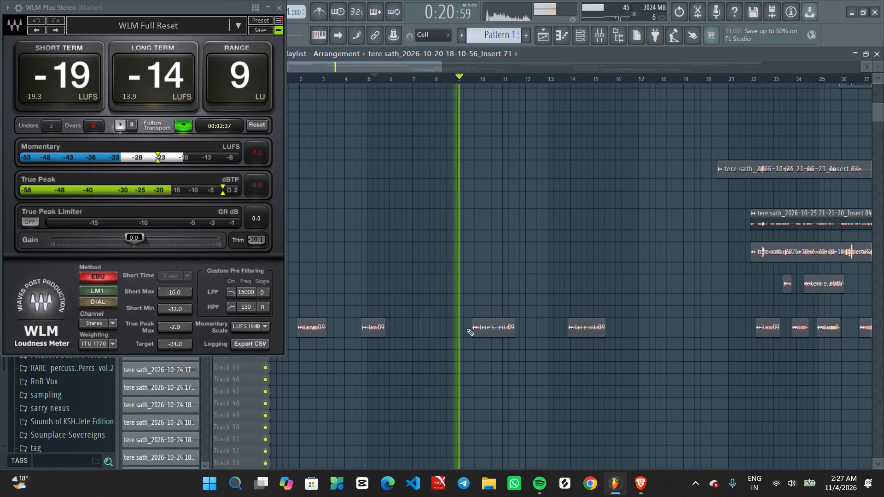
pyautogui.moveTo(463, 325); pyautogui.dragTo(585, 334, button='right')
# Listen on from about bar 10 to bar 14, examining the Insert 71 vocal clips against the playback.
pyautogui.scroll(-8, 526, 308)
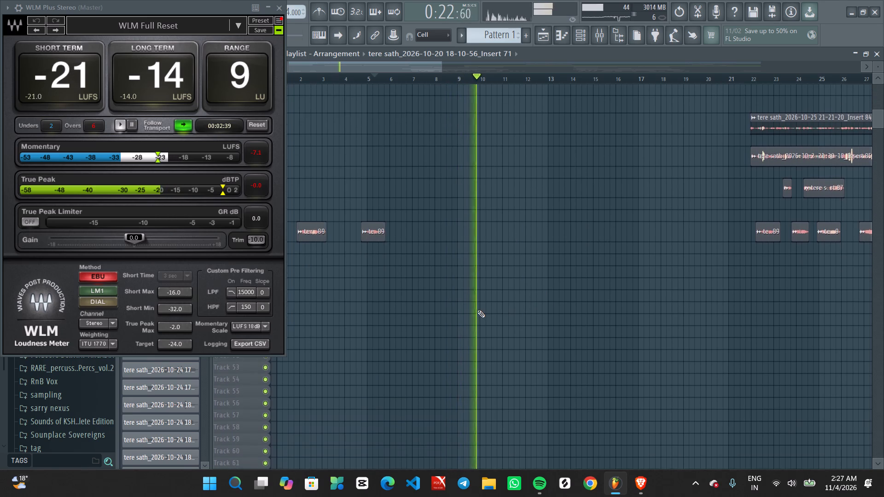
pyautogui.scroll(-11, 477, 310)
pyautogui.keyDown('alt'); pyautogui.scroll(-7, 477, 310); pyautogui.keyUp('alt')
pyautogui.scroll(10, 477, 310)
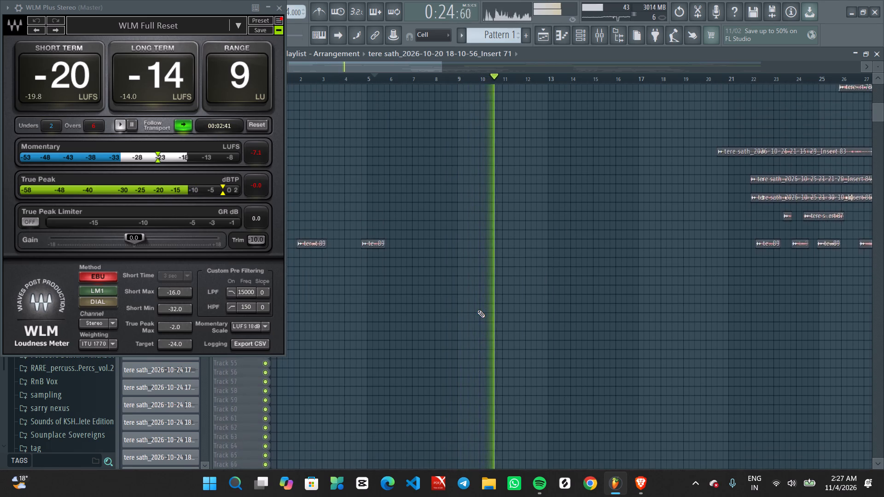
pyautogui.scroll(14, 477, 310)
pyautogui.scroll(-1, 477, 310)
pyautogui.scroll(11, 476, 310)
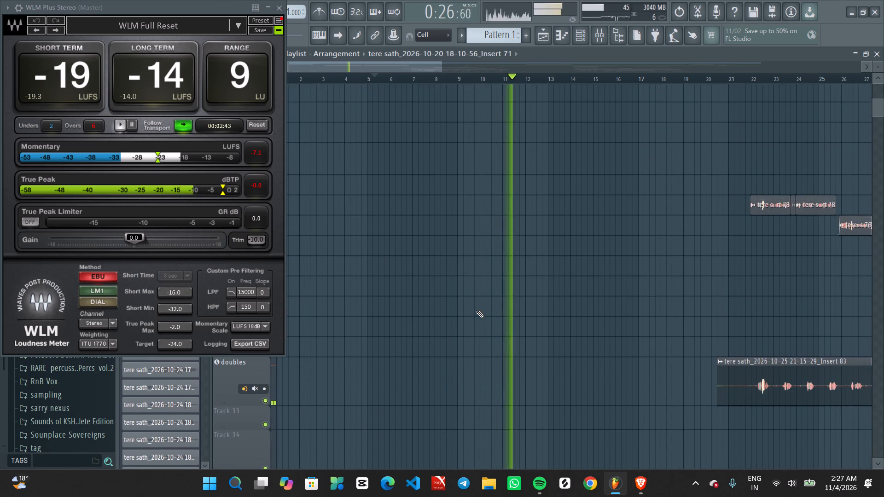
pyautogui.keyDown('ctrl'); pyautogui.scroll(4, 476, 310); pyautogui.keyUp('ctrl')
pyautogui.moveTo(518, 235); pyautogui.dragTo(455, 491, button='middle')
pyautogui.keyDown('ctrl'); pyautogui.scroll(3, 472, 407); pyautogui.keyUp('ctrl')
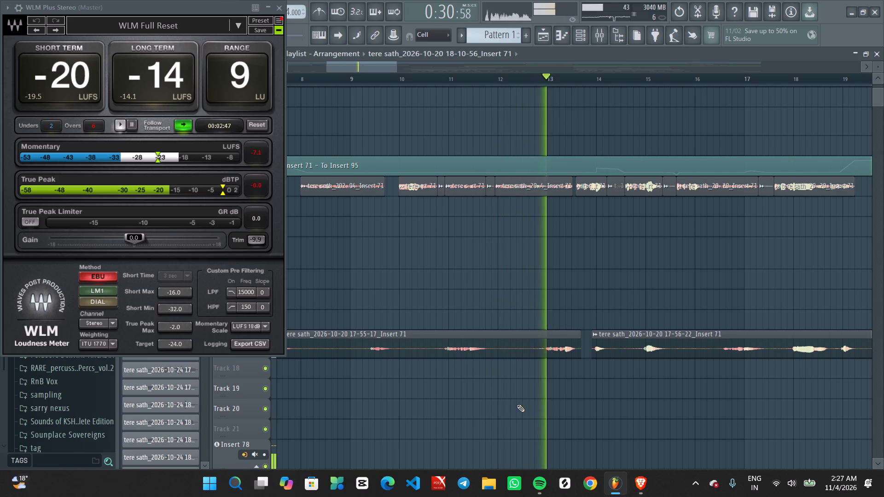
pyautogui.keyDown('ctrl'); pyautogui.scroll(-9, 517, 405); pyautogui.keyUp('ctrl')
pyautogui.keyDown('ctrl'); pyautogui.scroll(5, 517, 405); pyautogui.keyUp('ctrl')
pyautogui.moveTo(483, 397); pyautogui.dragTo(490, 387, button='middle')
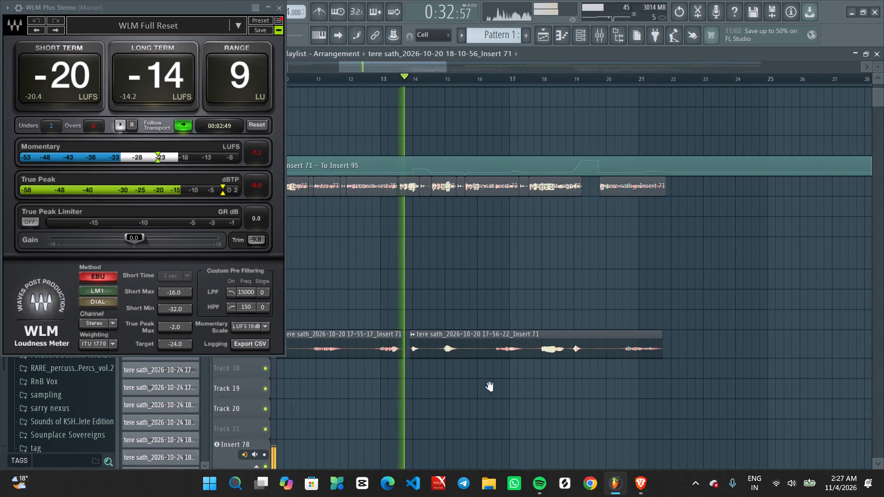
pyautogui.moveTo(490, 387); pyautogui.dragTo(535, 364, button='middle')
pyautogui.keyDown('ctrl'); pyautogui.scroll(4, 515, 372); pyautogui.keyUp('ctrl')
# Replay from just before bar 14 and listen through to about bar 28, following the Insert 71, Insert 78 and backing vocal clips.
pyautogui.press('space')
pyautogui.press('space')
pyautogui.click(409, 78)
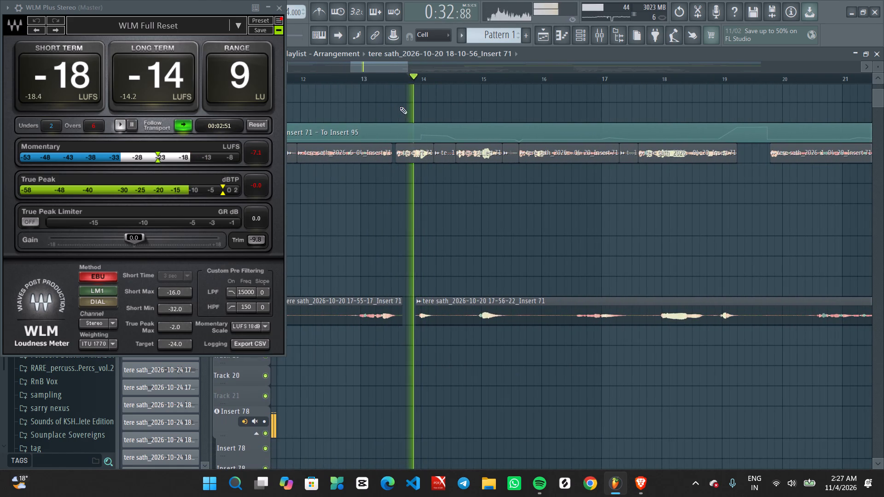
pyautogui.scroll(12, 411, 216)
pyautogui.moveTo(440, 237); pyautogui.dragTo(494, 253, button='middle')
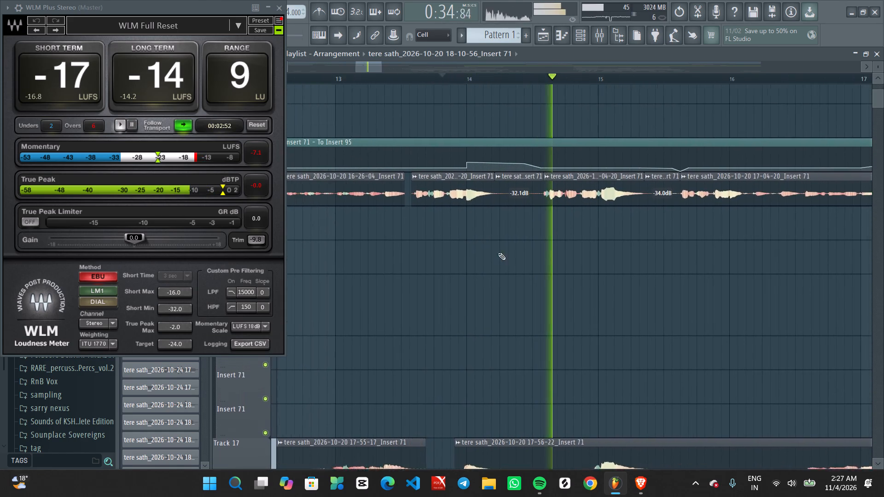
pyautogui.keyDown('ctrl'); pyautogui.scroll(-15, 500, 251); pyautogui.keyUp('ctrl')
pyautogui.keyDown('ctrl'); pyautogui.scroll(-9, 483, 300); pyautogui.keyUp('ctrl')
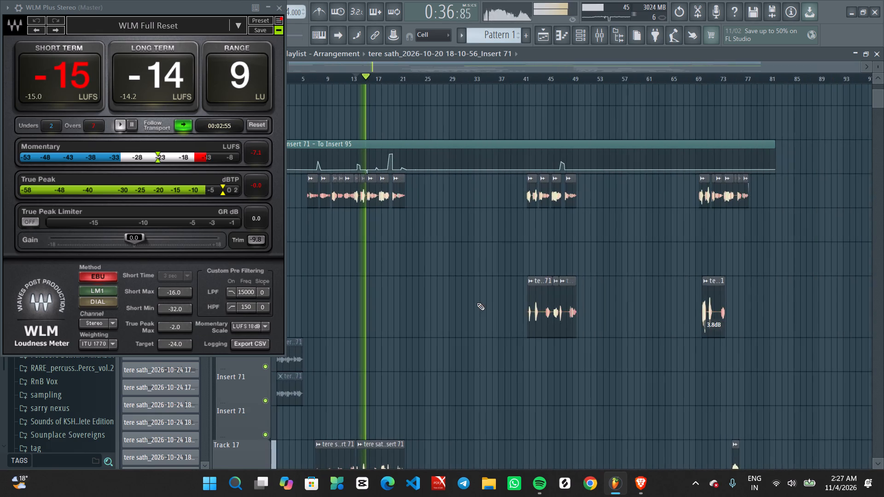
pyautogui.keyDown('ctrl'); pyautogui.scroll(6, 434, 318); pyautogui.keyUp('ctrl')
pyautogui.moveTo(343, 344); pyautogui.dragTo(605, 296, button='middle')
pyautogui.keyDown('ctrl'); pyautogui.scroll(4, 536, 306); pyautogui.keyUp('ctrl')
pyautogui.scroll(1, 557, 297)
pyautogui.moveTo(557, 297); pyautogui.dragTo(558, 297, button='middle')
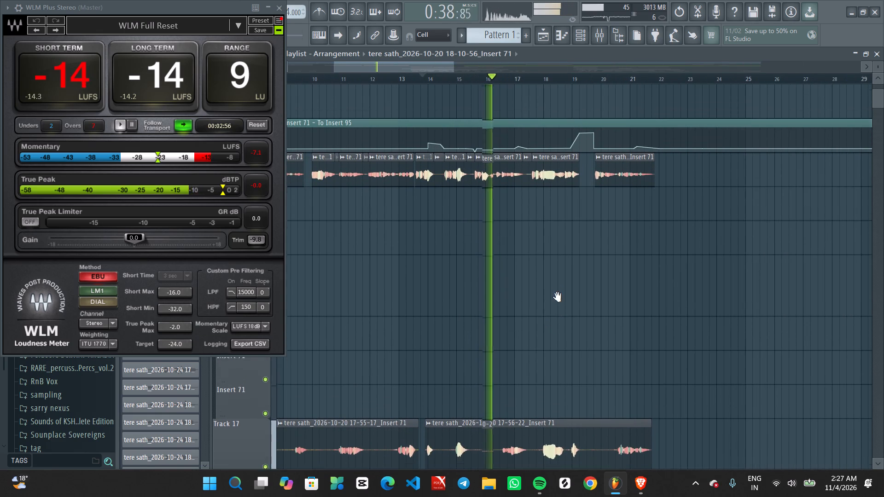
pyautogui.moveTo(558, 297); pyautogui.dragTo(553, 299, button='middle')
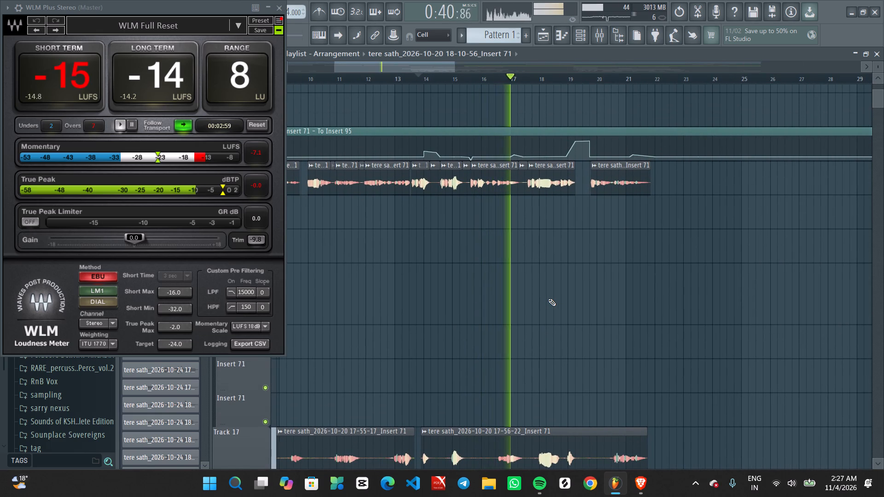
pyautogui.keyDown('ctrl'); pyautogui.scroll(-9, 547, 299); pyautogui.keyUp('ctrl')
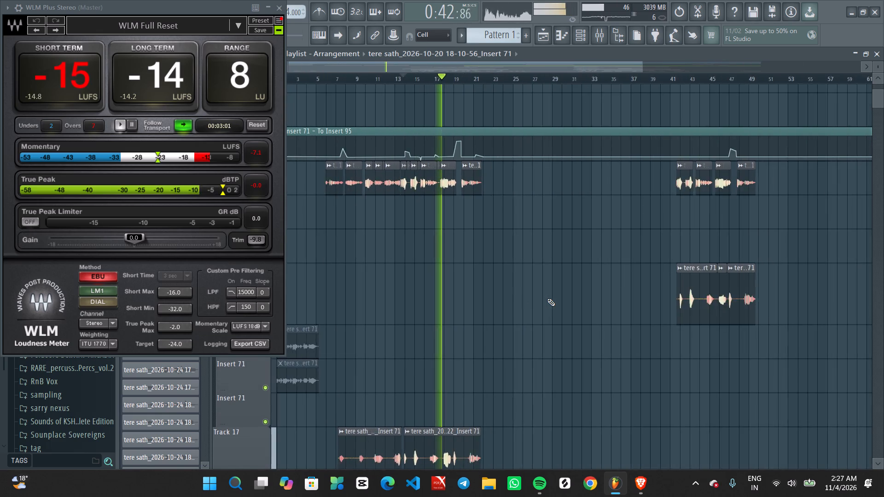
pyautogui.keyDown('ctrl'); pyautogui.scroll(4, 472, 328); pyautogui.keyUp('ctrl')
pyautogui.moveTo(454, 368); pyautogui.dragTo(463, 254, button='middle')
pyautogui.scroll(6, 440, 285)
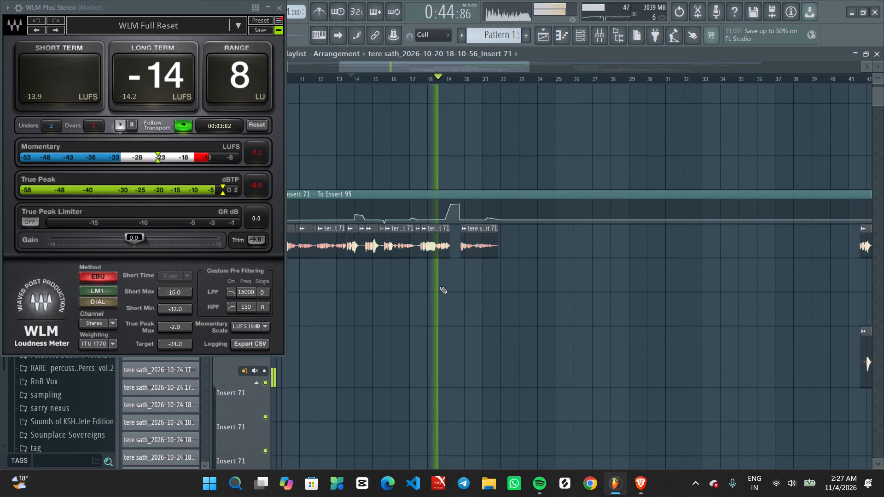
pyautogui.keyDown('alt'); pyautogui.scroll(-8, 431, 309); pyautogui.keyUp('alt')
pyautogui.keyDown('ctrl'); pyautogui.scroll(3, 430, 315); pyautogui.keyUp('ctrl')
pyautogui.moveTo(430, 316); pyautogui.dragTo(464, 325, button='middle')
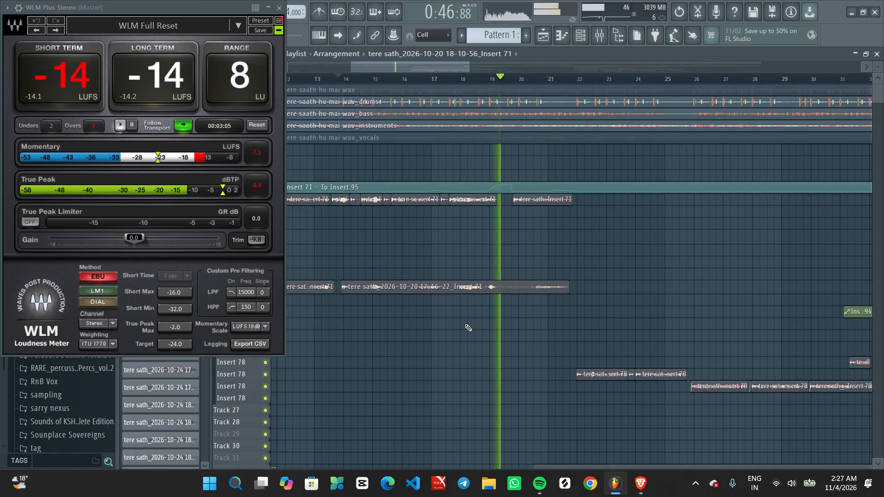
pyautogui.keyDown('ctrl'); pyautogui.scroll(-5, 465, 324); pyautogui.keyUp('ctrl')
pyautogui.keyDown('alt'); pyautogui.scroll(4, 462, 318); pyautogui.keyUp('alt')
pyautogui.keyDown('ctrl'); pyautogui.scroll(5, 481, 280); pyautogui.keyUp('ctrl')
pyautogui.moveTo(505, 250); pyautogui.dragTo(475, 336, button='middle')
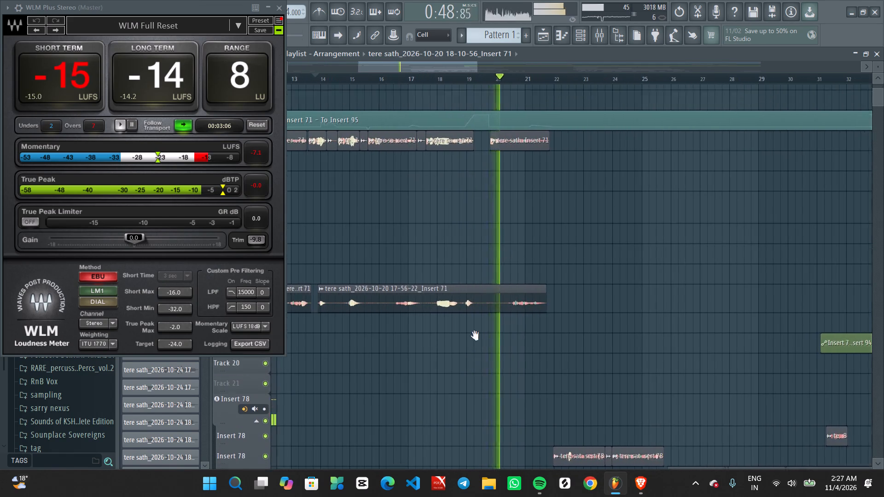
pyautogui.moveTo(475, 336); pyautogui.dragTo(457, 375, button='middle')
pyautogui.keyDown('alt'); pyautogui.scroll(5, 449, 365); pyautogui.keyUp('alt')
pyautogui.moveTo(472, 355); pyautogui.dragTo(355, 248, button='middle')
pyautogui.scroll(1, 472, 353)
pyautogui.keyDown('alt'); pyautogui.scroll(-3, 375, 237); pyautogui.keyUp('alt')
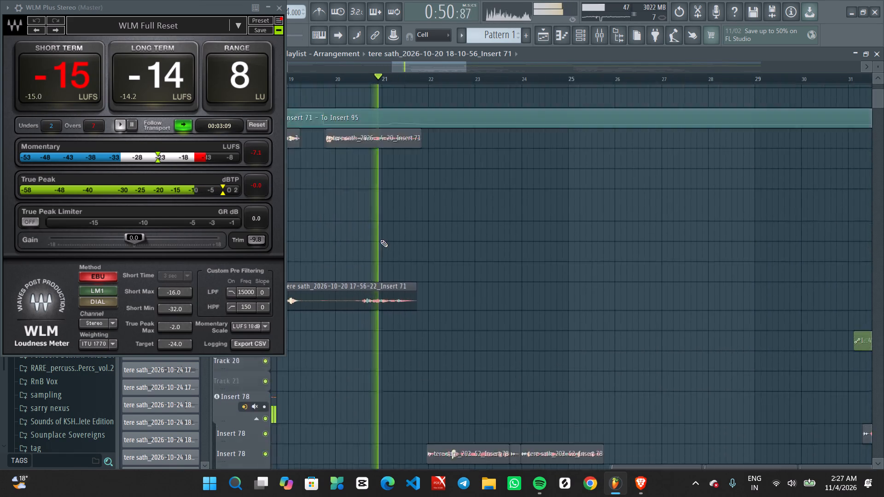
pyautogui.keyDown('alt'); pyautogui.scroll(-5, 380, 240); pyautogui.keyUp('alt')
pyautogui.keyDown('ctrl'); pyautogui.scroll(3, 411, 278); pyautogui.keyUp('ctrl')
pyautogui.moveTo(390, 298); pyautogui.dragTo(517, 218, button='middle')
pyautogui.keyDown('ctrl'); pyautogui.scroll(-7, 519, 196); pyautogui.keyUp('ctrl')
pyautogui.scroll(-5, 517, 196)
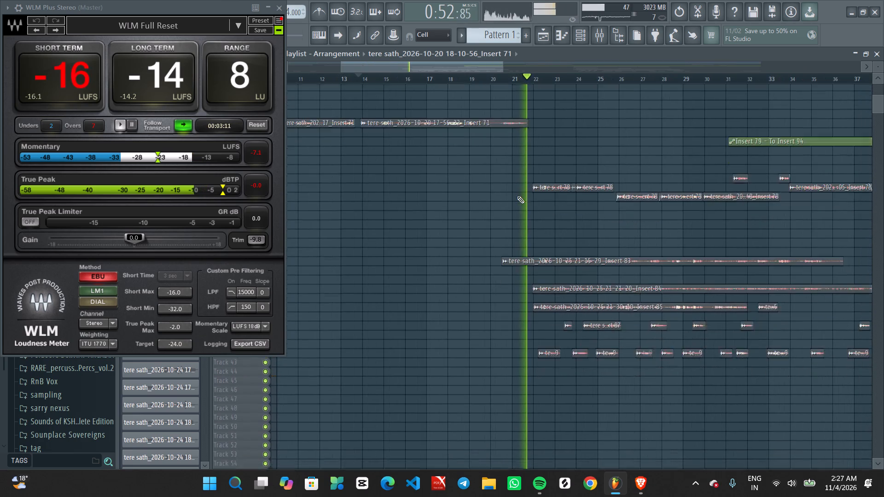
pyautogui.scroll(-3, 517, 196)
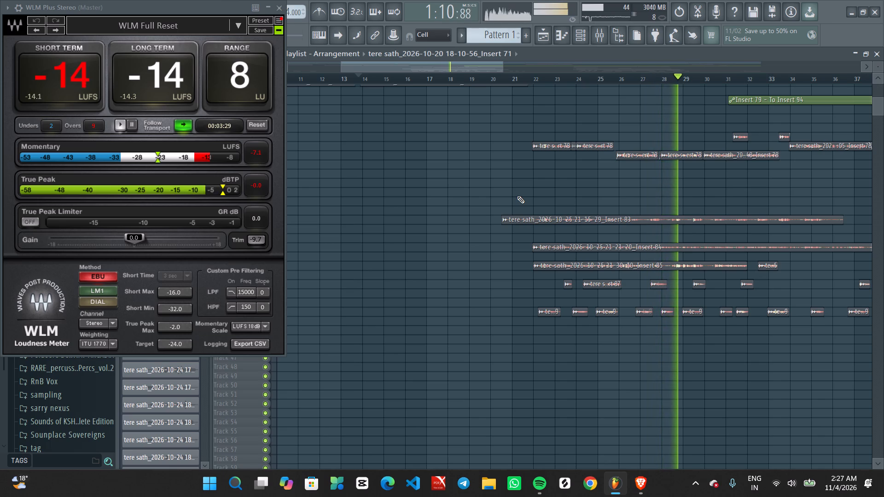
# Close the WLM Plus Stereo loudness meter.
pyautogui.click(187, 20)
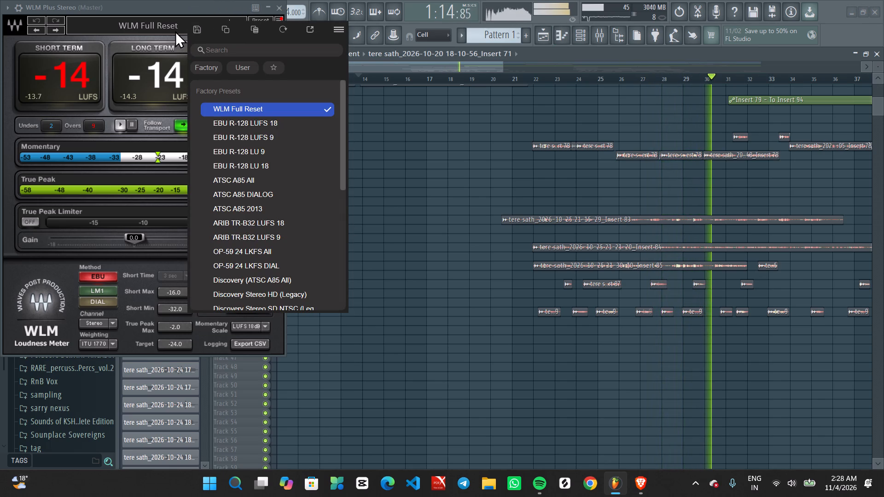
pyautogui.click(169, 29)
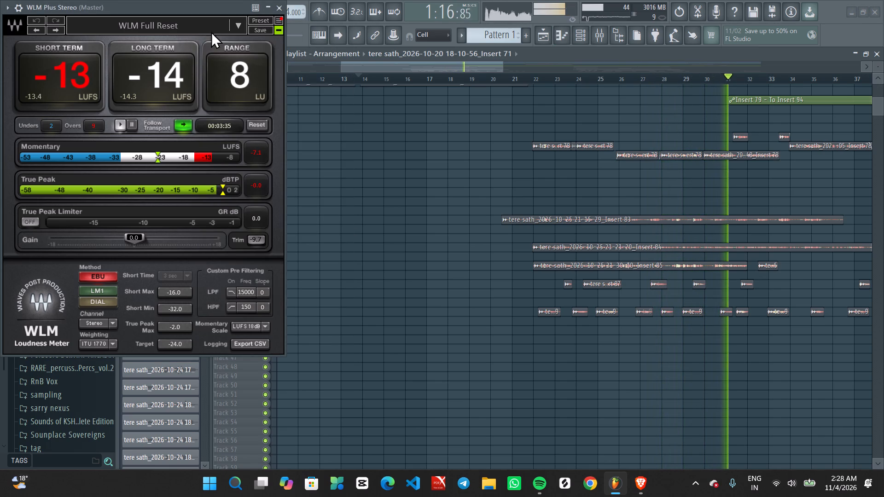
pyautogui.click(283, 8)
# Listen on from about bar 31 to bar 37, examining the Insert 78 vocal clips and the doubles against the playback.
pyautogui.keyDown('ctrl'); pyautogui.scroll(-9, 495, 237); pyautogui.keyUp('ctrl')
pyautogui.keyDown('ctrl'); pyautogui.scroll(-2, 595, 245); pyautogui.keyUp('ctrl')
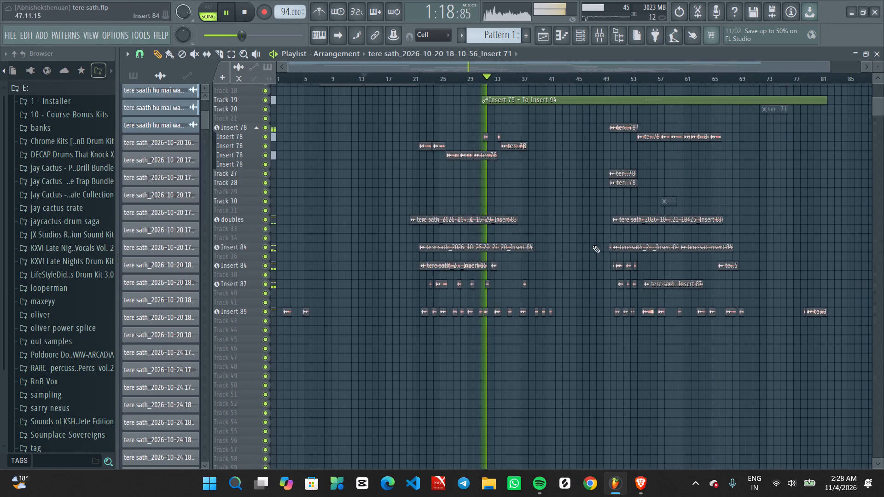
pyautogui.keyDown('ctrl'); pyautogui.scroll(-5, 593, 245); pyautogui.keyUp('ctrl')
pyautogui.scroll(17, 474, 263)
pyautogui.keyDown('alt'); pyautogui.scroll(2, 474, 287); pyautogui.keyUp('alt')
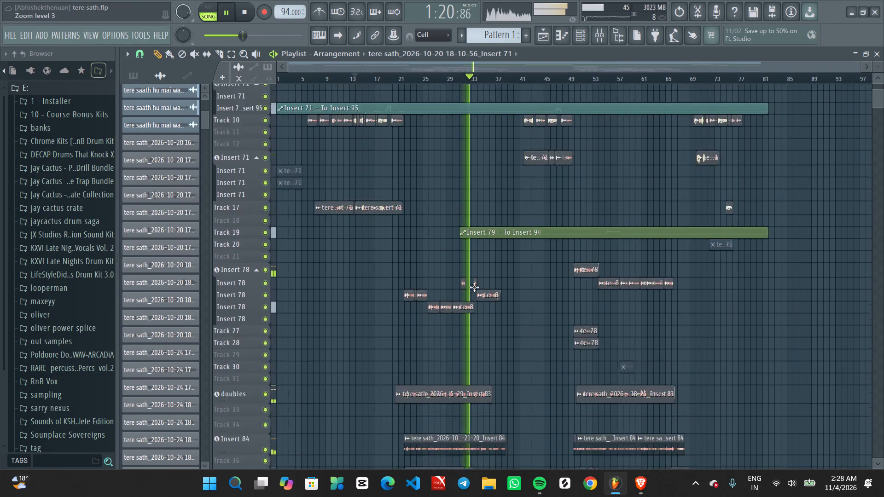
pyautogui.keyDown('alt'); pyautogui.scroll(4, 474, 287); pyautogui.keyUp('alt')
pyautogui.keyDown('ctrl'); pyautogui.scroll(9, 480, 309); pyautogui.keyUp('ctrl')
pyautogui.keyDown('ctrl'); pyautogui.scroll(-2, 458, 333); pyautogui.keyUp('ctrl')
pyautogui.keyDown('ctrl'); pyautogui.scroll(3, 458, 333); pyautogui.keyUp('ctrl')
pyautogui.moveTo(472, 352); pyautogui.dragTo(470, 268, button='middle')
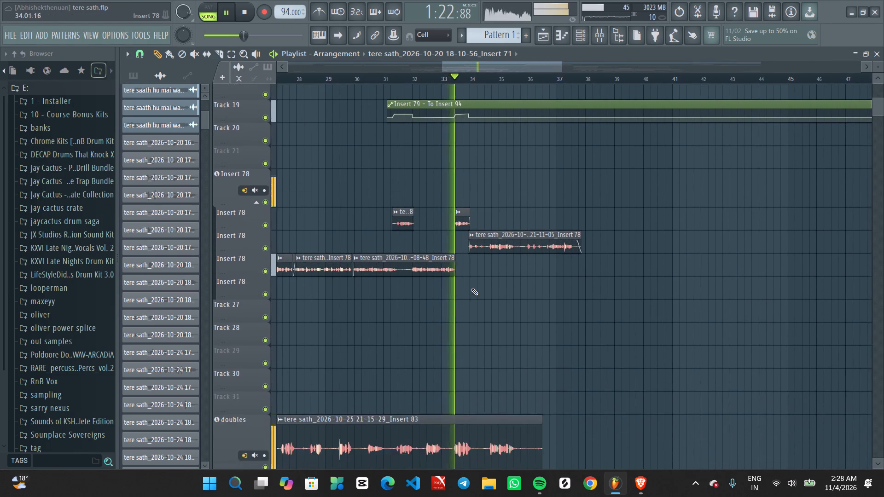
pyautogui.keyDown('alt'); pyautogui.scroll(4, 472, 294); pyautogui.keyUp('alt')
pyautogui.keyDown('ctrl'); pyautogui.scroll(7, 472, 294); pyautogui.keyUp('ctrl')
pyautogui.keyDown('alt'); pyautogui.scroll(-9, 472, 283); pyautogui.keyUp('alt')
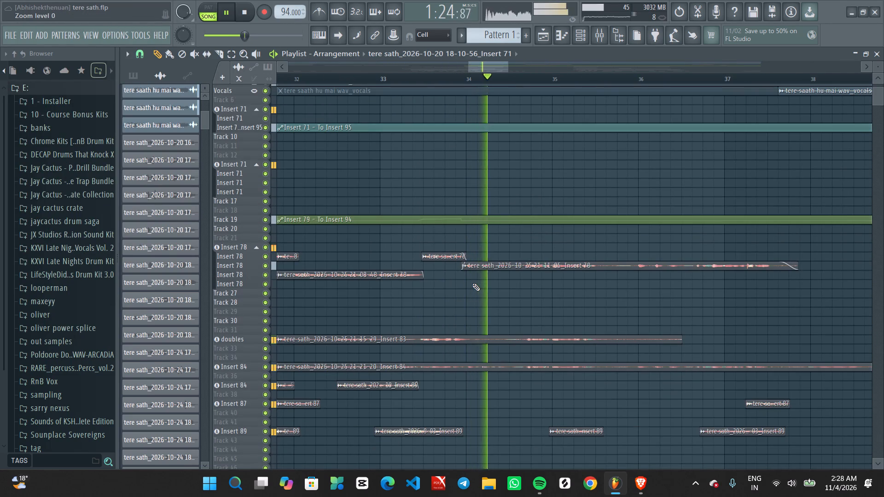
pyautogui.keyDown('alt'); pyautogui.scroll(-6, 472, 283); pyautogui.keyUp('alt')
pyautogui.keyDown('ctrl'); pyautogui.scroll(-17, 472, 283); pyautogui.keyUp('ctrl')
pyautogui.keyDown('ctrl'); pyautogui.scroll(-6, 473, 286); pyautogui.keyUp('ctrl')
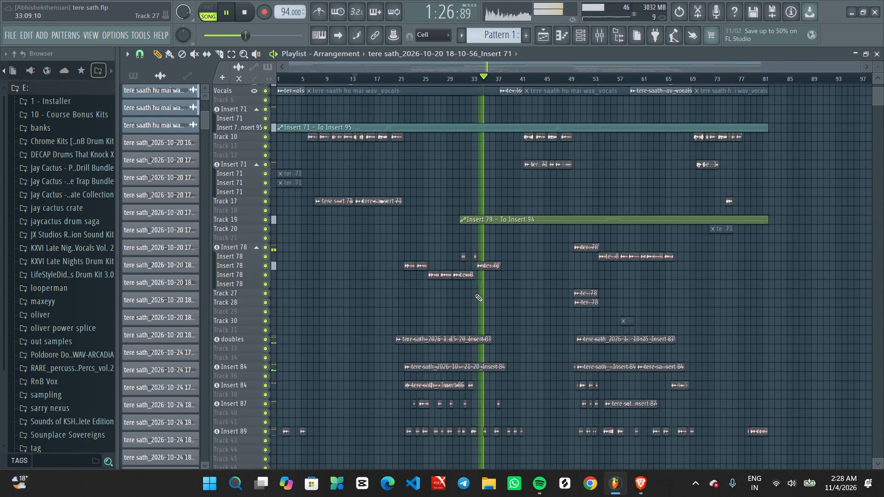
pyautogui.keyDown('ctrl'); pyautogui.scroll(2, 475, 296); pyautogui.keyUp('ctrl')
pyautogui.moveTo(483, 306); pyautogui.dragTo(570, 325, button='middle')
pyautogui.keyDown('ctrl'); pyautogui.scroll(4, 570, 325); pyautogui.keyUp('ctrl')
pyautogui.keyDown('alt'); pyautogui.scroll(2, 570, 324); pyautogui.keyUp('alt')
pyautogui.keyDown('ctrl'); pyautogui.scroll(3, 570, 324); pyautogui.keyUp('ctrl')
pyautogui.moveTo(582, 318); pyautogui.dragTo(527, 314, button='middle')
pyautogui.scroll(1, 516, 306)
pyautogui.keyDown('alt'); pyautogui.scroll(-3, 506, 302); pyautogui.keyUp('alt')
pyautogui.keyDown('alt'); pyautogui.scroll(1, 506, 302); pyautogui.keyUp('alt')
pyautogui.keyDown('alt'); pyautogui.scroll(-5, 506, 302); pyautogui.keyUp('alt')
pyautogui.keyDown('ctrl'); pyautogui.scroll(-14, 506, 304); pyautogui.keyUp('ctrl')
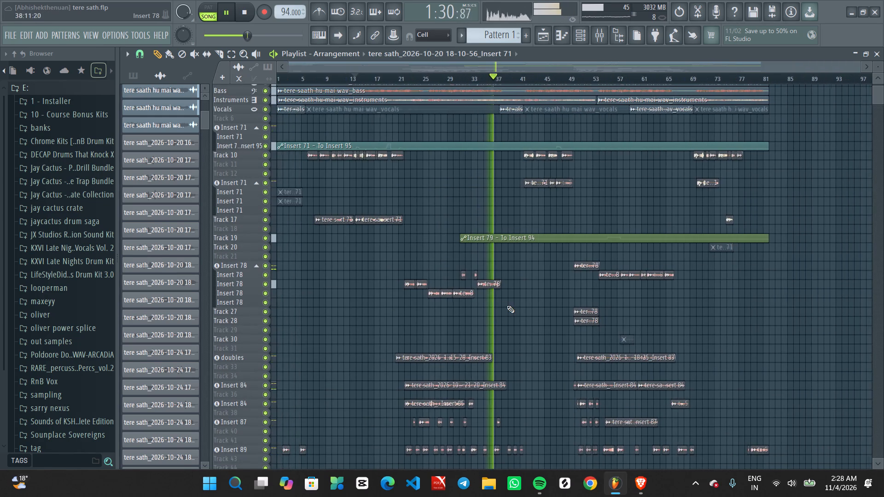
pyautogui.keyDown('ctrl'); pyautogui.scroll(-1, 507, 306); pyautogui.keyUp('ctrl')
pyautogui.keyDown('ctrl'); pyautogui.scroll(12, 503, 320); pyautogui.keyUp('ctrl')
pyautogui.keyDown('alt'); pyautogui.scroll(7, 476, 341); pyautogui.keyUp('alt')
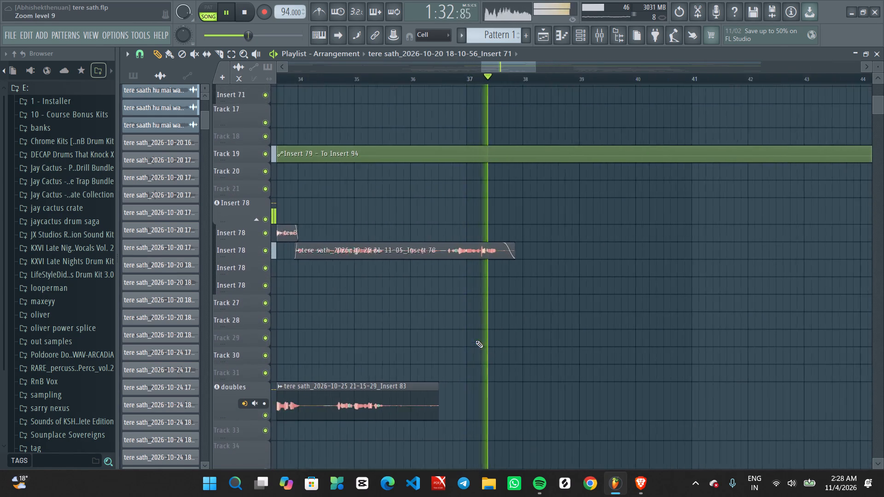
# Listen on from about bar 37 to bar 50, examining the Insert 84, Insert 87 and Insert 89 backing clips.
pyautogui.keyDown('alt'); pyautogui.scroll(1, 476, 341); pyautogui.keyUp('alt')
pyautogui.moveTo(467, 365); pyautogui.dragTo(483, 87, button='middle')
pyautogui.keyDown('ctrl'); pyautogui.scroll(3, 524, 195); pyautogui.keyUp('ctrl')
pyautogui.moveTo(550, 212); pyautogui.dragTo(531, 105, button='middle')
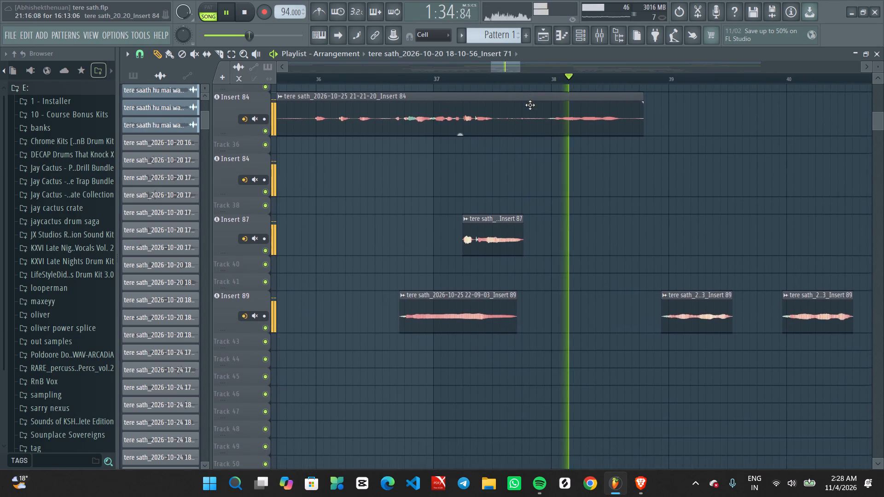
pyautogui.keyDown('ctrl'); pyautogui.scroll(-9, 525, 115); pyautogui.keyUp('ctrl')
pyautogui.keyDown('ctrl'); pyautogui.scroll(-9, 548, 165); pyautogui.keyUp('ctrl')
pyautogui.keyDown('alt'); pyautogui.scroll(-9, 545, 173); pyautogui.keyUp('alt')
pyautogui.keyDown('ctrl'); pyautogui.scroll(6, 545, 174); pyautogui.keyUp('ctrl')
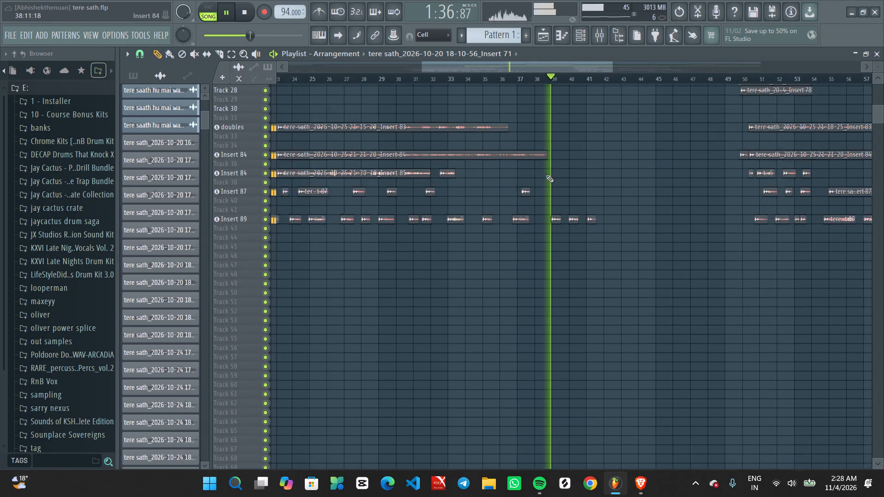
pyautogui.moveTo(565, 172); pyautogui.dragTo(513, 174, button='middle')
pyautogui.keyDown('ctrl'); pyautogui.scroll(3, 509, 176); pyautogui.keyUp('ctrl')
pyautogui.moveTo(571, 171); pyautogui.dragTo(535, 231, button='middle')
pyautogui.keyDown('alt'); pyautogui.scroll(1, 500, 237); pyautogui.keyUp('alt')
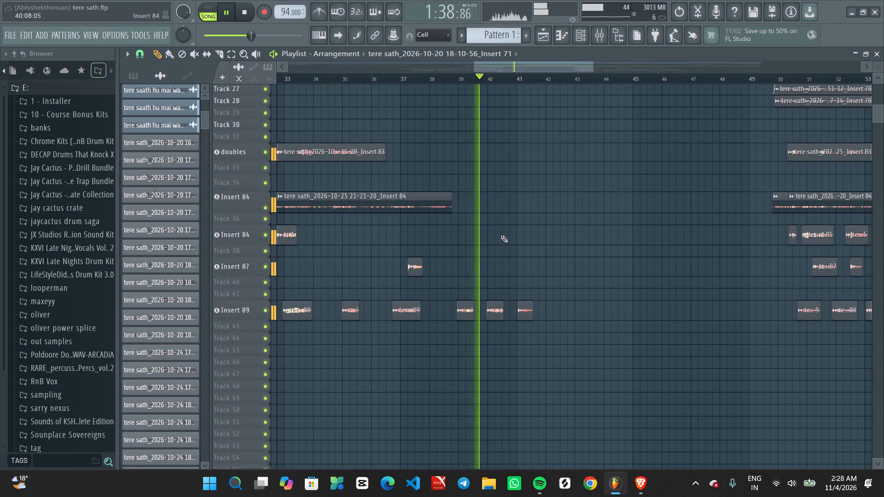
pyautogui.keyDown('ctrl'); pyautogui.scroll(3, 500, 235); pyautogui.keyUp('ctrl')
pyautogui.moveTo(434, 261); pyautogui.dragTo(497, 171, button='middle')
pyautogui.keyDown('alt'); pyautogui.scroll(-8, 514, 164); pyautogui.keyUp('alt')
pyautogui.keyDown('ctrl'); pyautogui.scroll(-8, 527, 173); pyautogui.keyUp('ctrl')
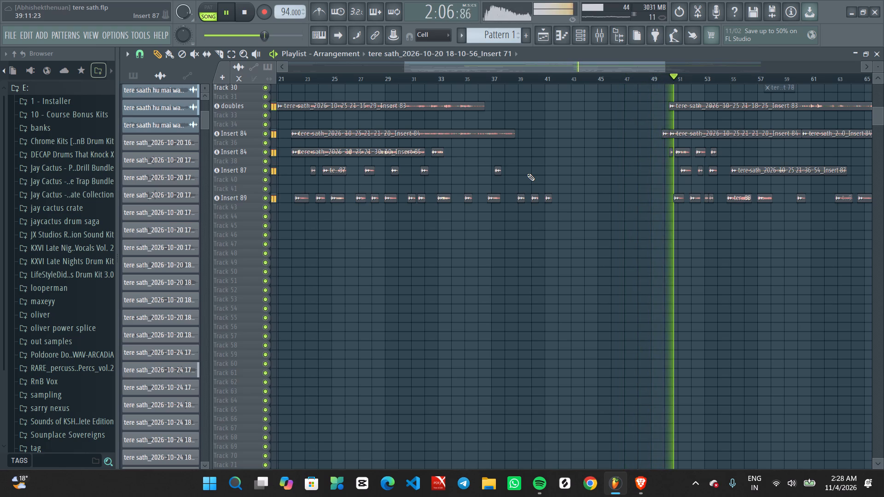
# Follow the playback from about bar 50 to bar 55, examining the Insert 78 clips, their layers on Tracks 27 and 28, and the doubles.
pyautogui.scroll(9, 671, 404)
pyautogui.scroll(4, 628, 319)
pyautogui.scroll(-1, 628, 319)
pyautogui.scroll(4, 628, 319)
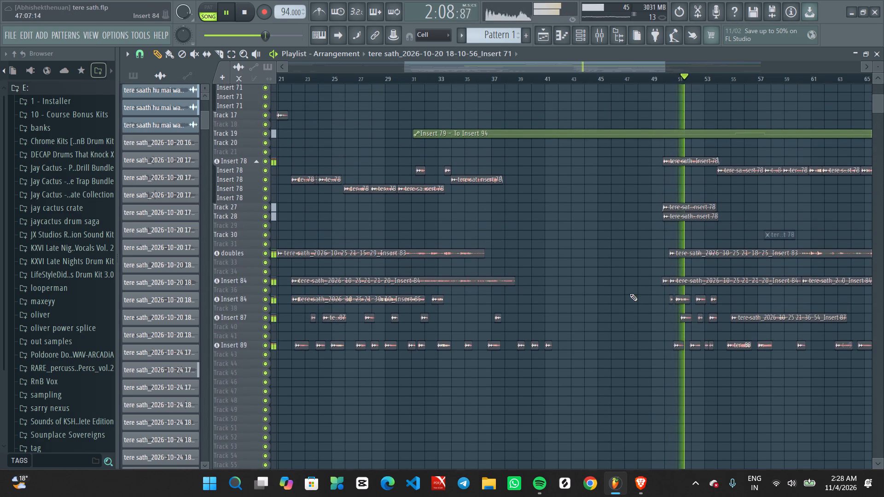
pyautogui.keyDown('alt'); pyautogui.scroll(-8, 629, 273); pyautogui.keyUp('alt')
pyautogui.keyDown('ctrl'); pyautogui.scroll(3, 629, 273); pyautogui.keyUp('ctrl')
pyautogui.moveTo(616, 267); pyautogui.dragTo(398, 319, button='middle')
pyautogui.keyDown('alt'); pyautogui.scroll(-4, 555, 279); pyautogui.keyUp('alt')
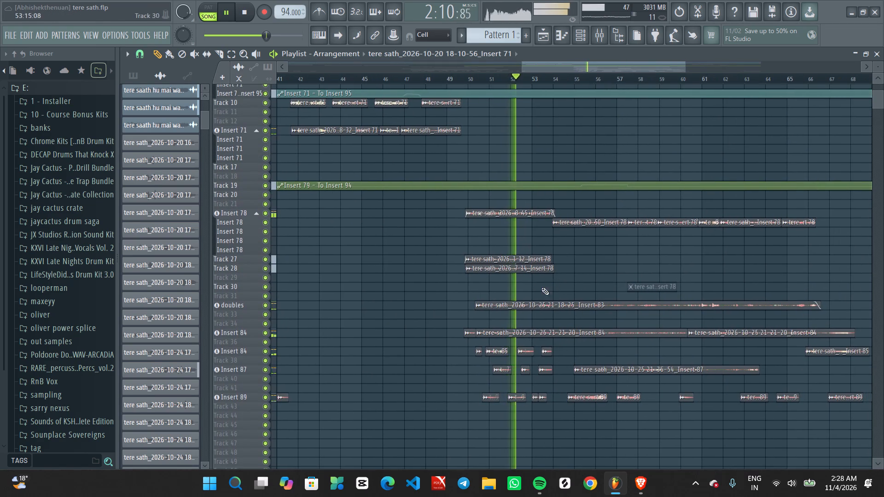
pyautogui.keyDown('ctrl'); pyautogui.scroll(2, 484, 310); pyautogui.keyUp('ctrl')
pyautogui.moveTo(459, 316); pyautogui.dragTo(508, 288, button='middle')
pyautogui.scroll(2, 508, 288)
pyautogui.scroll(-2, 508, 288)
pyautogui.scroll(20, 508, 288)
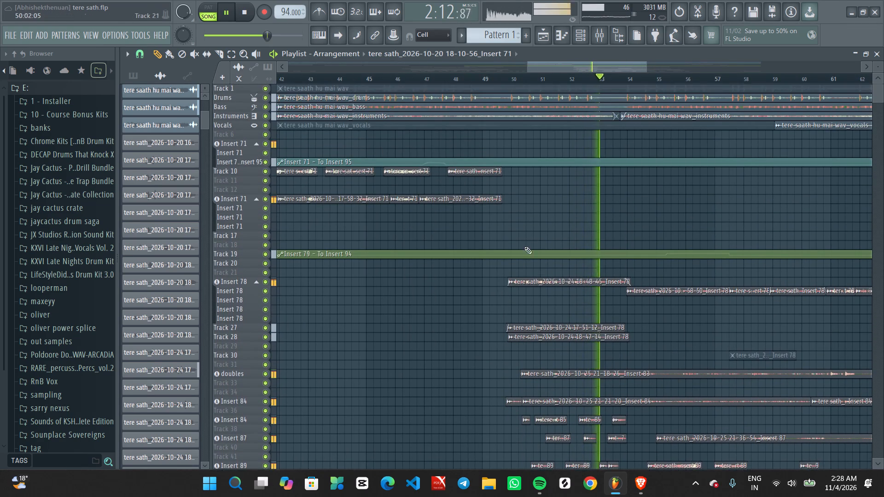
pyautogui.scroll(-8, 530, 232)
pyautogui.keyDown('ctrl'); pyautogui.scroll(-5, 530, 232); pyautogui.keyUp('ctrl')
pyautogui.keyDown('ctrl'); pyautogui.scroll(6, 530, 232); pyautogui.keyUp('ctrl')
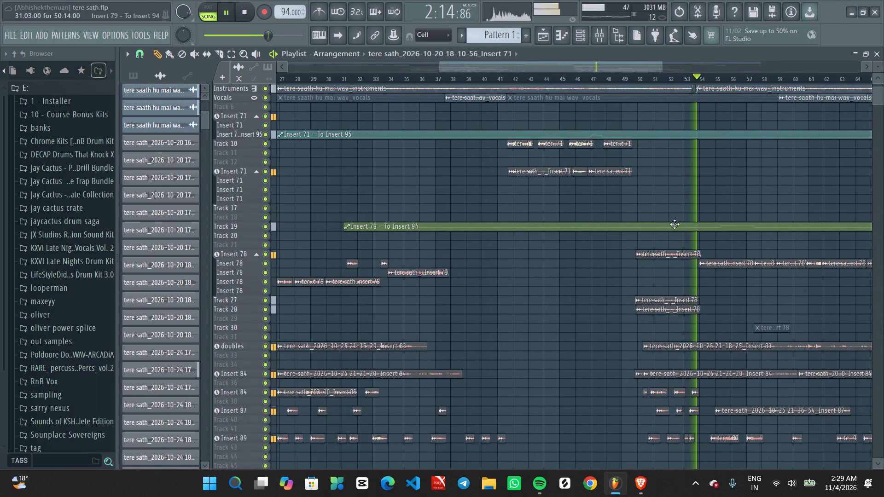
pyautogui.moveTo(674, 220); pyautogui.dragTo(570, 224, button='middle')
pyautogui.keyDown('ctrl'); pyautogui.scroll(3, 563, 226); pyautogui.keyUp('ctrl')
pyautogui.moveTo(629, 206); pyautogui.dragTo(508, 234, button='middle')
pyautogui.keyDown('ctrl'); pyautogui.scroll(2, 501, 237); pyautogui.keyUp('ctrl')
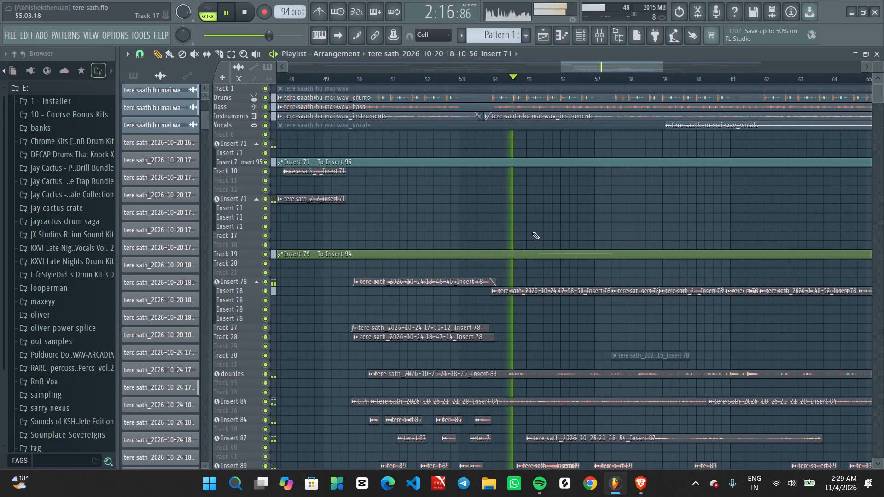
pyautogui.moveTo(532, 233); pyautogui.dragTo(498, 246, button='middle')
pyautogui.keyDown('ctrl'); pyautogui.scroll(-4, 493, 246); pyautogui.keyUp('ctrl')
pyautogui.keyDown('ctrl'); pyautogui.scroll(3, 493, 246); pyautogui.keyUp('ctrl')
pyautogui.moveTo(510, 295); pyautogui.dragTo(487, 171, button='middle')
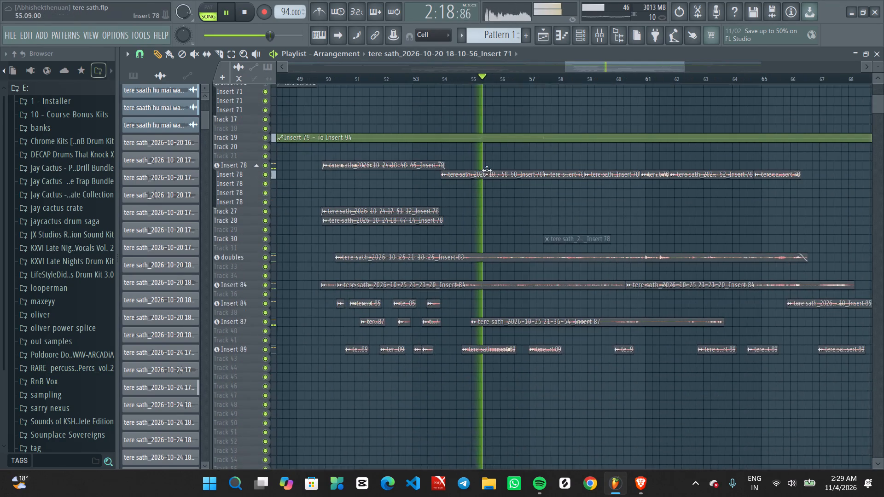
# Listen on from about bar 55 to bar 62, checking the Insert 78 lead clips against the doubles and the Insert 84, 87 and 89 backings.
pyautogui.keyDown('alt'); pyautogui.scroll(-1, 489, 213); pyautogui.keyUp('alt')
pyautogui.keyDown('ctrl'); pyautogui.scroll(3, 487, 222); pyautogui.keyUp('ctrl')
pyautogui.moveTo(514, 227); pyautogui.dragTo(525, 229, button='middle')
pyautogui.keyDown('ctrl'); pyautogui.scroll(-5, 524, 228); pyautogui.keyUp('ctrl')
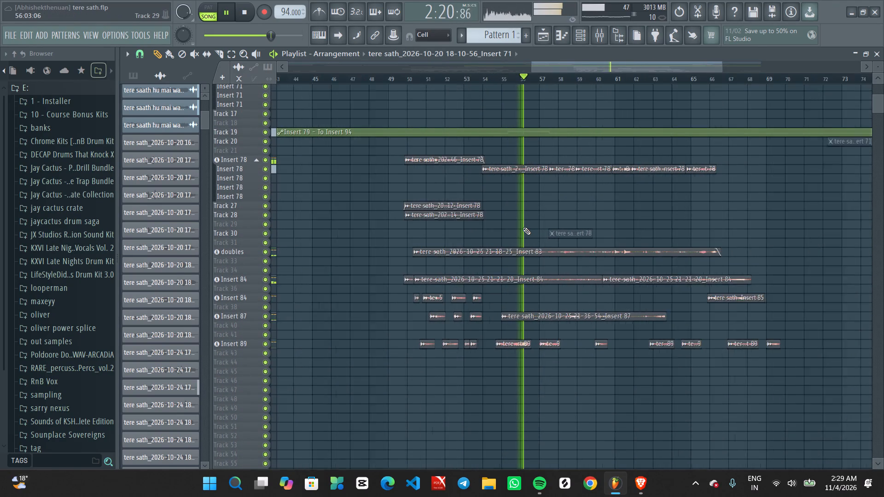
pyautogui.keyDown('ctrl'); pyautogui.scroll(-7, 523, 227); pyautogui.keyUp('ctrl')
pyautogui.keyDown('ctrl'); pyautogui.scroll(6, 523, 227); pyautogui.keyUp('ctrl')
pyautogui.moveTo(570, 225); pyautogui.dragTo(410, 248, button='middle')
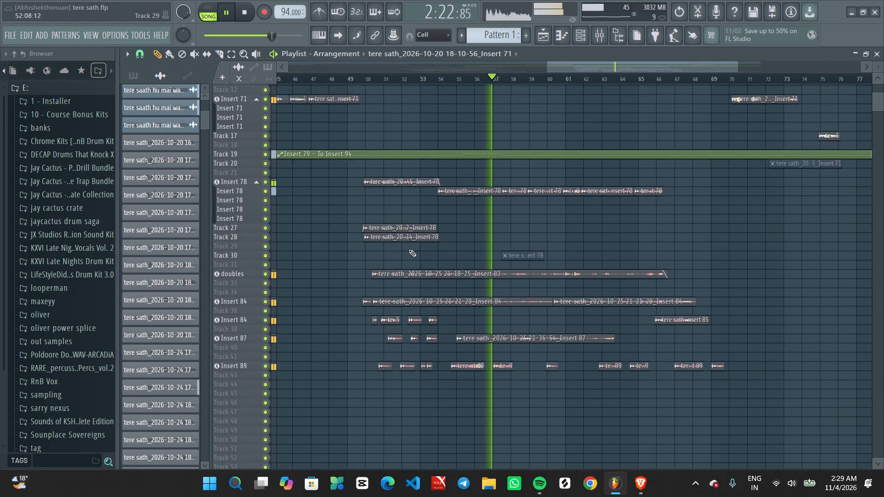
pyautogui.keyDown('ctrl'); pyautogui.scroll(2, 425, 252); pyautogui.keyUp('ctrl')
pyautogui.moveTo(475, 275); pyautogui.dragTo(466, 215, button='middle')
pyautogui.scroll(7, 471, 216)
pyautogui.scroll(-1, 471, 216)
pyautogui.scroll(7, 472, 216)
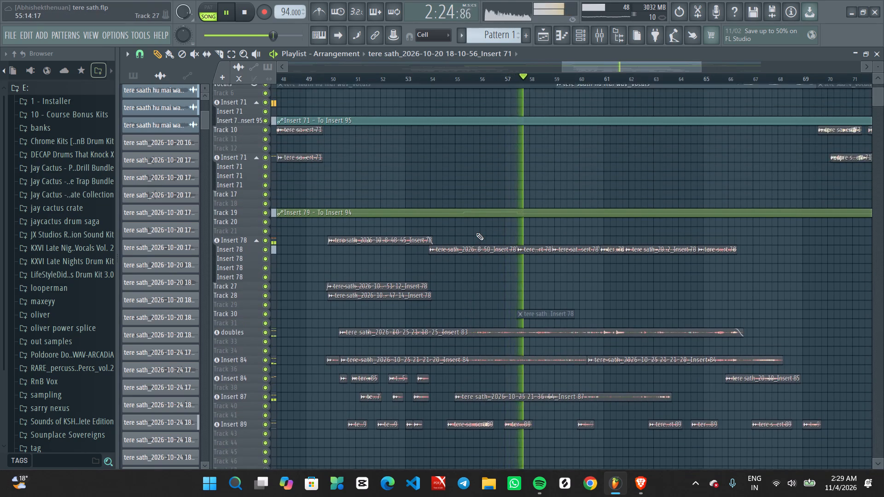
pyautogui.keyDown('ctrl'); pyautogui.scroll(-8, 476, 233); pyautogui.keyUp('ctrl')
pyautogui.keyDown('ctrl'); pyautogui.scroll(4, 487, 289); pyautogui.keyUp('ctrl')
pyautogui.moveTo(648, 293); pyautogui.dragTo(337, 236, button='middle')
pyautogui.keyDown('ctrl'); pyautogui.scroll(1, 362, 260); pyautogui.keyUp('ctrl')
pyautogui.moveTo(367, 259); pyautogui.dragTo(515, 242, button='middle')
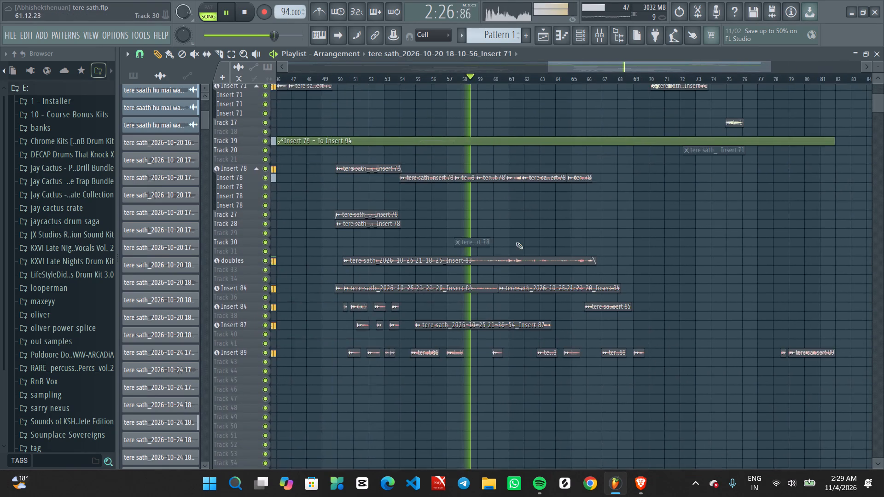
pyautogui.keyDown('ctrl'); pyautogui.scroll(-5, 495, 228); pyautogui.keyUp('ctrl')
pyautogui.keyDown('ctrl'); pyautogui.scroll(3, 490, 233); pyautogui.keyUp('ctrl')
pyautogui.keyDown('alt'); pyautogui.scroll(-4, 588, 237); pyautogui.keyUp('alt')
pyautogui.keyDown('ctrl'); pyautogui.scroll(2, 687, 237); pyautogui.keyUp('ctrl')
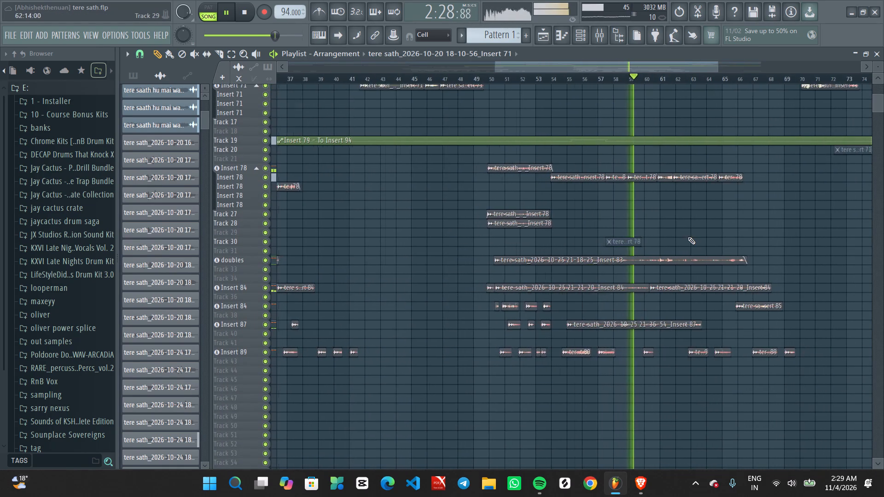
pyautogui.keyDown('ctrl'); pyautogui.scroll(1, 688, 237); pyautogui.keyUp('ctrl')
pyautogui.moveTo(673, 241); pyautogui.dragTo(334, 301, button='middle')
pyautogui.keyDown('ctrl'); pyautogui.scroll(2, 332, 301); pyautogui.keyUp('ctrl')
pyautogui.moveTo(408, 269); pyautogui.dragTo(611, 212, button='middle')
pyautogui.keyDown('ctrl'); pyautogui.scroll(1, 549, 228); pyautogui.keyUp('ctrl')
pyautogui.moveTo(554, 237); pyautogui.dragTo(509, 243, button='middle')
pyautogui.keyDown('ctrl'); pyautogui.scroll(-12, 500, 243); pyautogui.keyUp('ctrl')
pyautogui.scroll(2, 546, 240)
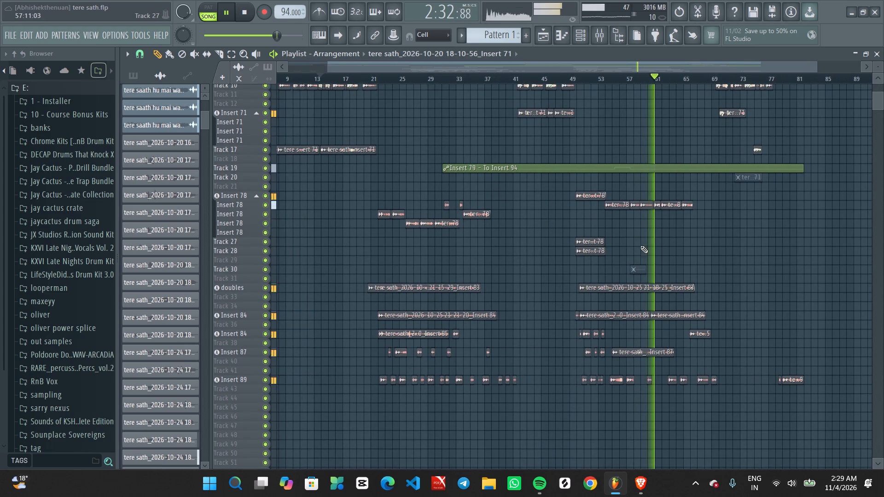
pyautogui.moveTo(661, 248); pyautogui.dragTo(634, 247, button='middle')
pyautogui.keyDown('ctrl'); pyautogui.scroll(1, 631, 247); pyautogui.keyUp('ctrl')
pyautogui.moveTo(632, 245); pyautogui.dragTo(616, 245, button='middle')
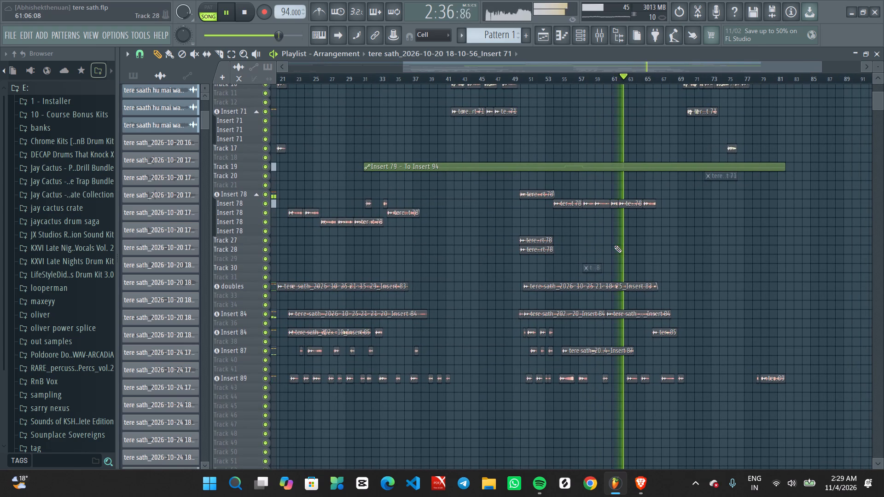
# Follow the playback from about bar 62 to bar 69, examining the closing Insert 78, doubles and backing vocal clips.
pyautogui.scroll(7, 614, 245)
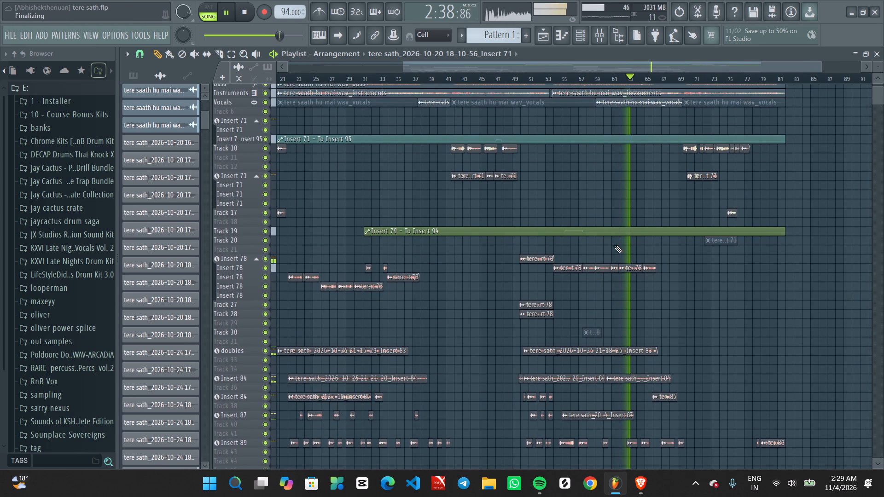
pyautogui.scroll(4, 614, 245)
pyautogui.scroll(-5, 614, 245)
pyautogui.scroll(7, 614, 245)
pyautogui.scroll(-8, 614, 245)
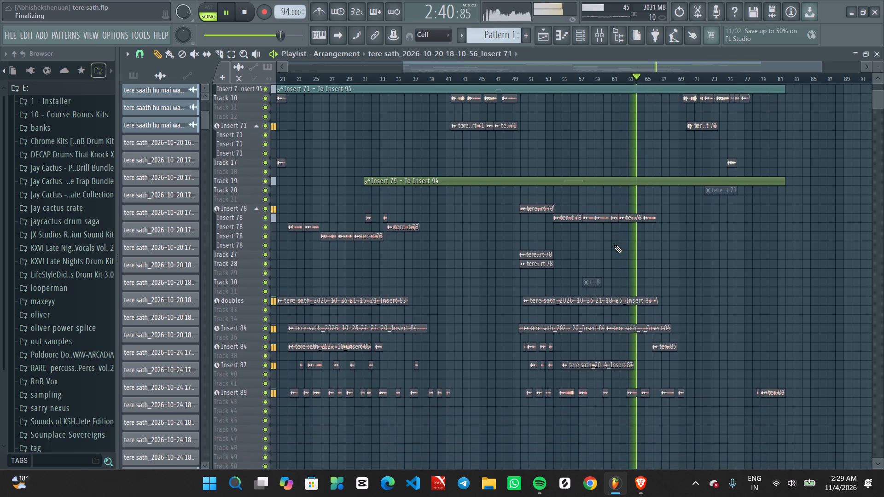
pyautogui.keyDown('ctrl'); pyautogui.scroll(1, 625, 249); pyautogui.keyUp('ctrl')
pyautogui.moveTo(631, 248); pyautogui.dragTo(558, 246, button='middle')
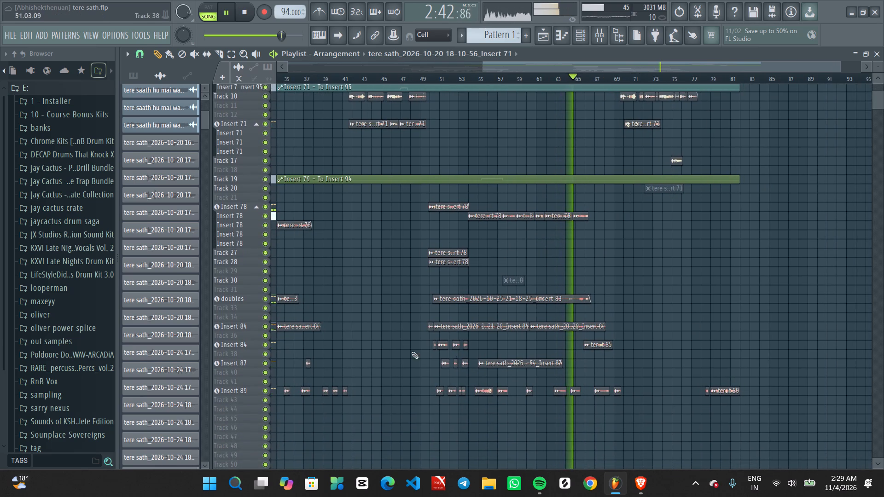
pyautogui.scroll(2, 518, 322)
pyautogui.scroll(-1, 519, 322)
pyautogui.scroll(4, 520, 322)
pyautogui.scroll(8, 600, 348)
pyautogui.keyDown('ctrl'); pyautogui.scroll(-6, 598, 345); pyautogui.keyUp('ctrl')
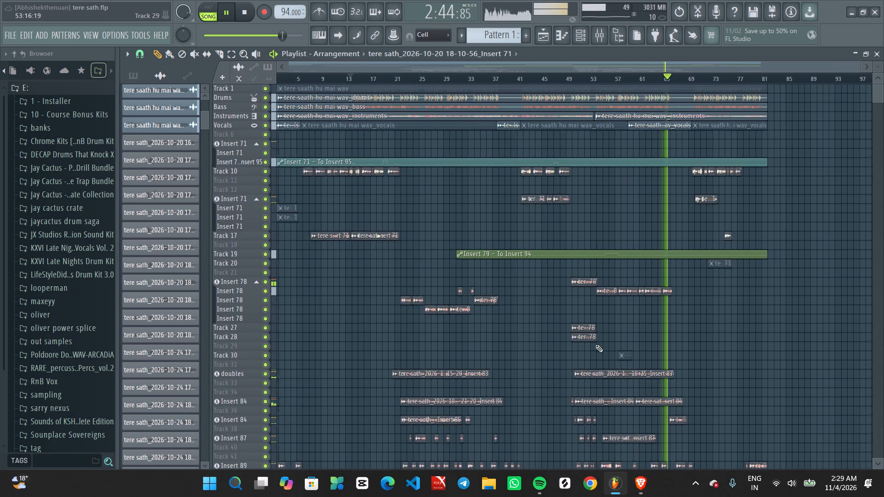
pyautogui.keyDown('ctrl'); pyautogui.scroll(-3, 595, 345); pyautogui.keyUp('ctrl')
pyautogui.keyDown('ctrl'); pyautogui.scroll(3, 614, 344); pyautogui.keyUp('ctrl')
pyautogui.moveTo(686, 352); pyautogui.dragTo(558, 324, button='middle')
pyautogui.keyDown('ctrl'); pyautogui.scroll(1, 574, 331); pyautogui.keyUp('ctrl')
pyautogui.moveTo(645, 324); pyautogui.dragTo(585, 255, button='middle')
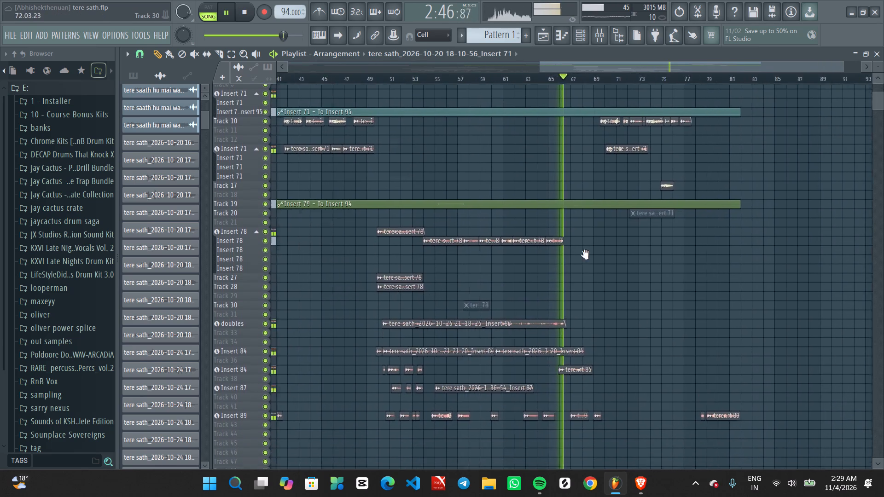
pyautogui.moveTo(585, 255); pyautogui.dragTo(570, 244, button='middle')
pyautogui.keyDown('ctrl'); pyautogui.scroll(1, 566, 264); pyautogui.keyUp('ctrl')
pyautogui.moveTo(584, 274); pyautogui.dragTo(601, 277, button='middle')
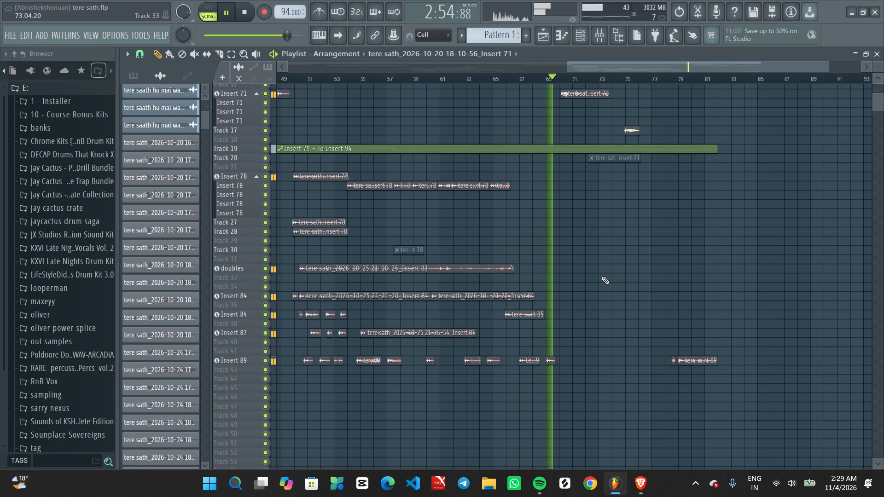
# Follow the playback from about bar 69 to bar 74, examining the closing Track 10, Insert 71 and Track 17 vocal clips.
pyautogui.scroll(6, 602, 277)
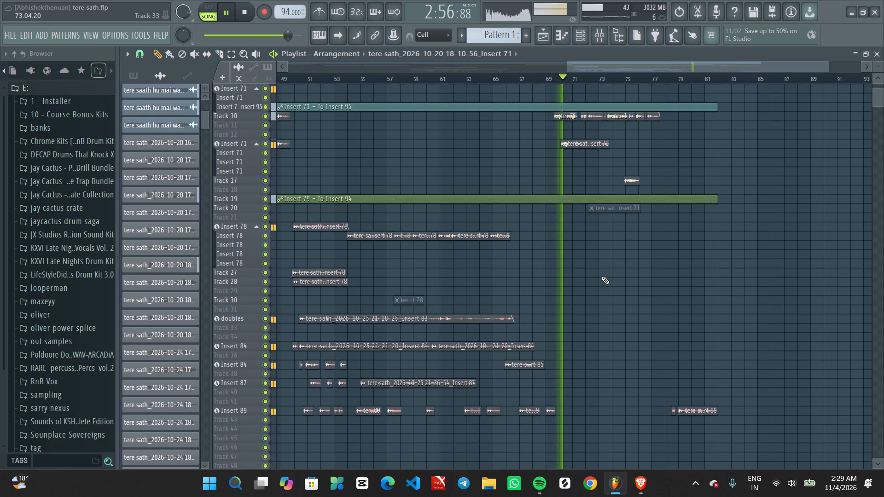
pyautogui.scroll(8, 602, 277)
pyautogui.scroll(-9, 602, 277)
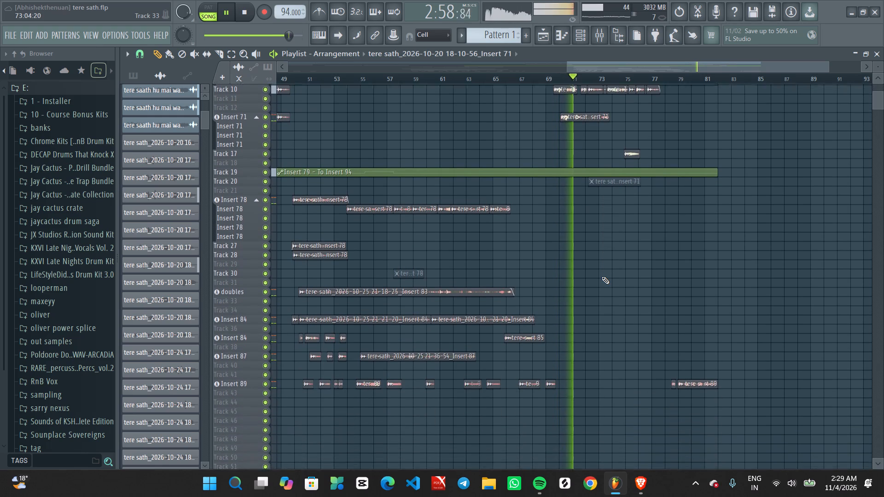
pyautogui.scroll(-1, 602, 277)
pyautogui.keyDown('ctrl'); pyautogui.scroll(3, 602, 277); pyautogui.keyUp('ctrl')
pyautogui.scroll(1, 657, 277)
pyautogui.moveTo(654, 281); pyautogui.dragTo(540, 336, button='middle')
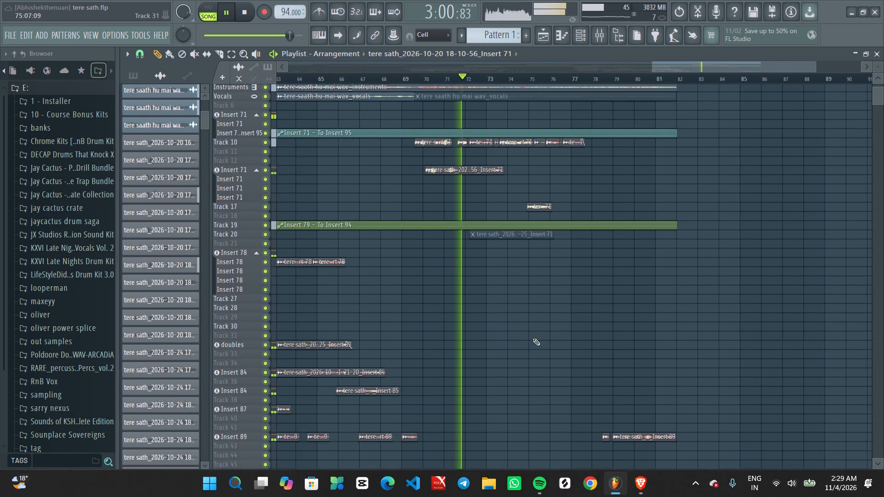
pyautogui.moveTo(568, 308); pyautogui.dragTo(533, 329, button='middle')
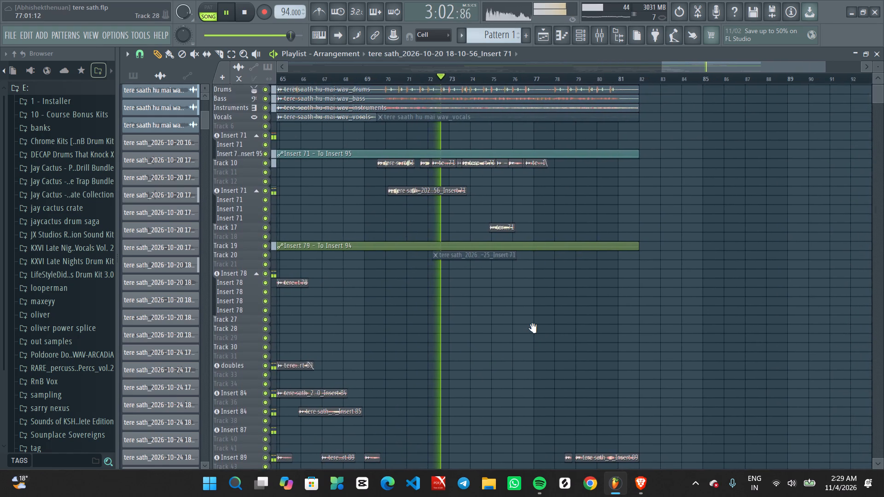
pyautogui.moveTo(533, 329); pyautogui.dragTo(488, 373, button='middle')
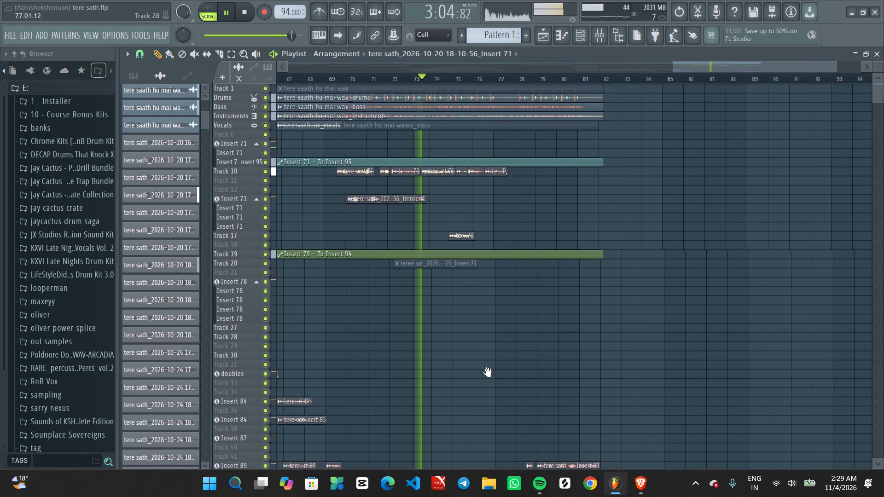
pyautogui.moveTo(488, 373); pyautogui.dragTo(482, 378, button='middle')
pyautogui.keyDown('ctrl'); pyautogui.scroll(-9, 459, 333); pyautogui.keyUp('ctrl')
pyautogui.keyDown('ctrl'); pyautogui.scroll(2, 684, 323); pyautogui.keyUp('ctrl')
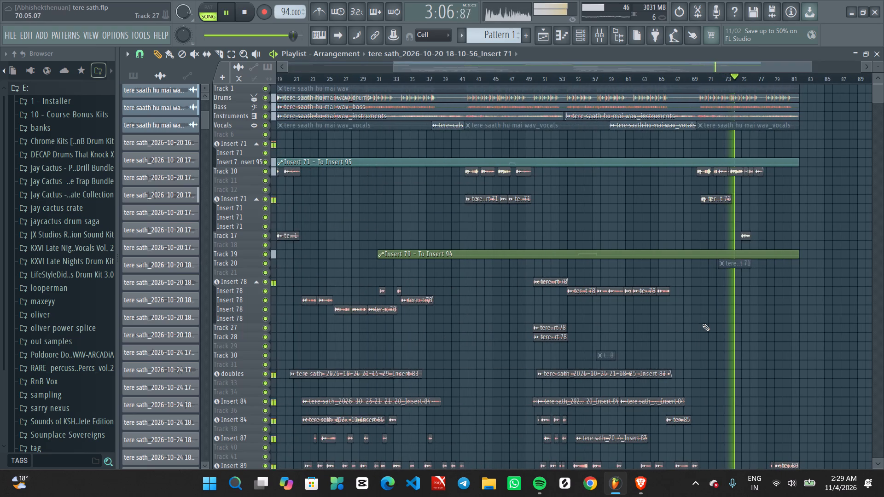
pyautogui.moveTo(700, 324); pyautogui.dragTo(601, 336, button='middle')
pyautogui.keyDown('ctrl'); pyautogui.scroll(1, 597, 334); pyautogui.keyUp('ctrl')
pyautogui.moveTo(691, 322); pyautogui.dragTo(635, 339, button='middle')
pyautogui.scroll(1, 634, 339)
pyautogui.keyDown('ctrl'); pyautogui.scroll(-7, 630, 337); pyautogui.keyUp('ctrl')
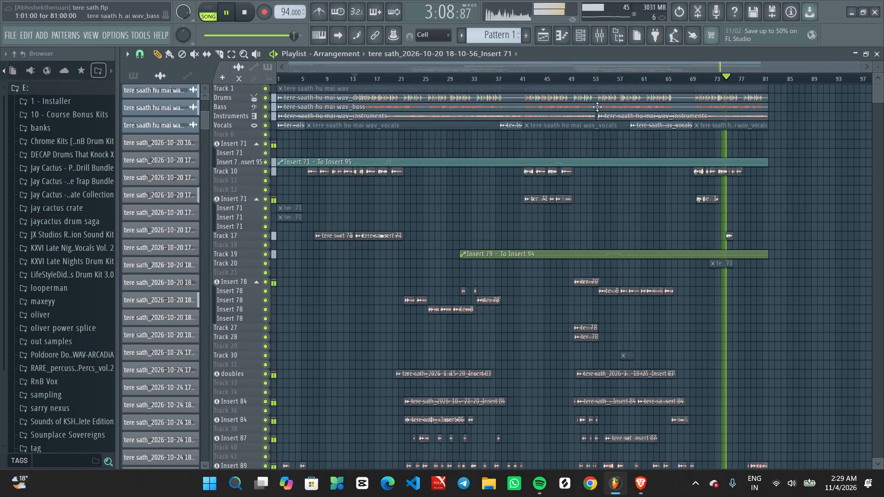
# Set the Band 3 range of Pro-MB on the Master track to about -1.53 dB.
pyautogui.click(594, 26)
pyautogui.click(140, 139)
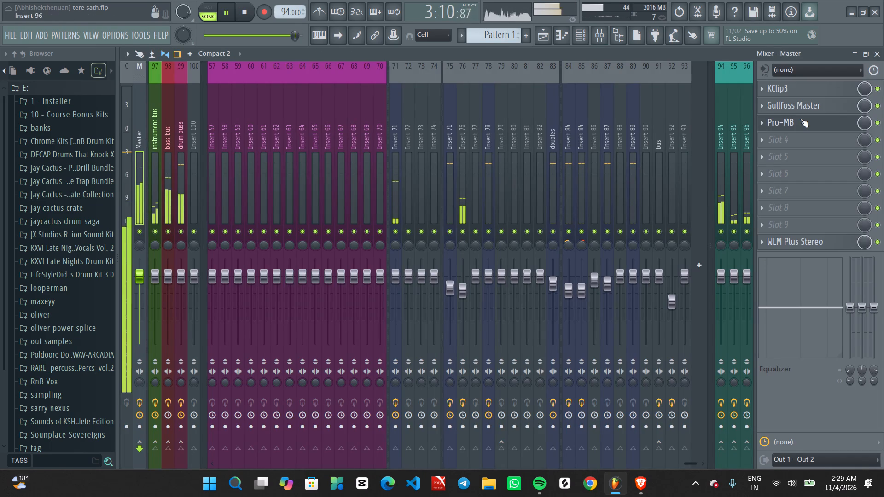
pyautogui.click(801, 119)
pyautogui.click(801, 119)
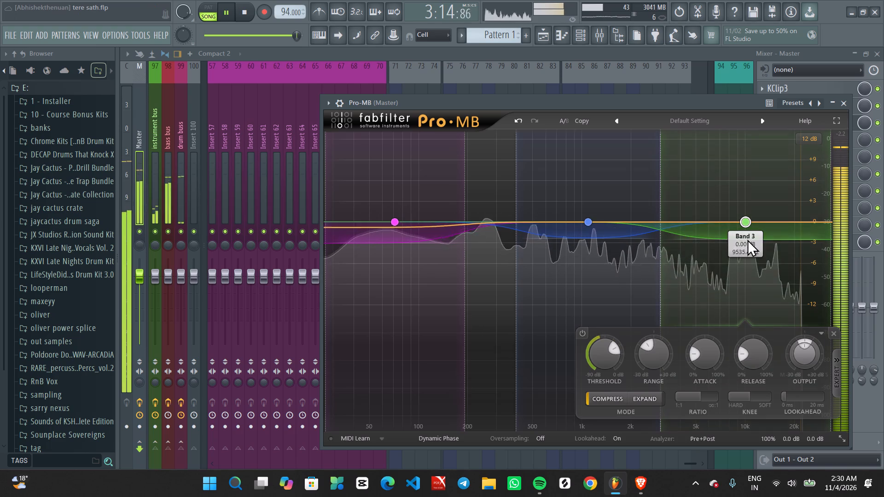
pyautogui.moveTo(769, 241); pyautogui.dragTo(770, 234)
pyautogui.tripleClick(850, 104)
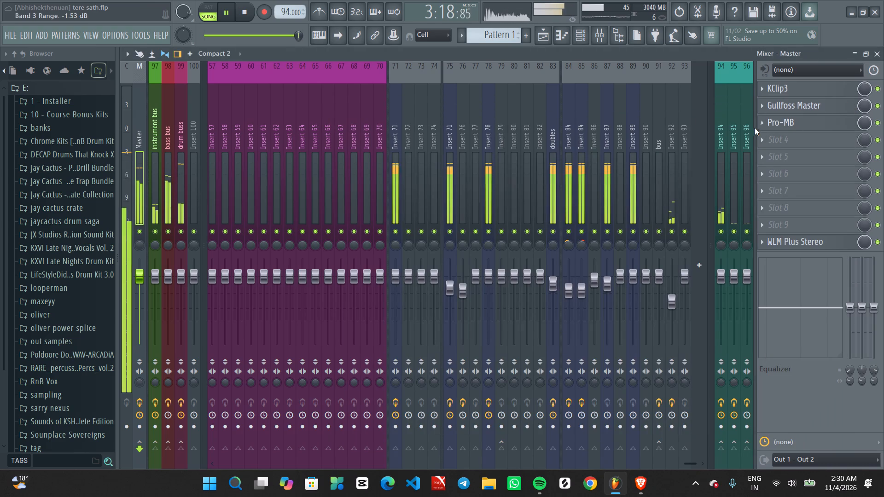
# Restart the song from an earlier point and switch the Windows sound output to Speakers (4- AI-04).
pyautogui.press('space')
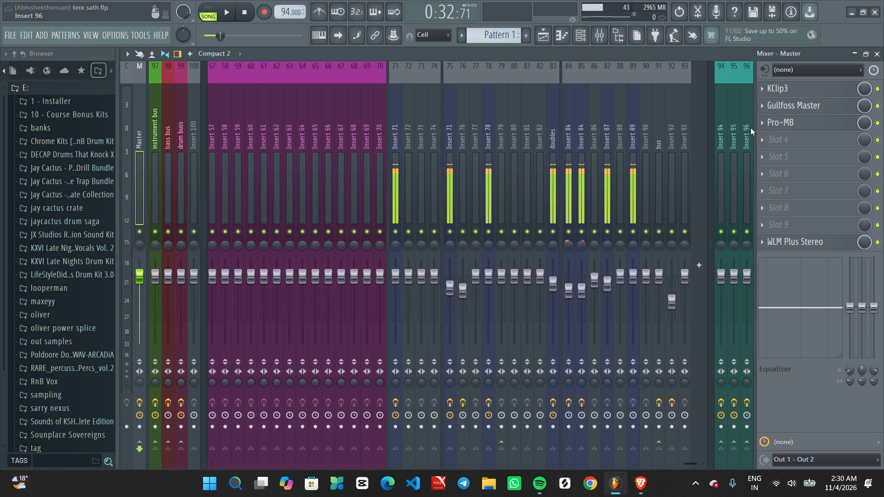
pyautogui.press('space')
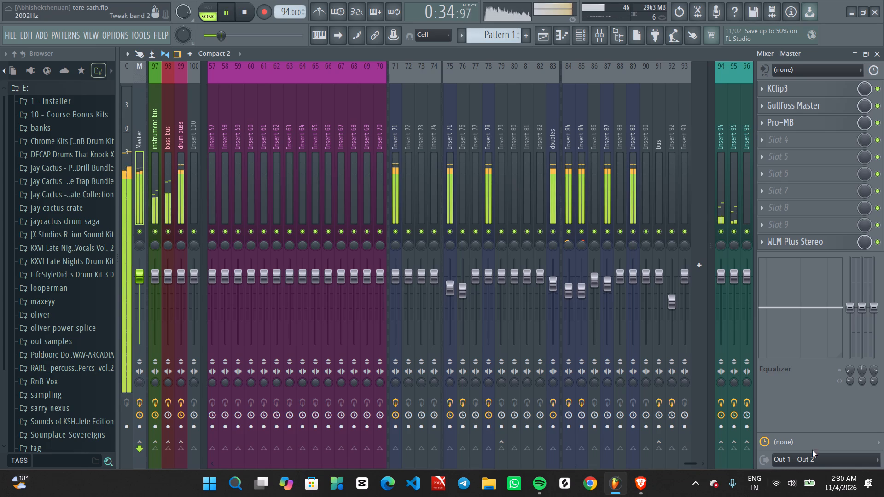
pyautogui.click(812, 496)
pyautogui.click(853, 412)
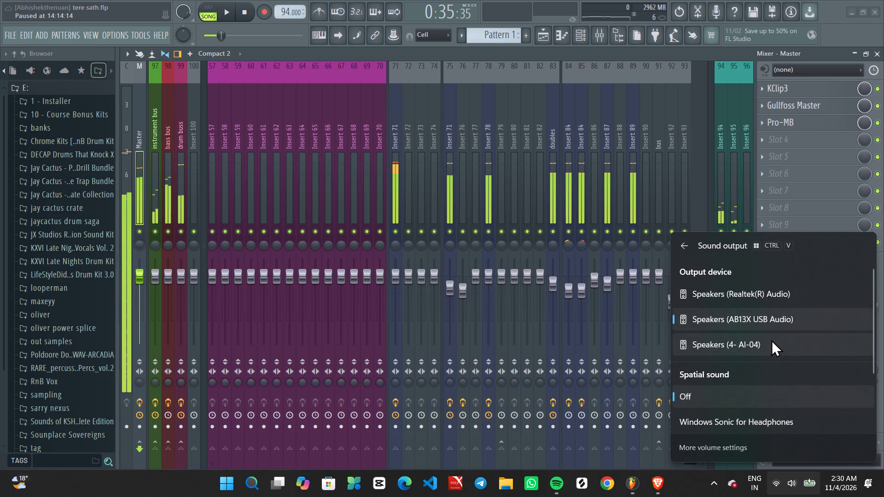
pyautogui.click(770, 345)
pyautogui.click(777, 496)
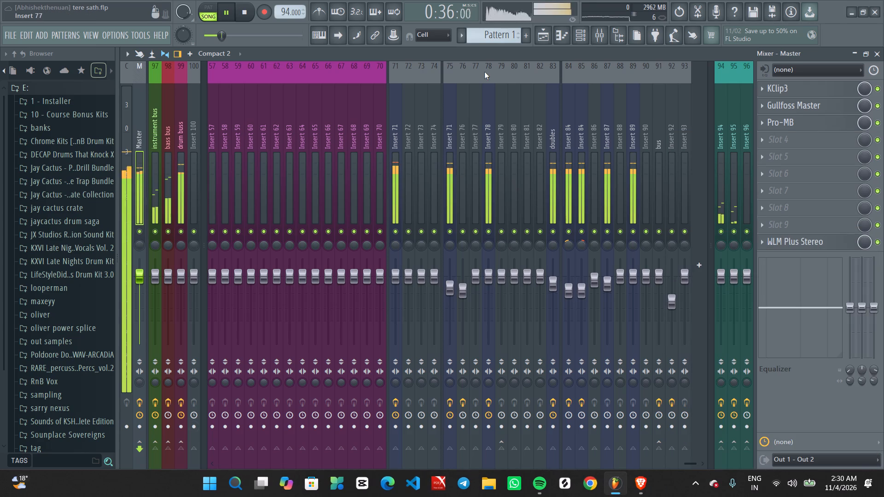
# Select a playback loop in the playlist timeline from about bar 26 to bar 33.
pyautogui.click(548, 35)
pyautogui.keyDown('ctrl'); pyautogui.scroll(3, 469, 245); pyautogui.keyUp('ctrl')
pyautogui.keyDown('ctrl'); pyautogui.scroll(-5, 423, 250); pyautogui.keyUp('ctrl')
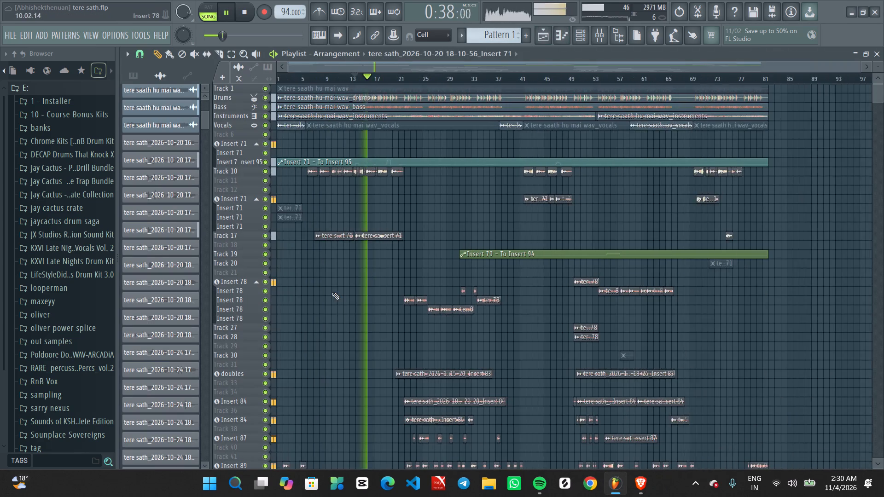
pyautogui.keyDown('ctrl'); pyautogui.scroll(3, 332, 292); pyautogui.keyUp('ctrl')
pyautogui.moveTo(361, 301); pyautogui.dragTo(435, 304, button='middle')
pyautogui.keyDown('ctrl'); pyautogui.scroll(3, 478, 296); pyautogui.keyUp('ctrl')
pyautogui.moveTo(517, 280); pyautogui.dragTo(479, 272, button='middle')
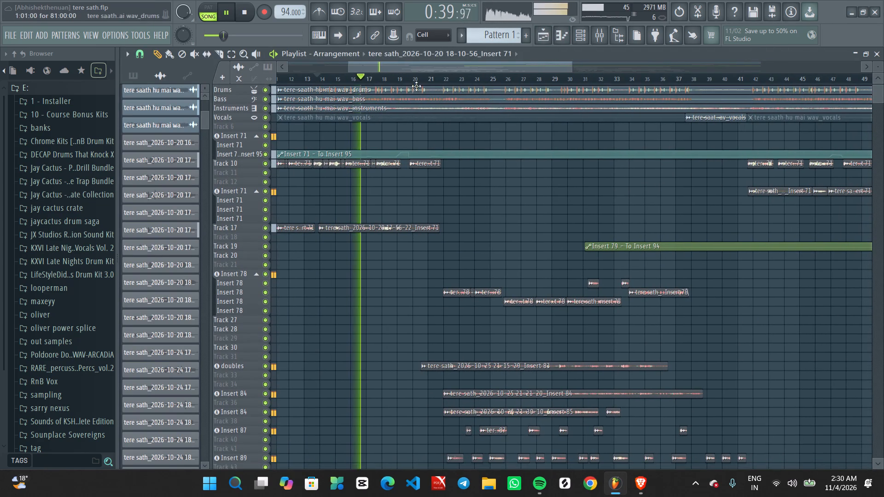
pyautogui.keyDown('ctrl'); pyautogui.moveTo(513, 77); pyautogui.dragTo(559, 78); pyautogui.keyUp('ctrl')
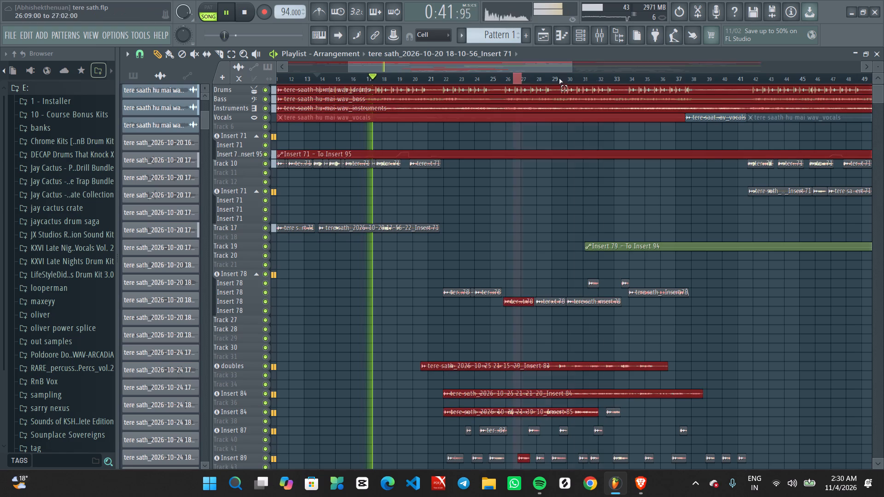
pyautogui.keyDown('ctrl'); pyautogui.moveTo(559, 78); pyautogui.dragTo(612, 80); pyautogui.keyUp('ctrl')
# Check the Master's Pro-MB band activity and Band 3 range while the selected section plays.
pyautogui.click(599, 41)
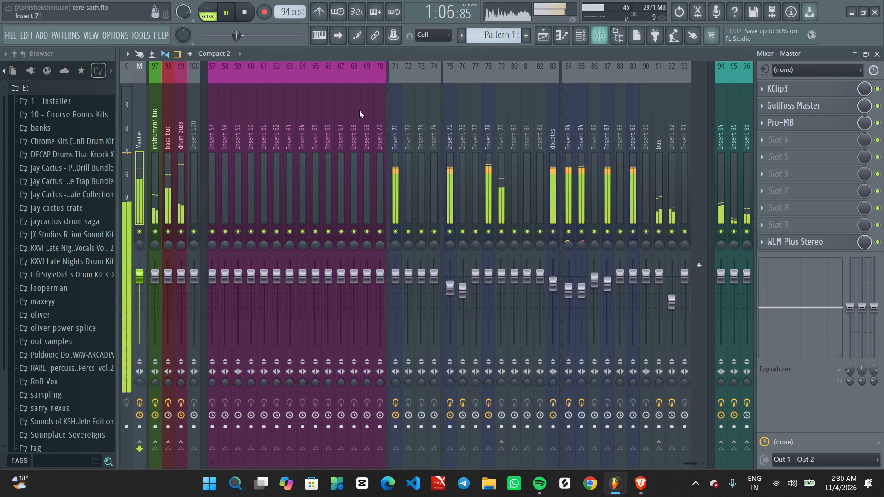
pyautogui.click(132, 159)
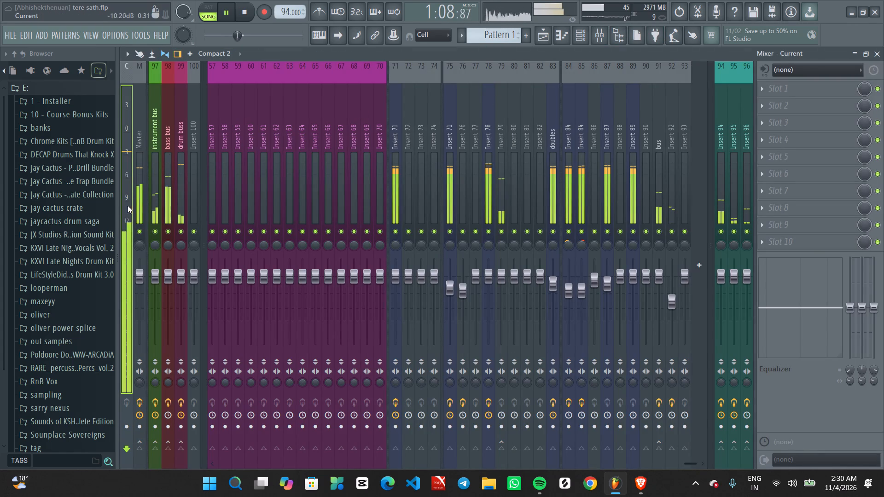
pyautogui.click(140, 166)
pyautogui.click(791, 124)
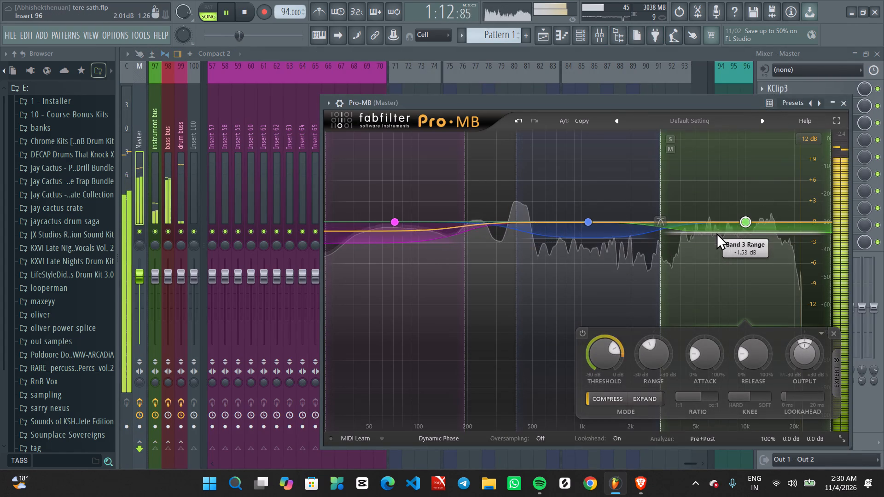
pyautogui.click(845, 100)
# Move Pro-MB down to slot 6 of the Master track and load SSLEQ Stereo in slot 3.
pyautogui.scroll(-3, 799, 126)
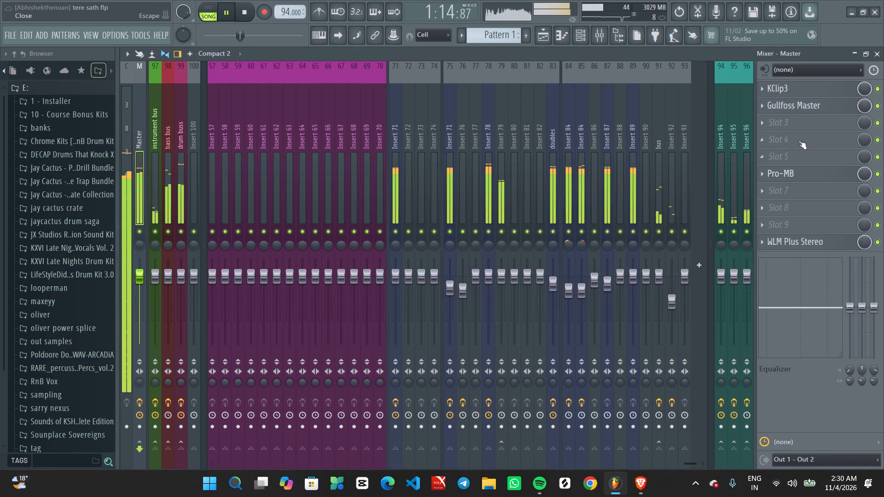
pyautogui.click(797, 128)
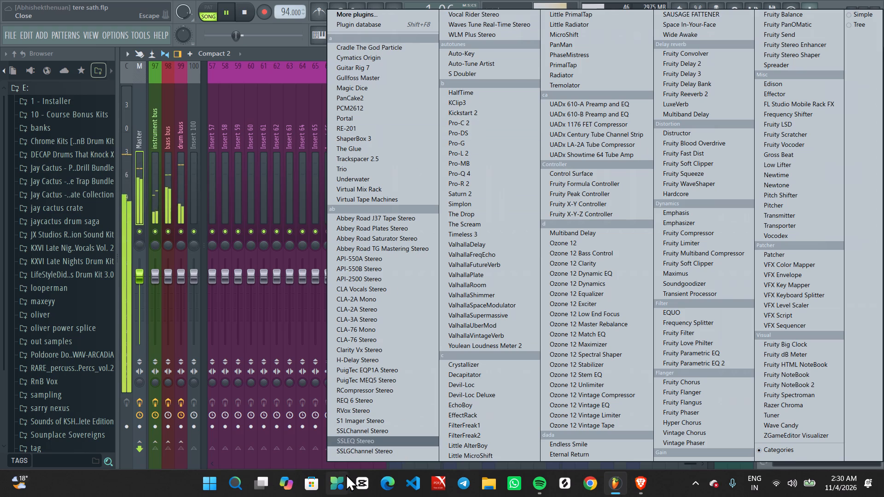
pyautogui.click(372, 445)
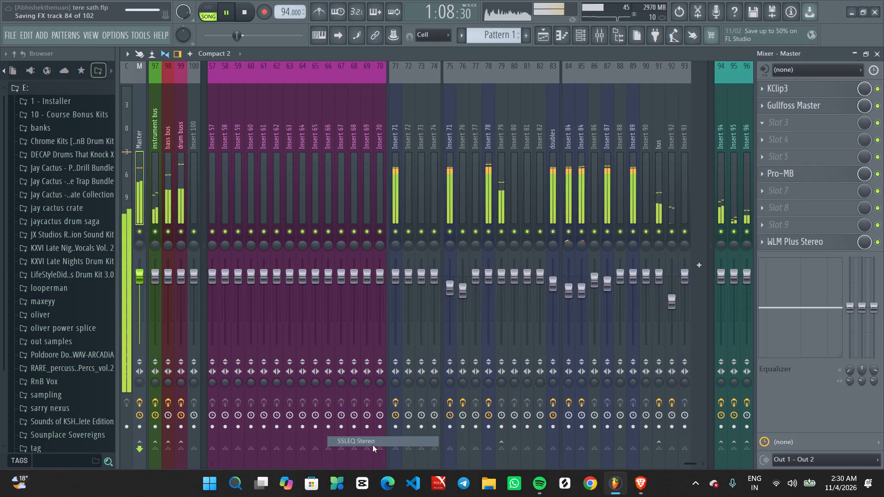
pyautogui.moveTo(437, 175); pyautogui.dragTo(415, 169)
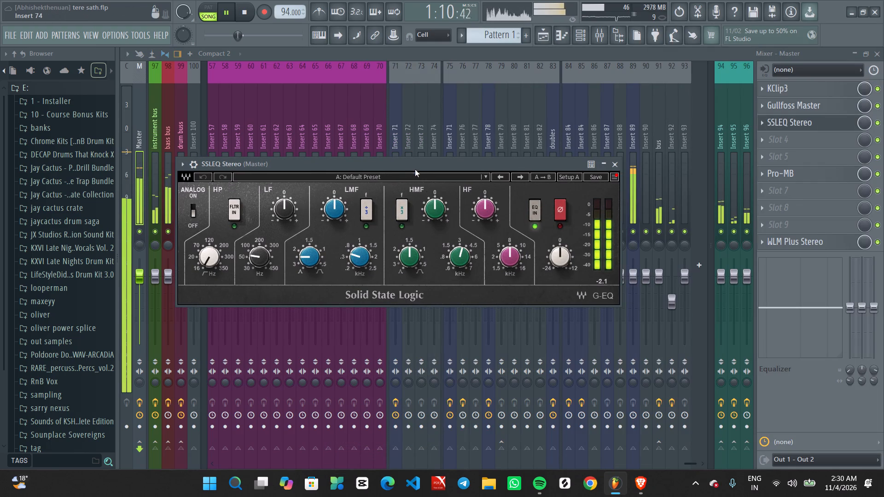
# In SSLEQ Stereo, boost the HF gain to about 0.77 dB and raise the HF frequency to about 9.94 kHz.
pyautogui.scroll(5, 489, 208)
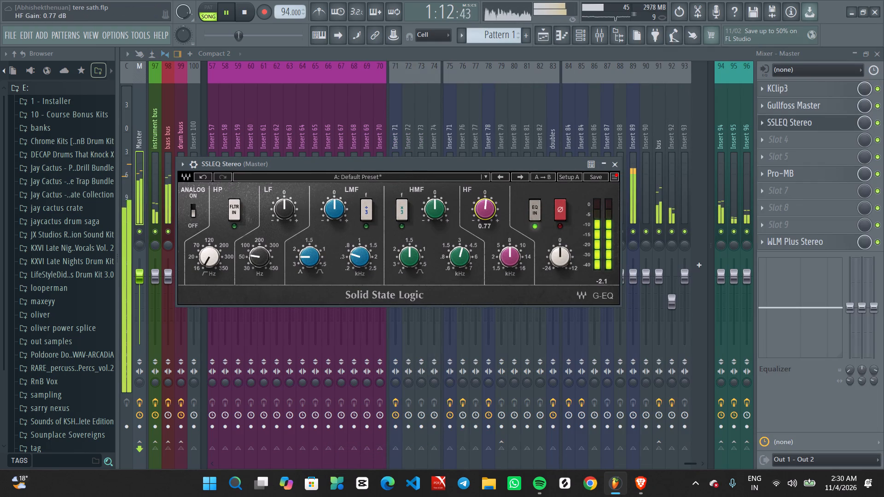
pyautogui.scroll(2, 490, 210)
pyautogui.scroll(2, 509, 256)
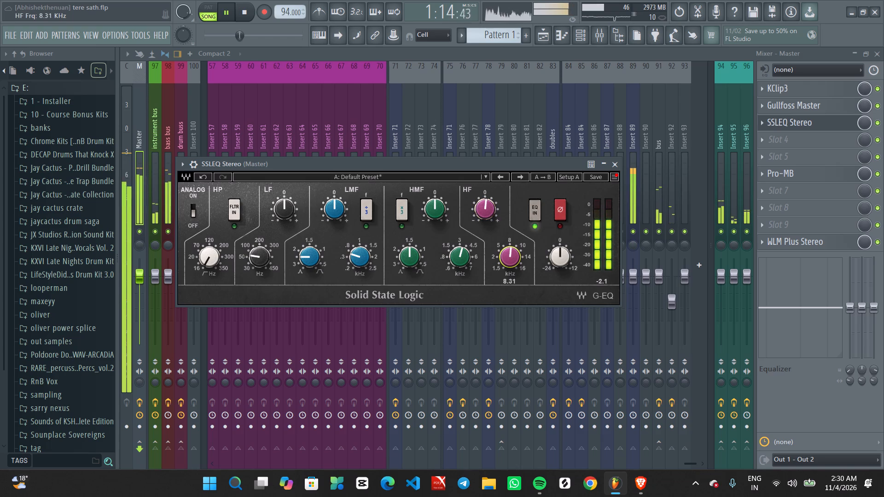
pyautogui.scroll(7, 509, 256)
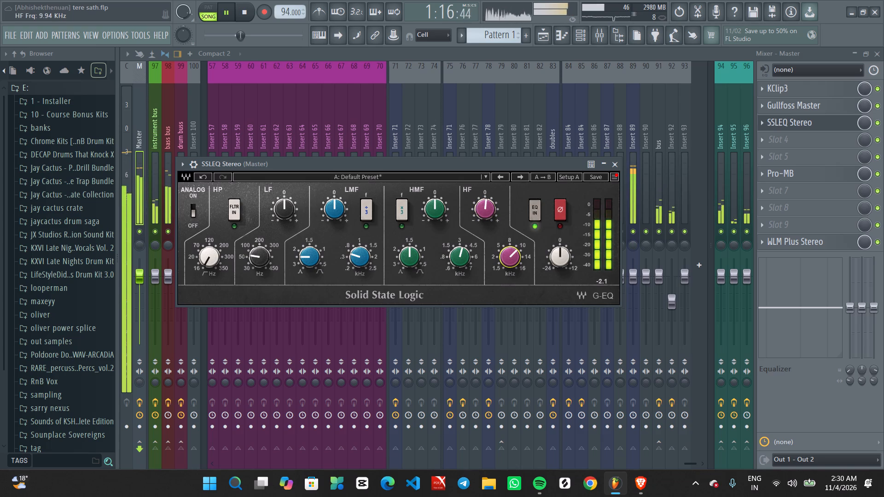
# Audition different HF boosts against the looped section and set the SSLEQ HF gain to about 3.79 dB.
pyautogui.scroll(3, 478, 214)
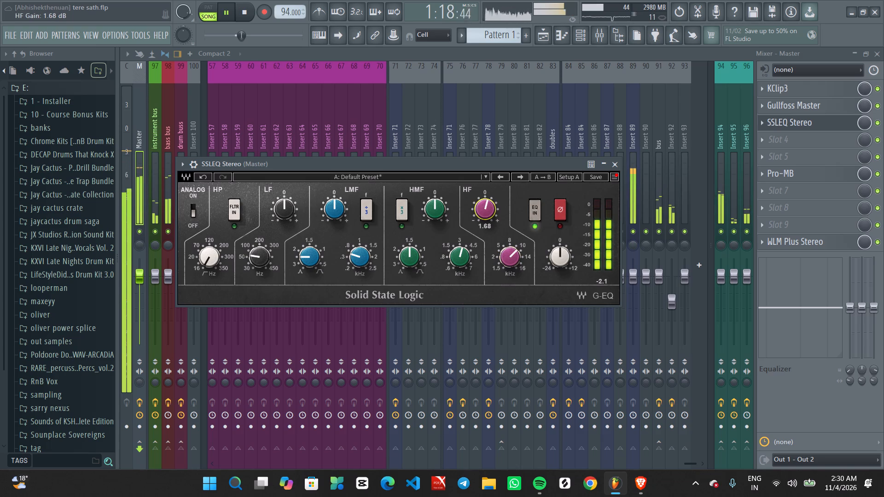
pyautogui.scroll(-3, 478, 214)
pyautogui.scroll(2, 483, 210)
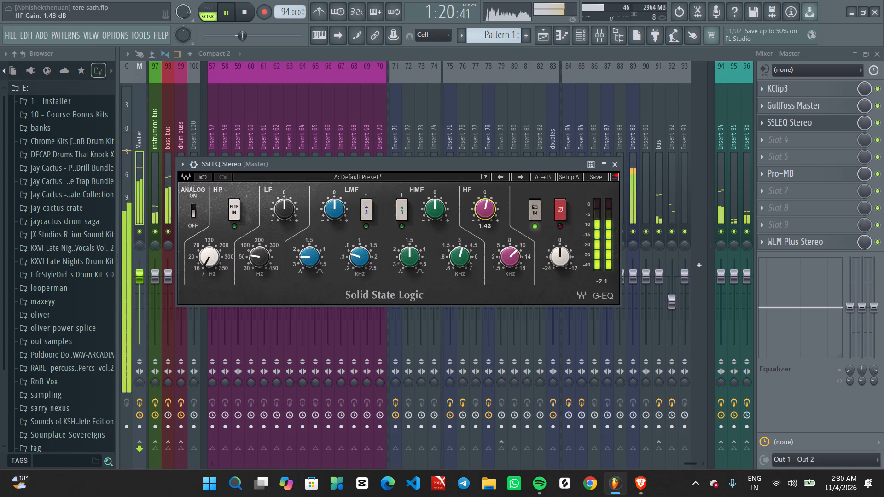
pyautogui.scroll(9, 484, 210)
pyautogui.scroll(-5, 484, 210)
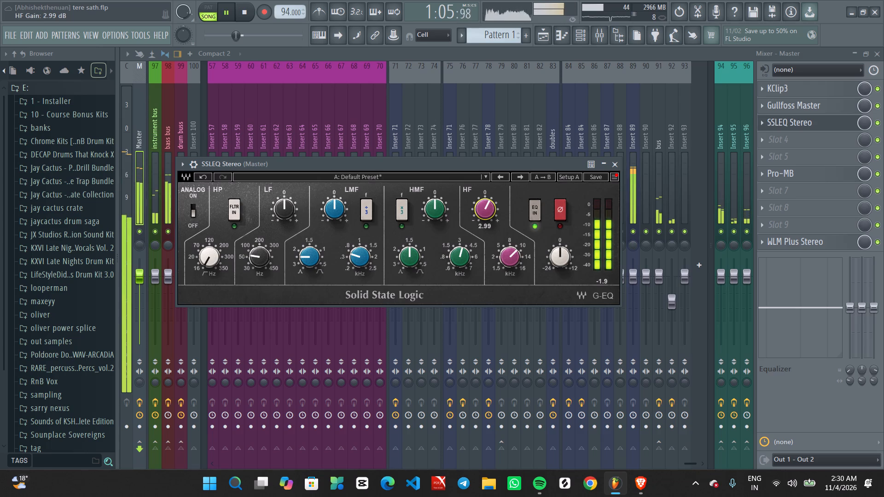
pyautogui.scroll(-2, 484, 210)
pyautogui.scroll(2, 484, 210)
pyautogui.scroll(-1, 484, 210)
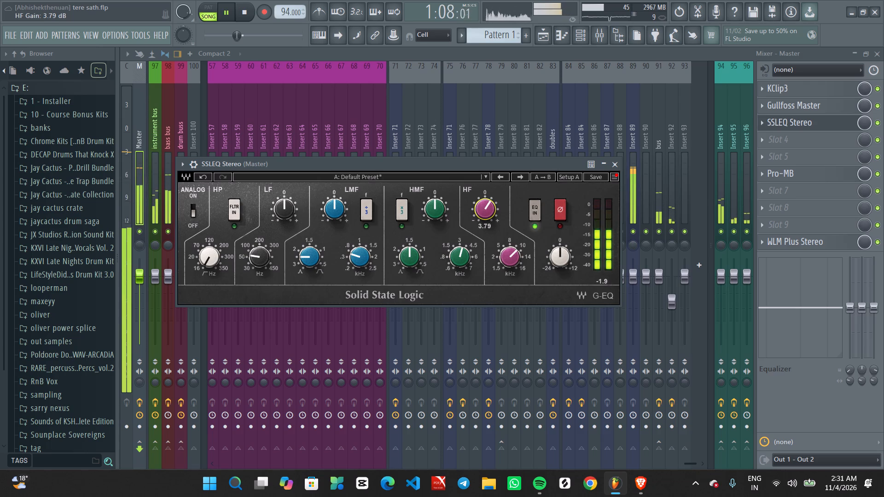
# In SSLEQ Stereo, audition HMF cuts between about -2.69 and -1.48 dB, with Q near 1.39 and frequency around 3.51 kHz.
pyautogui.scroll(6, 452, 209)
pyautogui.scroll(-5, 440, 211)
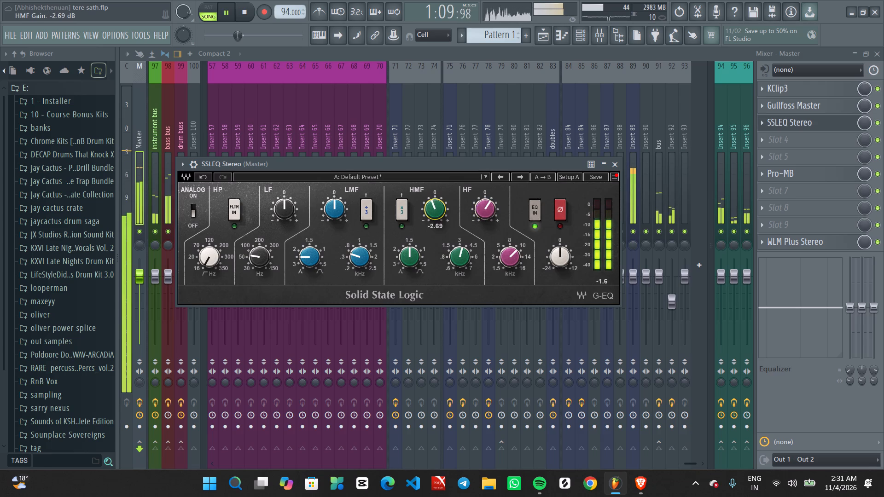
pyautogui.scroll(5, 440, 211)
pyautogui.scroll(-6, 440, 211)
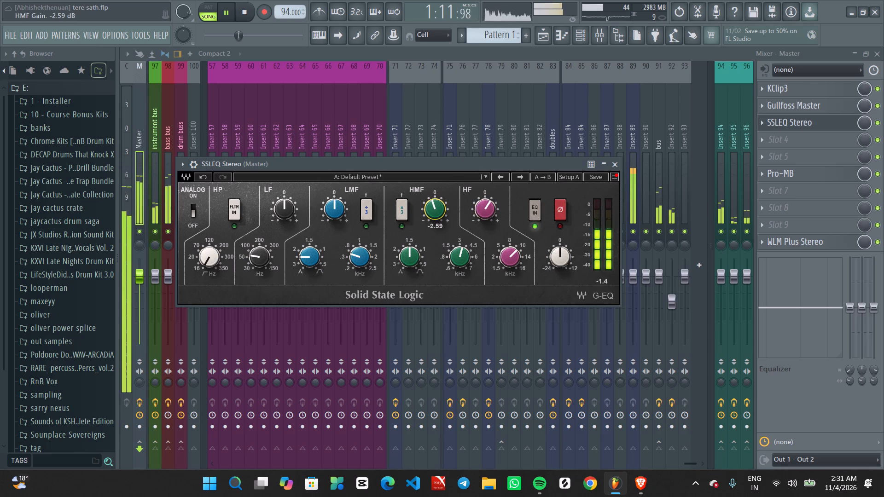
pyautogui.scroll(1, 440, 211)
pyautogui.scroll(4, 403, 260)
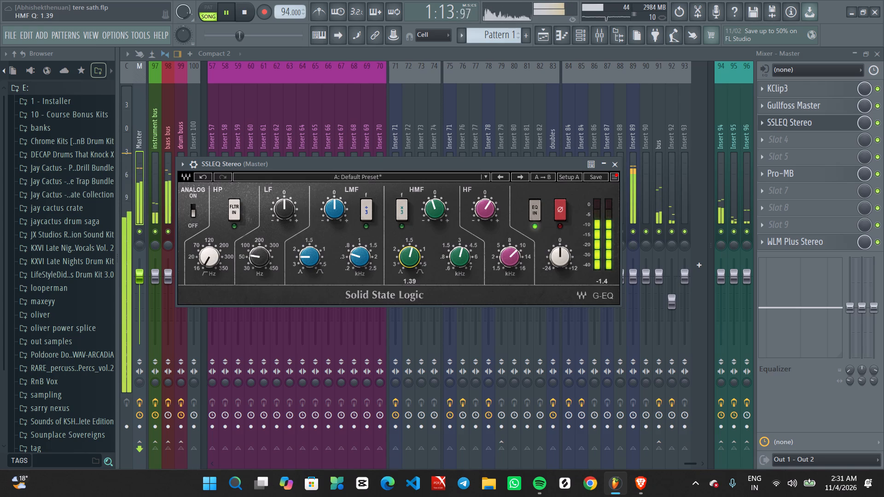
pyautogui.scroll(-1, 432, 204)
pyautogui.scroll(3, 432, 204)
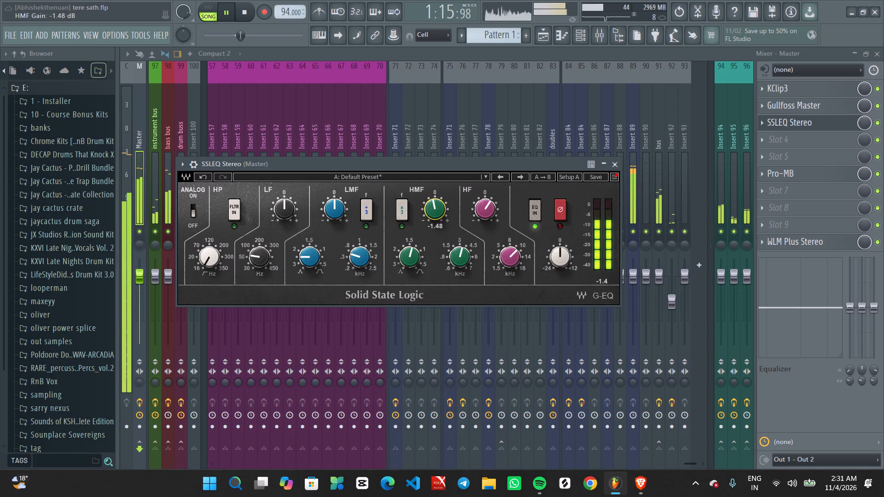
pyautogui.scroll(2, 456, 254)
pyautogui.scroll(-3, 456, 253)
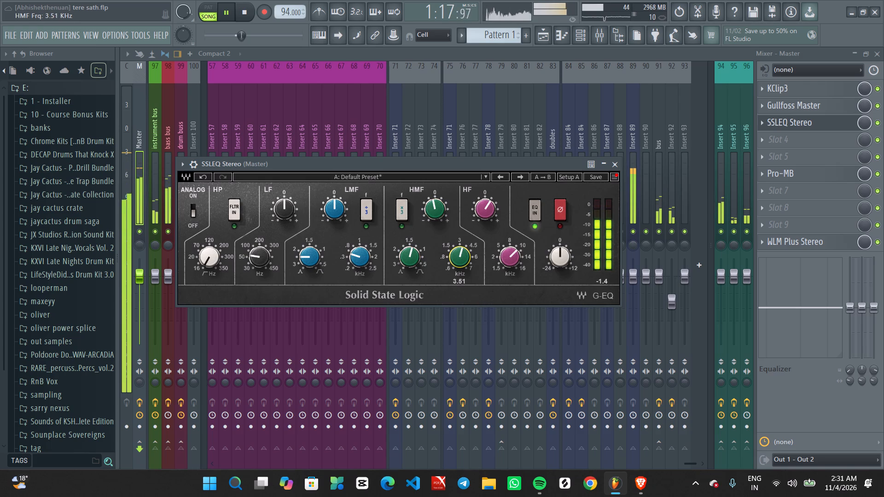
pyautogui.scroll(-4, 456, 253)
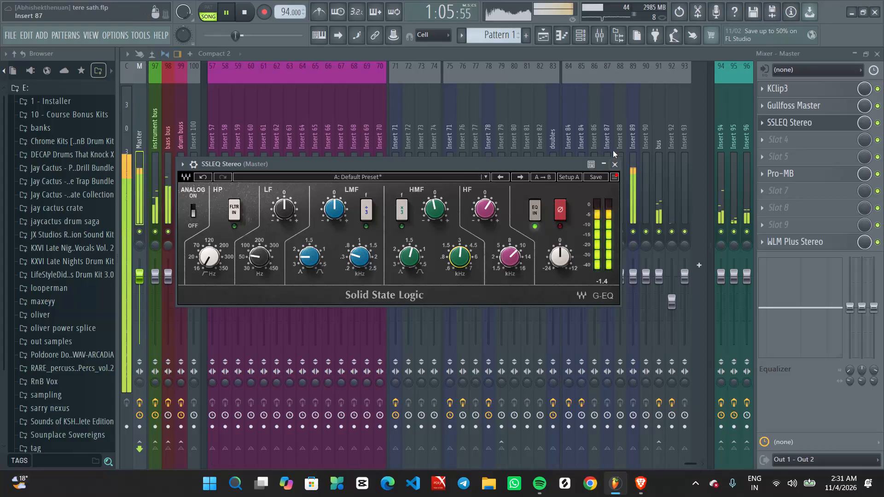
pyautogui.click(618, 163)
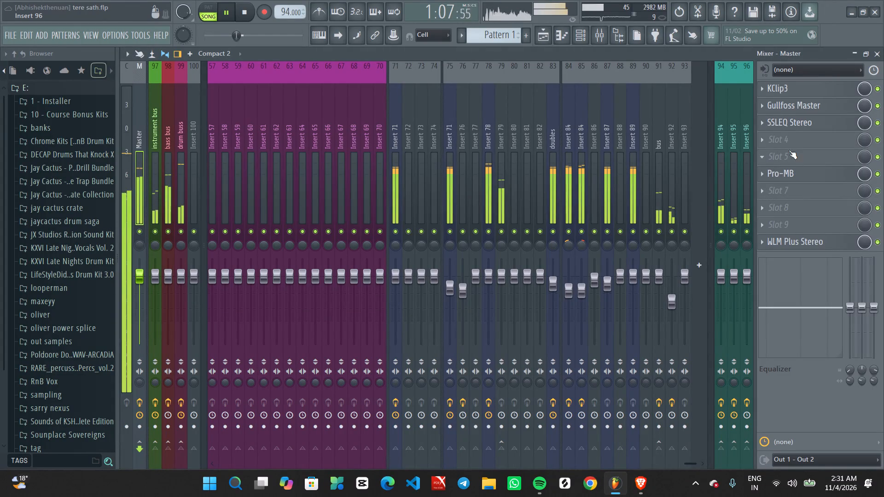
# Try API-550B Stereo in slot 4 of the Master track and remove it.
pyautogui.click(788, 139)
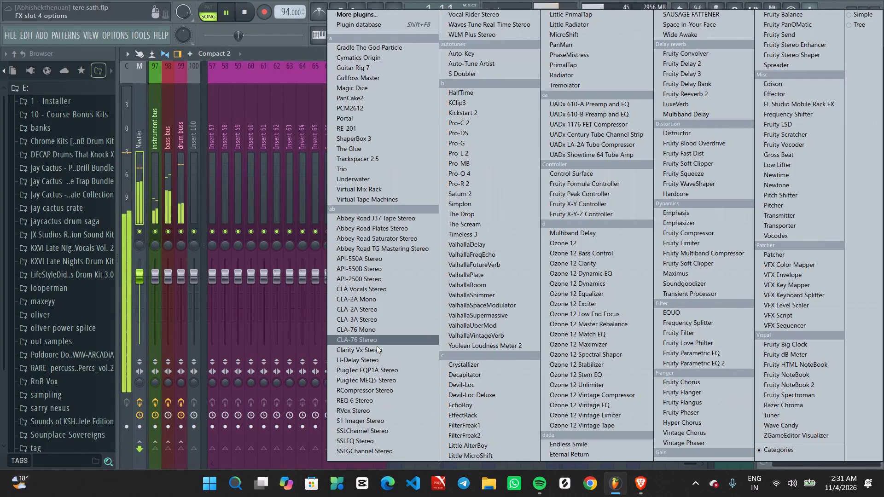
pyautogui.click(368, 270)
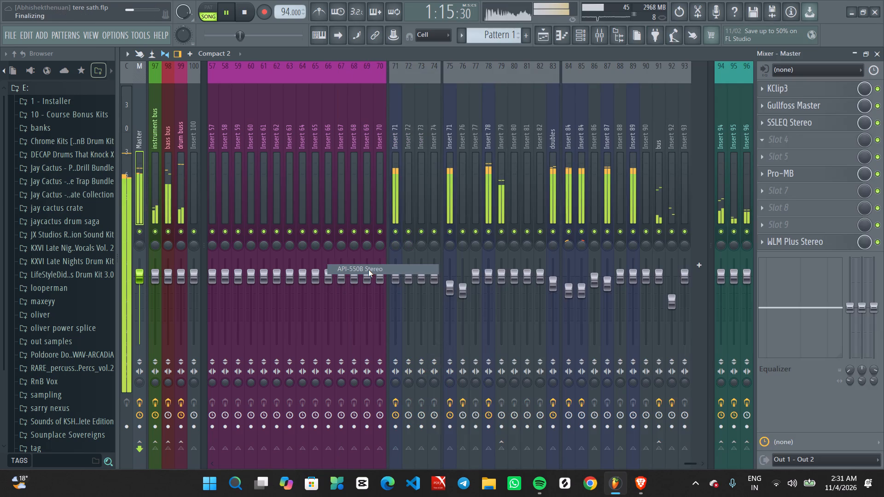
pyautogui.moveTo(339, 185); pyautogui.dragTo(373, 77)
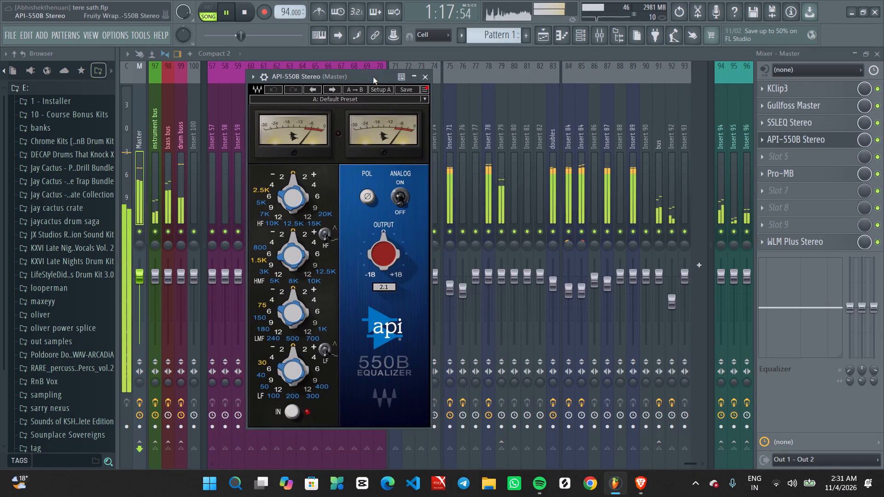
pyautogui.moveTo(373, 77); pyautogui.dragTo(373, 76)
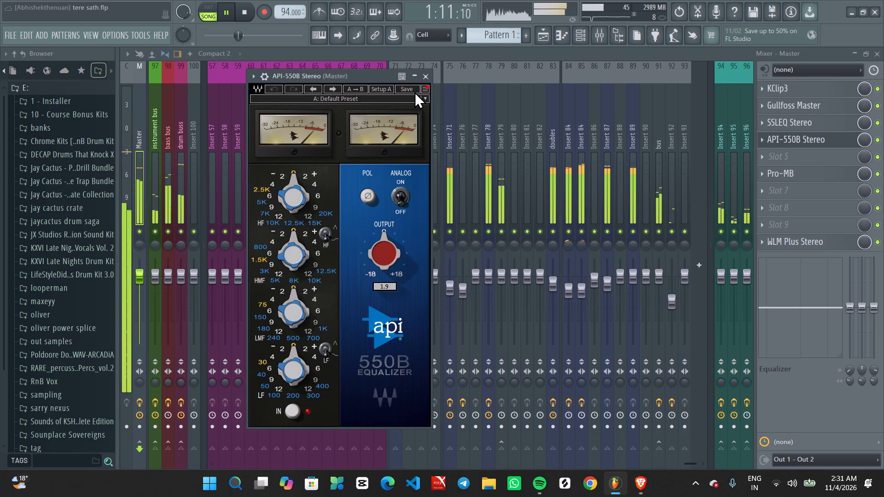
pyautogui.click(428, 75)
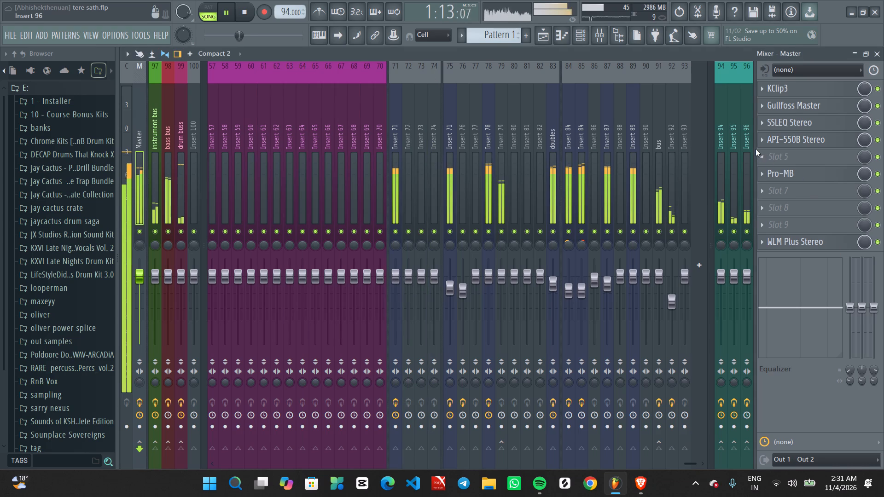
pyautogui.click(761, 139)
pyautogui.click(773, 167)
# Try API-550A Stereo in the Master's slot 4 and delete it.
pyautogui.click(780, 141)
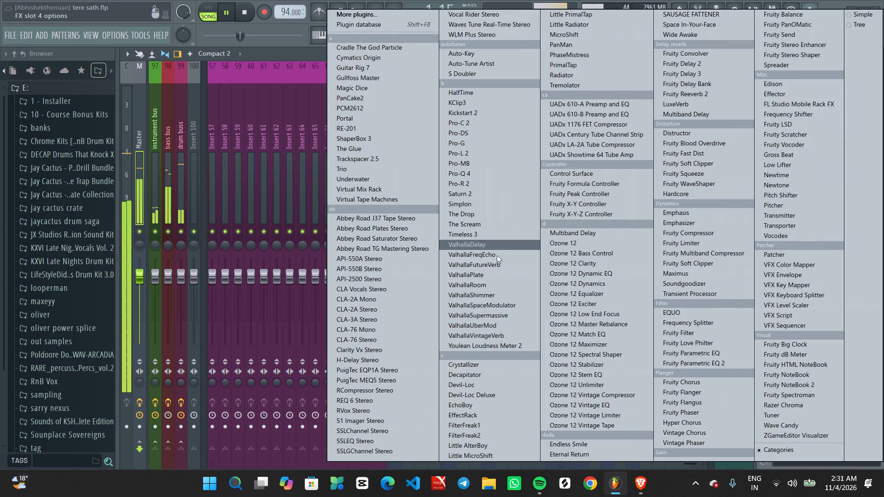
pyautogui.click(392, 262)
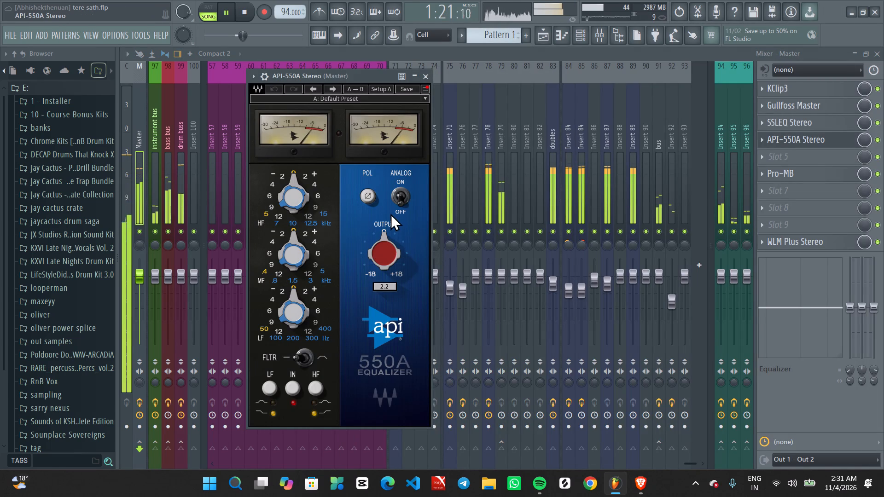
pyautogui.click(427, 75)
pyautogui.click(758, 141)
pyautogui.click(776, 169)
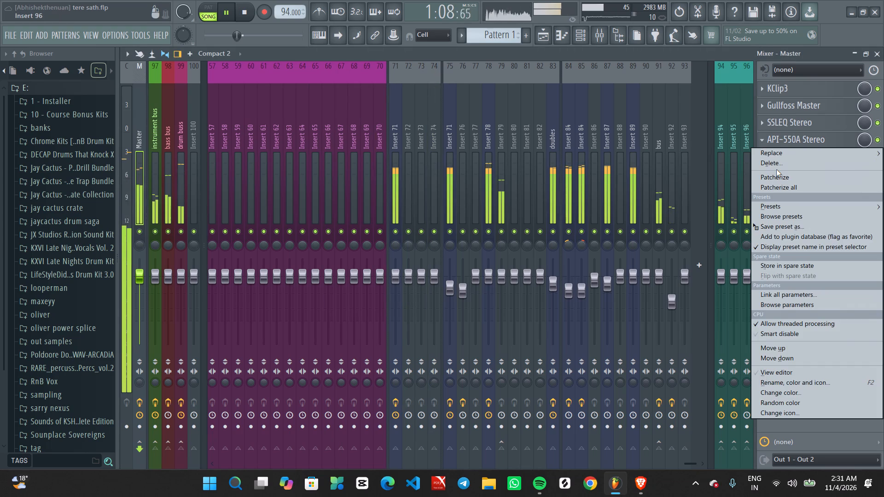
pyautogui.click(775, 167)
# Load API-2500 Stereo in slot 4 of the Master track and reposition its window lower.
pyautogui.click(787, 136)
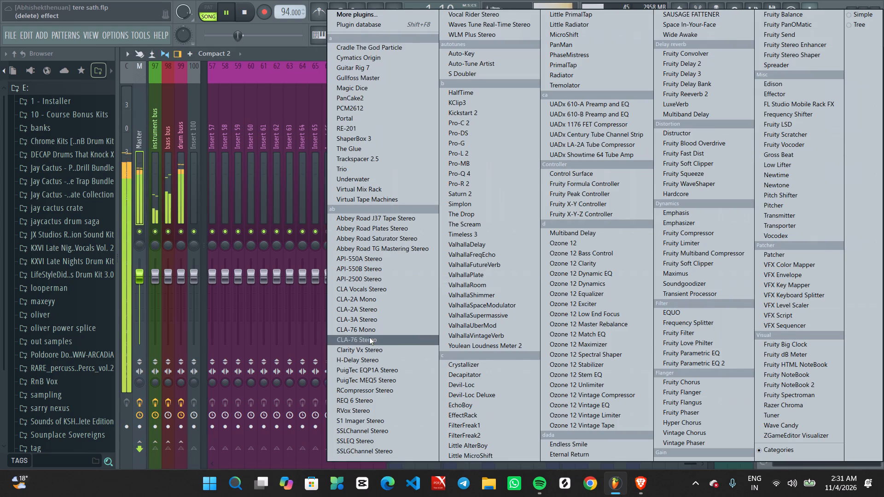
pyautogui.click(359, 278)
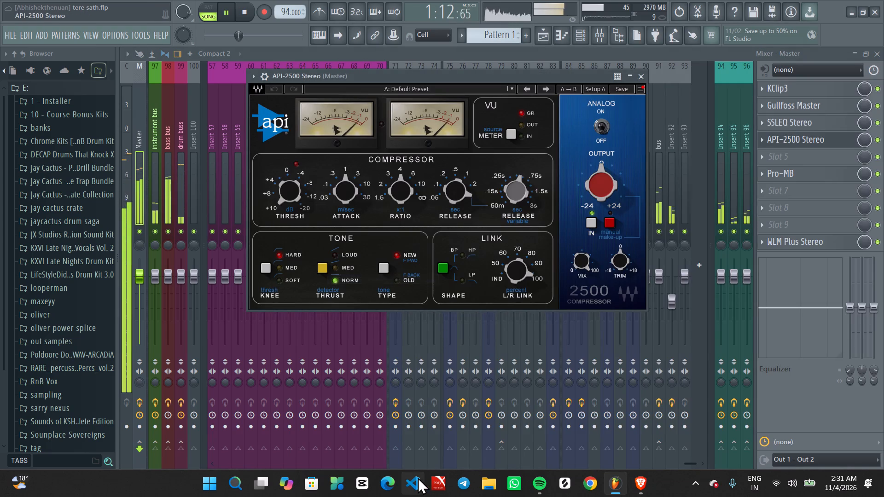
pyautogui.moveTo(378, 81); pyautogui.dragTo(379, 153)
# In API-2500 Stereo, set the threshold to about 8.34 dB, adjust the attack time, and use a 4:1 ratio.
pyautogui.scroll(3, 297, 261)
pyautogui.scroll(-2, 297, 261)
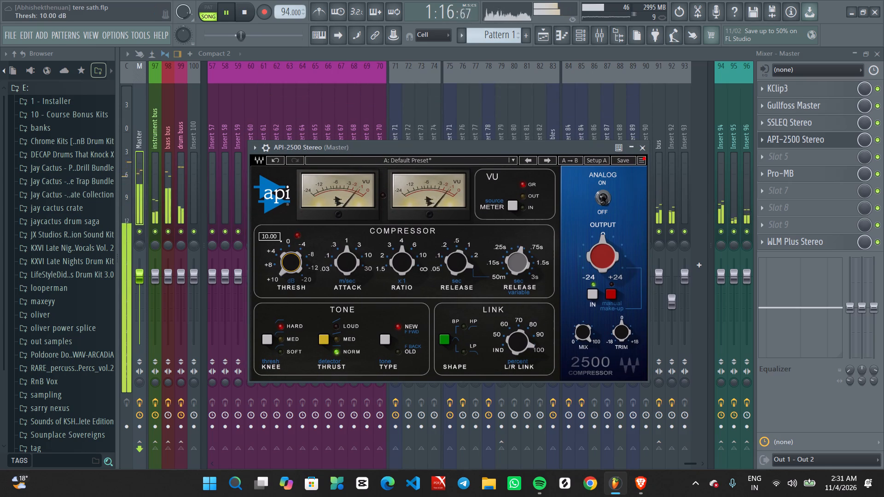
pyautogui.scroll(-4, 297, 261)
pyautogui.scroll(8, 297, 261)
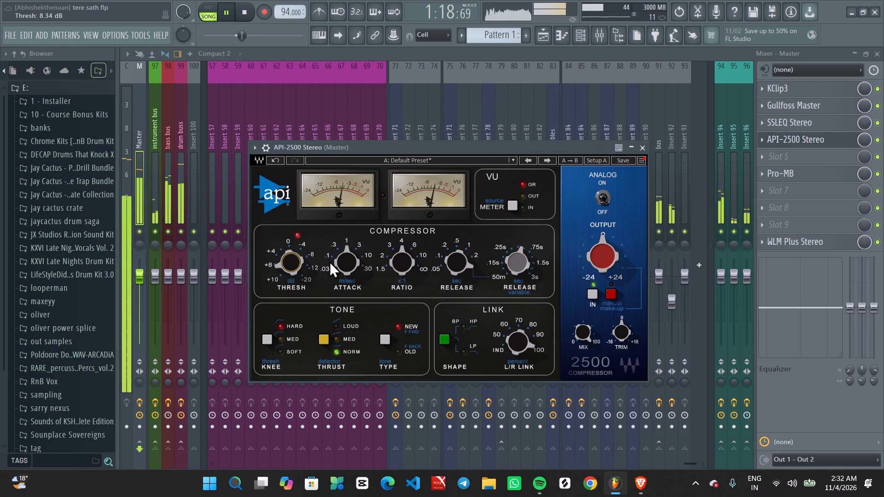
pyautogui.scroll(-3, 343, 261)
pyautogui.scroll(2, 344, 262)
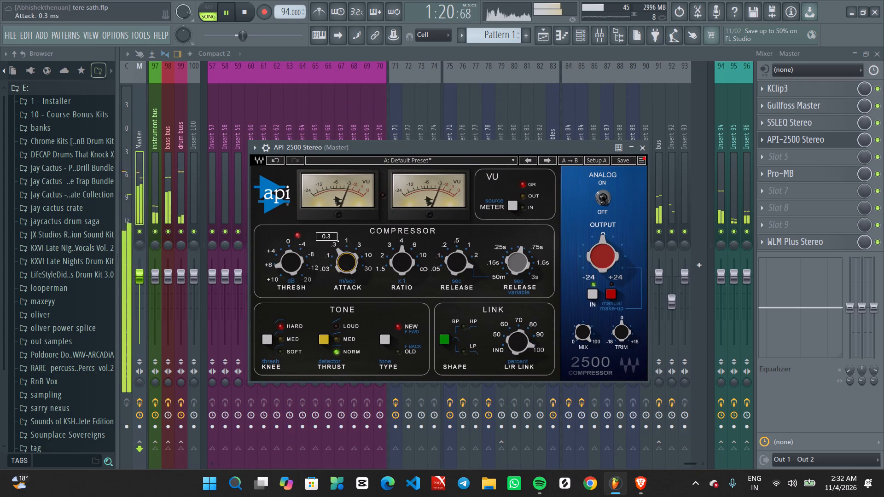
pyautogui.scroll(3, 344, 262)
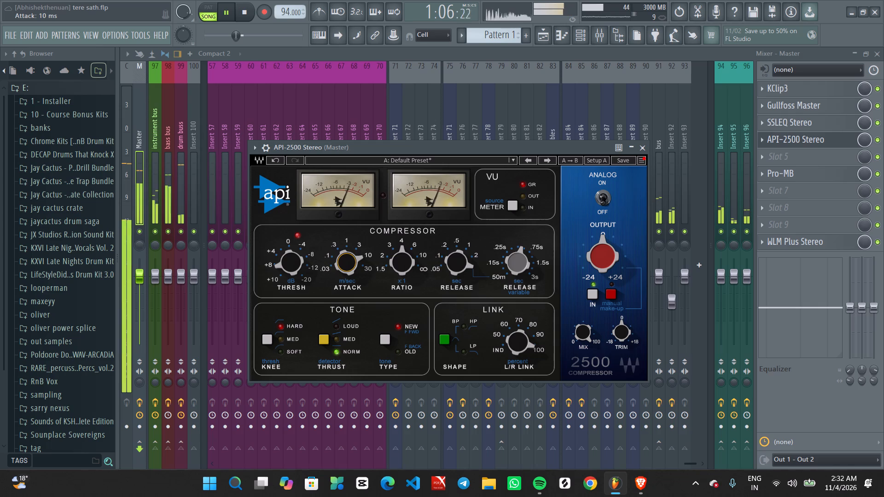
pyautogui.scroll(-1, 402, 261)
pyautogui.scroll(1, 403, 261)
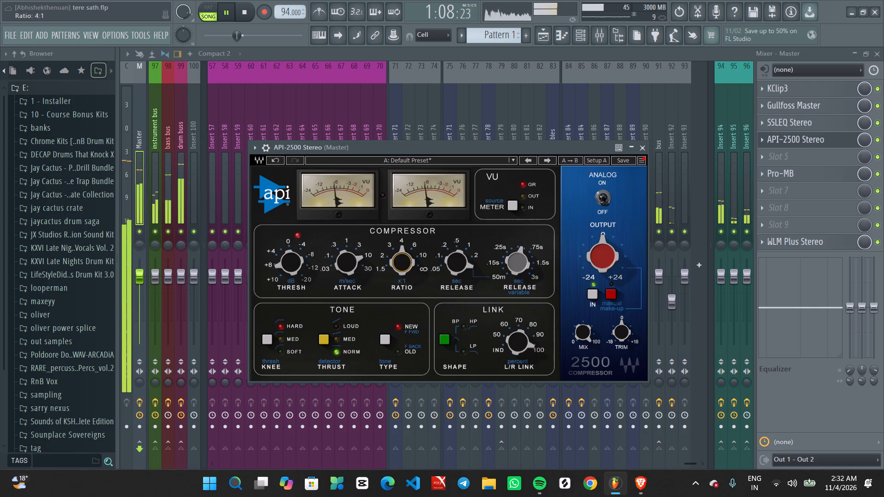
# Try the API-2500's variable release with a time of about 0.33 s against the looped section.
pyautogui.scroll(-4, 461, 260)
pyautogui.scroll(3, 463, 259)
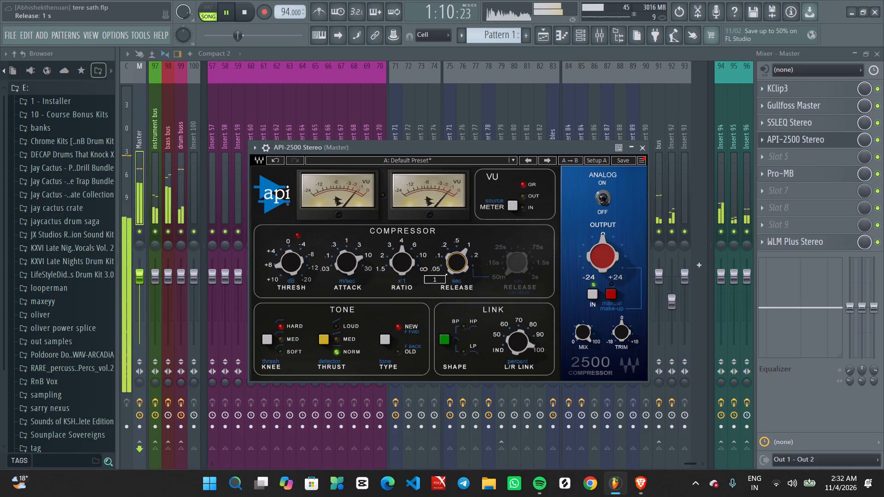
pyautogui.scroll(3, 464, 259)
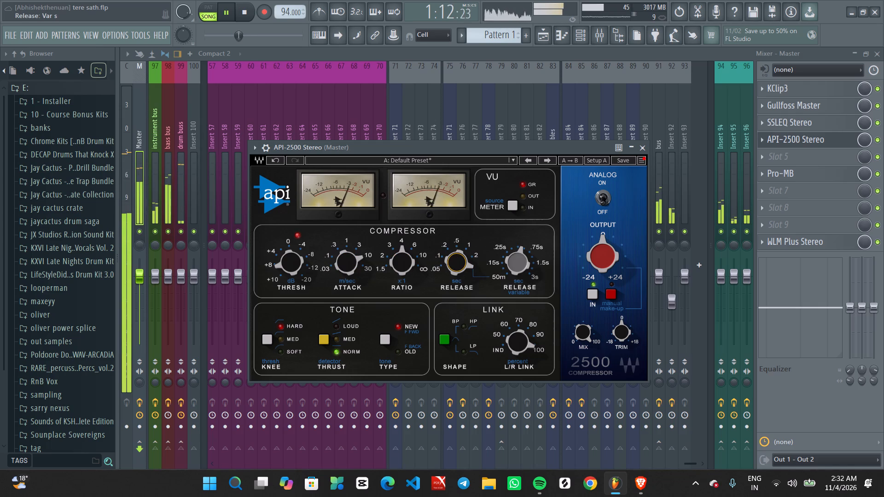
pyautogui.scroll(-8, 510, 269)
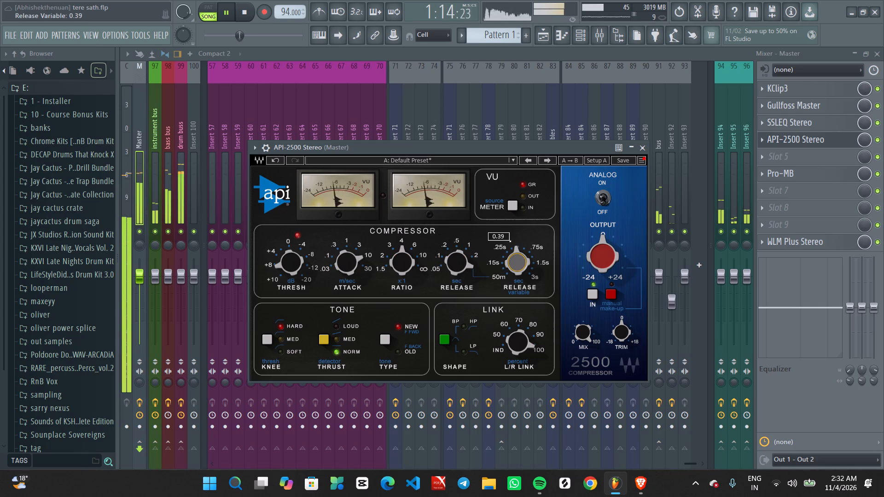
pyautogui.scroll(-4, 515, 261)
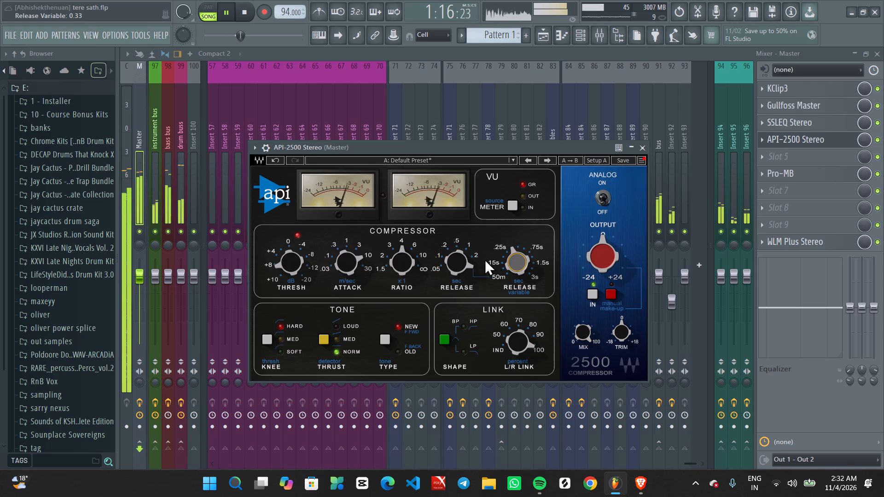
# Audition shorter fixed release times on the API-2500 and set the release to 0.2 s.
pyautogui.scroll(-3, 465, 262)
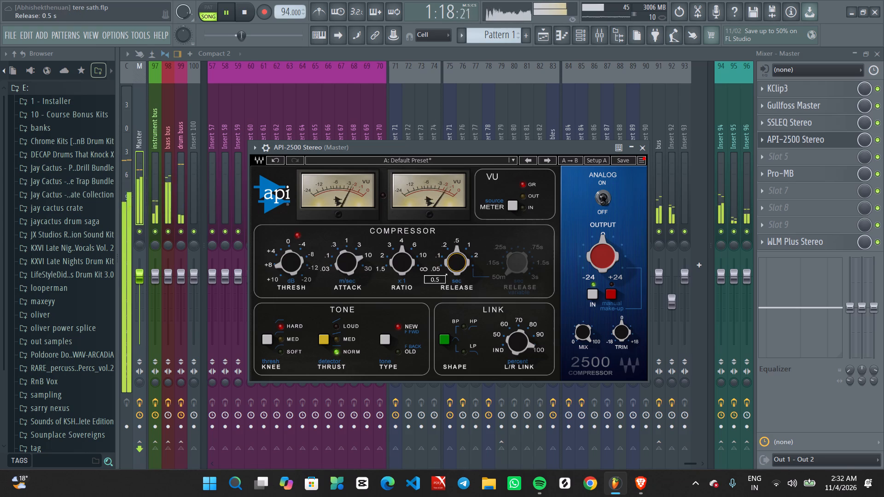
pyautogui.scroll(-6, 465, 262)
pyautogui.scroll(2, 465, 263)
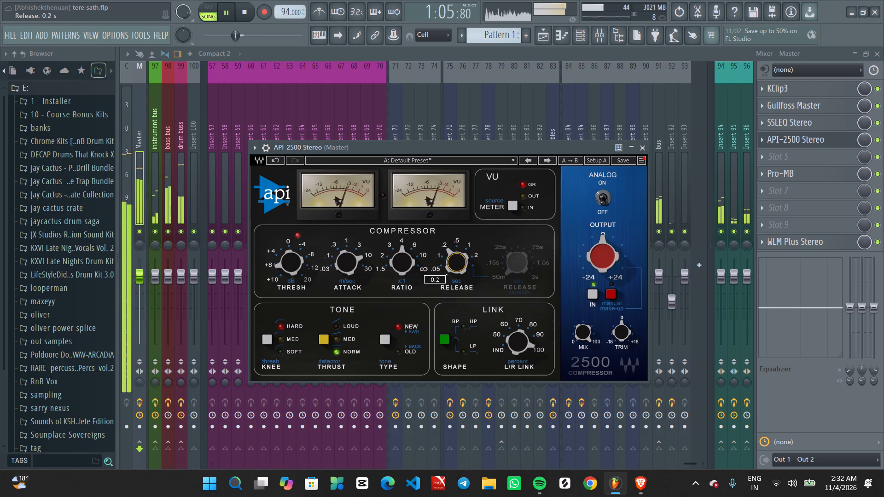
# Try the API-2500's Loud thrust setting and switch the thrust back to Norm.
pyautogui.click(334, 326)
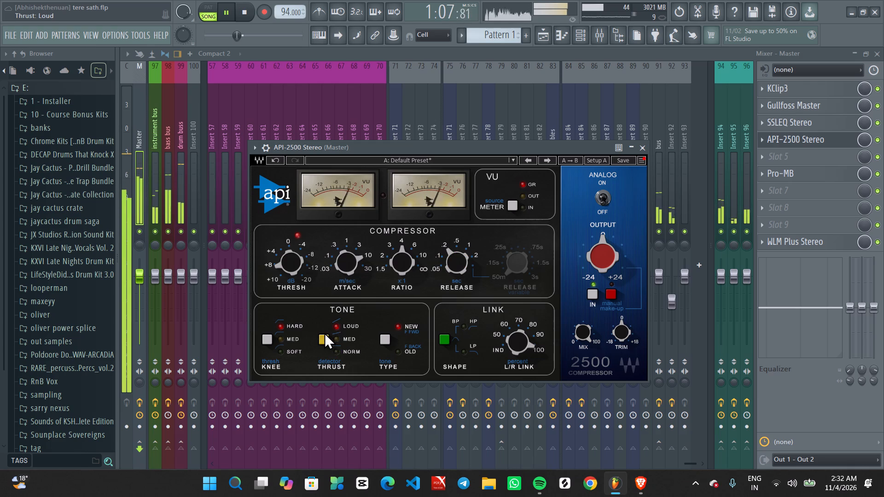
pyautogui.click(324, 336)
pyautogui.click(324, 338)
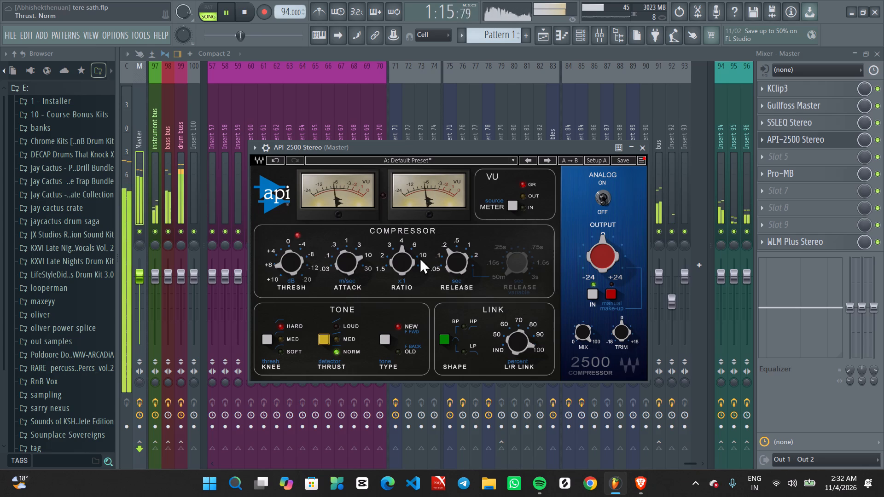
# Adjust the API-2500's ratio, audition thresholds down to about -5.32 dB, and set the threshold to about 8.98 dB.
pyautogui.scroll(-1, 404, 260)
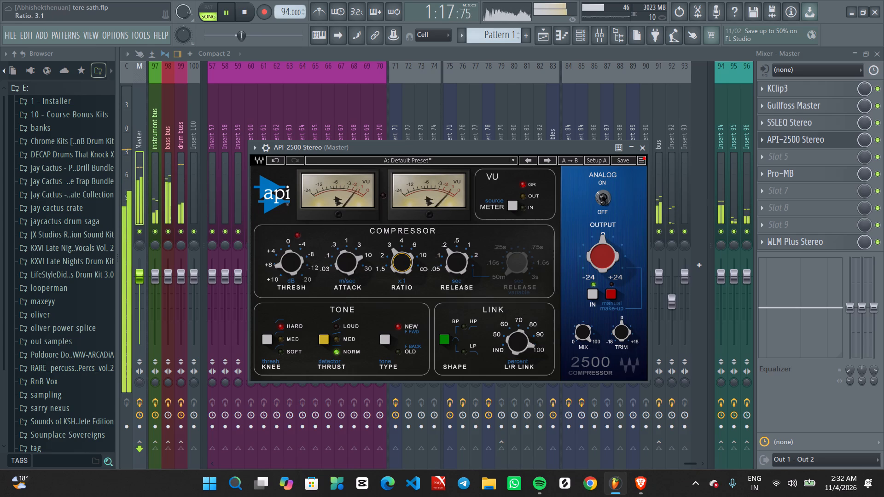
pyautogui.scroll(-1, 455, 263)
pyautogui.scroll(3, 294, 263)
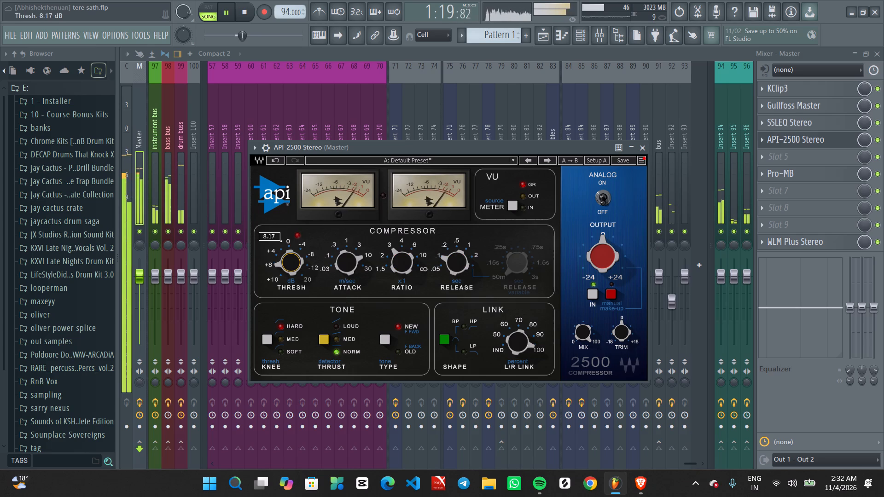
pyautogui.scroll(16, 294, 263)
pyautogui.scroll(7, 294, 263)
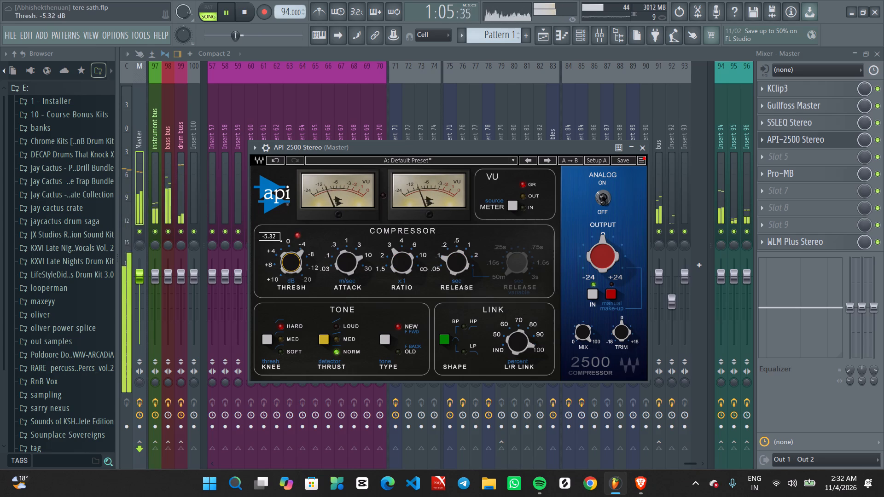
pyautogui.scroll(-11, 295, 263)
pyautogui.scroll(1, 295, 263)
pyautogui.scroll(-13, 295, 263)
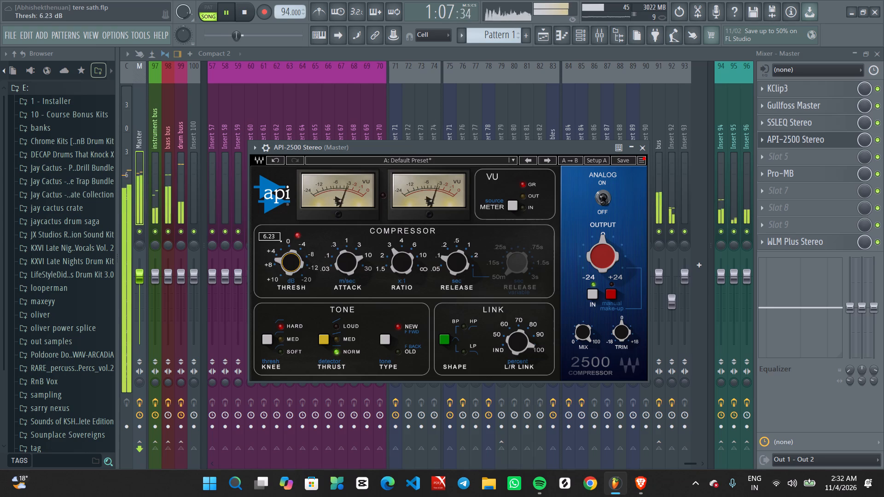
pyautogui.scroll(-11, 298, 263)
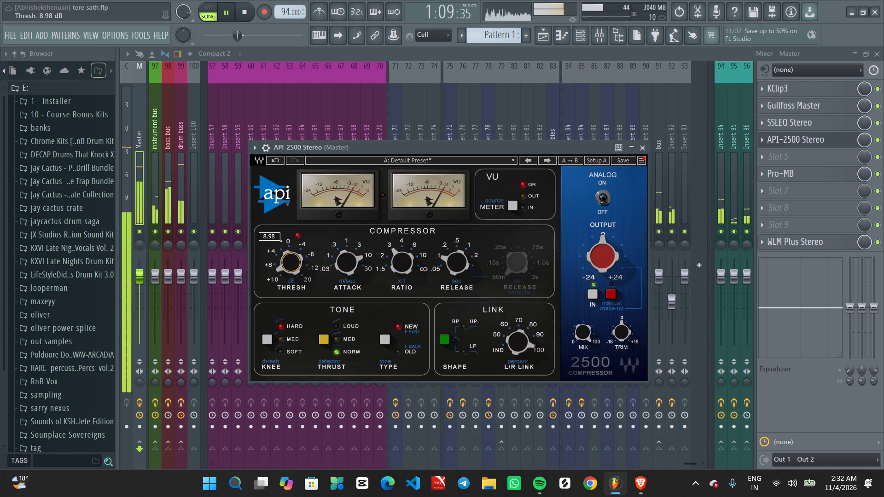
# Raise the API-2500's threshold gradually to about 9.63 dB against the looped section.
pyautogui.scroll(-2, 297, 263)
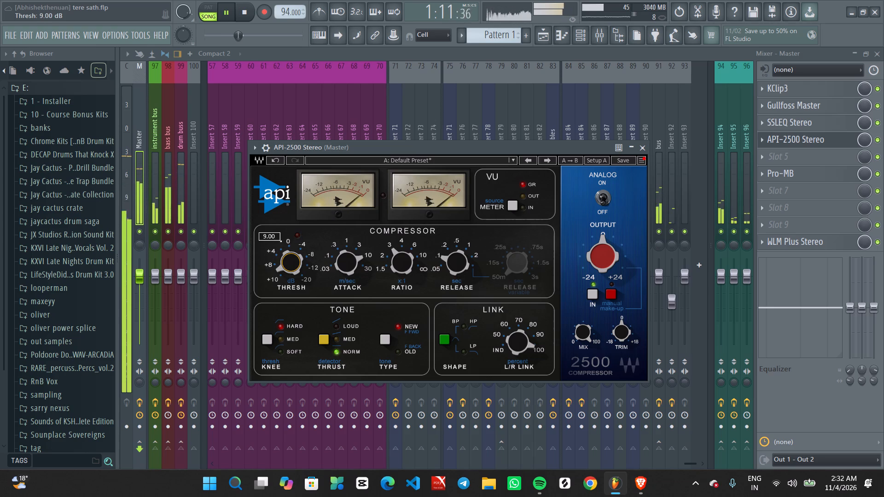
pyautogui.scroll(-1, 296, 264)
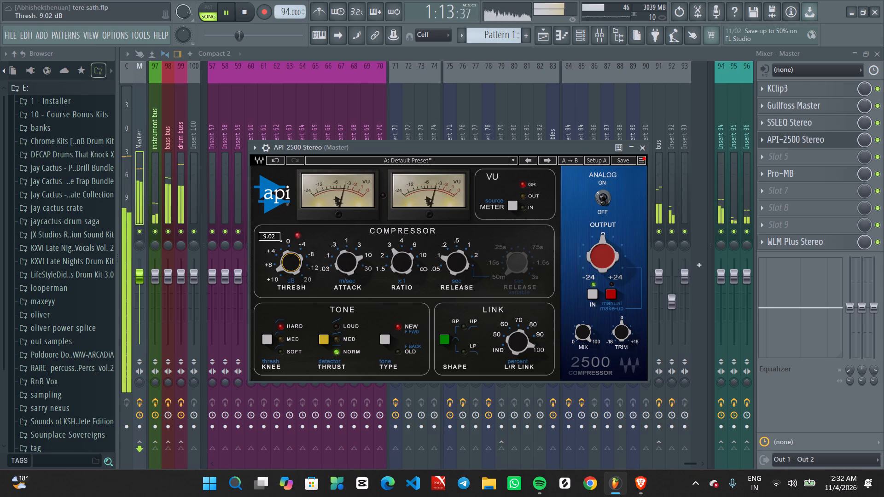
pyautogui.scroll(-5, 296, 264)
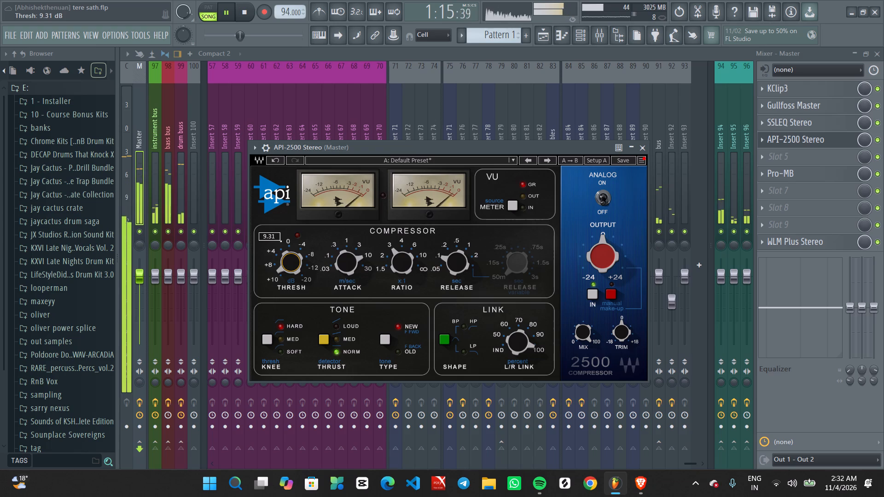
pyautogui.scroll(-2, 296, 264)
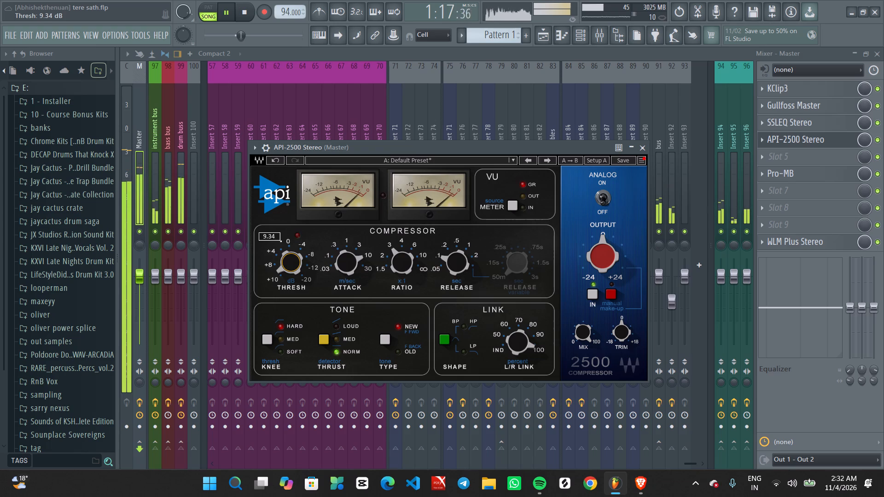
pyautogui.scroll(-2, 296, 264)
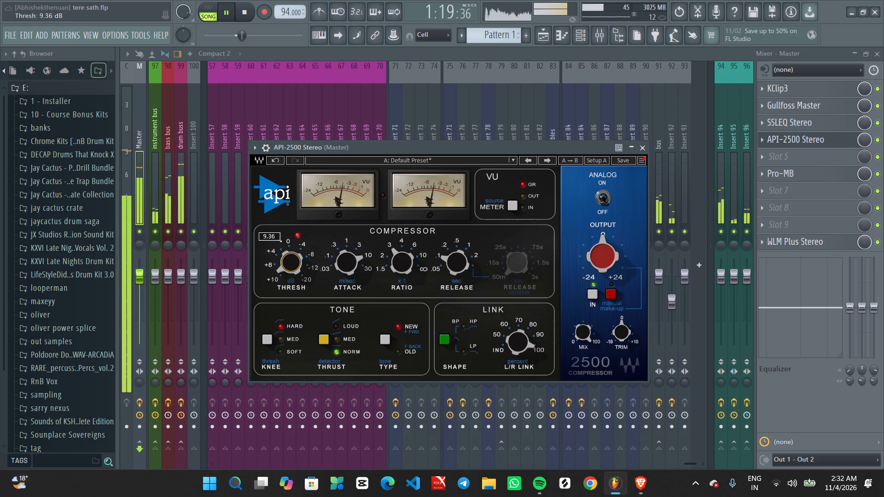
pyautogui.scroll(-4, 296, 264)
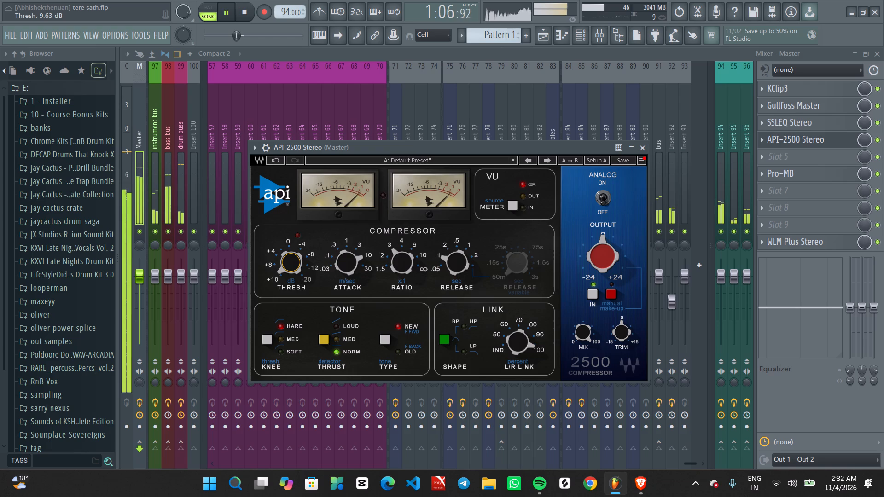
# Audition the API-2500's release at 0.05 s, set the attack to 30 ms, and readjust the release.
pyautogui.scroll(-1, 408, 264)
pyautogui.scroll(1, 409, 264)
pyautogui.scroll(-4, 447, 259)
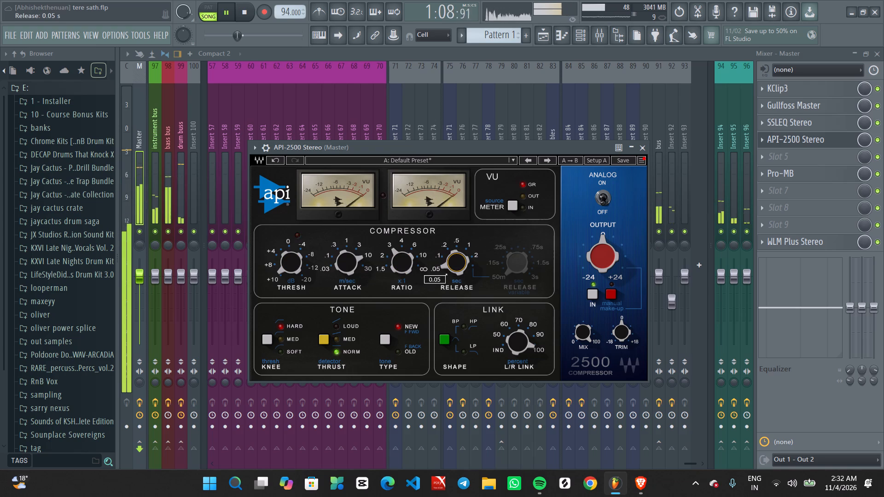
pyautogui.scroll(-4, 448, 259)
pyautogui.scroll(6, 360, 258)
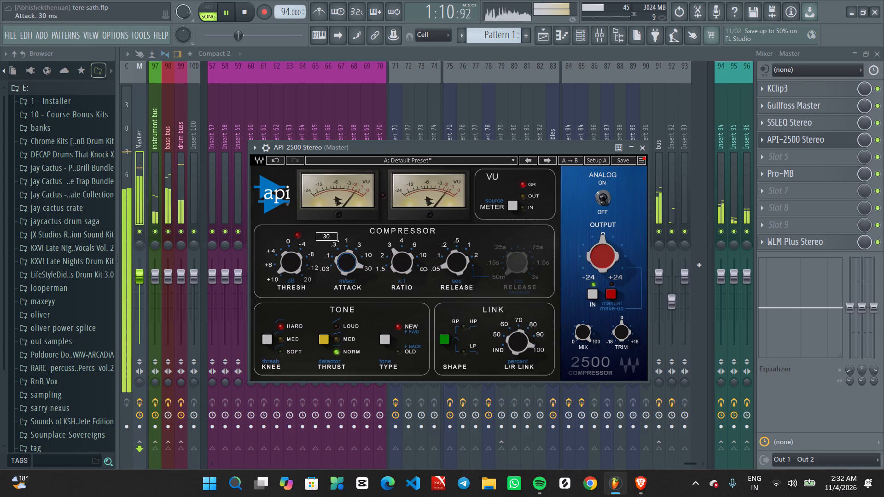
pyautogui.scroll(1, 450, 265)
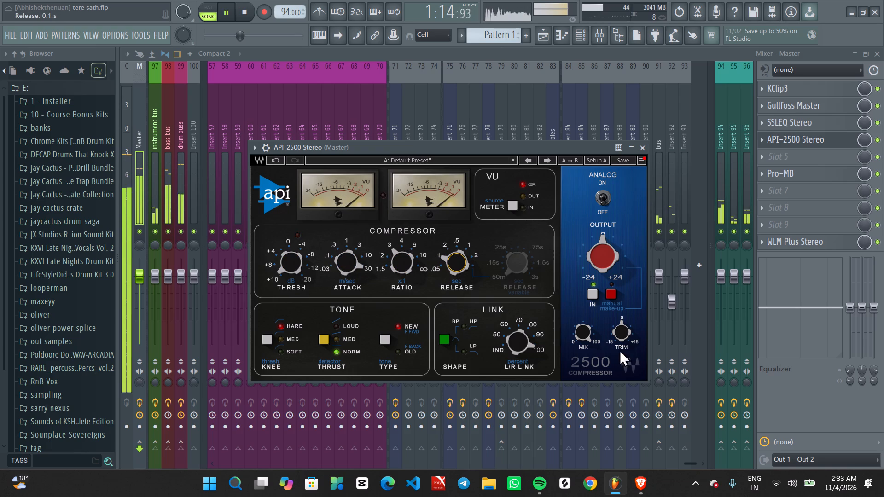
# Raise the API-2500's output to about 0.2 dB and close the compressor.
pyautogui.scroll(2, 601, 258)
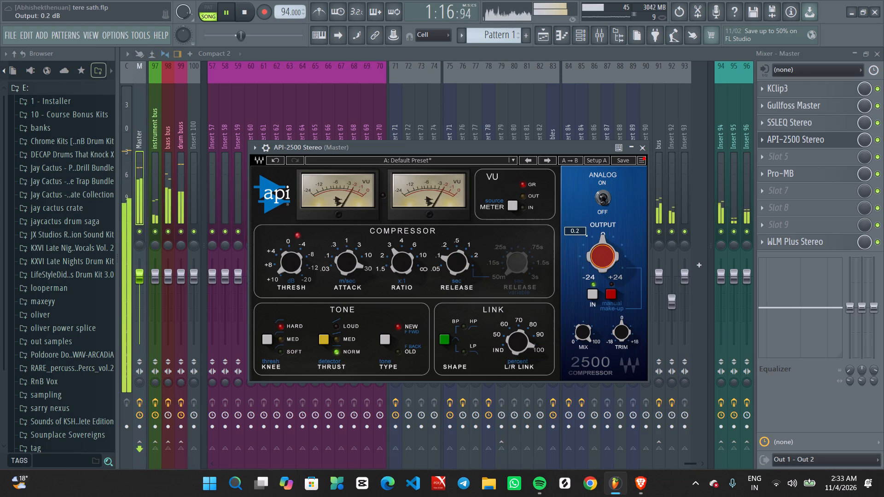
pyautogui.scroll(2, 601, 258)
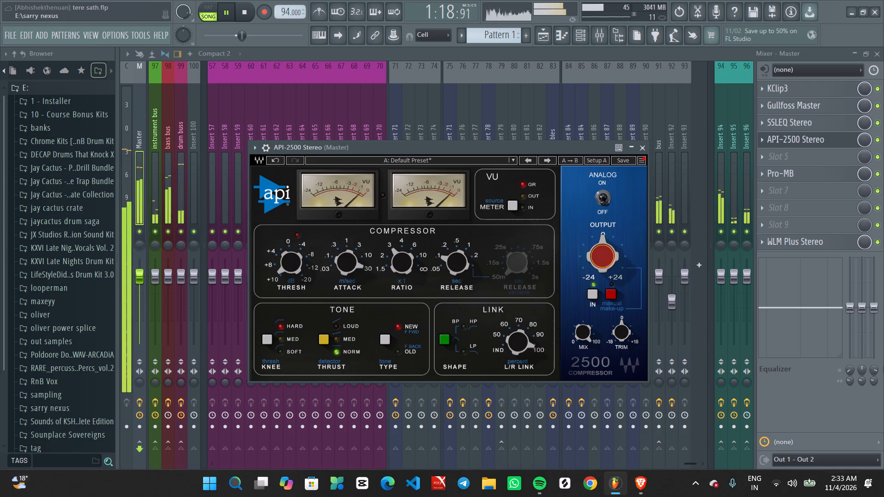
pyautogui.click(647, 151)
# Set Pro-MB's low band to a range of about -2.6 dB, keeping its level near 0 dB after trying +0.73 dB.
pyautogui.click(787, 177)
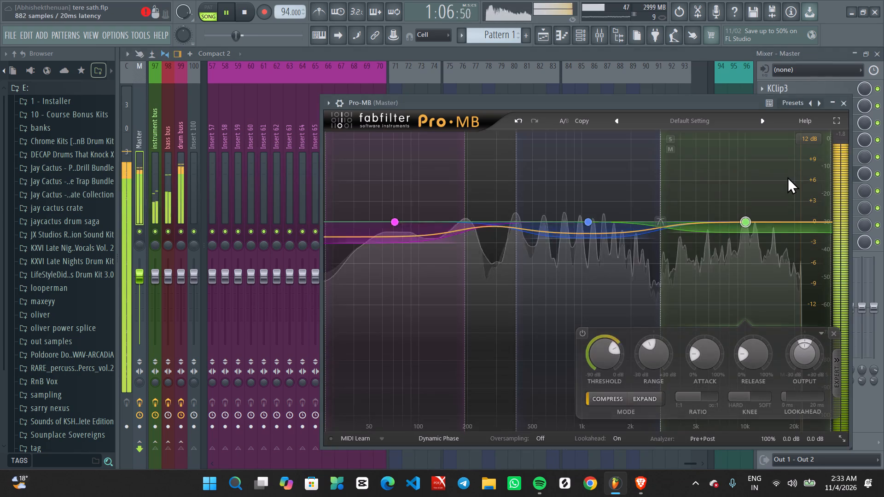
pyautogui.moveTo(406, 246); pyautogui.dragTo(405, 239)
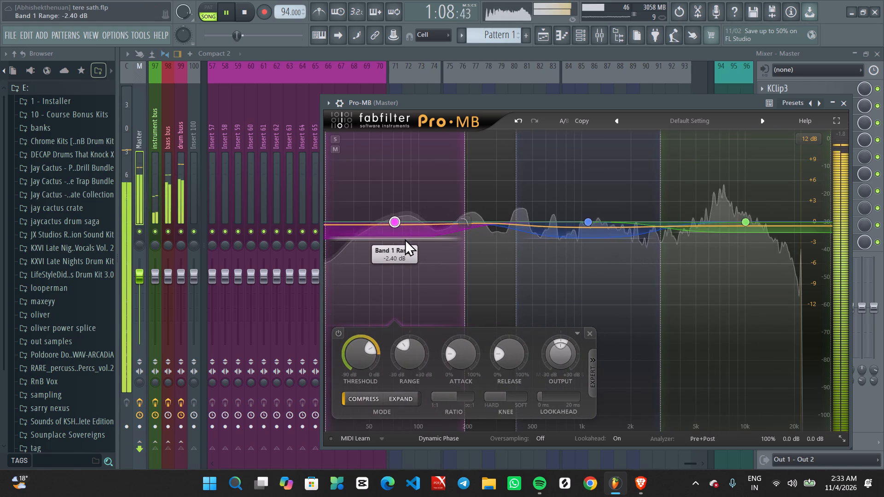
pyautogui.moveTo(405, 239); pyautogui.dragTo(404, 238)
pyautogui.moveTo(397, 225); pyautogui.dragTo(398, 220)
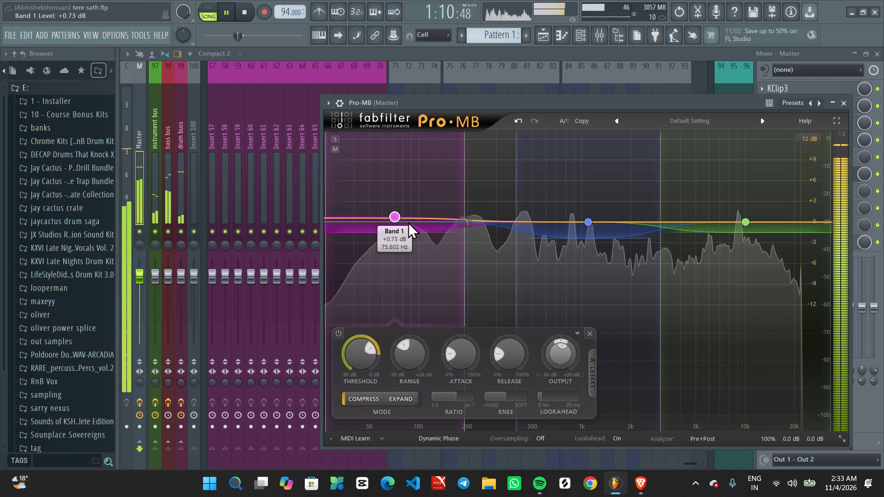
pyautogui.click(419, 232)
pyautogui.moveTo(396, 215); pyautogui.dragTo(396, 221)
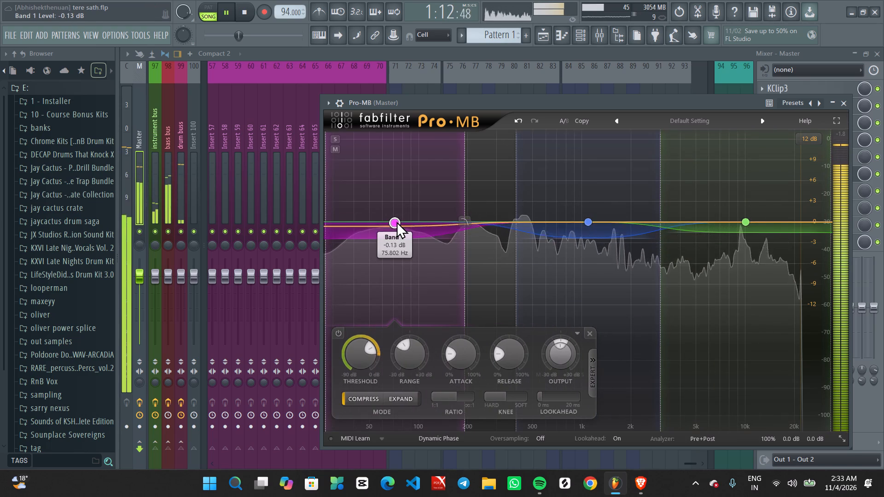
pyautogui.moveTo(396, 221); pyautogui.dragTo(397, 220)
pyautogui.click(428, 234)
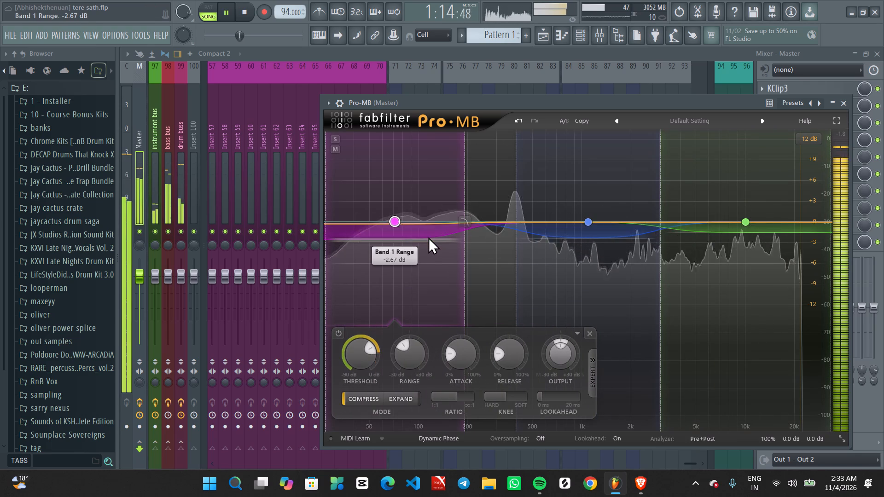
# Set the range of Pro-MB's high band to about -2.07 dB and close the plugin.
pyautogui.click(582, 237)
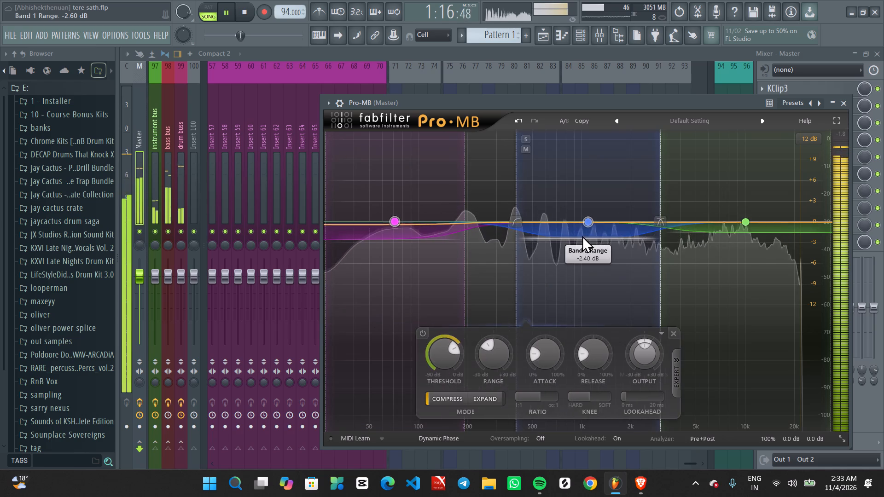
pyautogui.click(727, 229)
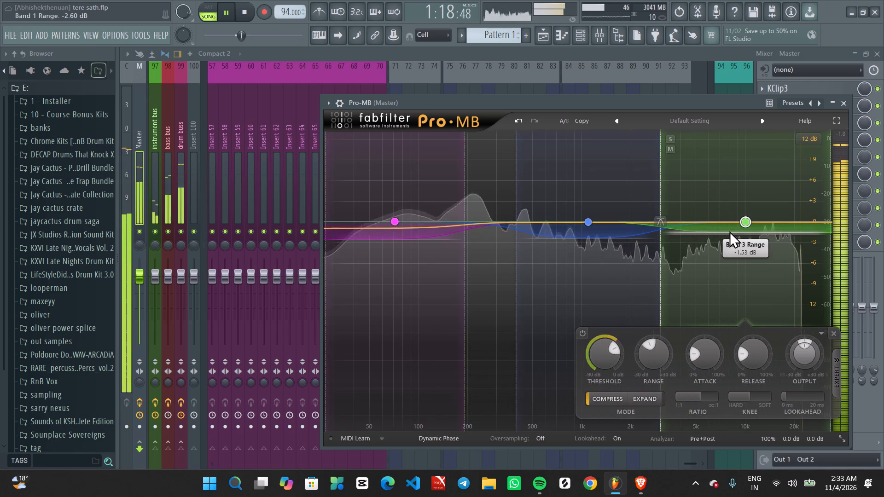
pyautogui.click(729, 231)
pyautogui.click(841, 100)
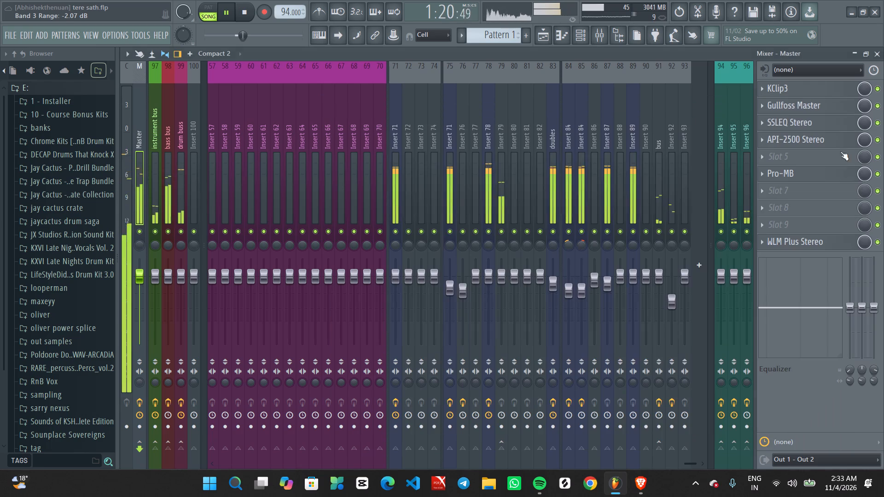
# Move Pro-MB up into slot 5 of the master chain.
pyautogui.scroll(1, 796, 171)
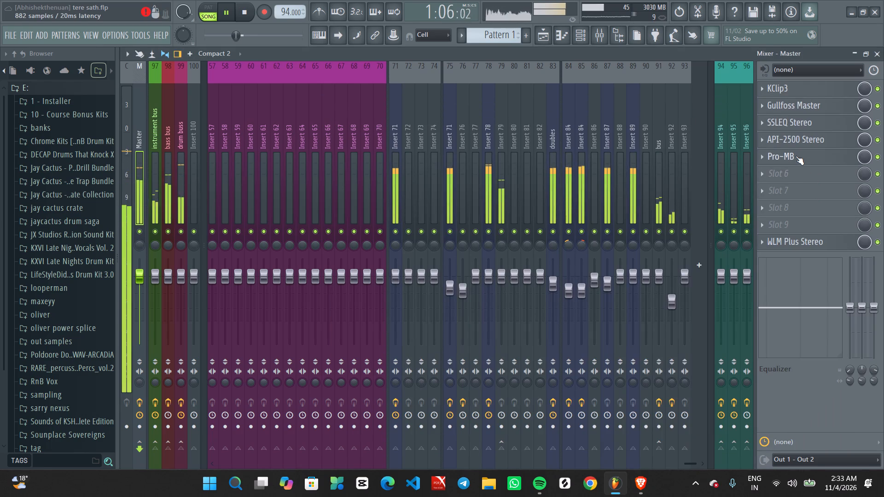
# Load Pro-Q 4 into slot 6 of the master chain.
pyautogui.click(796, 179)
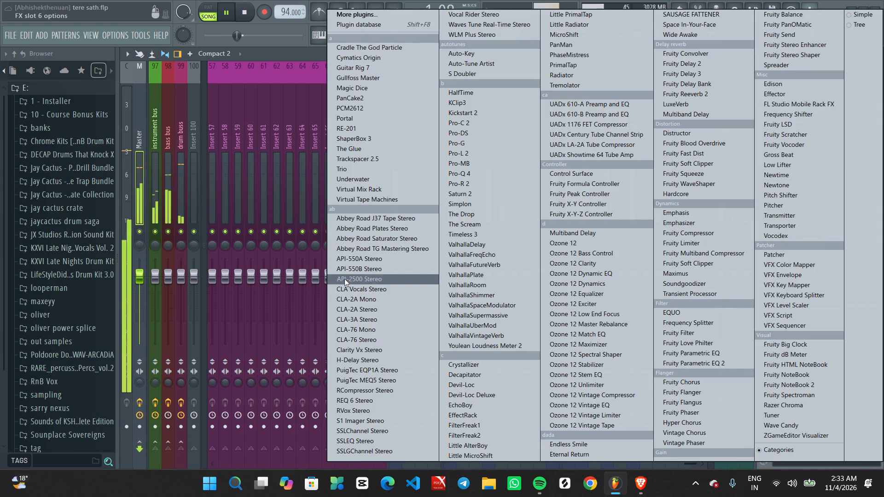
pyautogui.click(478, 172)
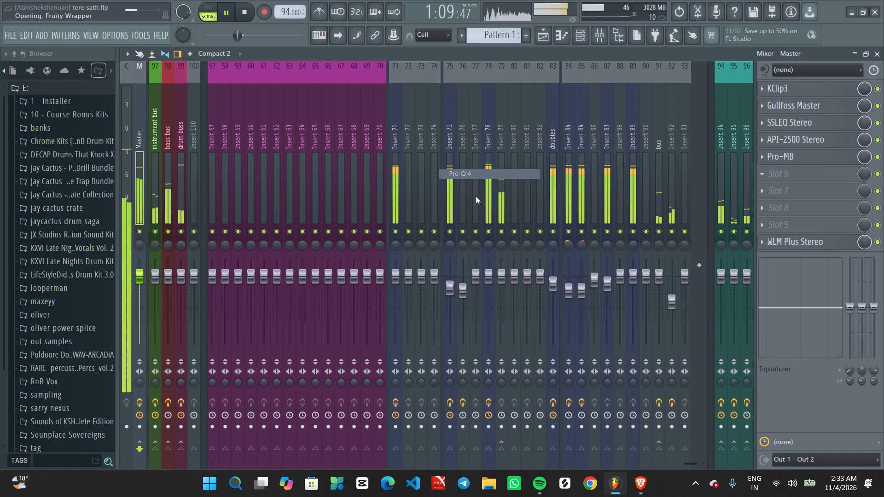
pyautogui.moveTo(481, 204); pyautogui.dragTo(383, 121)
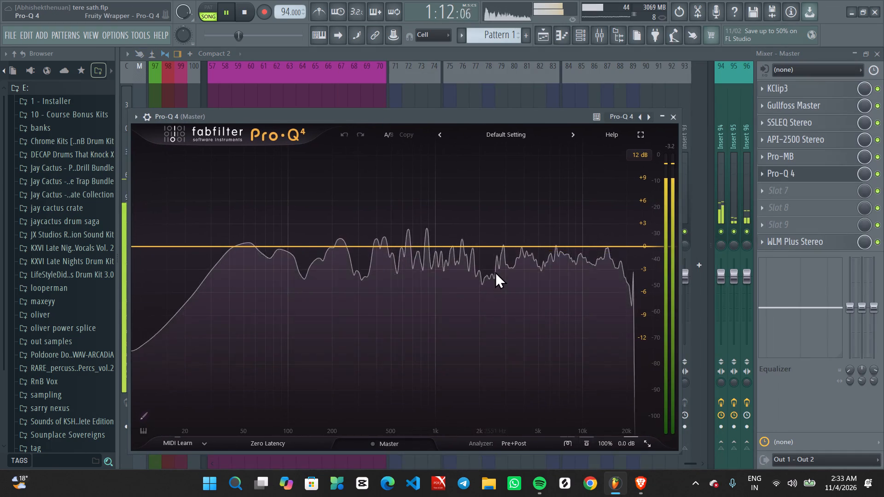
# Add a high shelf of about +1.93 dB at about 4336 Hz in Pro-Q 4 and close it.
pyautogui.moveTo(506, 247); pyautogui.dragTo(507, 238)
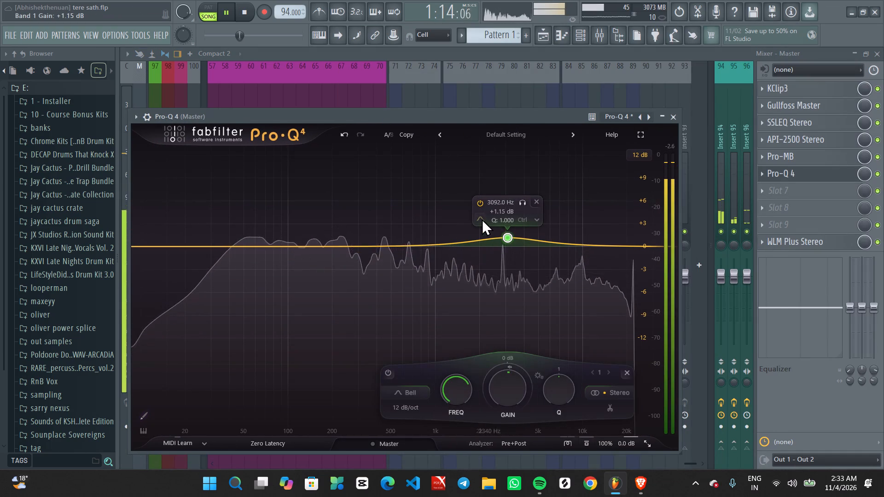
pyautogui.click(481, 218)
pyautogui.click(522, 227)
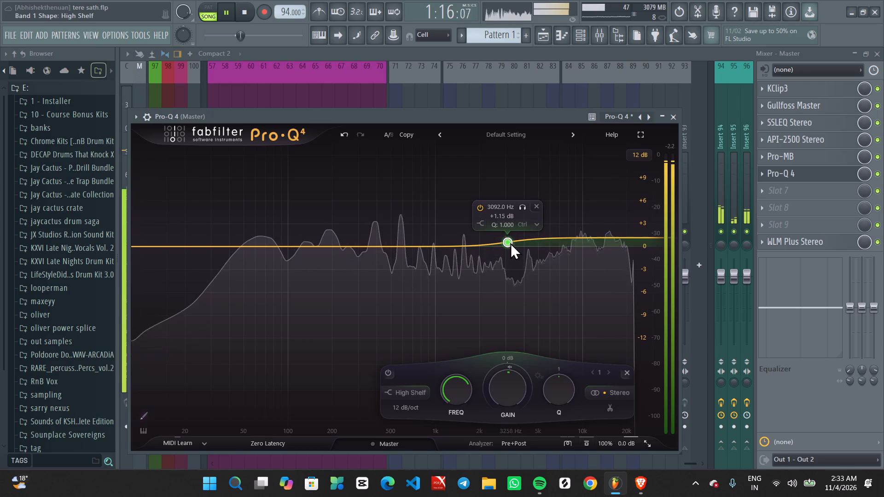
pyautogui.moveTo(509, 242); pyautogui.dragTo(472, 232)
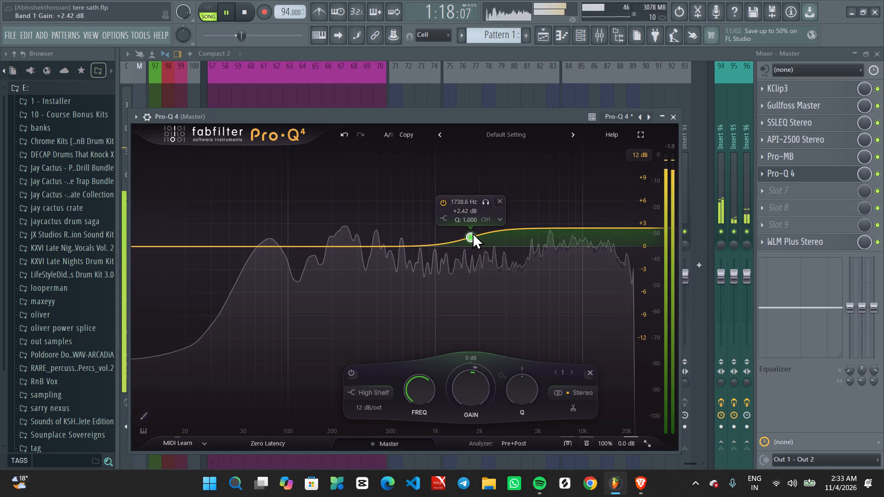
pyautogui.moveTo(472, 233); pyautogui.dragTo(477, 244)
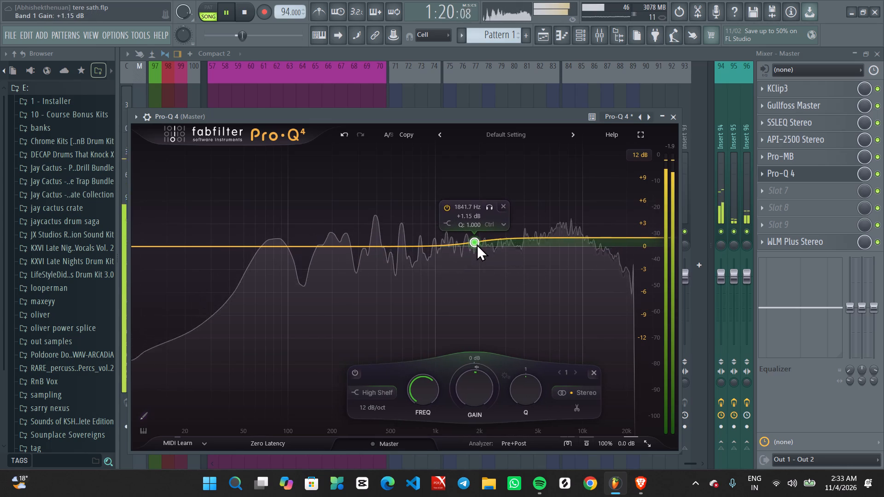
pyautogui.moveTo(477, 244); pyautogui.dragTo(530, 236)
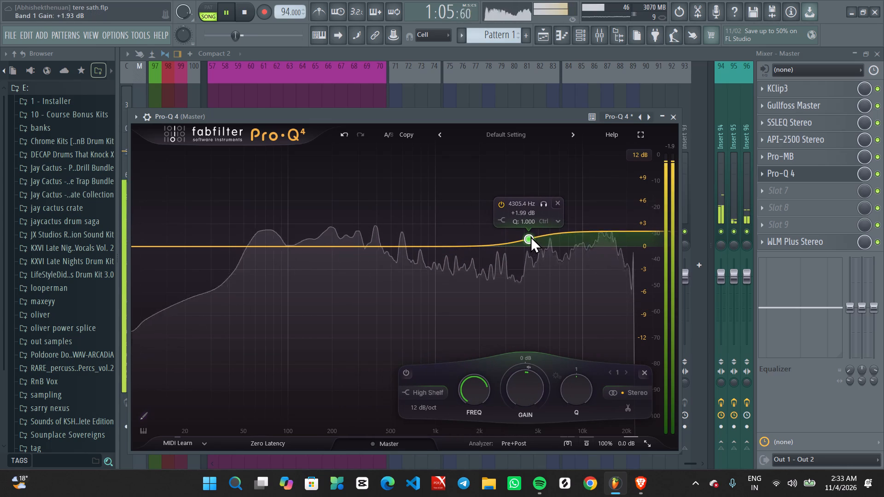
pyautogui.moveTo(530, 236); pyautogui.dragTo(531, 237)
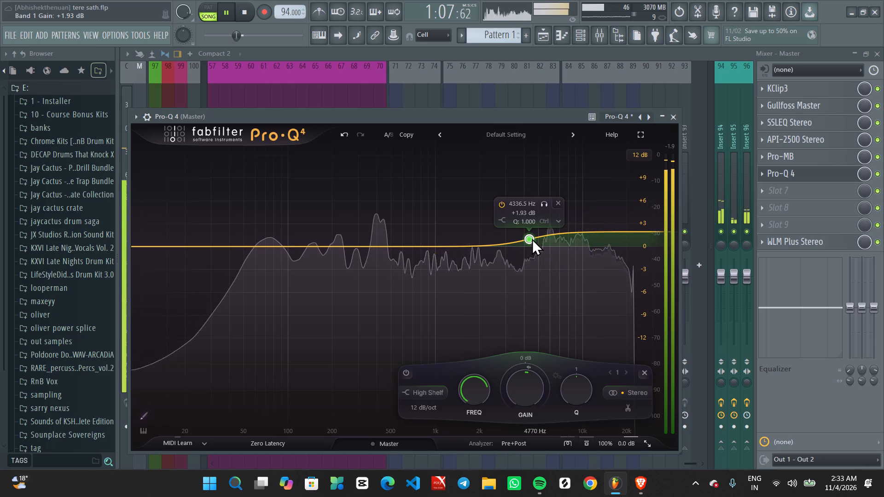
pyautogui.click(673, 119)
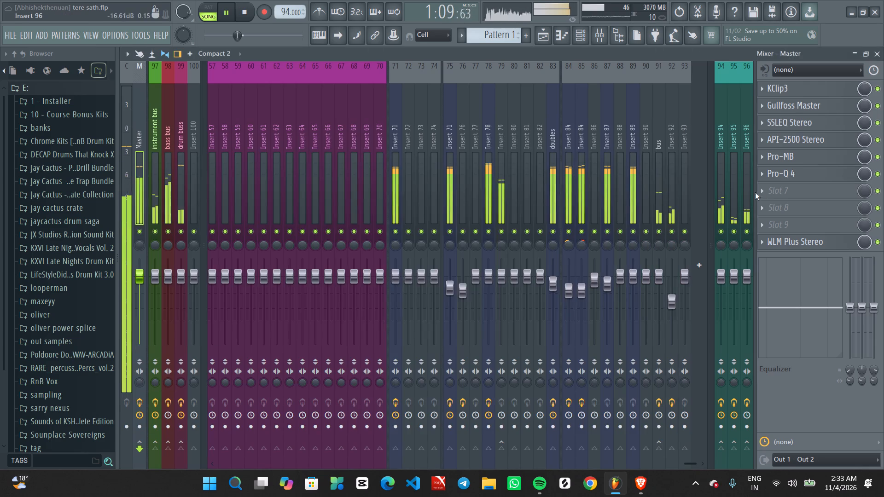
# Load Pro-DS into slot 7 of the master chain and set its threshold to about -33.35 dB.
pyautogui.click(763, 192)
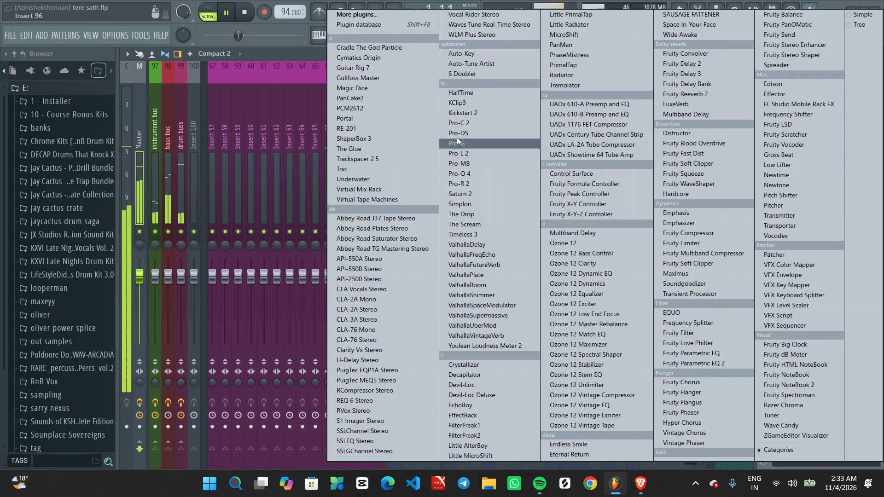
pyautogui.click(467, 132)
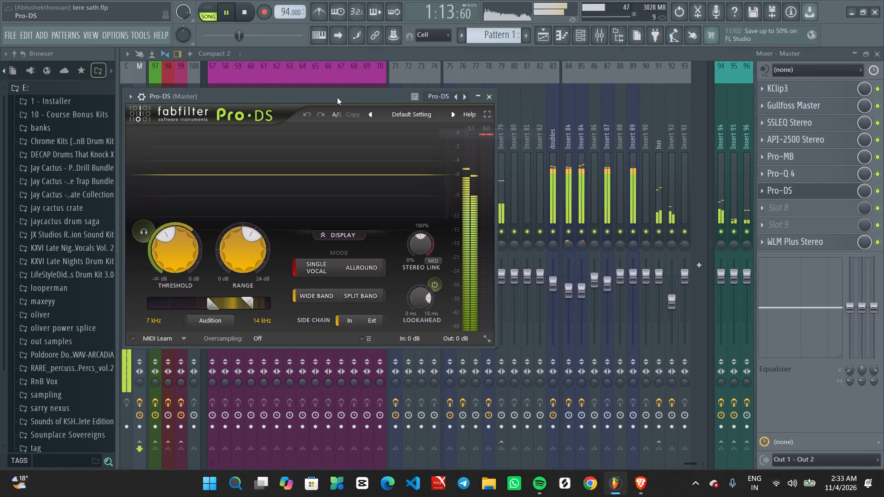
pyautogui.moveTo(337, 97); pyautogui.dragTo(419, 92)
pyautogui.scroll(-2, 269, 248)
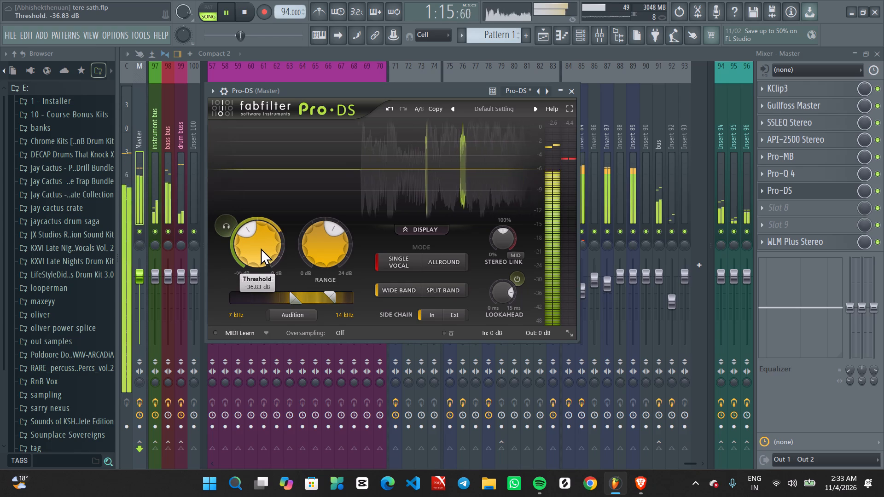
pyautogui.scroll(6, 259, 248)
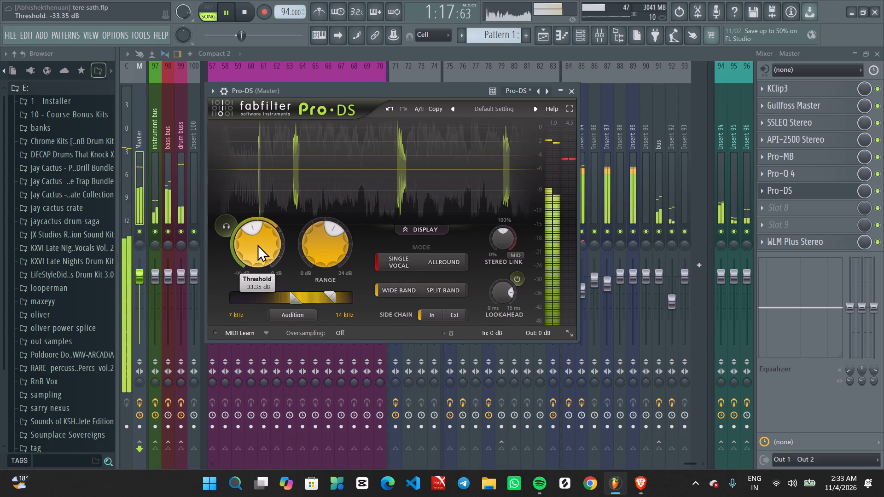
pyautogui.click(577, 93)
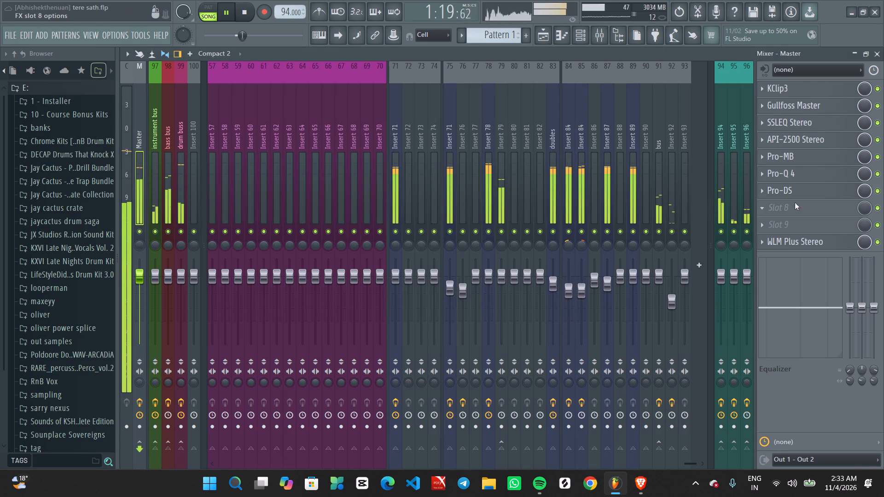
# Load Pro-L 2 into slot 8 of the master chain and set its output level to -0.19 dBTP.
pyautogui.click(795, 202)
pyautogui.click(459, 154)
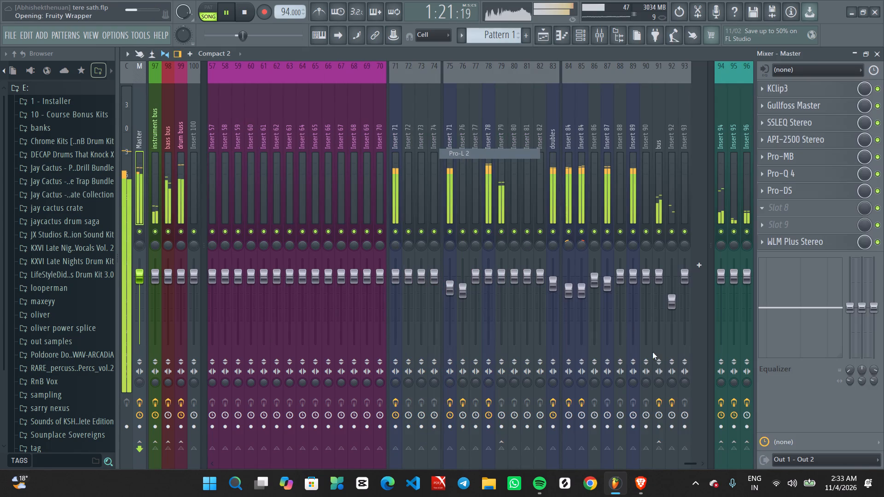
pyautogui.doubleClick(632, 392)
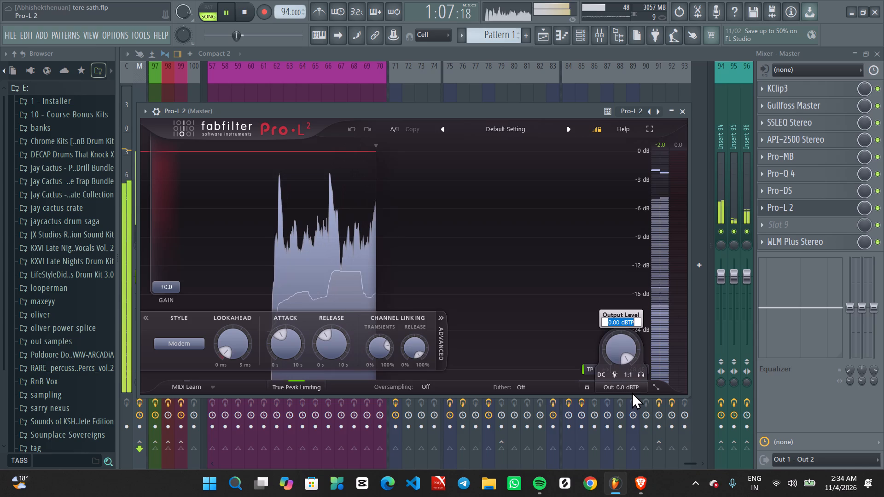
pyautogui.press('BackSpace')
pyautogui.write('0.197')
pyautogui.press('Return')
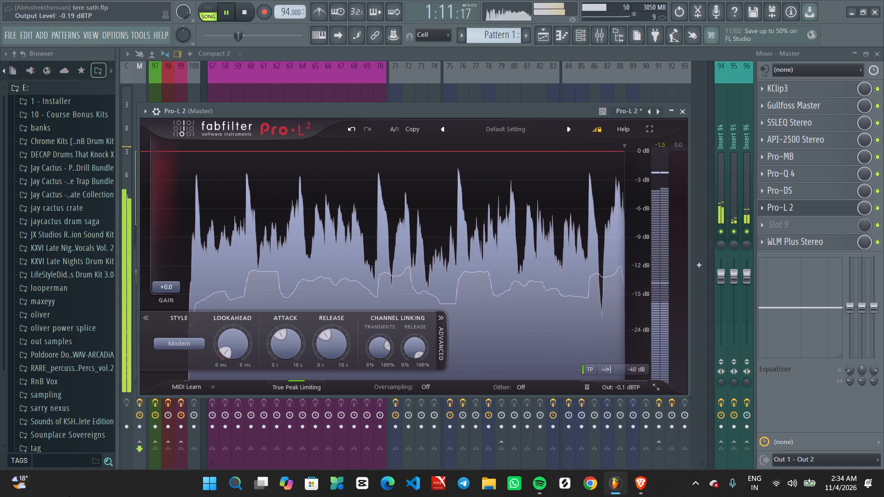
# Turn off True Peak Limiting in Pro-L 2 and set the limiting style to Allround.
pyautogui.click(283, 385)
pyautogui.click(183, 343)
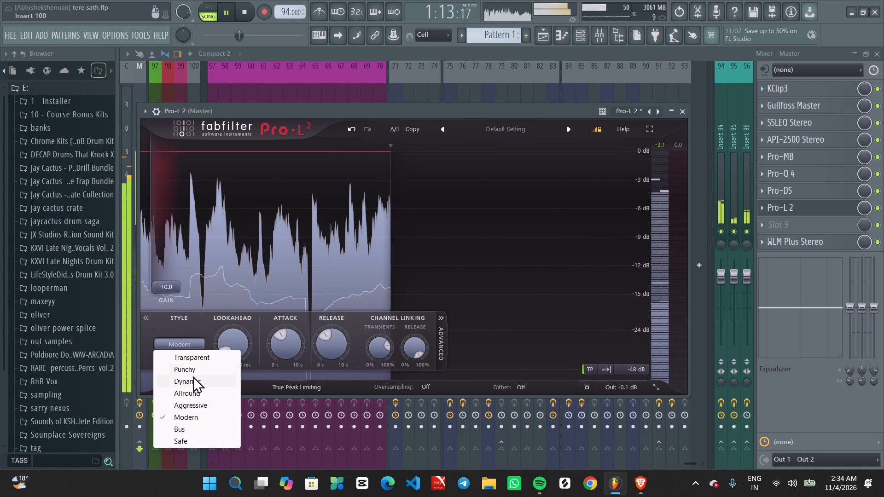
pyautogui.click(193, 393)
# Raise the Pro-L 2 attack well above 275 ms and lower the release to 0 ms.
pyautogui.scroll(2, 284, 346)
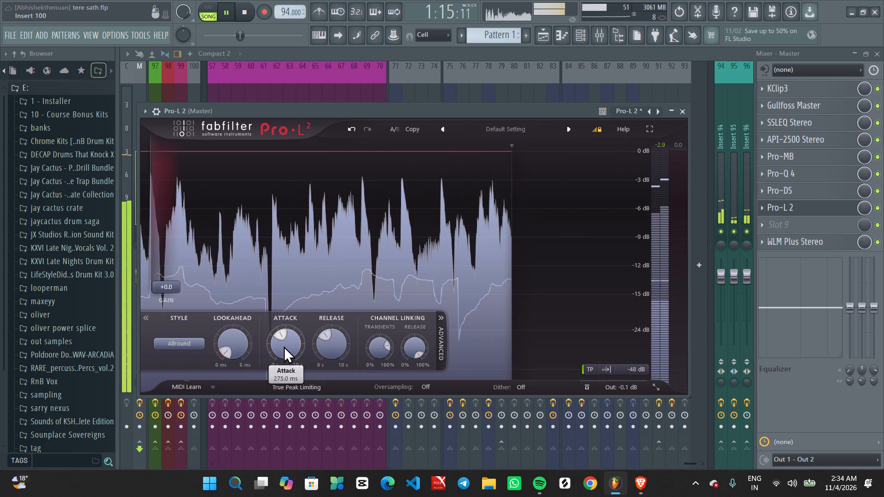
pyautogui.scroll(12, 284, 346)
pyautogui.scroll(-15, 342, 341)
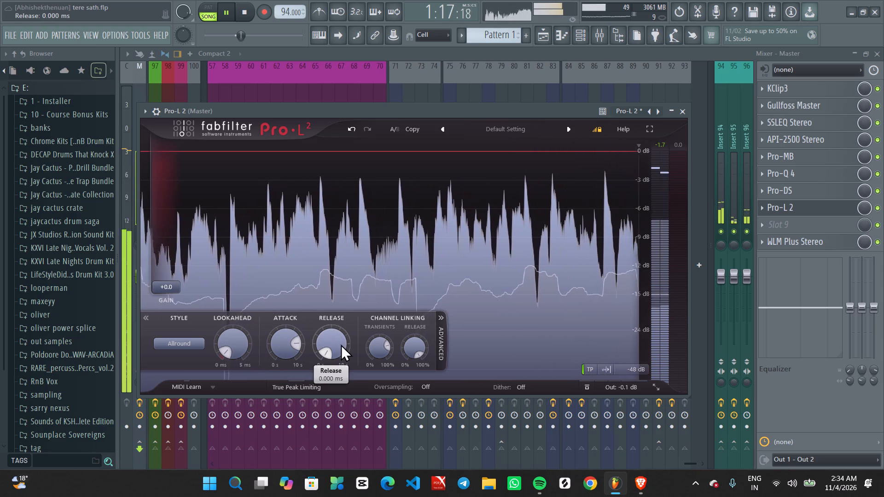
# Try different input gains in Pro-L 2, settle on about +2.4 dB and close the limiter.
pyautogui.moveTo(158, 285); pyautogui.dragTo(159, 270)
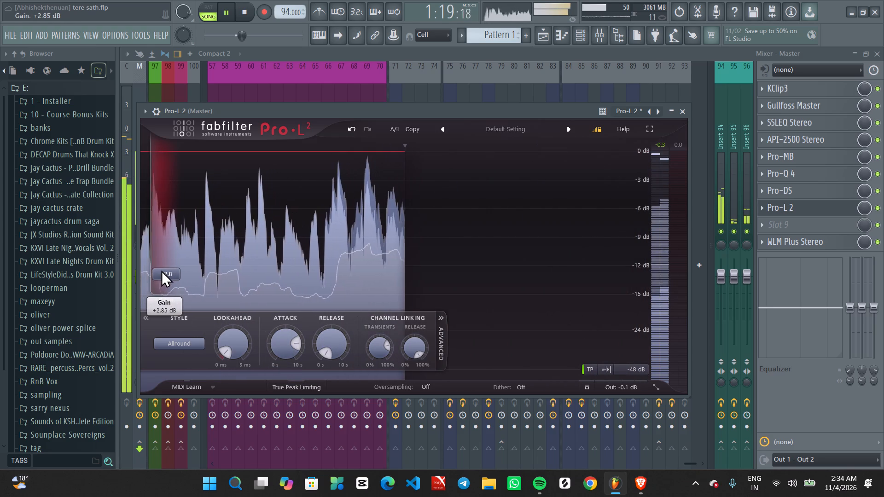
pyautogui.click(162, 271)
pyautogui.moveTo(166, 273); pyautogui.dragTo(173, 278)
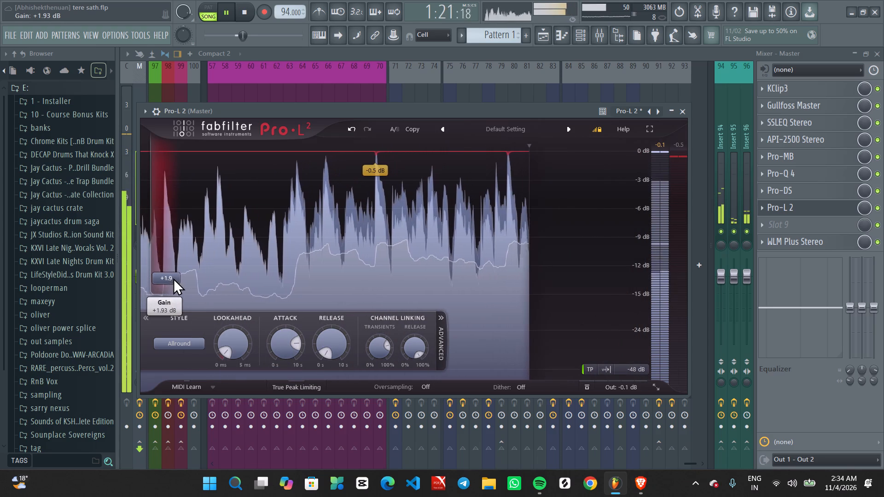
pyautogui.moveTo(173, 278); pyautogui.dragTo(174, 278)
pyautogui.moveTo(166, 277); pyautogui.dragTo(167, 242)
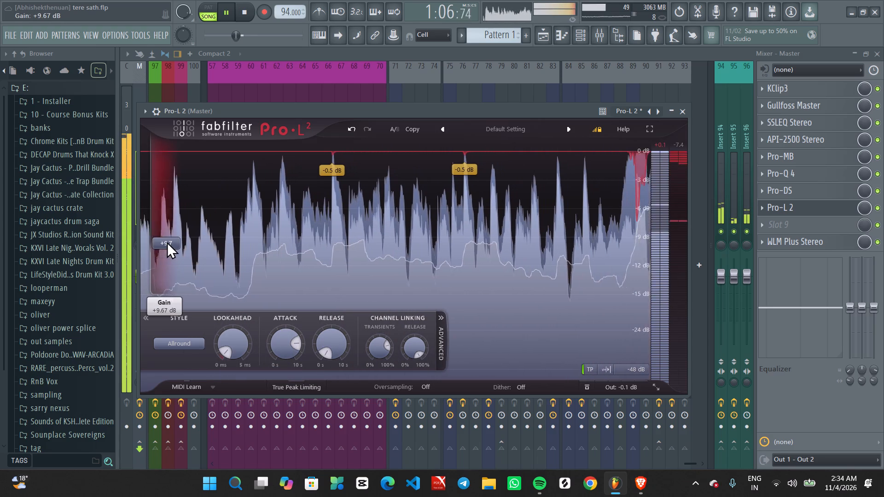
pyautogui.moveTo(167, 242); pyautogui.dragTo(169, 275)
pyautogui.click(169, 275)
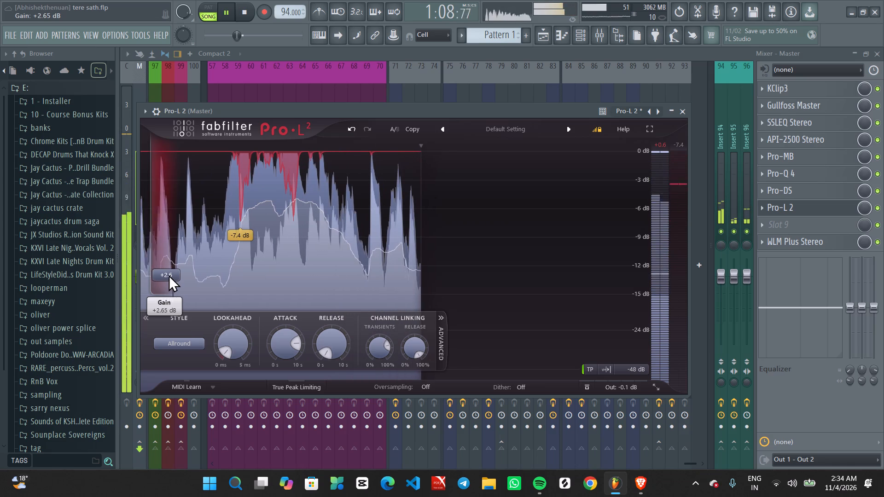
pyautogui.click(168, 274)
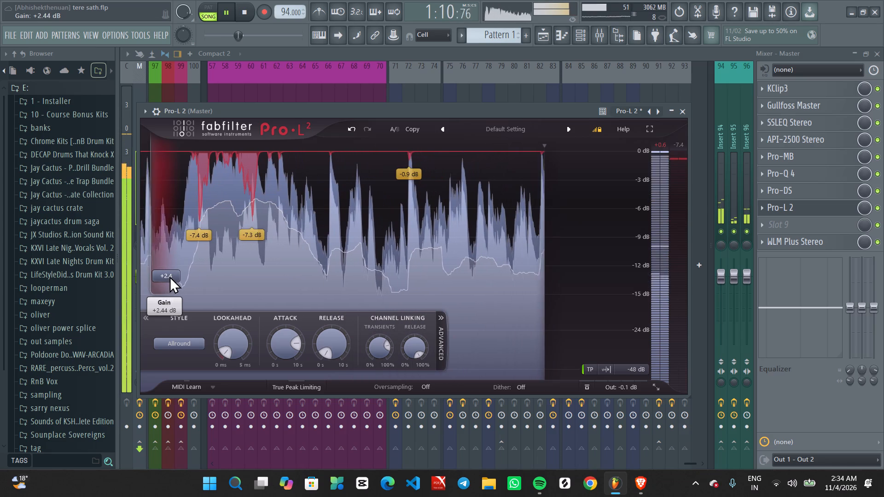
pyautogui.click(681, 111)
# Check the master's loudness readings in WLM Plus Stereo, then close the meter.
pyautogui.click(797, 236)
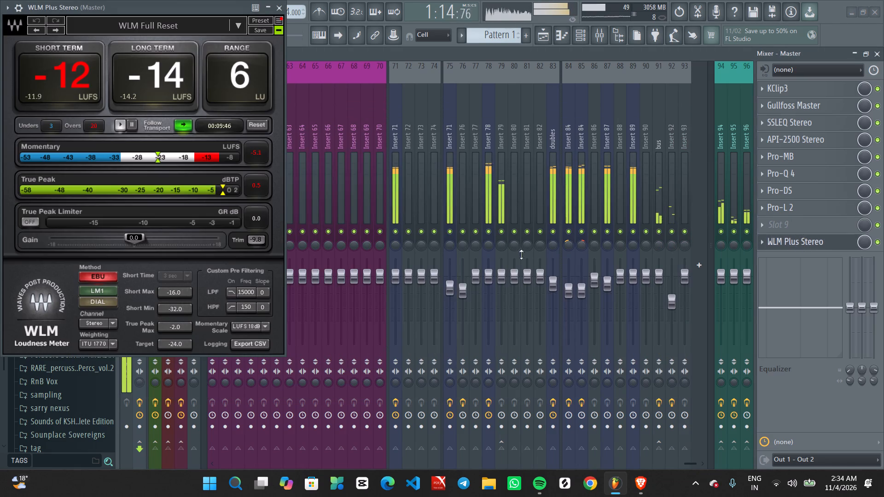
pyautogui.click(279, 11)
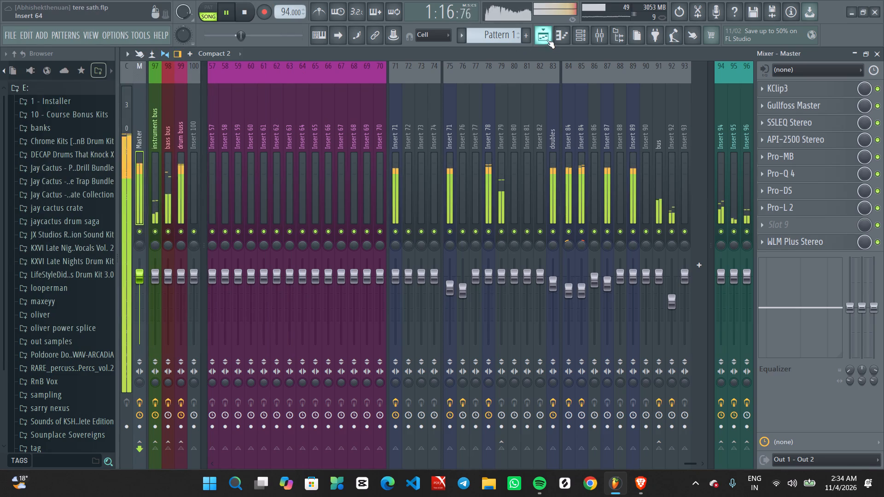
# Play the song in the playlist from around bar 5, just before the first vocal clips on Track 10.
pyautogui.click(542, 37)
pyautogui.keyDown('ctrl'); pyautogui.scroll(-5, 400, 293); pyautogui.keyUp('ctrl')
pyautogui.hotkey('ctrl', 'd')
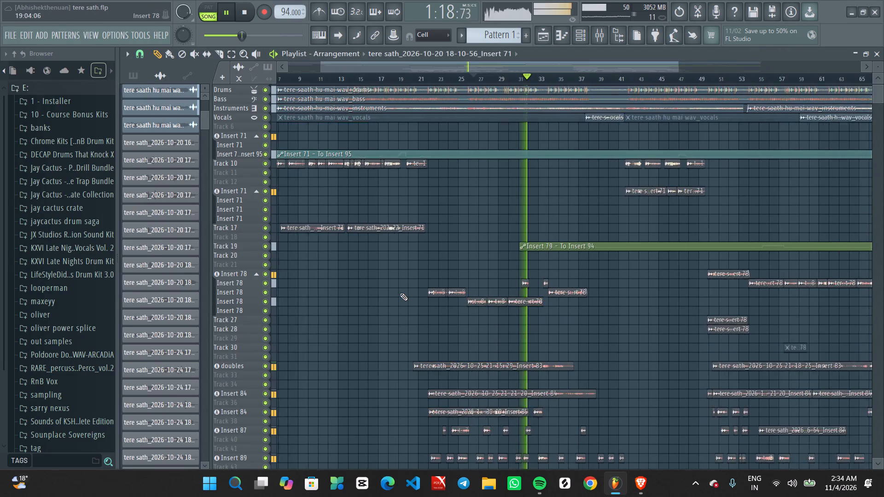
pyautogui.keyDown('ctrl'); pyautogui.scroll(-4, 400, 293); pyautogui.keyUp('ctrl')
pyautogui.click(297, 71)
pyautogui.click(304, 82)
pyautogui.keyDown('ctrl'); pyautogui.scroll(2, 339, 212); pyautogui.keyUp('ctrl')
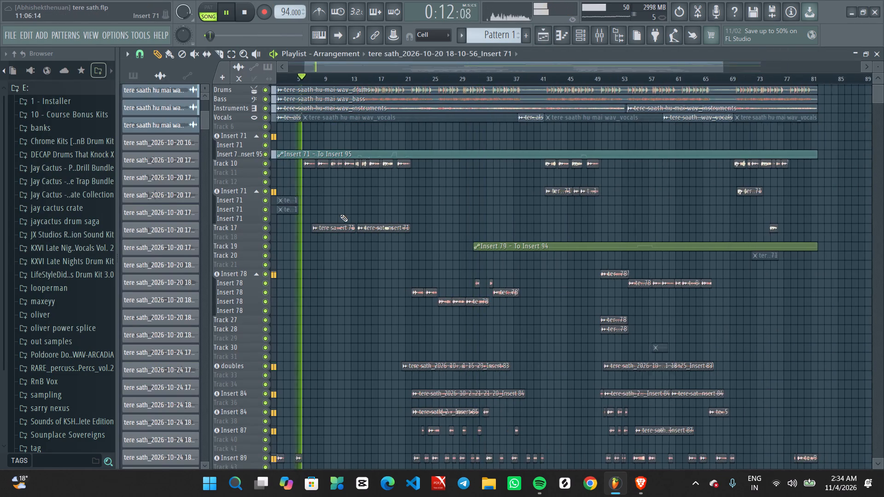
pyautogui.keyDown('ctrl'); pyautogui.scroll(2, 340, 214); pyautogui.keyUp('ctrl')
pyautogui.moveTo(318, 220); pyautogui.dragTo(414, 227, button='middle')
pyautogui.keyDown('ctrl'); pyautogui.scroll(2, 364, 230); pyautogui.keyUp('ctrl')
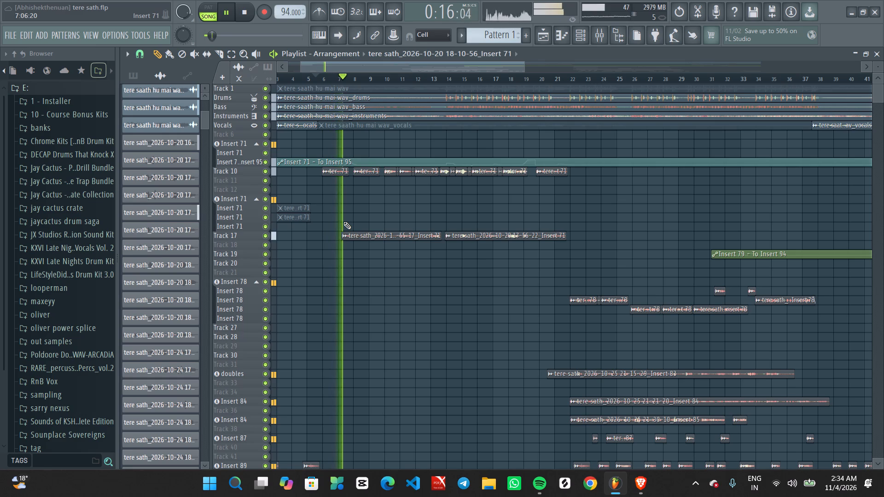
pyautogui.keyDown('ctrl'); pyautogui.scroll(-4, 343, 222); pyautogui.keyUp('ctrl')
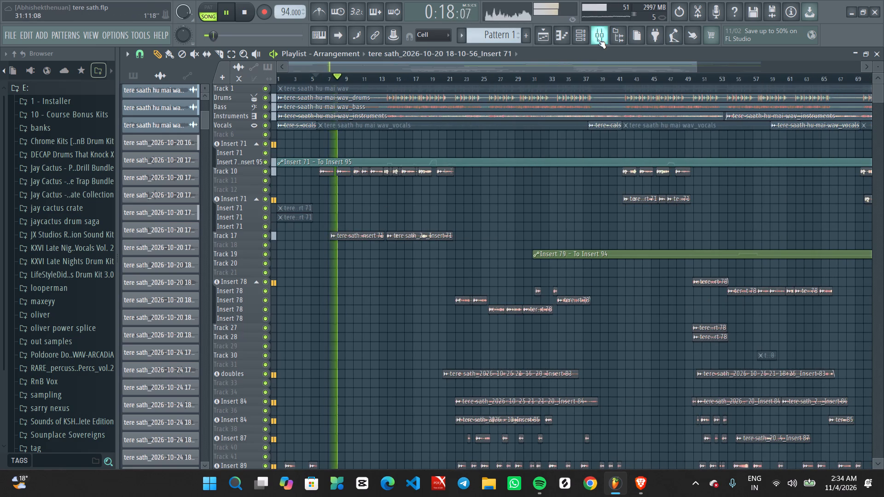
# Select the Insert 71 vocal track in the mixer and compare its sound with the effects bypassed and enabled.
pyautogui.click(598, 40)
pyautogui.click(402, 158)
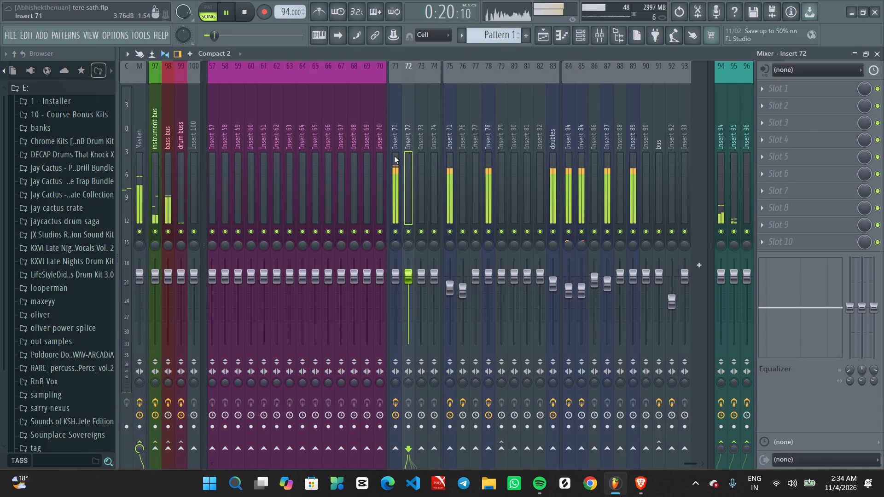
pyautogui.click(395, 156)
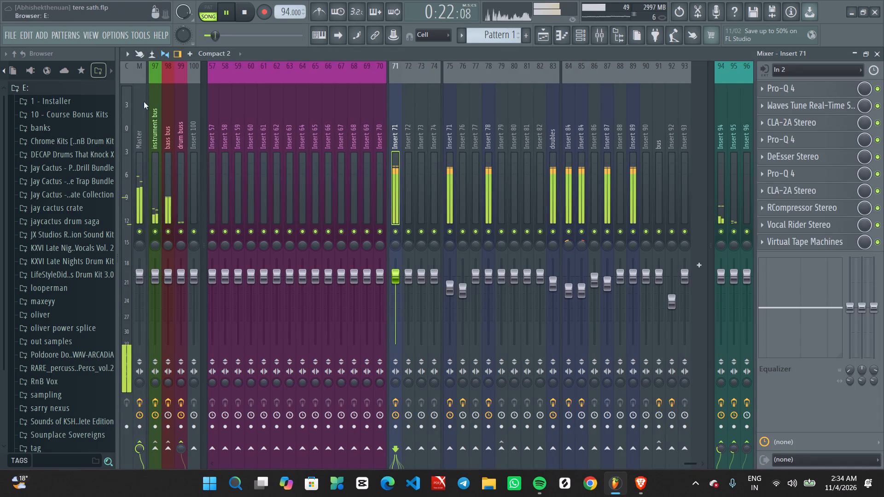
pyautogui.click(400, 398)
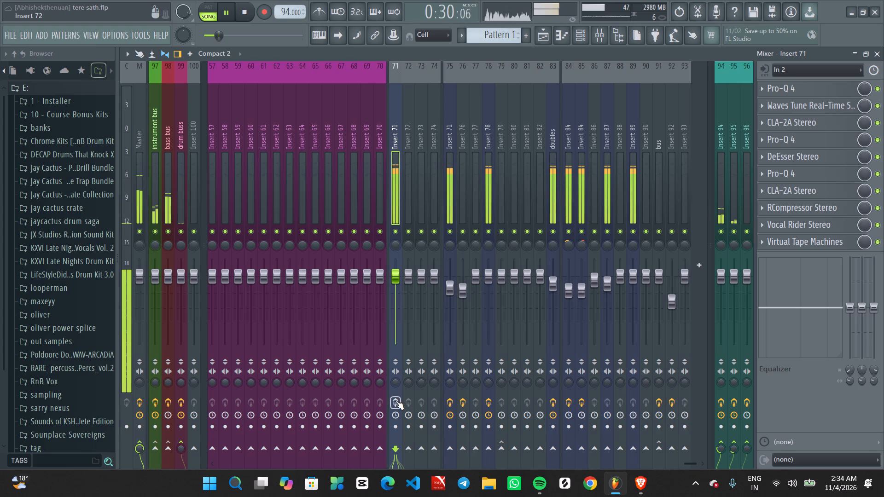
pyautogui.click(395, 401)
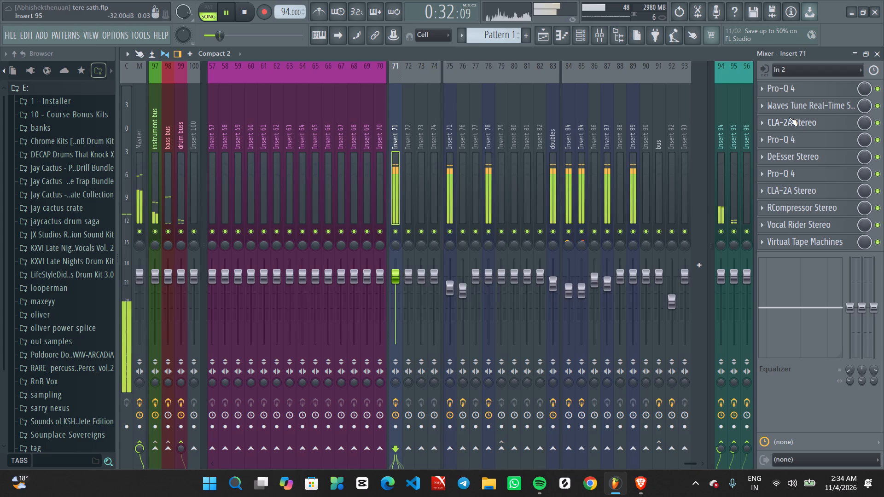
# In the first CLA-2A on Insert 71, adjust the gain to about 31.40 and peak reduction to 45.00, then close it.
pyautogui.click(789, 117)
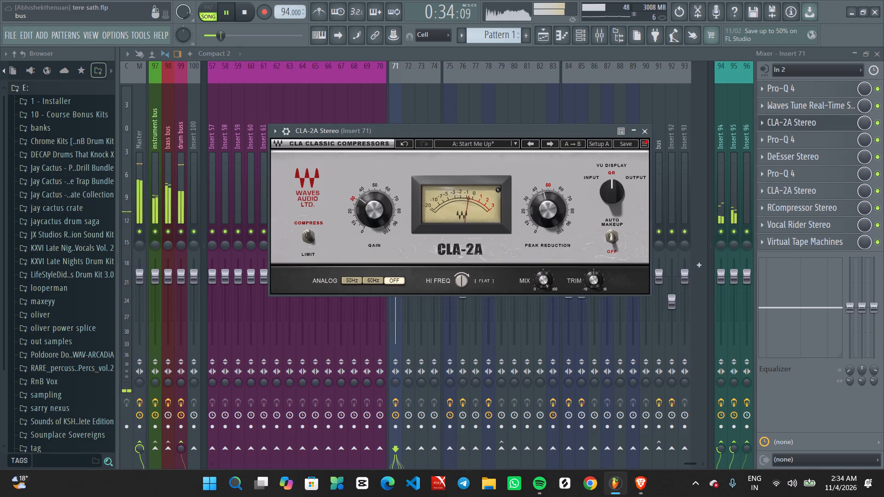
pyautogui.scroll(-4, 371, 216)
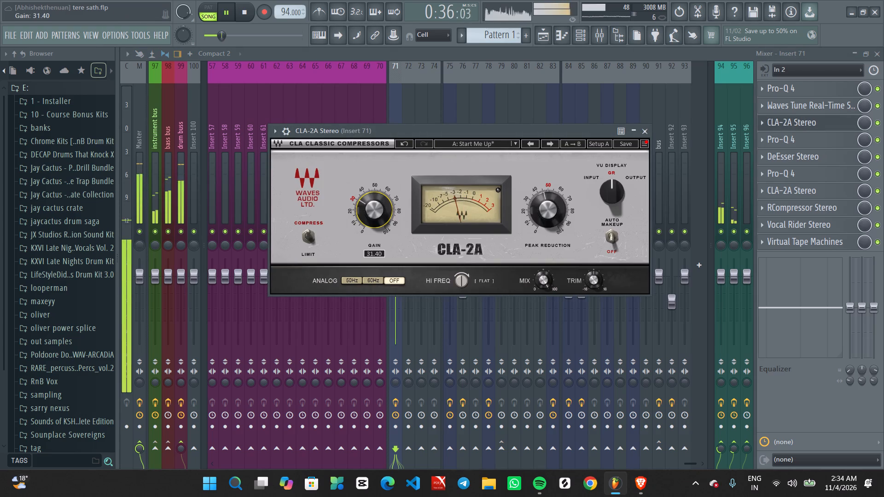
pyautogui.scroll(-1, 371, 216)
pyautogui.scroll(-1, 555, 208)
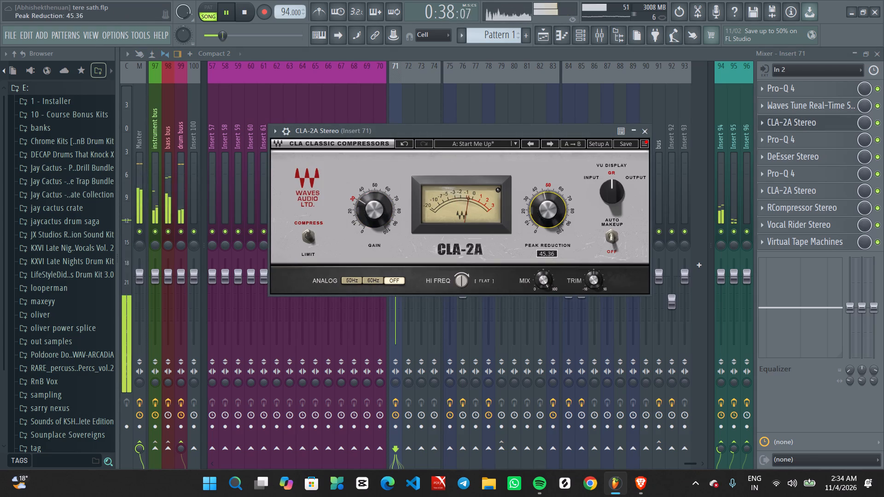
pyautogui.scroll(-2, 554, 208)
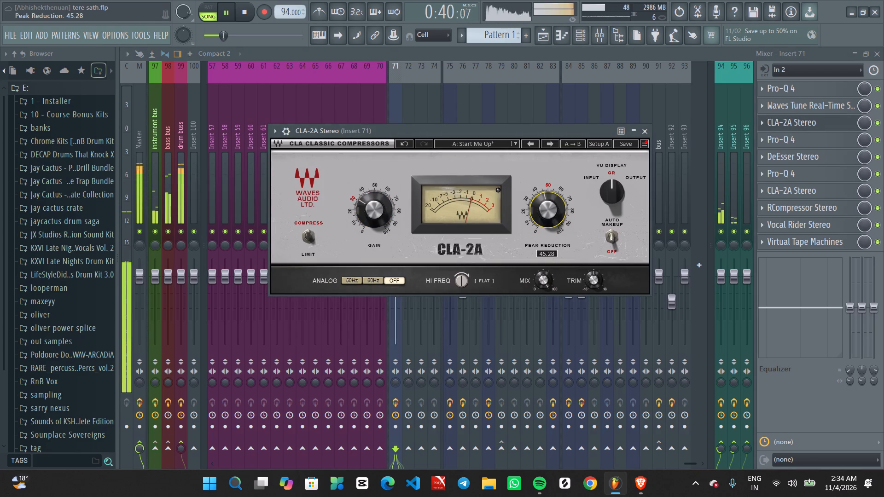
pyautogui.scroll(3, 554, 208)
pyautogui.scroll(-3, 554, 208)
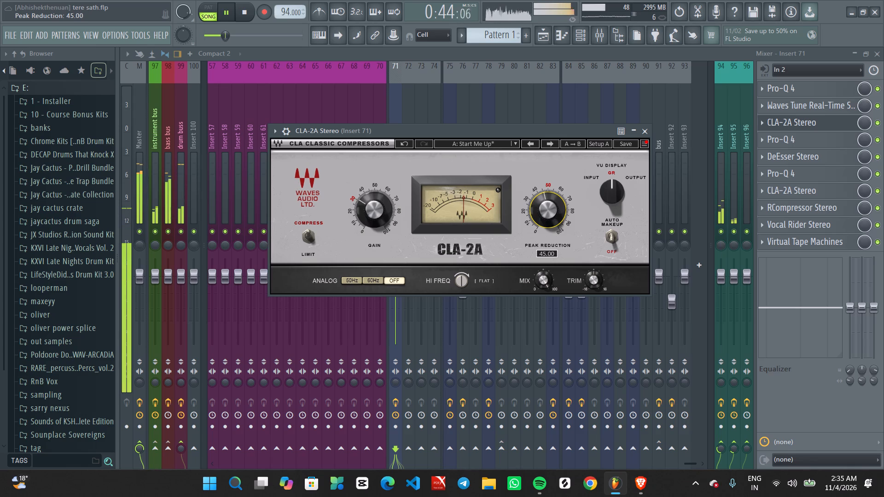
pyautogui.click(648, 130)
# In Insert 71's slot 4 Pro-Q 4, set the high shelf to about +1.03 dB at 2537 Hz and close it.
pyautogui.click(807, 139)
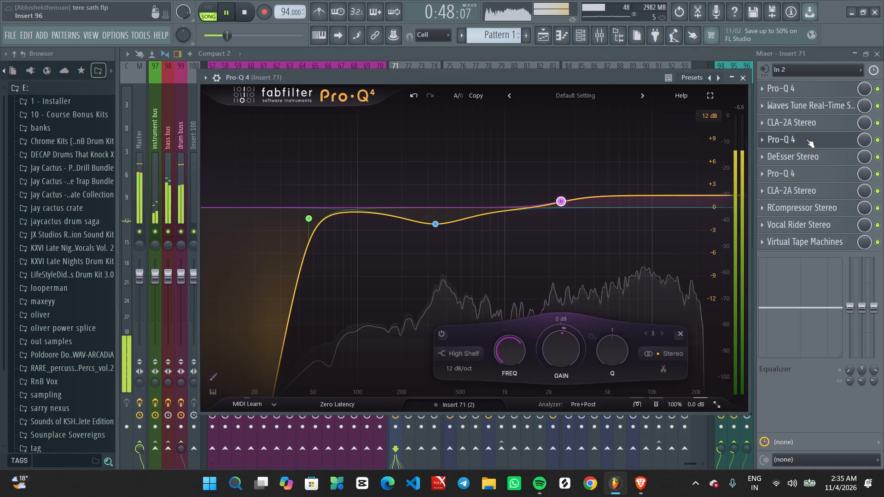
pyautogui.moveTo(560, 198); pyautogui.dragTo(564, 215)
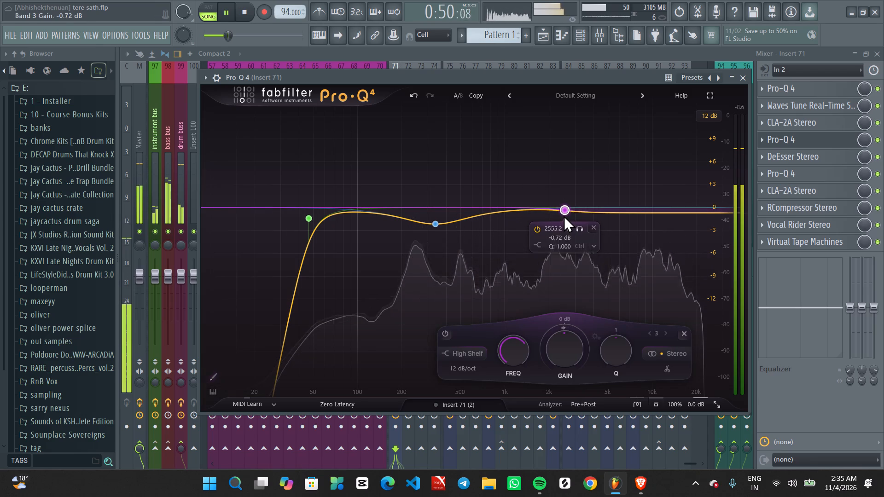
pyautogui.moveTo(564, 215); pyautogui.dragTo(564, 208)
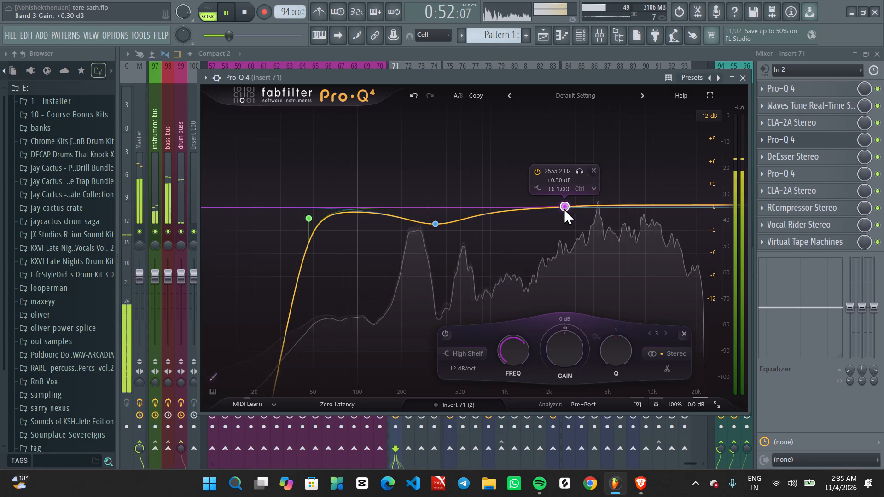
pyautogui.moveTo(564, 208); pyautogui.dragTo(563, 202)
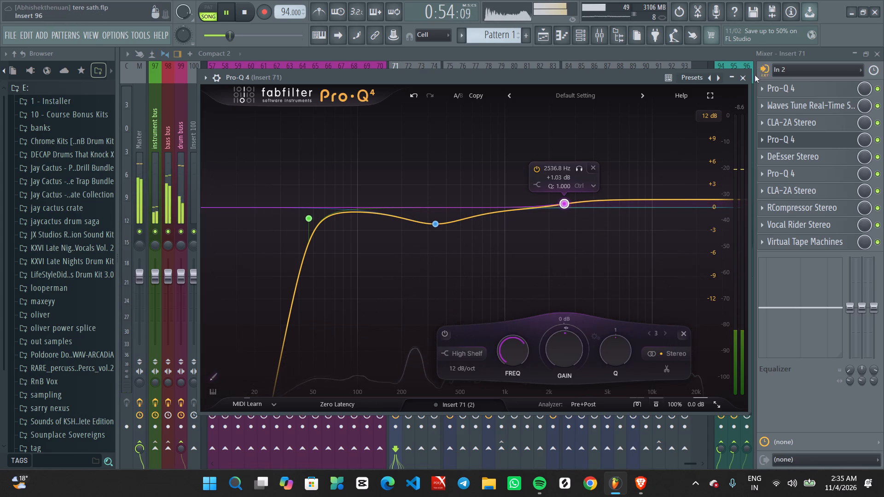
pyautogui.click(747, 81)
# Review the DeEsser, second CLA-2A, RCompressor and slot 6 Pro-Q 4 settings on Insert 71.
pyautogui.click(783, 158)
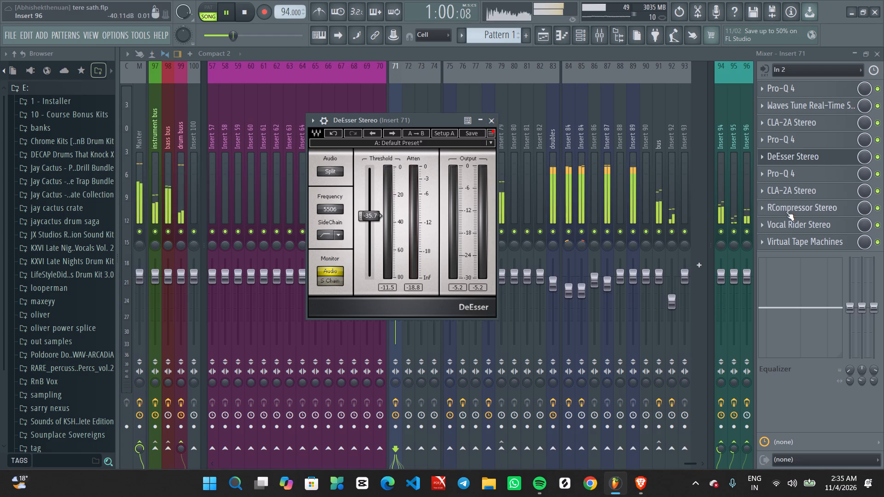
pyautogui.click(783, 174)
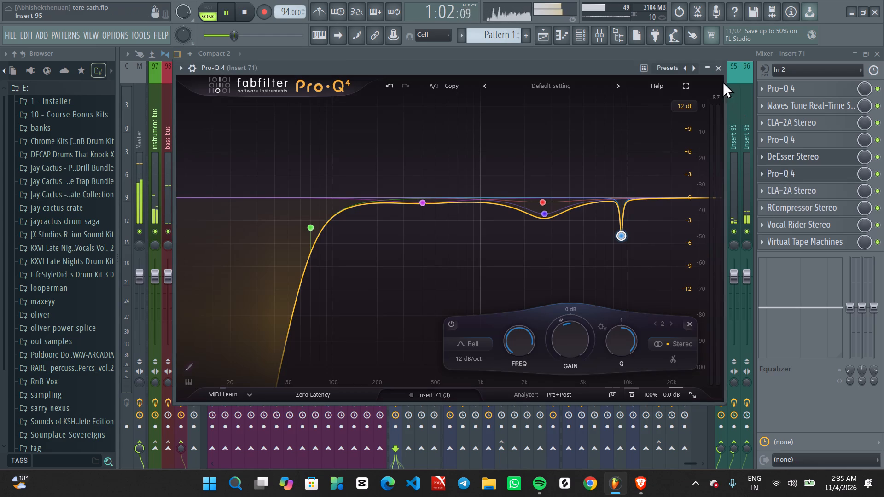
pyautogui.click(720, 71)
pyautogui.click(832, 193)
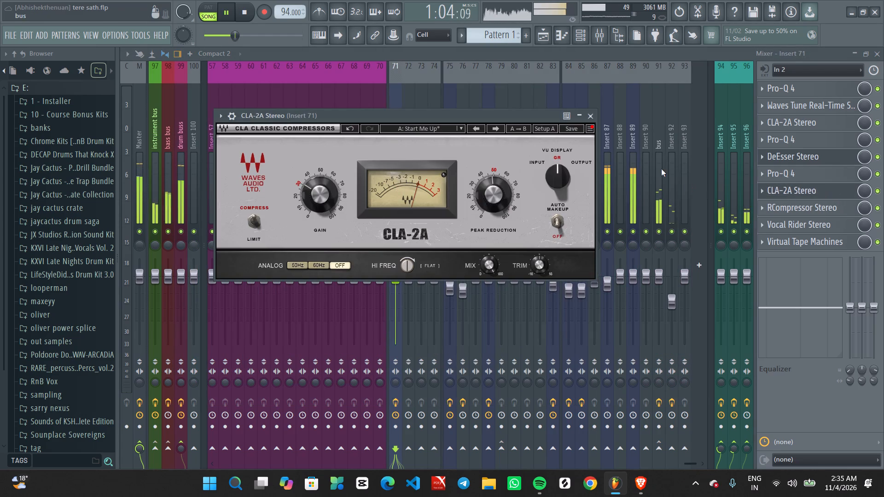
pyautogui.click(587, 116)
pyautogui.click(820, 212)
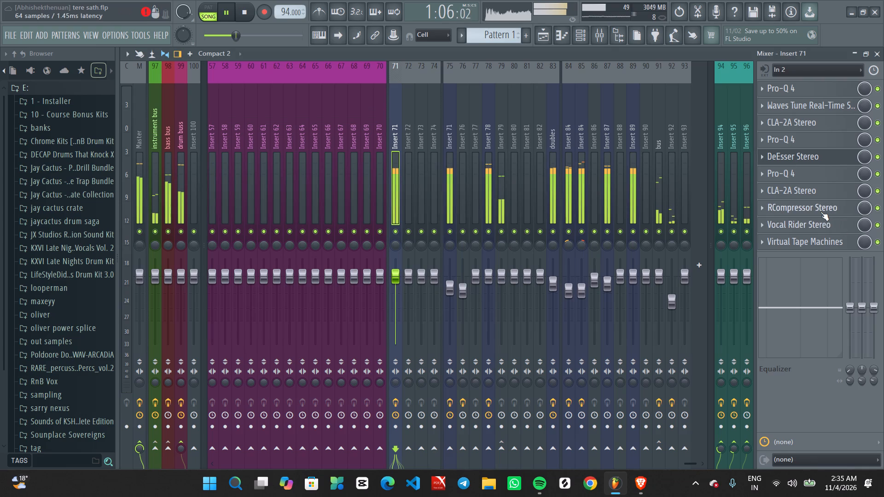
pyautogui.click(477, 119)
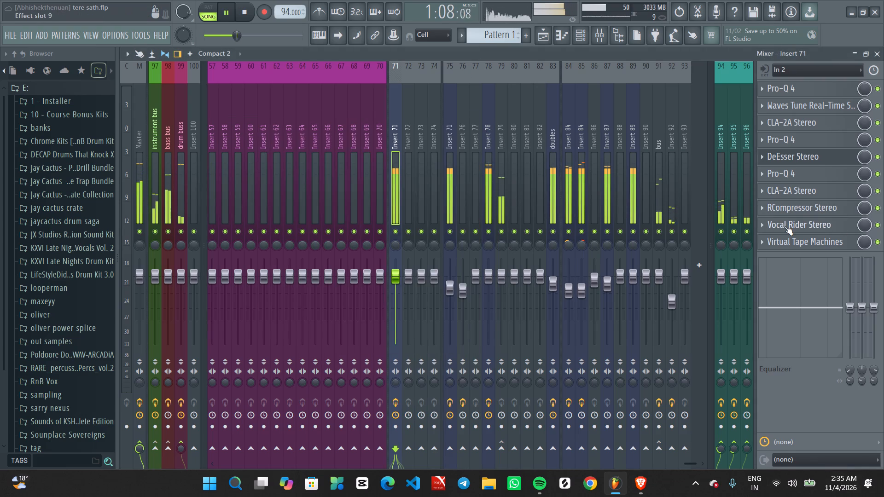
# Review the Vocal Rider Stereo settings on Insert 71, and close the plugin.
pyautogui.click(785, 226)
pyautogui.click(519, 101)
pyautogui.click(829, 249)
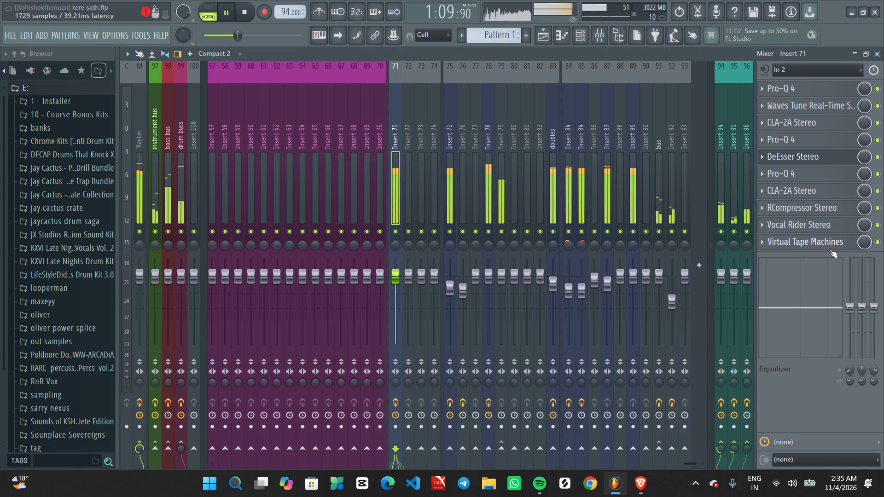
# Go to the playlist and play the whole arrangement from the very start of the song to hear the mix.
pyautogui.click(545, 29)
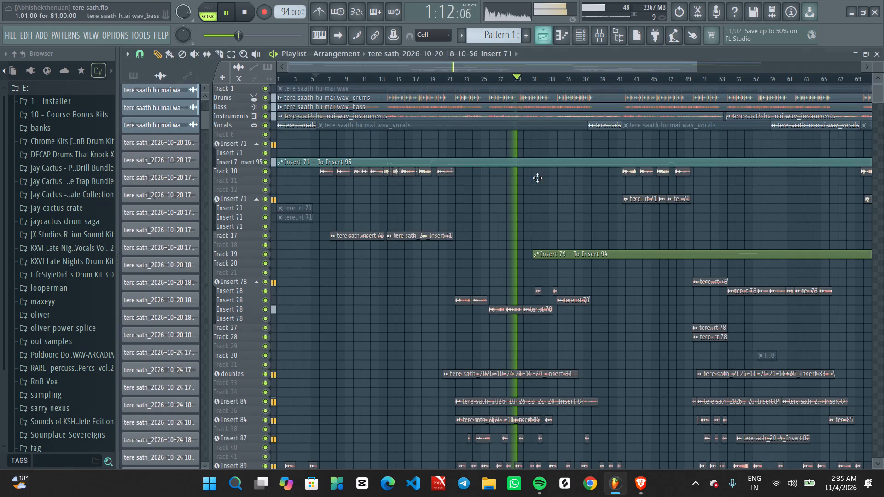
pyautogui.keyDown('ctrl'); pyautogui.scroll(-8, 467, 314); pyautogui.keyUp('ctrl')
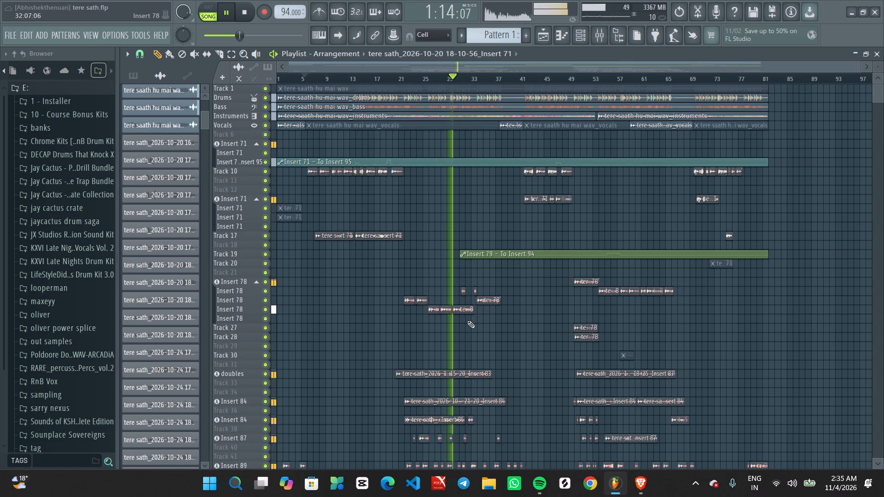
pyautogui.press('space')
pyautogui.press('space')
pyautogui.press('space')
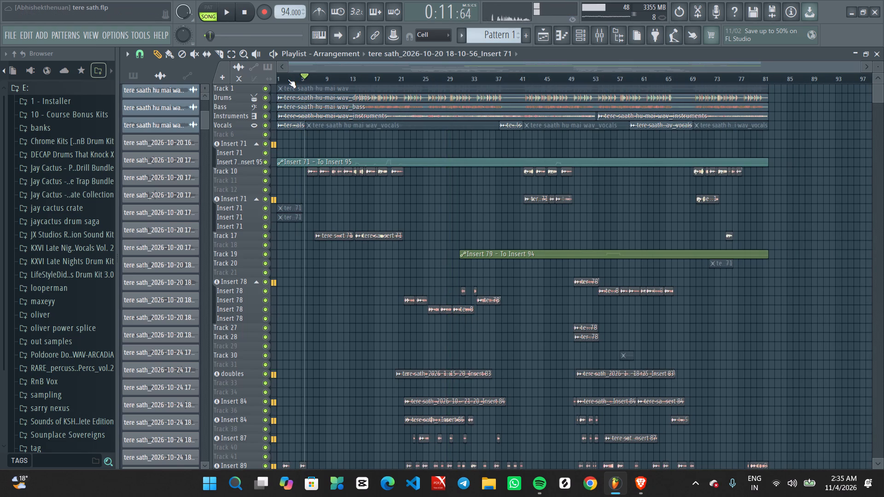
pyautogui.moveTo(287, 79); pyautogui.dragTo(225, 89)
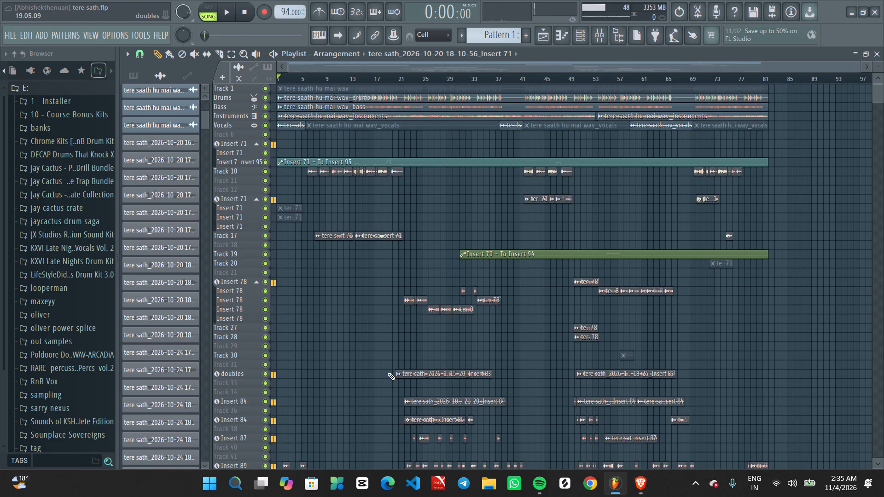
pyautogui.press('space')
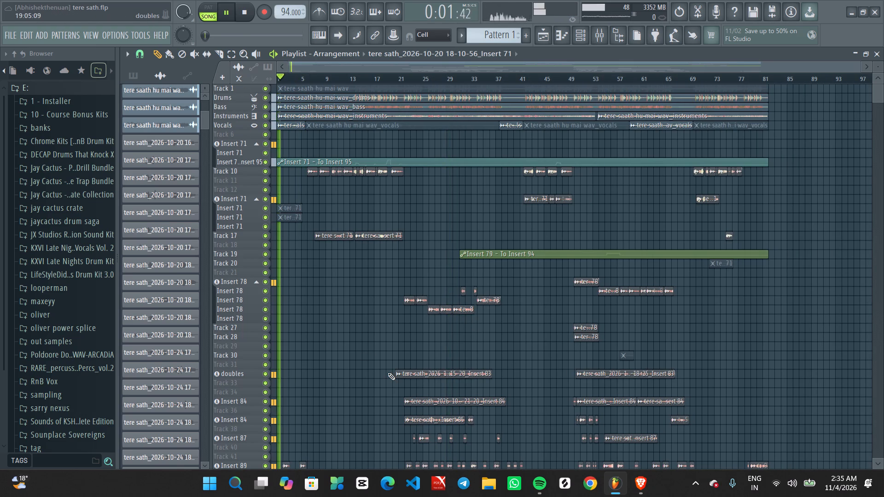
pyautogui.press('space')
pyautogui.press('space')
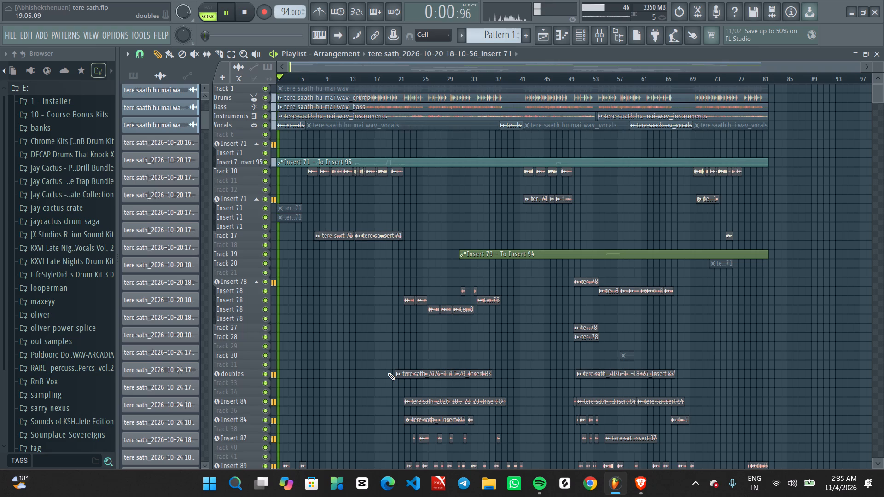